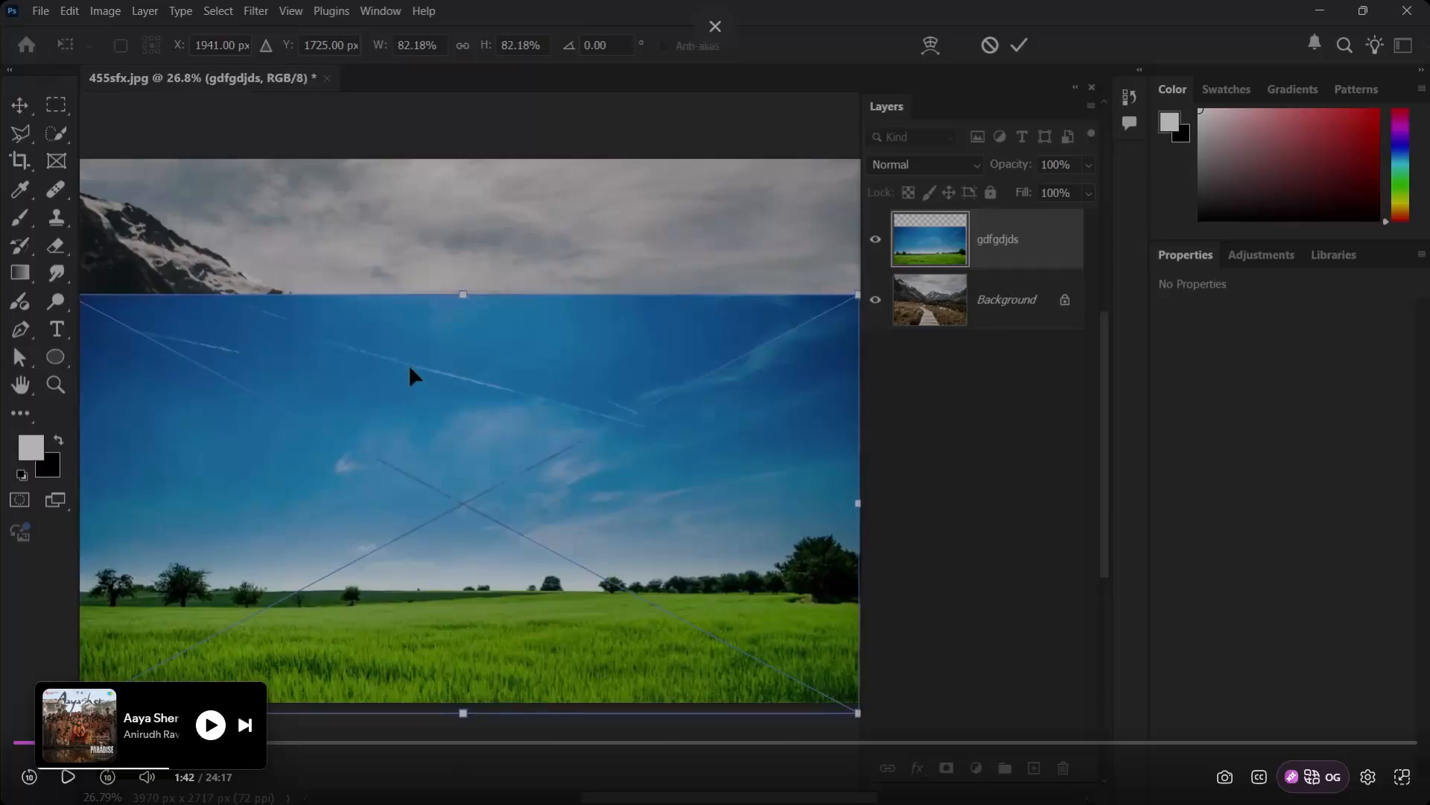
# Resume the paused Photoshop tutorial video from 1:42 and watch the grass field image being placed.
pyautogui.click(708, 410)
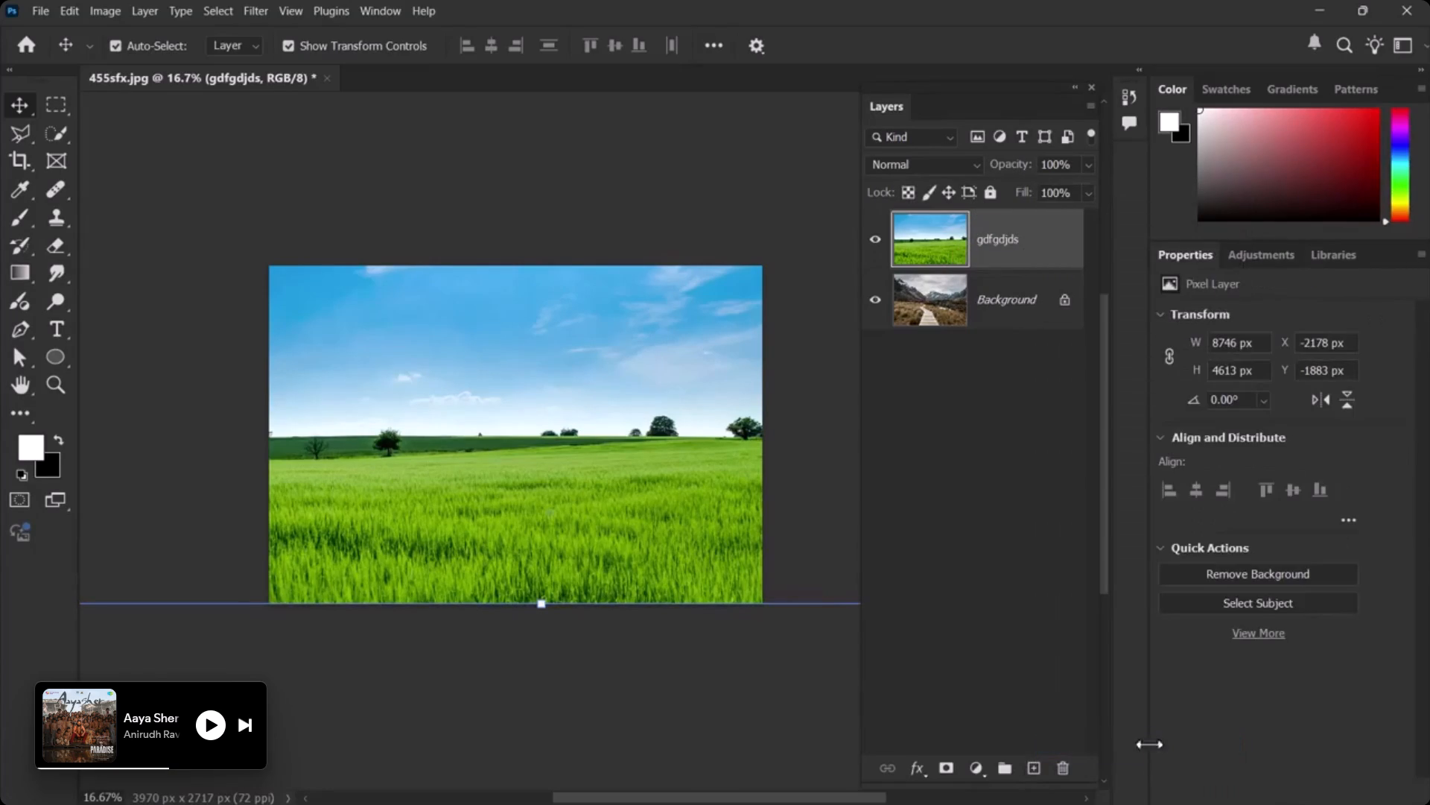
# Rewind the tutorial to the section where the gdfgdjds grass field layer is scaled over the mountain background.
pyautogui.press('Left')
pyautogui.press('Left')
pyautogui.press('Left')
pyautogui.press('Left')
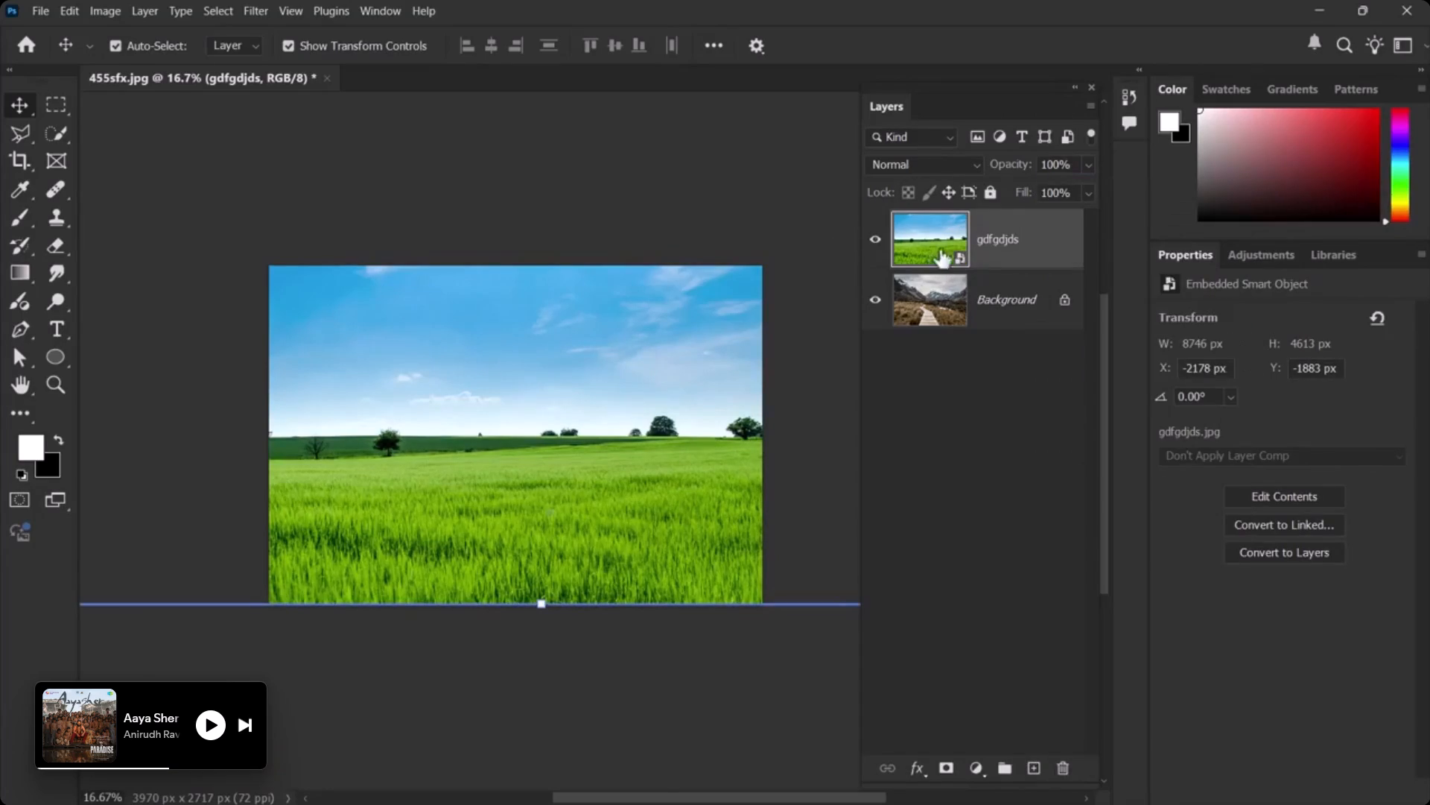
pyautogui.press('Left')
pyautogui.press('Left')
pyautogui.press('Left')
pyautogui.press('Left')
pyautogui.press('Left')
pyautogui.press('Left')
pyautogui.press('Left')
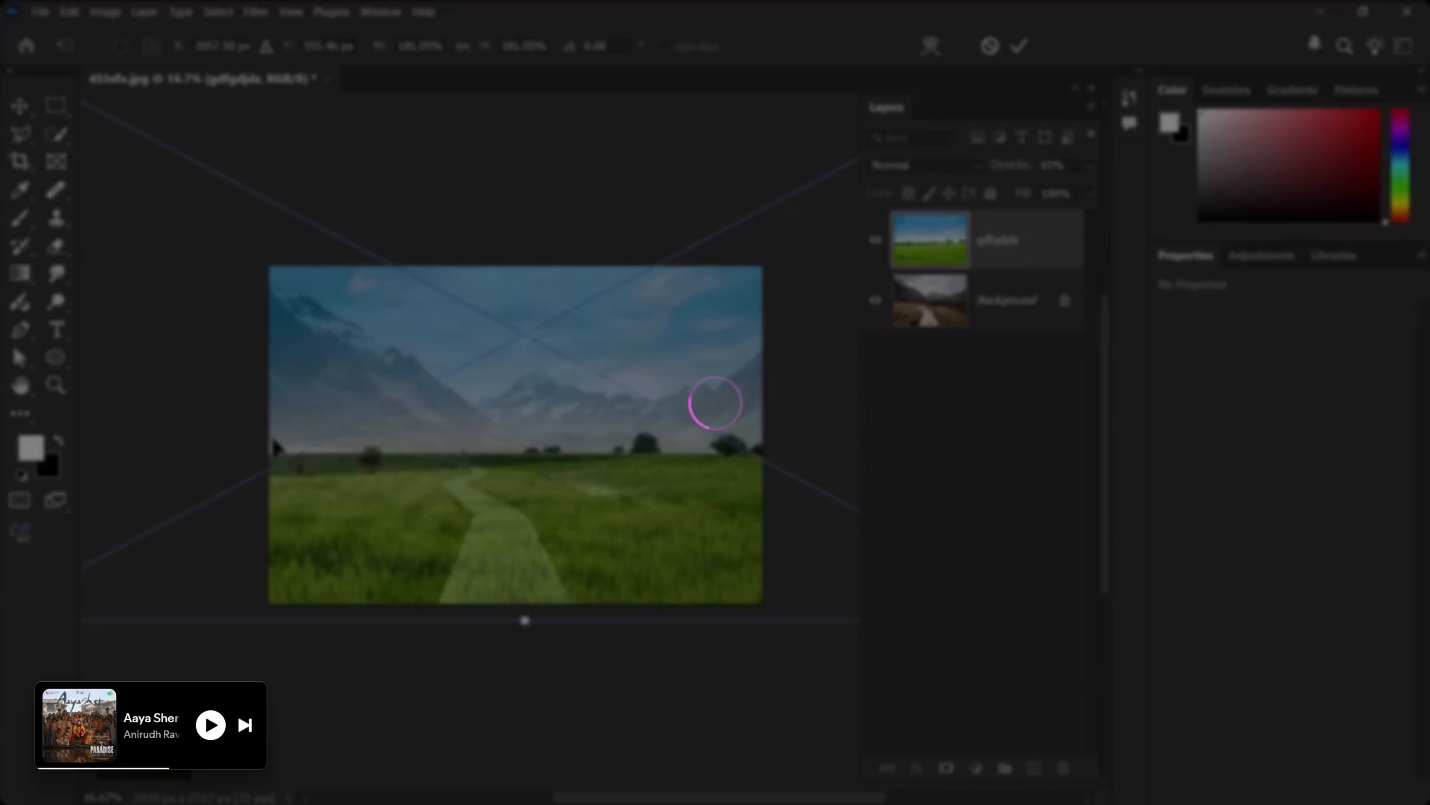
pyautogui.press('Left')
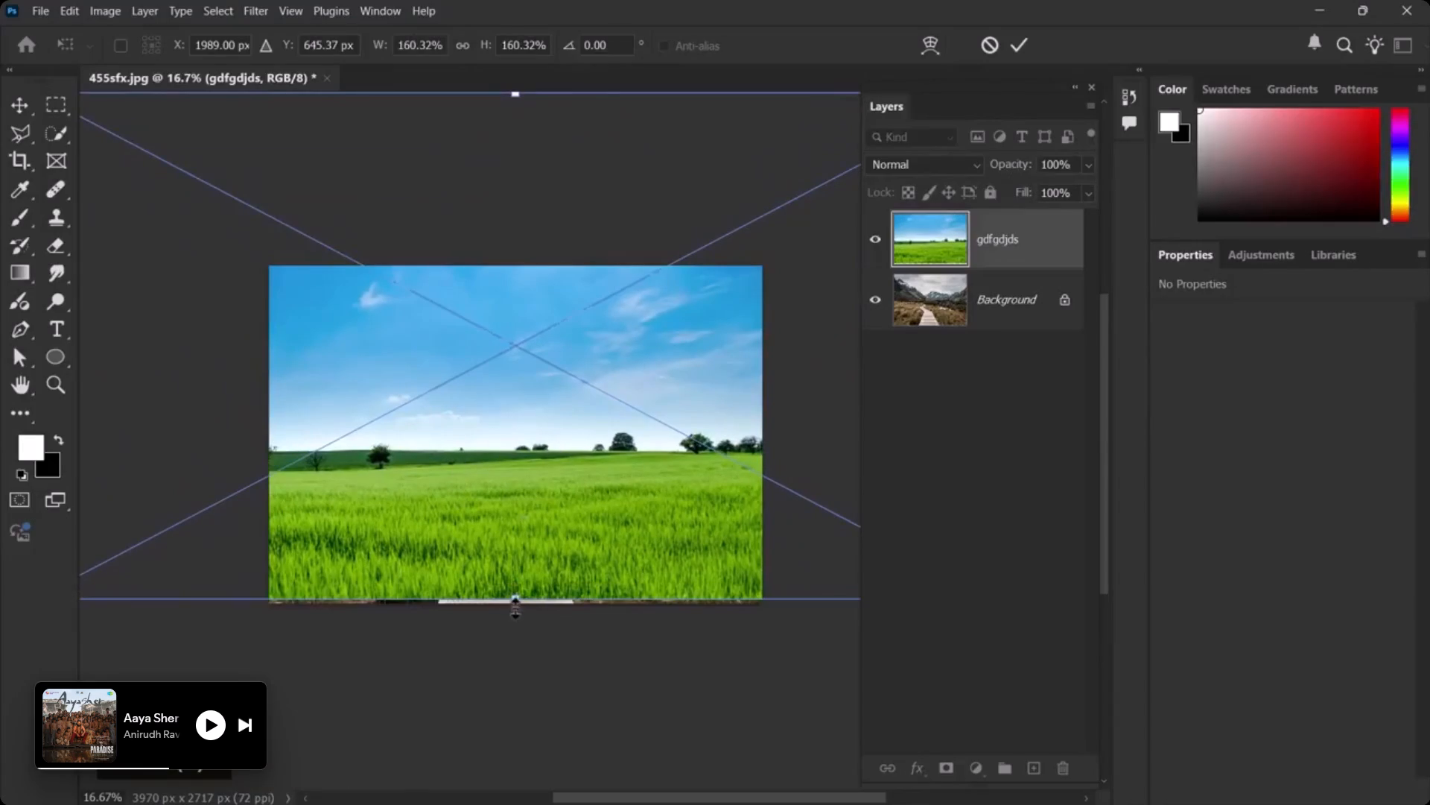
# Skip the tutorial forward past the layer scaling to the point where the gdfgdjds smart object has become a pixel layer.
pyautogui.press('Right')
pyautogui.press('Right')
pyautogui.press('Right')
pyautogui.press('Right')
pyautogui.press('Right')
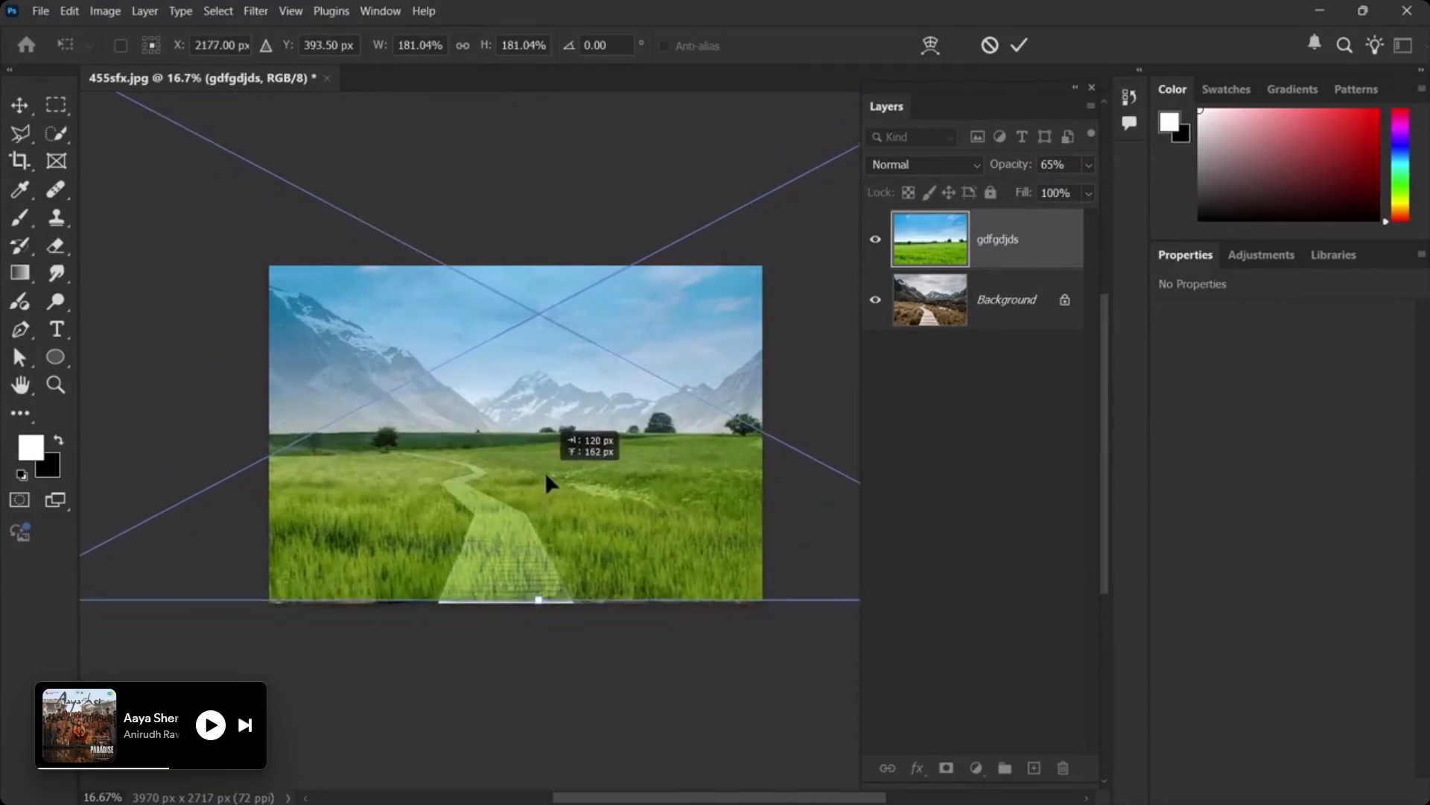
pyautogui.press('Right')
pyautogui.press('Right')
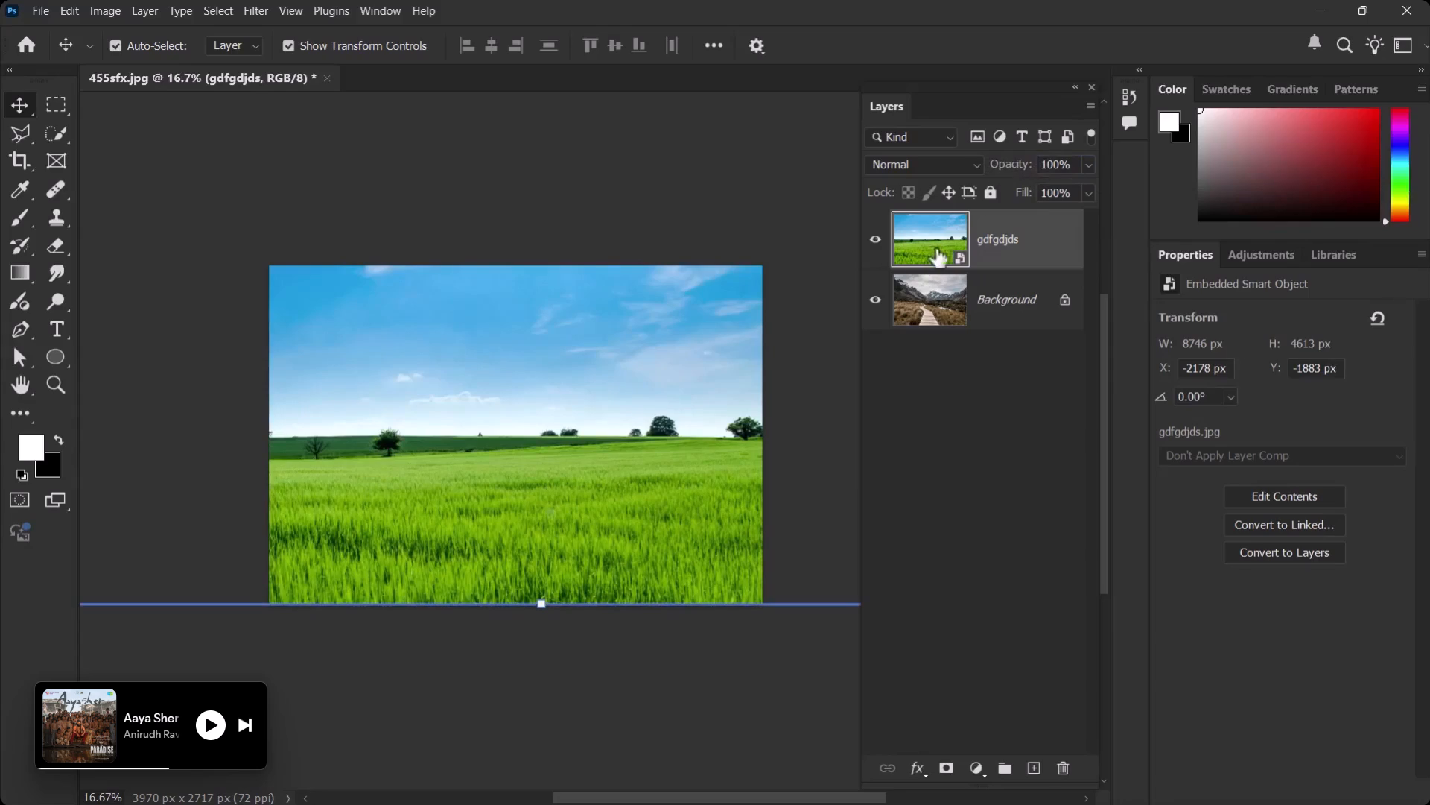
pyautogui.press('Right')
pyautogui.press('Right')
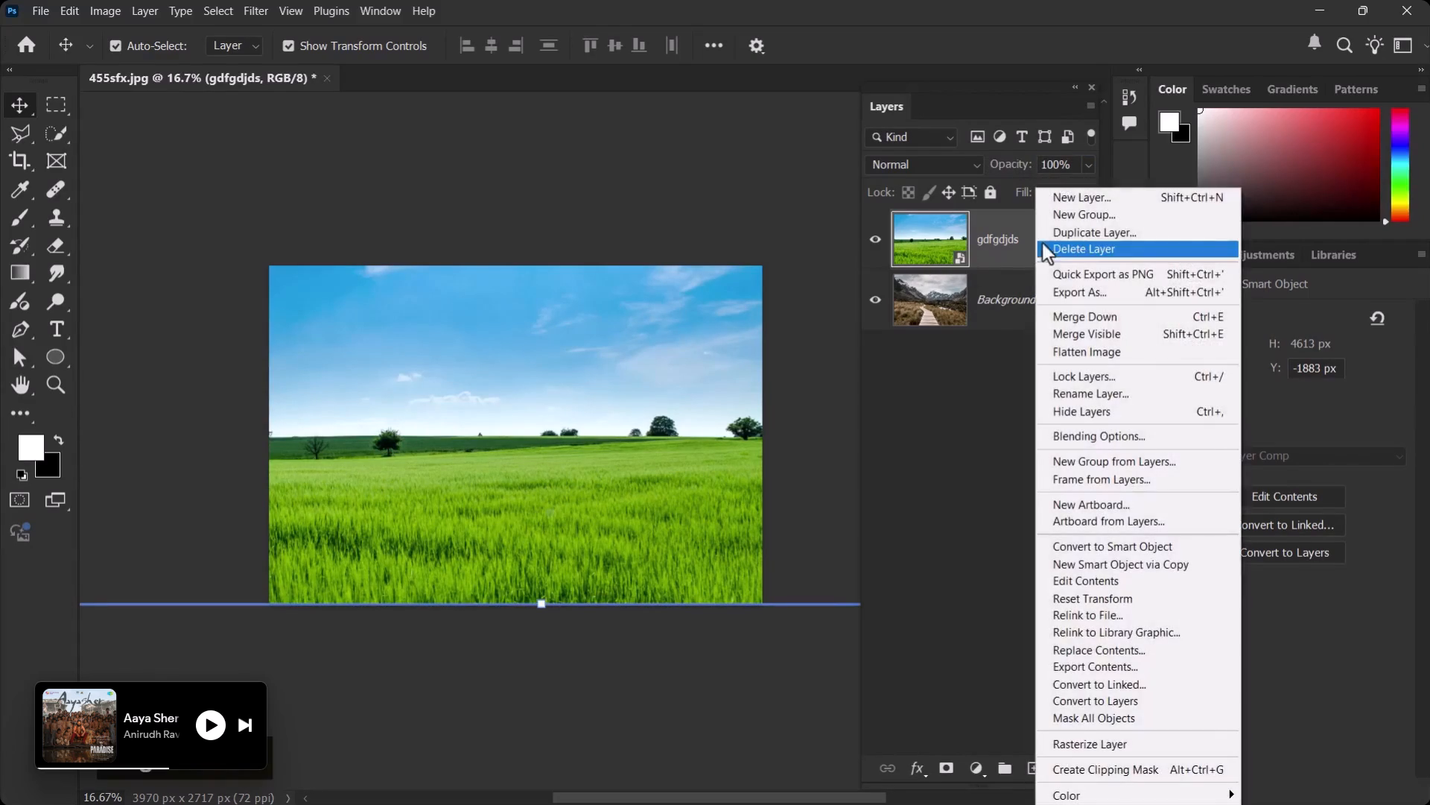
pyautogui.press('Right')
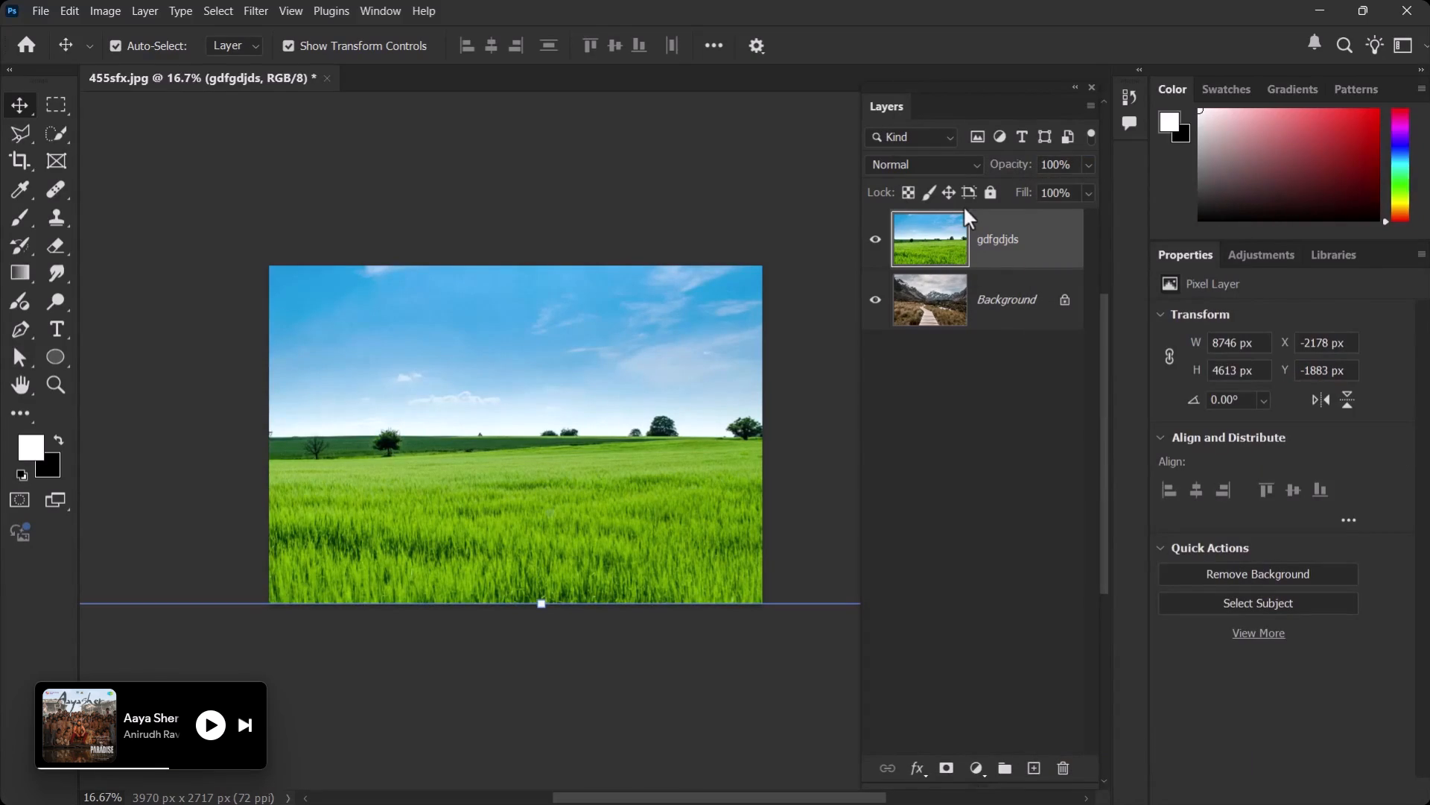
pyautogui.press('Right')
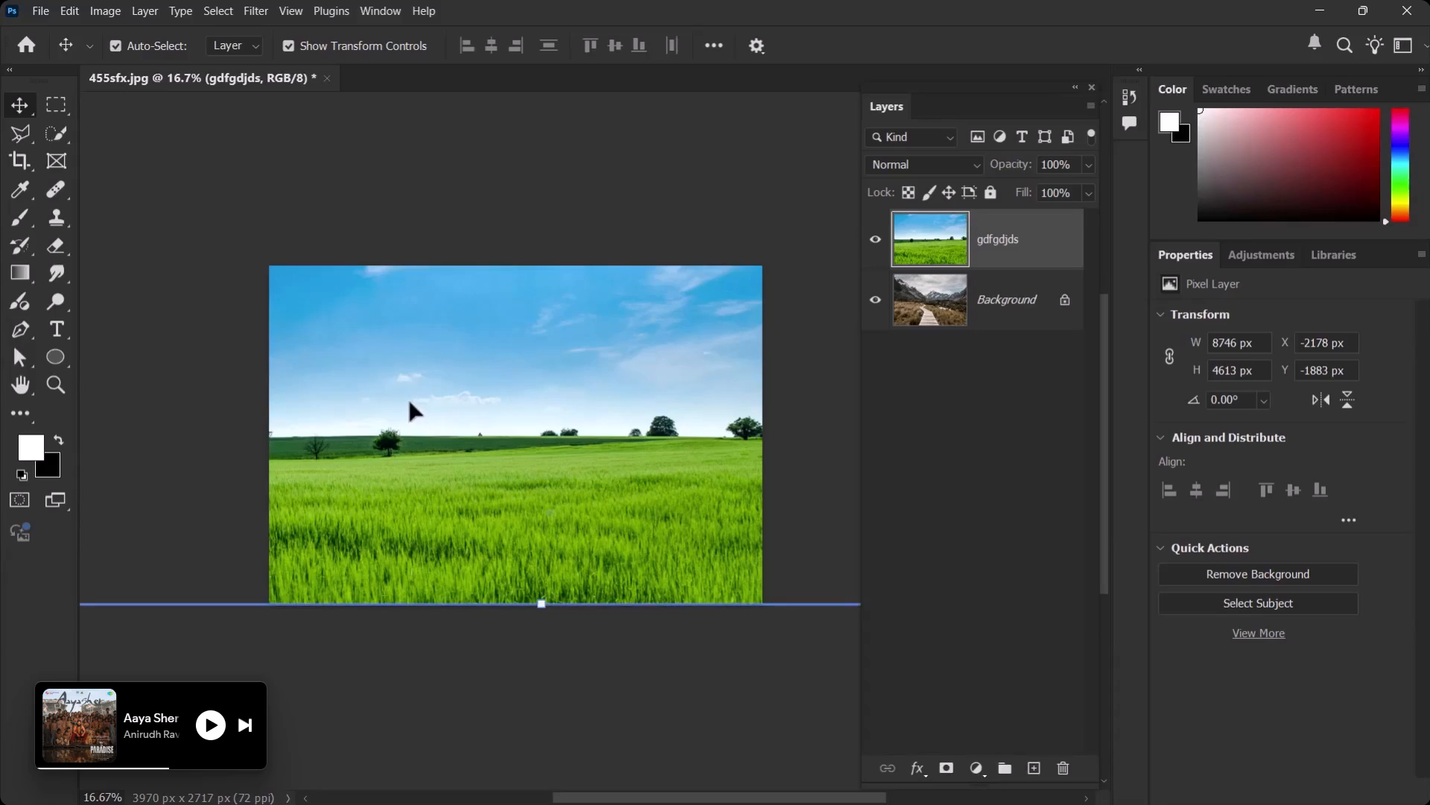
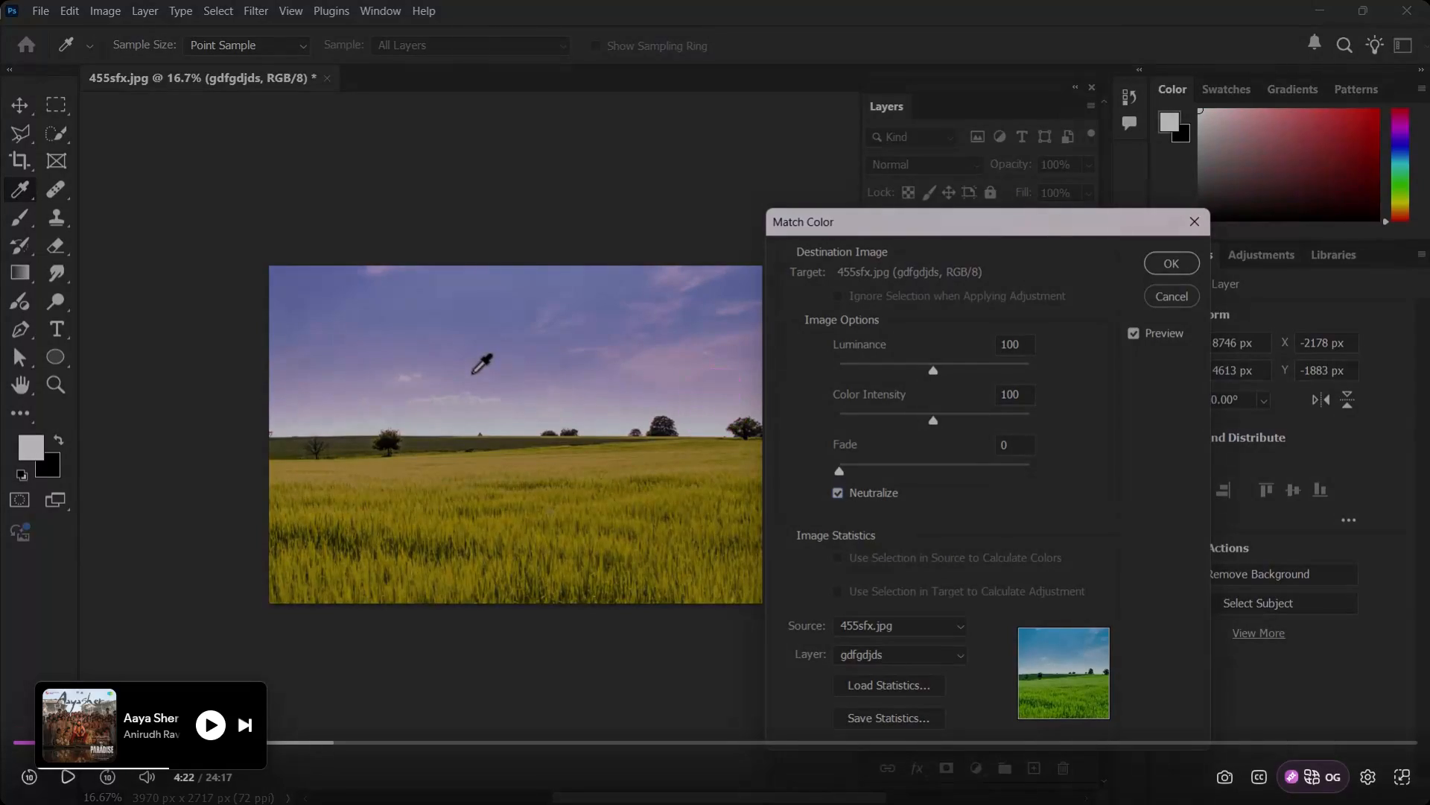
# Resume the paused tutorial from 4:22, then rewind to rewatch the Match Color adjustment on the gdfgdjds grass field layer.
pyautogui.press('space')
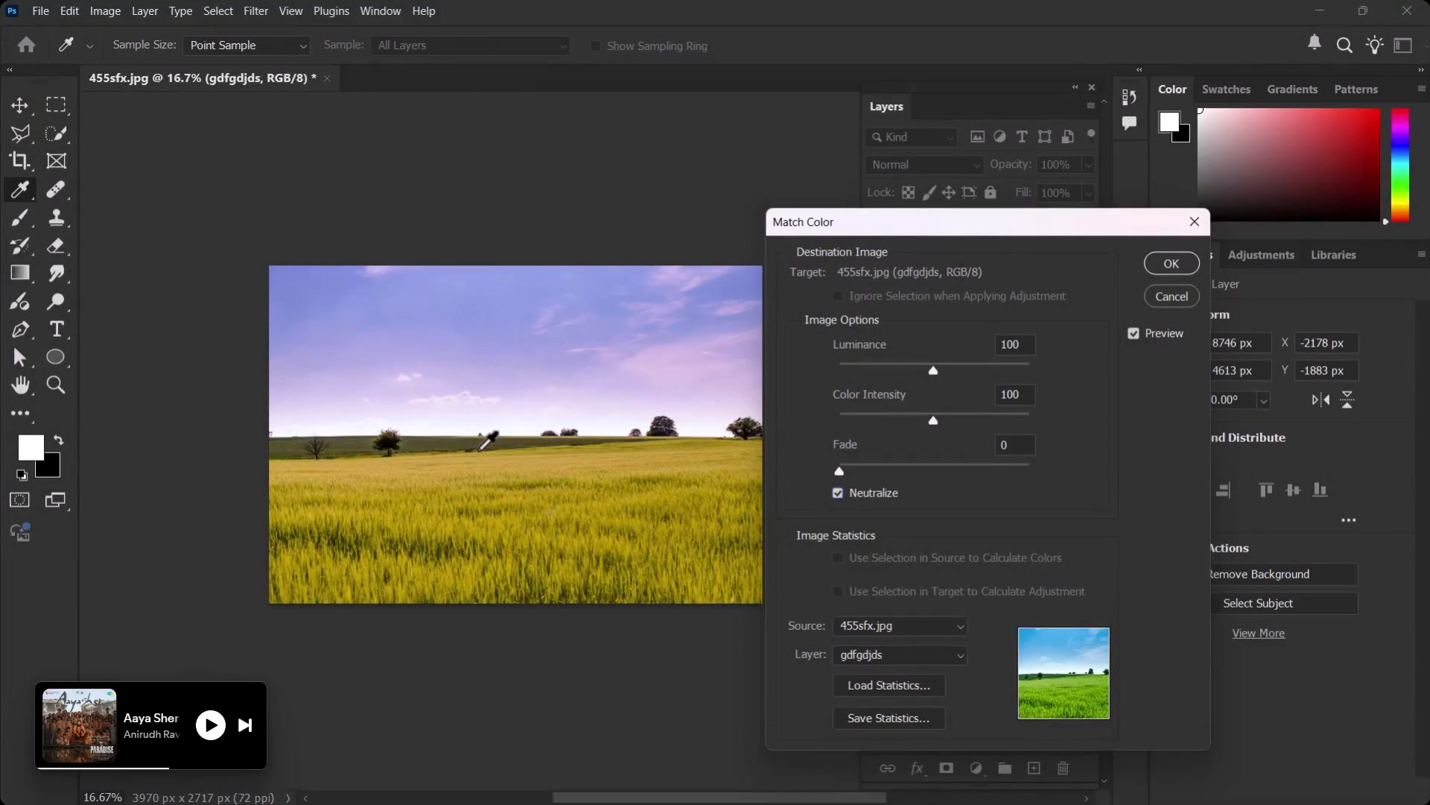
pyautogui.press('Left')
pyautogui.press('Left')
pyautogui.press('Left')
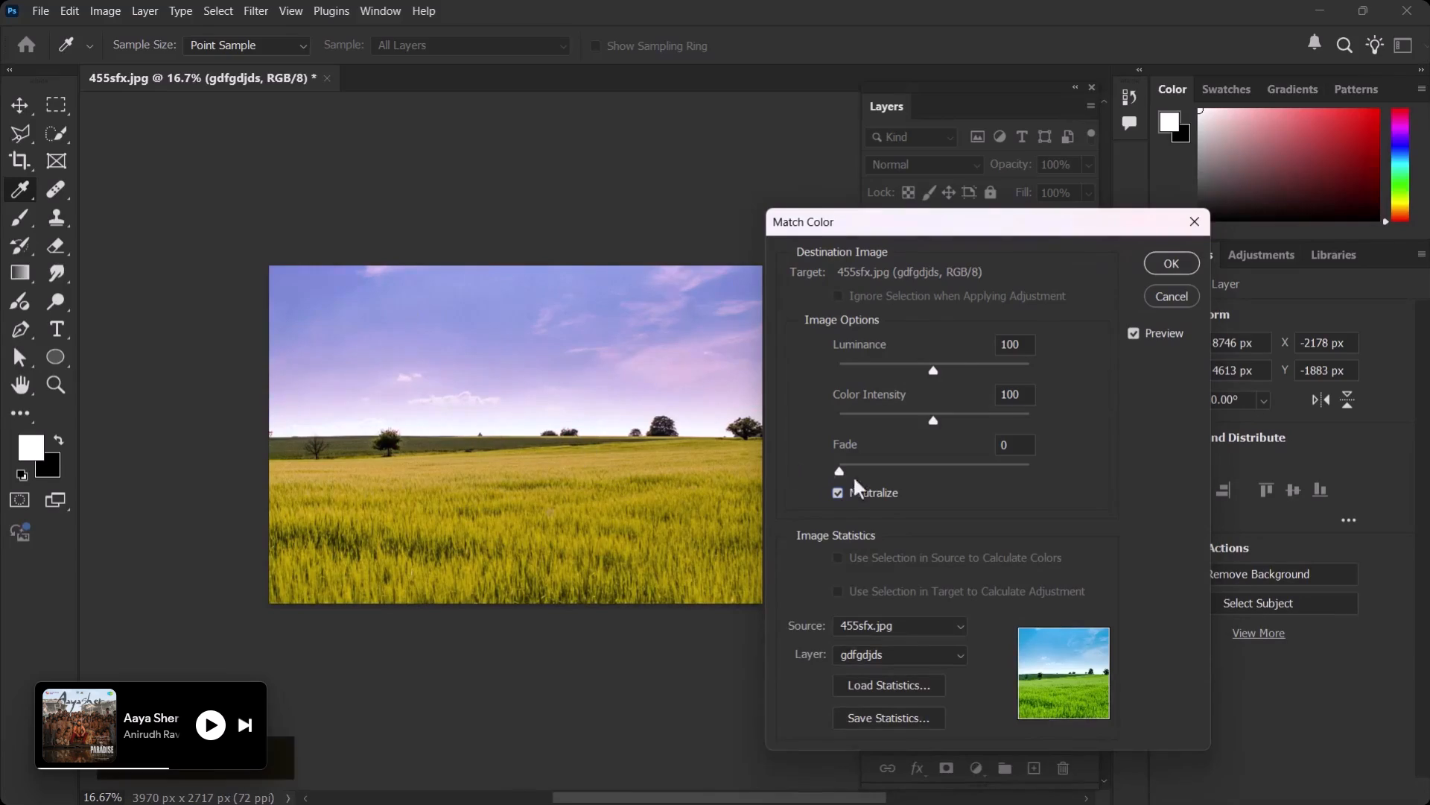
pyautogui.press('Left')
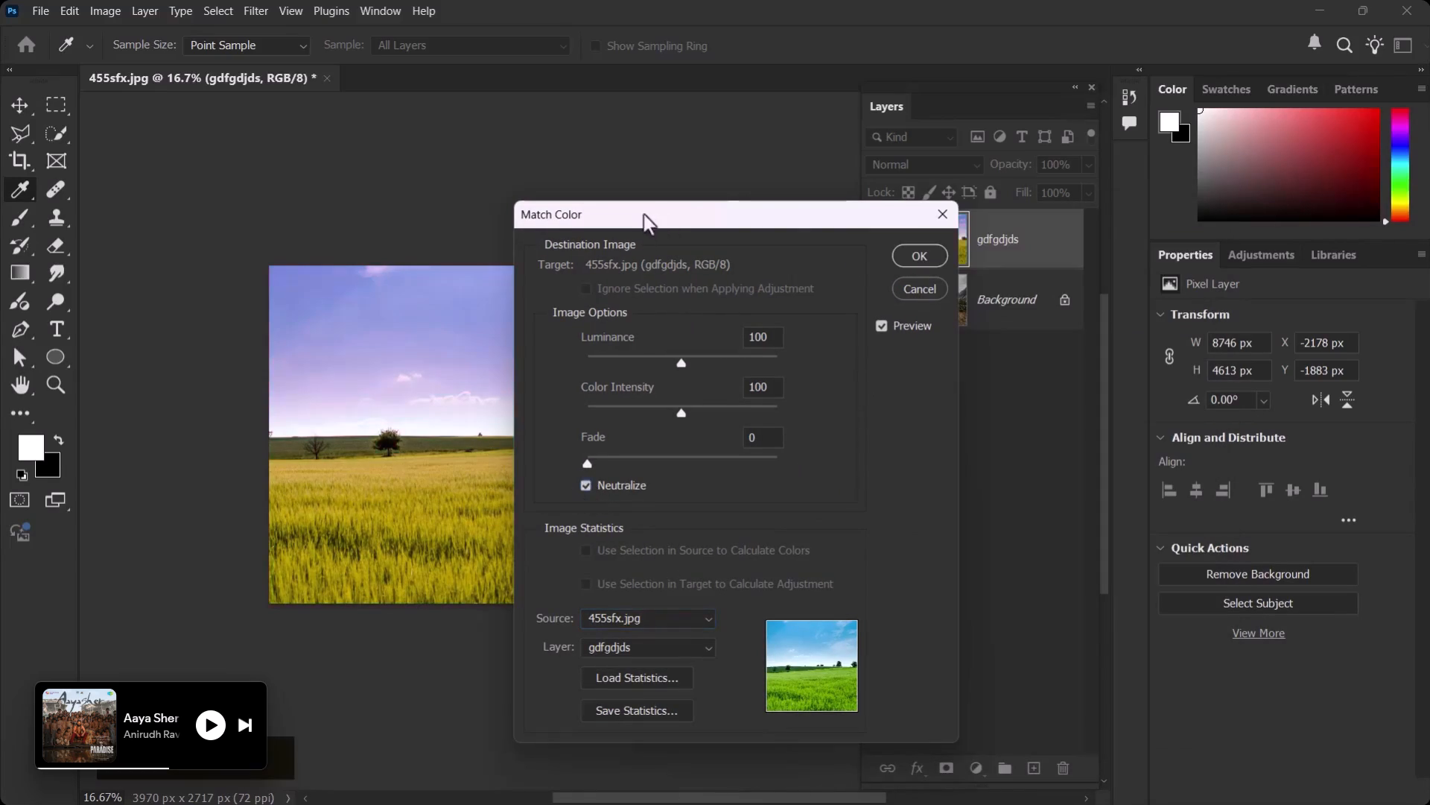
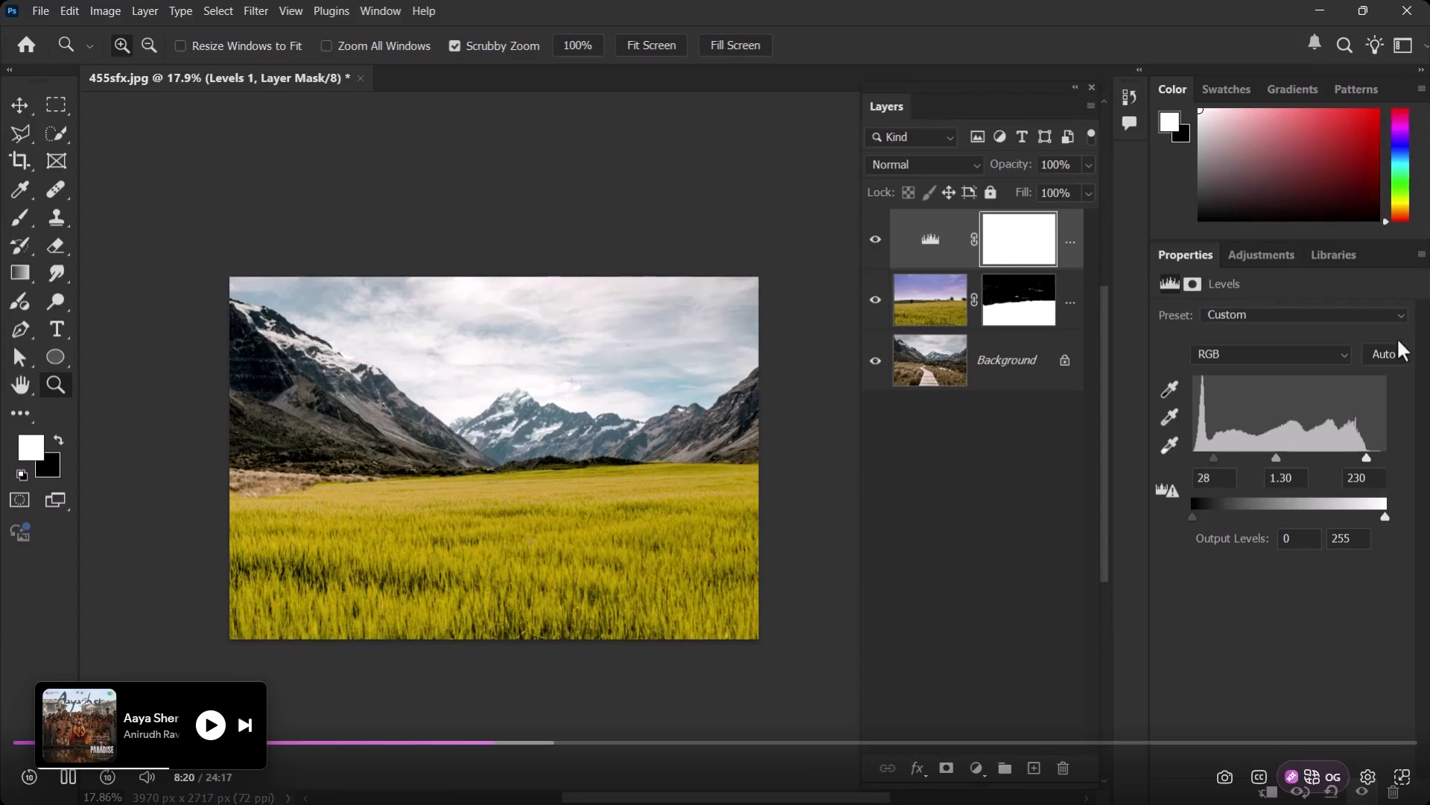
# Pause the tutorial at 8:27, where the photo of the curved white building is shown.
pyautogui.click(775, 551)
pyautogui.click(775, 552)
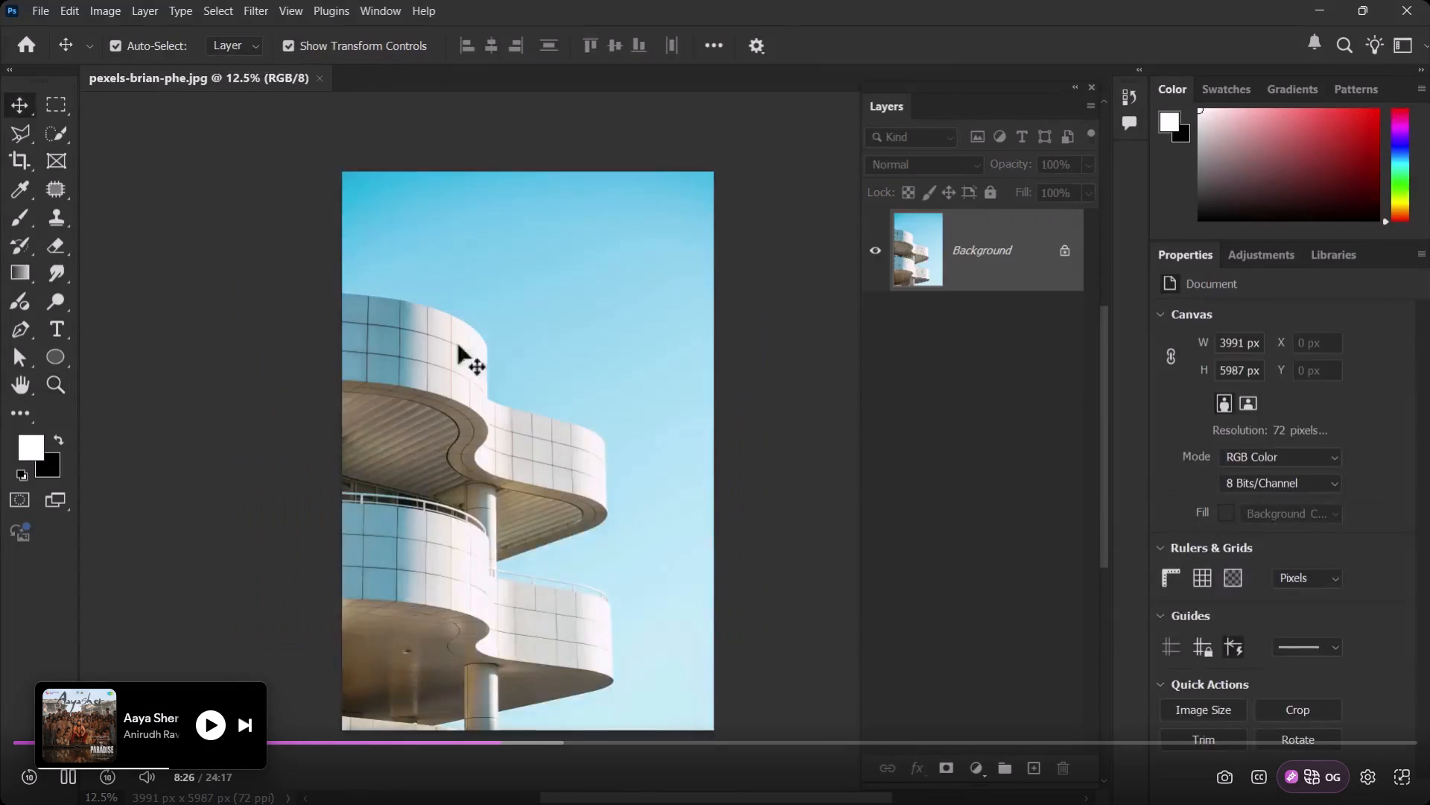
pyautogui.click(775, 552)
# Switch to Photoshop to view the open book-on-table composite, and deselect its active layer.
pyautogui.hotkey('alt', 'Tab')
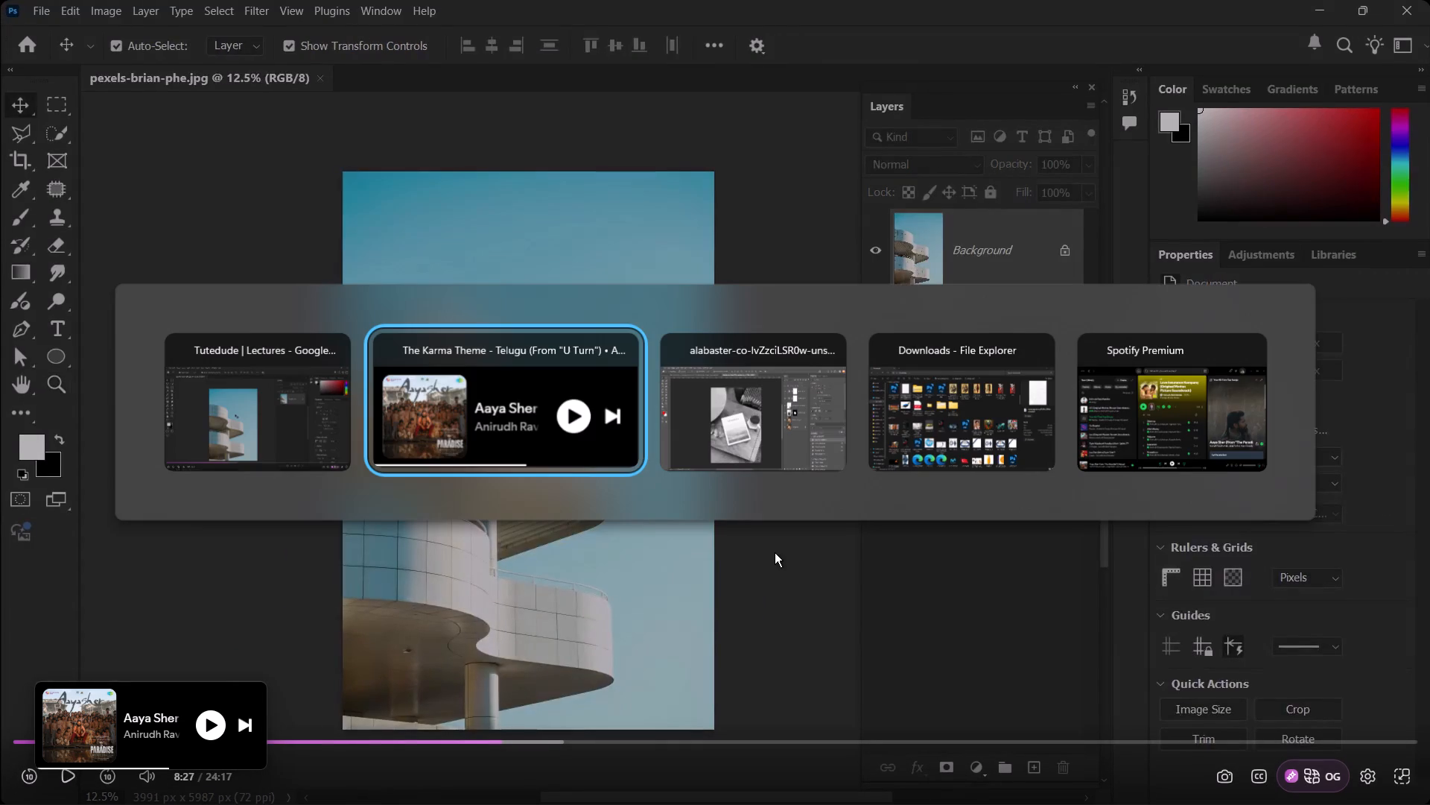
pyautogui.hotkey('alt', 'Tab')
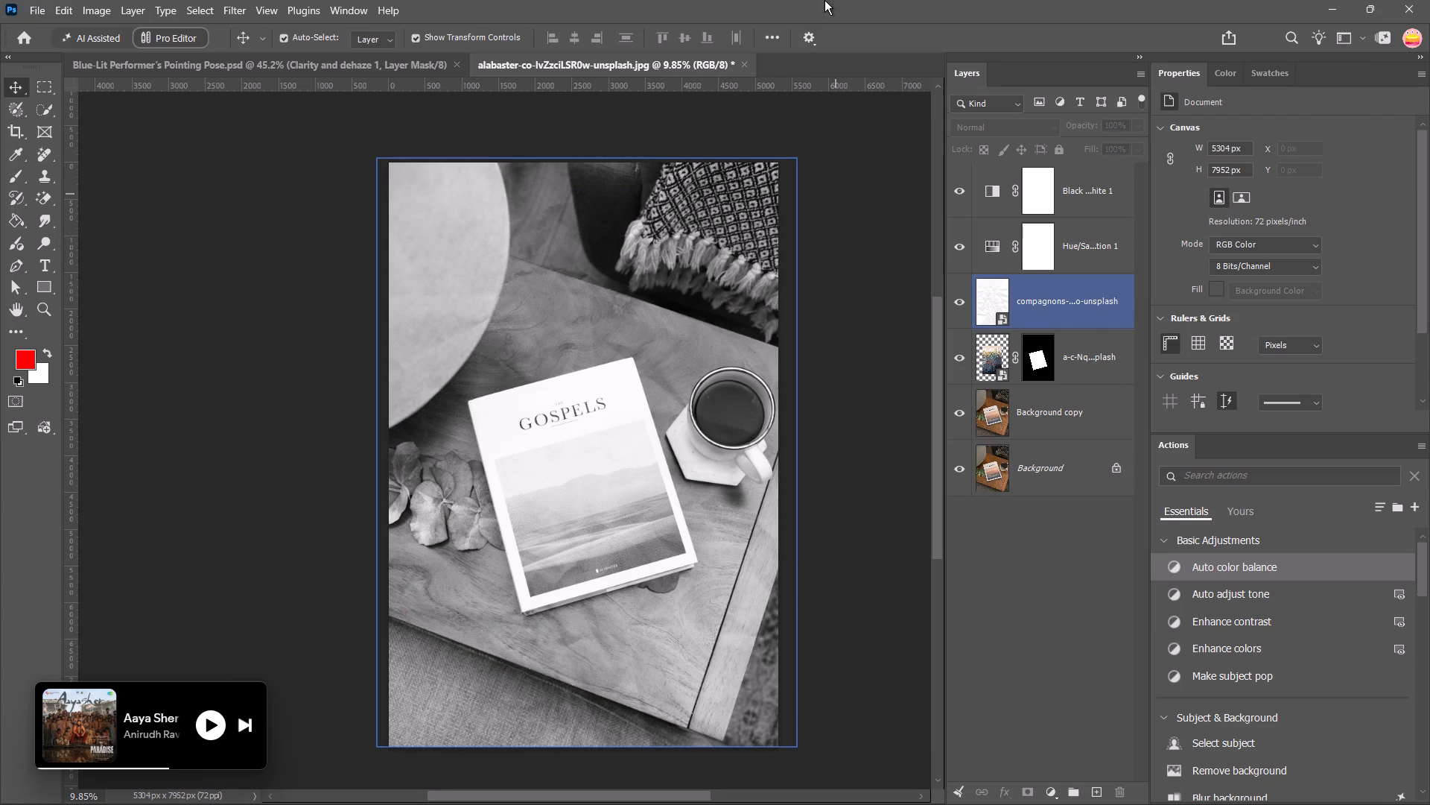
pyautogui.click(956, 238)
pyautogui.click(956, 237)
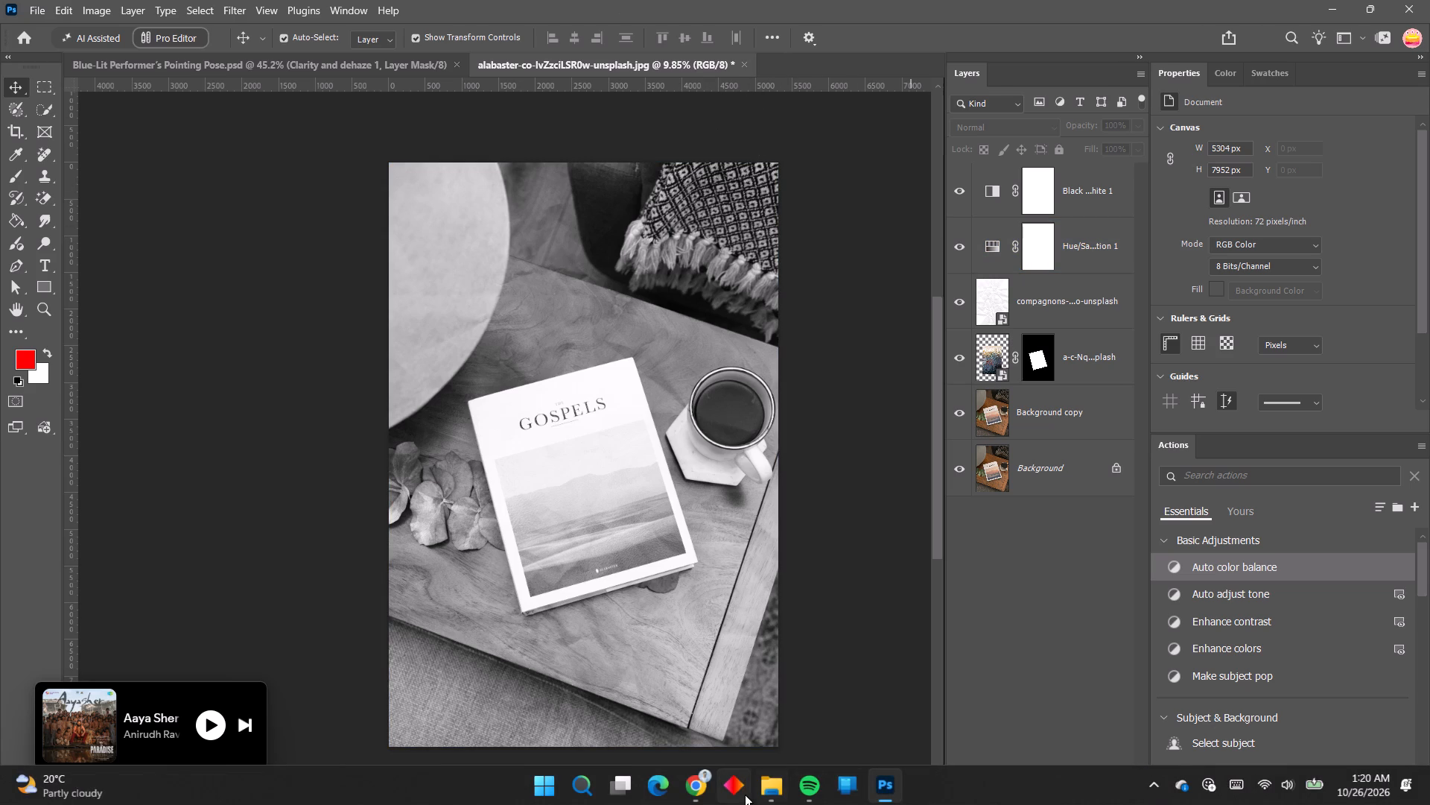
# Return to Chrome, exit the full-screen video, and open the Unsplash home page from the book on a table search results.
pyautogui.click(708, 780)
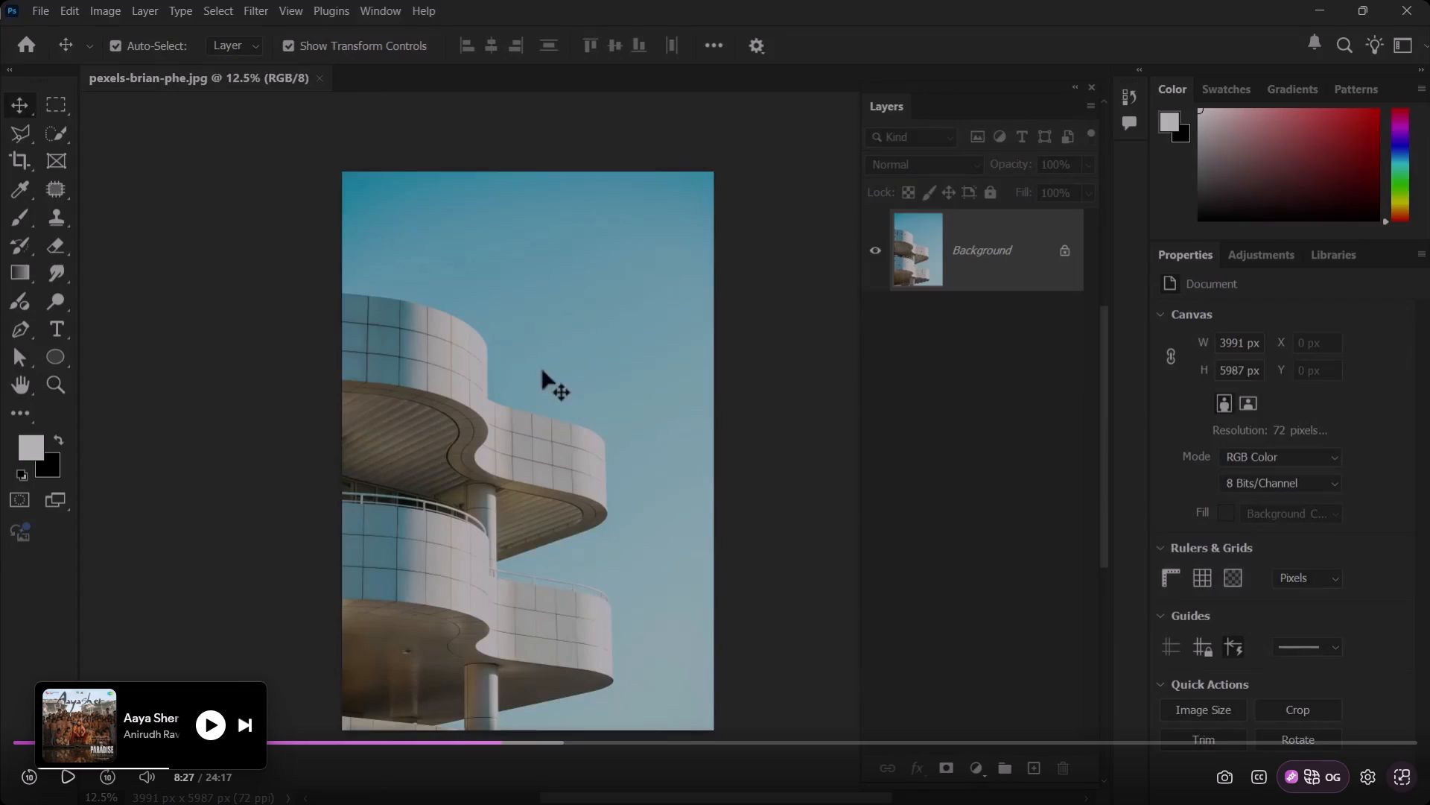
pyautogui.click(1410, 777)
pyautogui.click(308, 1)
pyautogui.scroll(6, 479, 250)
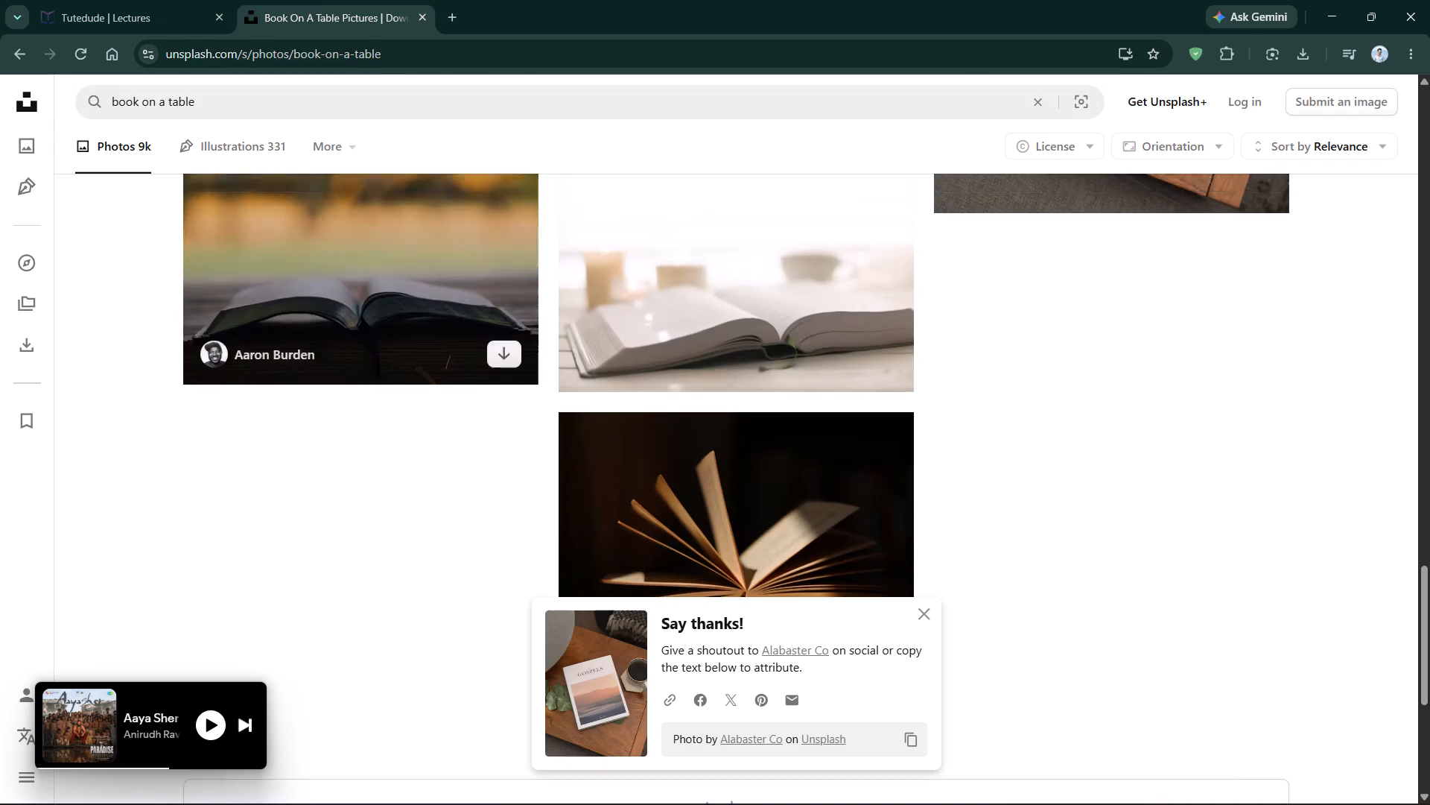
pyautogui.scroll(13, 479, 250)
pyautogui.click(7, 106)
pyautogui.click(19, 107)
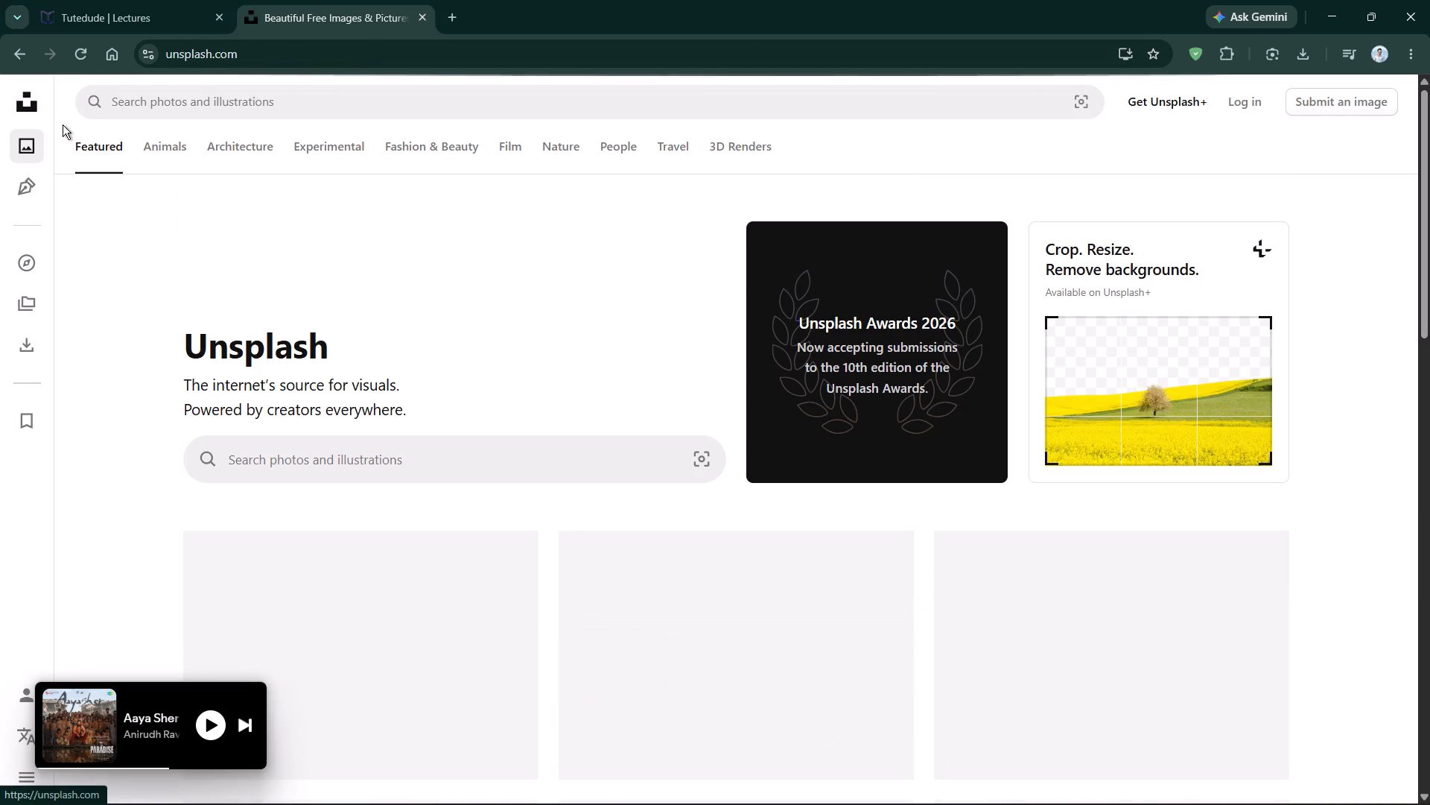
# Find and download the featured photo of the stone house between granite boulders under a blue sky.
pyautogui.scroll(-10, 255, 217)
pyautogui.scroll(-7, 559, 367)
pyautogui.scroll(-7, 613, 397)
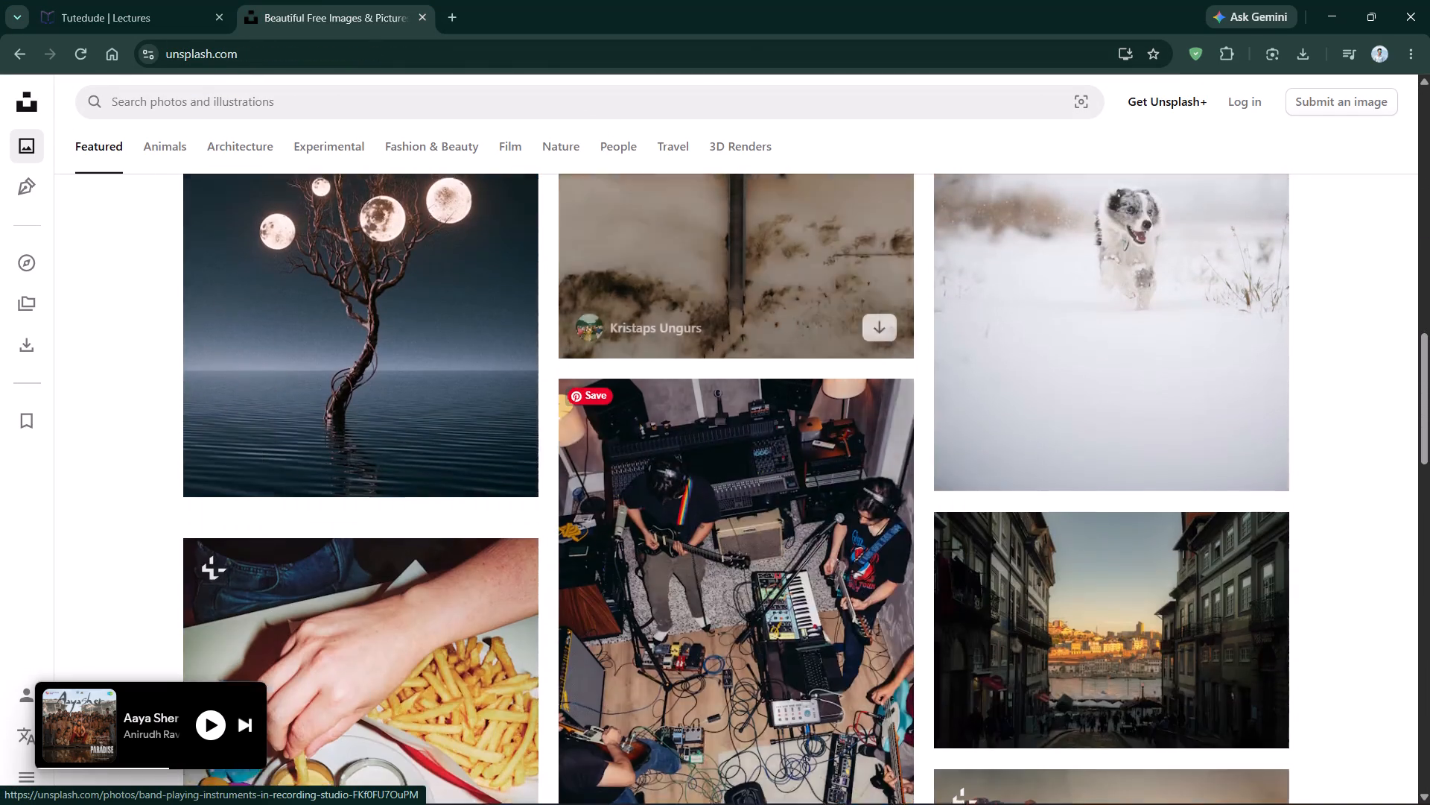
pyautogui.scroll(-11, 772, 458)
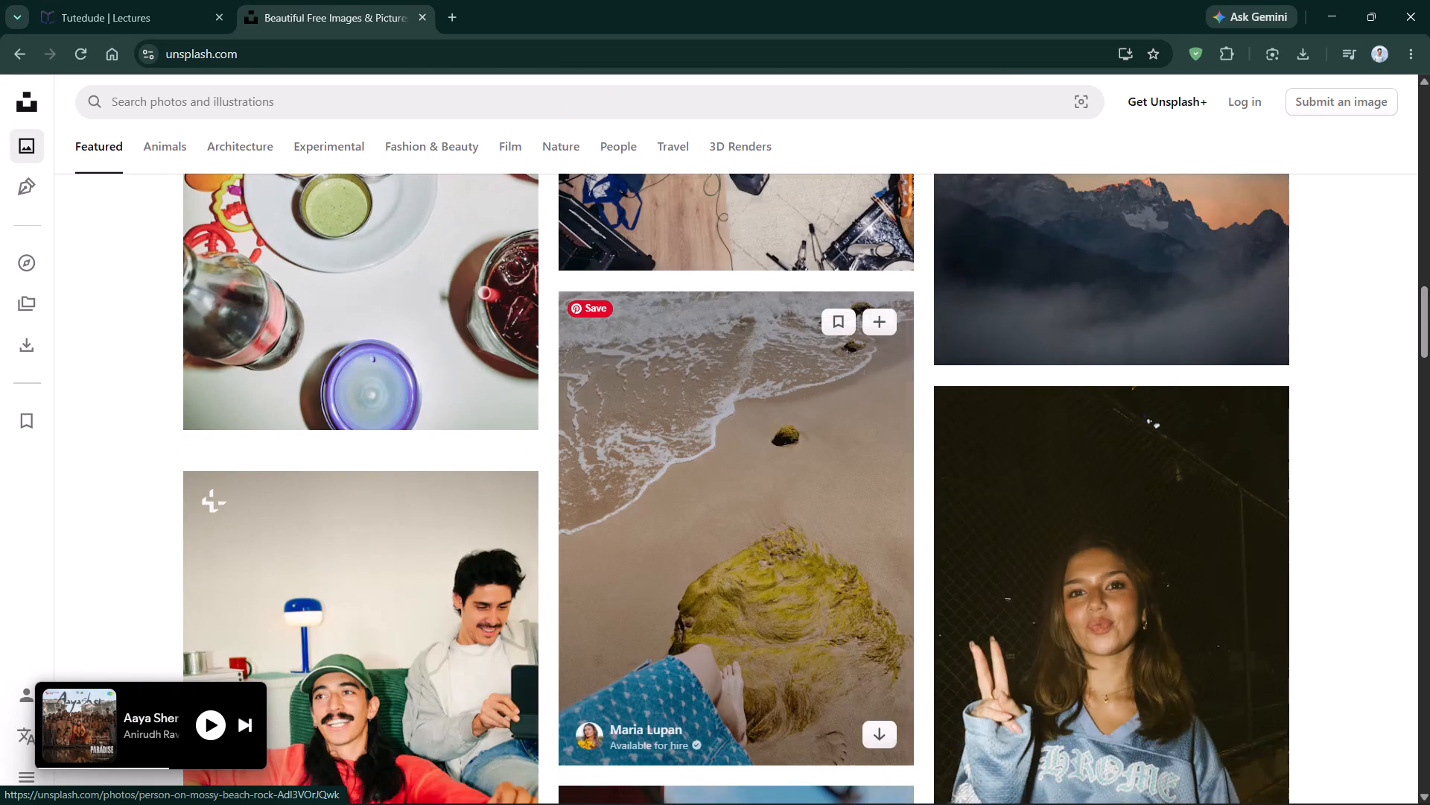
pyautogui.scroll(-9, 772, 456)
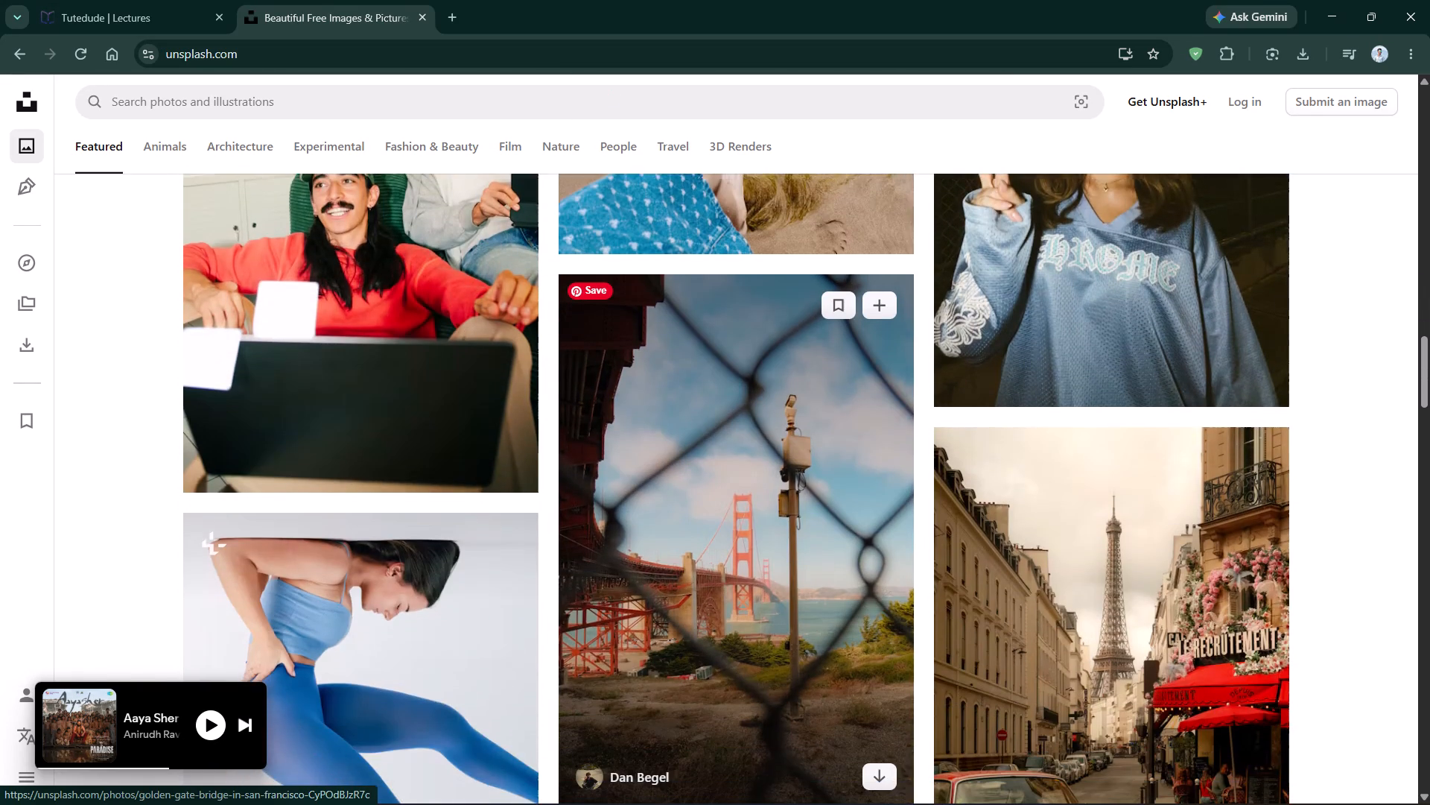
pyautogui.scroll(-10, 772, 456)
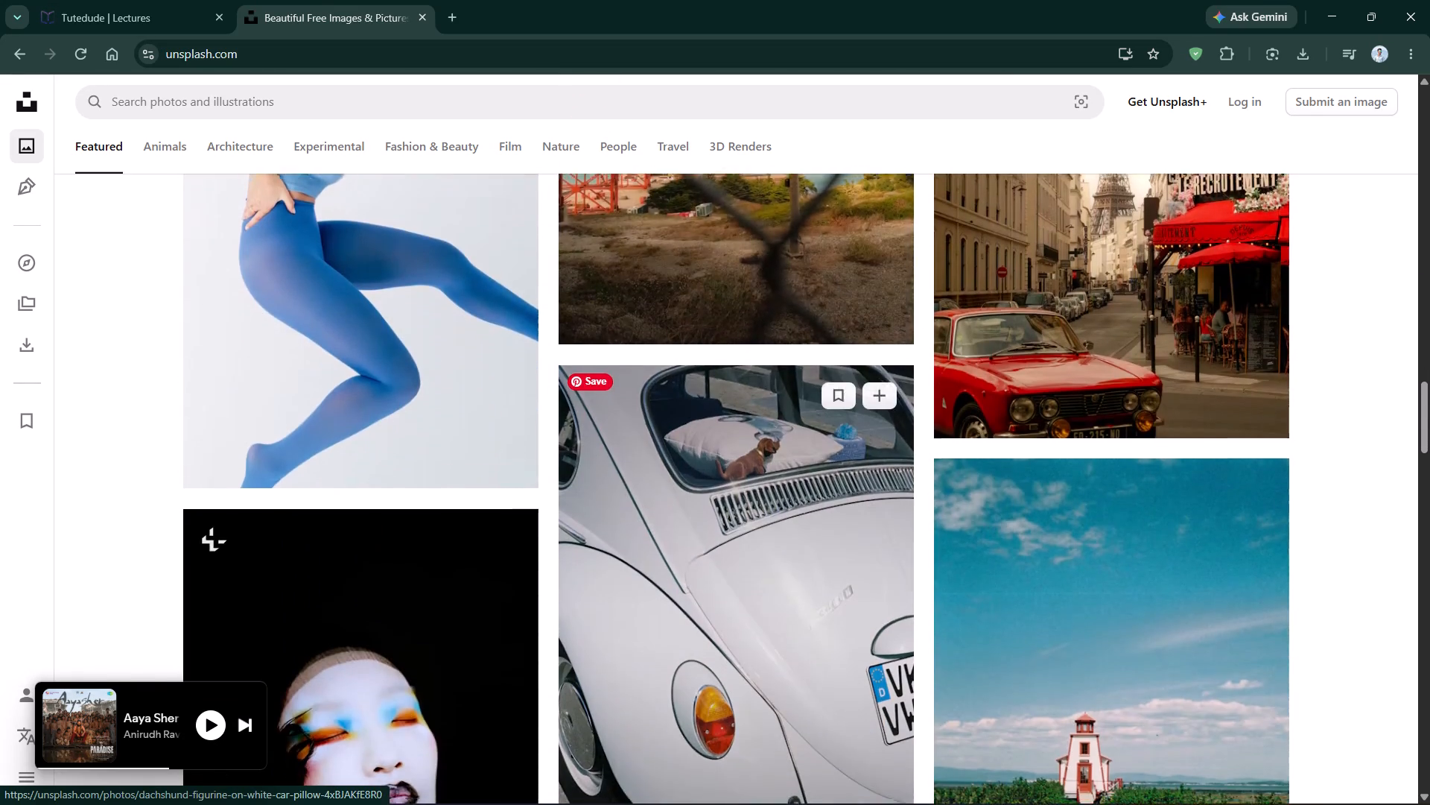
pyautogui.scroll(-10, 772, 456)
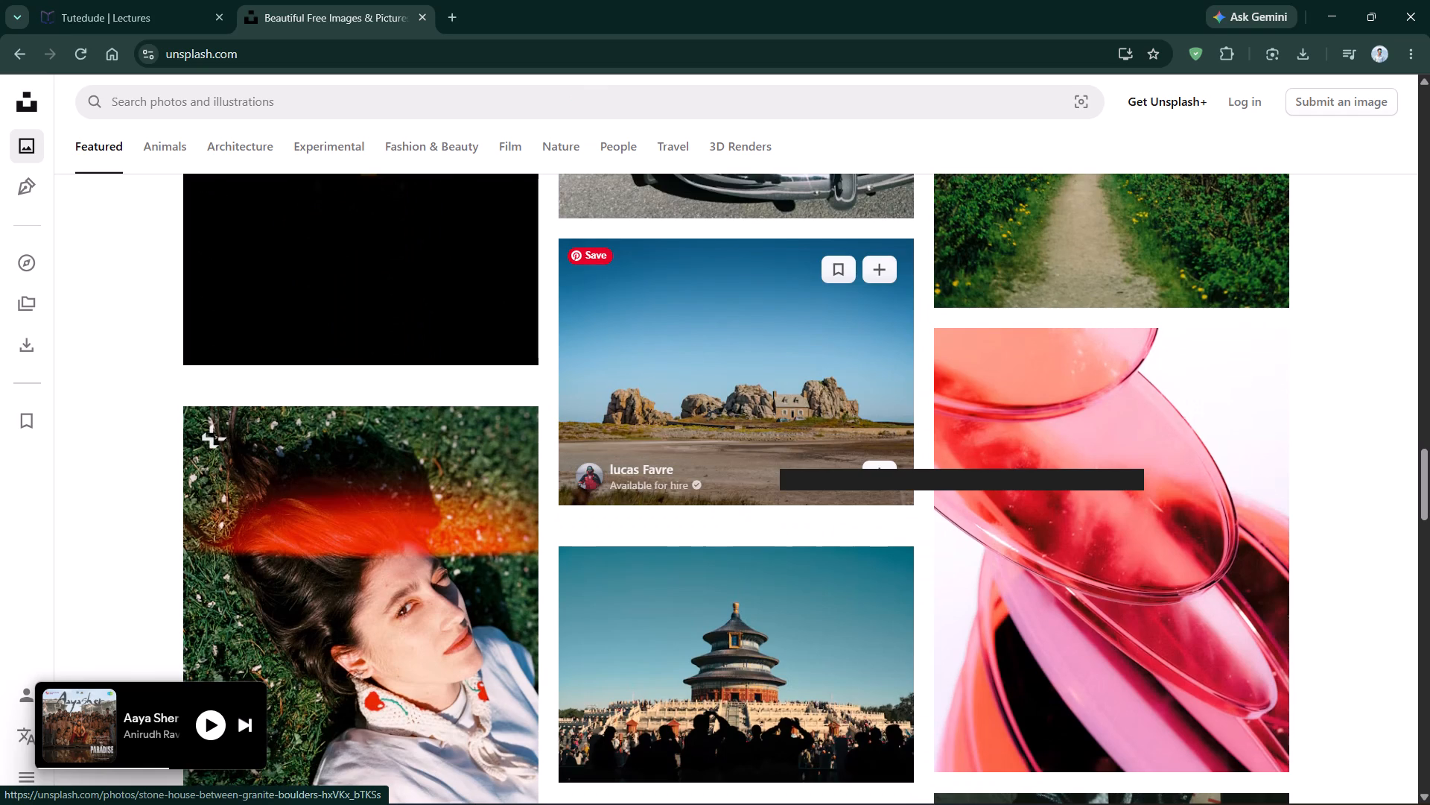
pyautogui.click(877, 470)
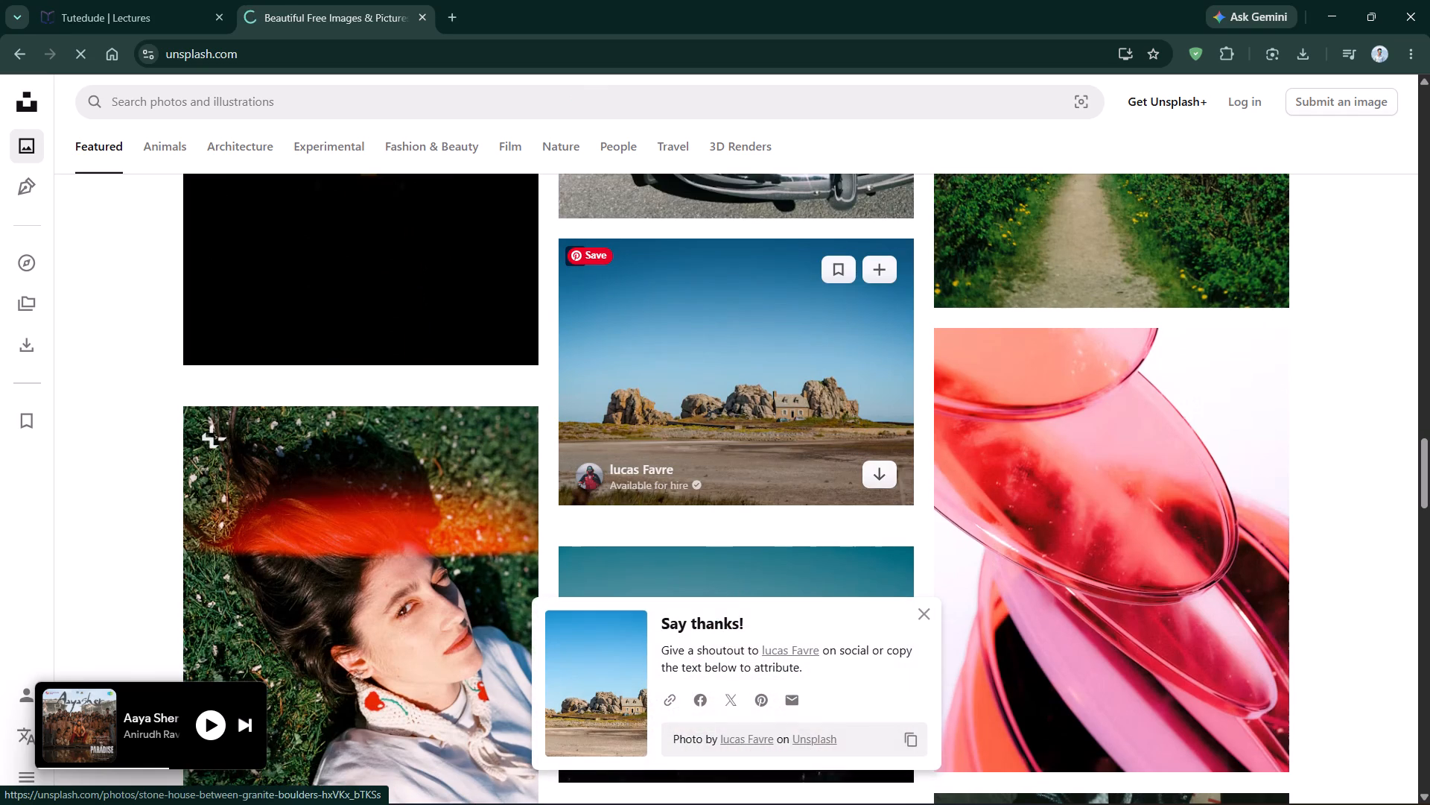
# Look through more featured photos and the Nature category on Unsplash for another image.
pyautogui.scroll(-7, 797, 367)
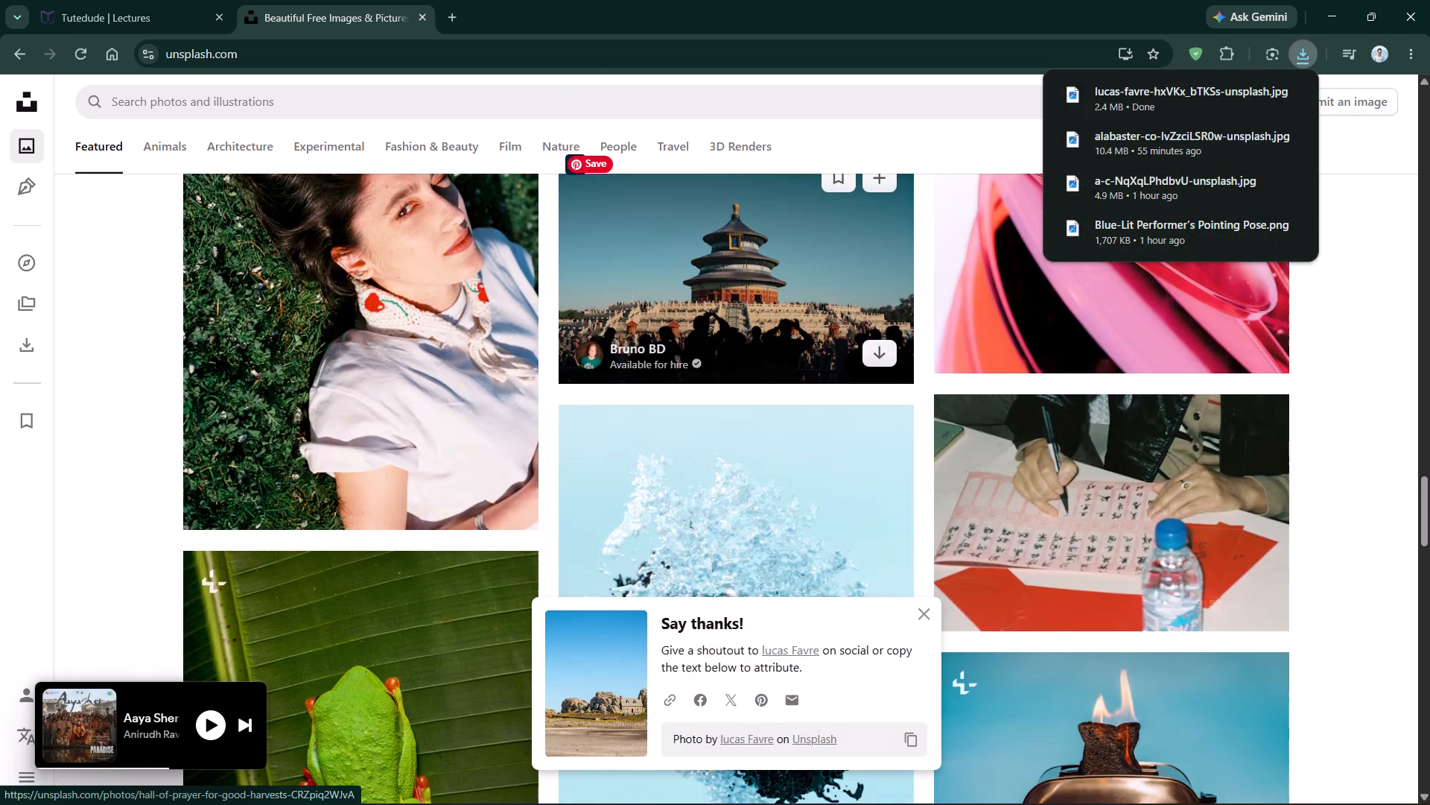
pyautogui.scroll(-10, 810, 359)
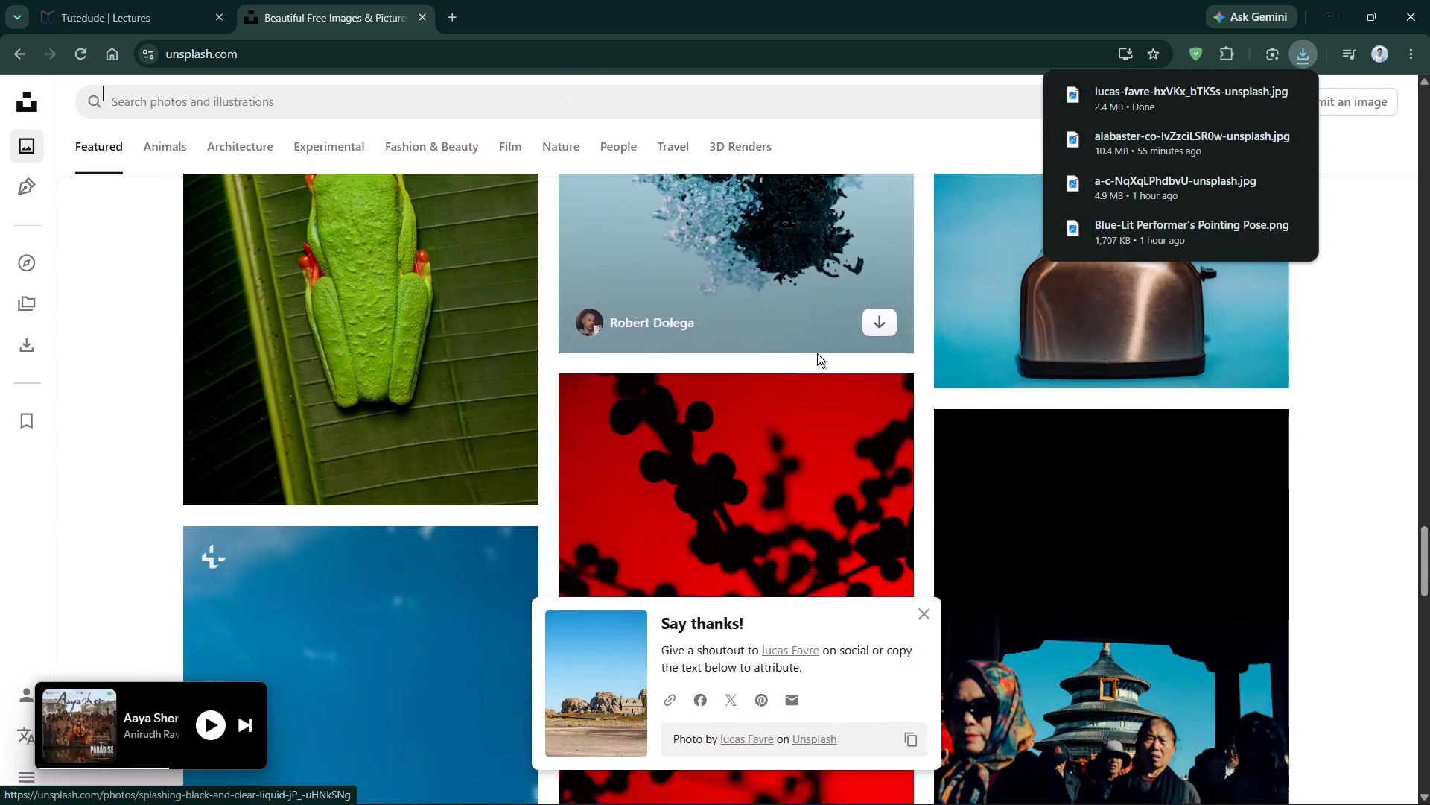
pyautogui.scroll(-9, 817, 353)
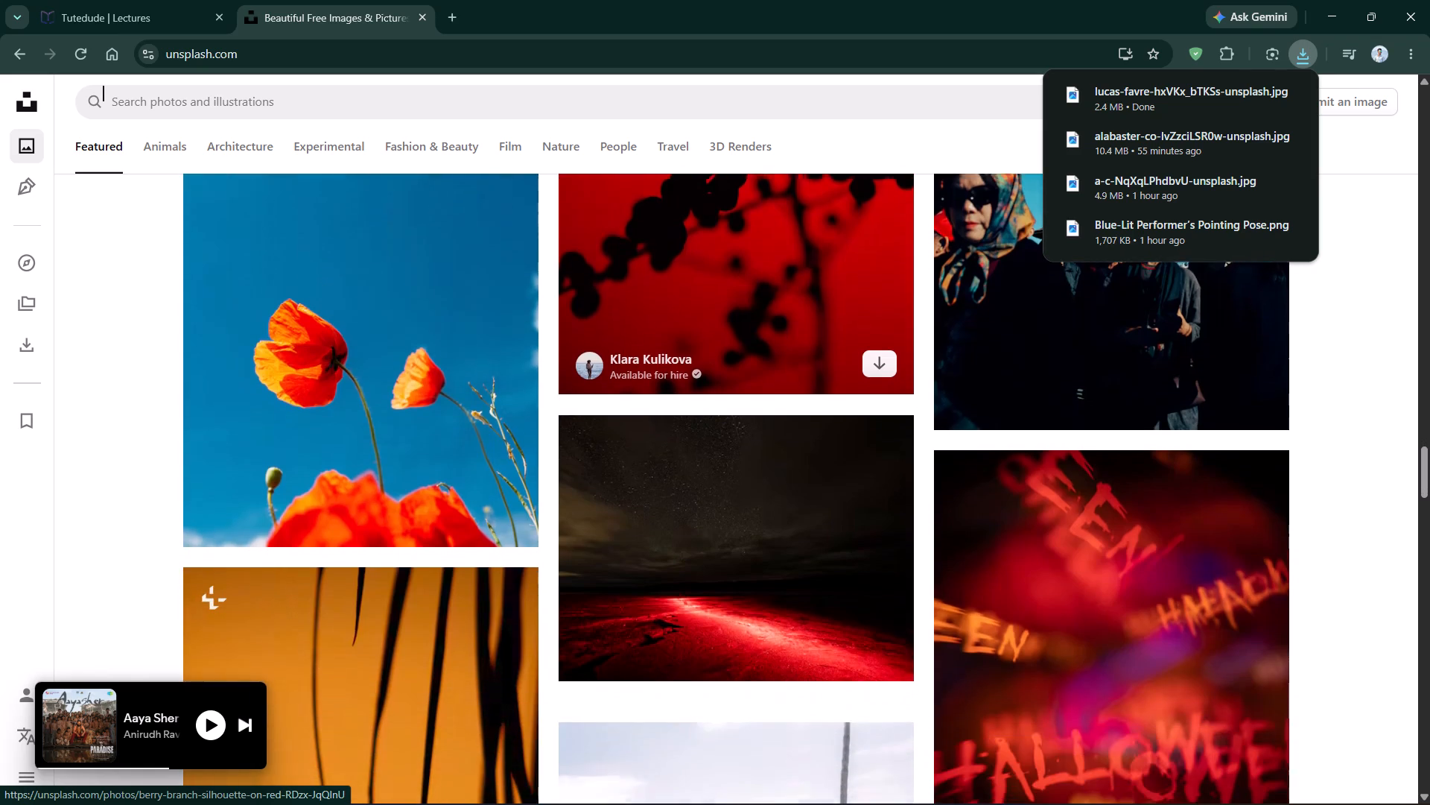
pyautogui.click(552, 146)
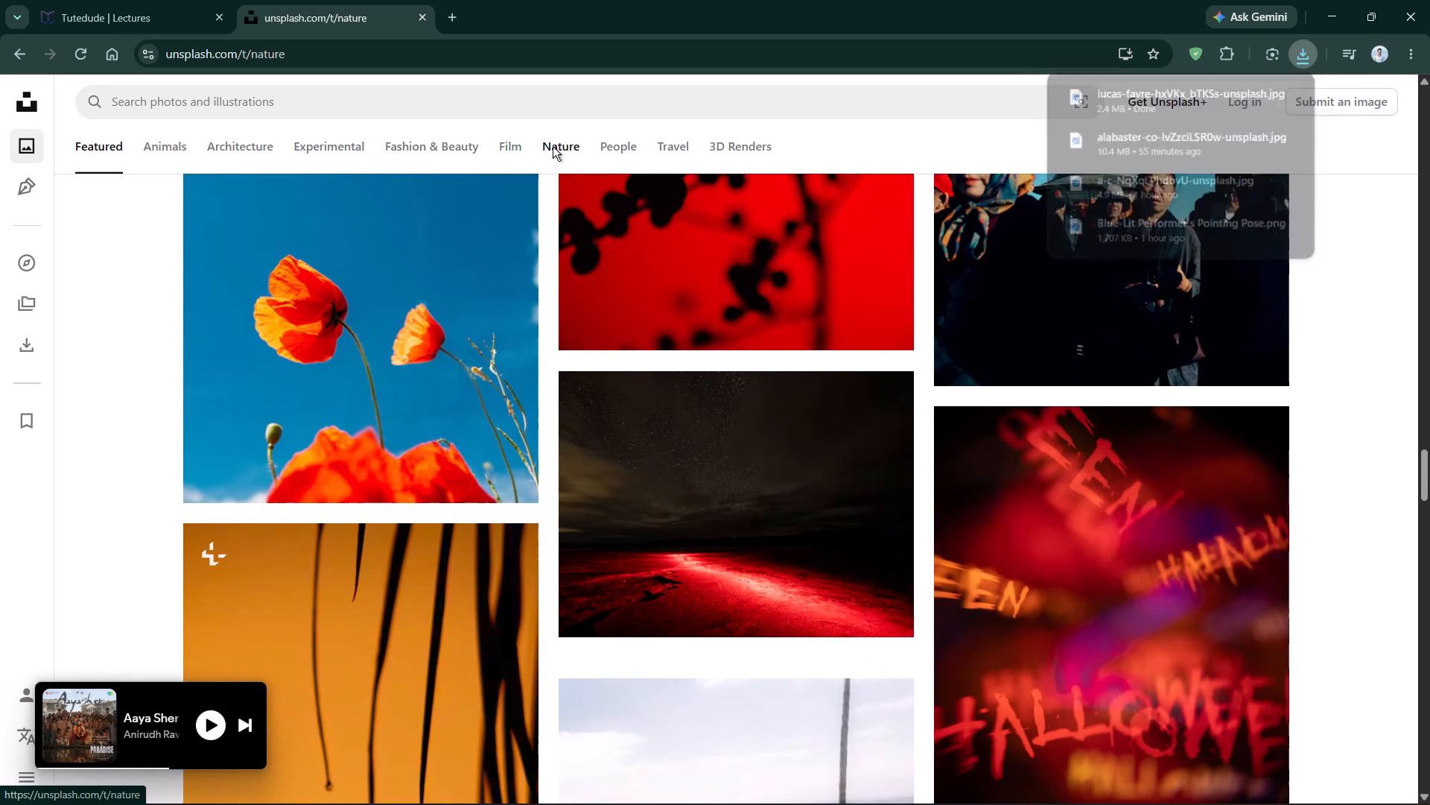
pyautogui.scroll(-9, 693, 291)
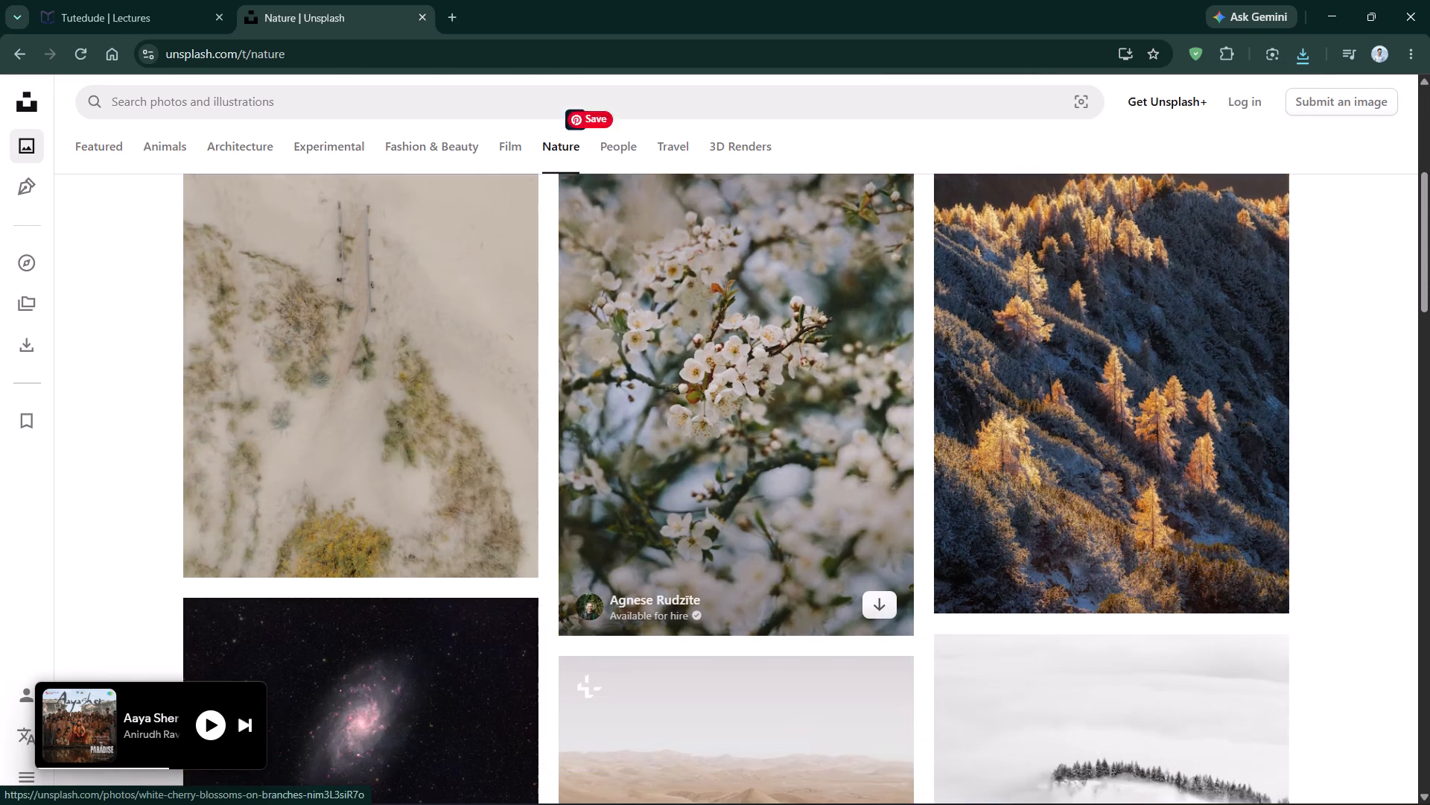
pyautogui.scroll(-6, 747, 314)
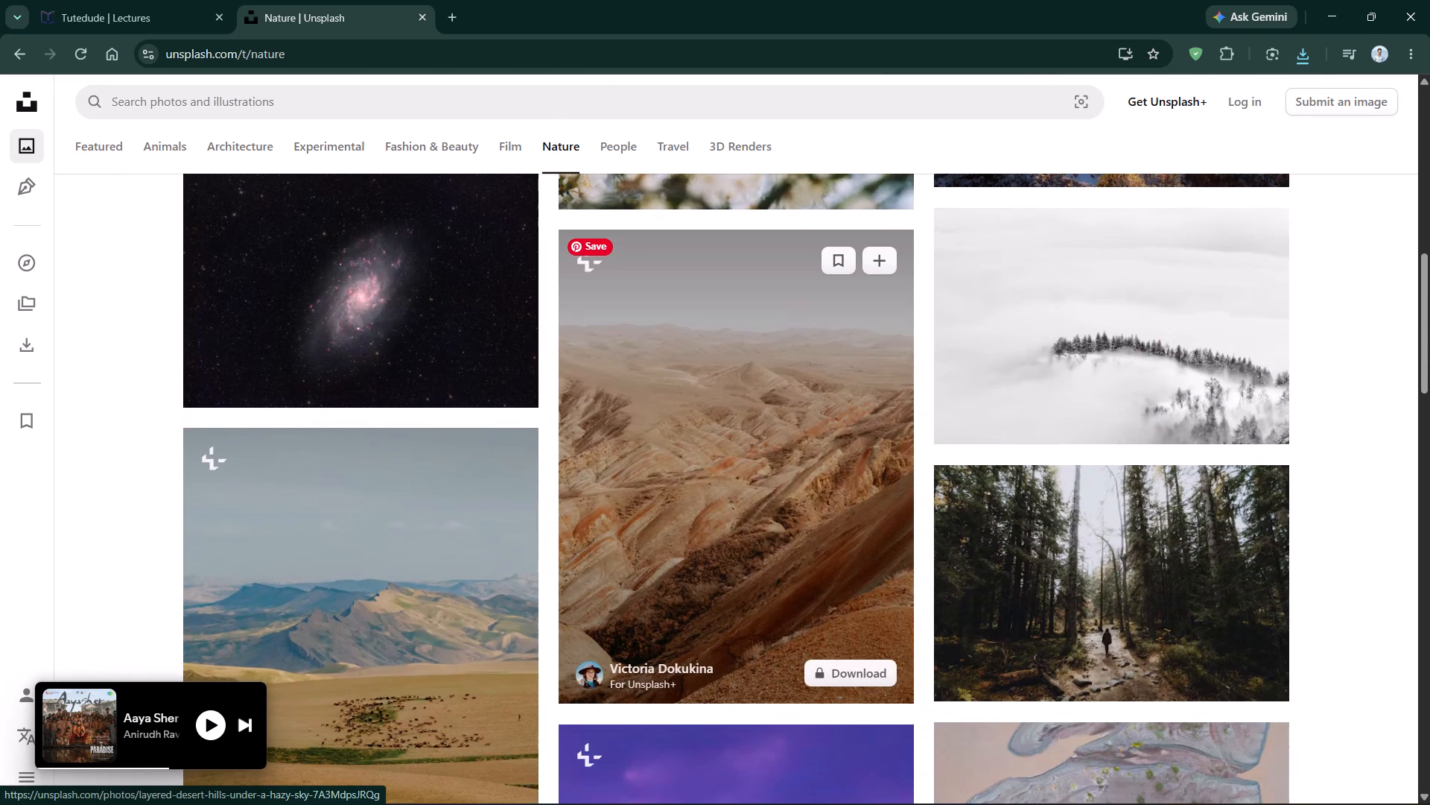
pyautogui.scroll(-2, 747, 314)
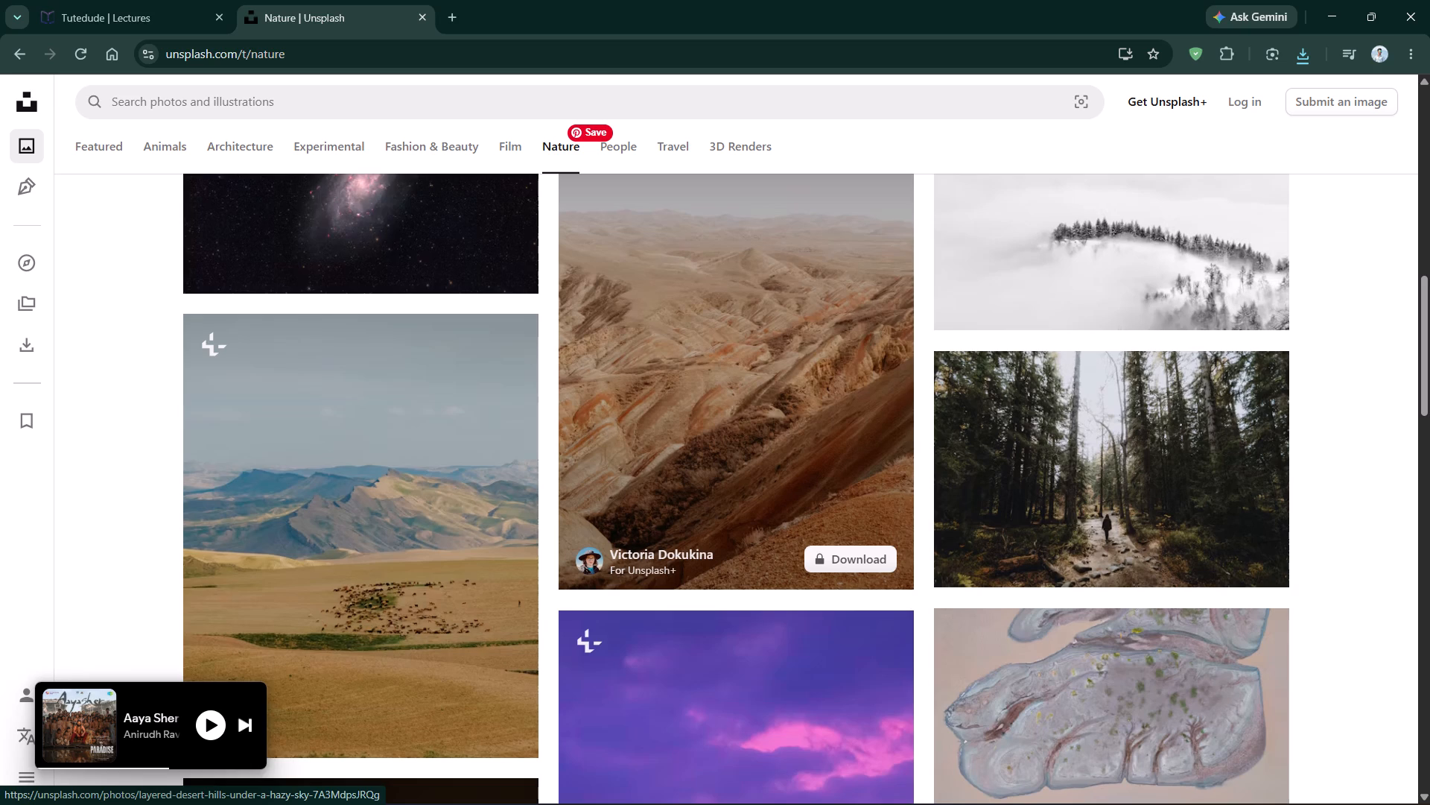
pyautogui.scroll(-2, 747, 314)
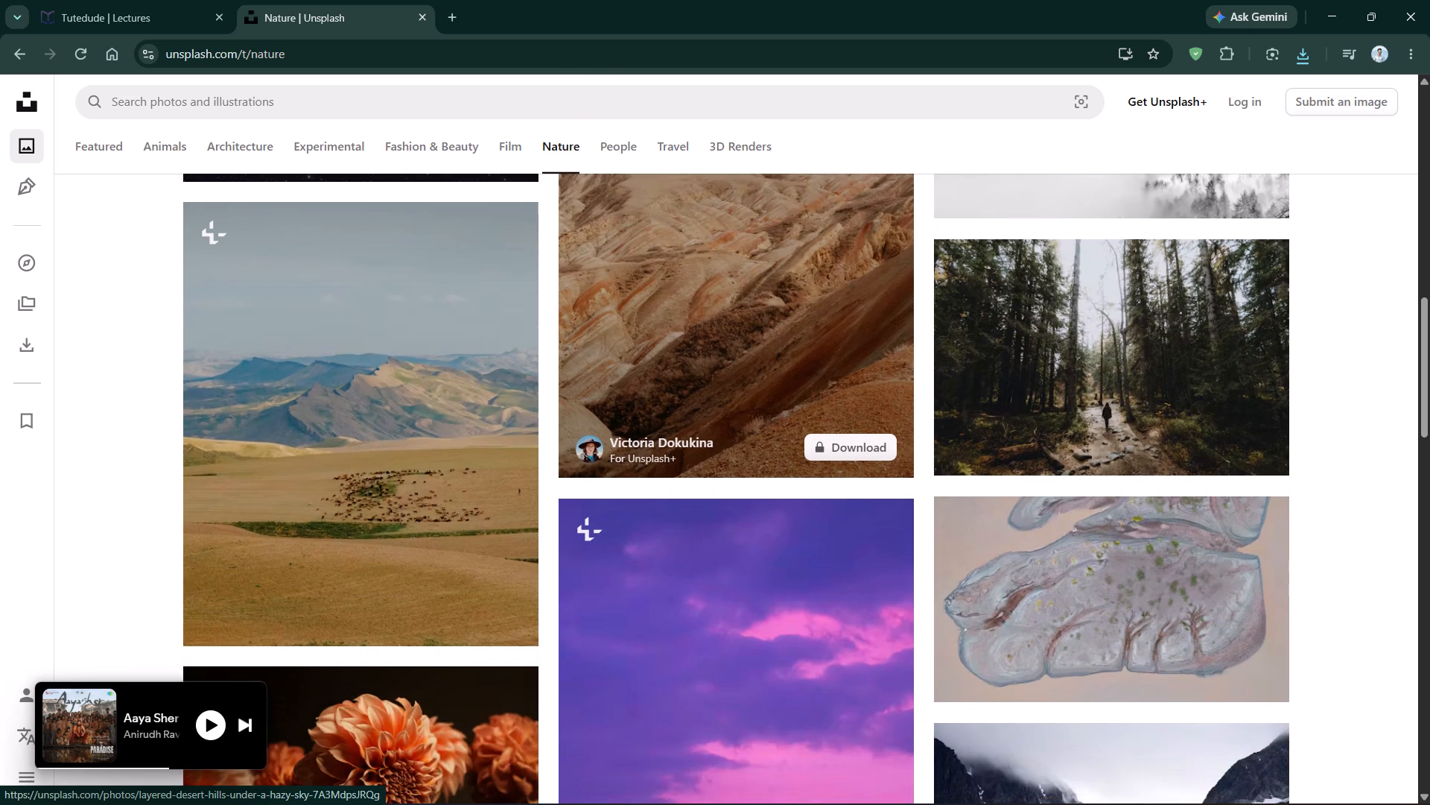
# Check the most recent files in the Downloads folder in File Explorer.
pyautogui.click(763, 781)
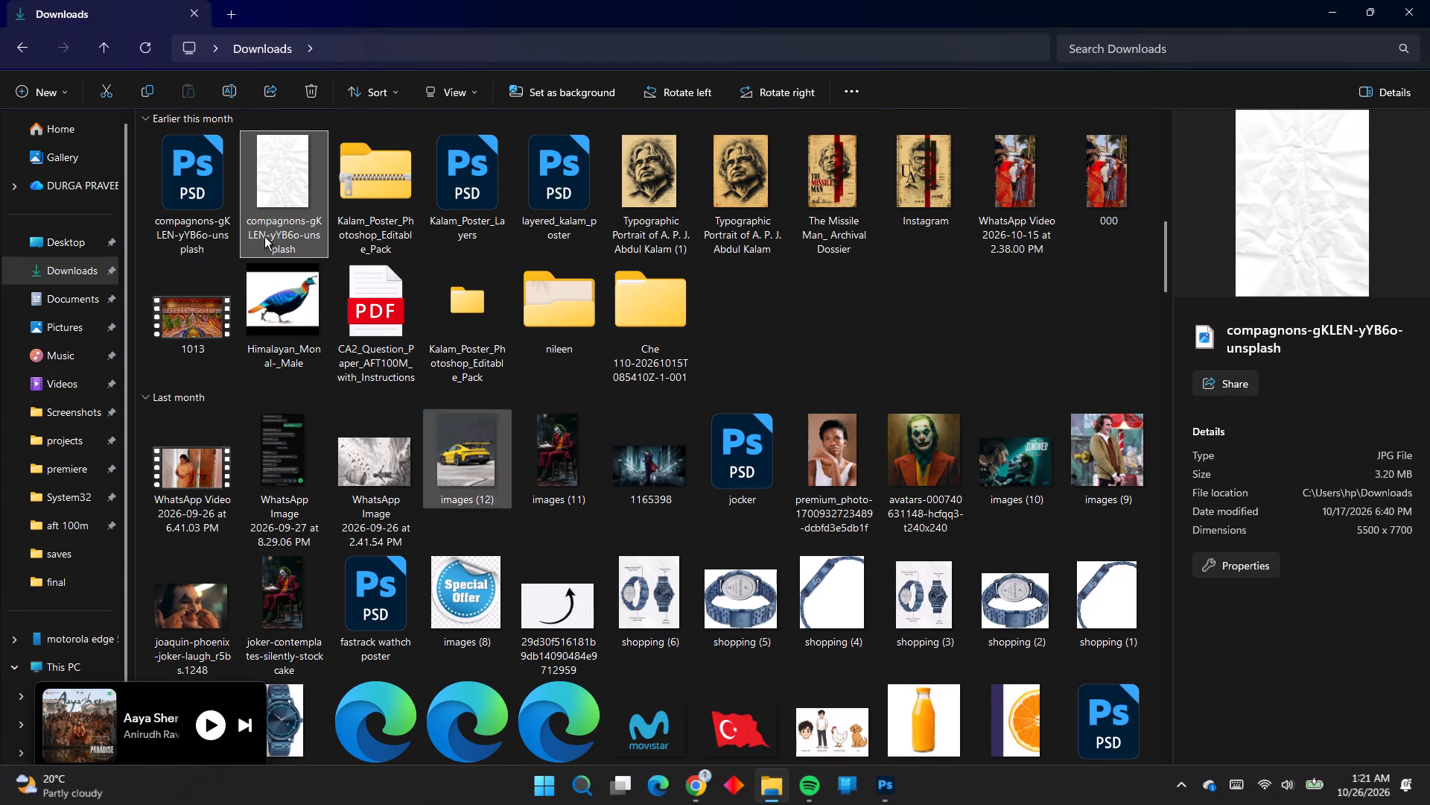
pyautogui.scroll(20, 239, 224)
pyautogui.scroll(20, 239, 224)
pyautogui.scroll(1, 239, 224)
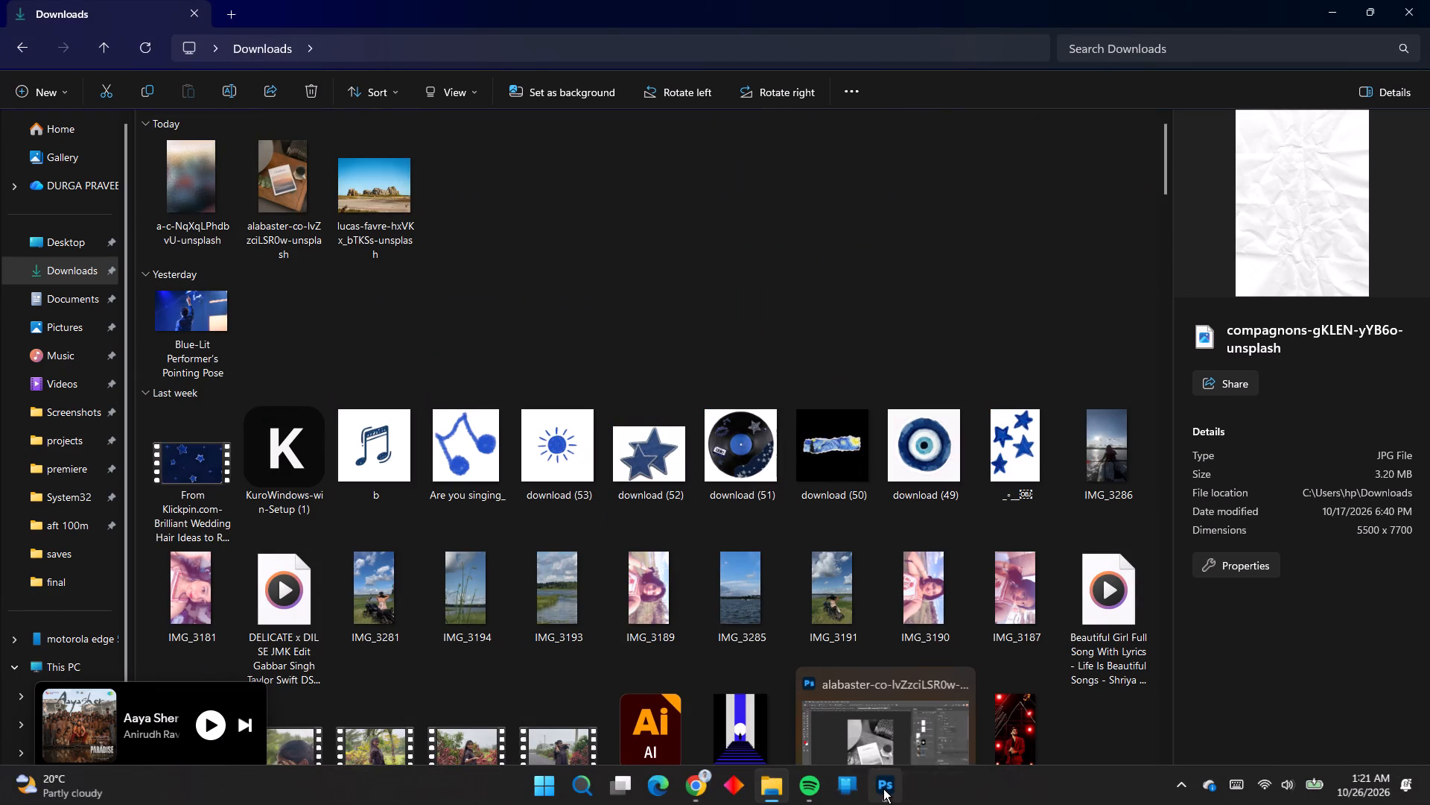
# Return to Unsplash in Chrome and continue examining the Nature category for another suitable photo.
pyautogui.click(702, 772)
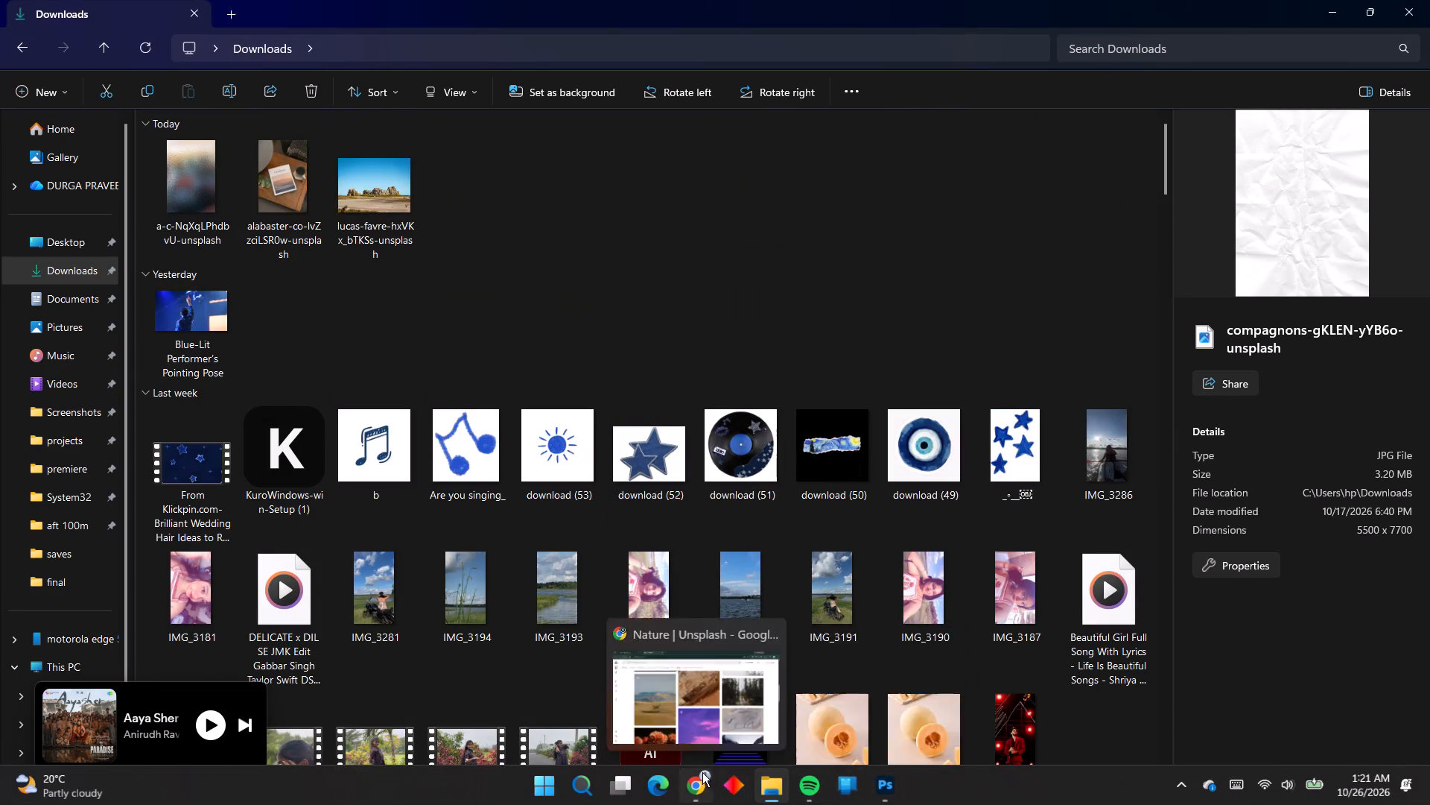
pyautogui.scroll(5, 892, 435)
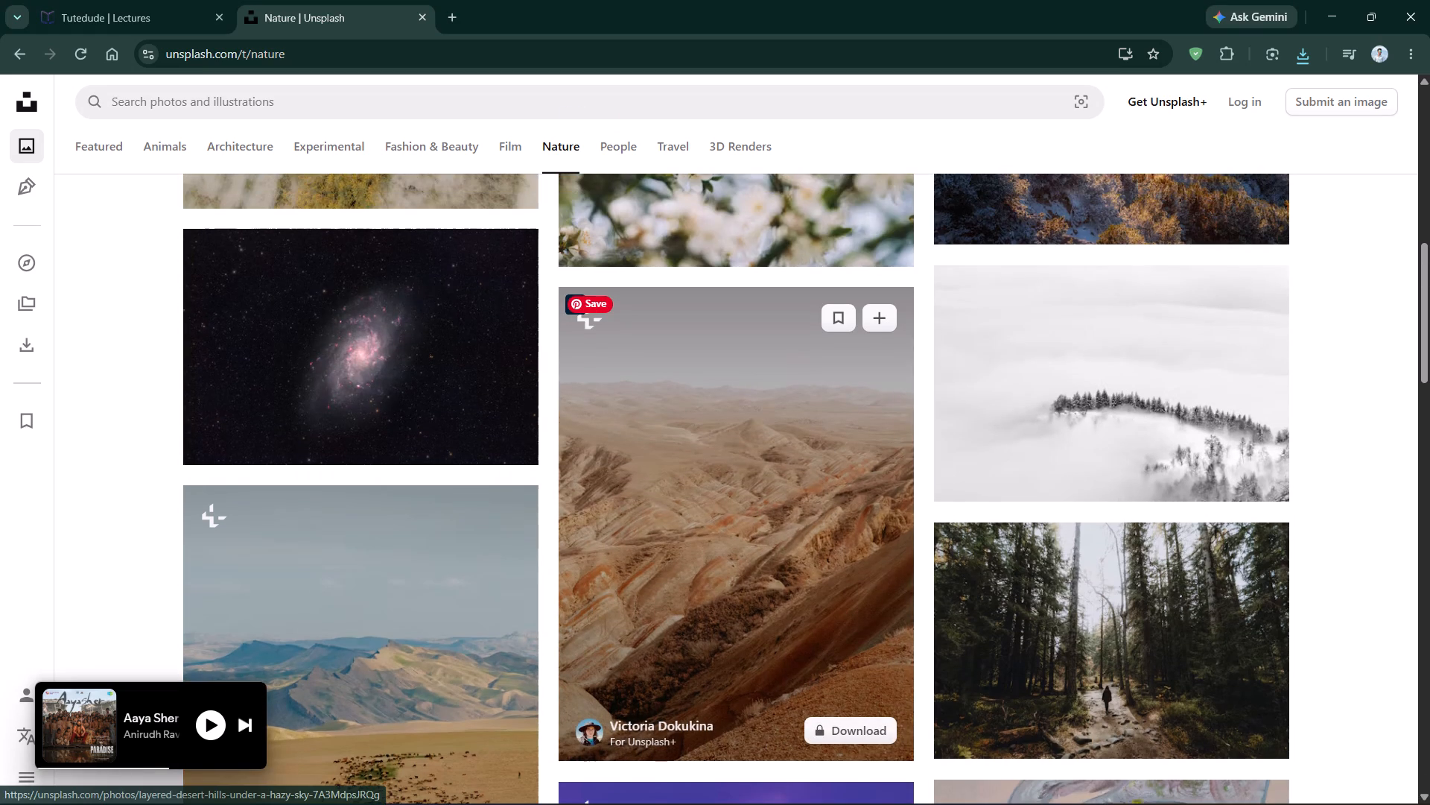
pyautogui.scroll(-7, 894, 435)
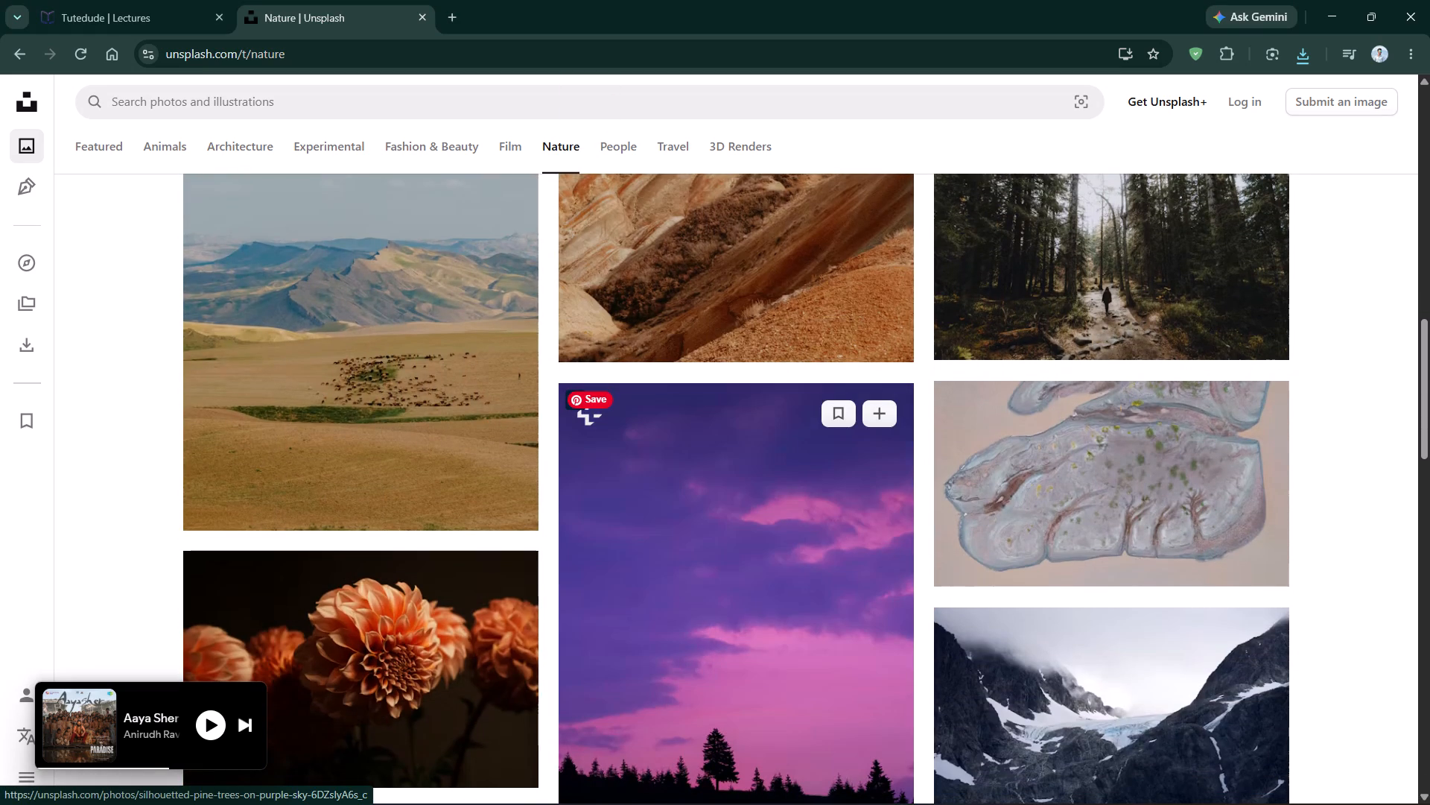
pyautogui.scroll(-4, 894, 433)
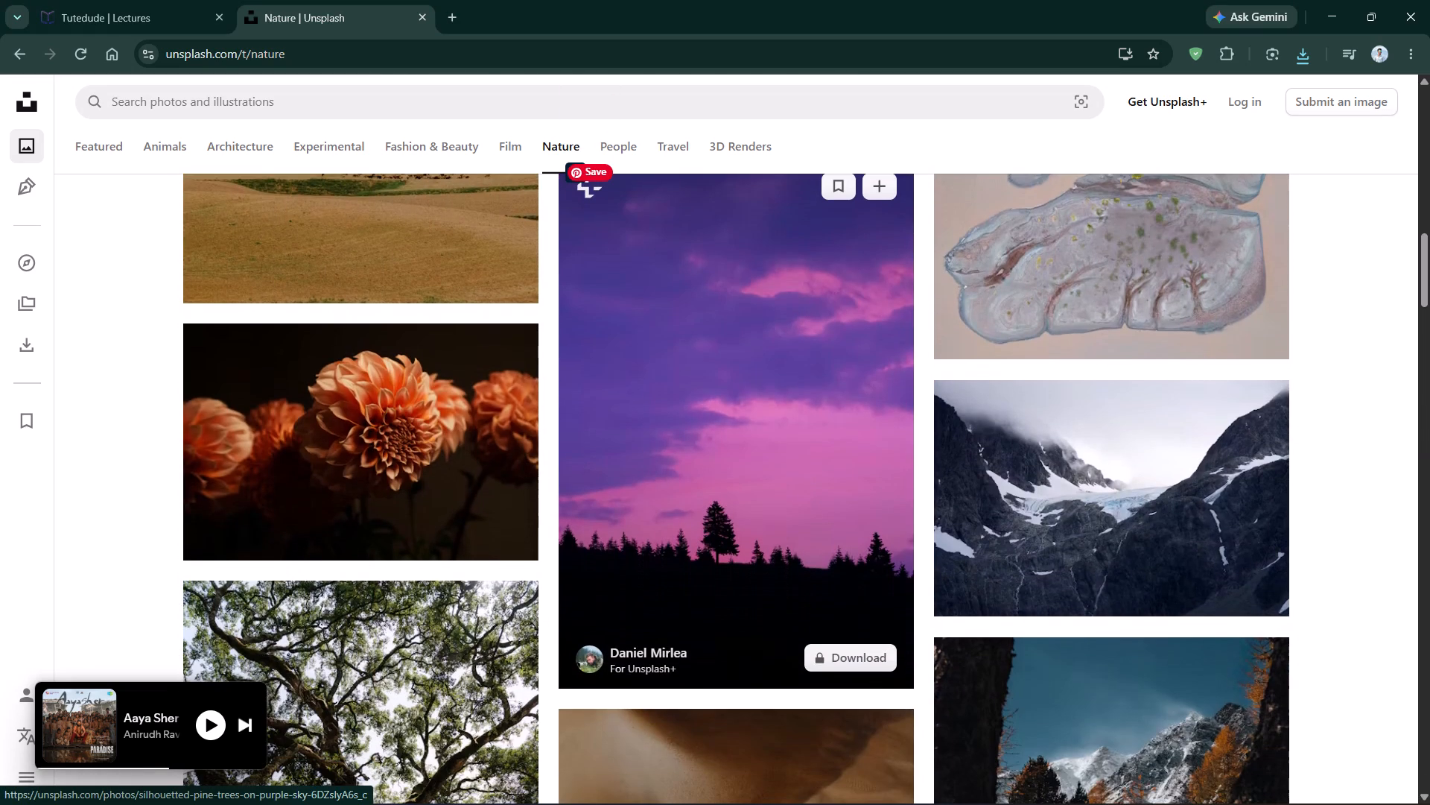
pyautogui.scroll(-7, 894, 432)
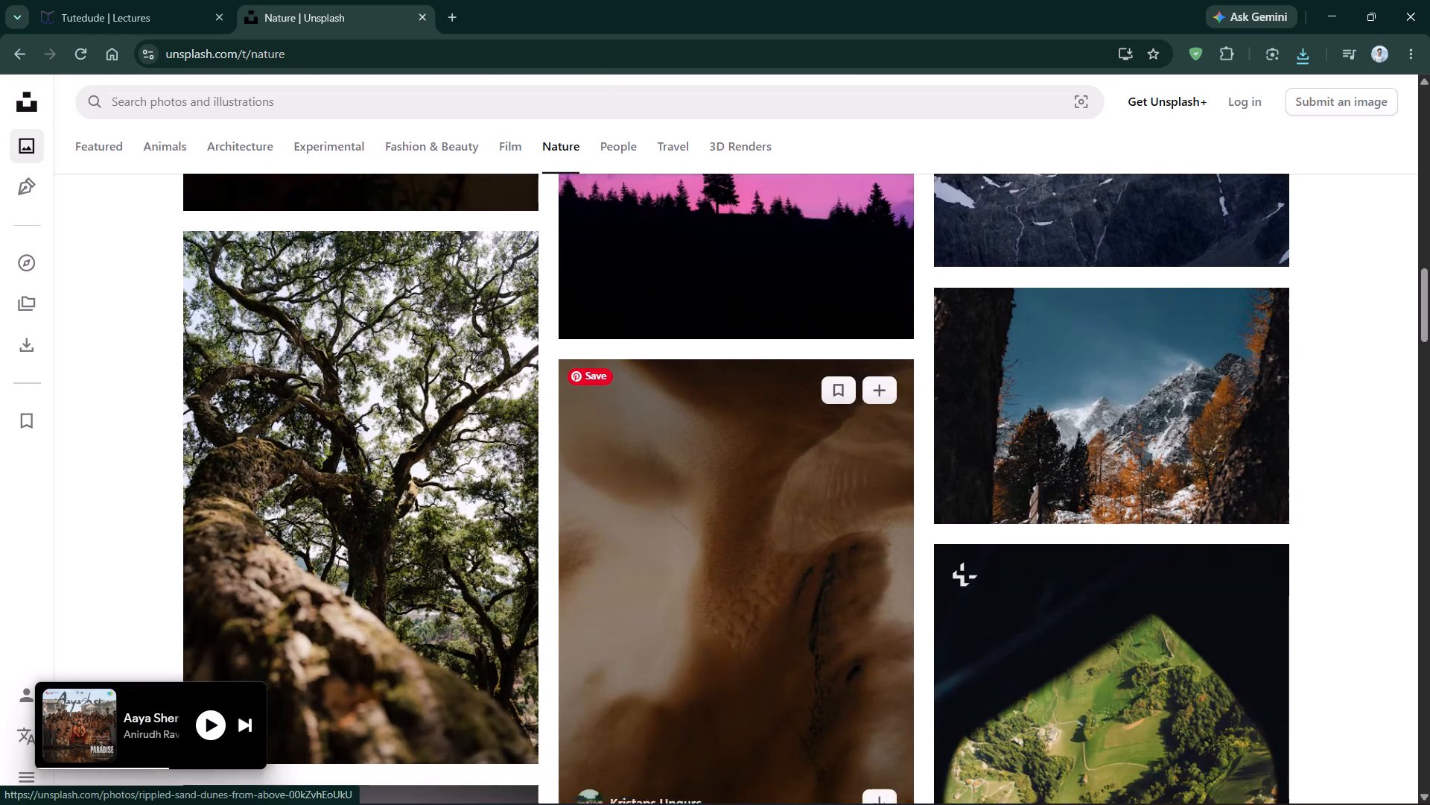
pyautogui.scroll(-4, 894, 432)
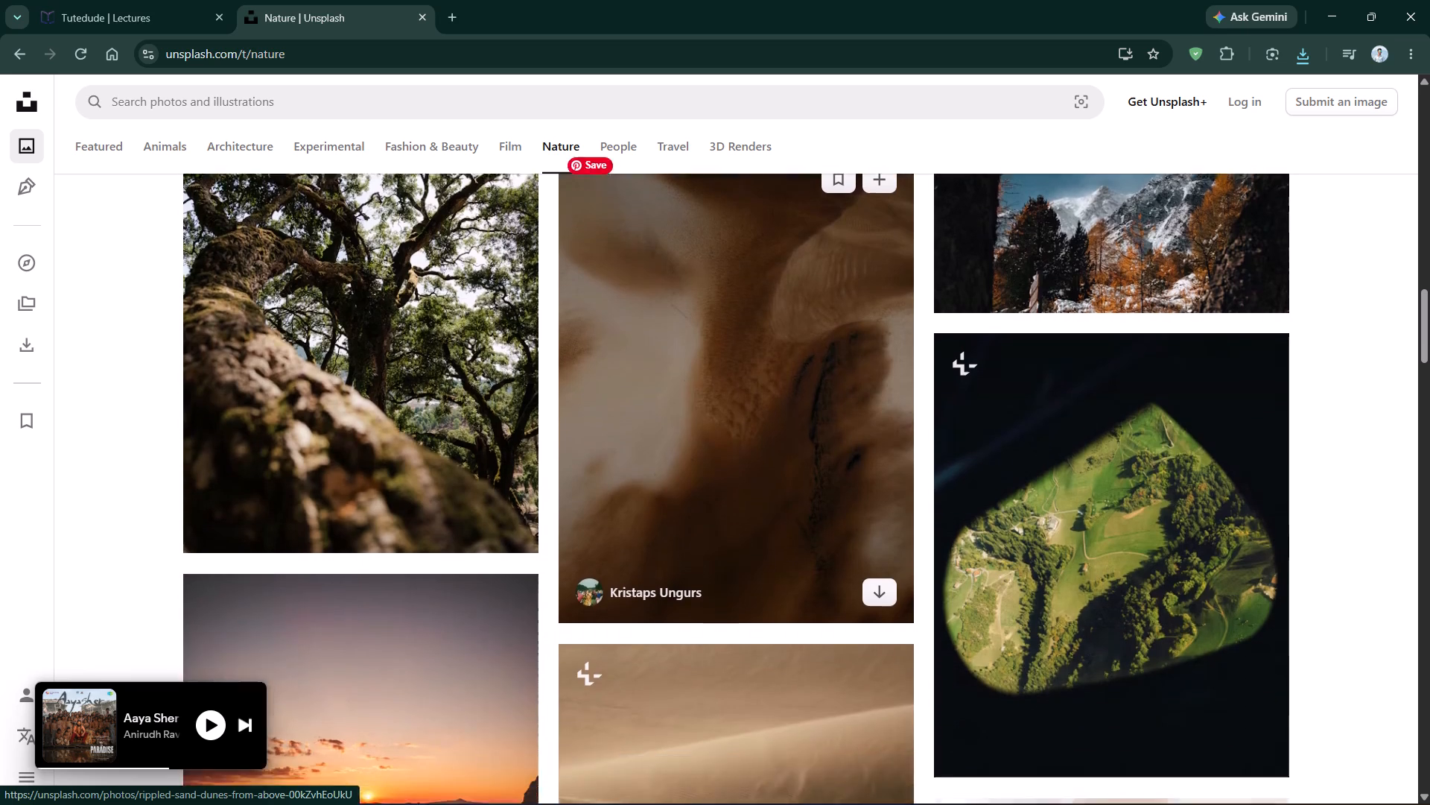
# Examine more photos in Unsplash's Nature category for another suitable image.
pyautogui.scroll(-9, 894, 432)
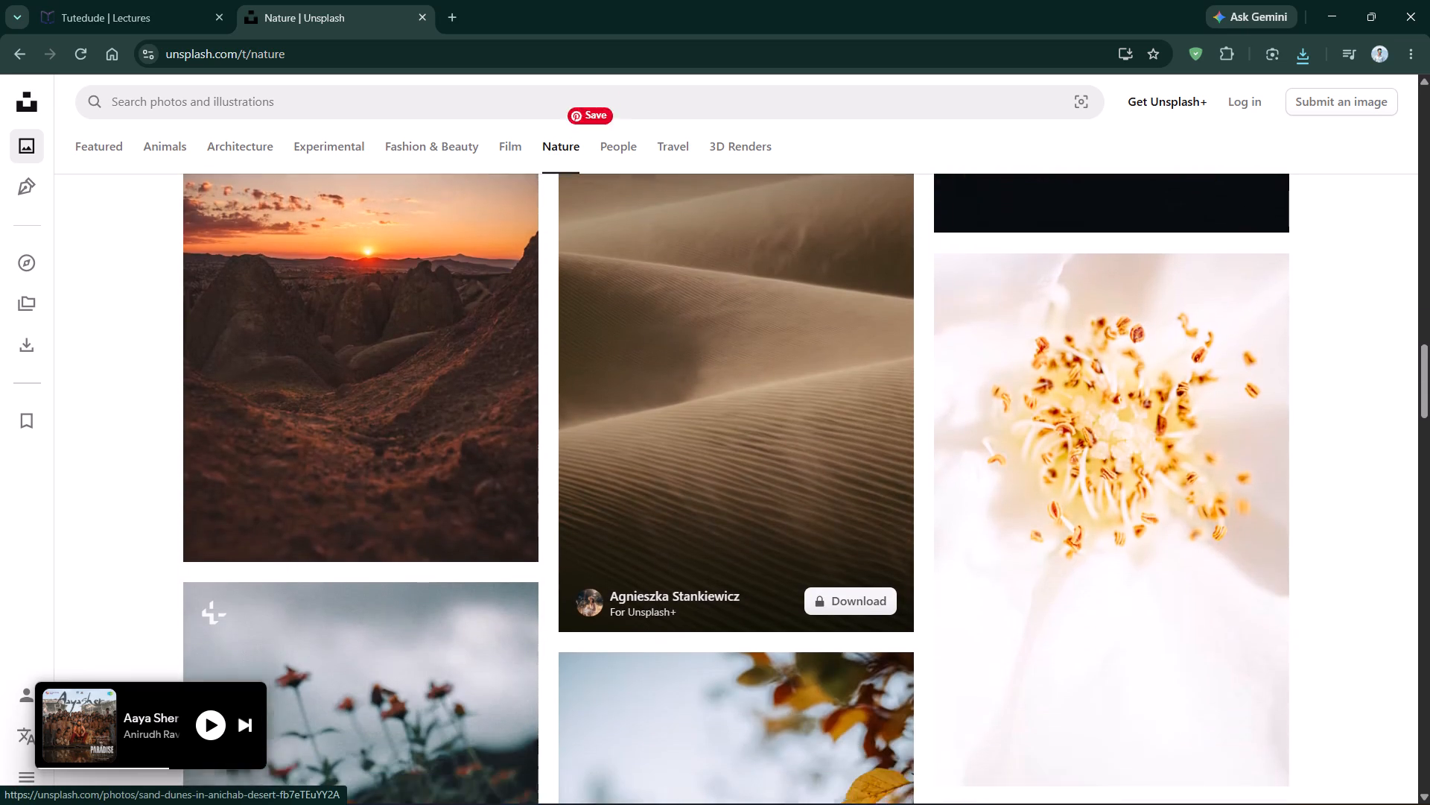
pyautogui.scroll(-4, 894, 432)
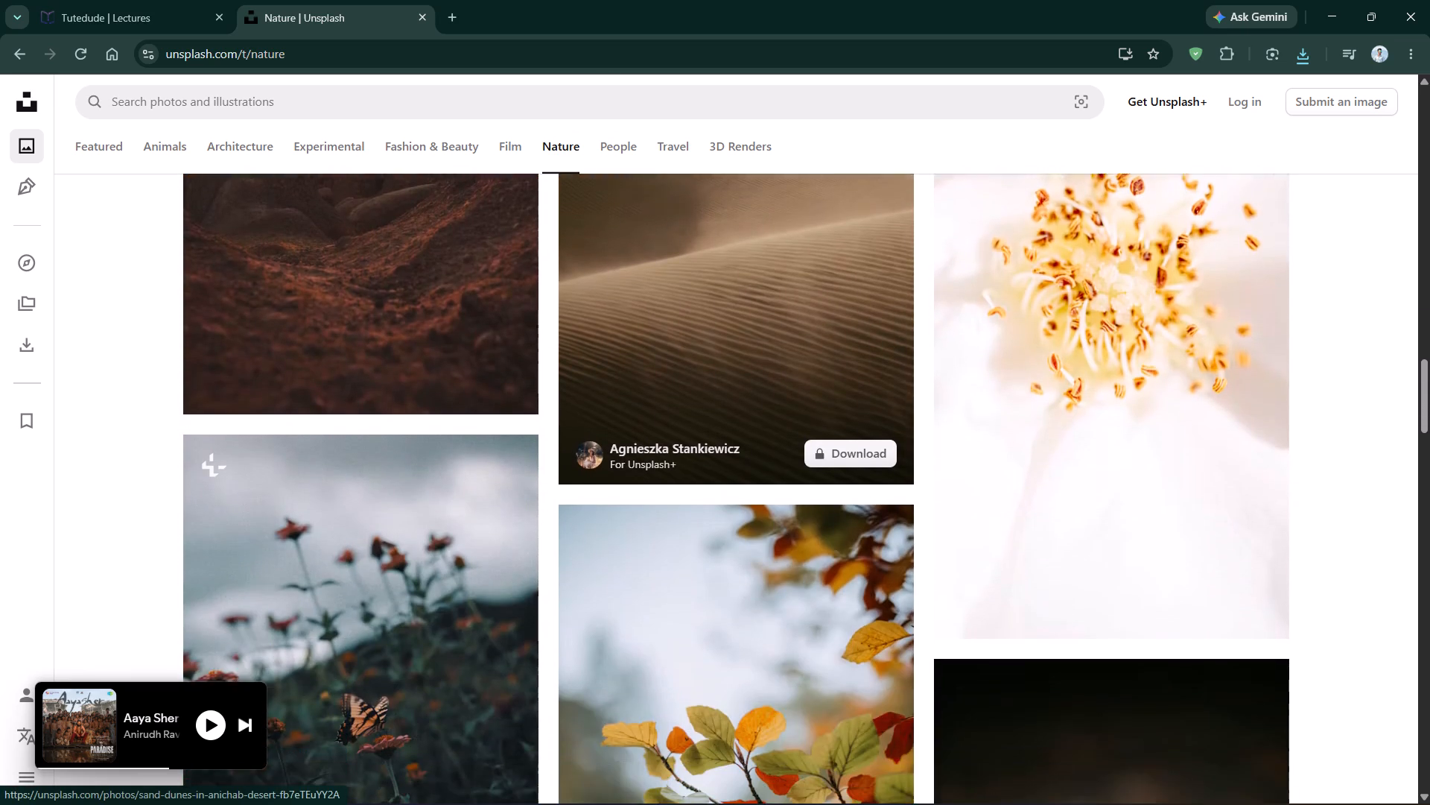
pyautogui.scroll(-15, 894, 432)
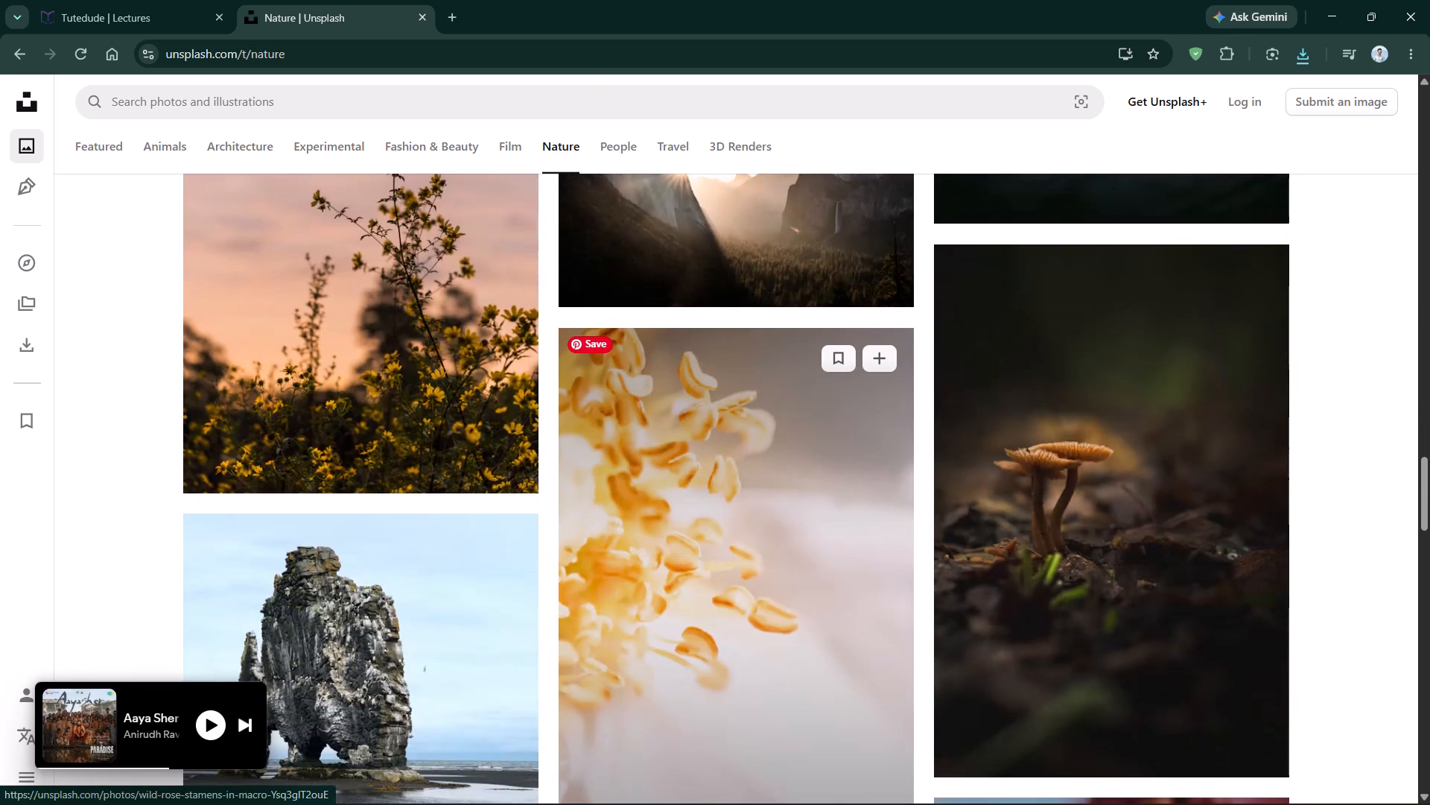
pyautogui.scroll(-7, 894, 432)
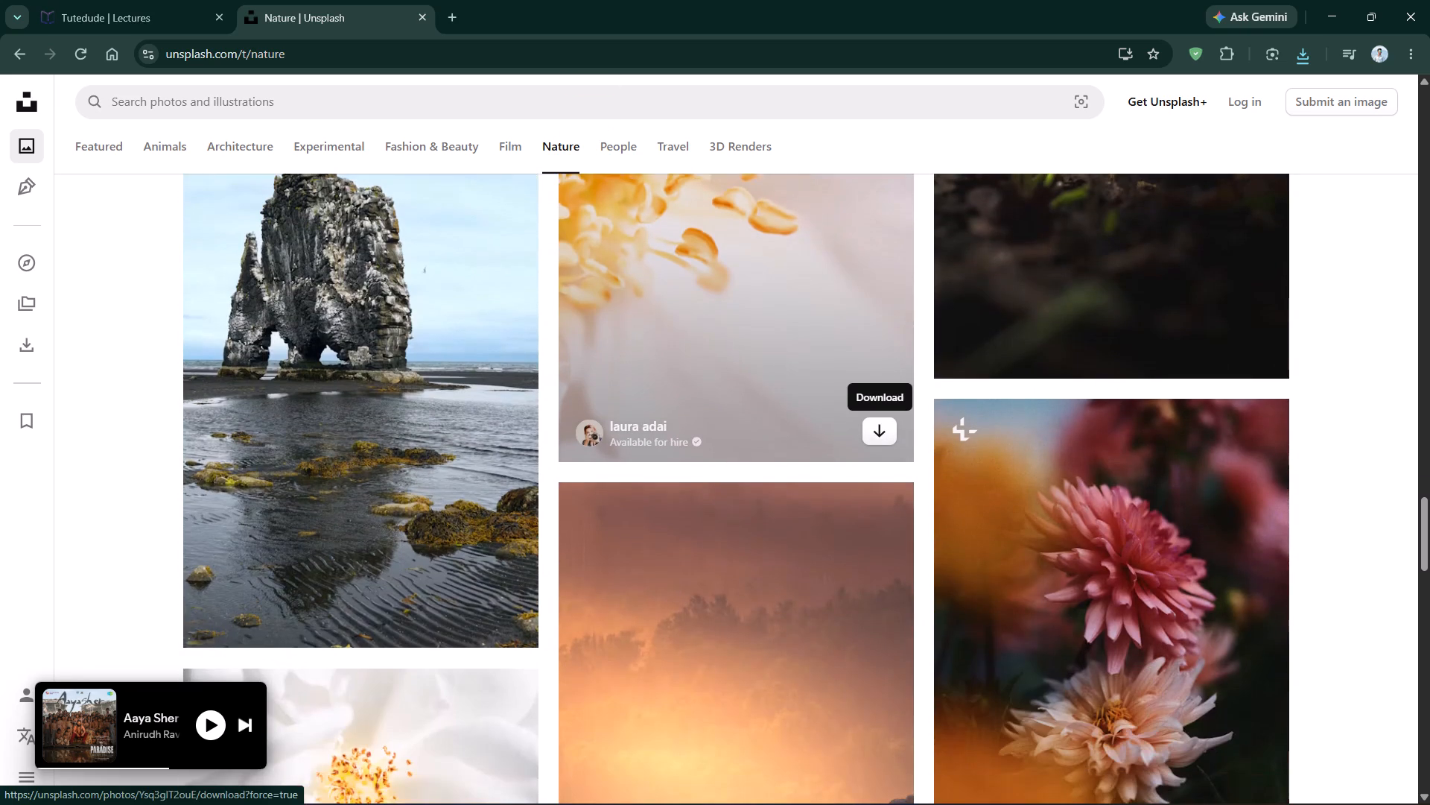
pyautogui.scroll(-3, 721, 302)
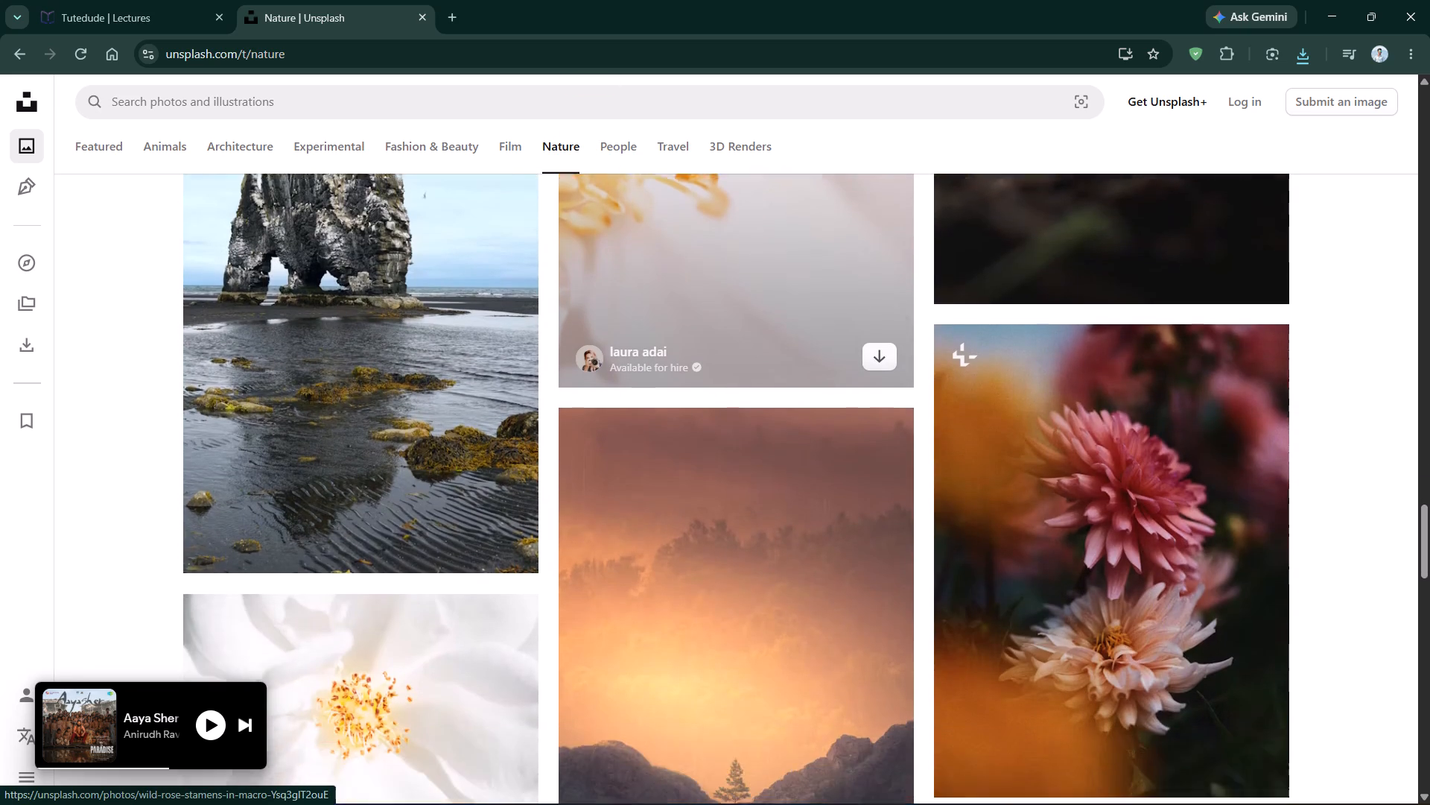
pyautogui.scroll(-3, 722, 302)
pyautogui.scroll(-4, 795, 351)
# Open a new browser tab.
pyautogui.click(448, 15)
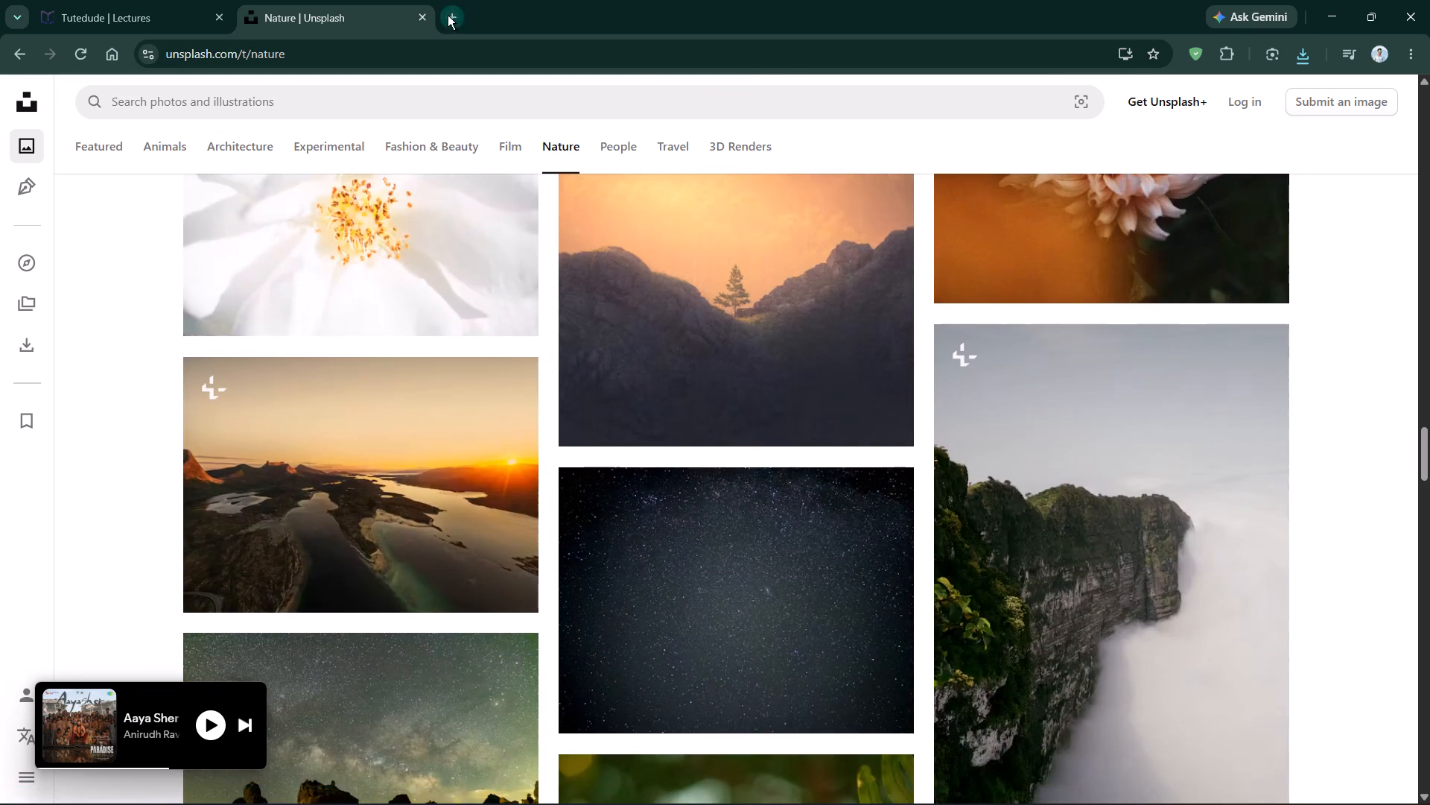
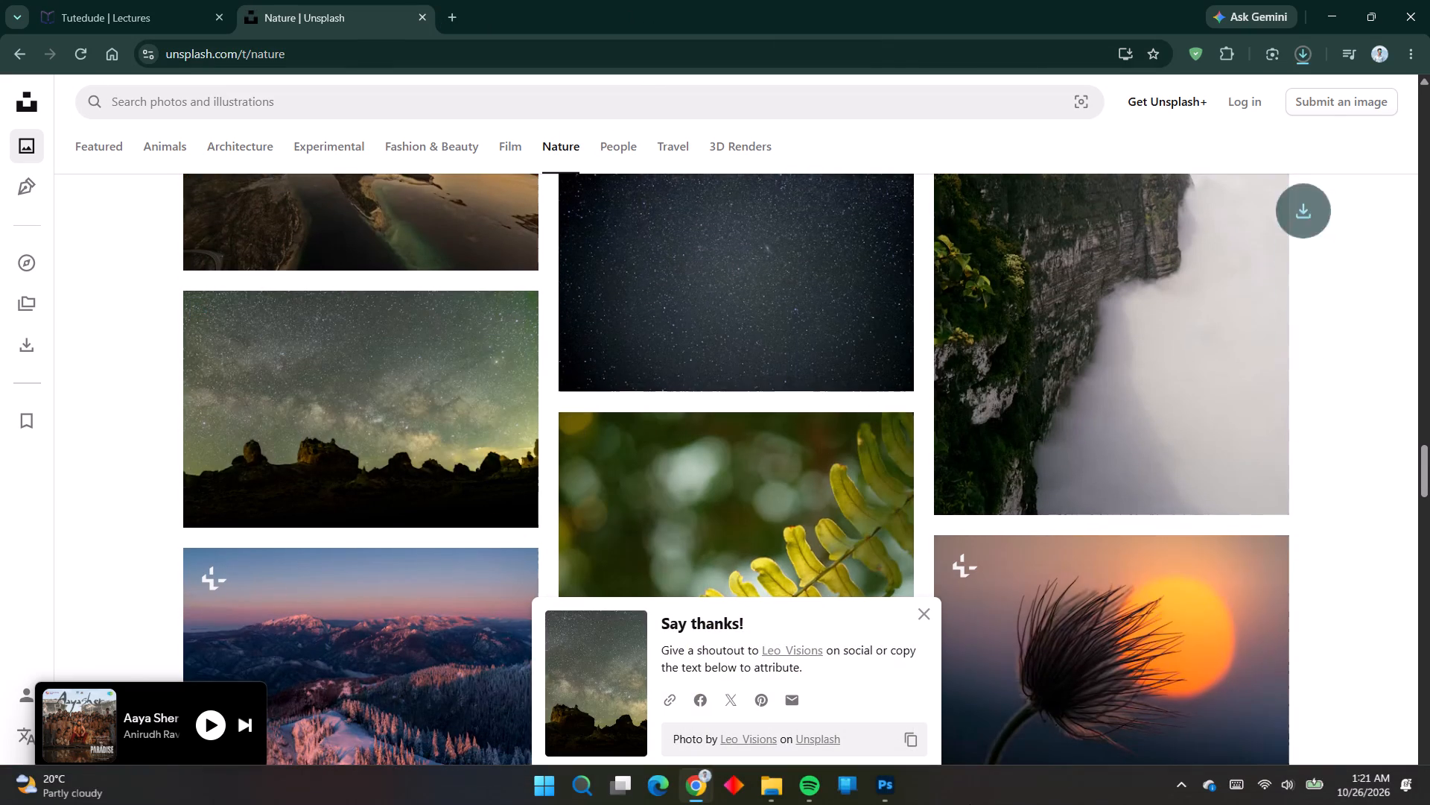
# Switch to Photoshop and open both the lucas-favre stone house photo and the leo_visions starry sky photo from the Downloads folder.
pyautogui.click(889, 780)
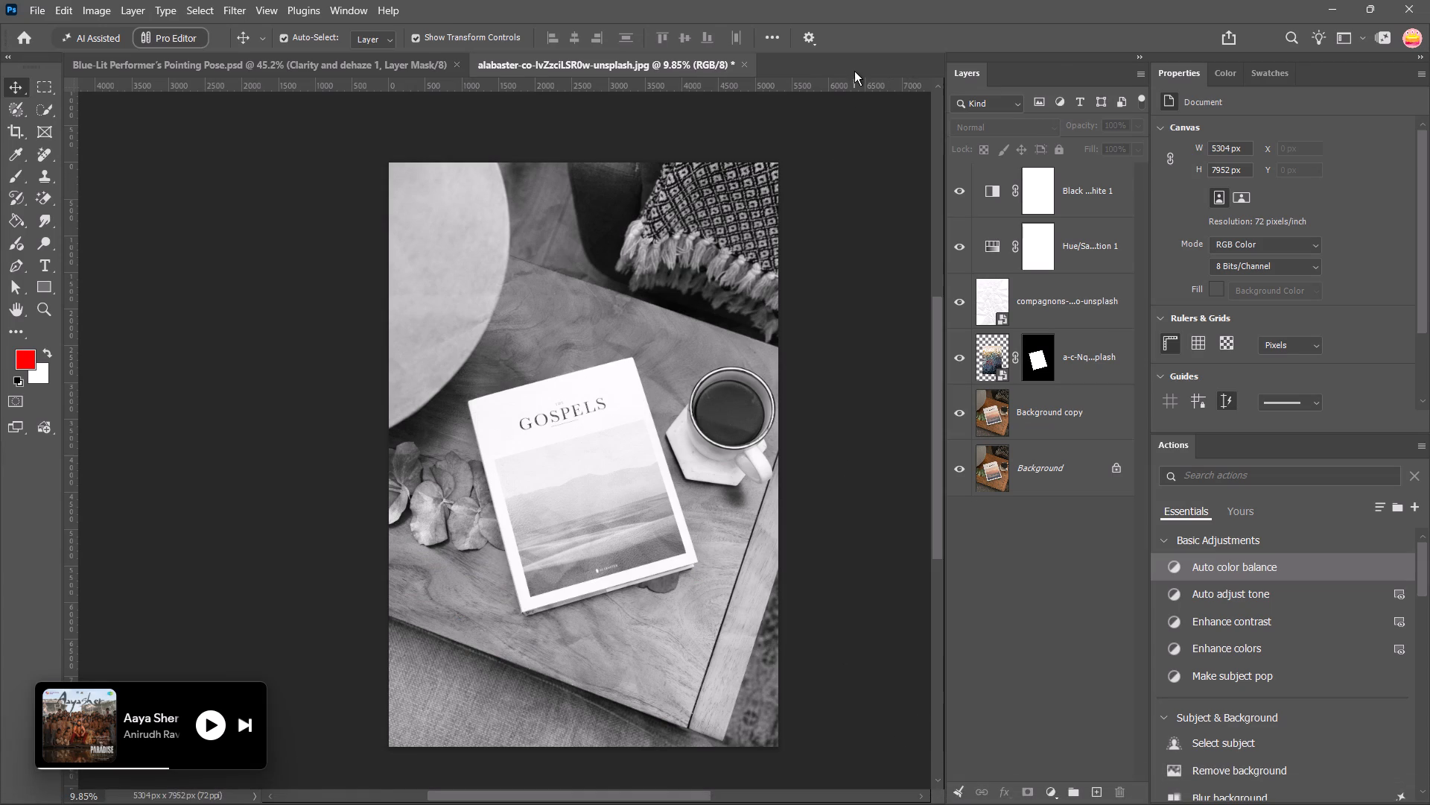
pyautogui.rightClick(857, 66)
pyautogui.click(915, 169)
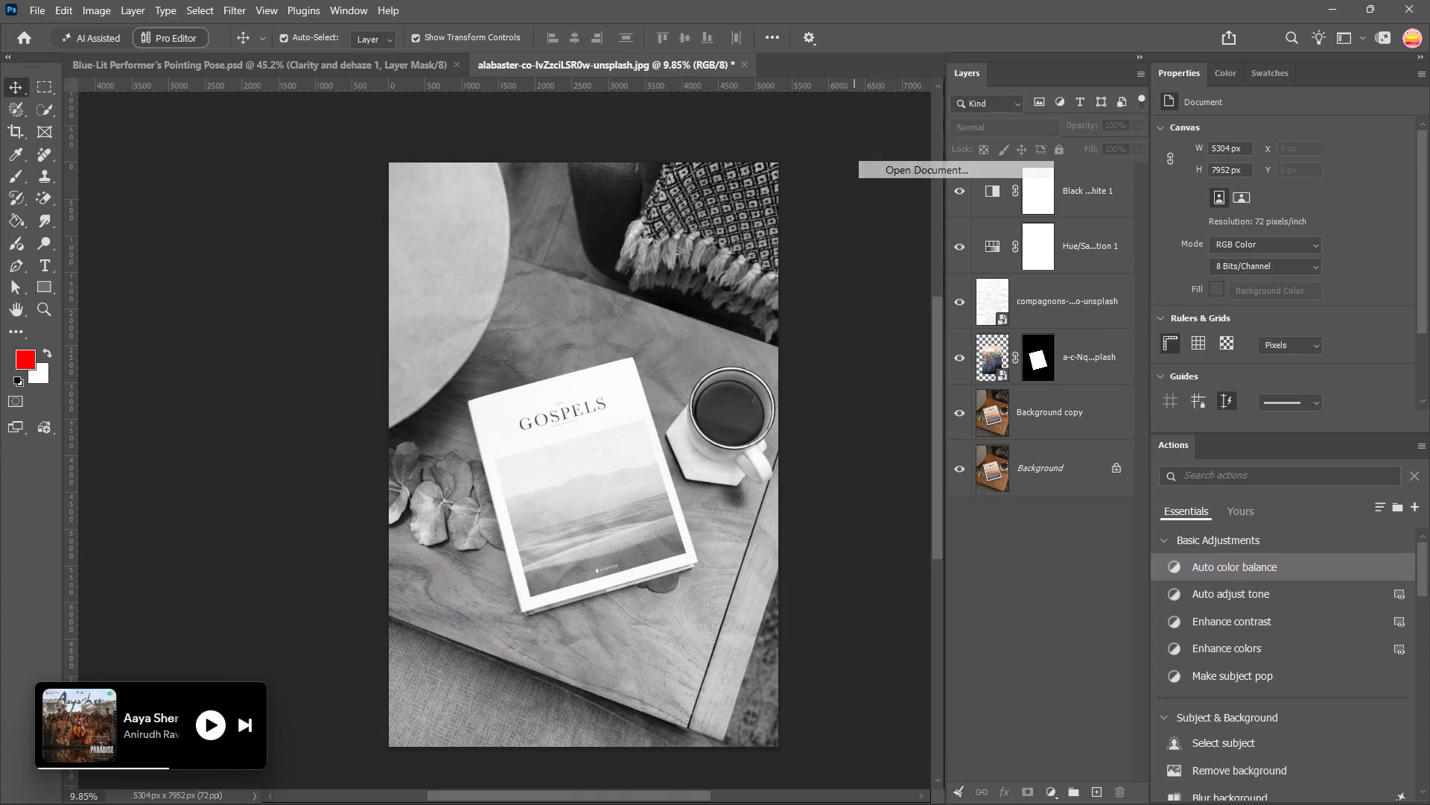
pyautogui.click(76, 195)
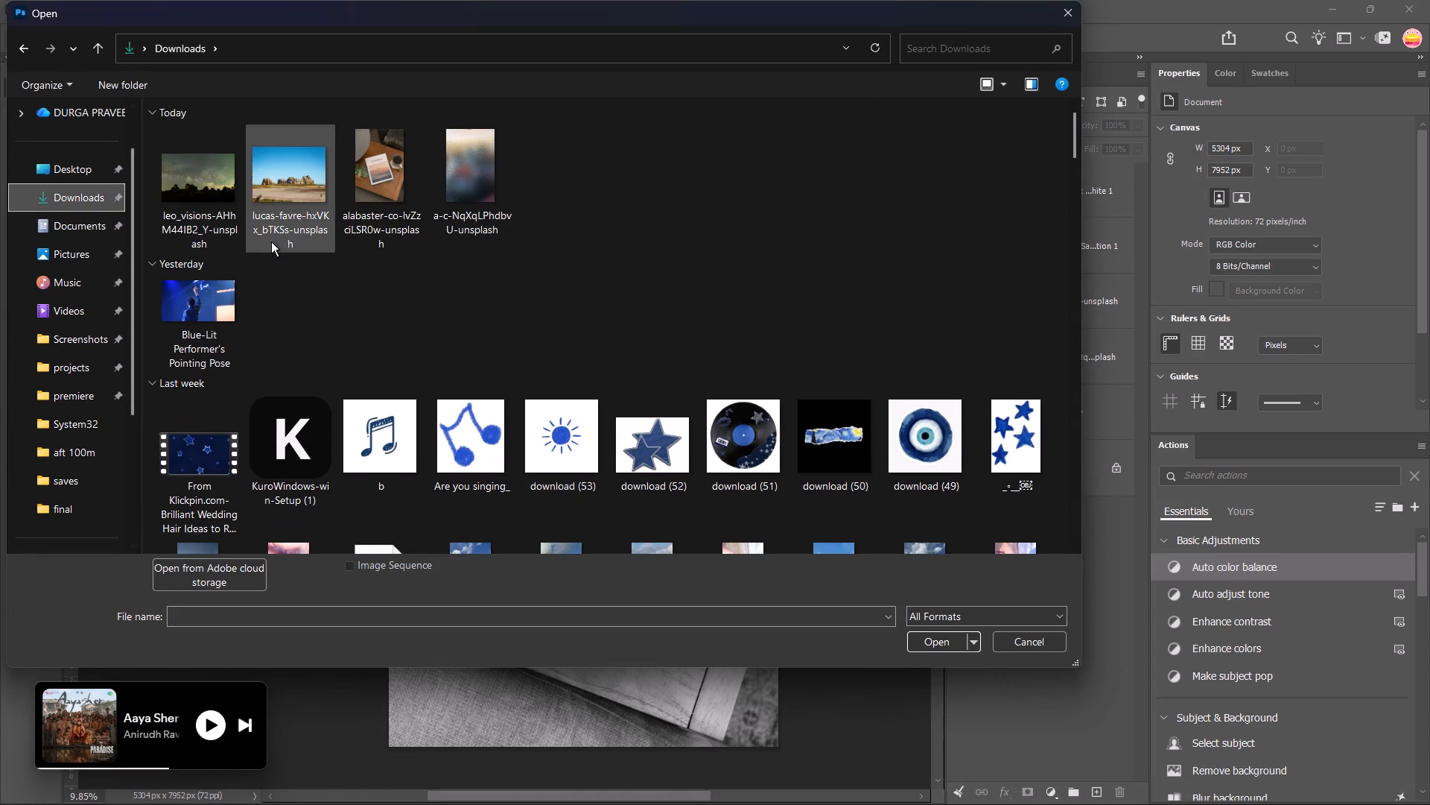
pyautogui.click(166, 132)
pyautogui.keyDown('ctrl'); pyautogui.click(261, 174); pyautogui.keyUp('ctrl')
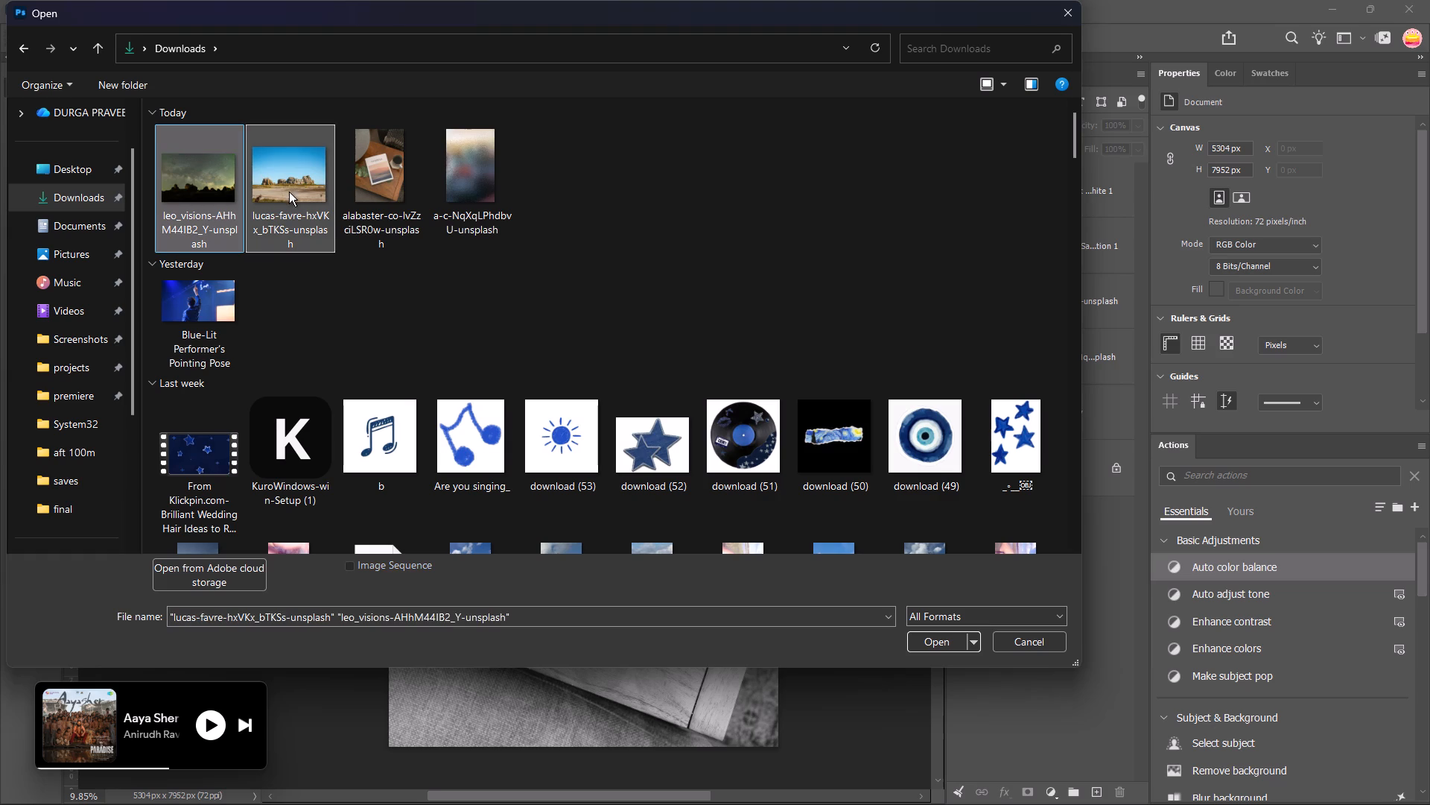
pyautogui.keyDown('ctrl'); pyautogui.moveTo(289, 192); pyautogui.dragTo(865, 696); pyautogui.keyUp('ctrl')
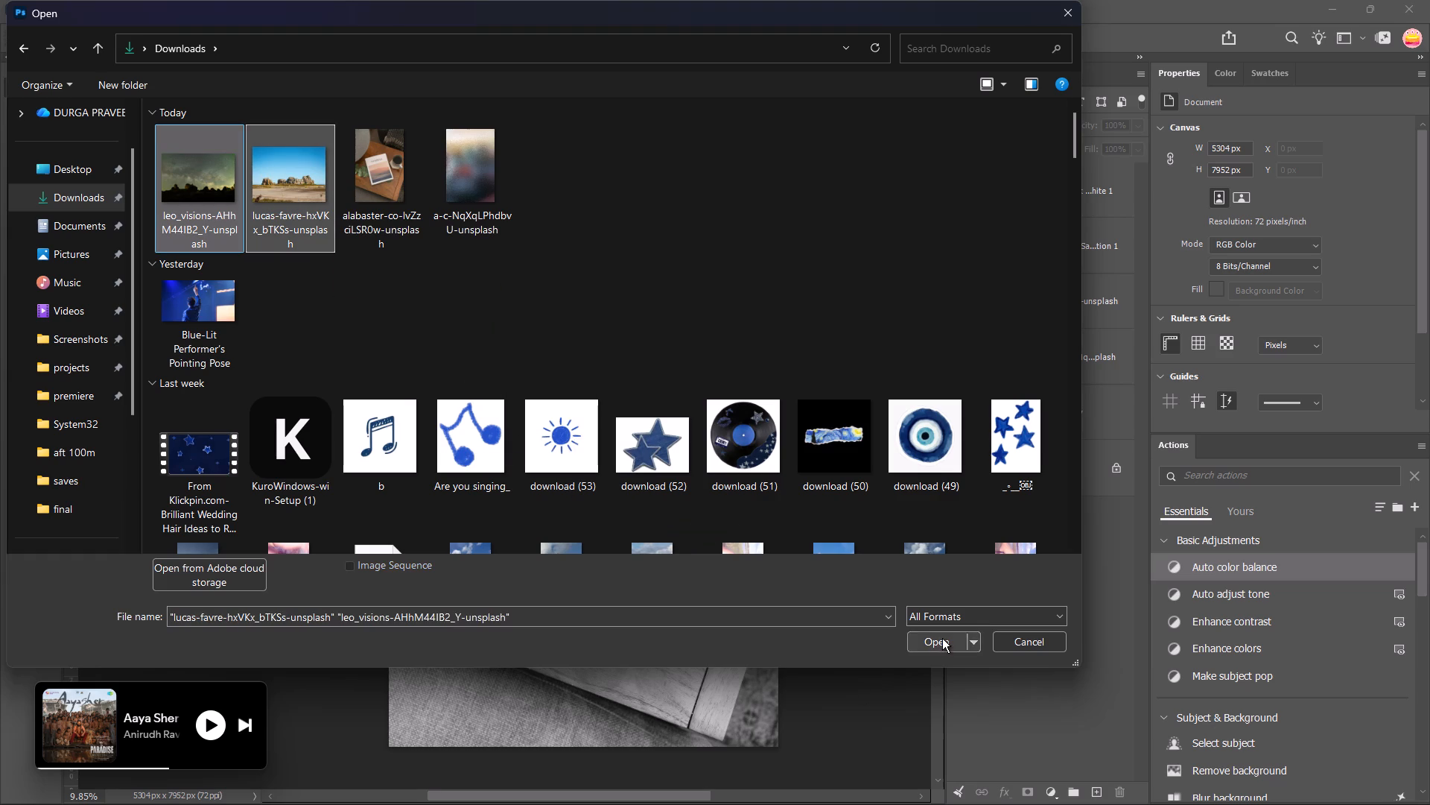
pyautogui.click(942, 638)
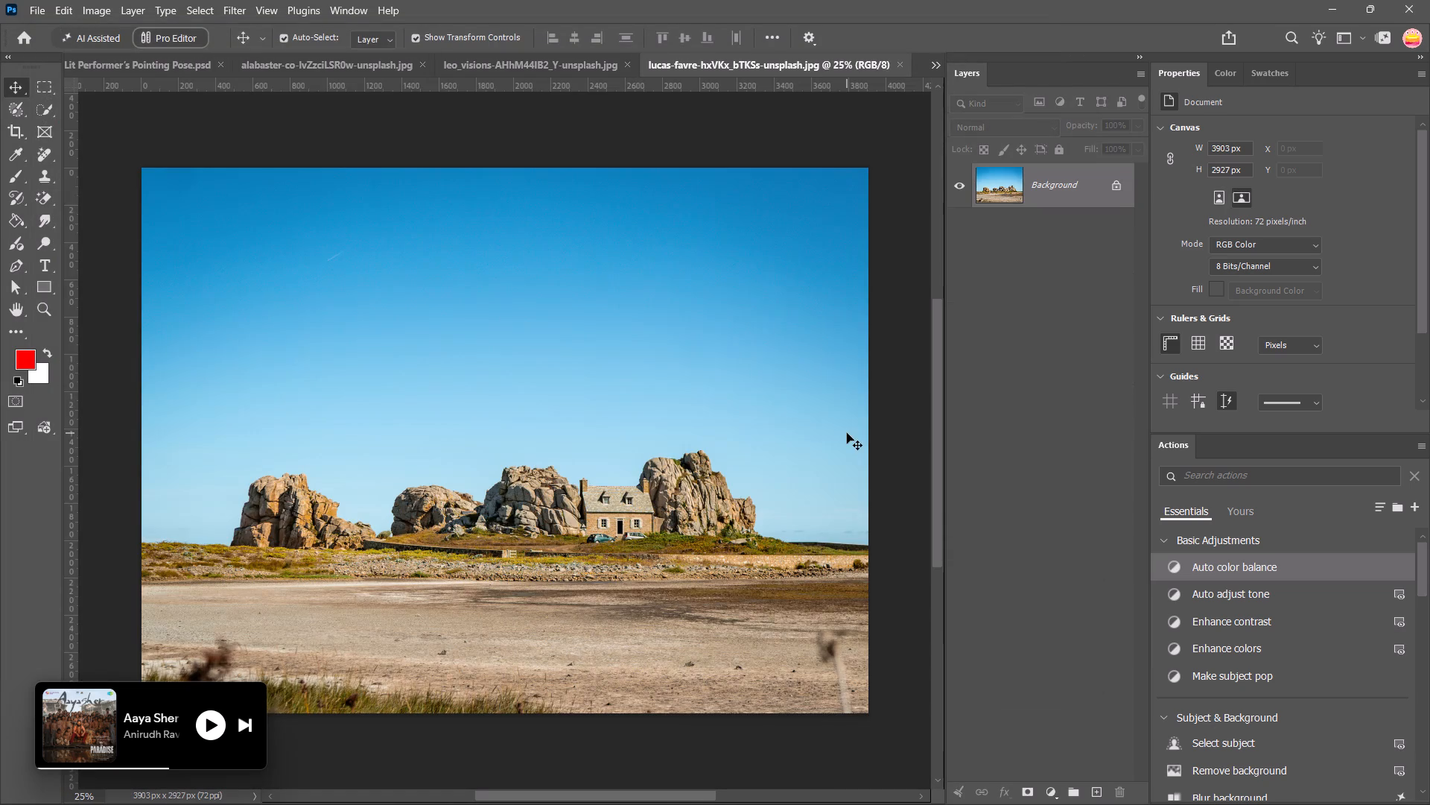
# Copy the starry night sky photo from its own document into the stone house photo document as a new layer.
pyautogui.click(579, 54)
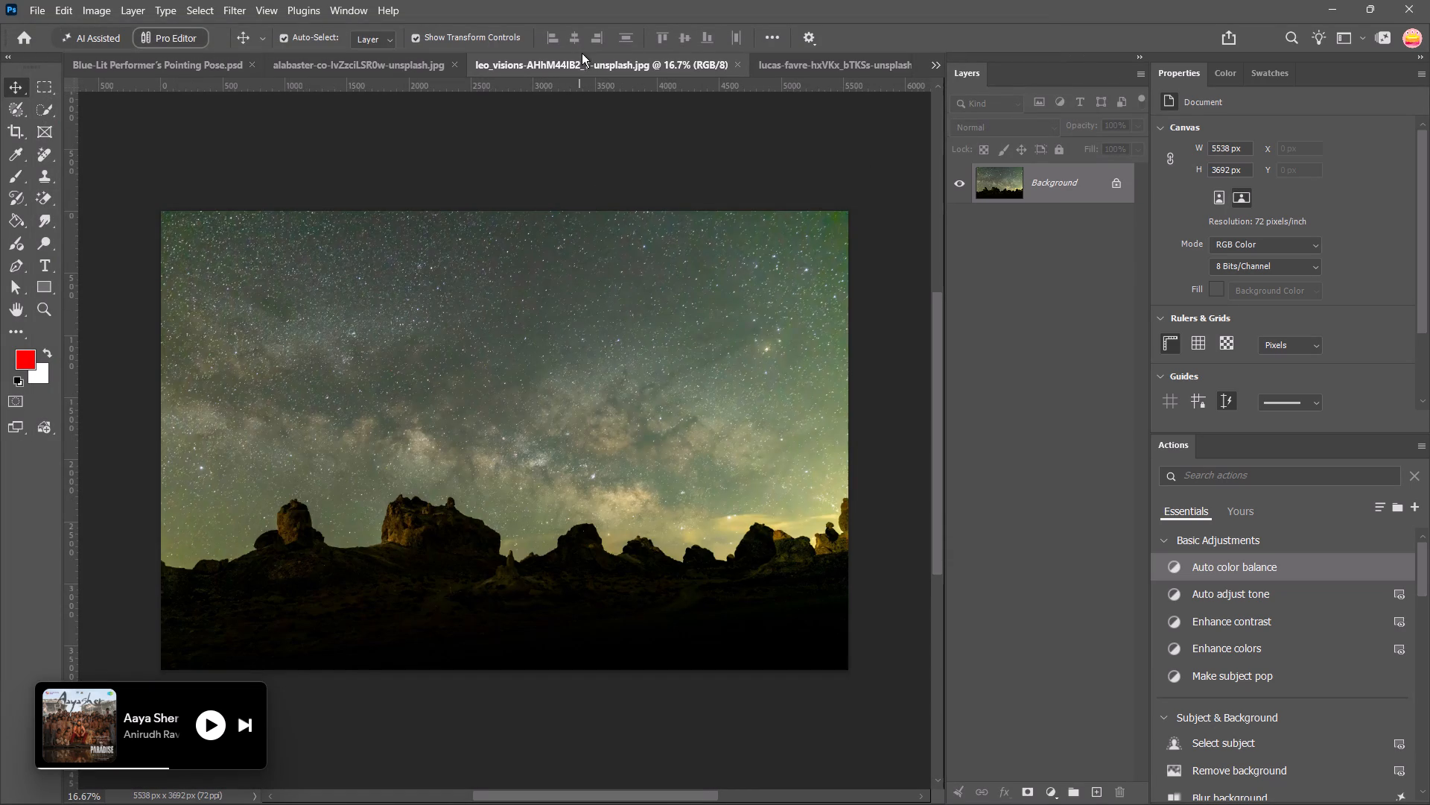
pyautogui.click(768, 72)
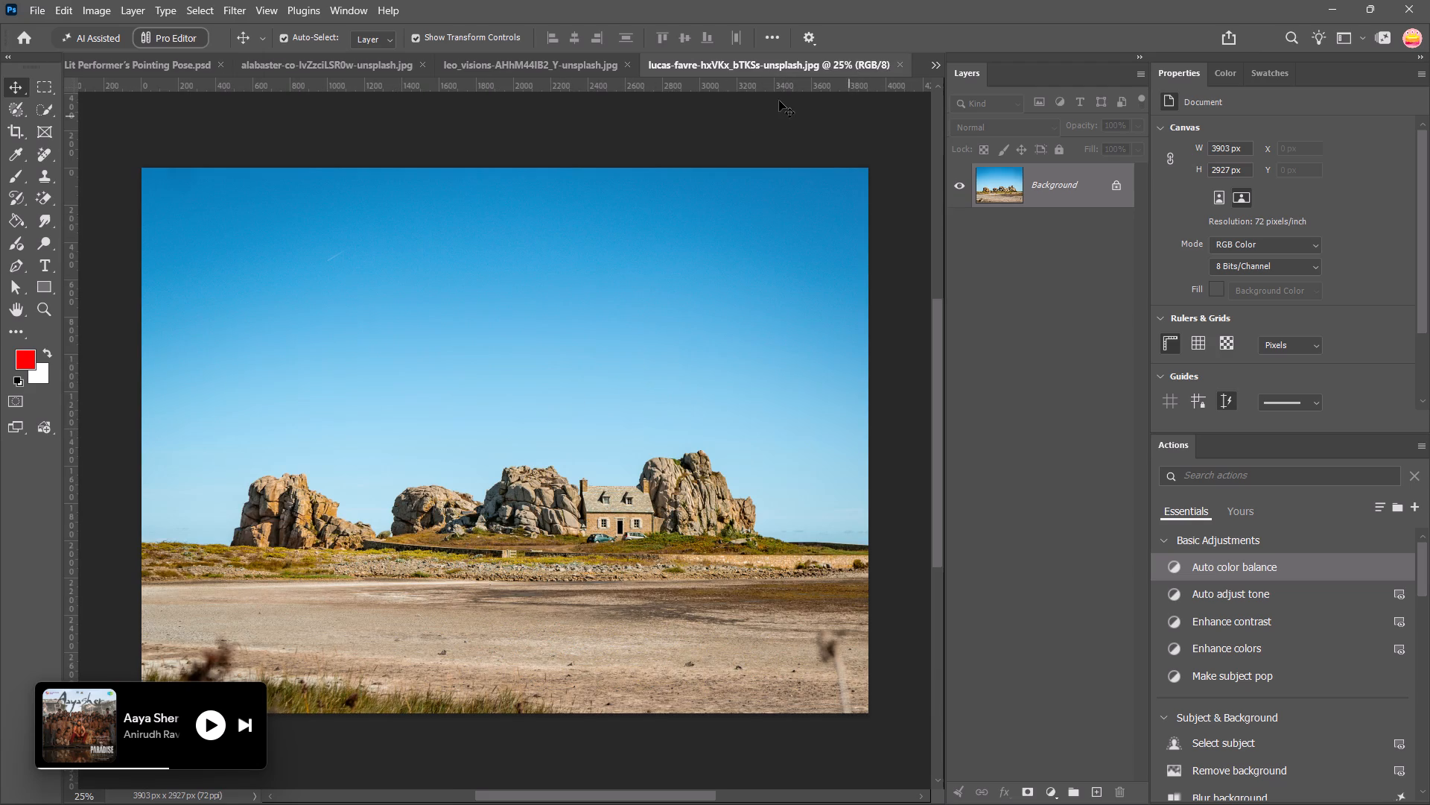
pyautogui.click(559, 66)
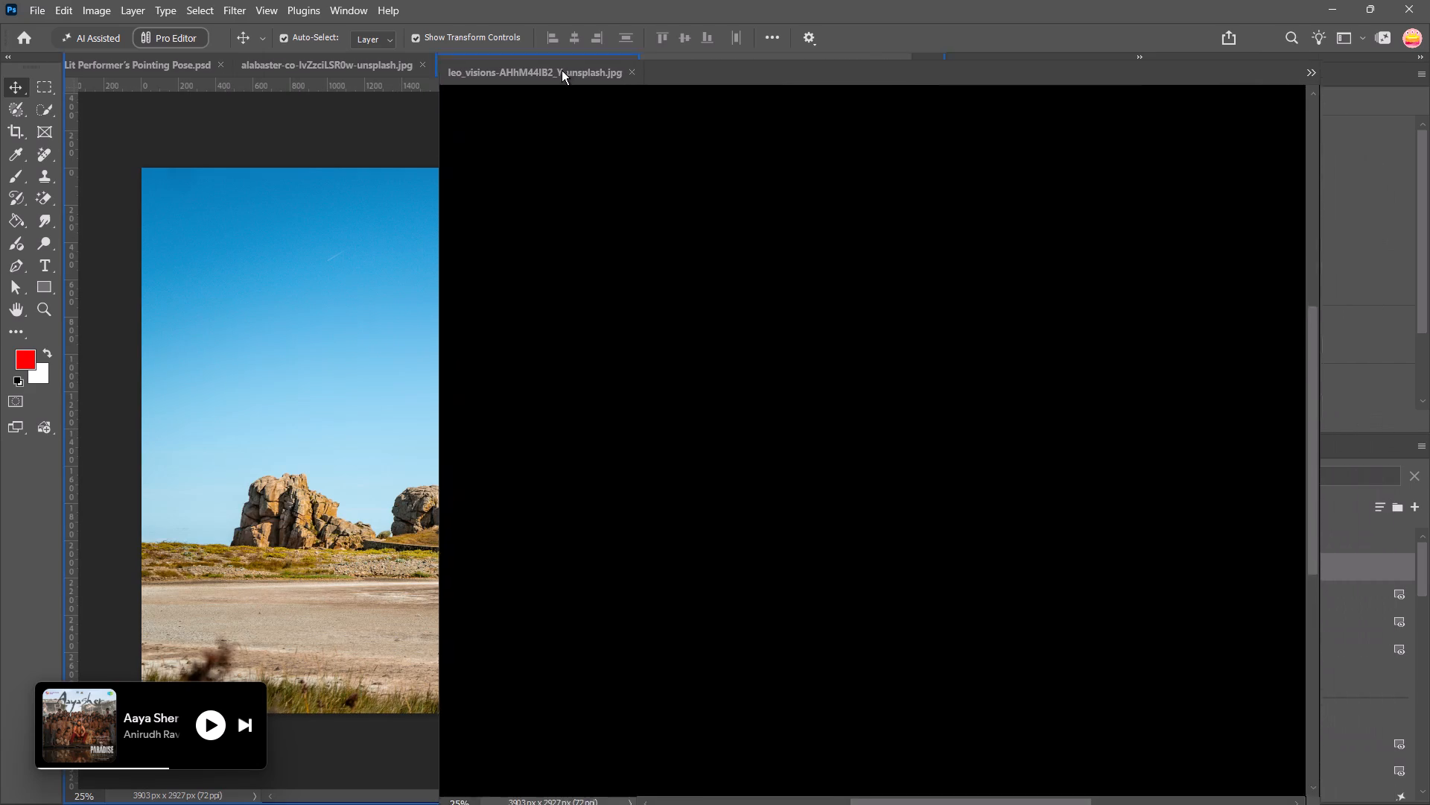
pyautogui.moveTo(582, 335); pyautogui.dragTo(787, 69)
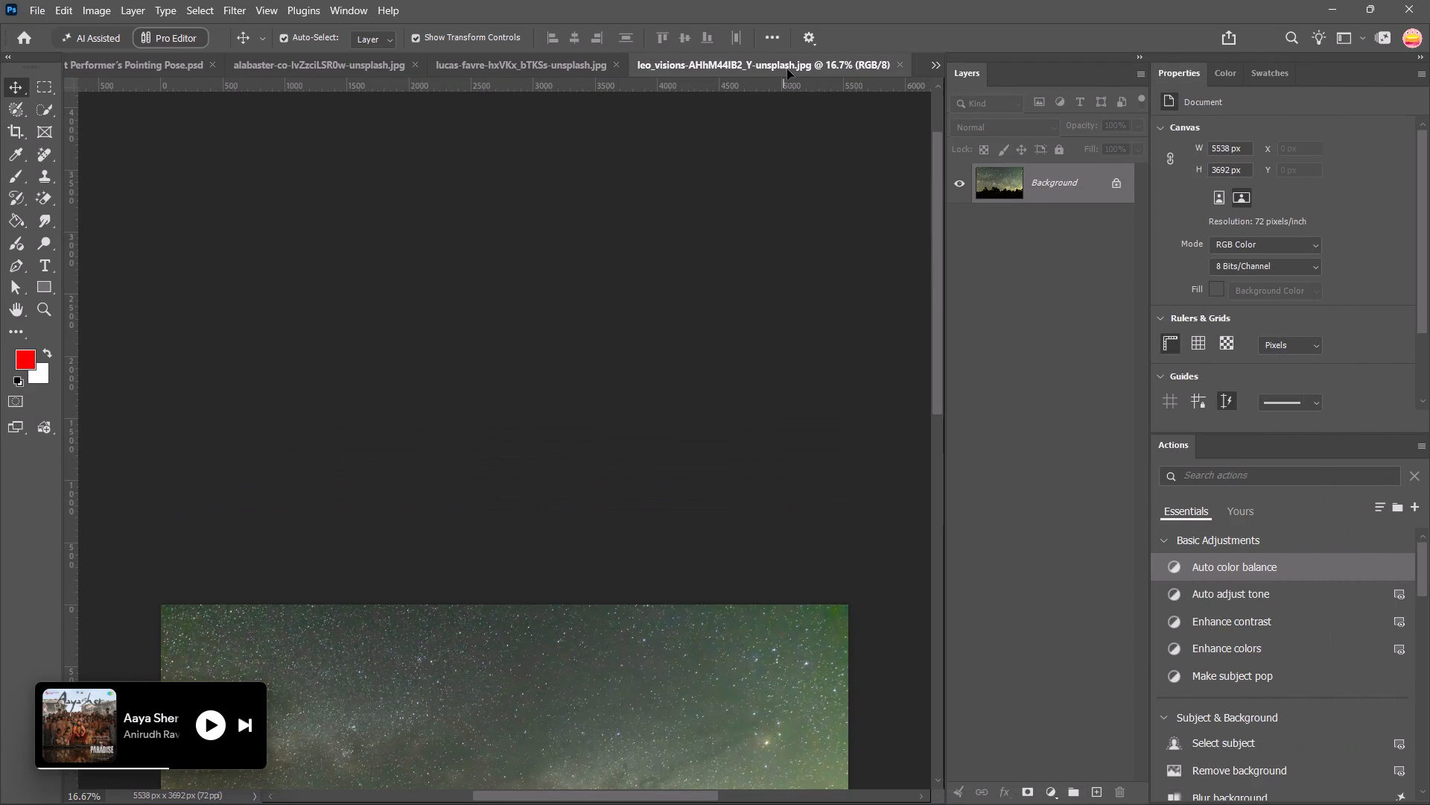
pyautogui.moveTo(787, 69); pyautogui.dragTo(850, 62)
pyautogui.moveTo(850, 62); pyautogui.dragTo(716, 116)
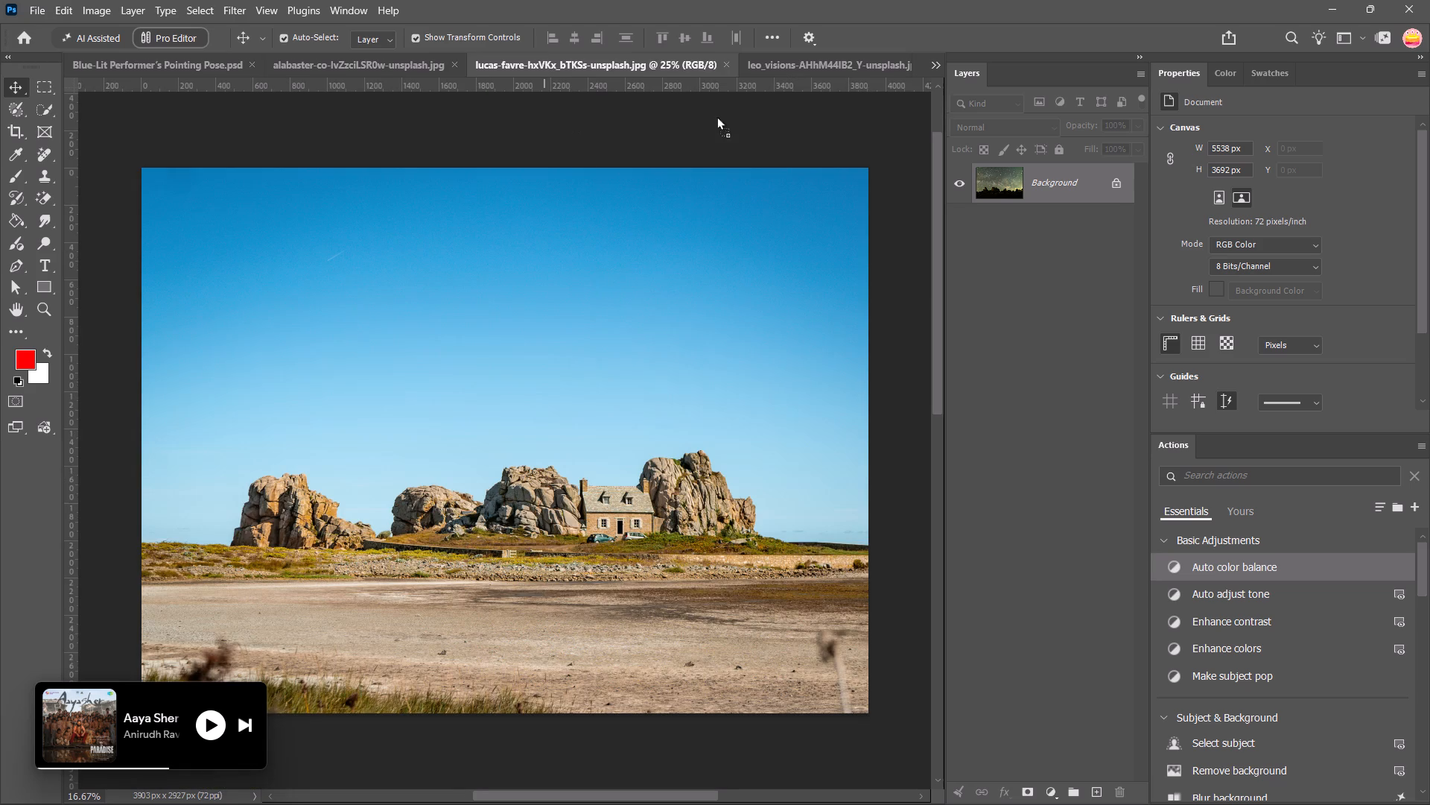
pyautogui.moveTo(716, 116); pyautogui.dragTo(550, 410)
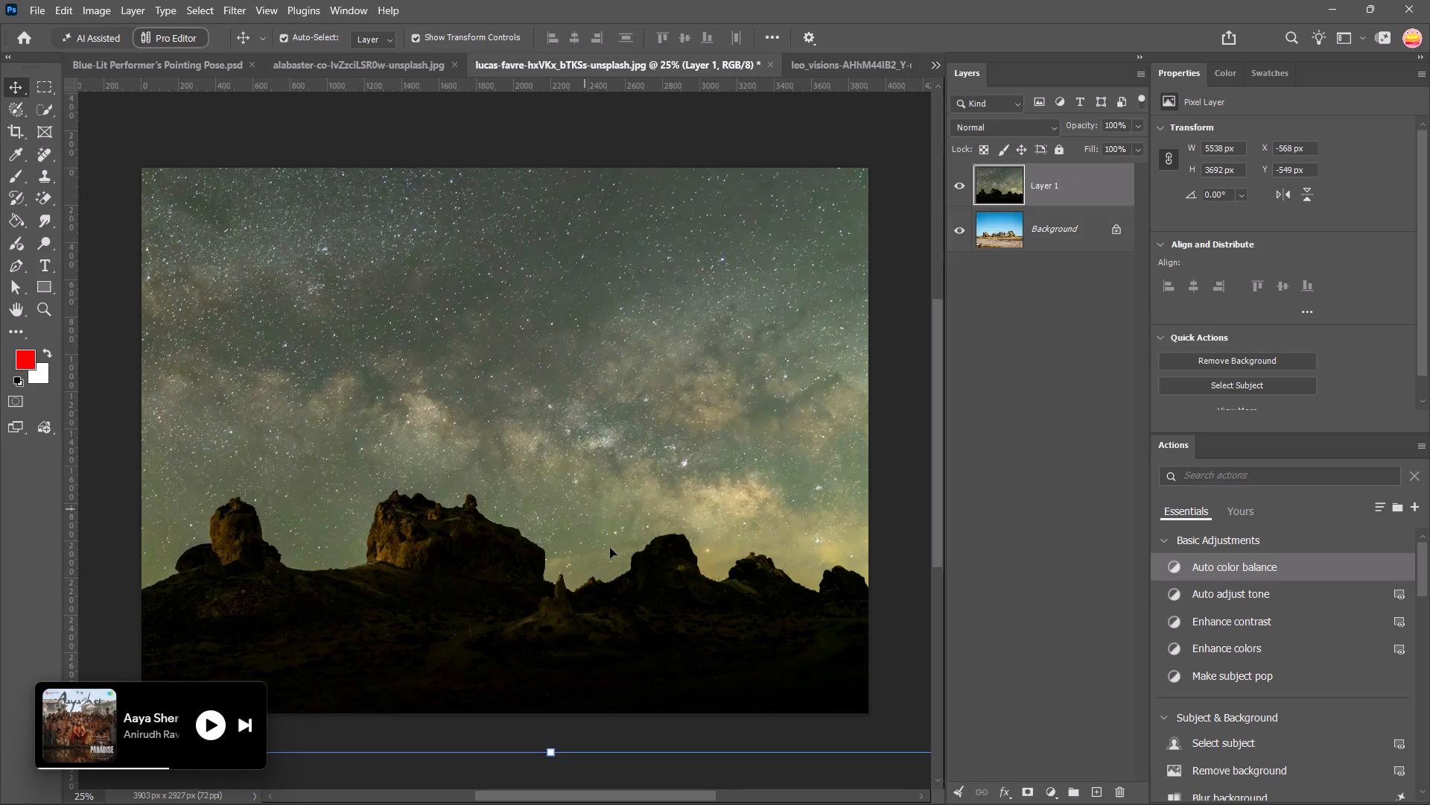
# Scale the night sky layer to about 70.78%, aligned to the canvas's top-left corner and spanning its width, and apply the transform.
pyautogui.moveTo(550, 753); pyautogui.dragTo(546, 717)
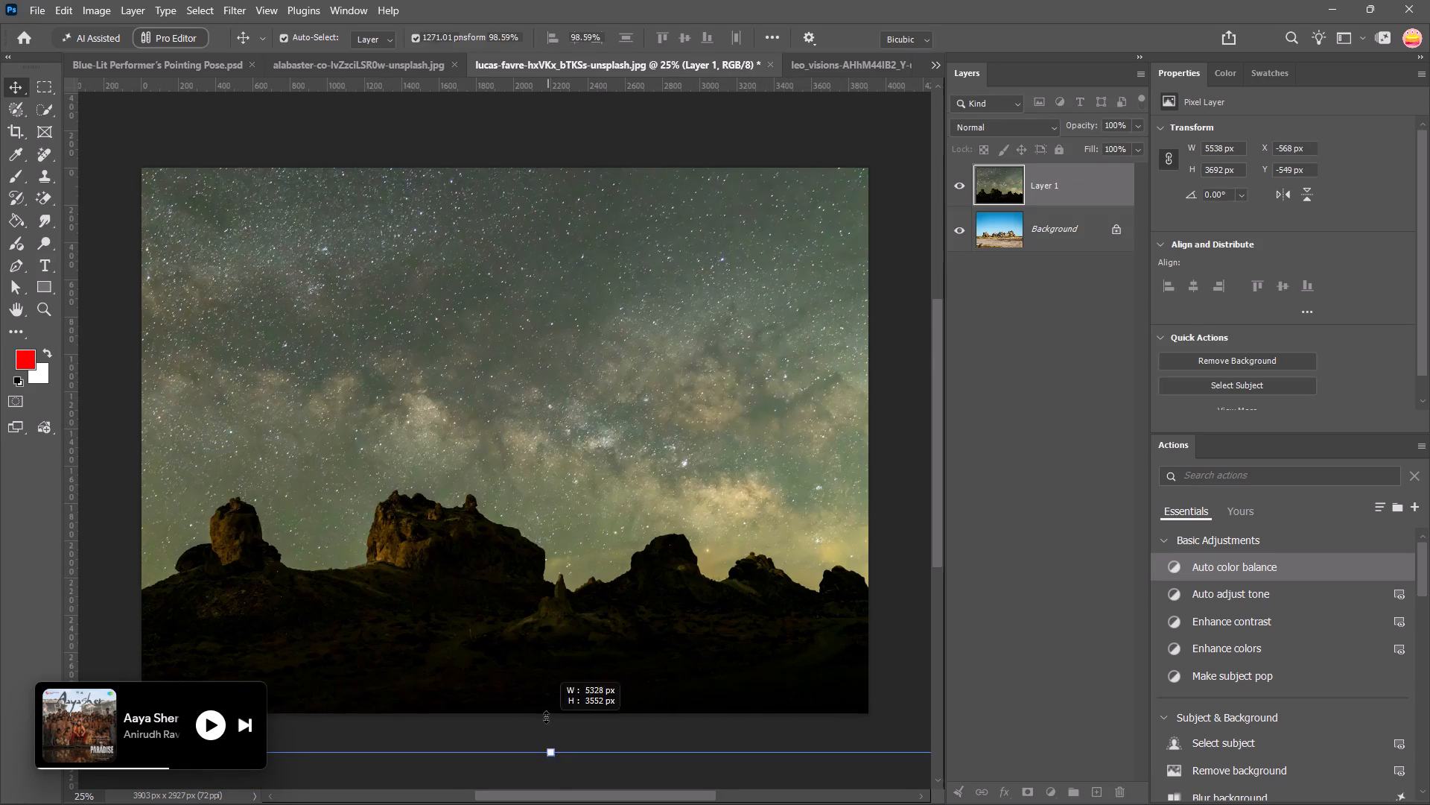
pyautogui.moveTo(546, 717); pyautogui.dragTo(545, 523)
pyautogui.moveTo(611, 440); pyautogui.dragTo(544, 543)
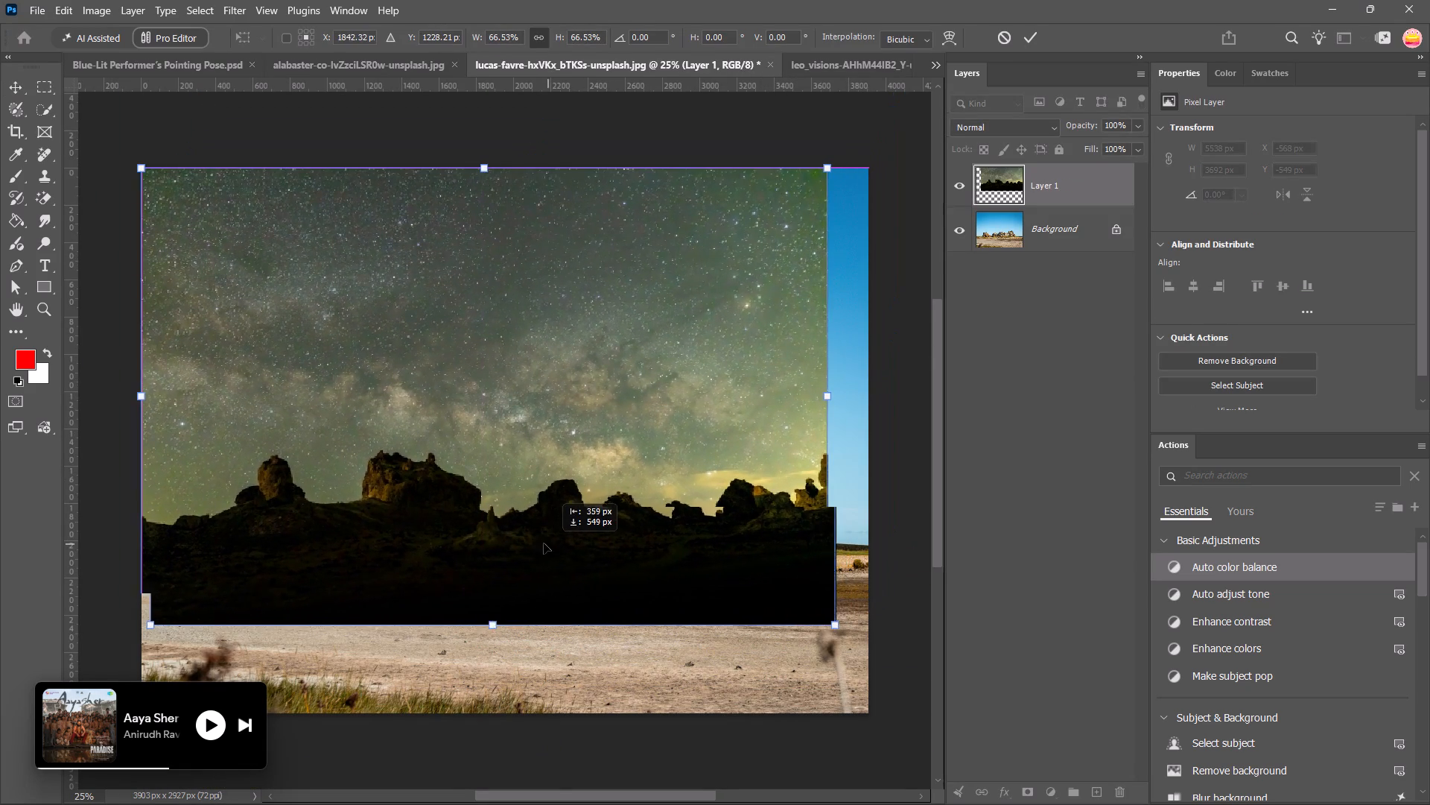
pyautogui.moveTo(544, 543); pyautogui.dragTo(539, 540)
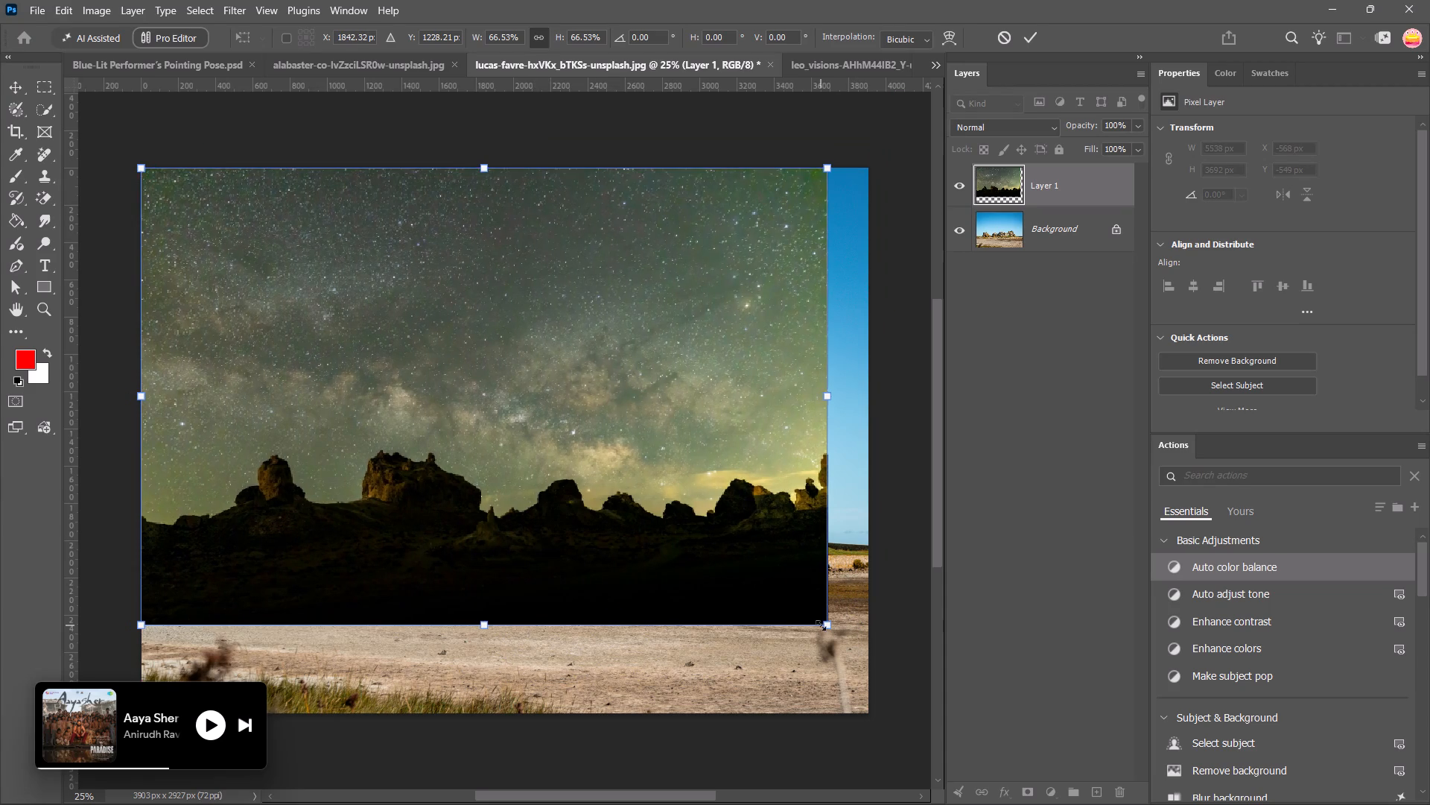
pyautogui.moveTo(824, 625); pyautogui.dragTo(858, 666)
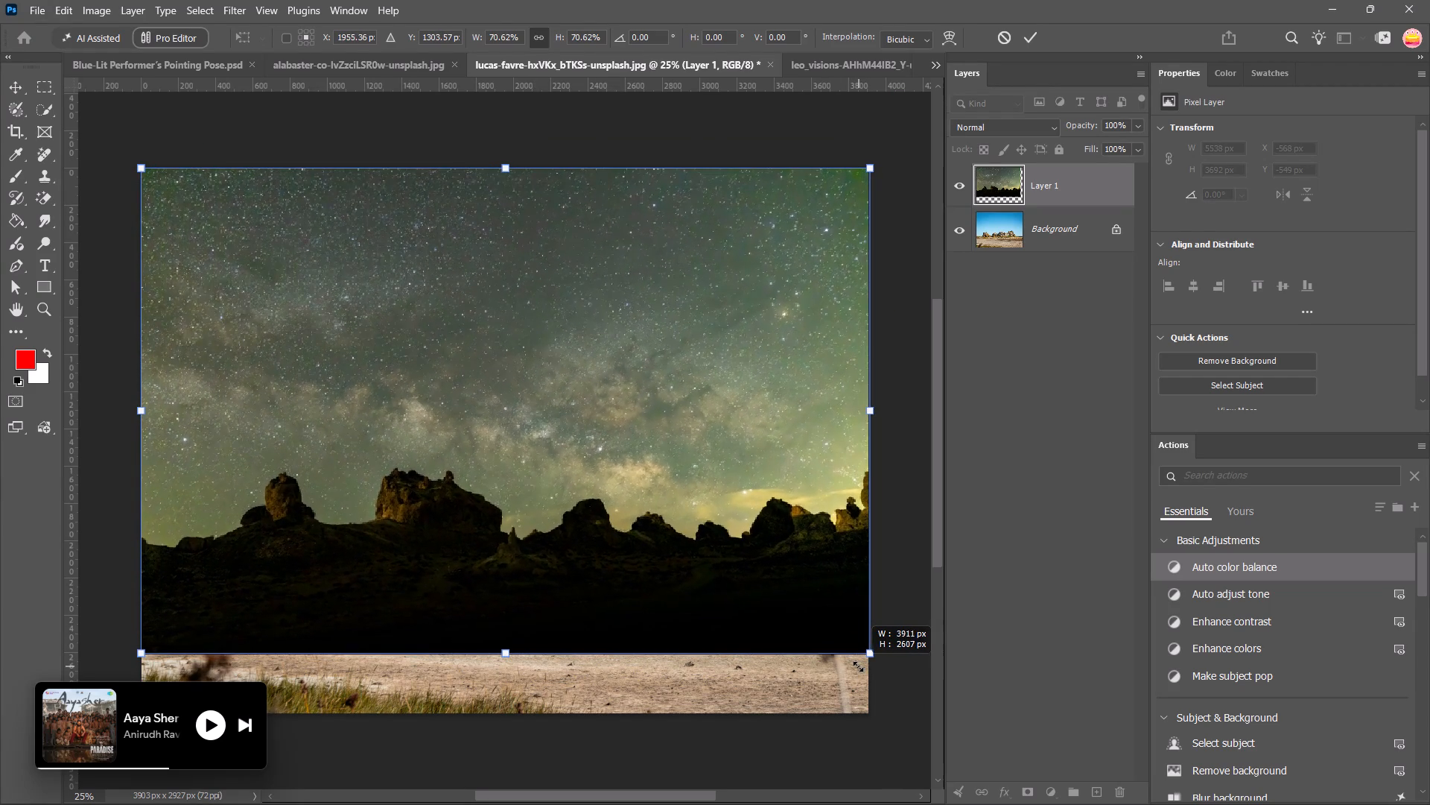
pyautogui.moveTo(858, 666); pyautogui.dragTo(859, 668)
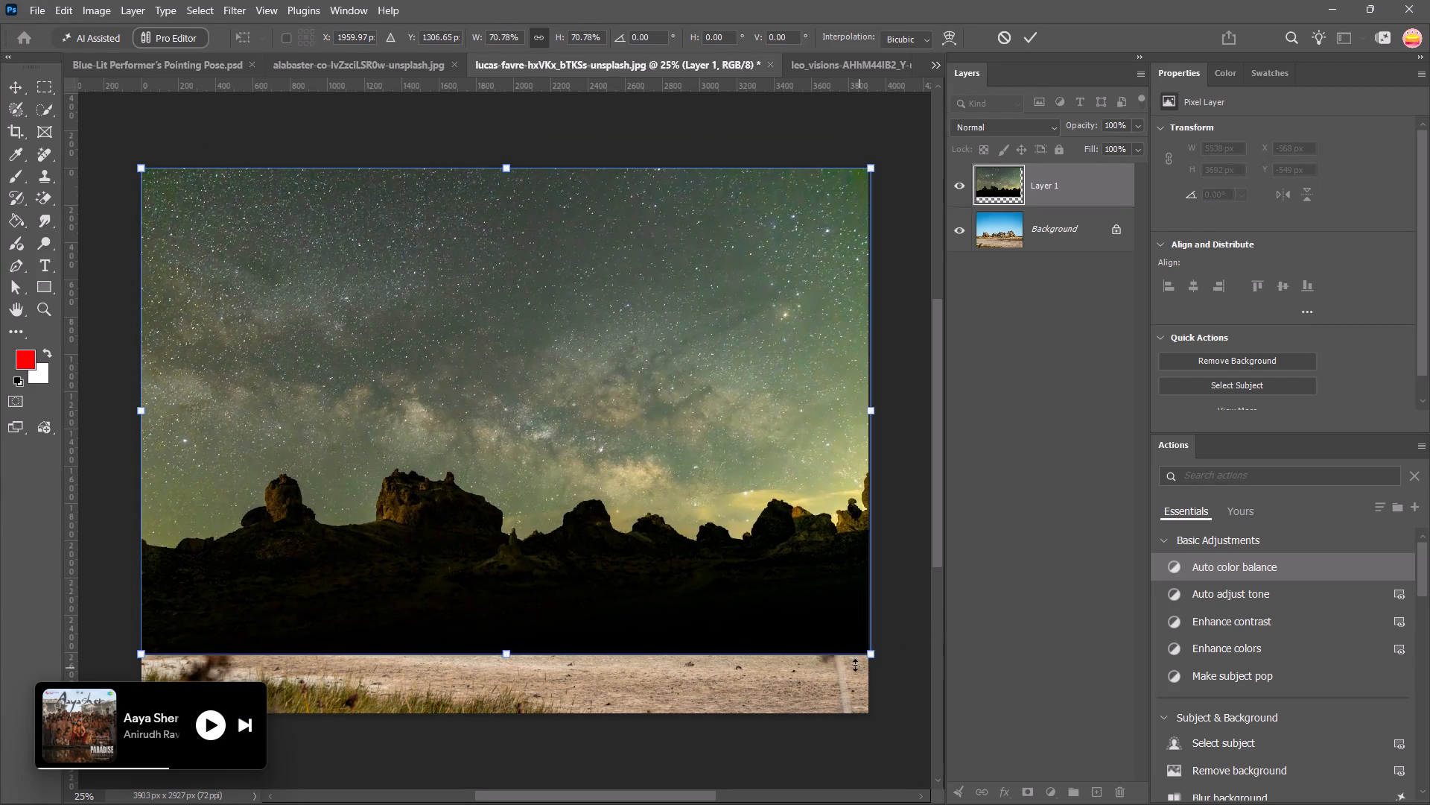
pyautogui.click(95, 1)
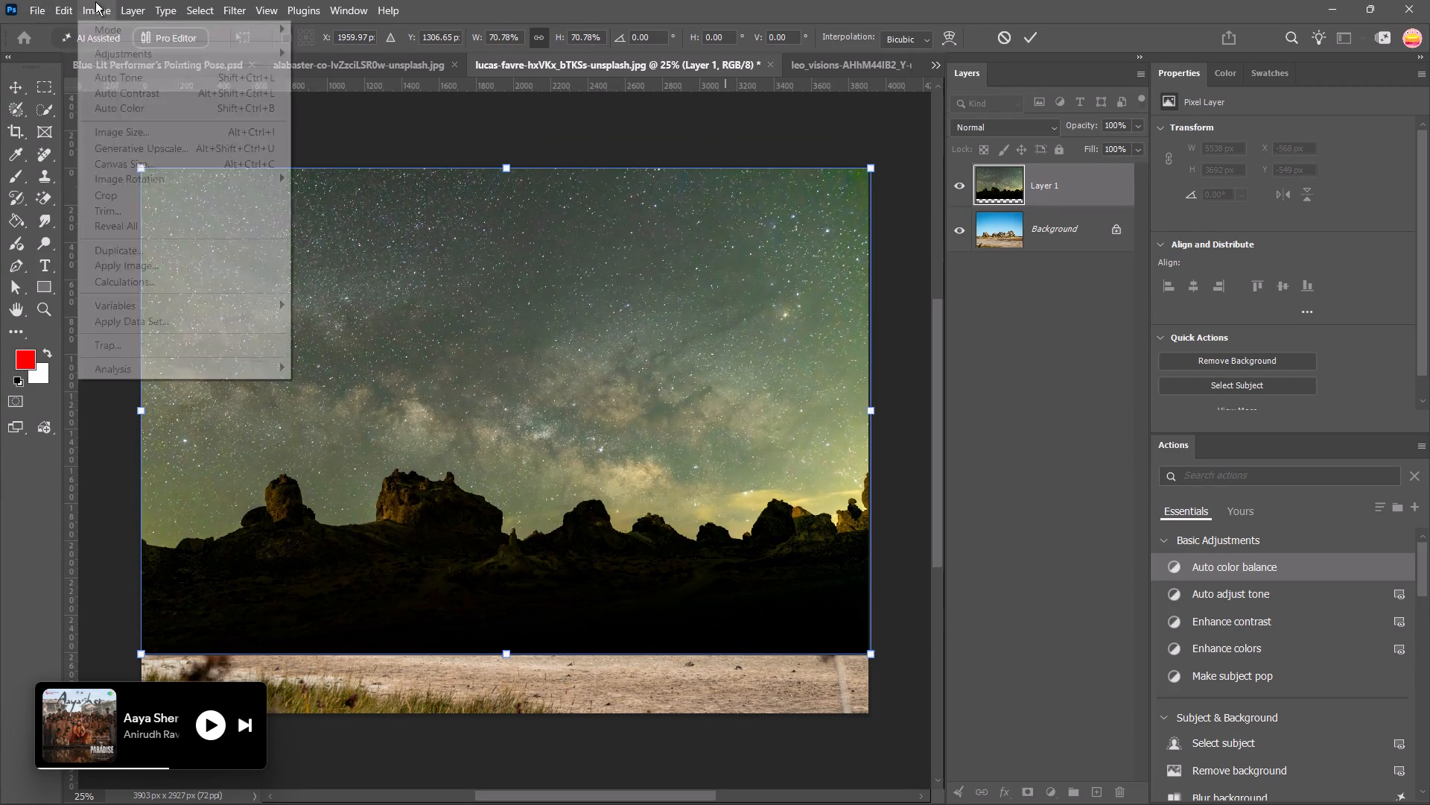
pyautogui.click(390, 114)
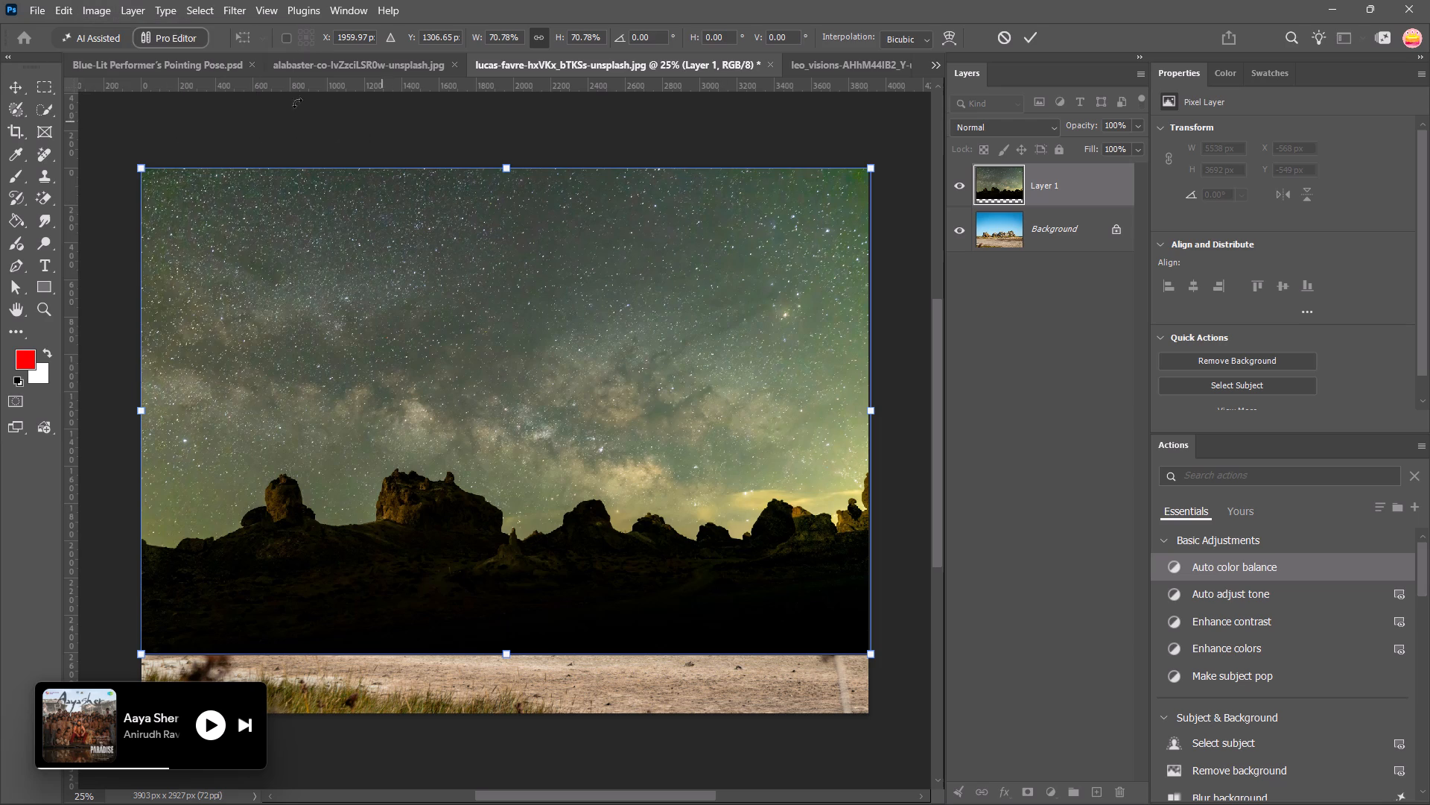
pyautogui.click(140, 15)
pyautogui.moveTo(378, 133); pyautogui.dragTo(388, 134)
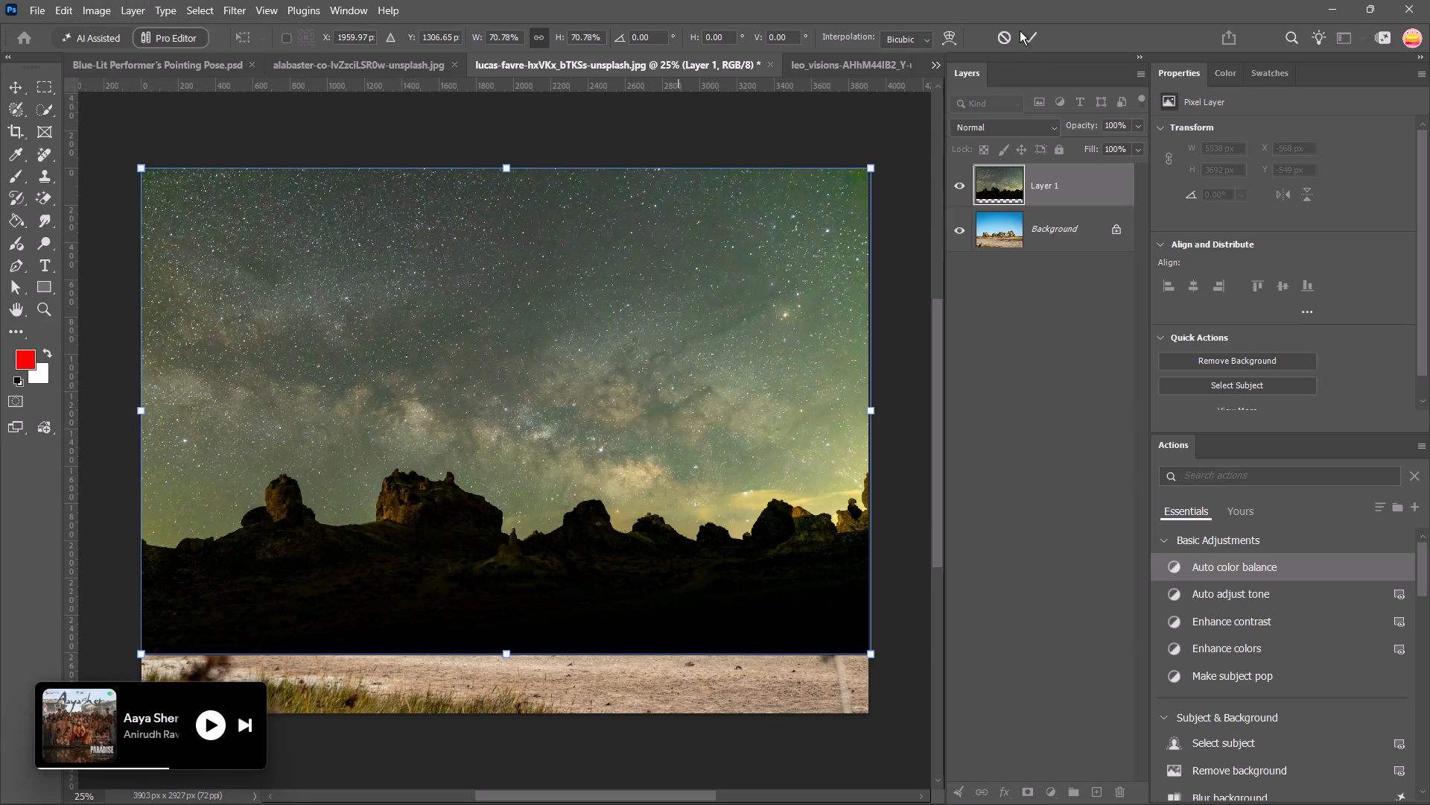
pyautogui.click(1030, 37)
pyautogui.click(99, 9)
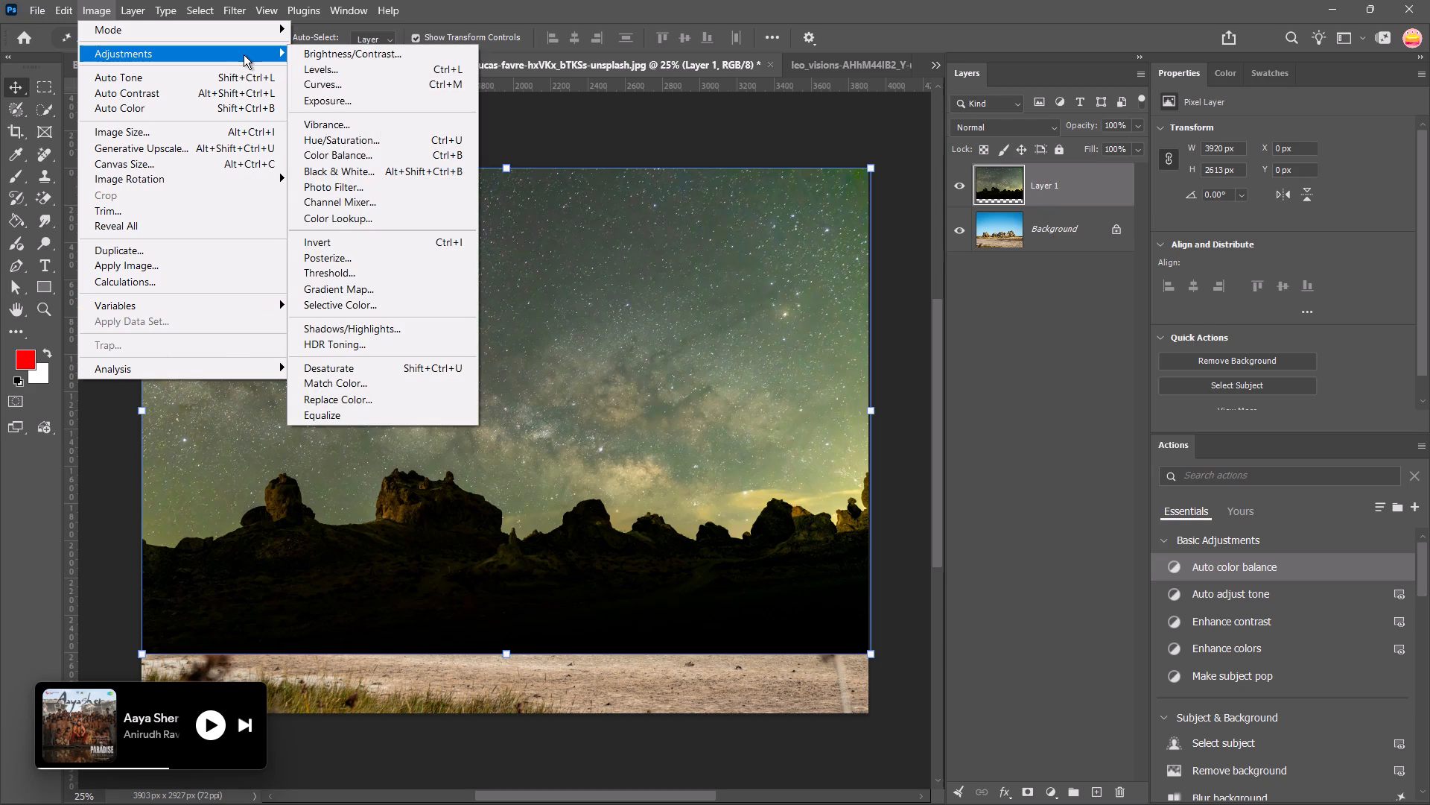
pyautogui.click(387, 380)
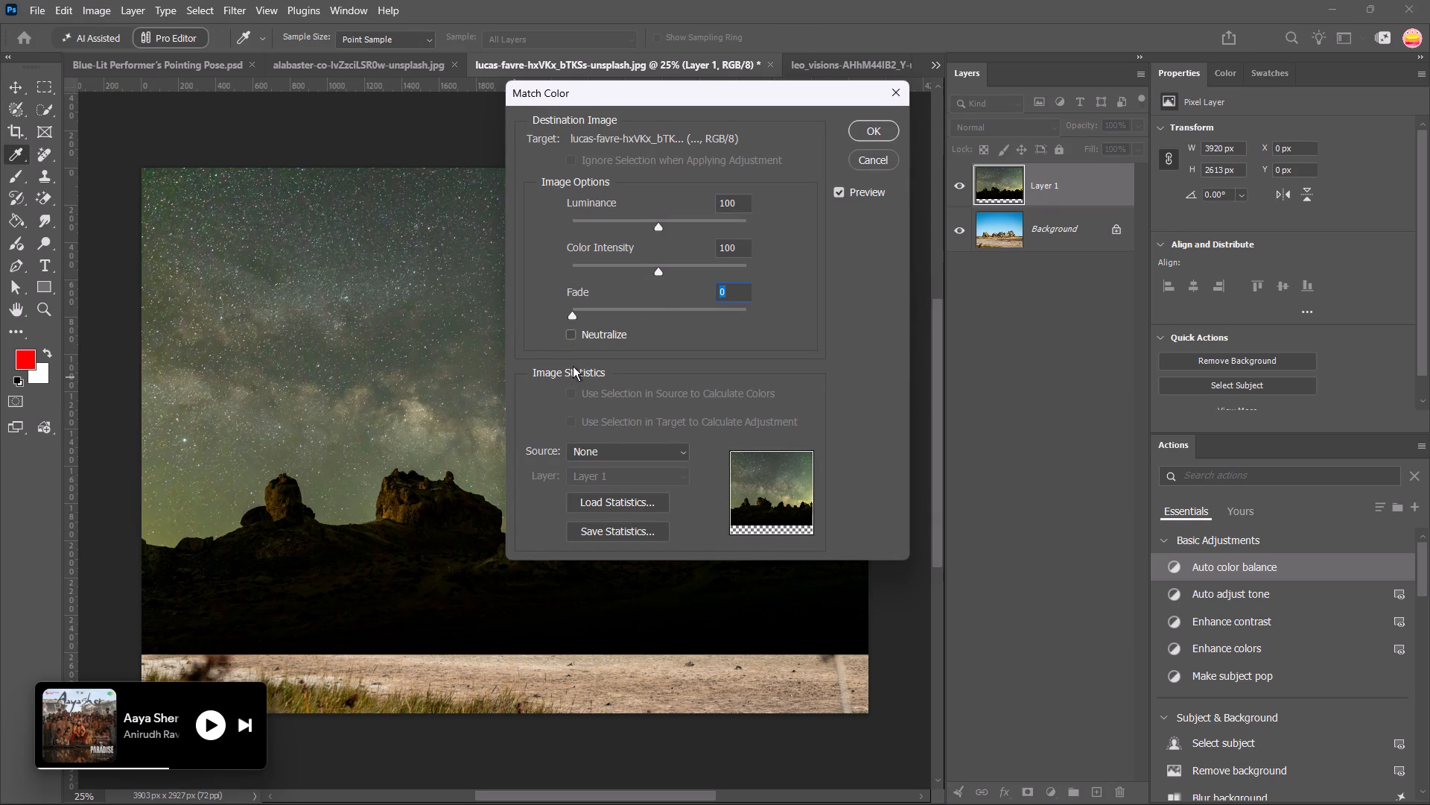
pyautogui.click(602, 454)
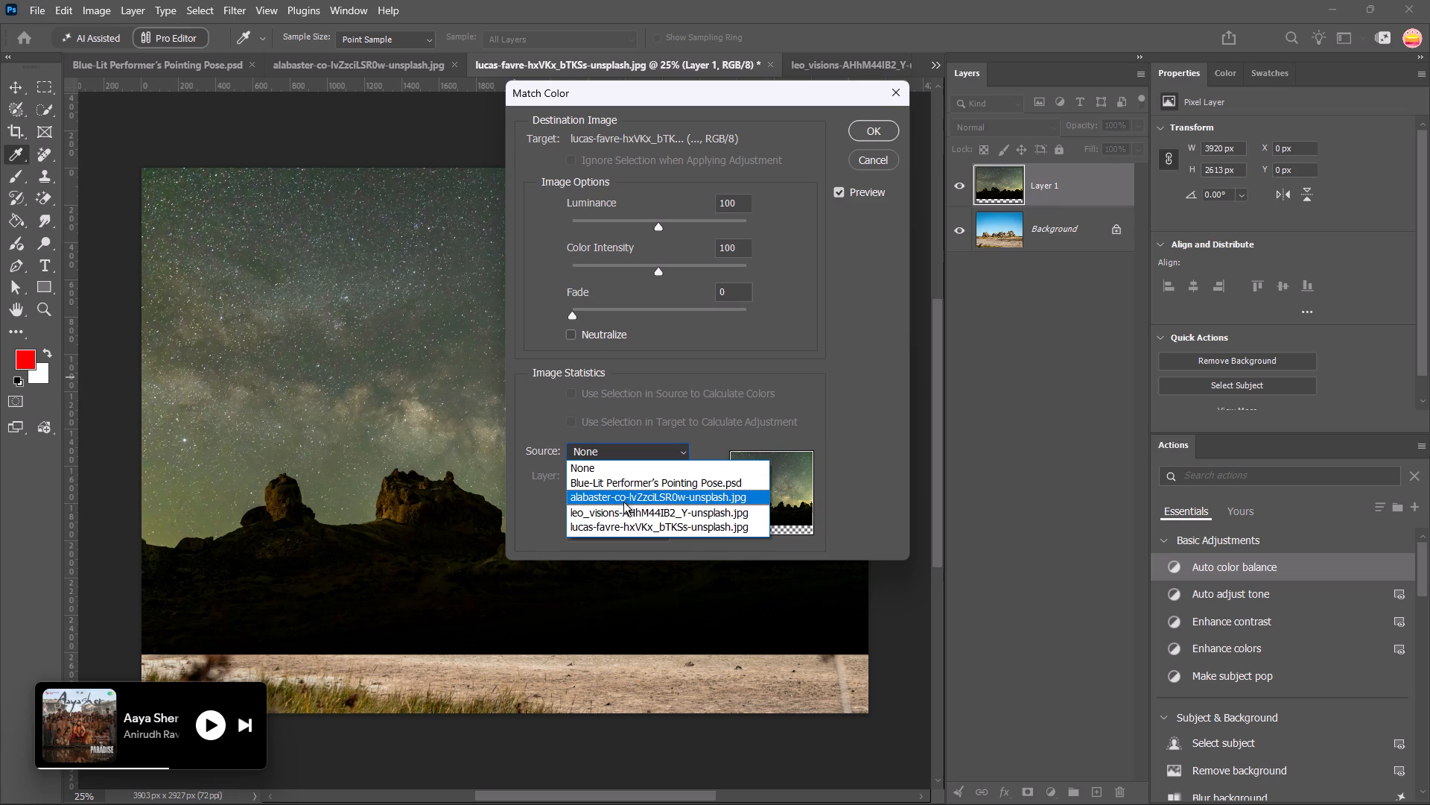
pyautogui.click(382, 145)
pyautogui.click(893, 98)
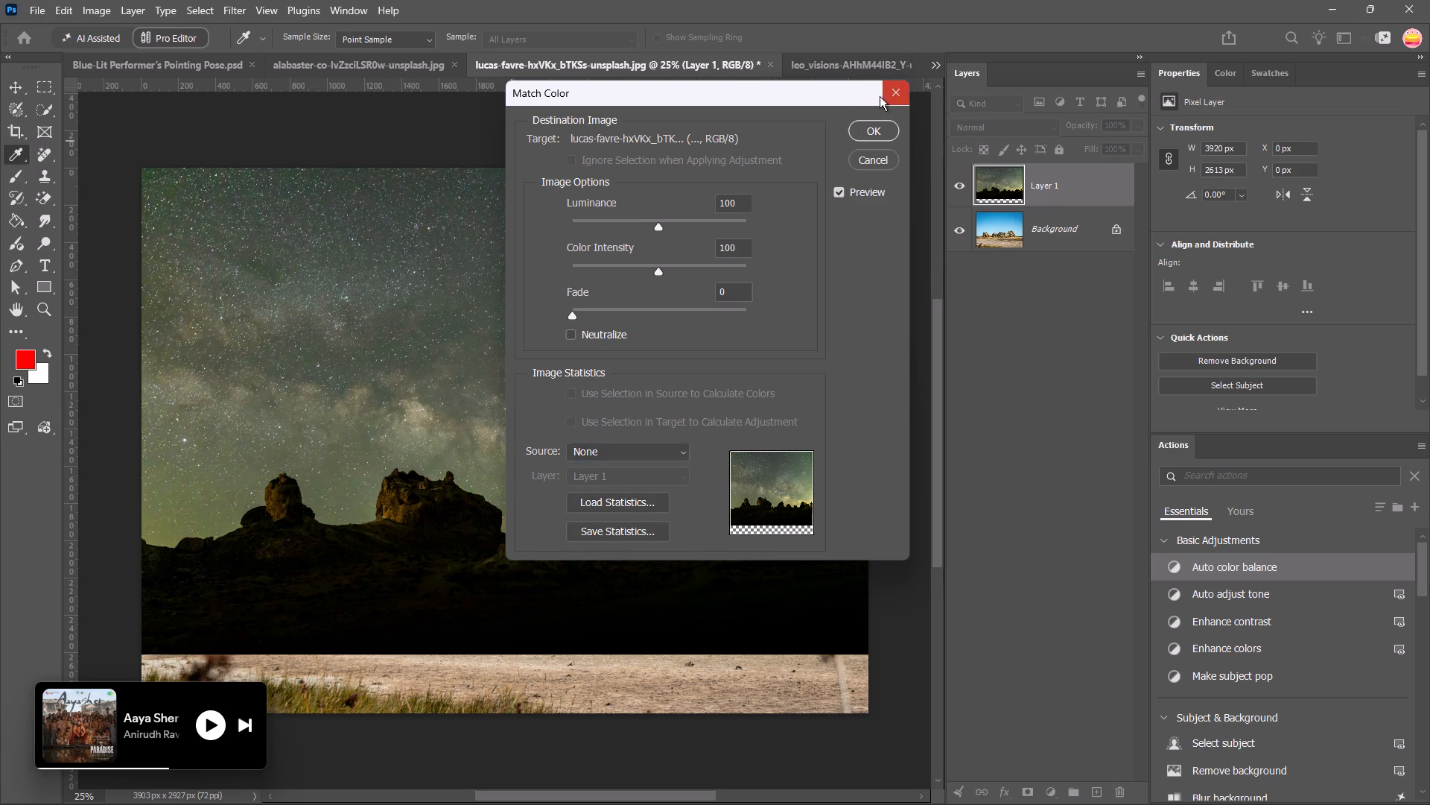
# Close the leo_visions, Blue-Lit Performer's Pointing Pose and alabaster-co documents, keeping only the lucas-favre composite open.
pyautogui.click(846, 70)
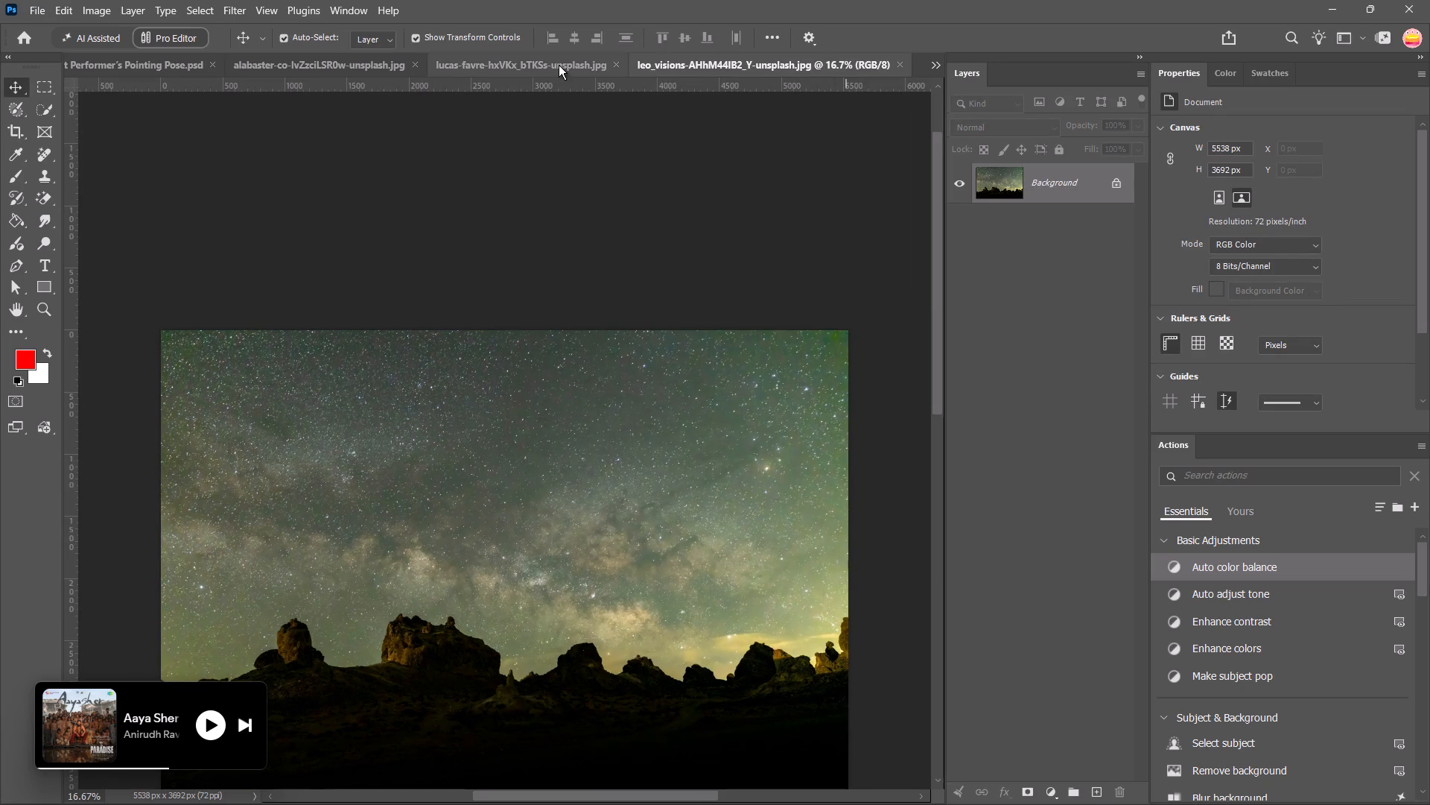
pyautogui.click(898, 66)
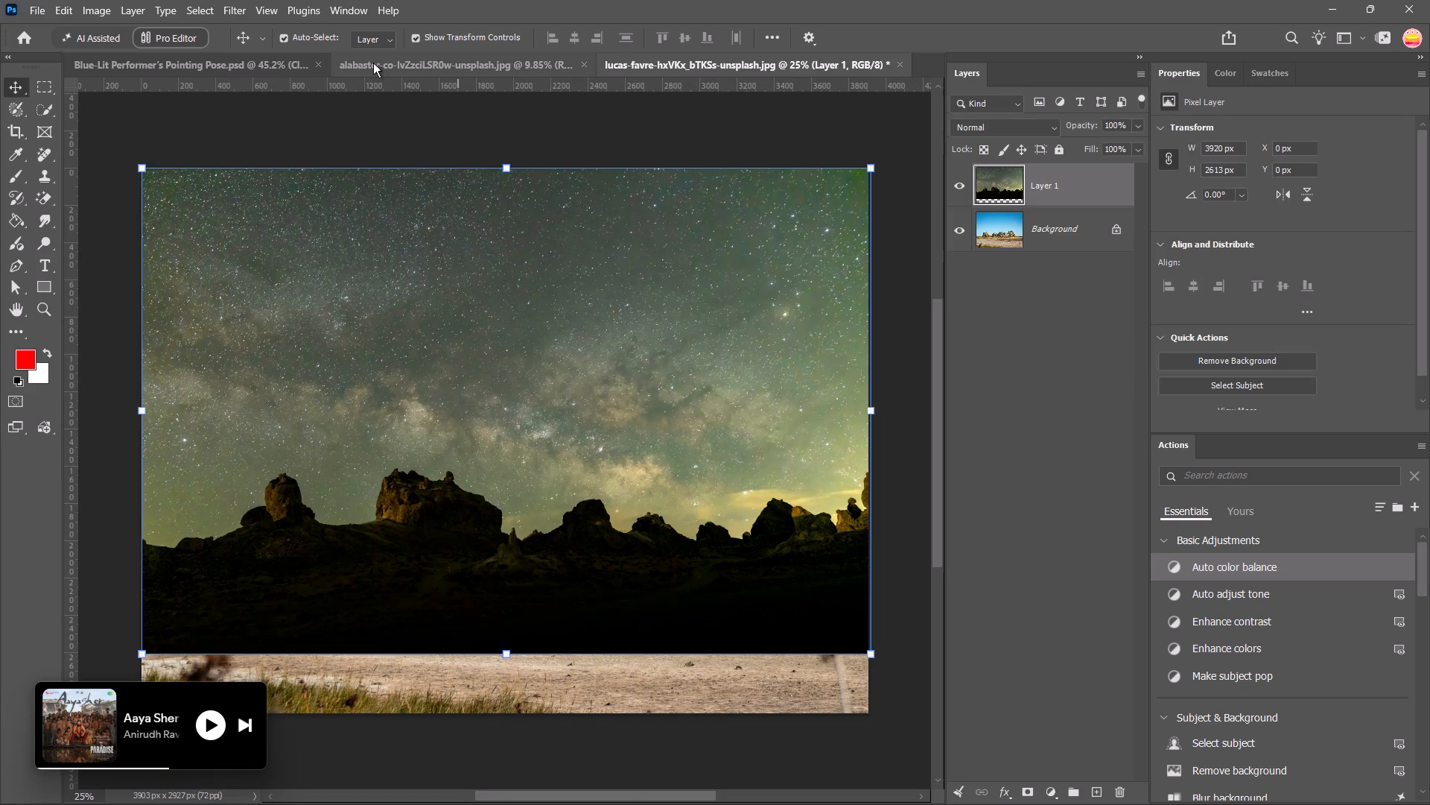
pyautogui.click(279, 62)
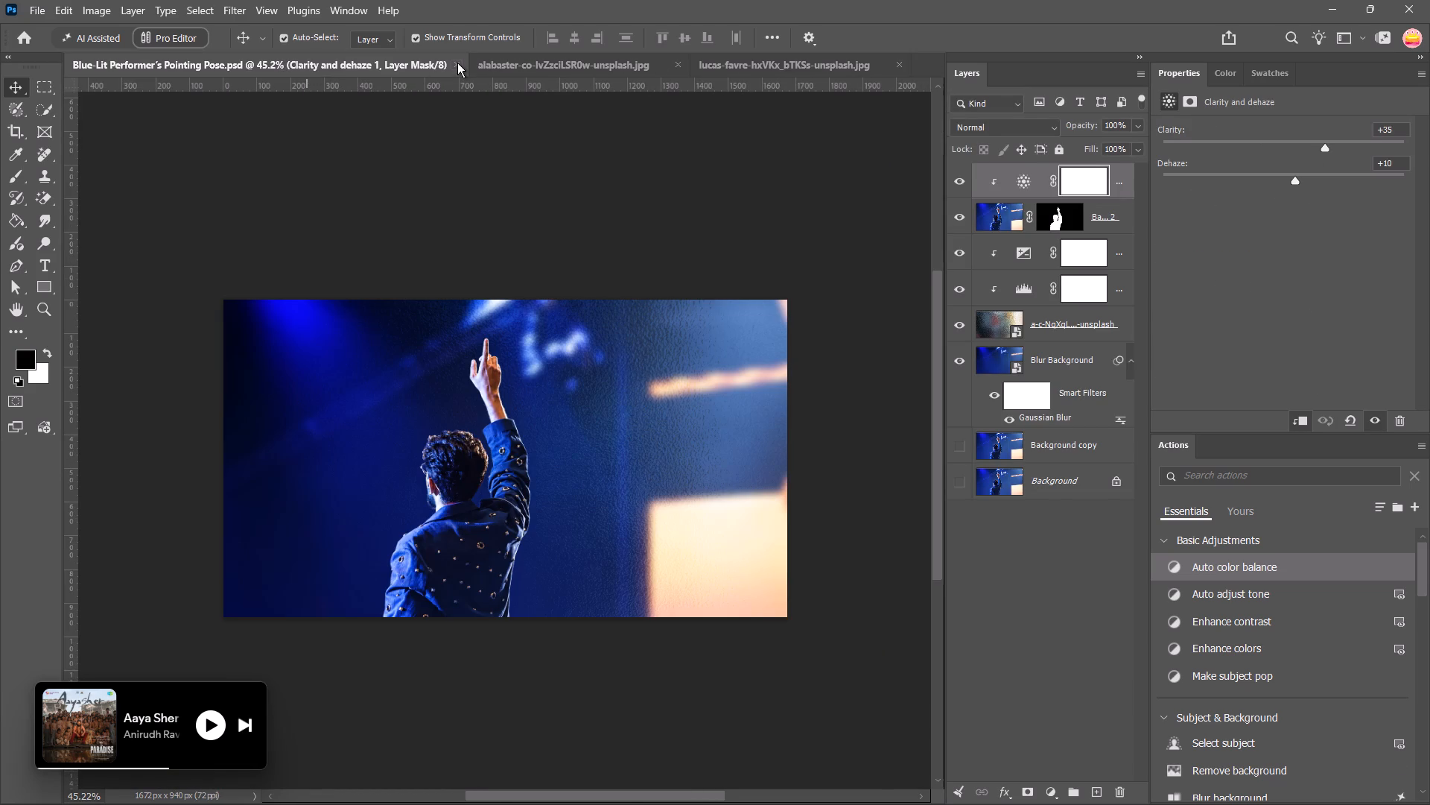
pyautogui.click(457, 63)
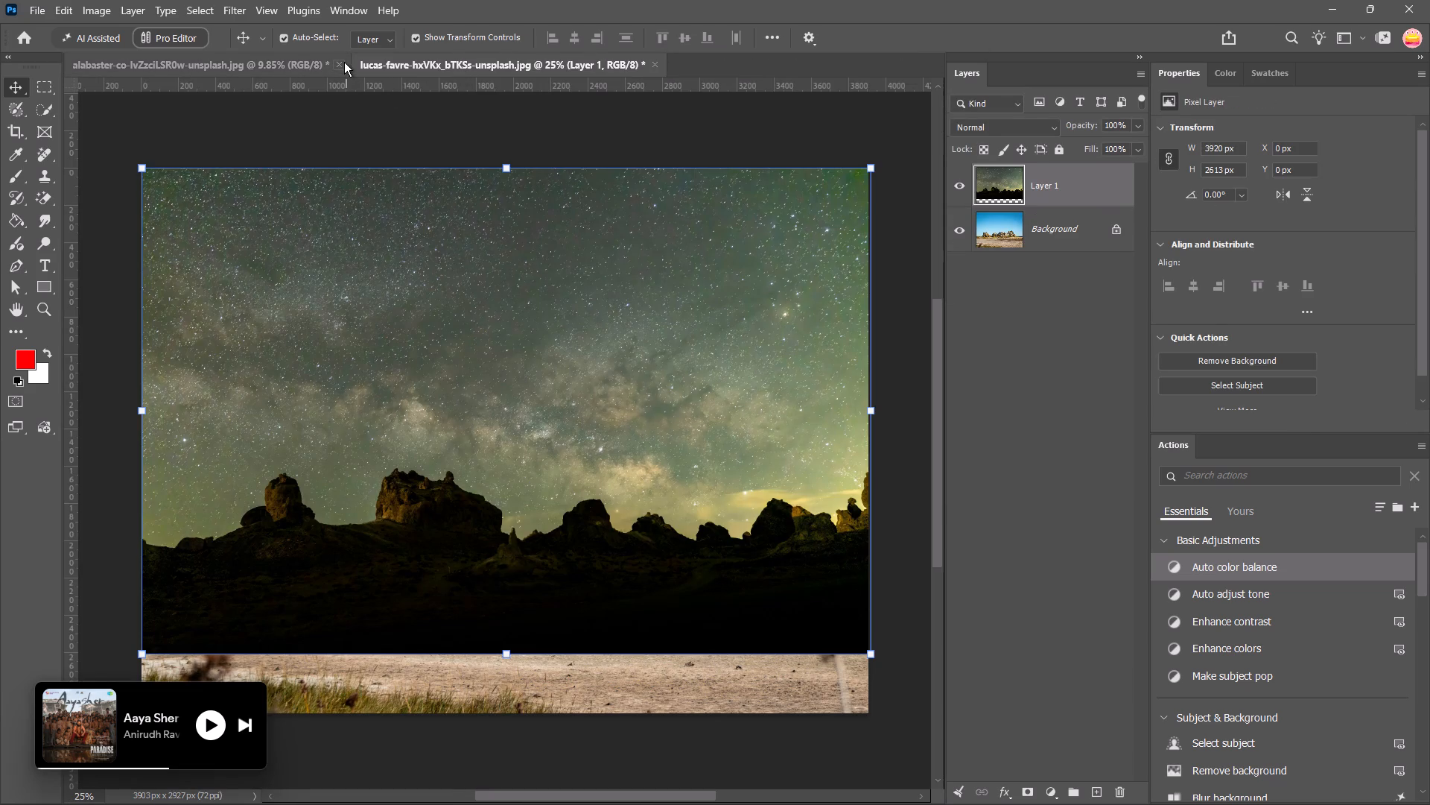
pyautogui.click(344, 63)
pyautogui.click(734, 312)
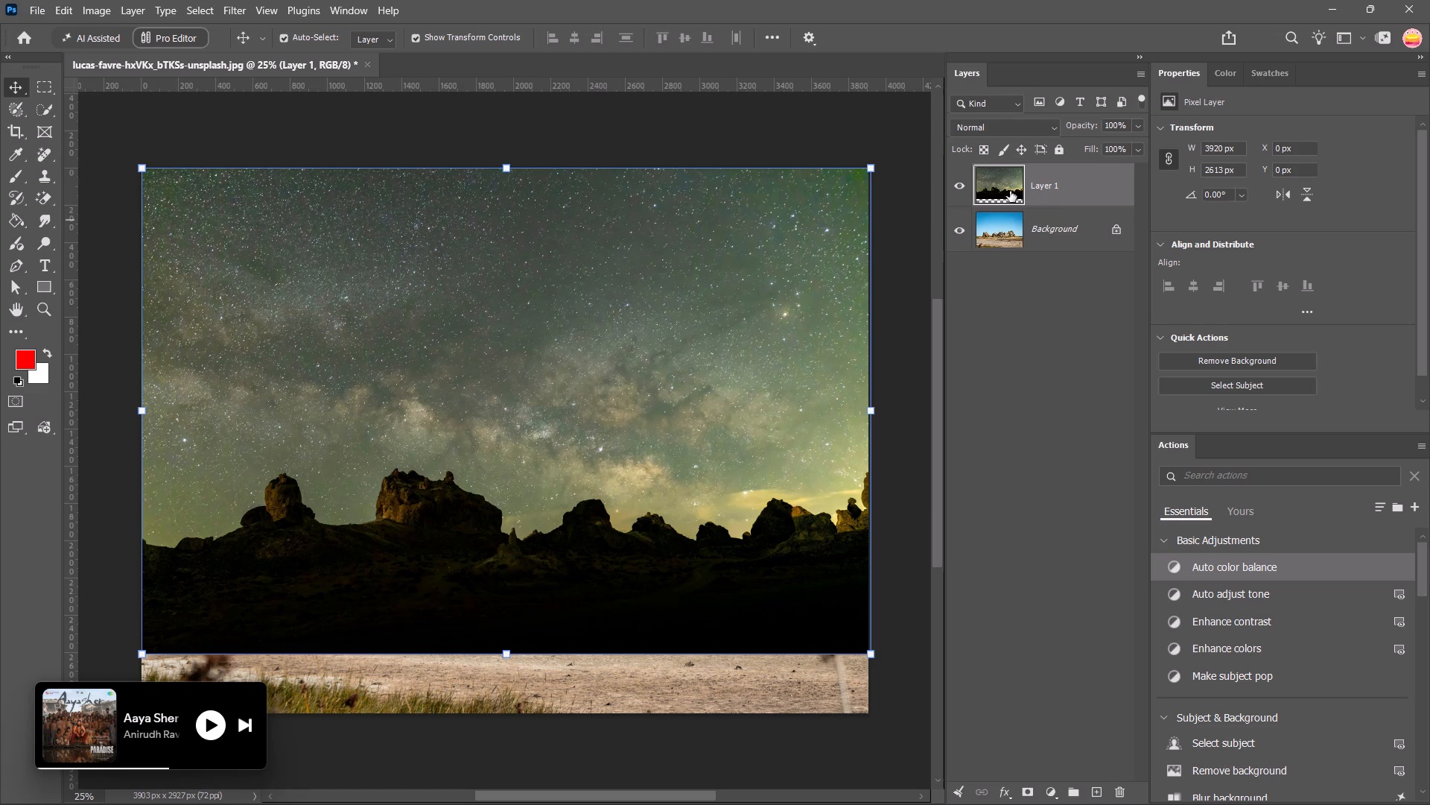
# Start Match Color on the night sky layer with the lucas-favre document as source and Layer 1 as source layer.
pyautogui.click(105, 7)
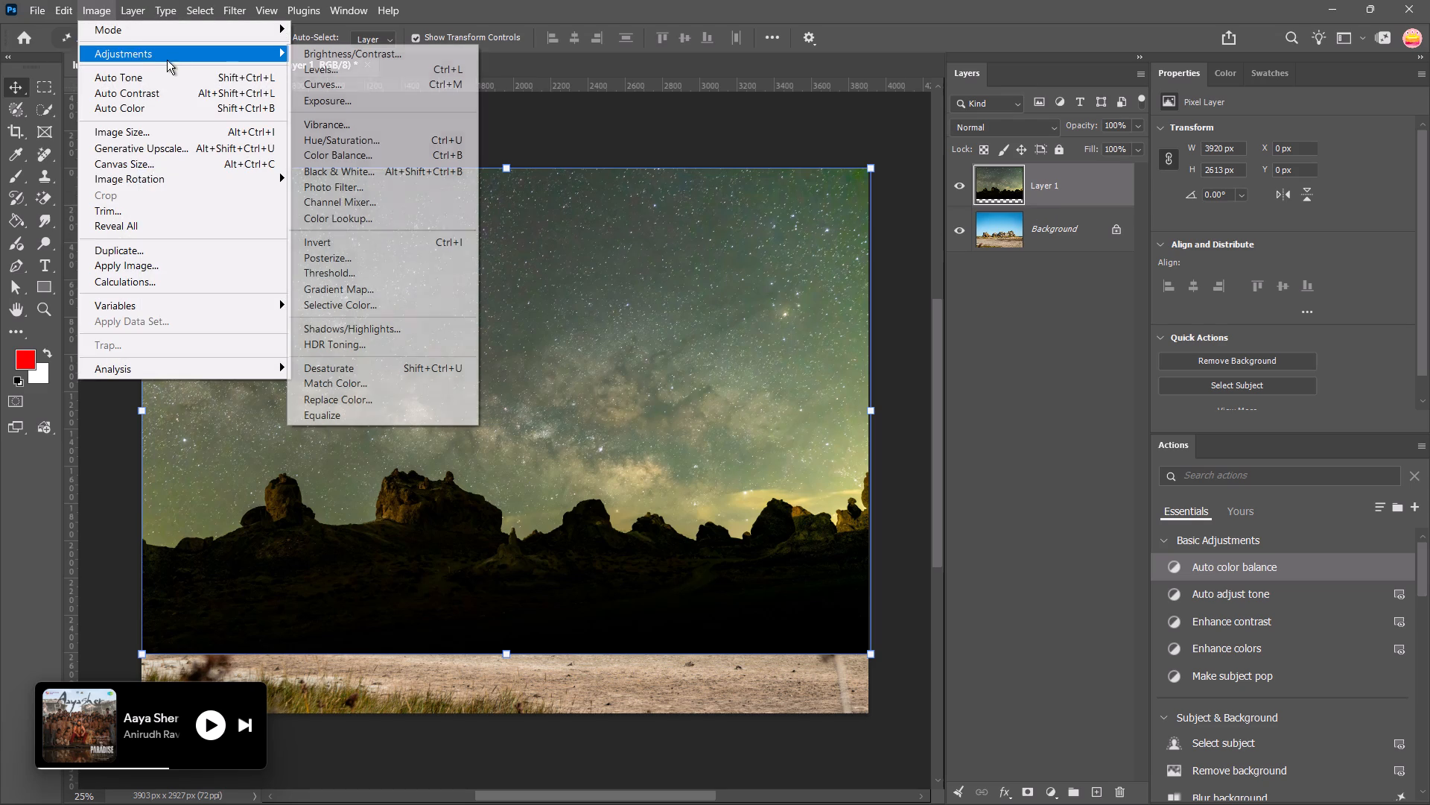
pyautogui.click(379, 382)
pyautogui.click(598, 438)
pyautogui.click(603, 449)
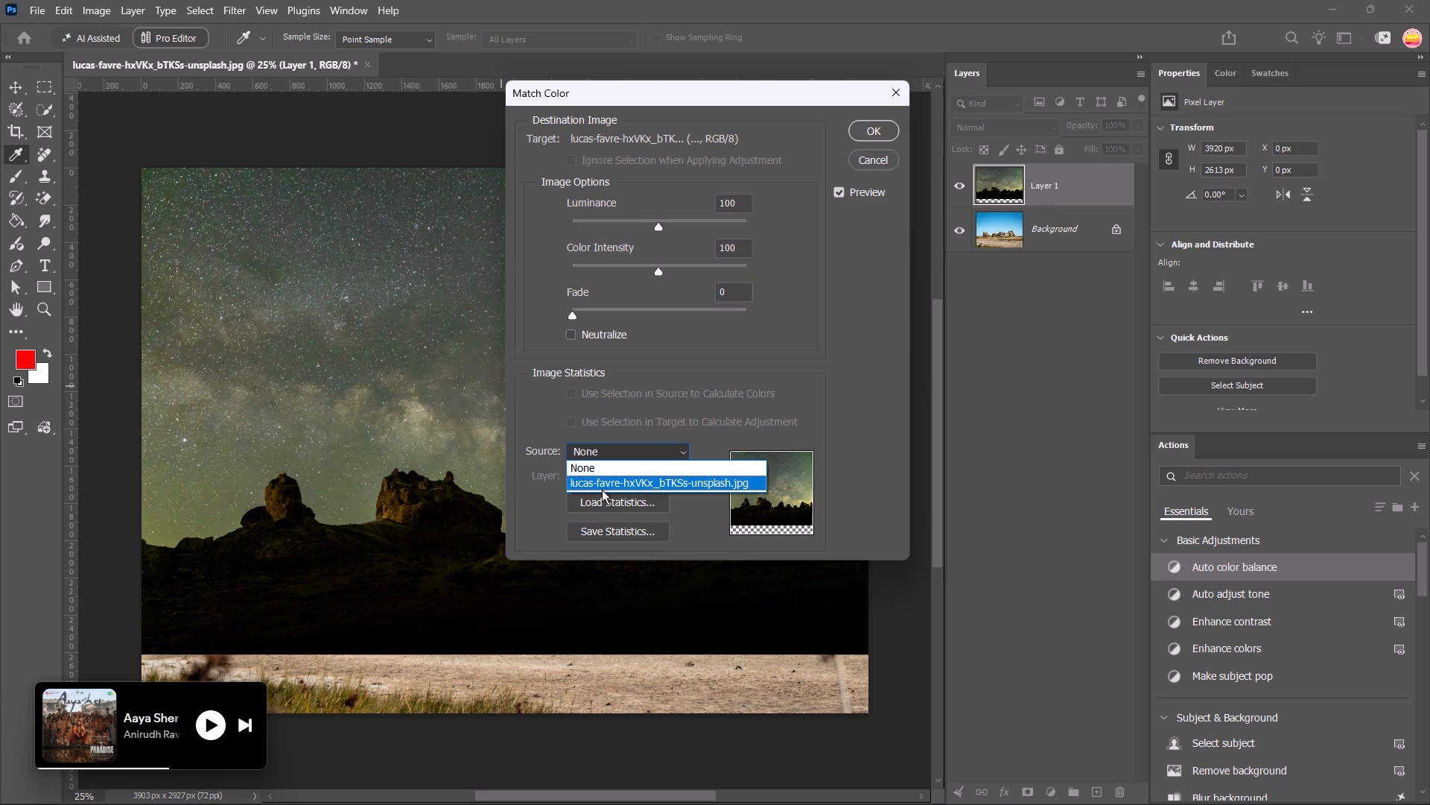
pyautogui.click(602, 487)
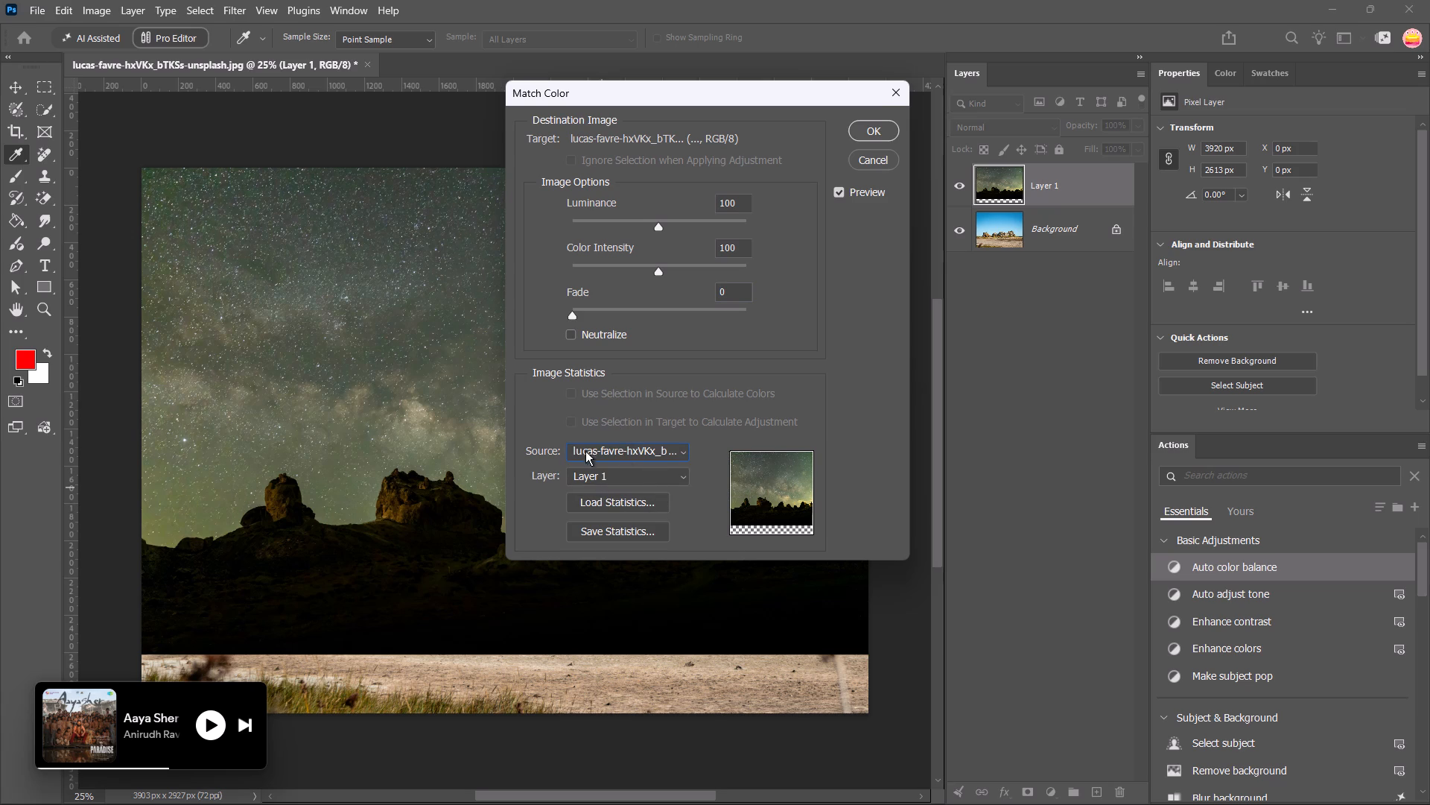
# Enable Neutralize in Match Color and set Color Intensity to 145 and Luminance to 118.
pyautogui.click(571, 335)
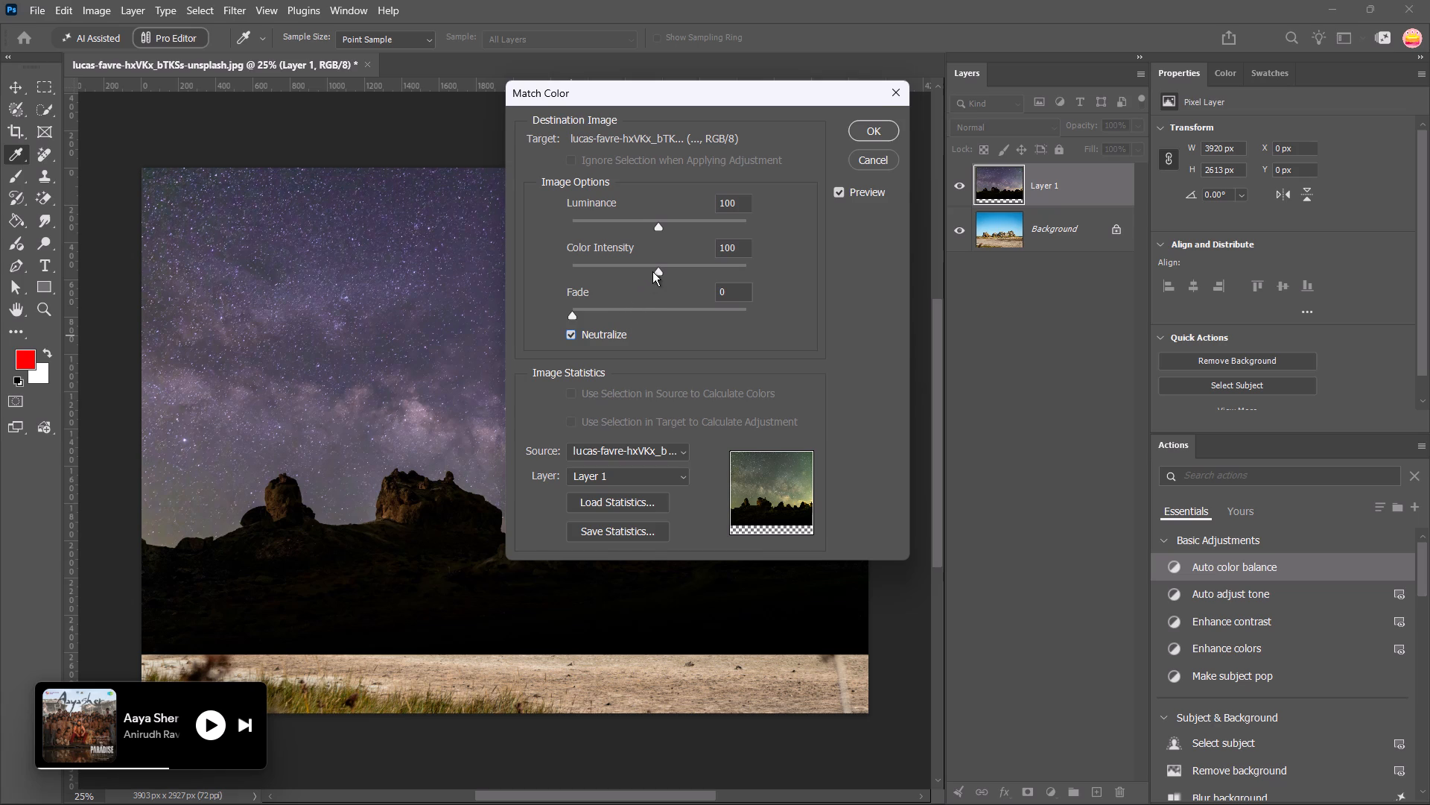
pyautogui.moveTo(652, 271); pyautogui.dragTo(699, 277)
pyautogui.moveTo(660, 227); pyautogui.dragTo(681, 231)
pyautogui.moveTo(681, 231); pyautogui.dragTo(674, 231)
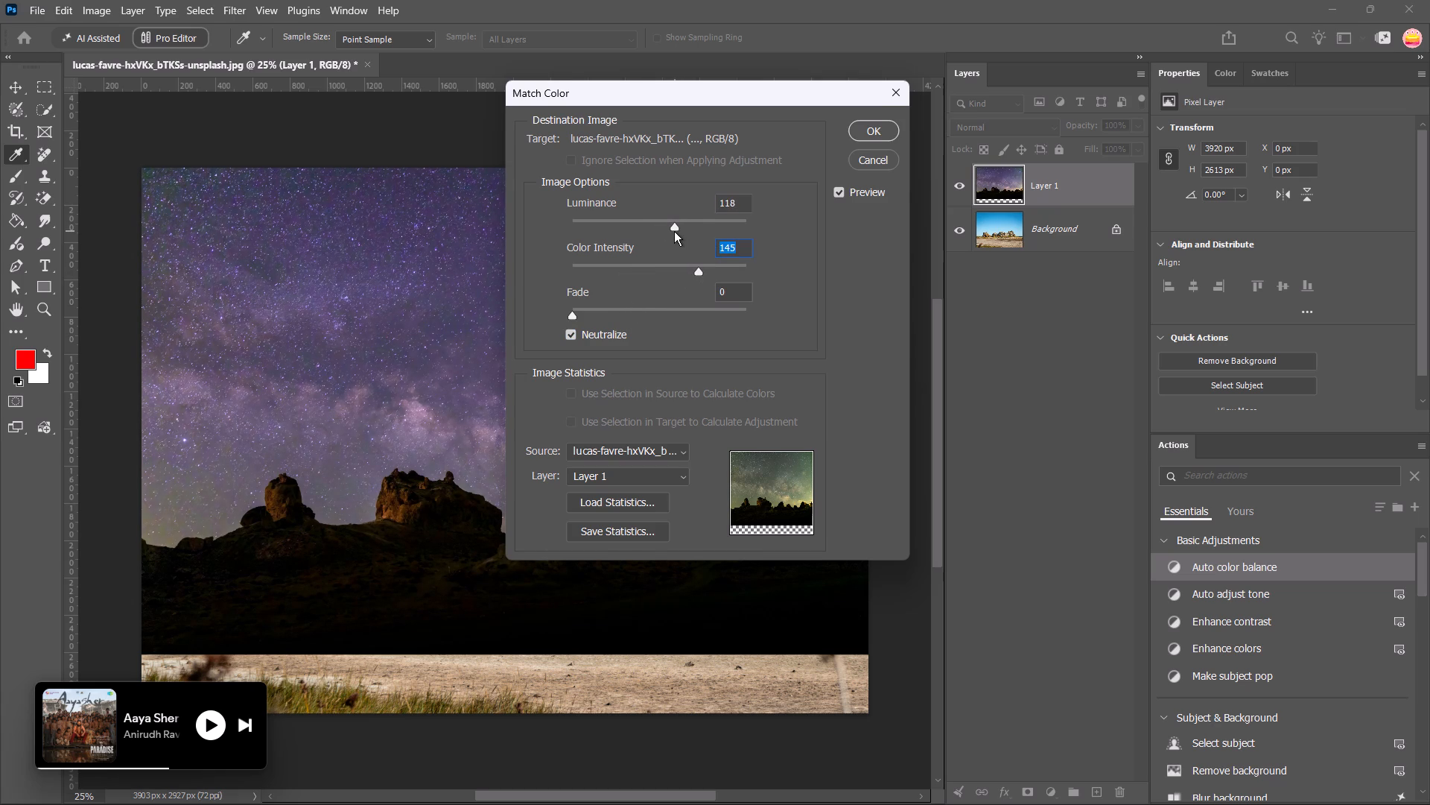
pyautogui.moveTo(674, 231); pyautogui.dragTo(675, 231)
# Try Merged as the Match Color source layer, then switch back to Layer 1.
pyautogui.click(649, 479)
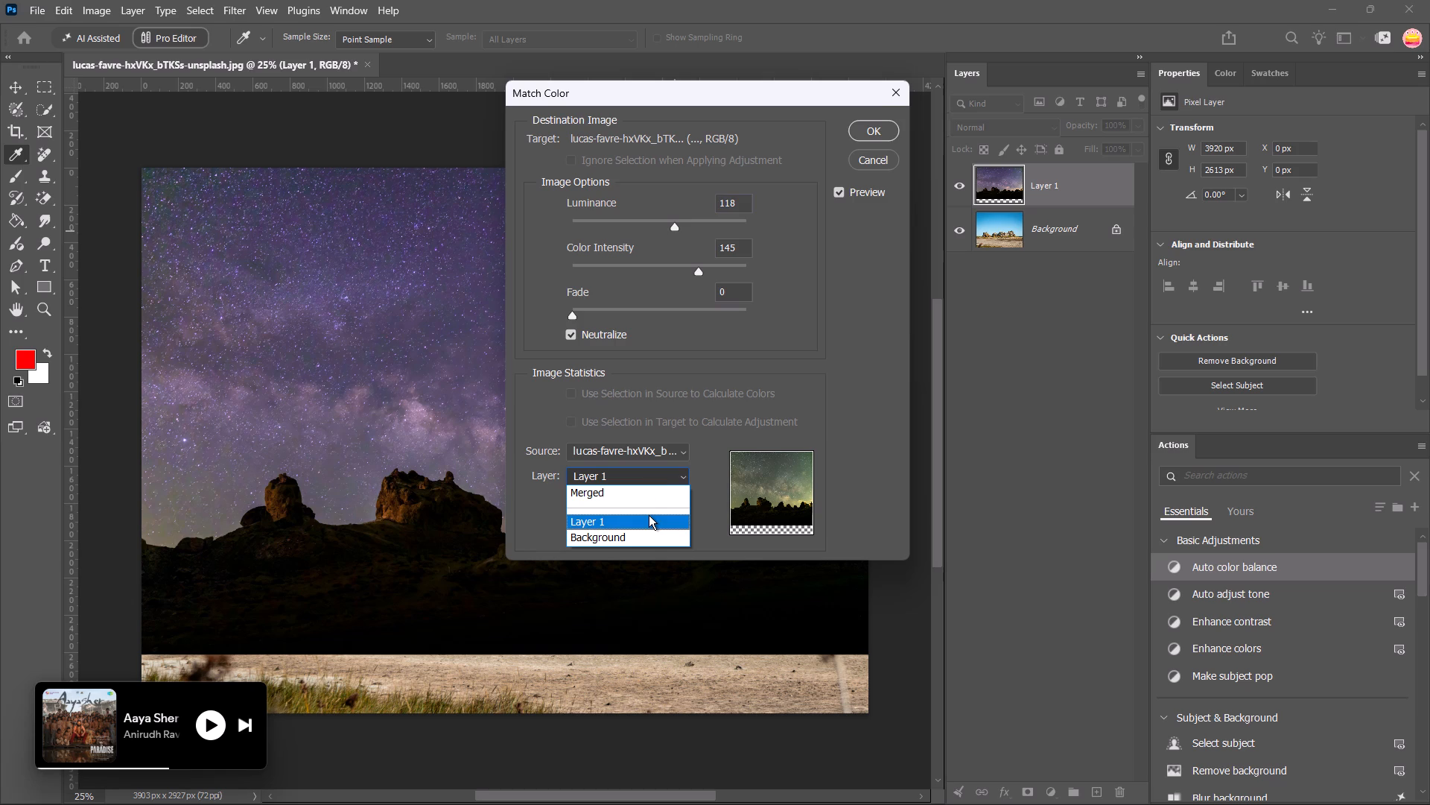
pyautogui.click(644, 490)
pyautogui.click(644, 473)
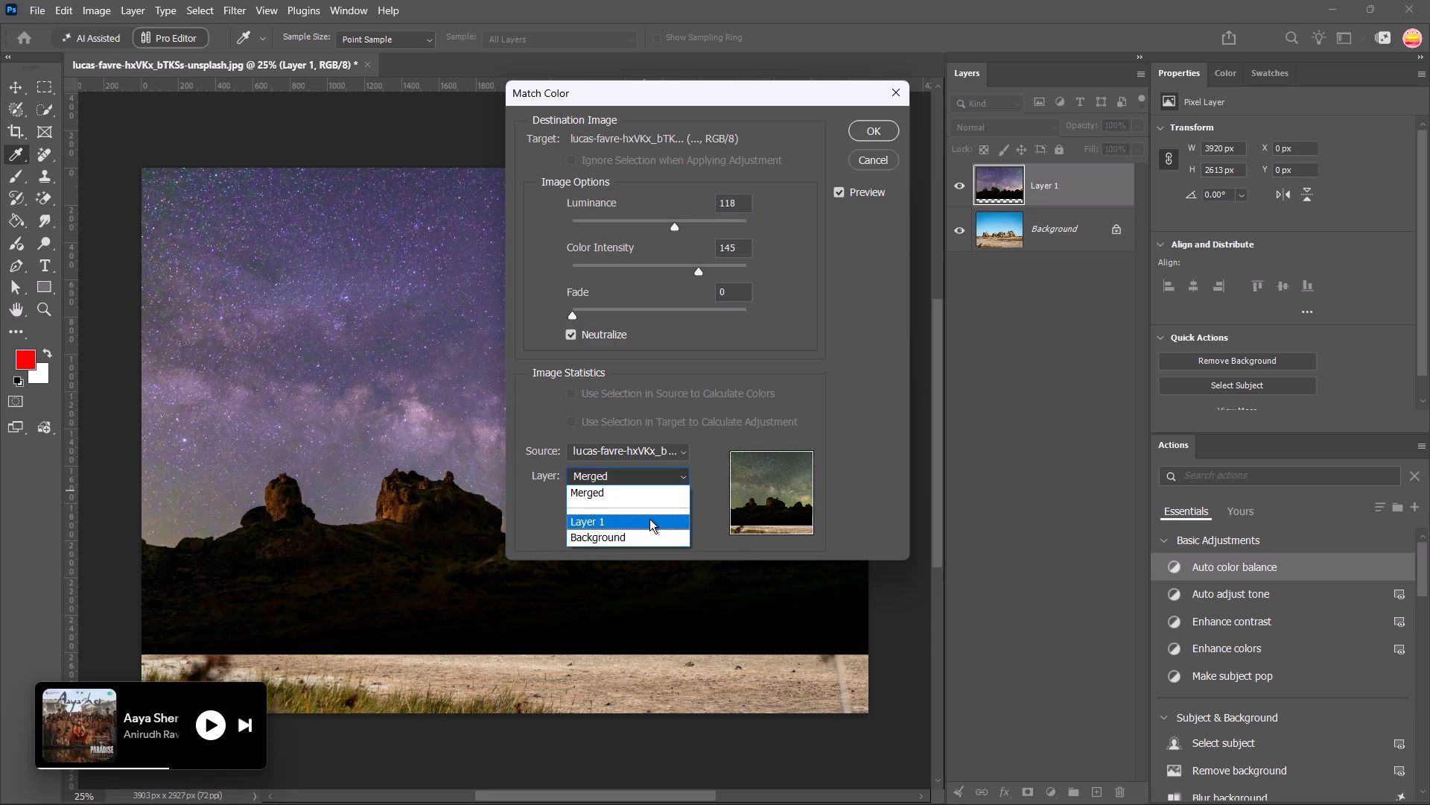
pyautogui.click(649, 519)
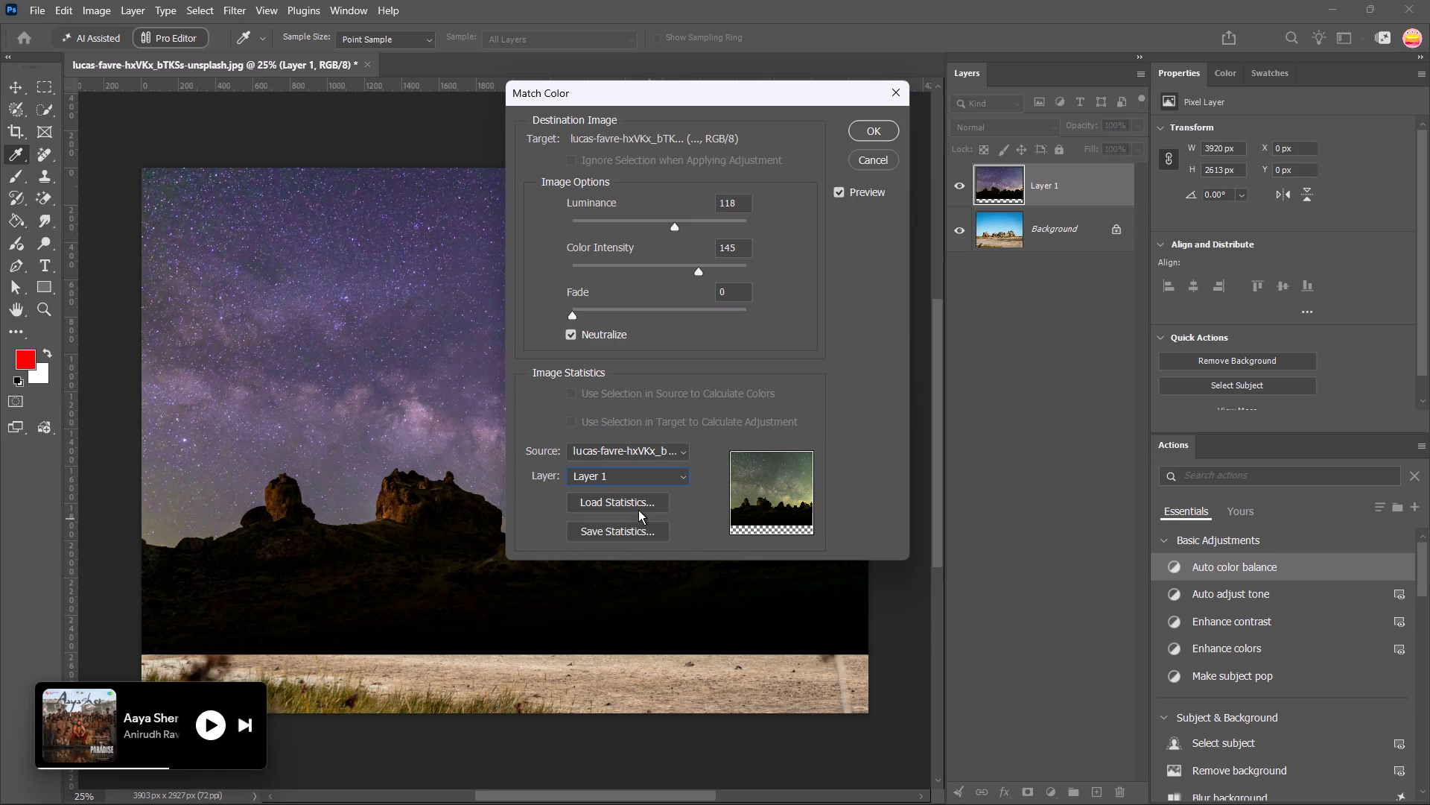
# Toggle the Match Color preview to compare the night sky layer before and after the adjustment.
pyautogui.click(834, 188)
pyautogui.click(841, 192)
pyautogui.click(841, 192)
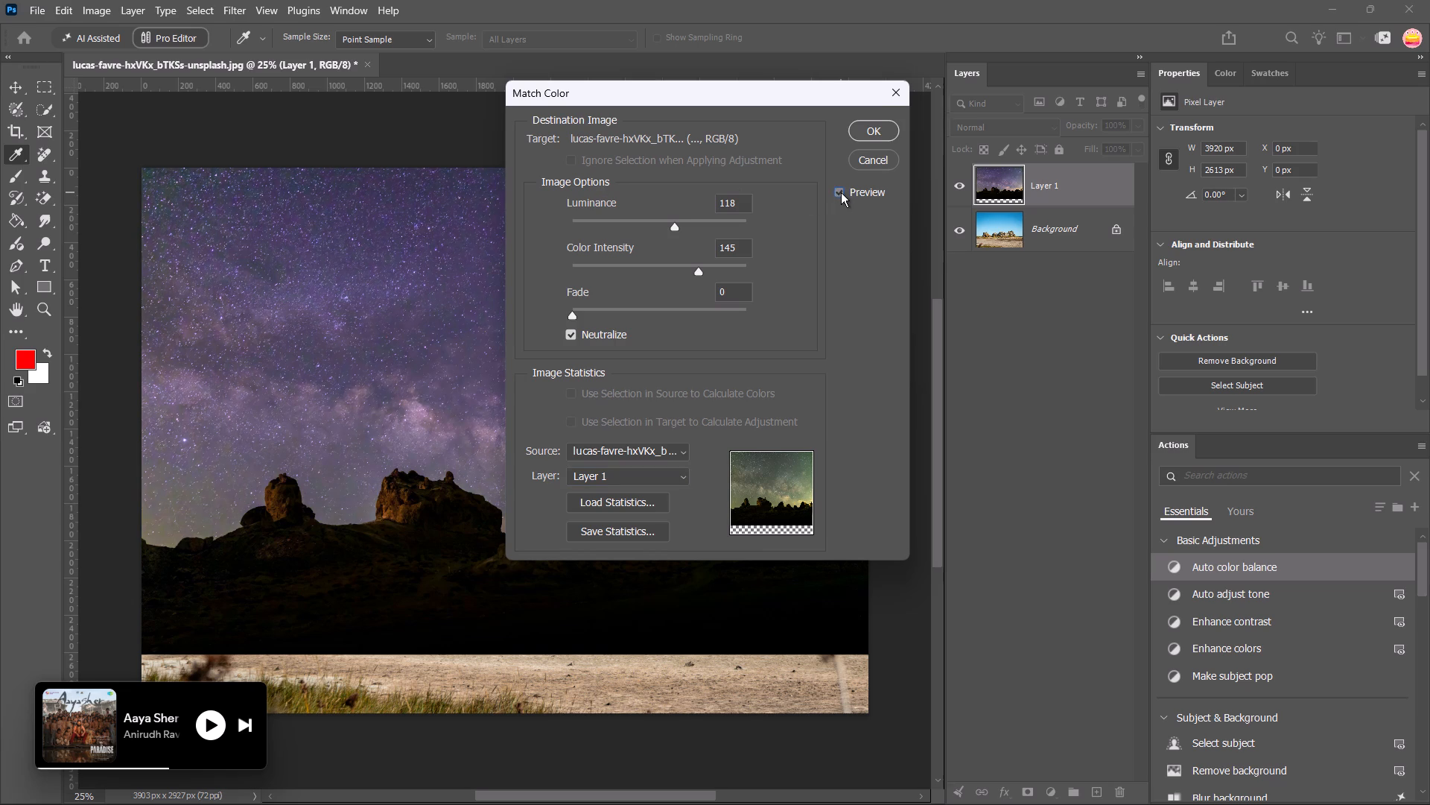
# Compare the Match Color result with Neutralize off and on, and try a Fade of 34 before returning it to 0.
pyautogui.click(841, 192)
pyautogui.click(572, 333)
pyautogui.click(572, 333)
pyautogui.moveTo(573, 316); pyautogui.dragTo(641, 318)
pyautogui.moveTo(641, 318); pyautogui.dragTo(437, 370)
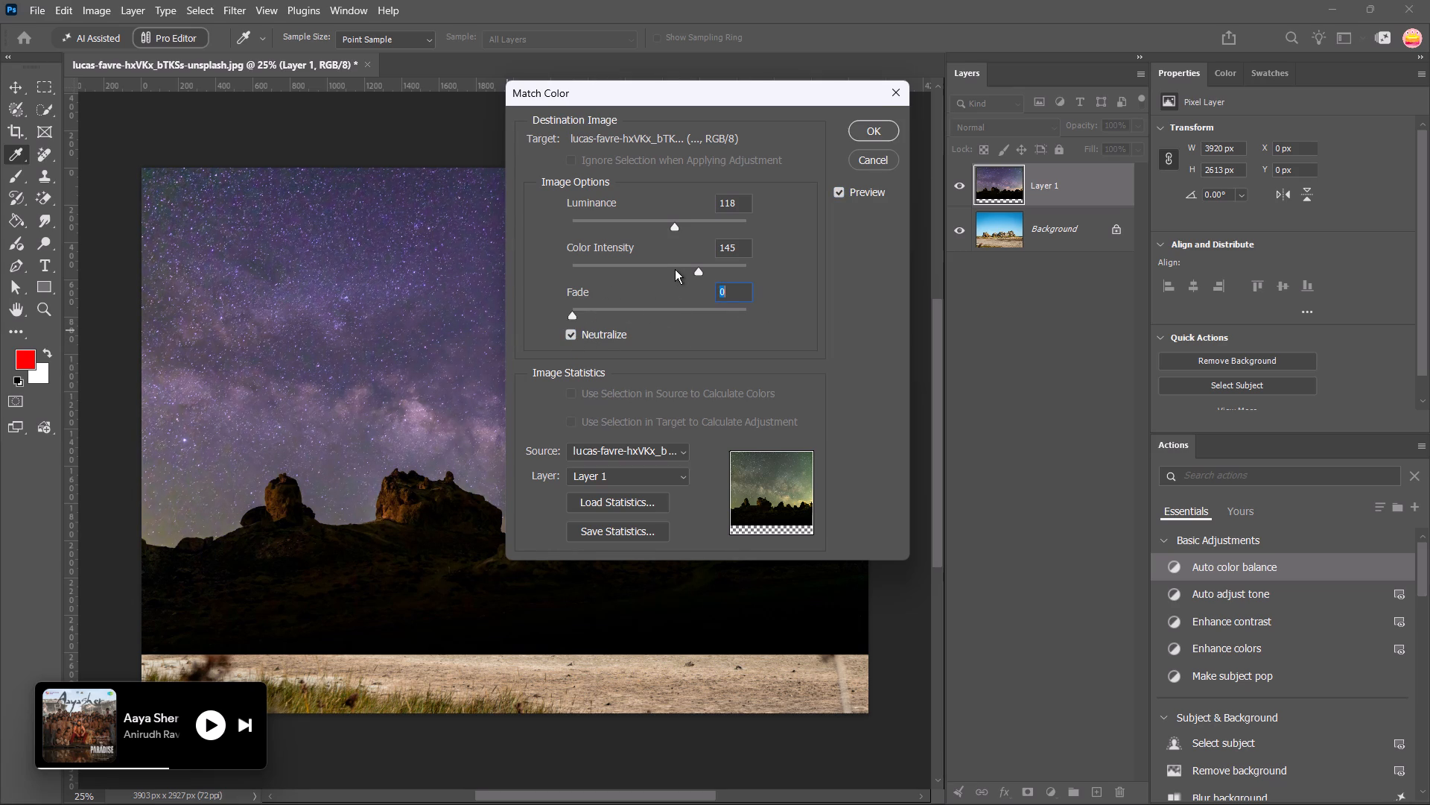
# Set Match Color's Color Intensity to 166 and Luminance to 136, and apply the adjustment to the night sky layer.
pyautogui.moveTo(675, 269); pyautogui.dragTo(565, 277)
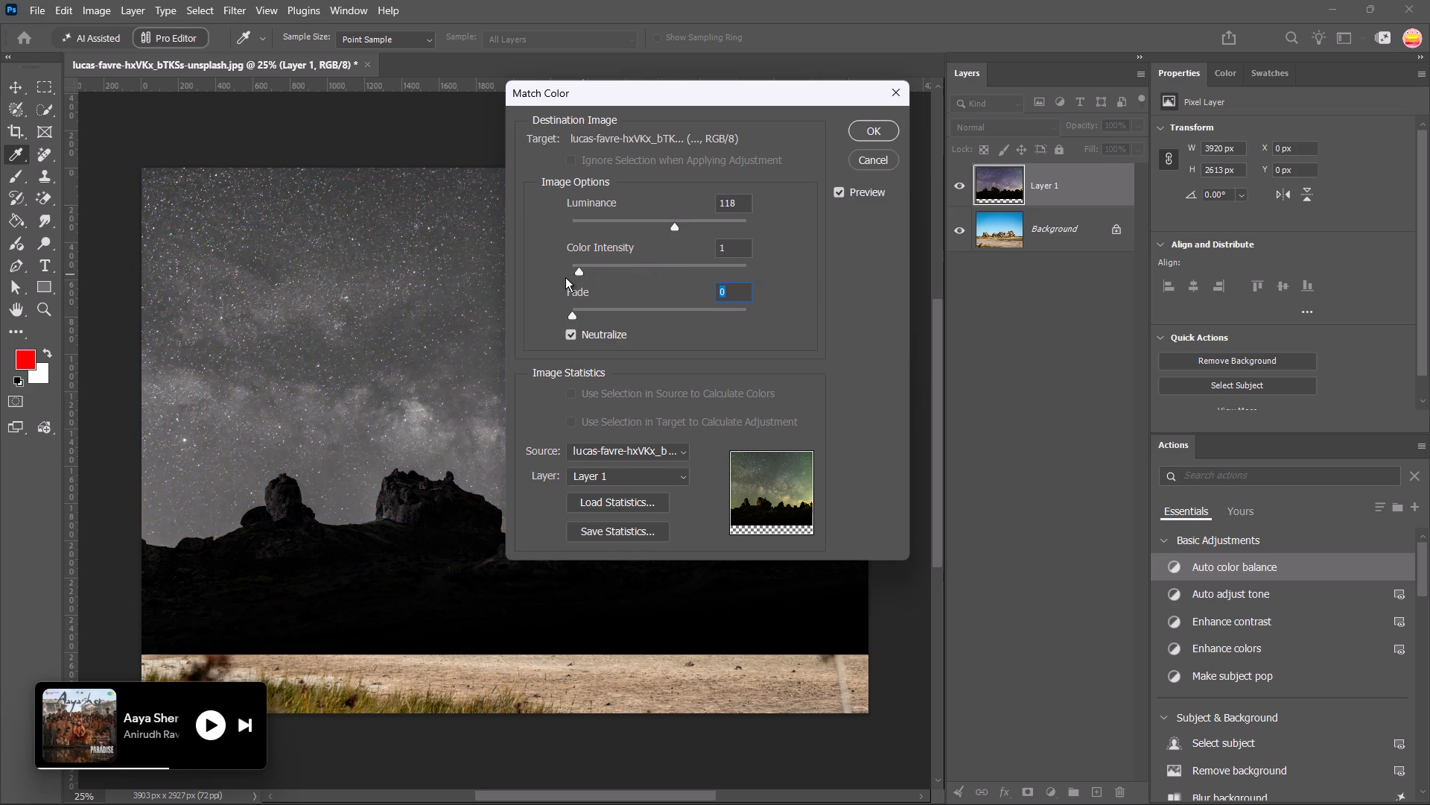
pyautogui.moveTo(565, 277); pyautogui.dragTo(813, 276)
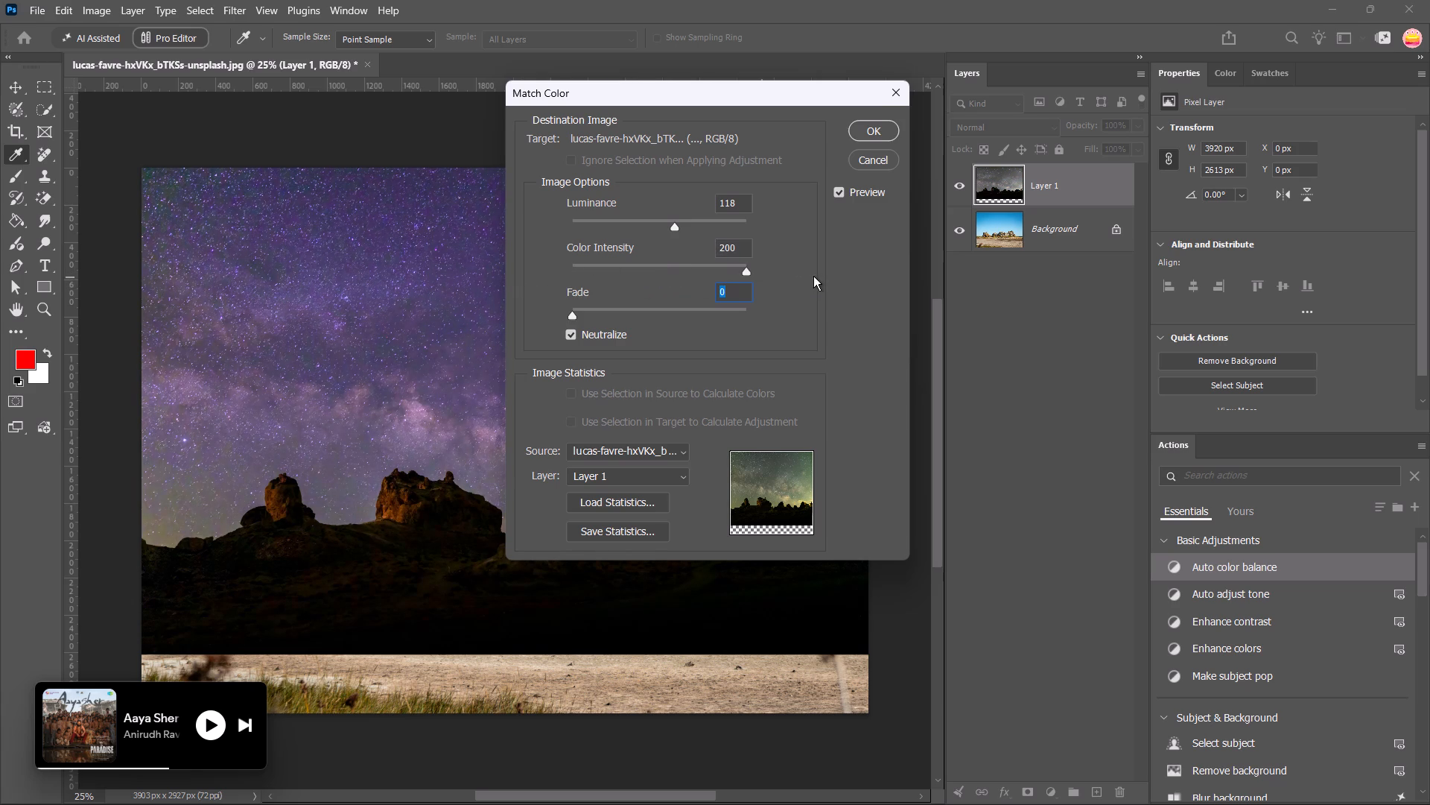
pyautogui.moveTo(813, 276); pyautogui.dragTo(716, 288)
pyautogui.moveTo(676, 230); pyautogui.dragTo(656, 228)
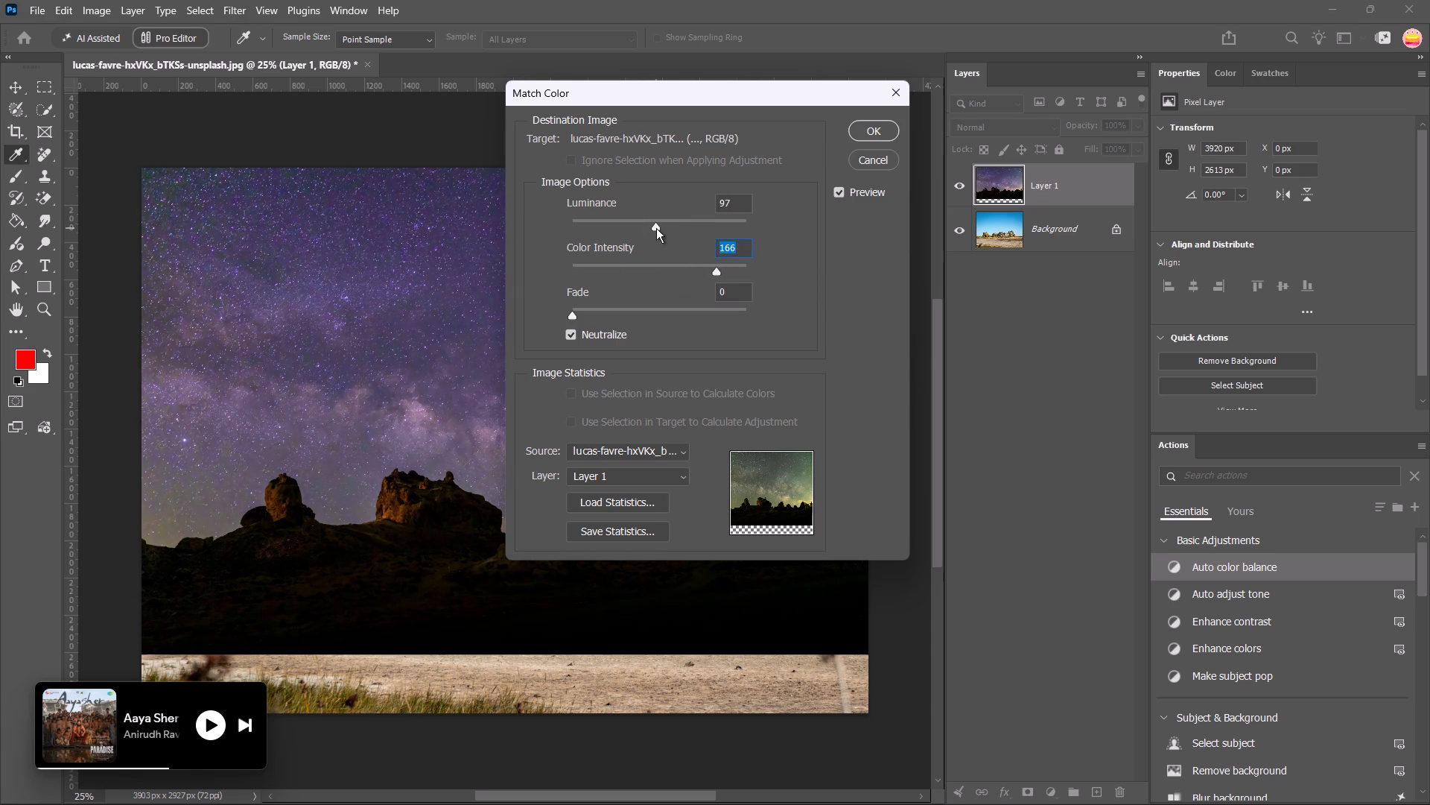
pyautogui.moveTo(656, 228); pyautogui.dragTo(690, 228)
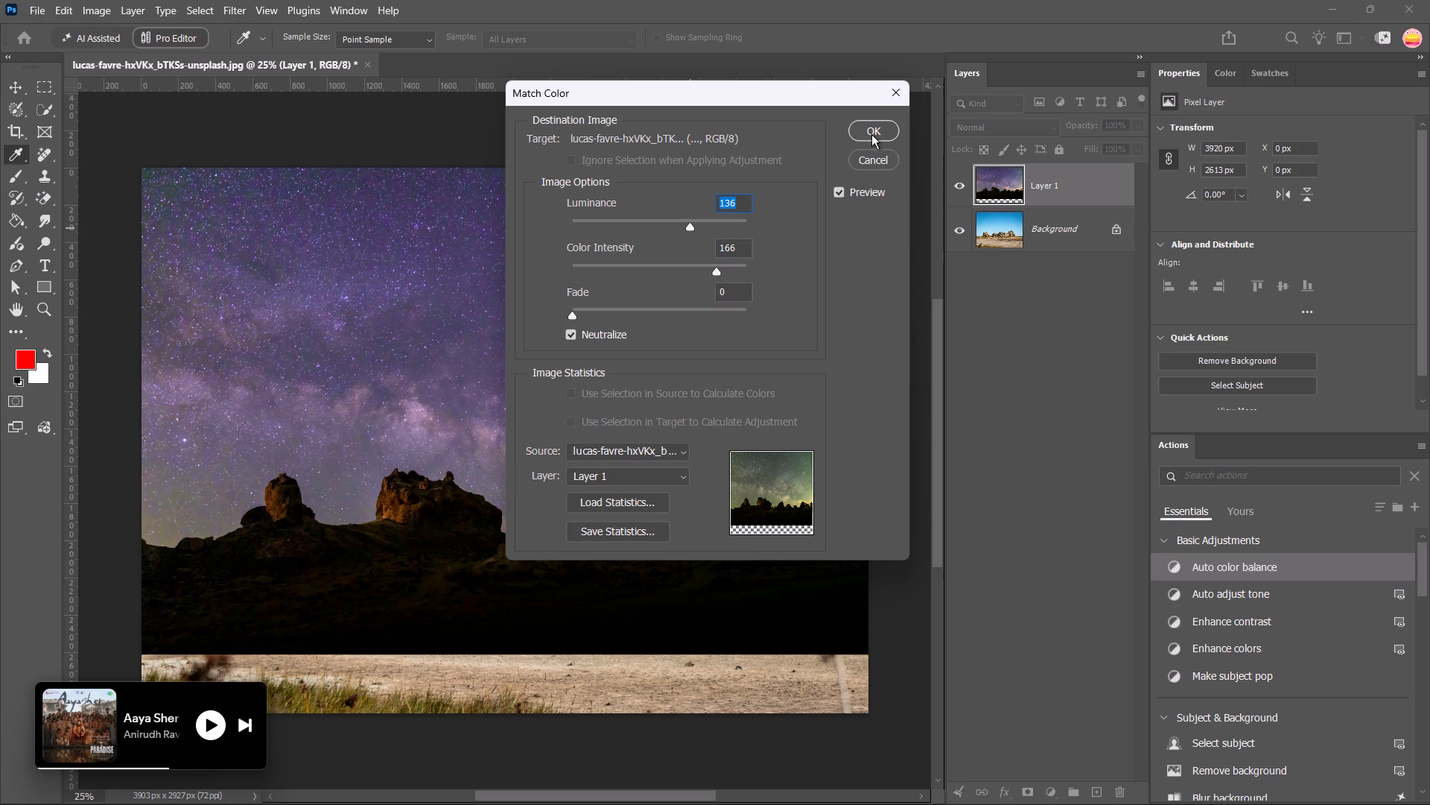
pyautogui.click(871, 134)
# Hide and reshow the night sky layer to compare it with the stone house photo beneath.
pyautogui.click(960, 186)
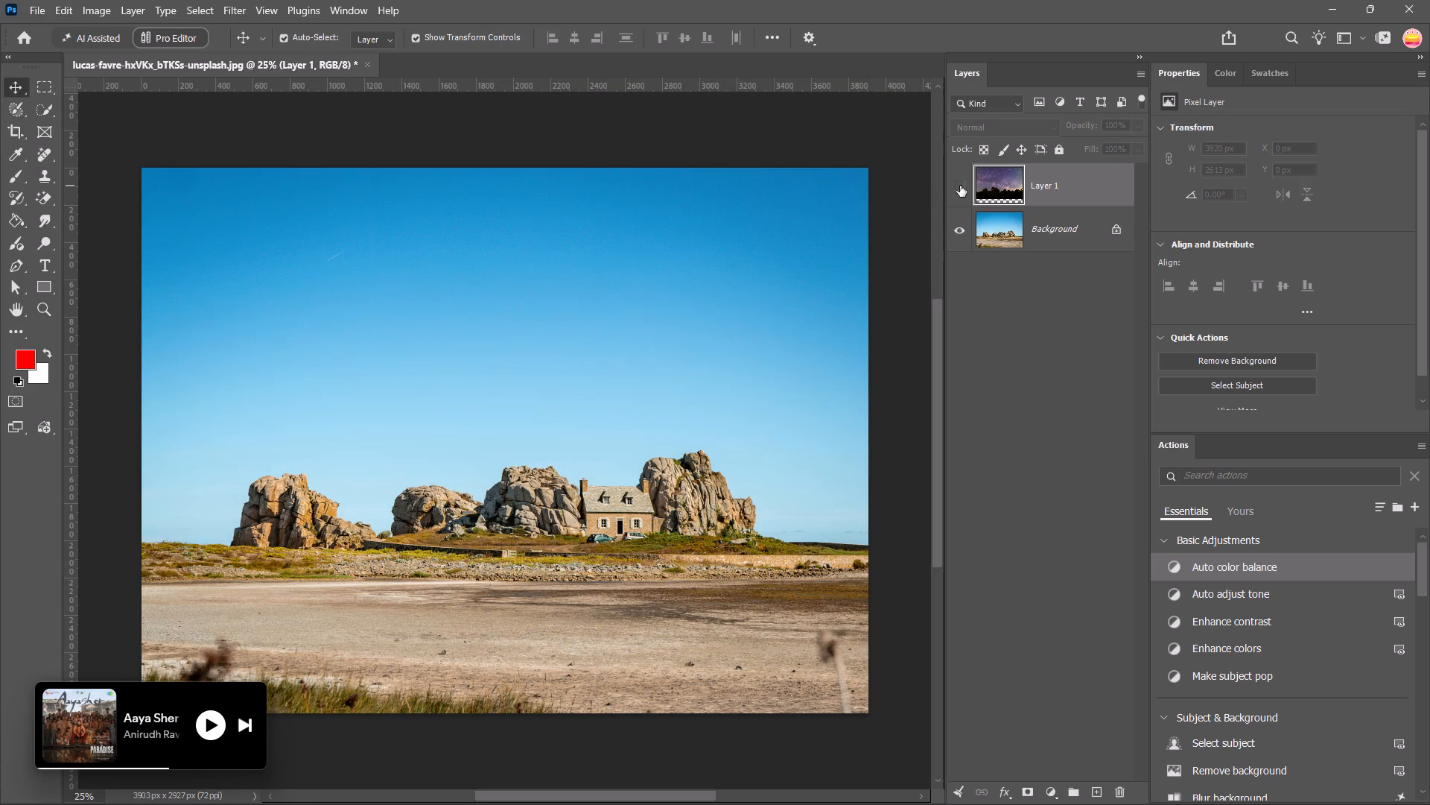
pyautogui.click(960, 186)
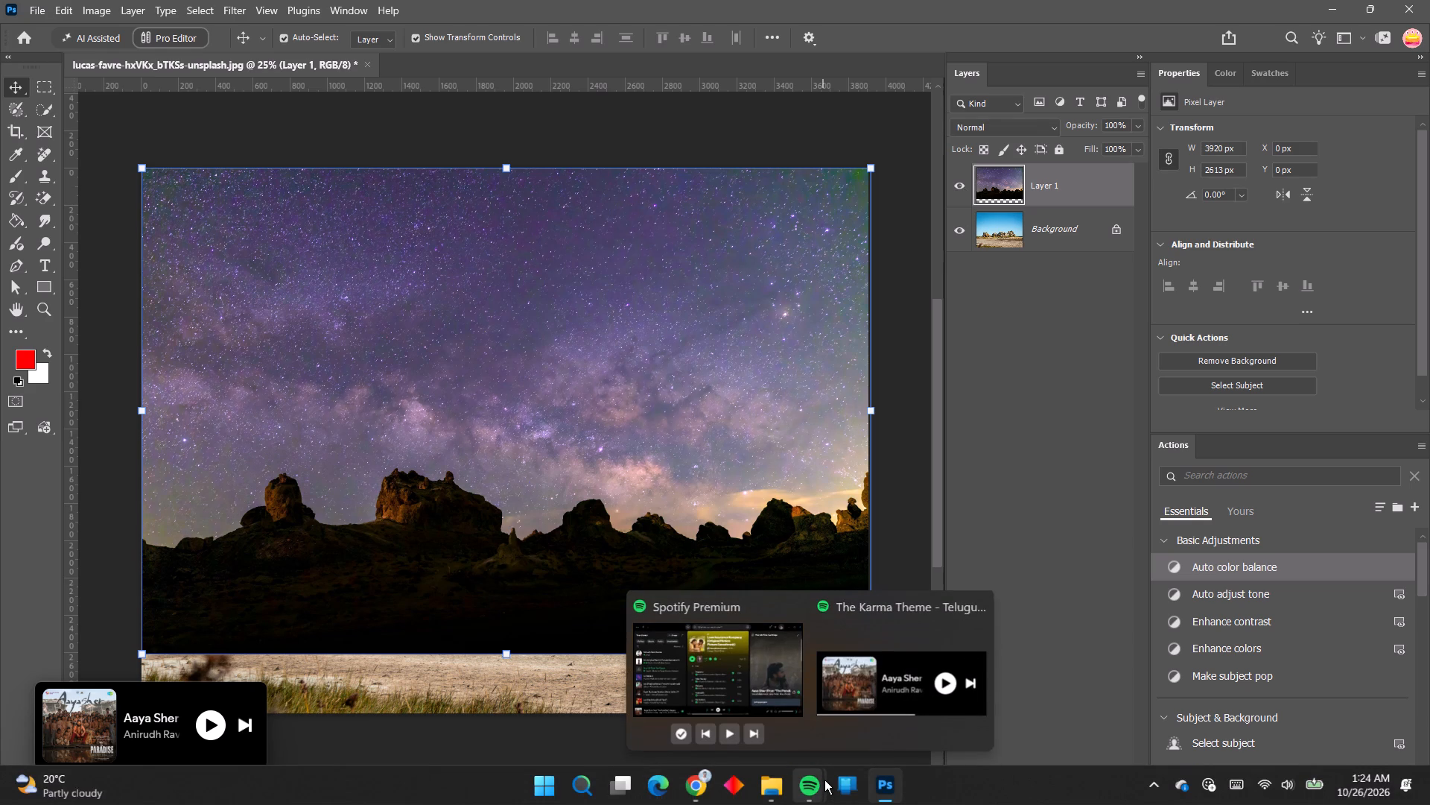
# Switch to the Tutedude lecture in Chrome and show the Working with Multiple Images video full screen from about 1:55.
pyautogui.click(708, 786)
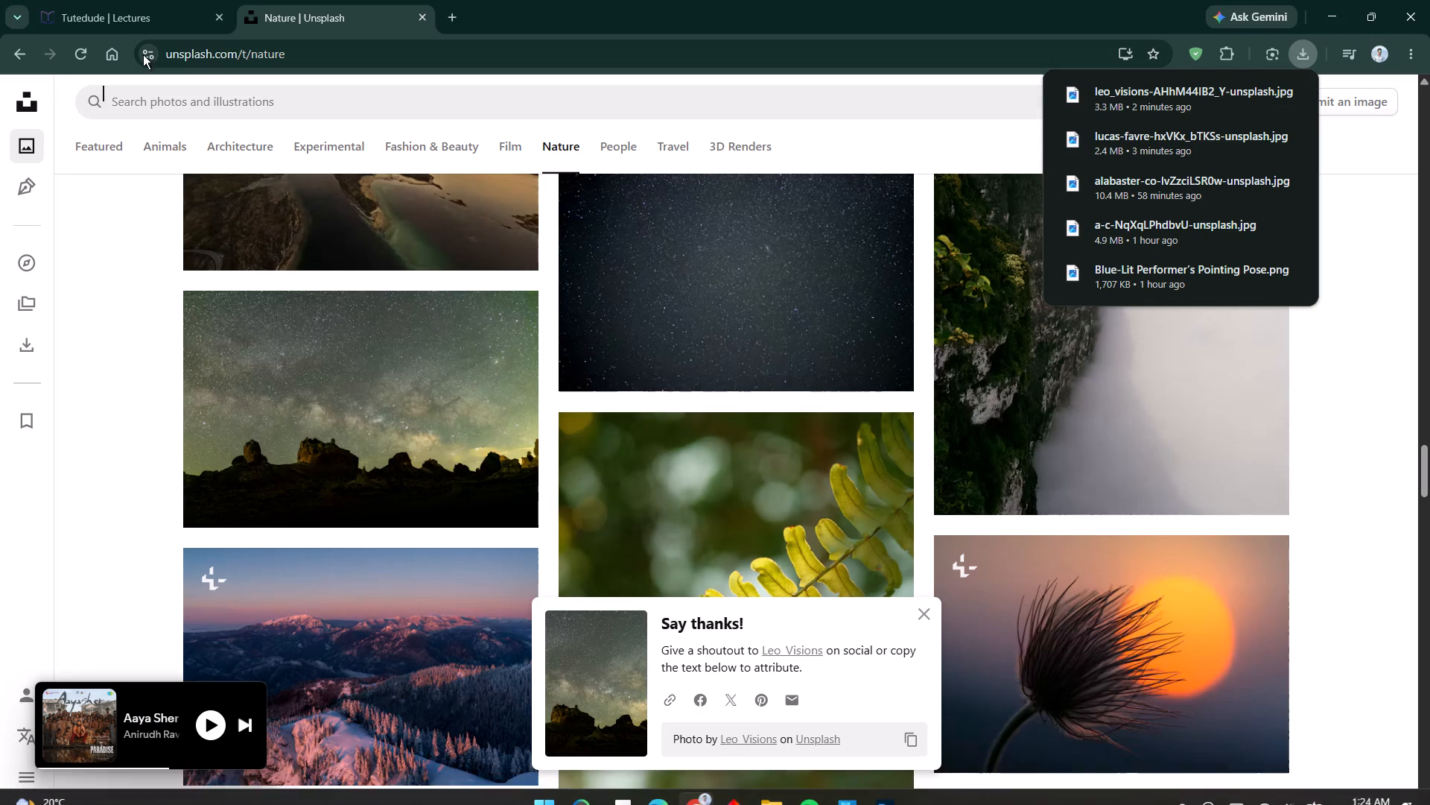
pyautogui.click(133, 0)
pyautogui.click(380, 312)
pyautogui.click(992, 653)
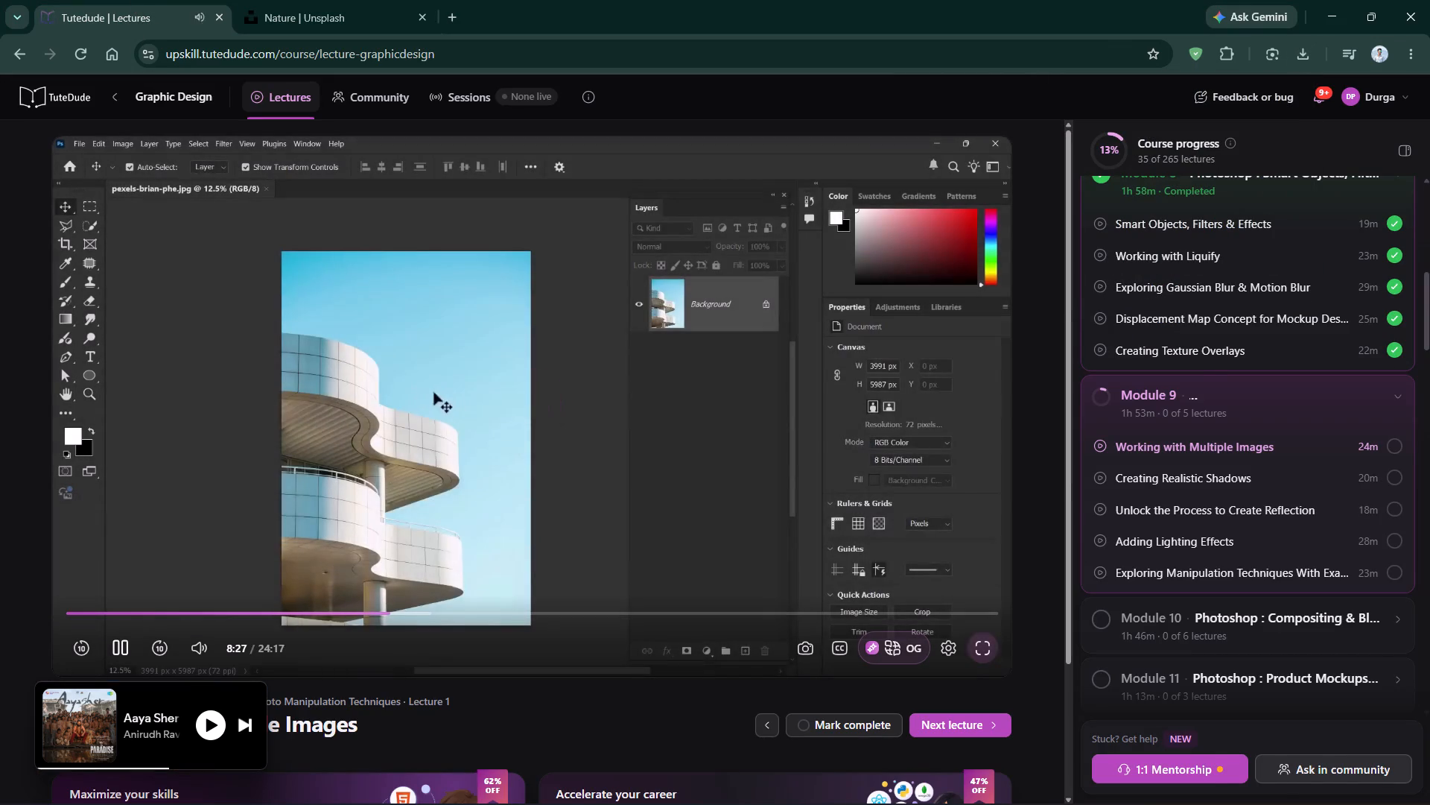
pyautogui.moveTo(45, 734); pyautogui.dragTo(37, 701)
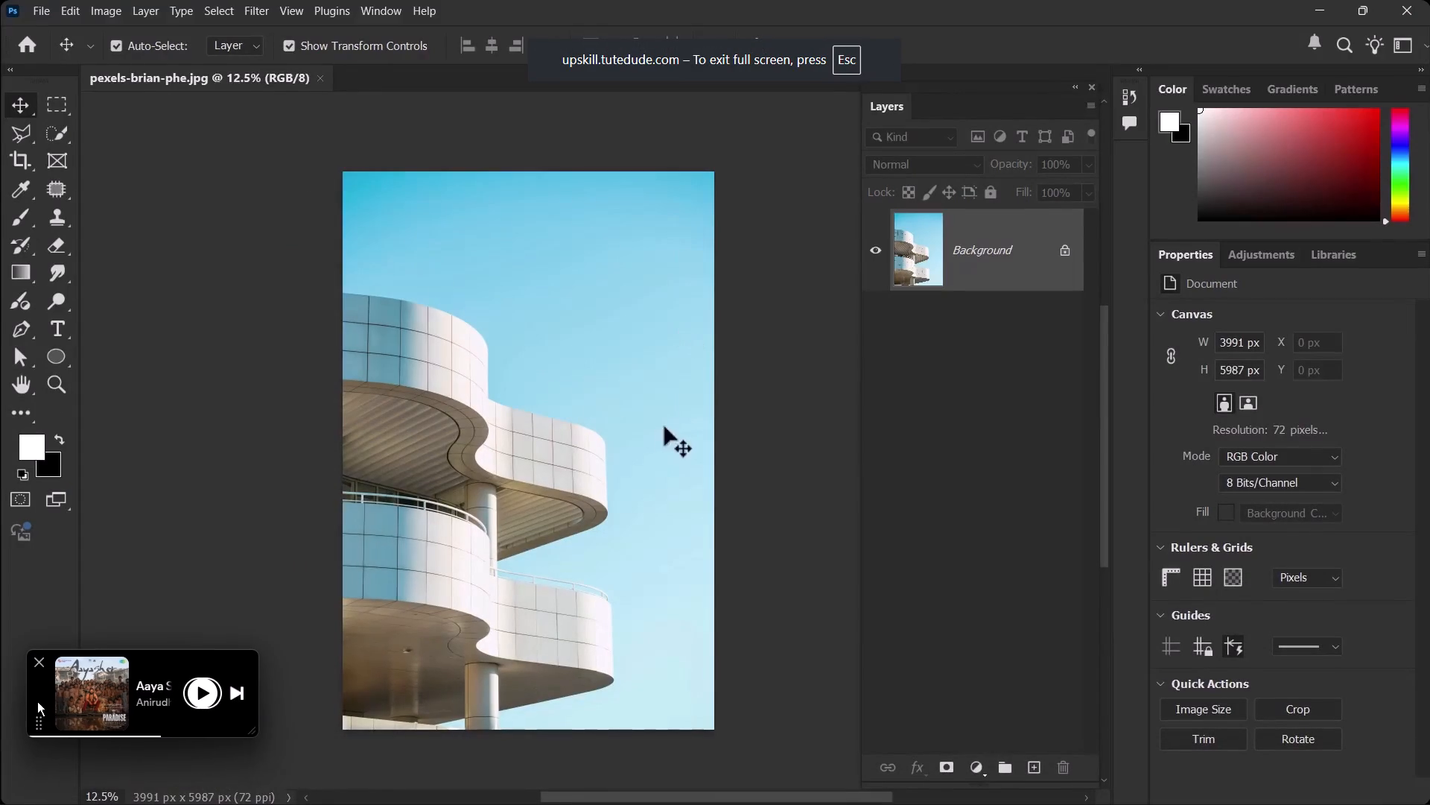
pyautogui.moveTo(37, 701); pyautogui.dragTo(28, 680)
pyautogui.moveTo(121, 742); pyautogui.dragTo(130, 743)
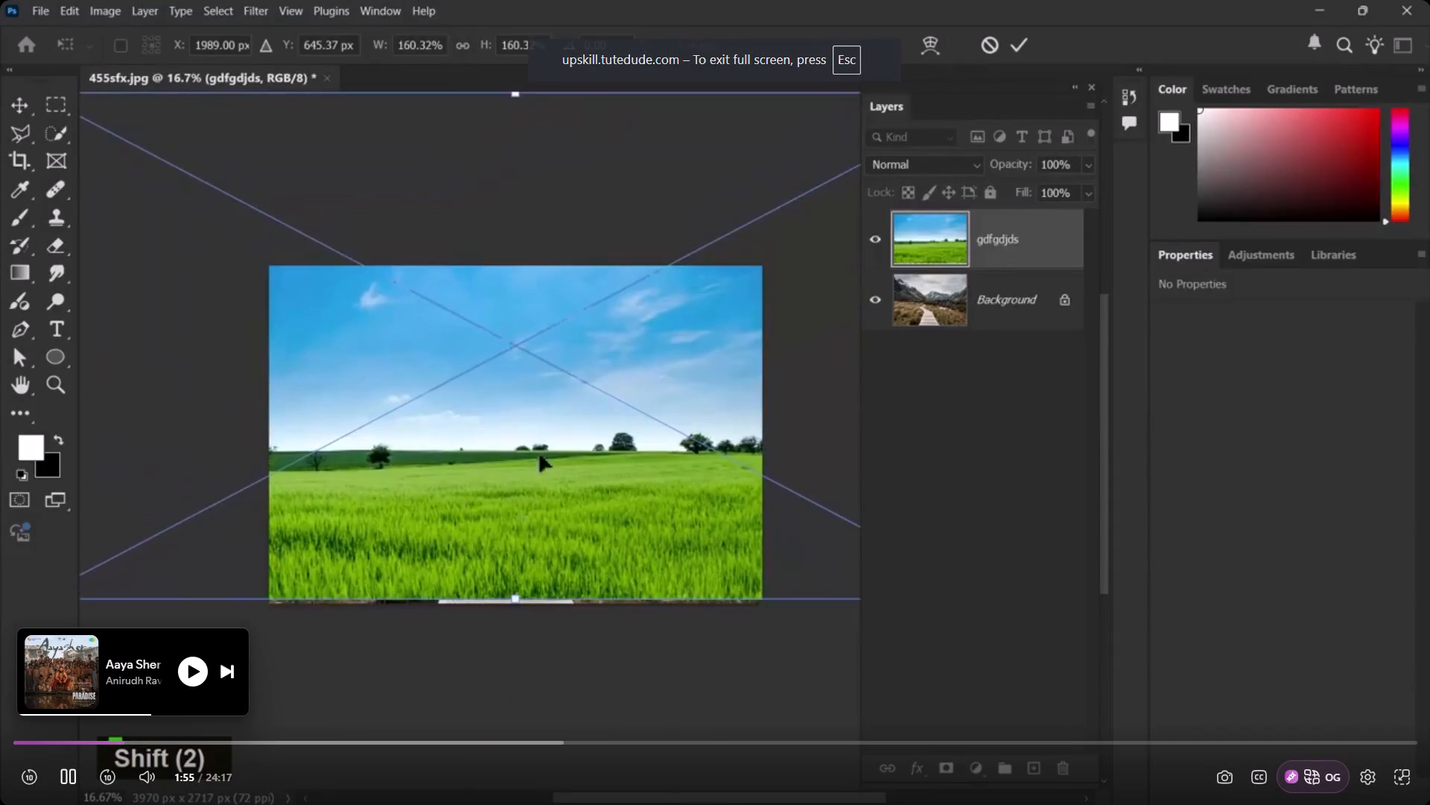
# Skim the lecture's layer rasterizing and Match Color demonstration up to the layer mask part, and pause at about 5:28.
pyautogui.press('Right')
pyautogui.press('Right')
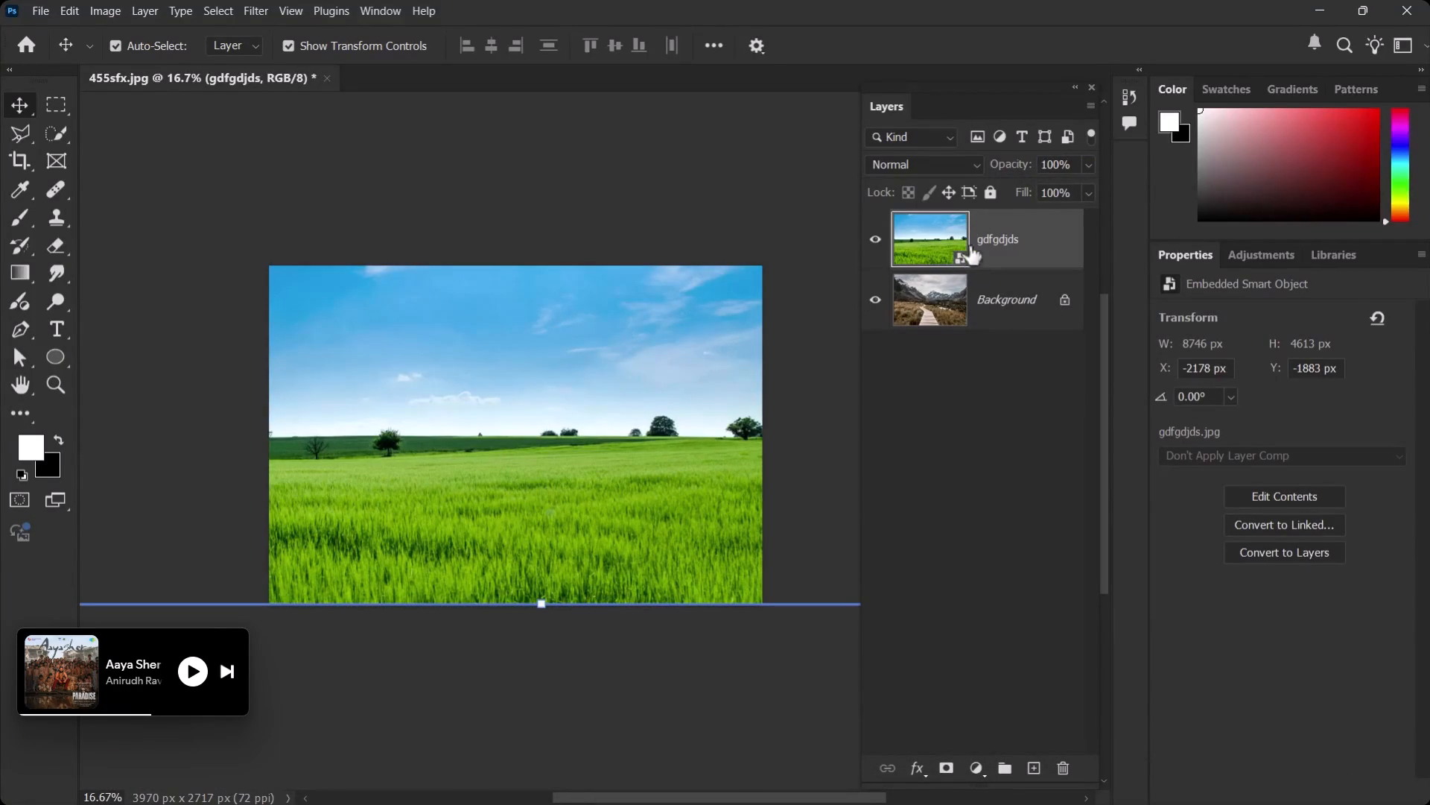
pyautogui.press('Right')
pyautogui.press('Right')
pyautogui.press('Right')
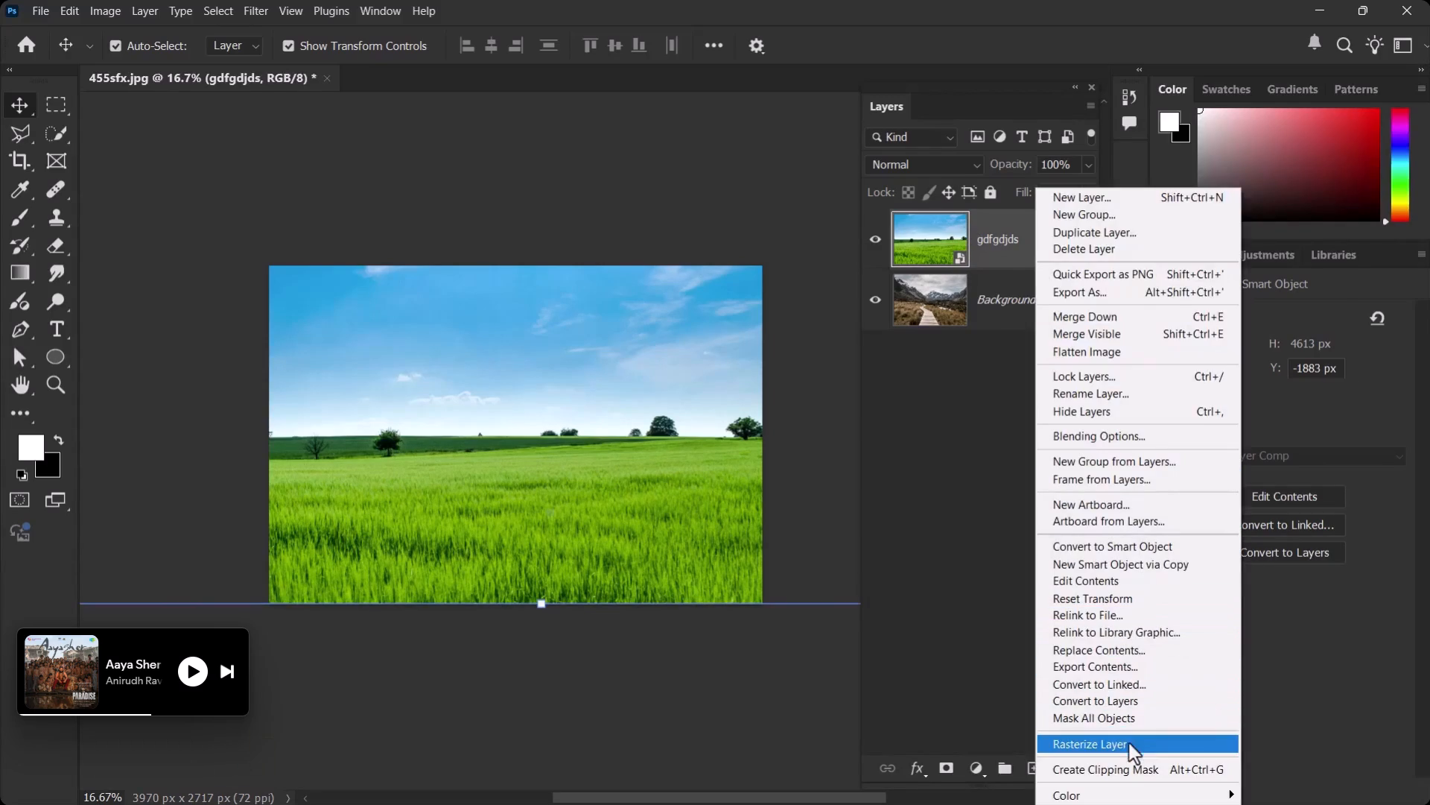
pyautogui.press('Right')
pyautogui.press('Right')
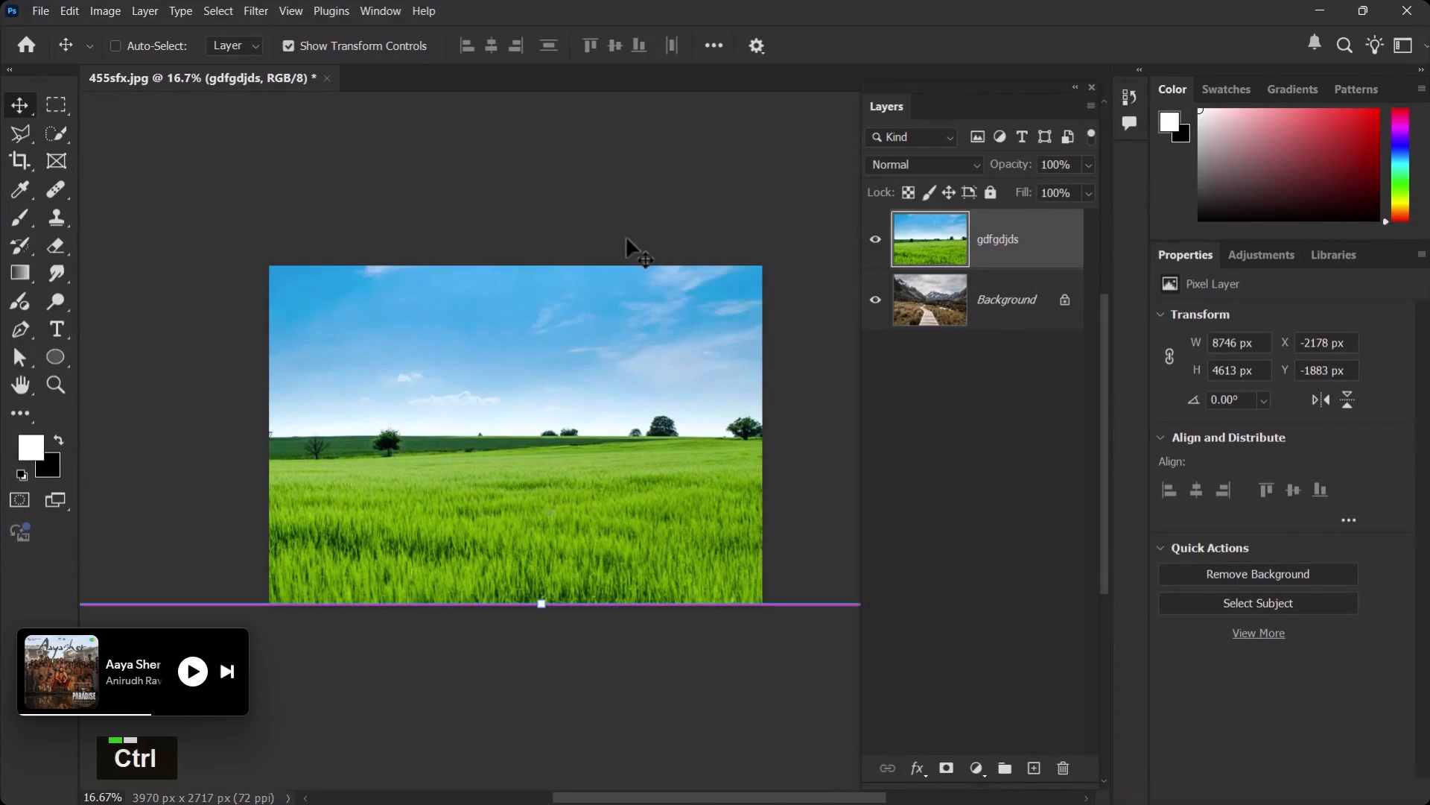
pyautogui.press('Right')
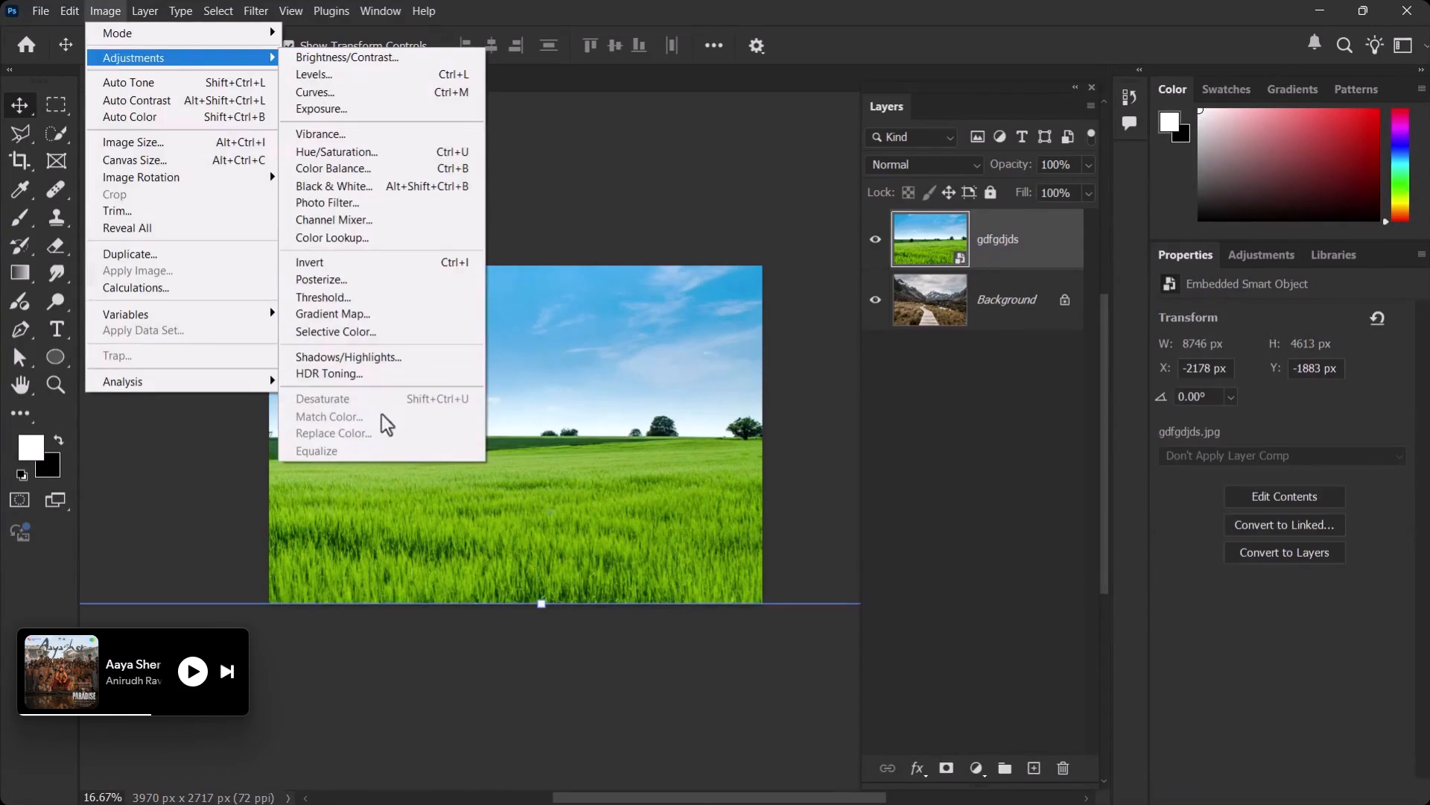
pyautogui.press('Right')
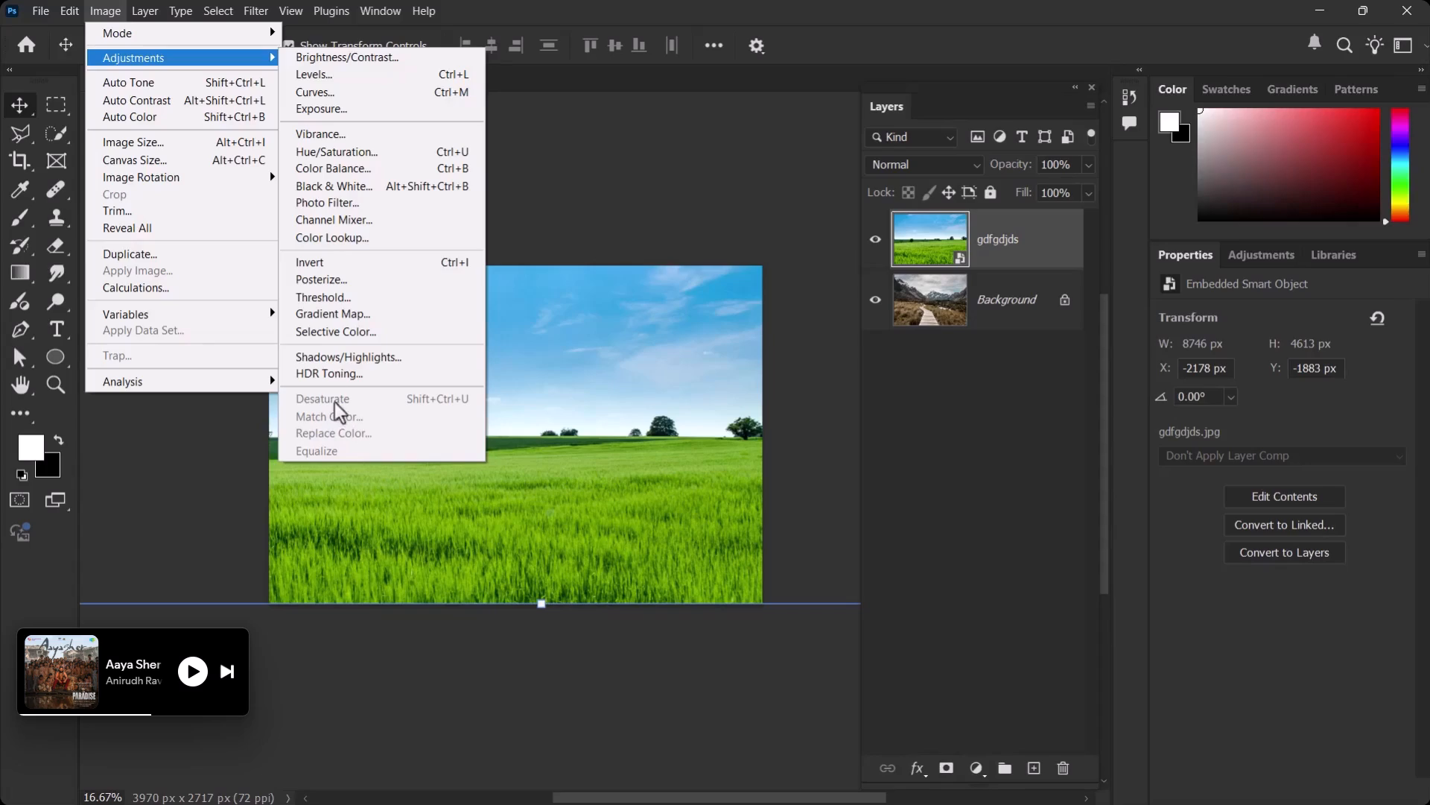
pyautogui.press('Right')
pyautogui.press('Right')
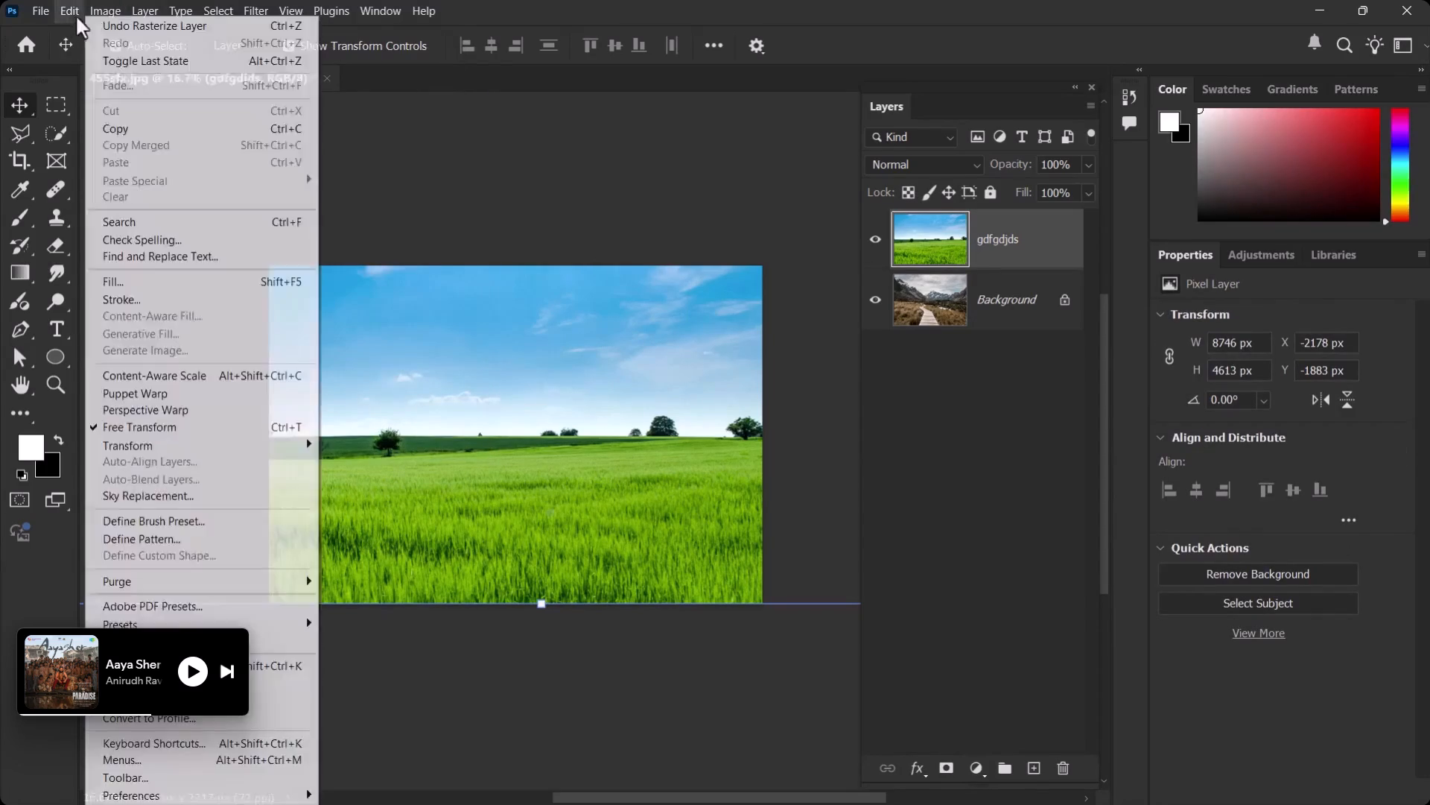
pyautogui.press('Right')
pyautogui.press('Right')
pyautogui.press('Right')
pyautogui.press('Right')
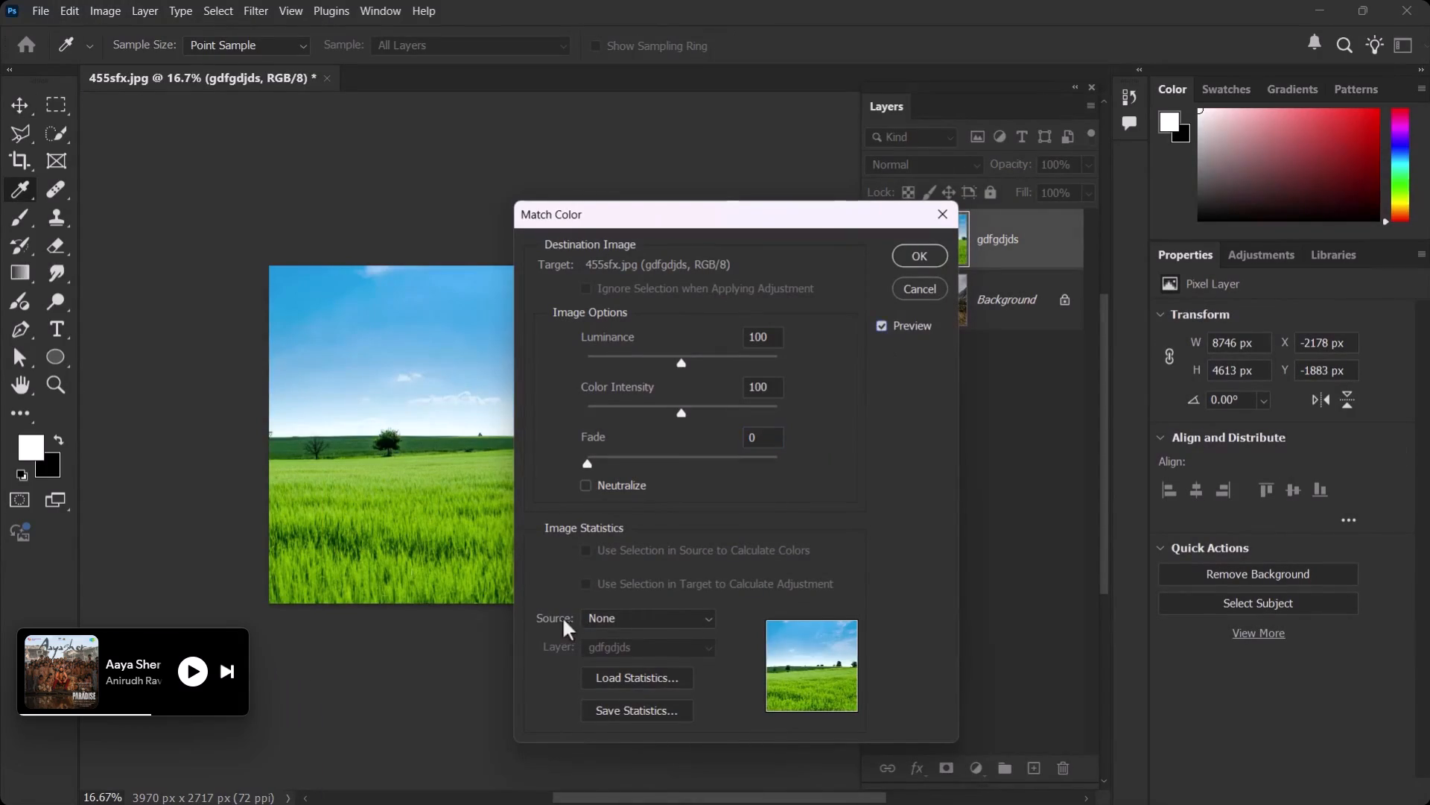
pyautogui.press('Right')
pyautogui.press('Right')
pyautogui.press('Right')
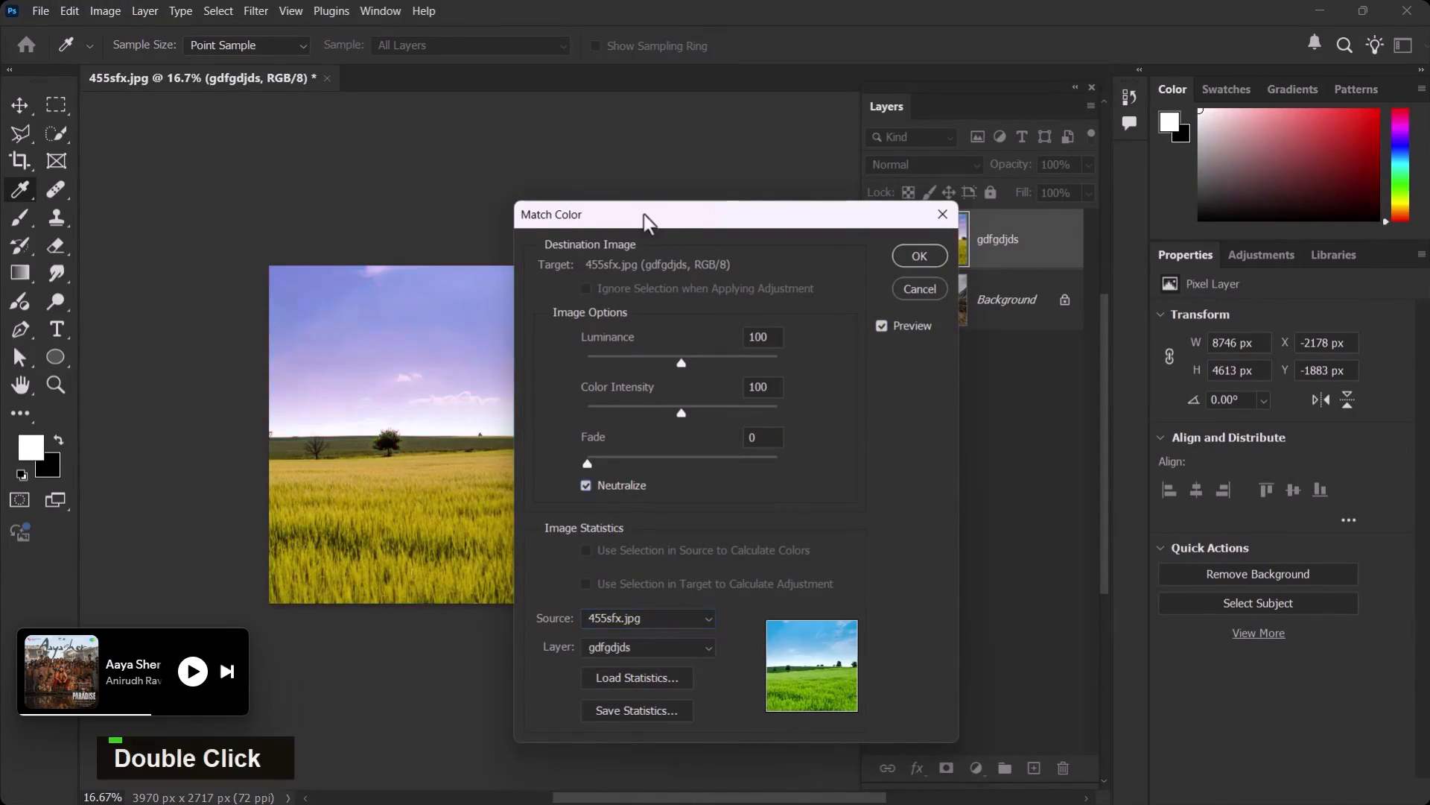
pyautogui.press('Right')
pyautogui.press('Right')
pyautogui.press('Right')
pyautogui.press('Right')
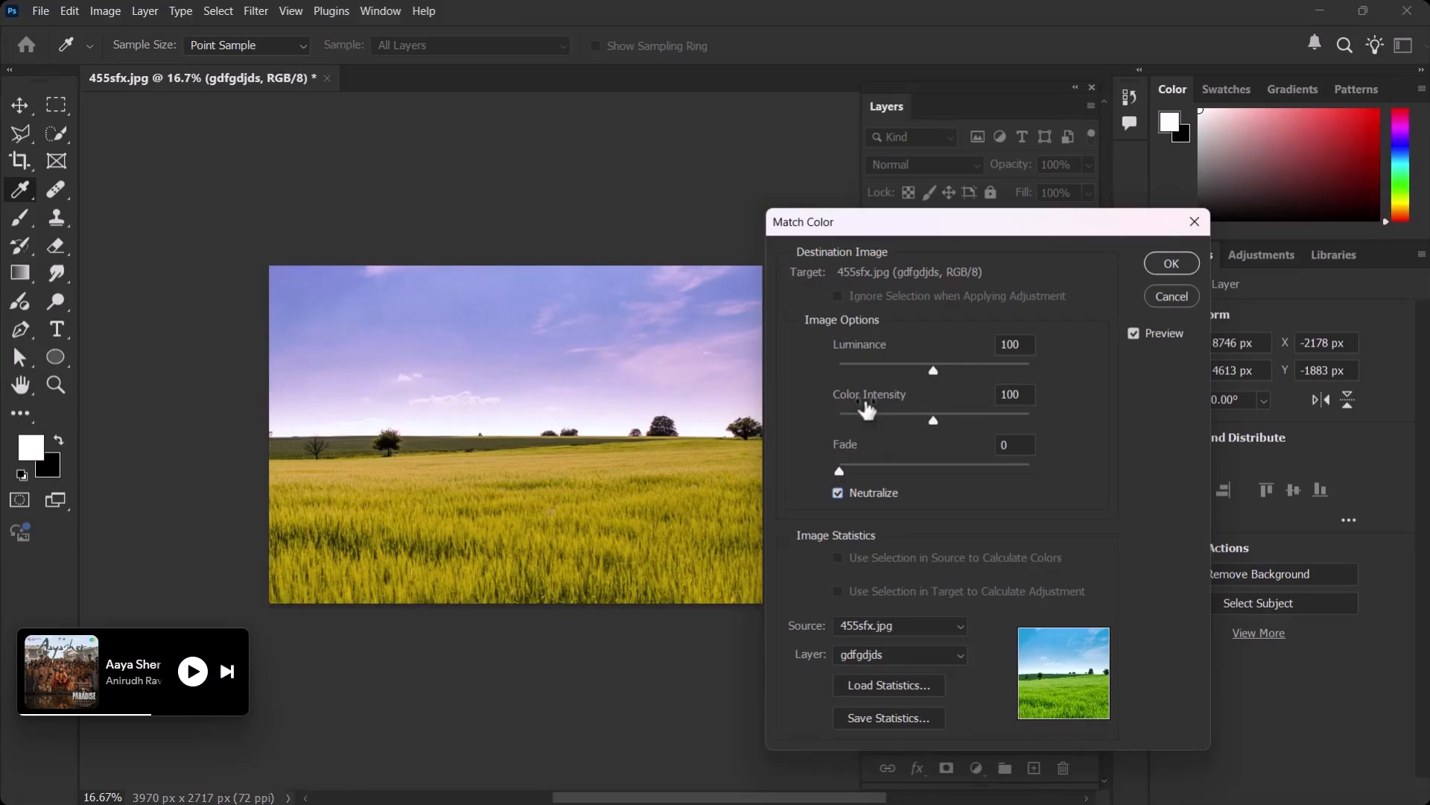
pyautogui.press('Right')
pyautogui.press('Right')
pyautogui.press('Right')
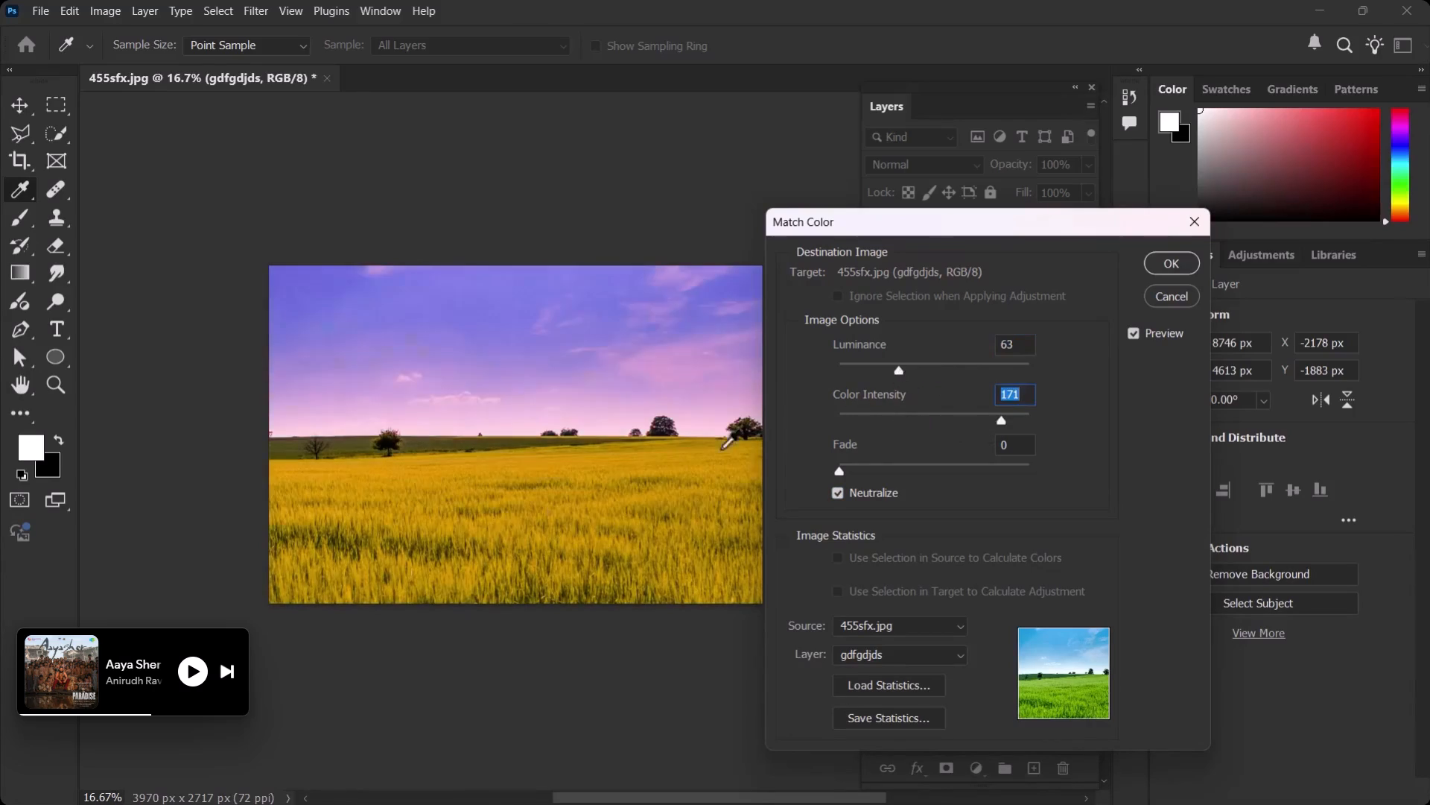
pyautogui.press('Right')
pyautogui.press('Right')
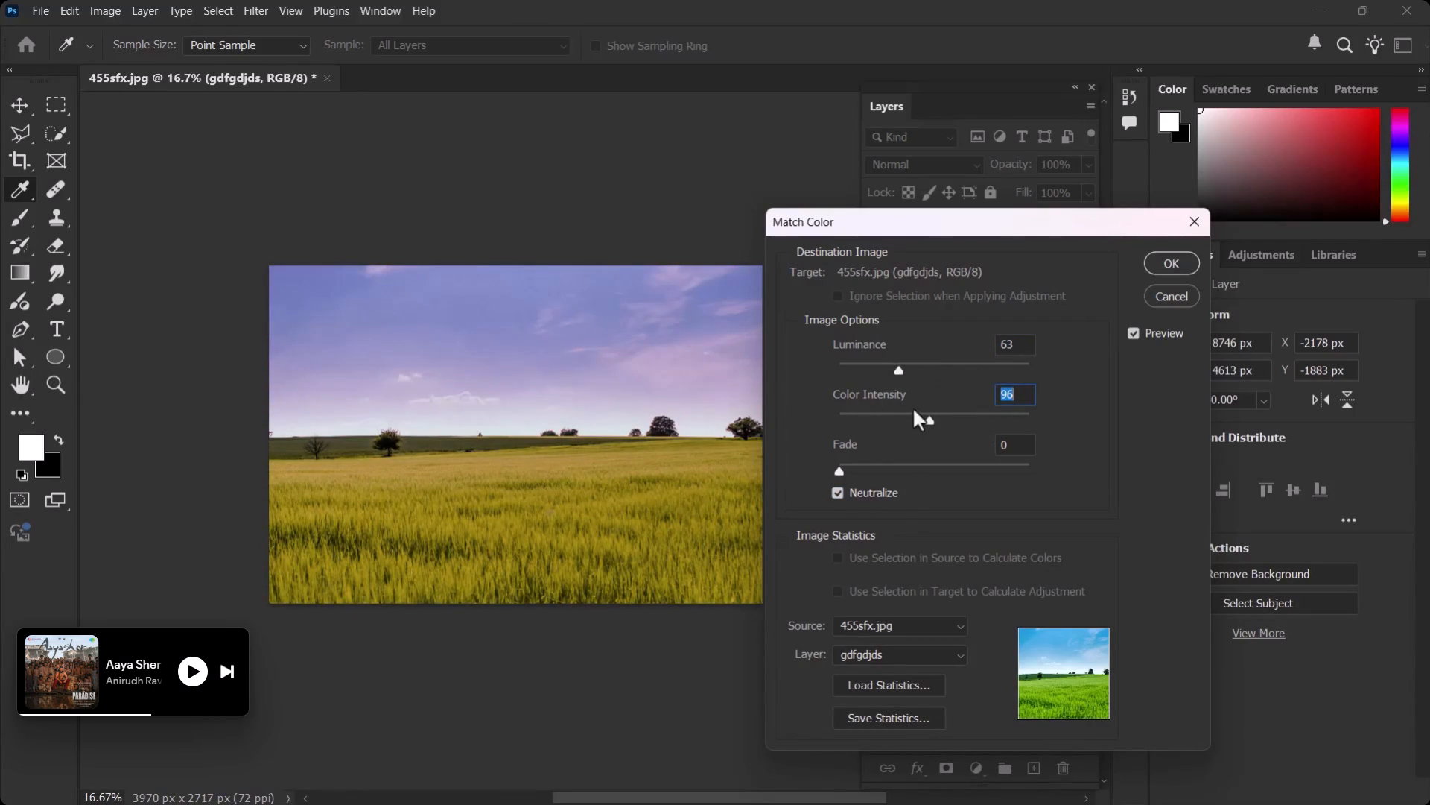
pyautogui.press('Right')
pyautogui.press('Right')
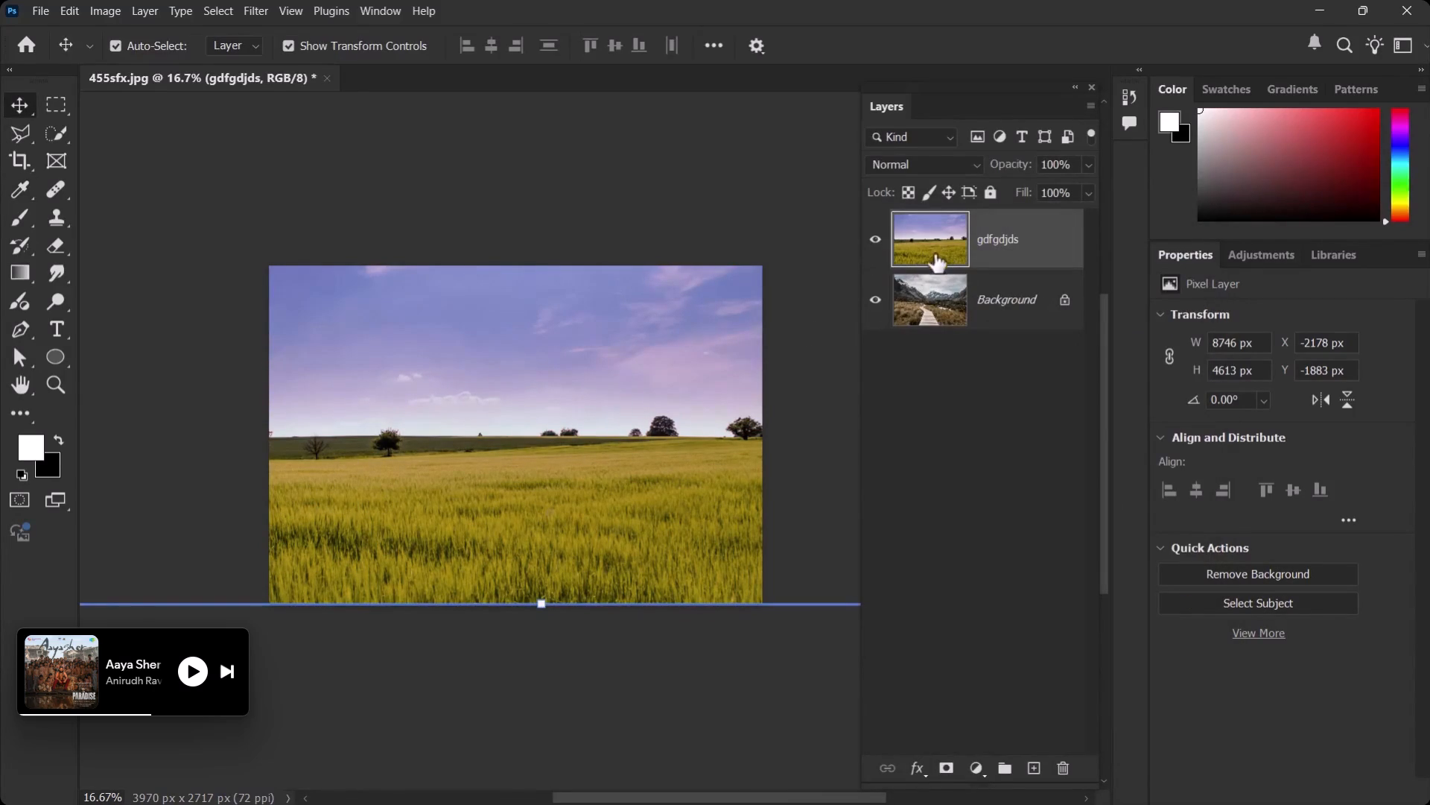
pyautogui.press('Right')
pyautogui.press('Right')
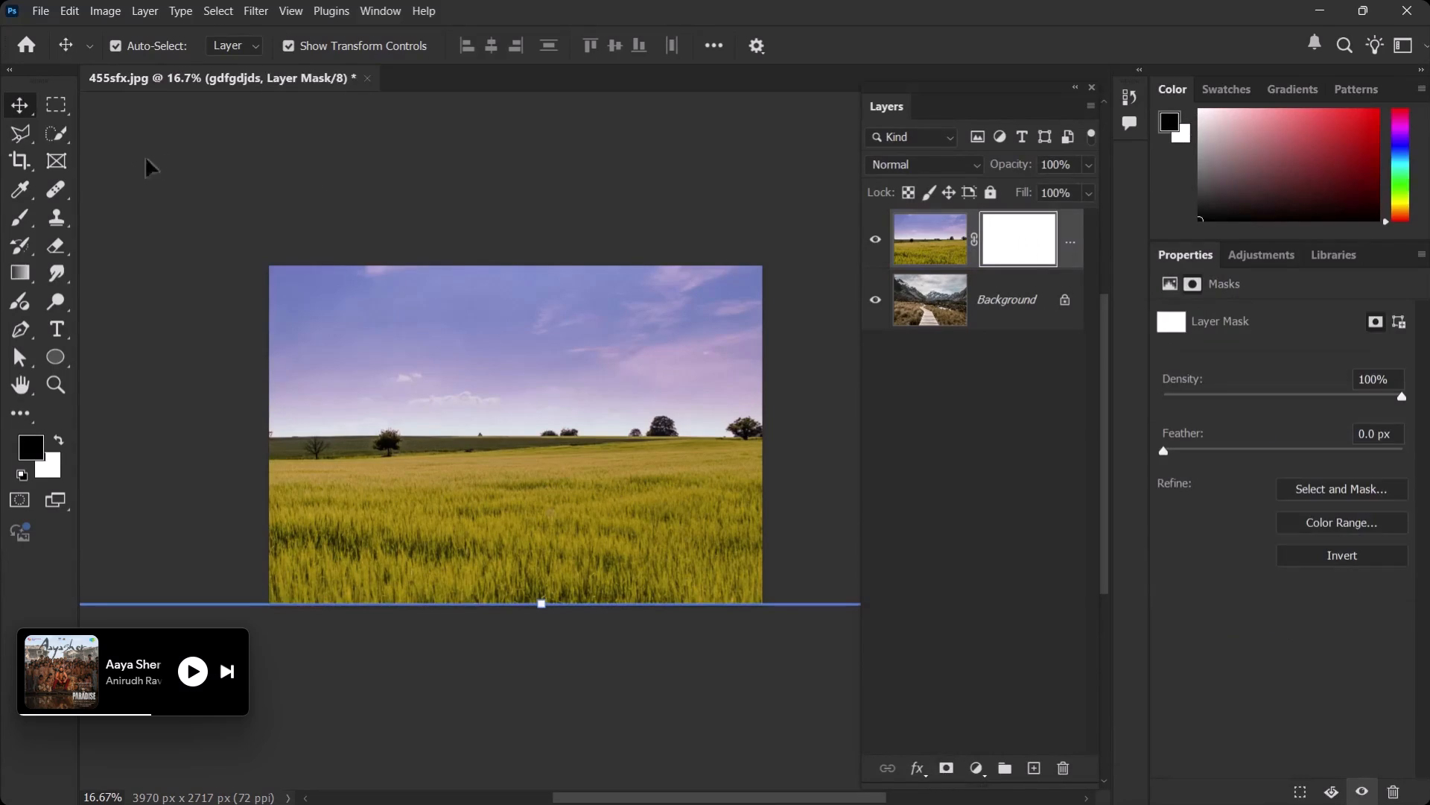
pyautogui.press('space')
# Switch back to Photoshop and undo the visibility changes, the Match Color adjustment and the resizing of the night sky layer.
pyautogui.hotkey('alt', 'Tab')
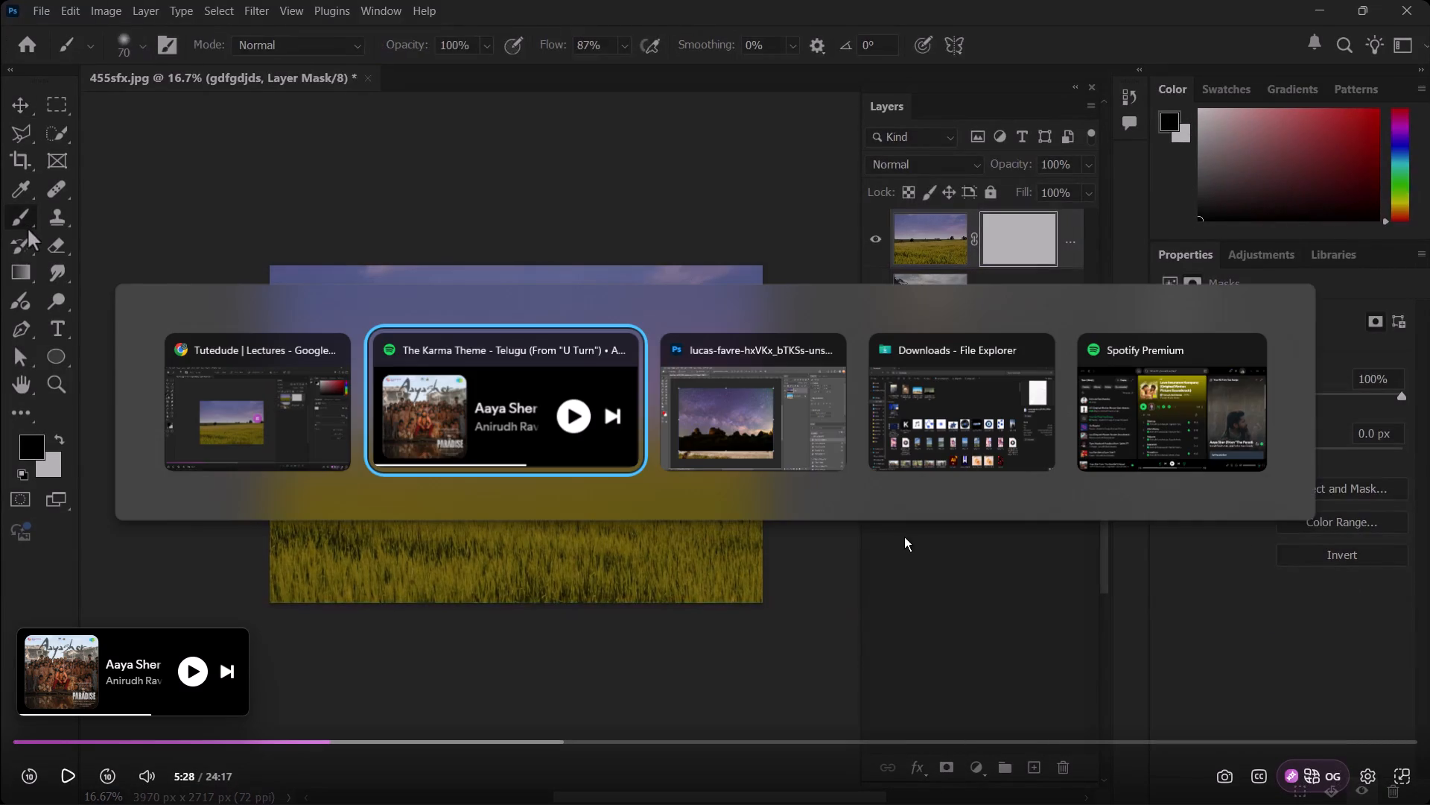
pyautogui.hotkey('alt', 'Tab')
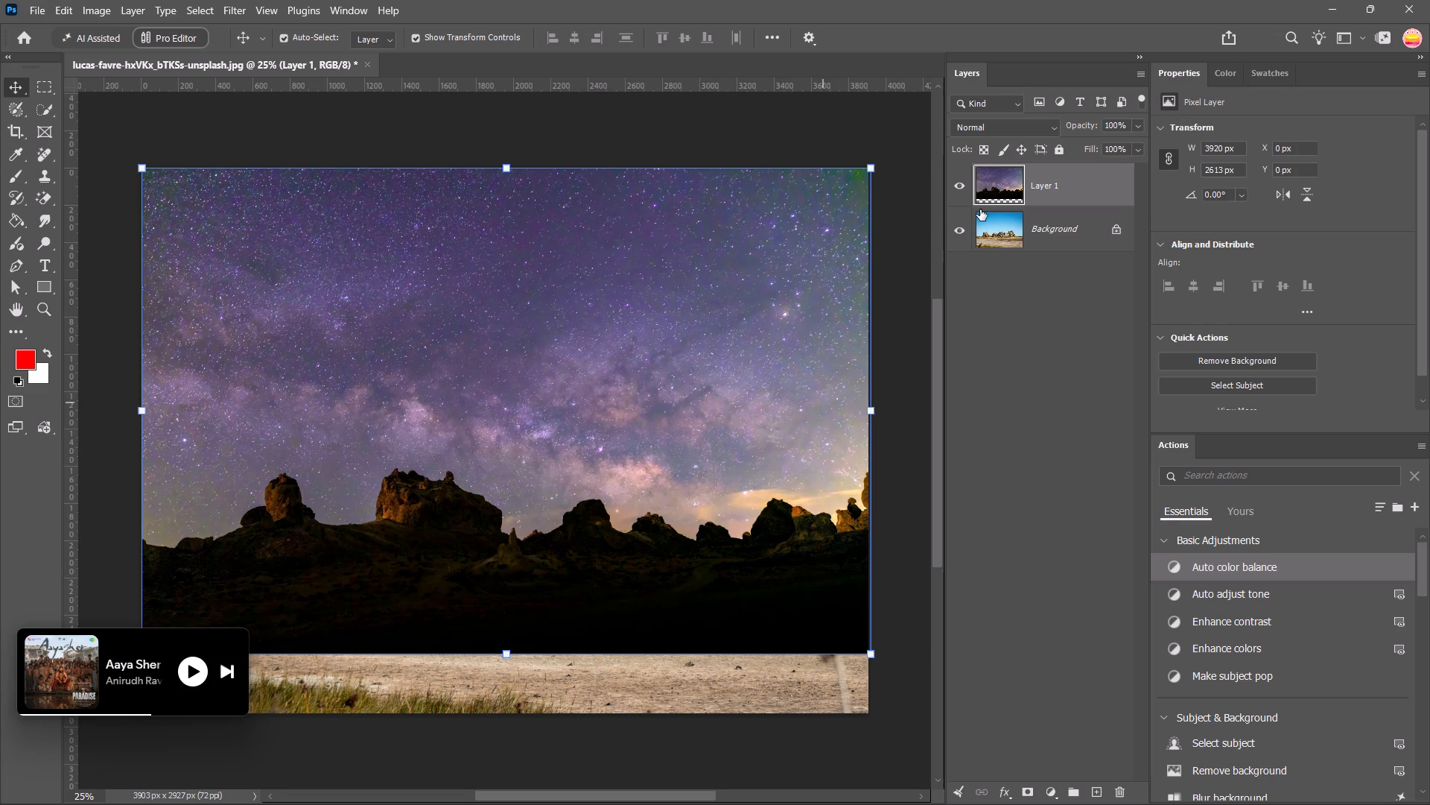
pyautogui.hotkey('ctrl', 'z')
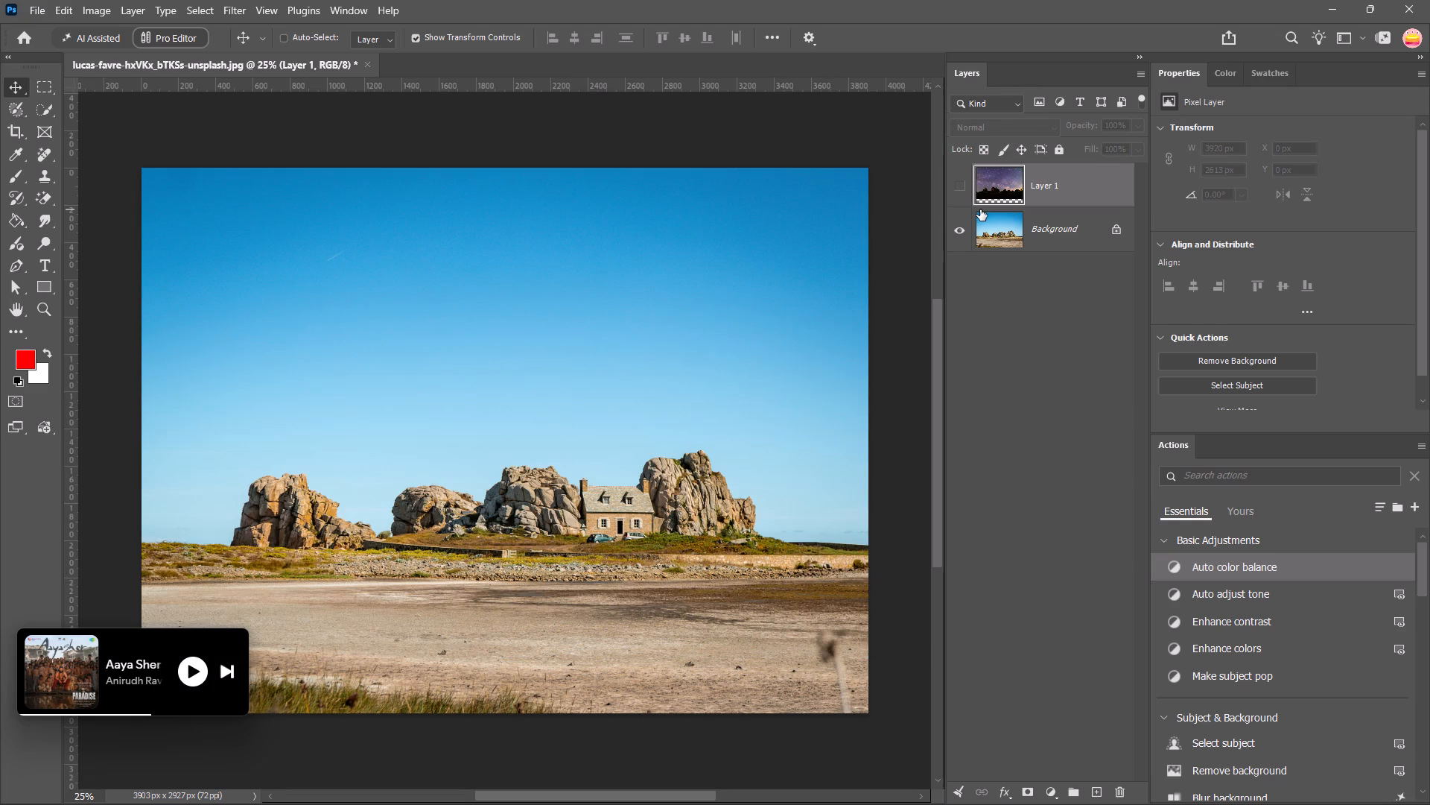
pyautogui.hotkey('ctrl', 'z')
pyautogui.hotkey('ctrl', 'z')
pyautogui.hotkey('ctrl', 'z')
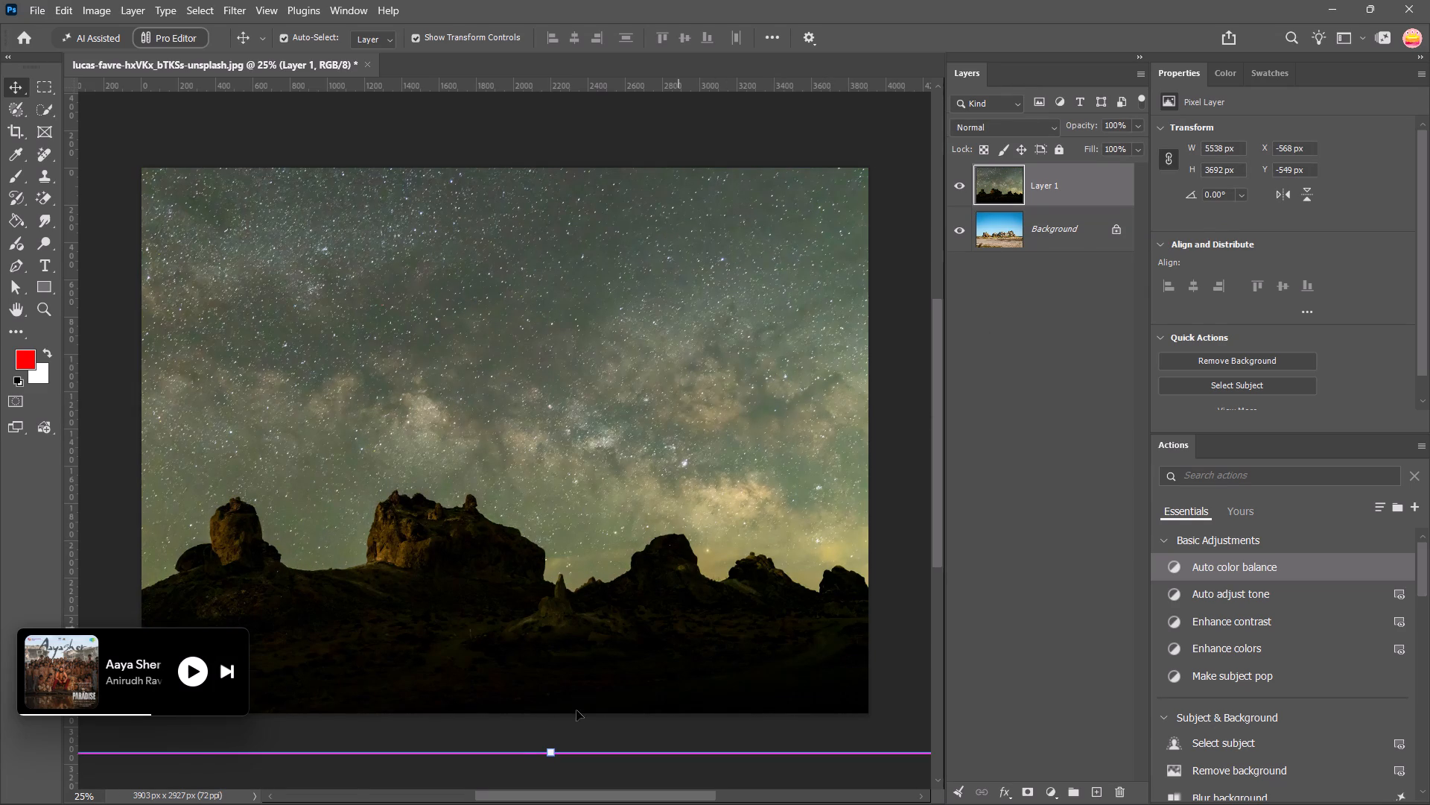
# Scale the night sky layer to about 94.15% so its bottom edge meets the bottom of the canvas.
pyautogui.moveTo(550, 755); pyautogui.dragTo(553, 716)
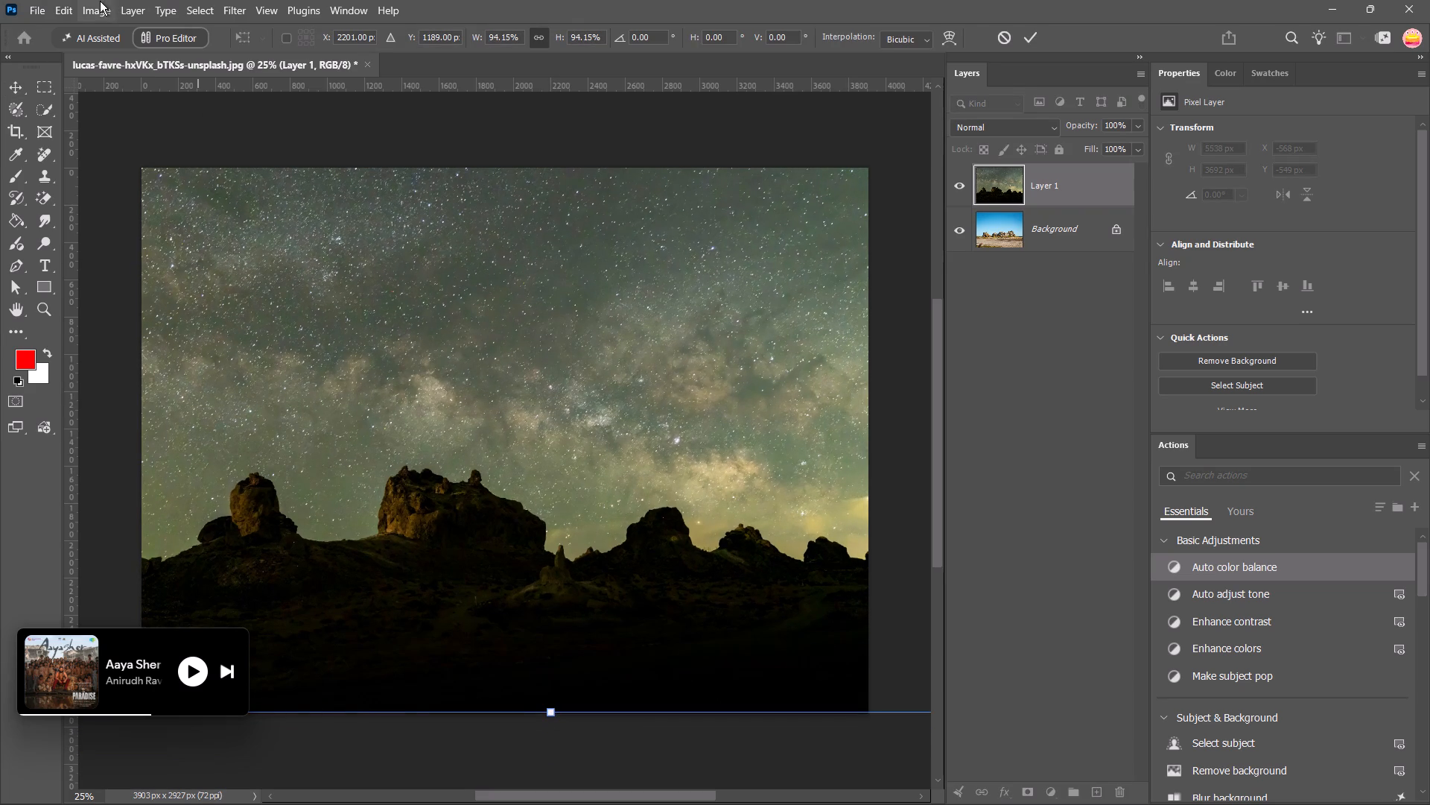
pyautogui.click(100, 3)
pyautogui.click(147, 54)
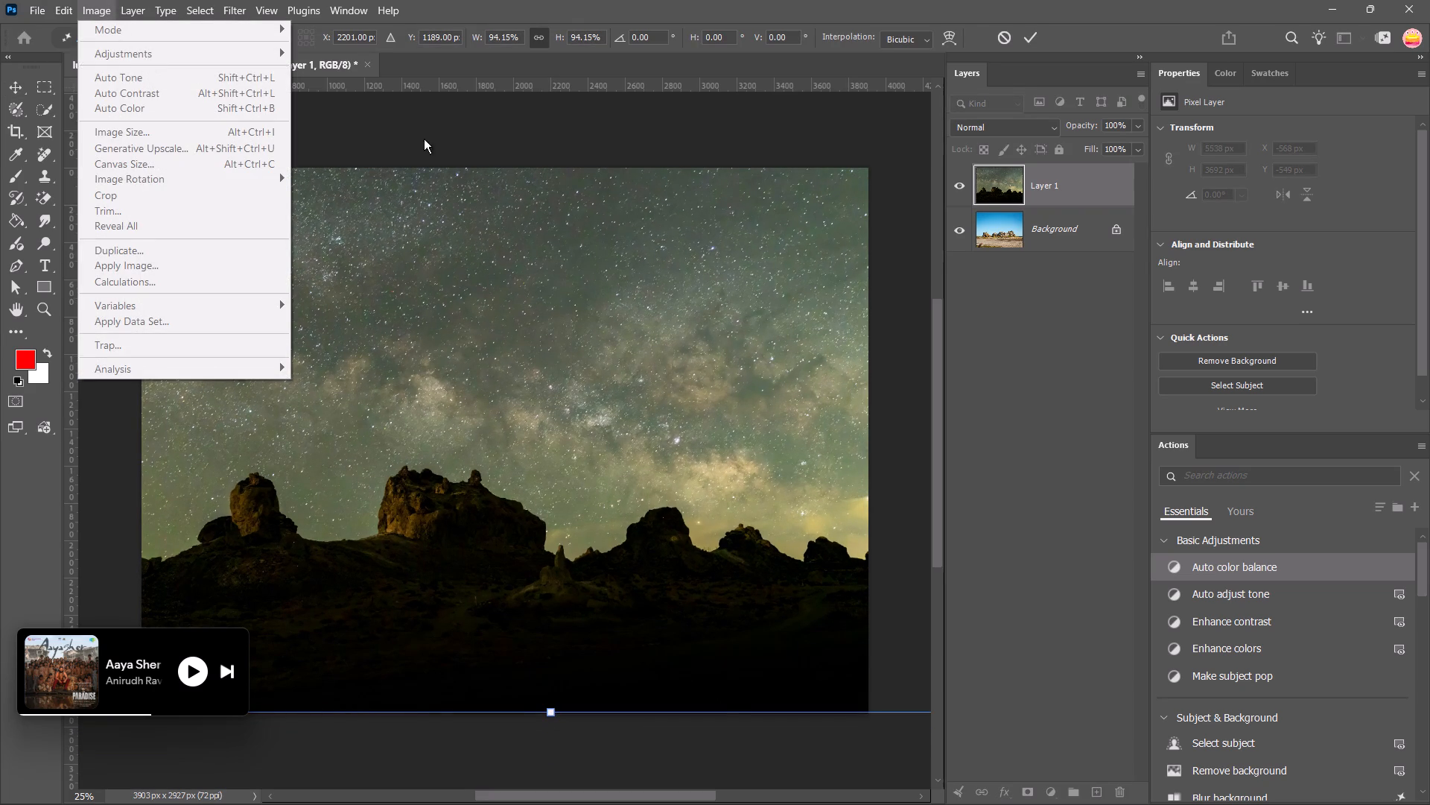
pyautogui.click(475, 148)
pyautogui.click(1041, 27)
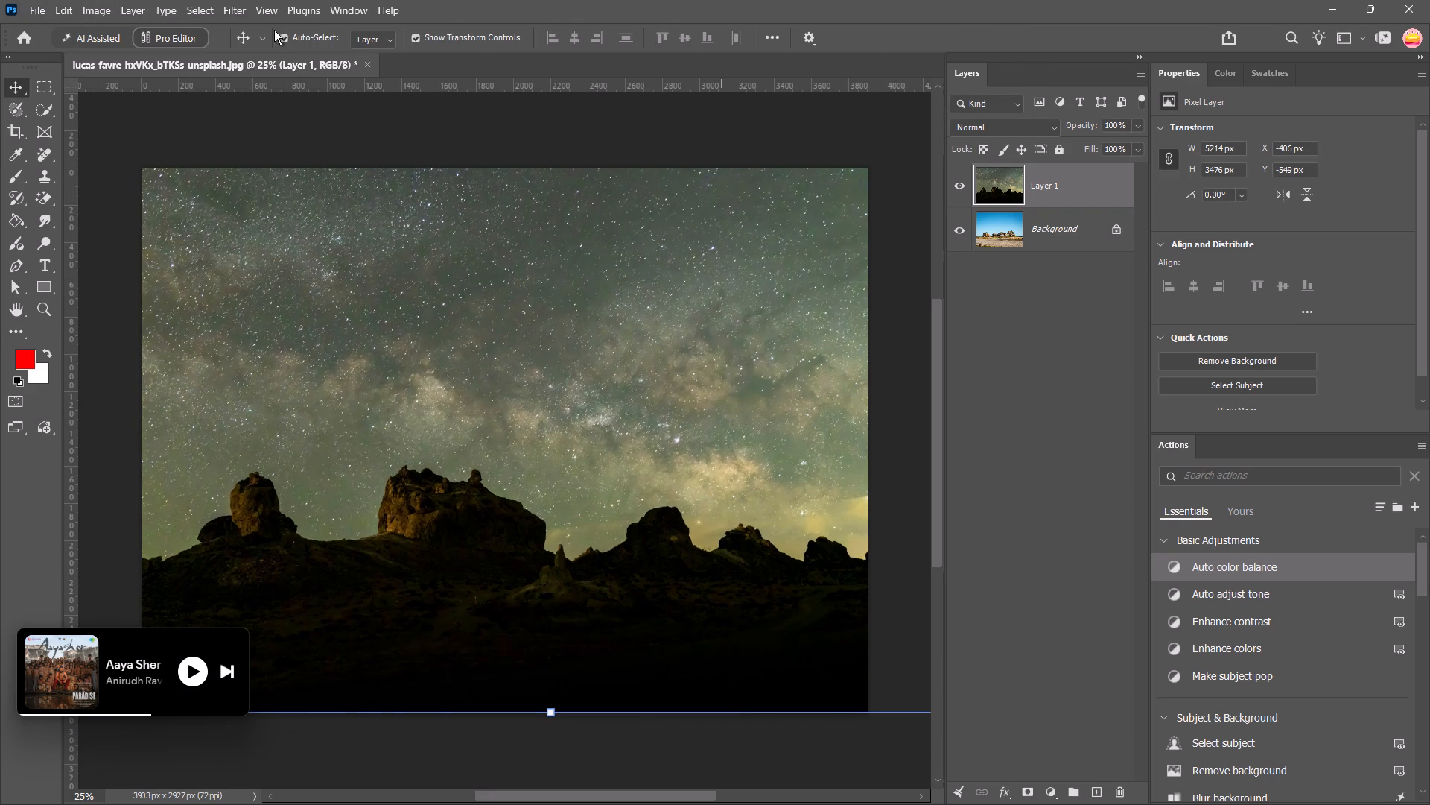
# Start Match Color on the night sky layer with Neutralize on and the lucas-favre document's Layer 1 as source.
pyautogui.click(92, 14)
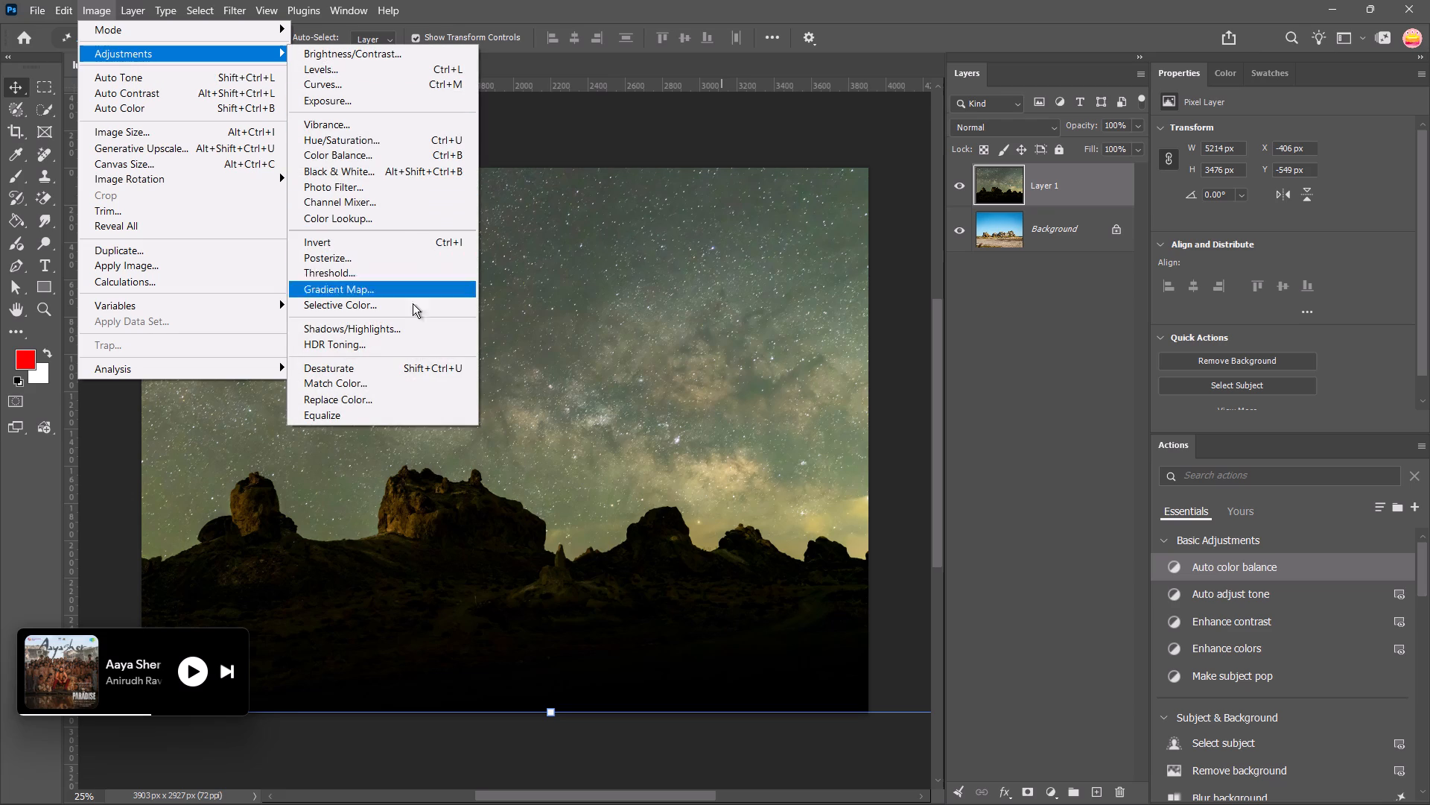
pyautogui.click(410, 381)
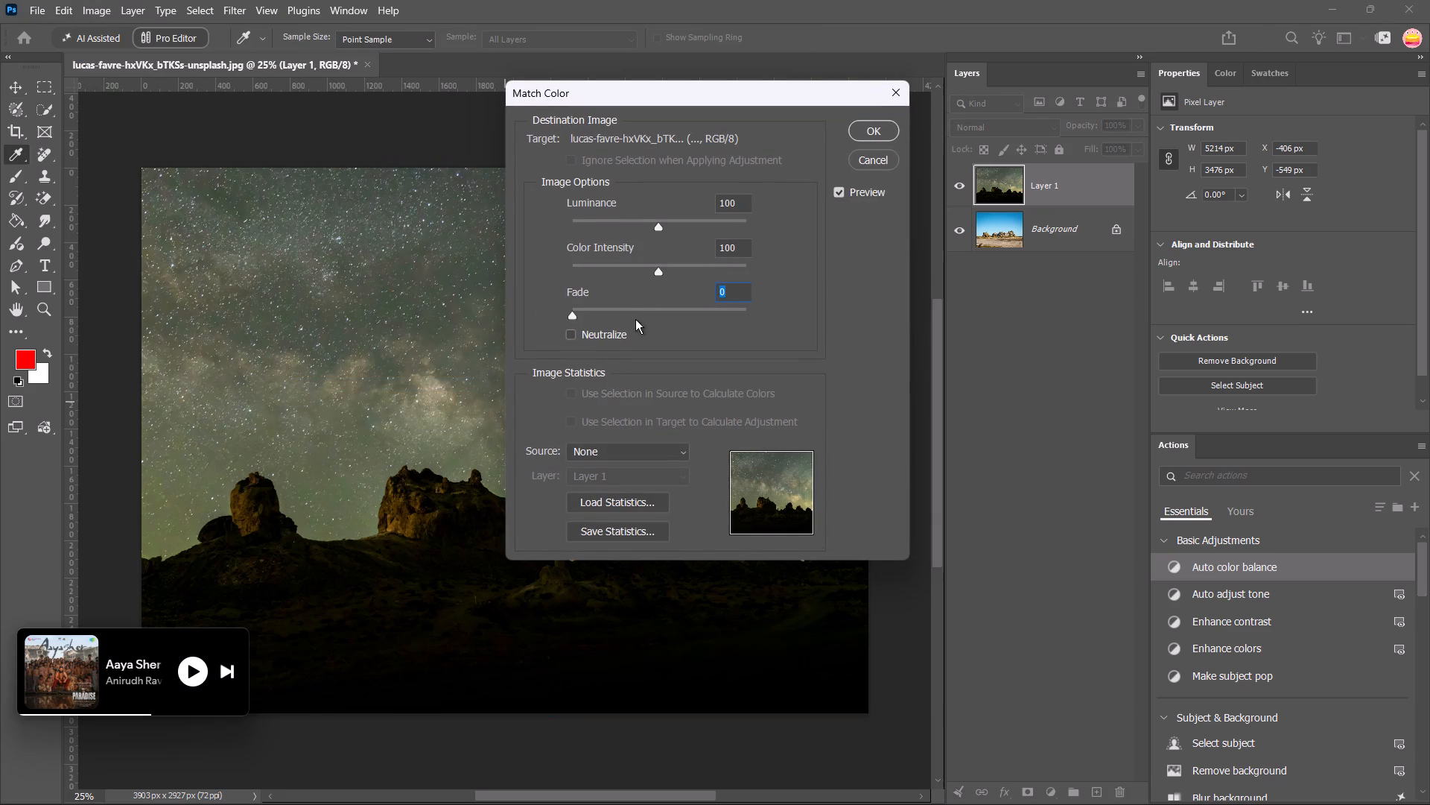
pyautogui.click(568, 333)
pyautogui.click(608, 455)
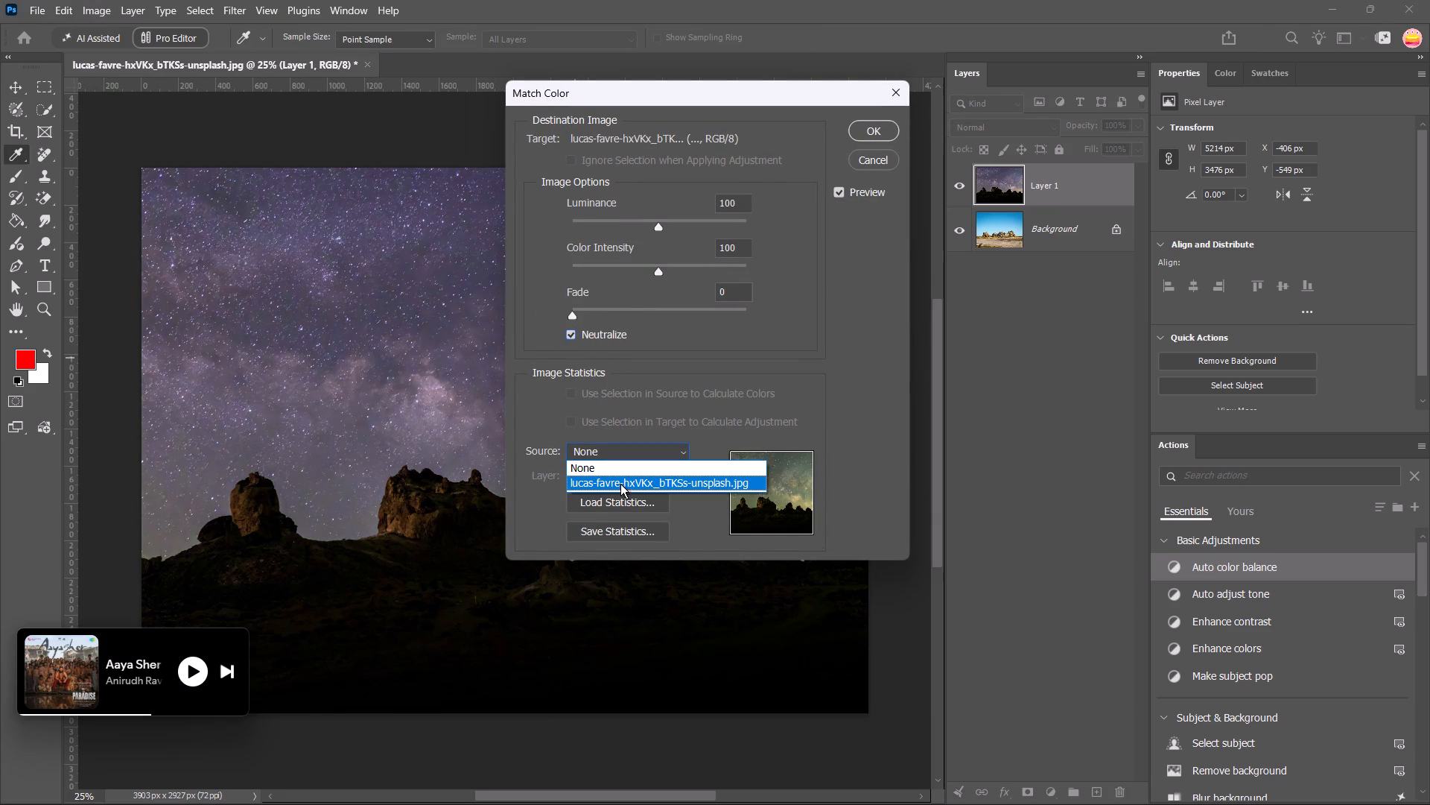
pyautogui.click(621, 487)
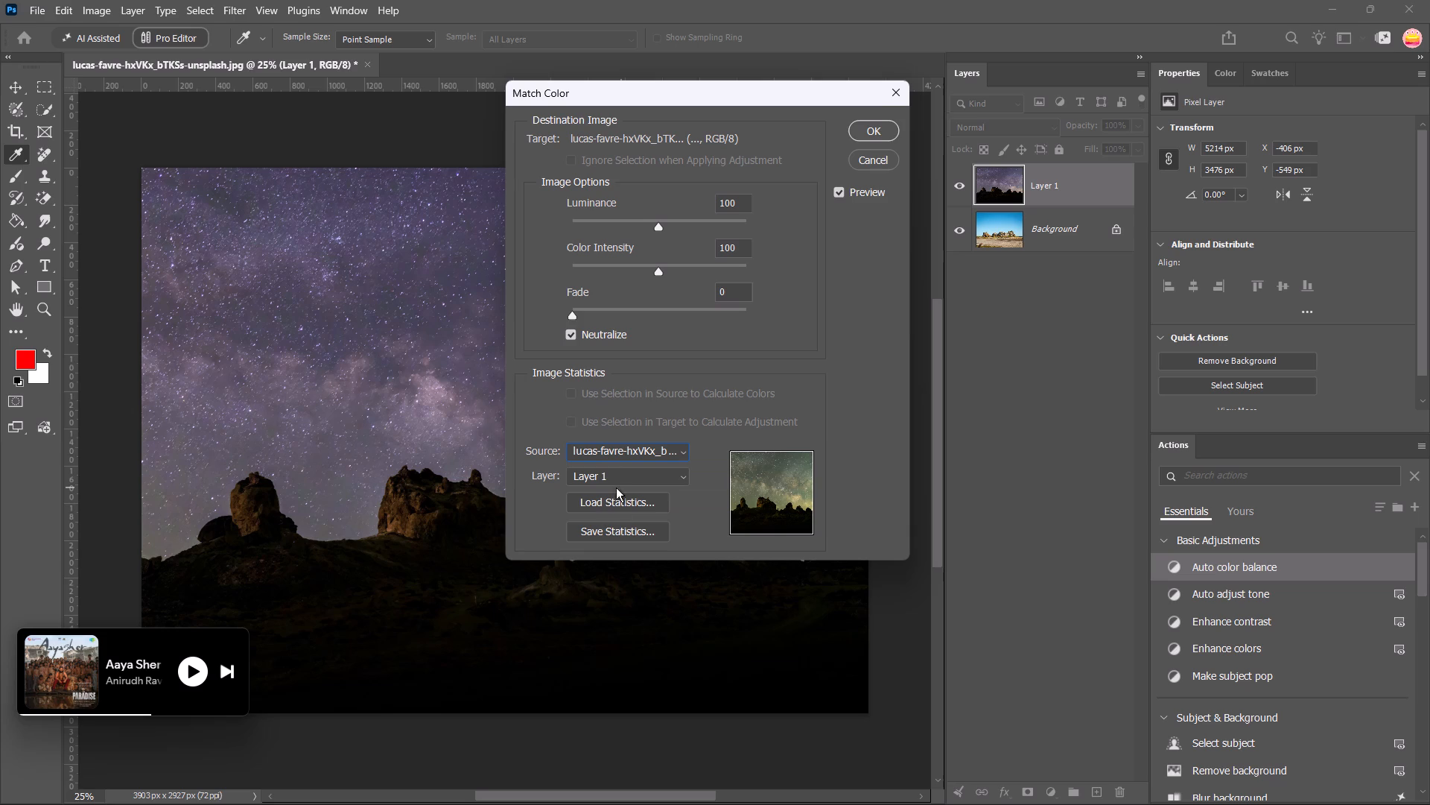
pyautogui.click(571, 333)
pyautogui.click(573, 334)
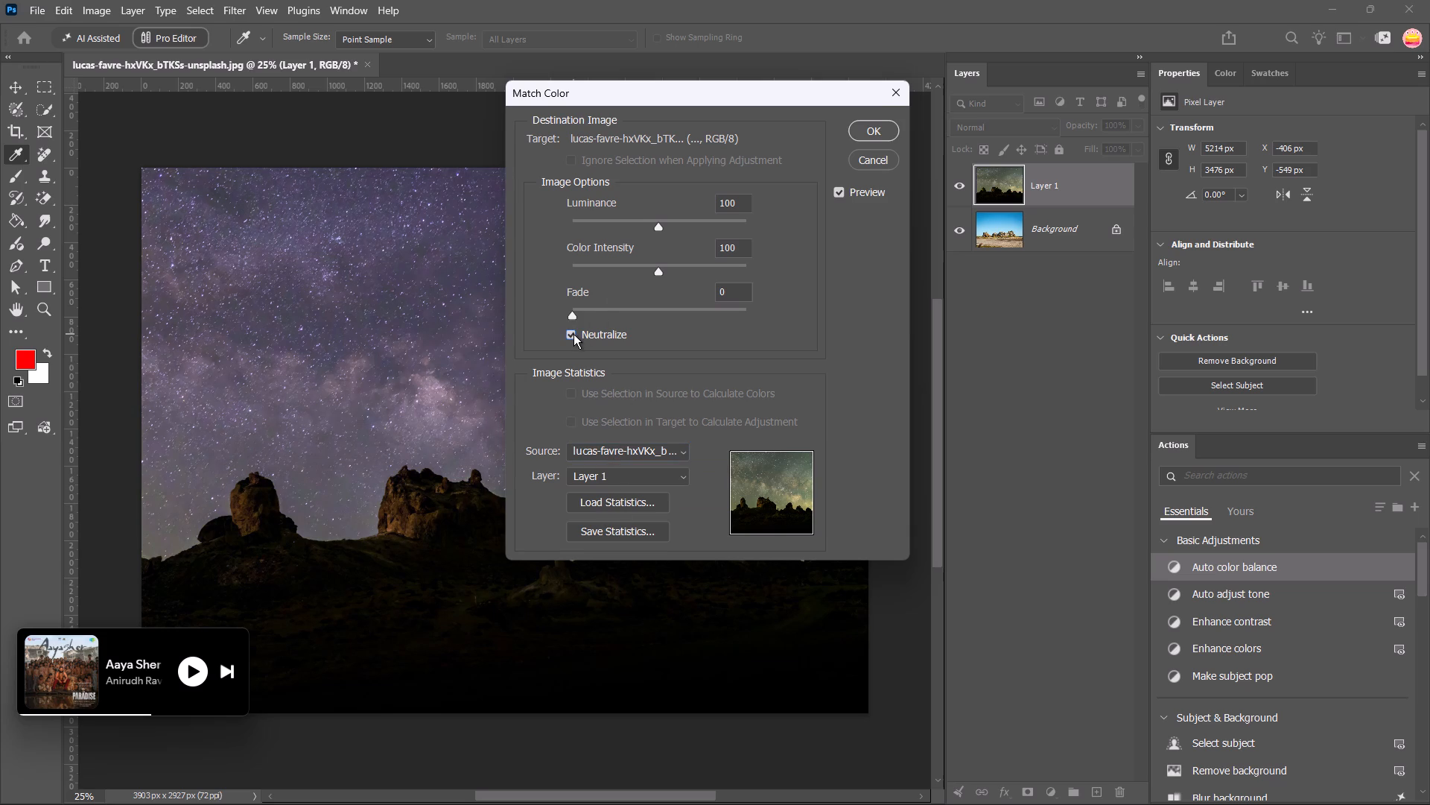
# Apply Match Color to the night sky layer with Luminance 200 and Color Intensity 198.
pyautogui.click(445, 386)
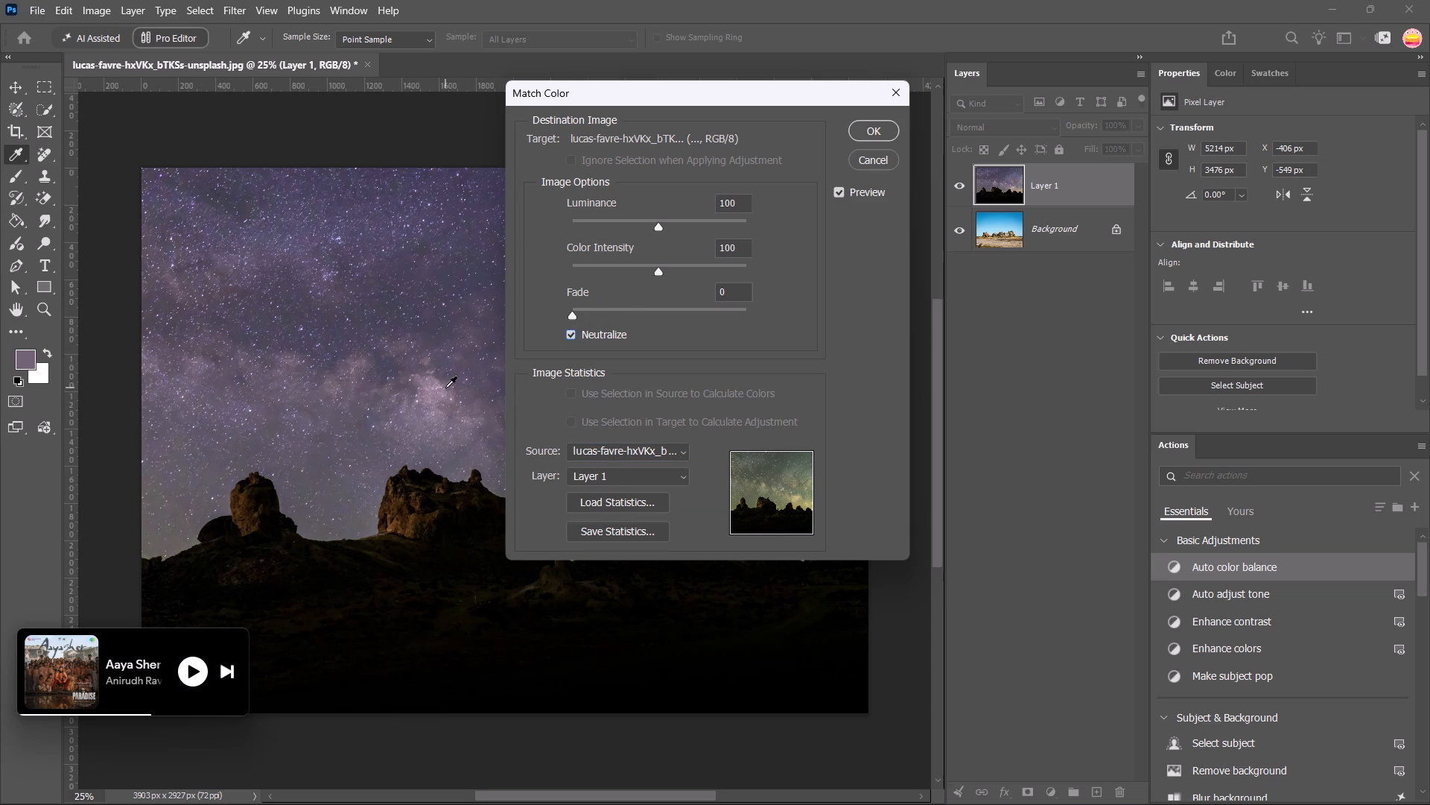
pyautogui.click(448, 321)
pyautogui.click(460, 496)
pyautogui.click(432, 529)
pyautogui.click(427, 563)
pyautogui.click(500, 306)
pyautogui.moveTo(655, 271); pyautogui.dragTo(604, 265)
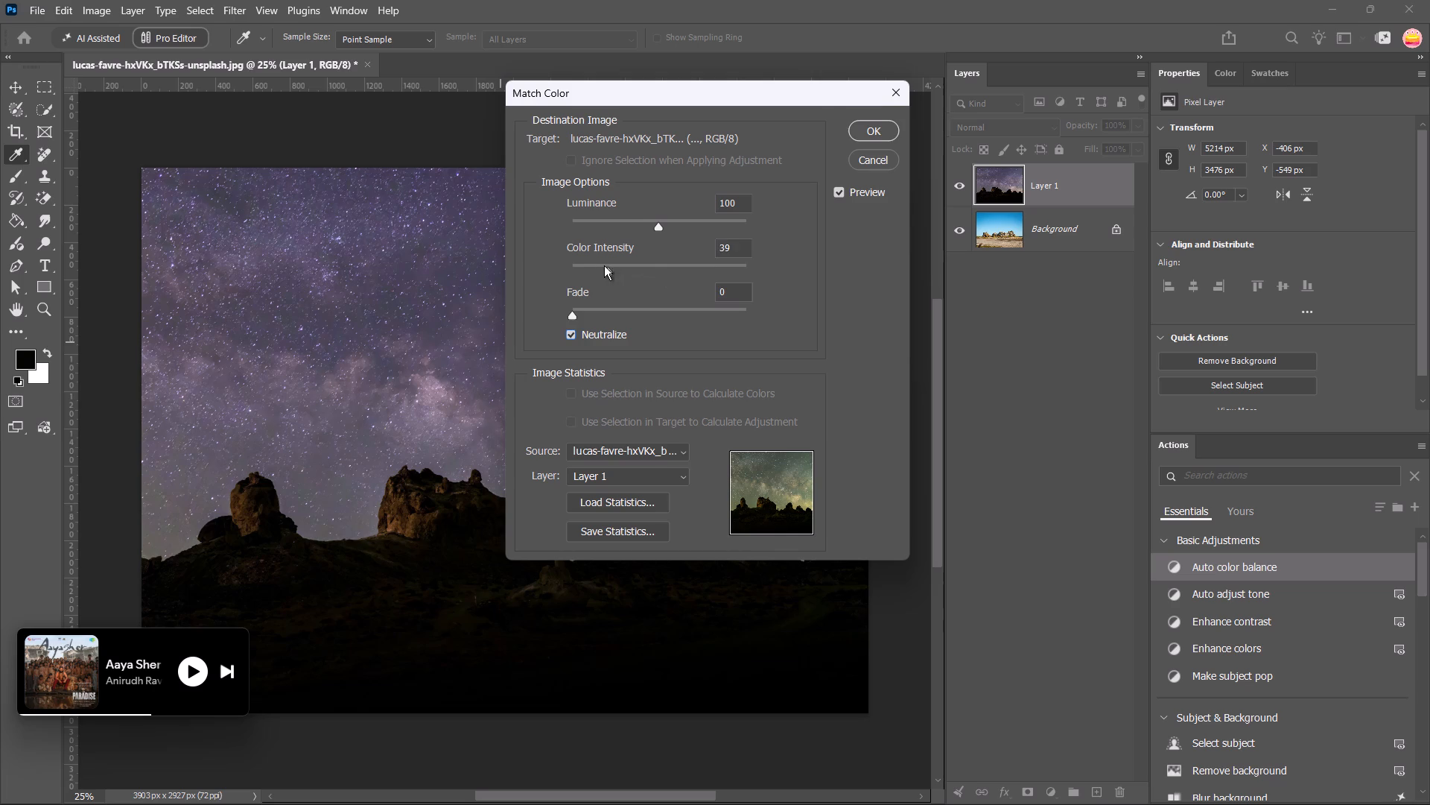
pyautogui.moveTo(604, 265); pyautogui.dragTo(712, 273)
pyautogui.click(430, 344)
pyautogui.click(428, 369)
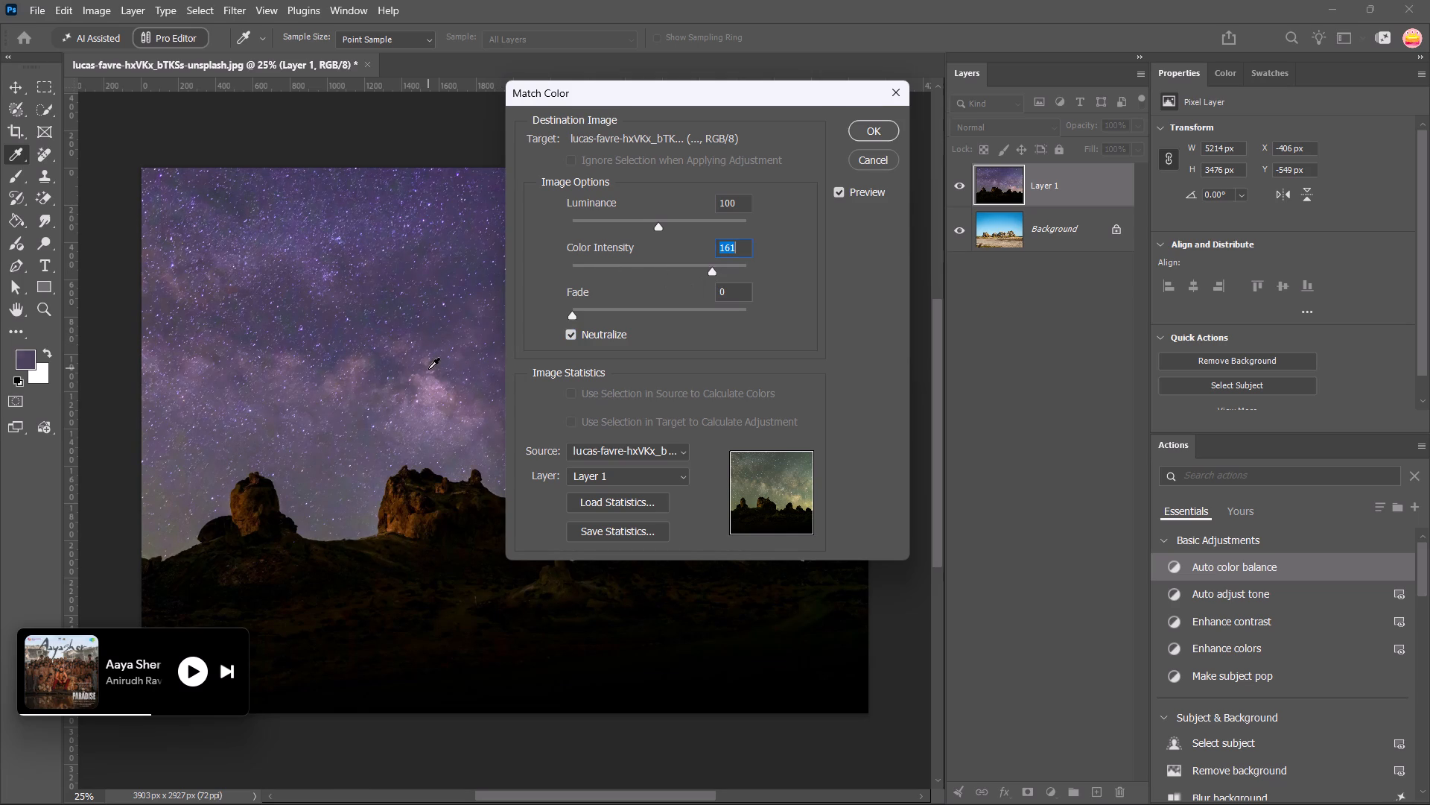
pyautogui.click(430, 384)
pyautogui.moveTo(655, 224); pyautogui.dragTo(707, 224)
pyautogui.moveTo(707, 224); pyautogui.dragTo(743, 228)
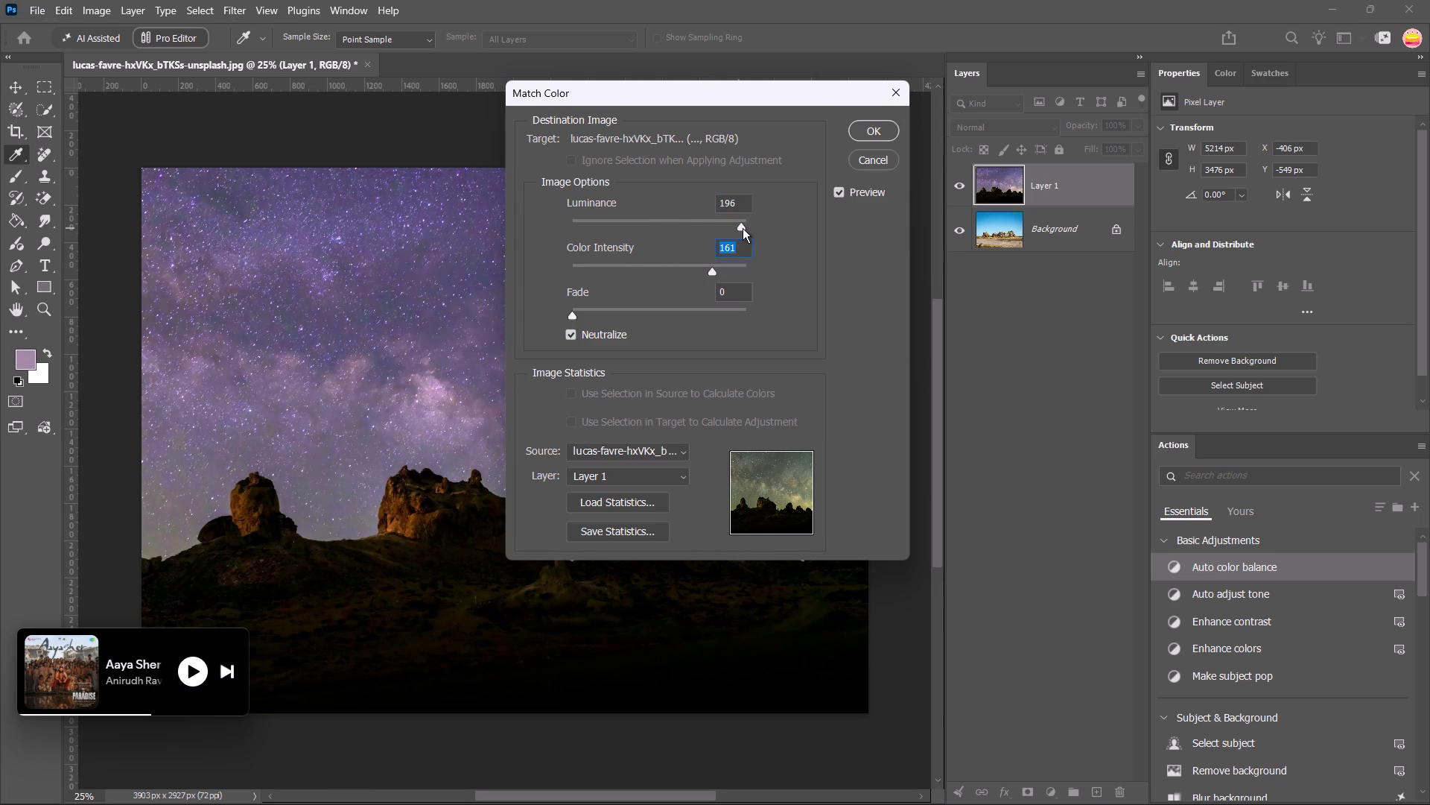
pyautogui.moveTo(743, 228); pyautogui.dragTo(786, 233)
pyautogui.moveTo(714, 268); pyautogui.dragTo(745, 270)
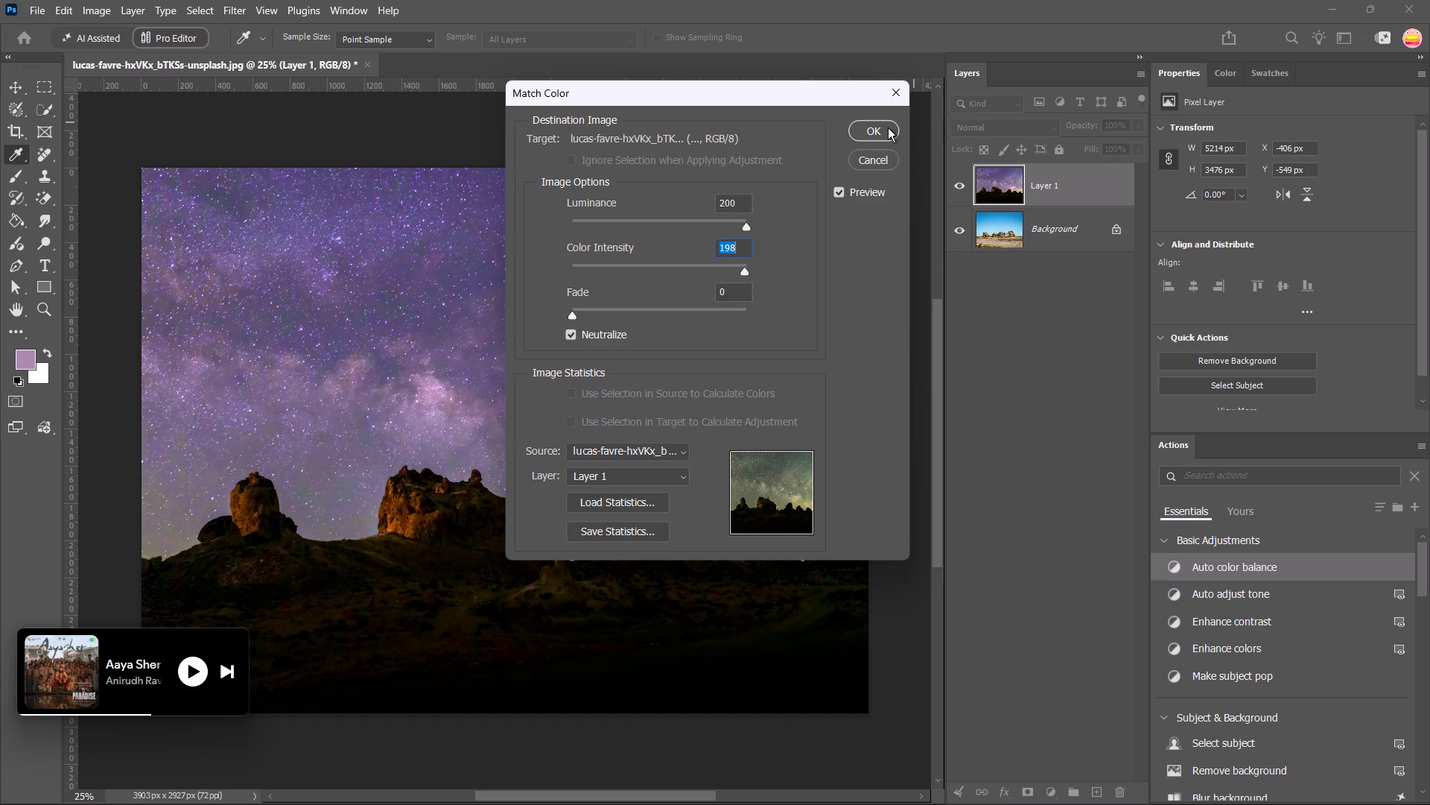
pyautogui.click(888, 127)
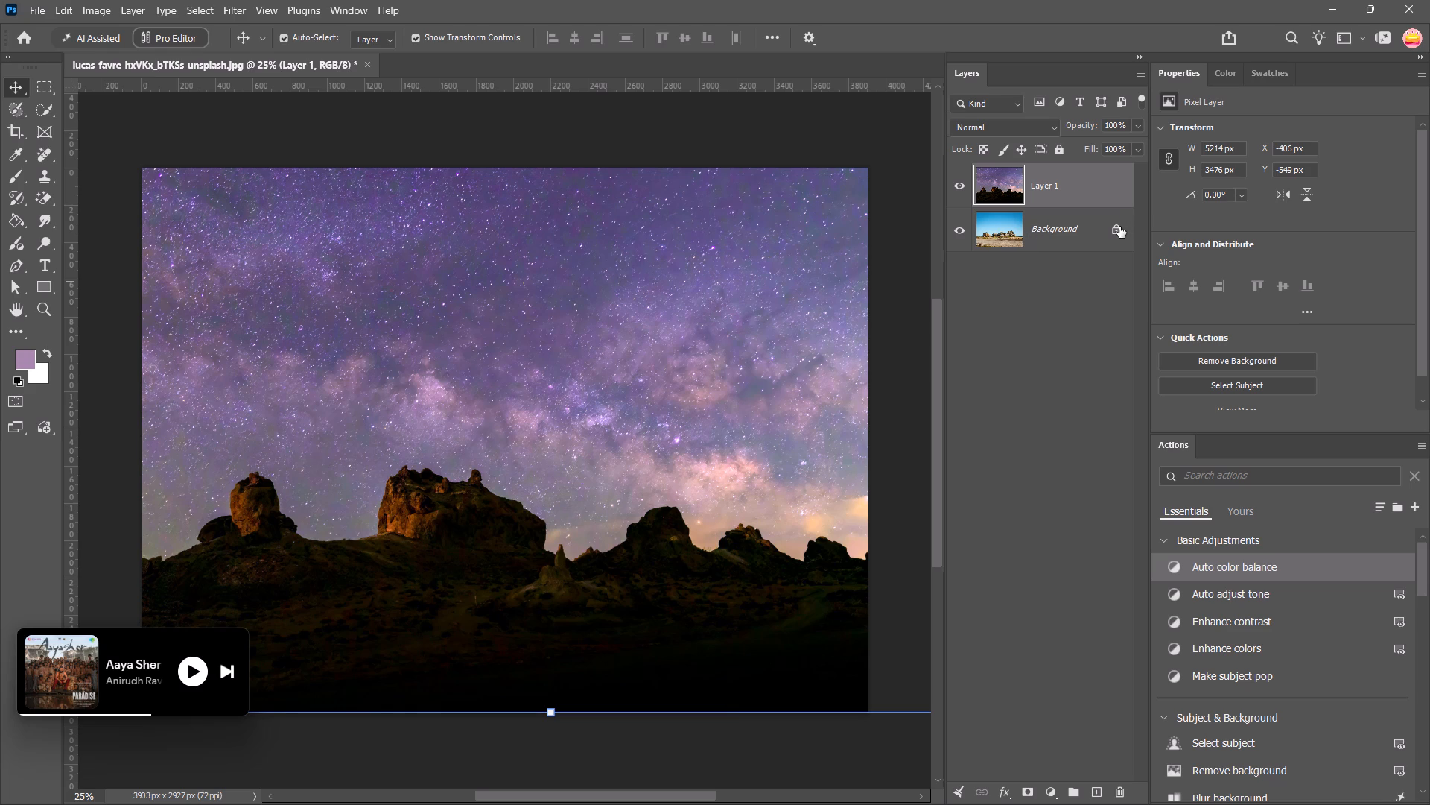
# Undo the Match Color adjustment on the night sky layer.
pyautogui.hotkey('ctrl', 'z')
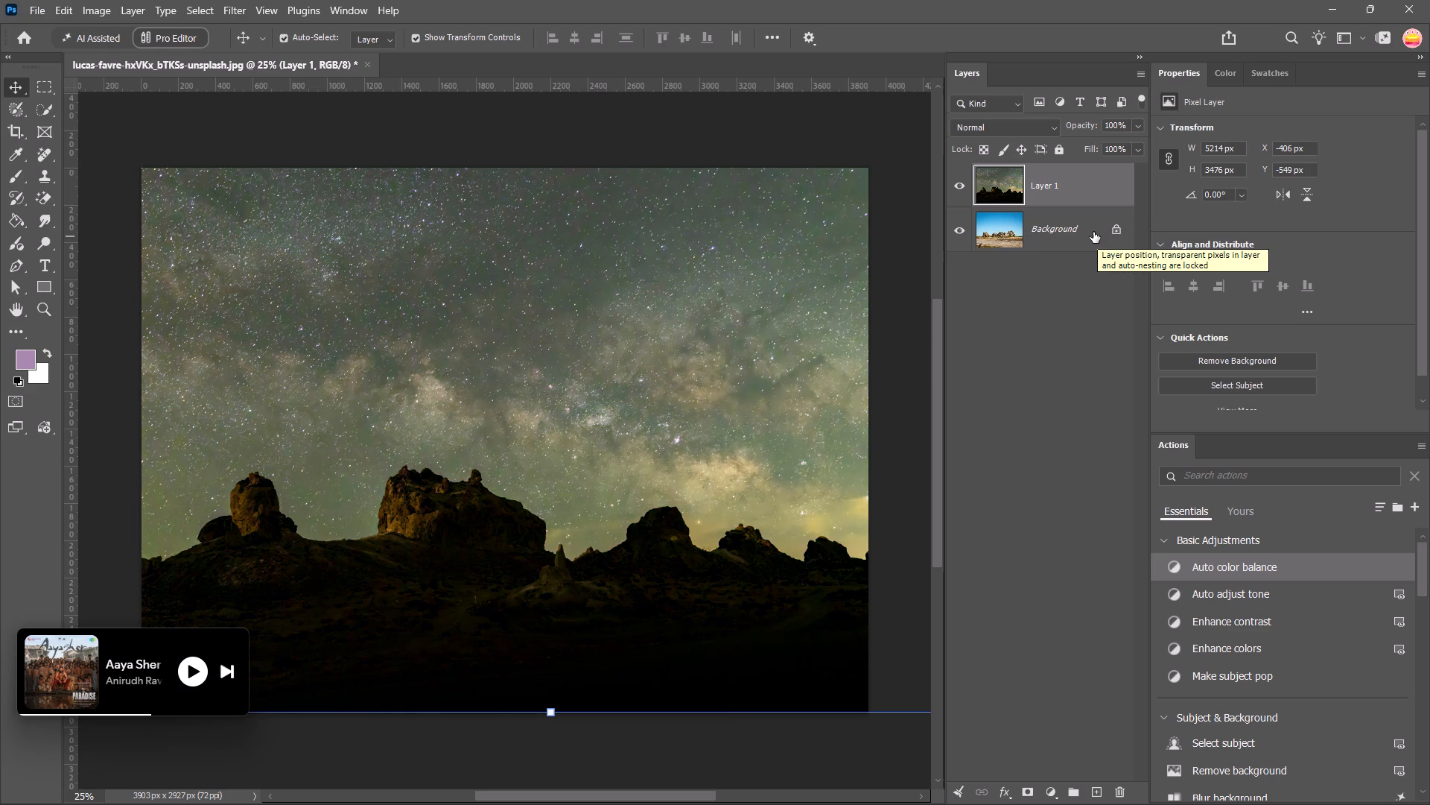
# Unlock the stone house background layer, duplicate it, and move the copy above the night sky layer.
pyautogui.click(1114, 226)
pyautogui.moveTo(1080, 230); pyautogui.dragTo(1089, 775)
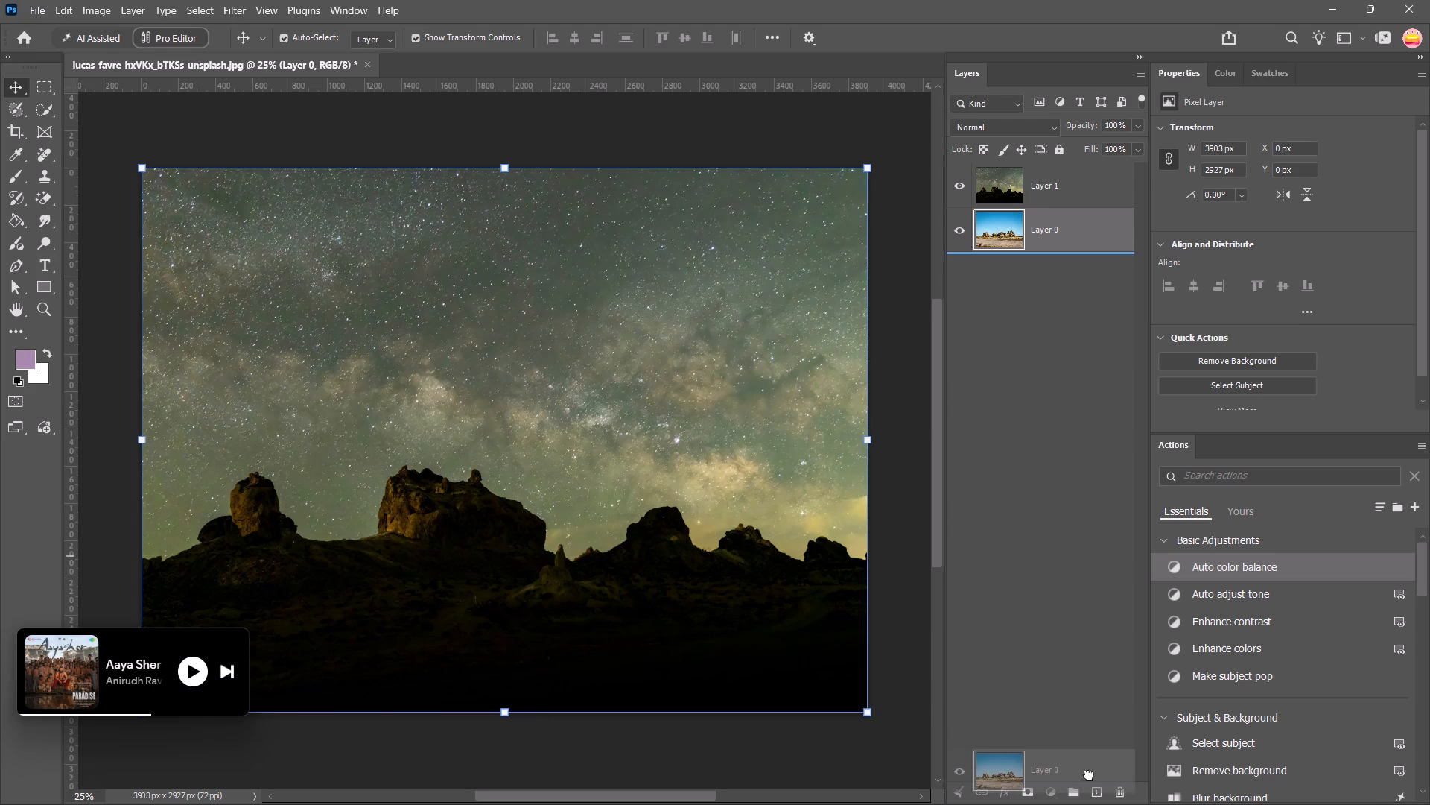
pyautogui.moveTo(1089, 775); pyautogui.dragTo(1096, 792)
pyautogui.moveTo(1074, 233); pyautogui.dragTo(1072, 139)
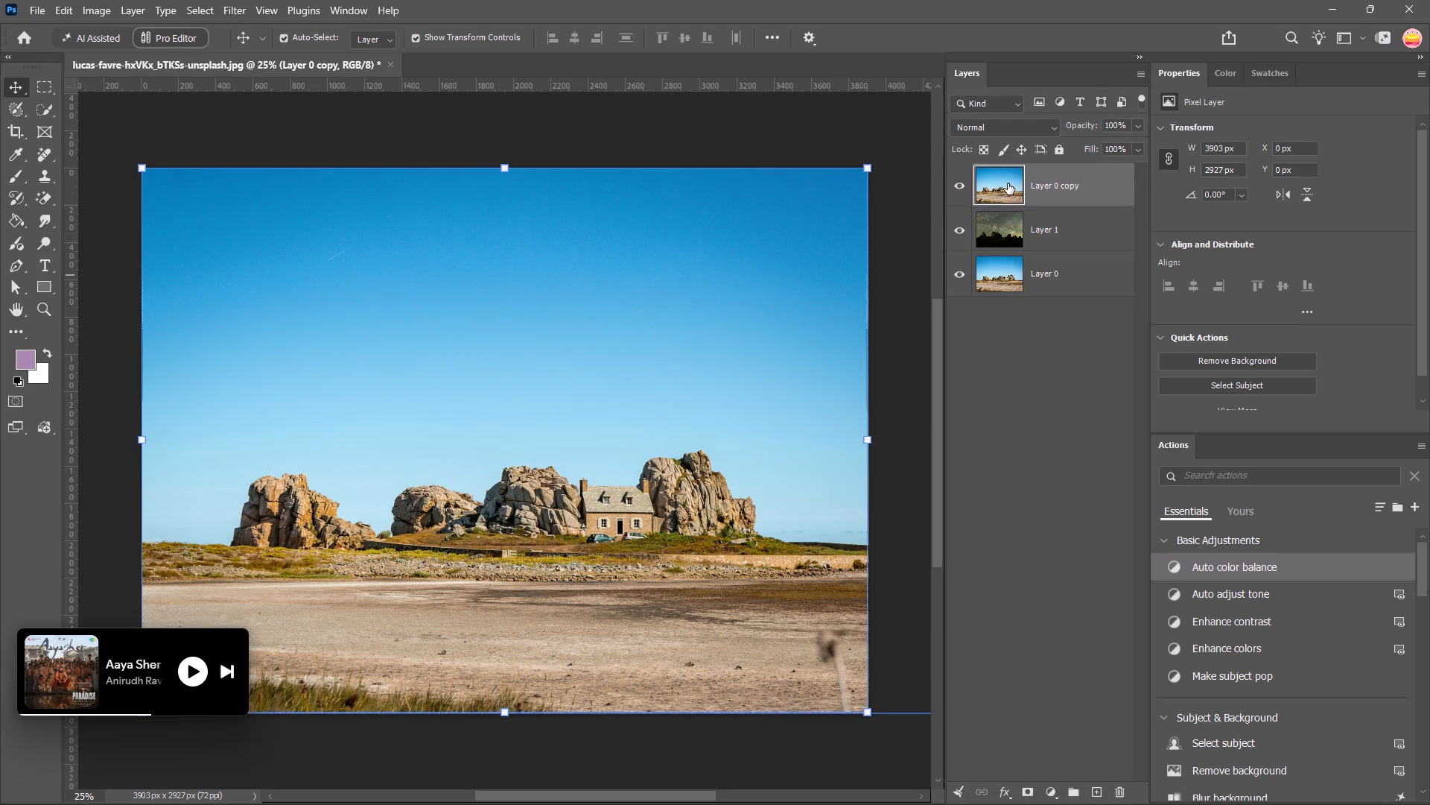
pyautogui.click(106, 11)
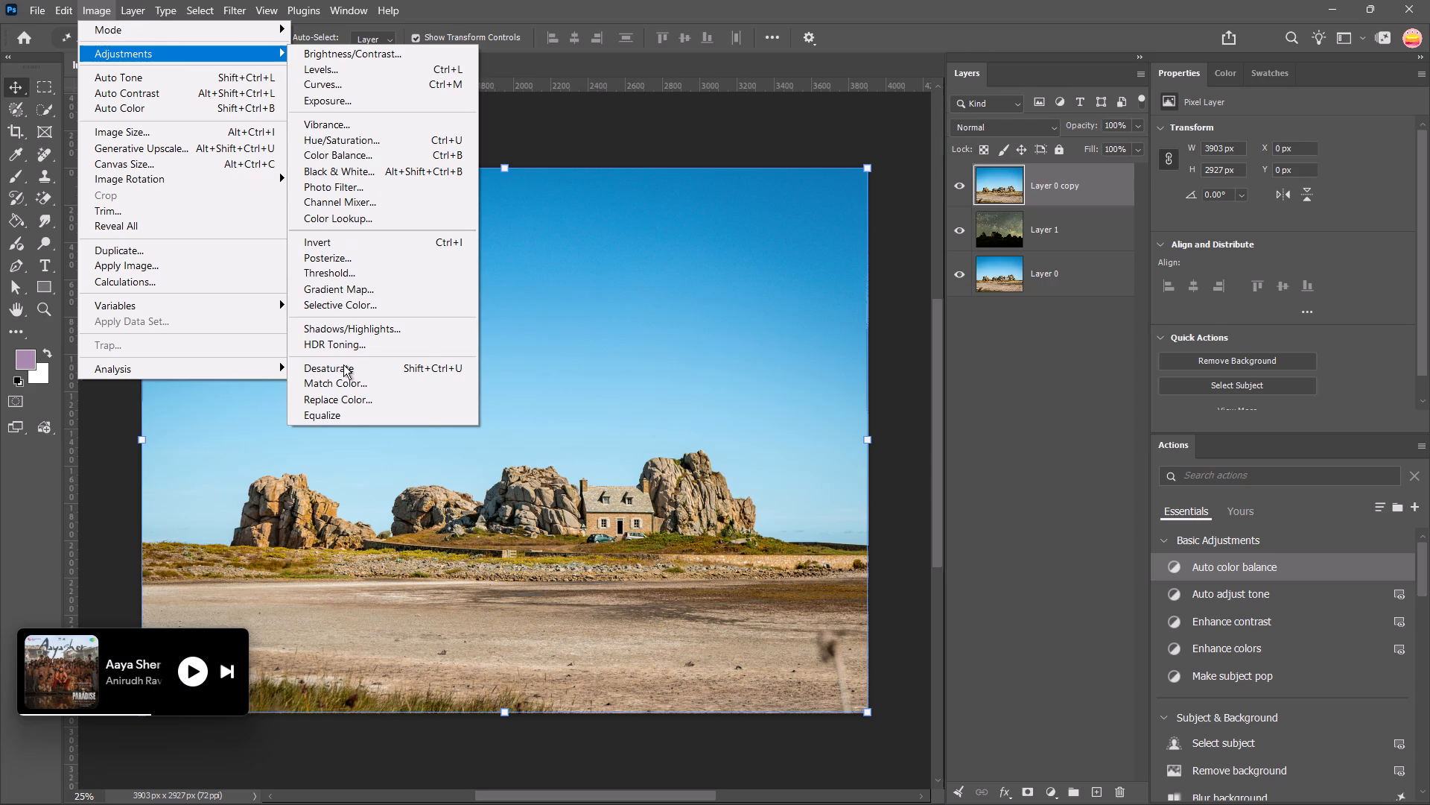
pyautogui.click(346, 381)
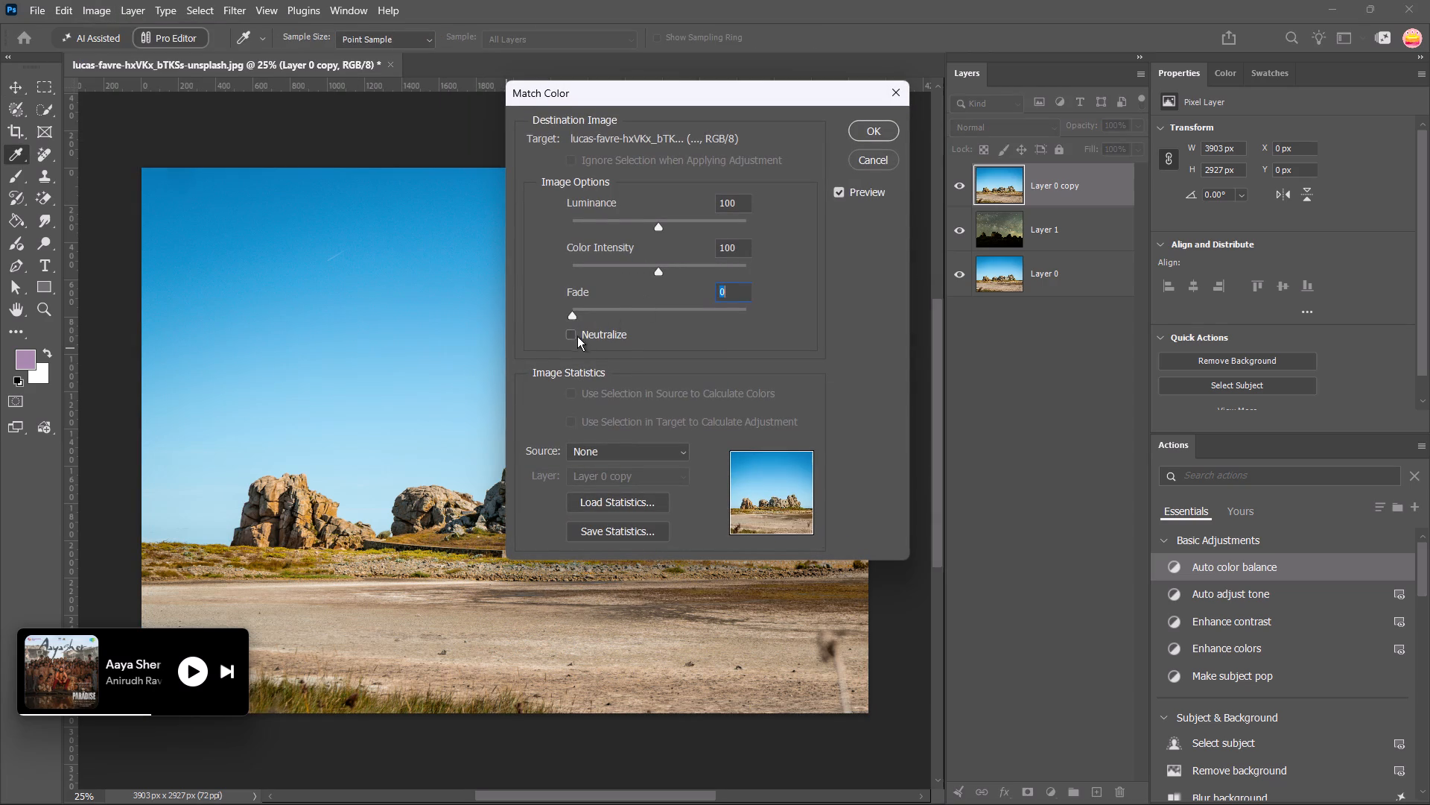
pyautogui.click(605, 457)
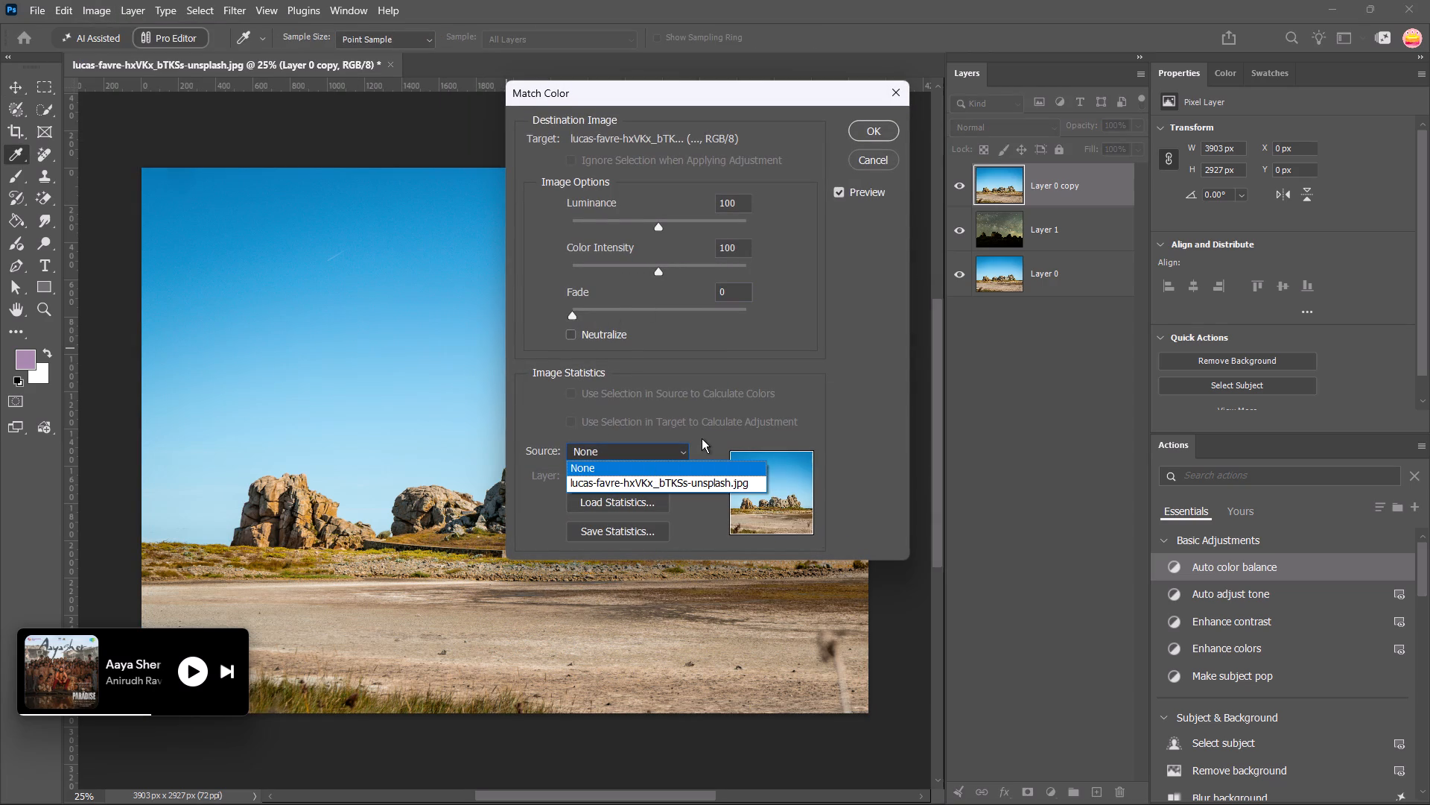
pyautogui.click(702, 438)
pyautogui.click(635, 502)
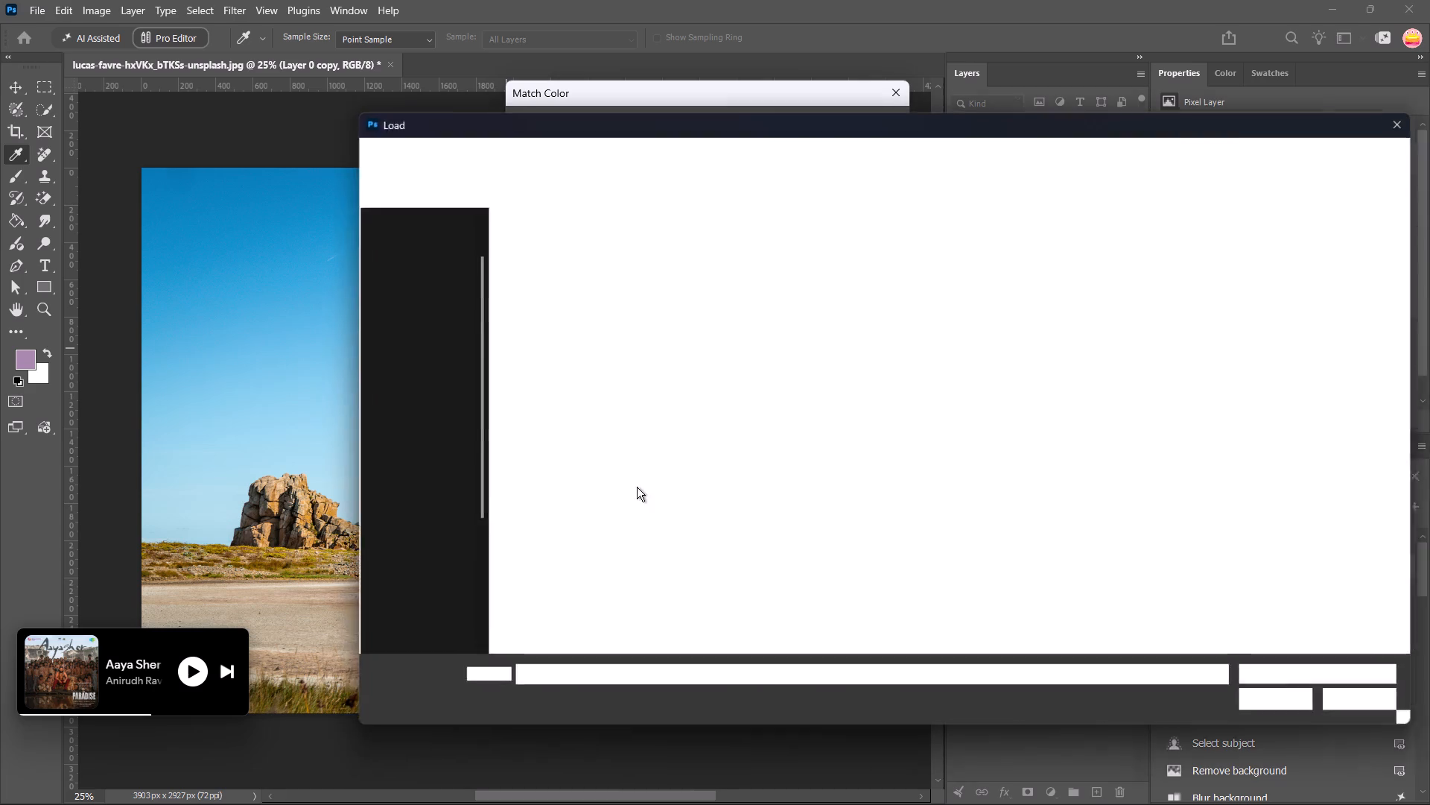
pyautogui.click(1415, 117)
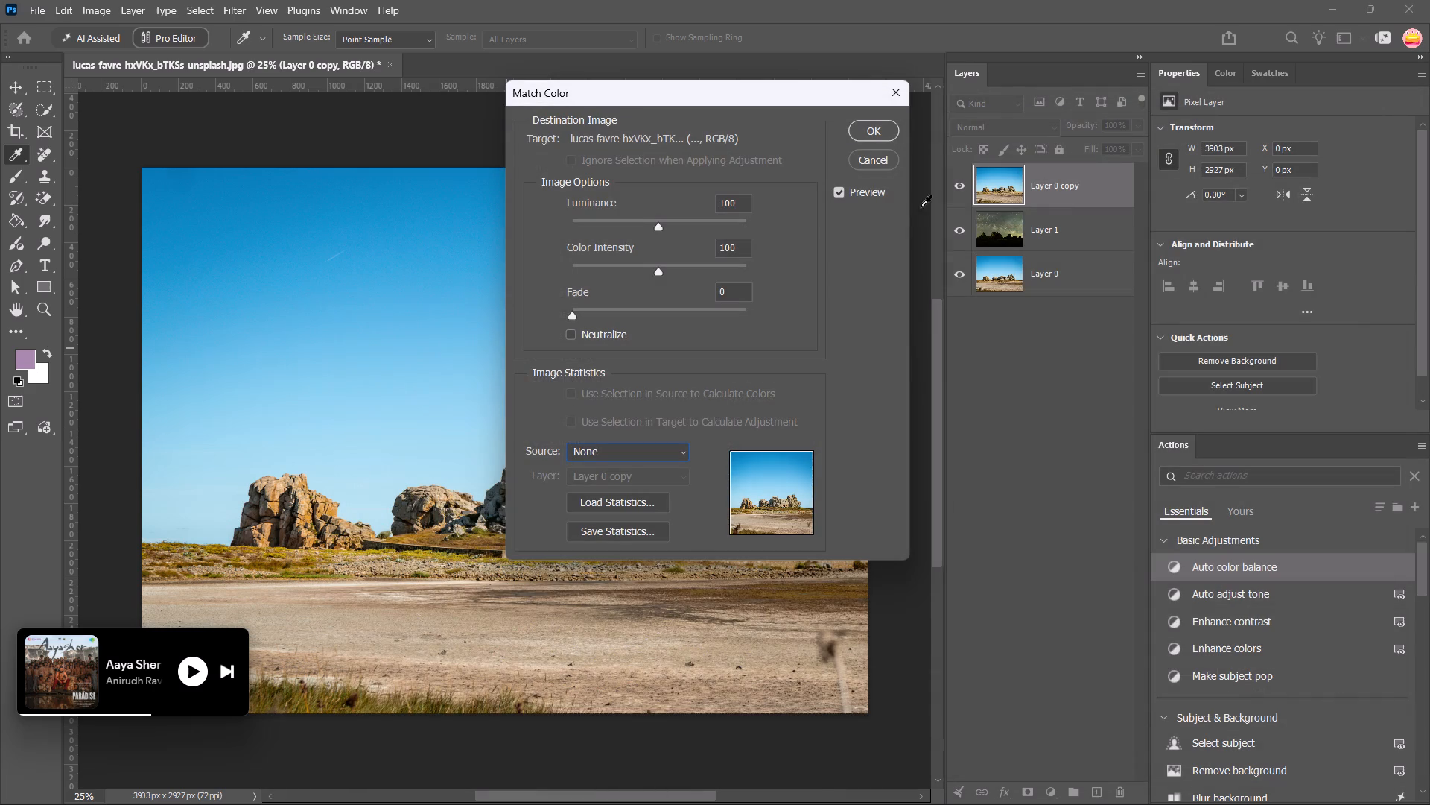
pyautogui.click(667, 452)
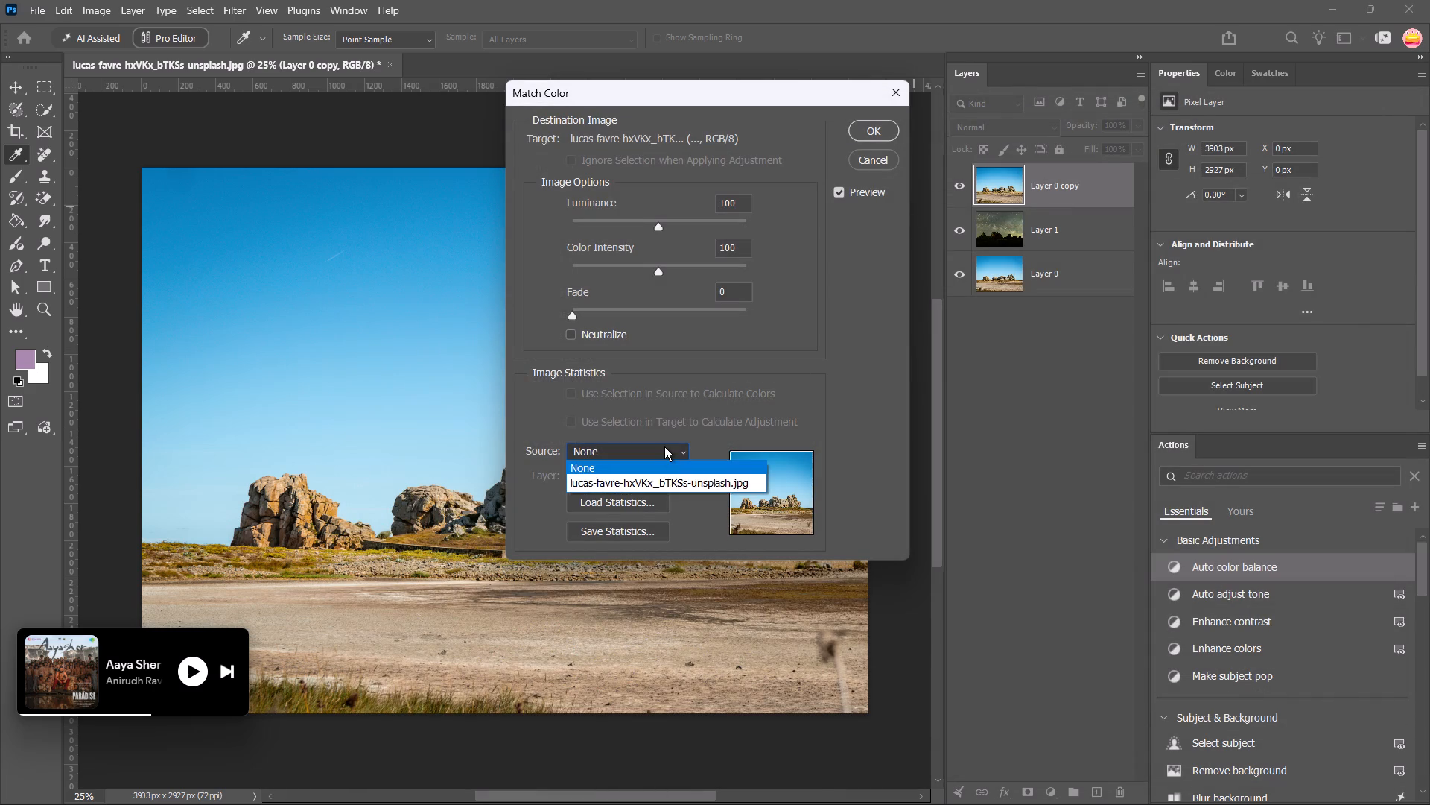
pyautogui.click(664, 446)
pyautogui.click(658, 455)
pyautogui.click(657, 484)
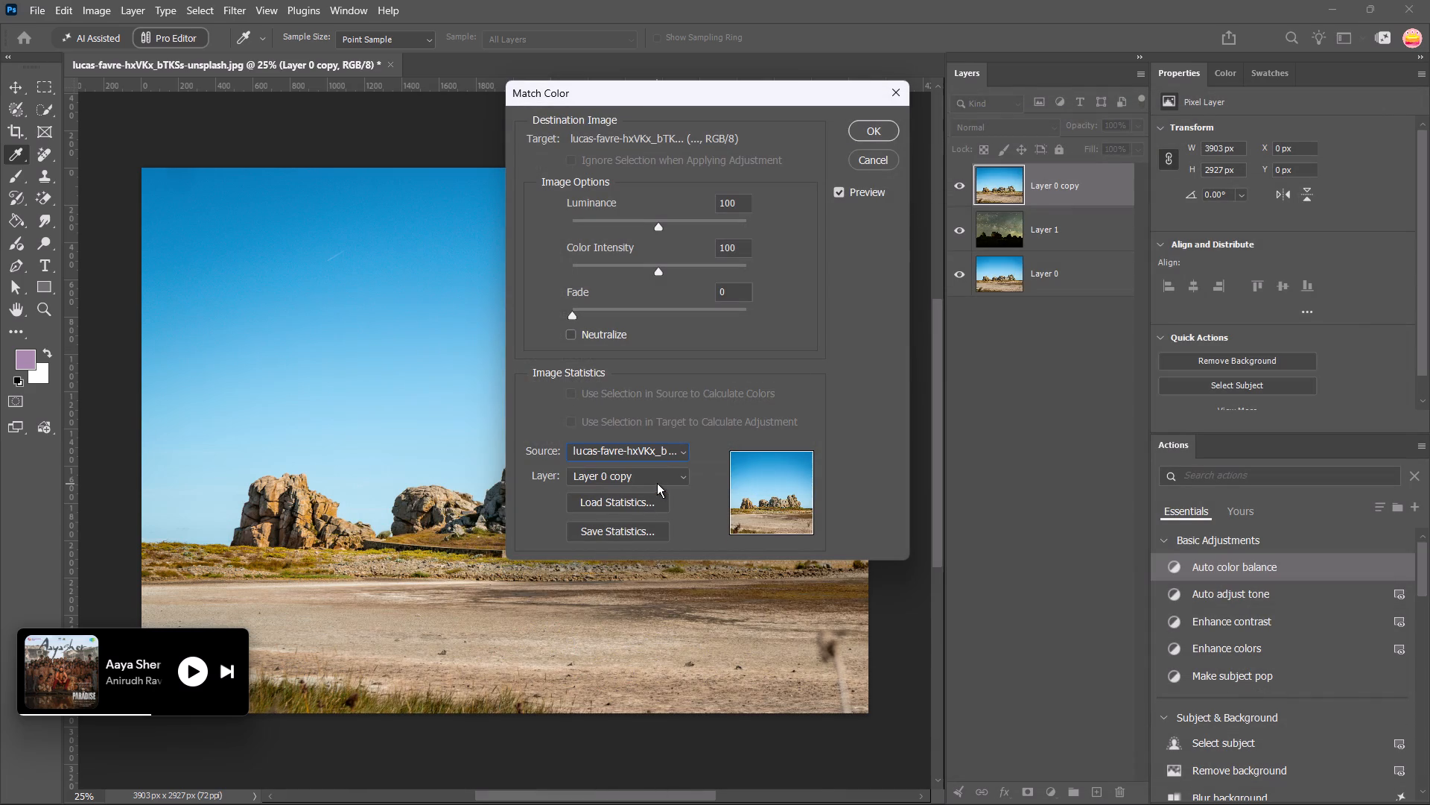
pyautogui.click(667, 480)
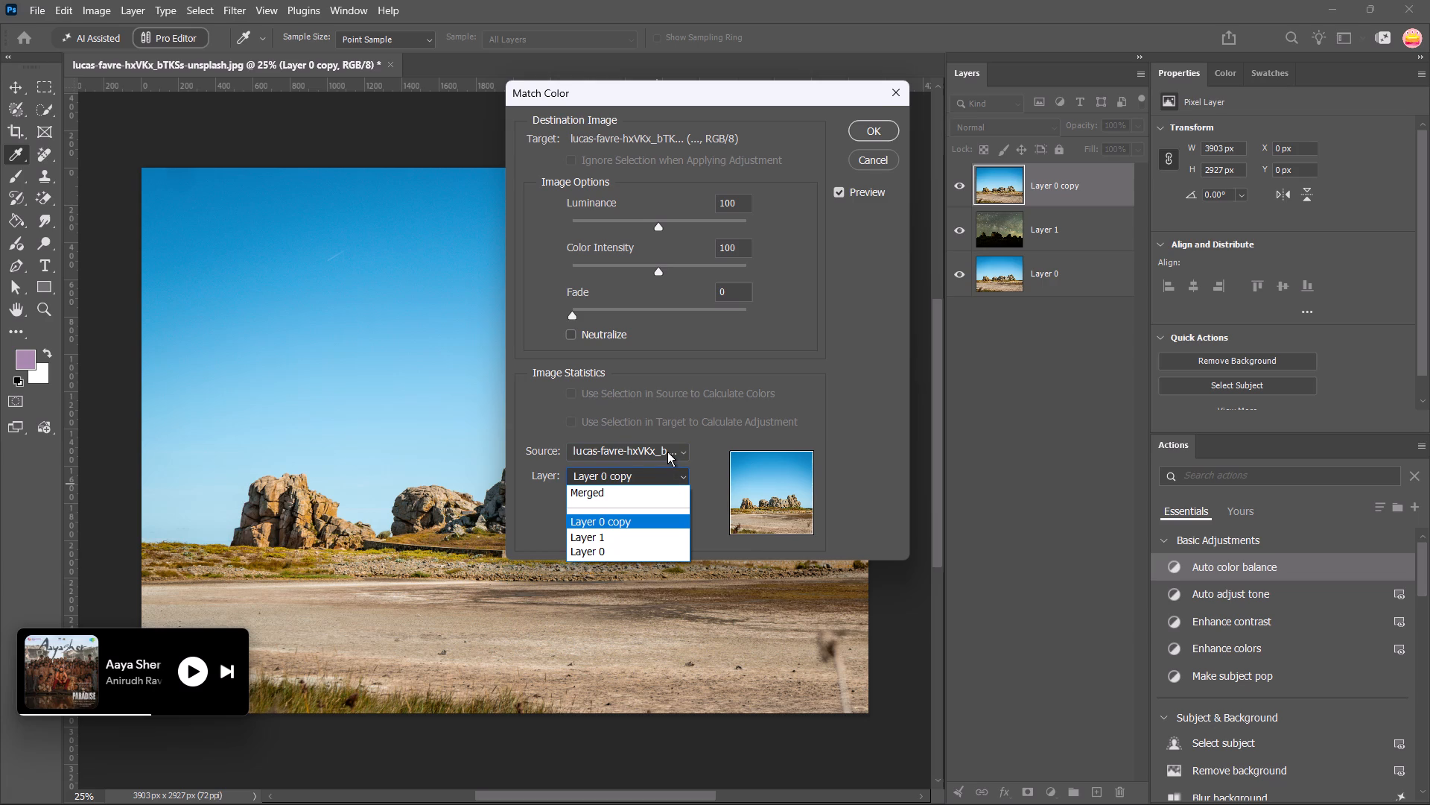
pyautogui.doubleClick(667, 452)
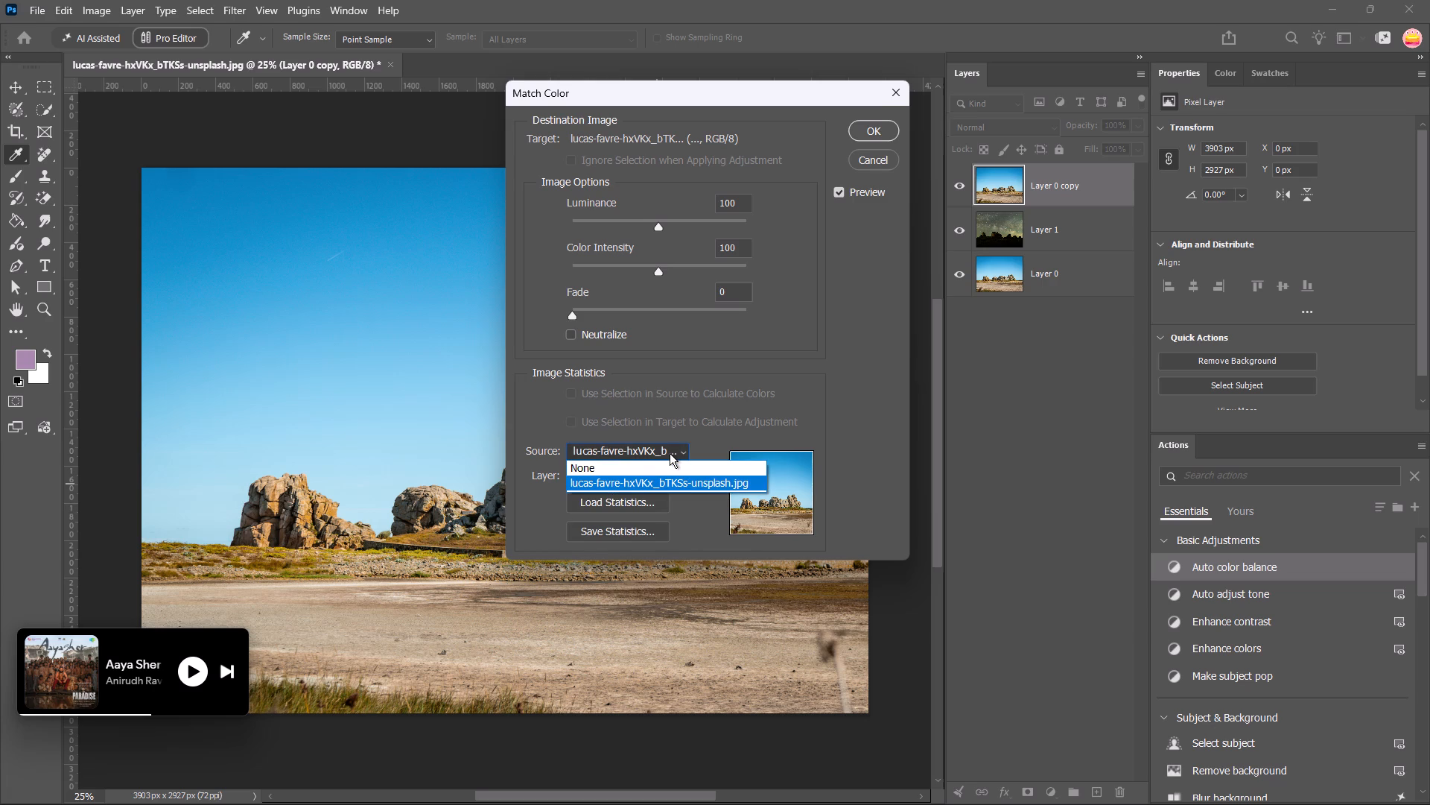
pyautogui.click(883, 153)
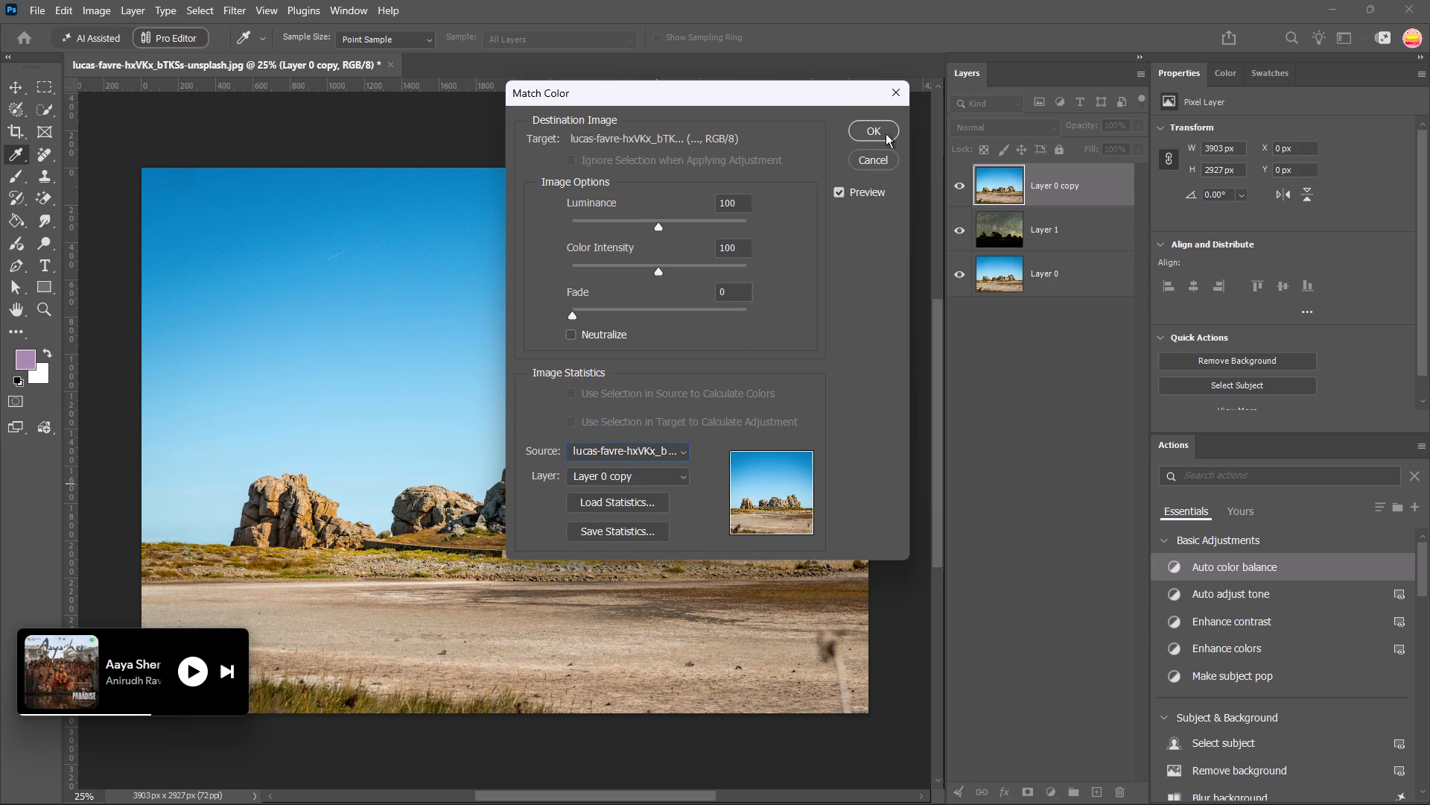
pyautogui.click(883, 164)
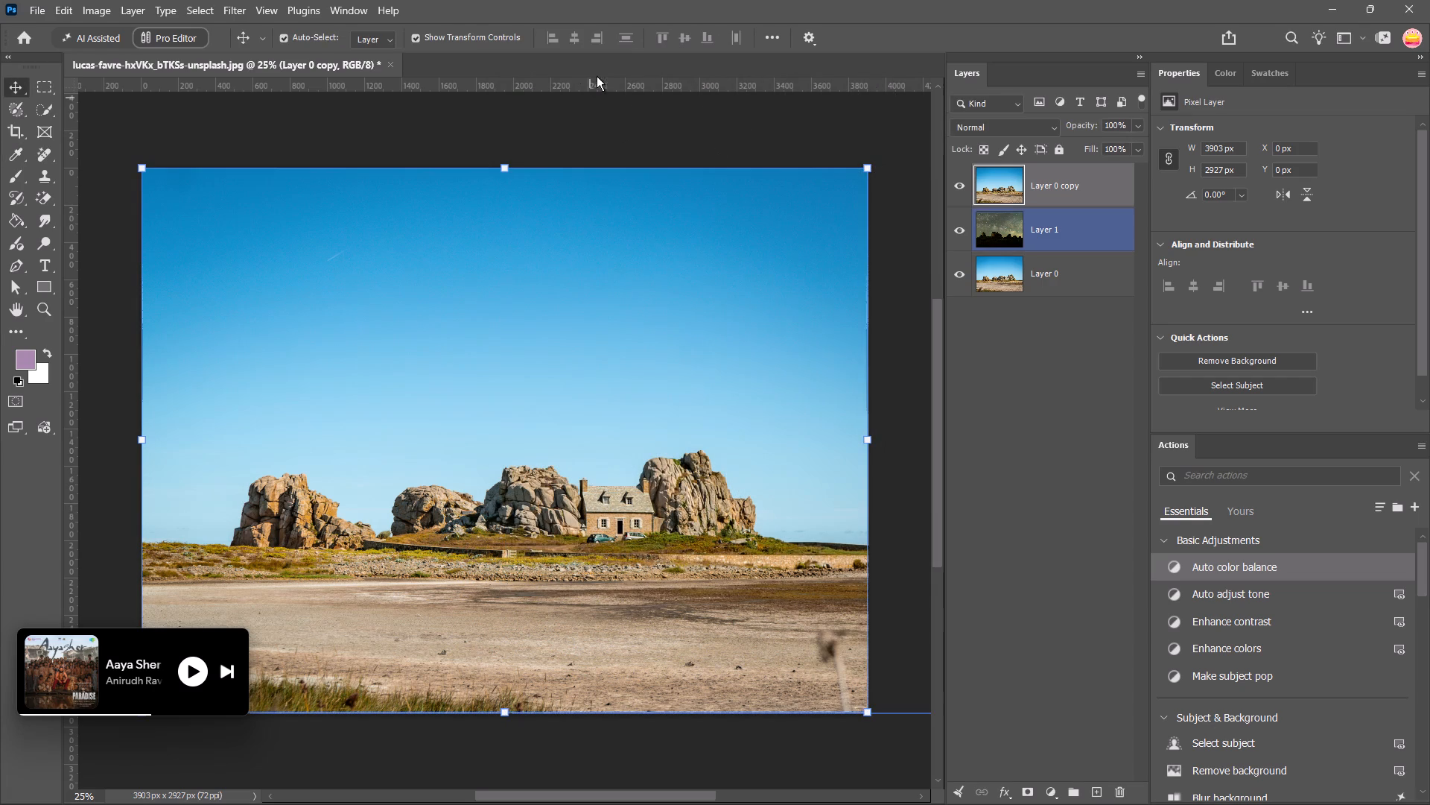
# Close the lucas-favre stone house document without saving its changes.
pyautogui.click(393, 63)
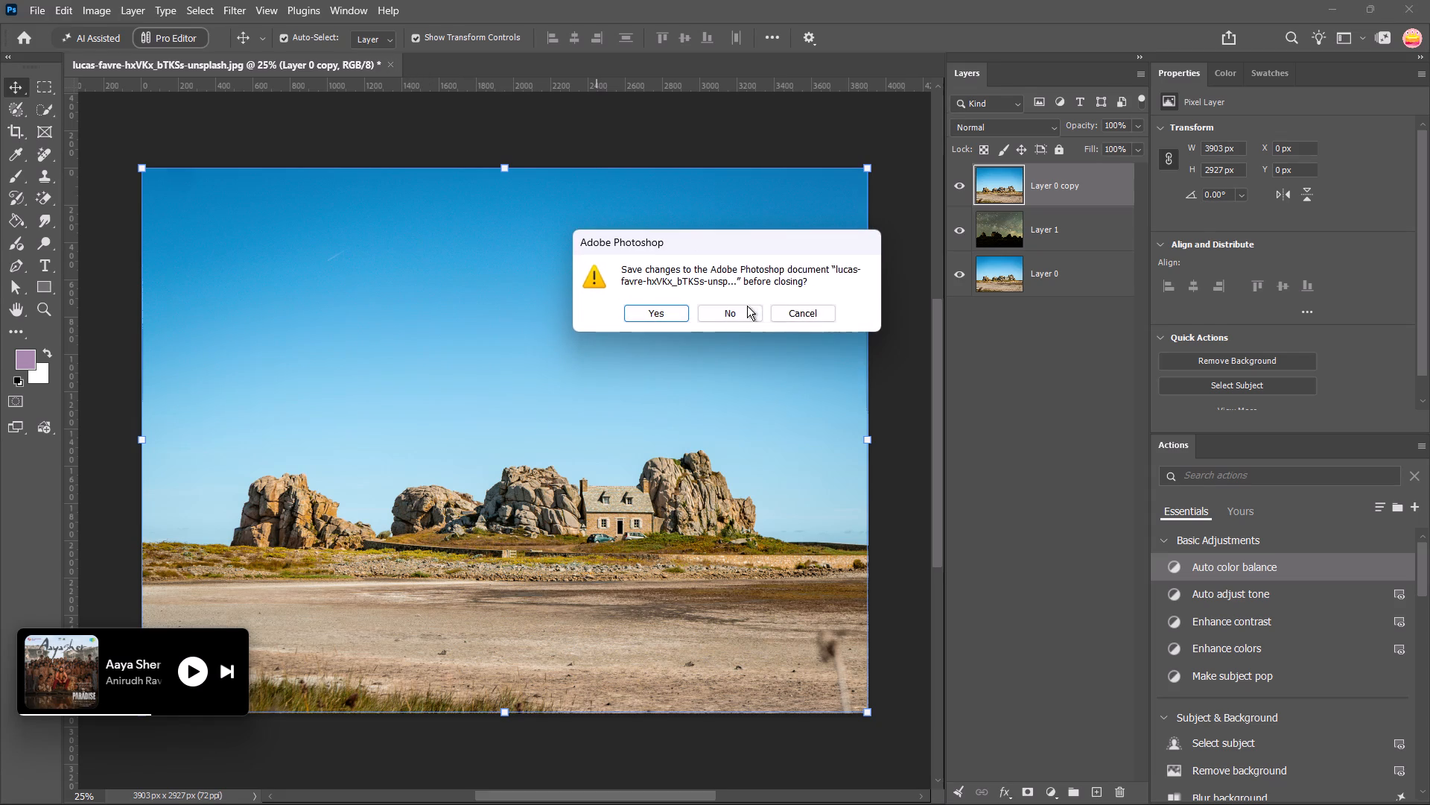
pyautogui.click(747, 312)
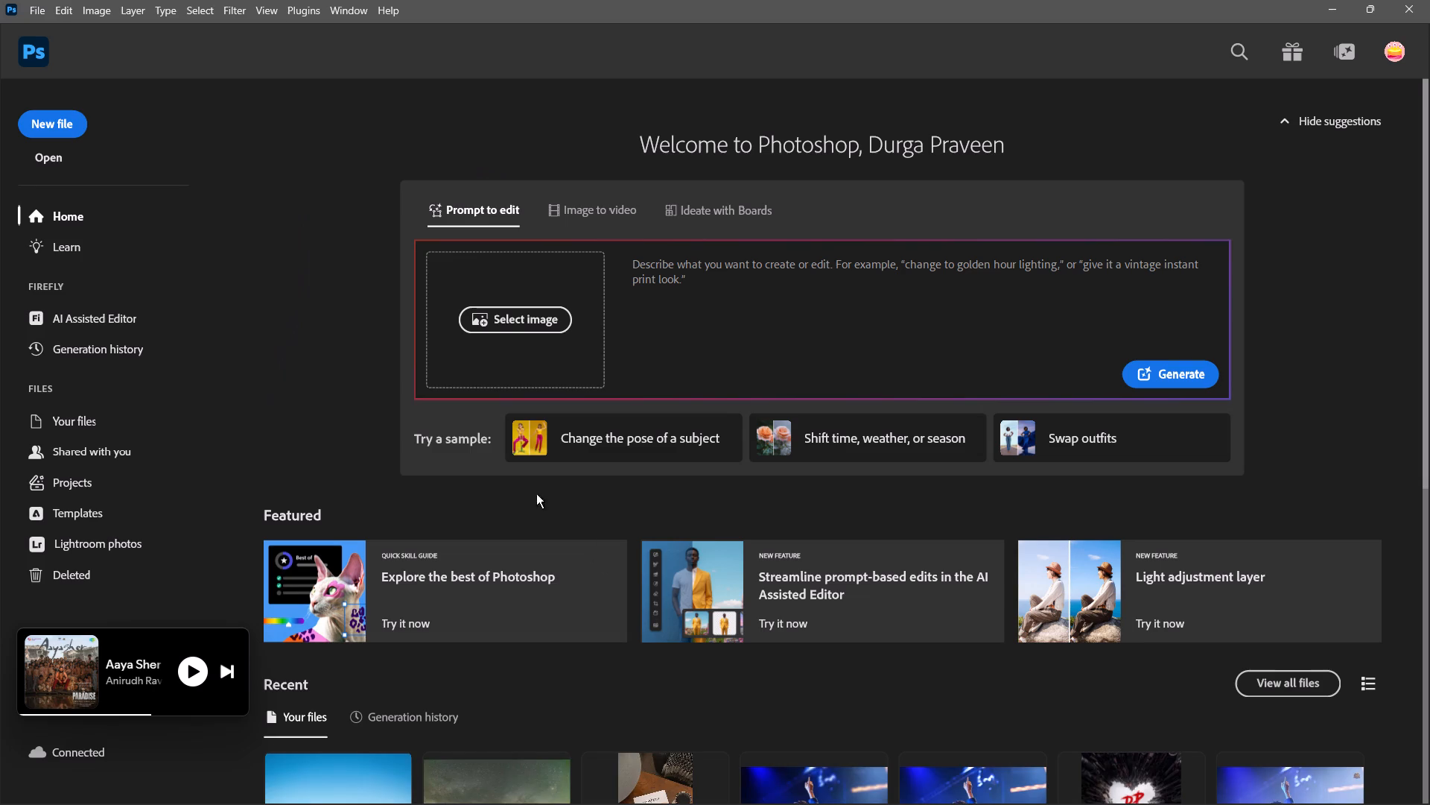
# Open the night sky photo leo_visions-AHhM44IB2_Y-unsplash from Downloads as a new document.
pyautogui.click(57, 162)
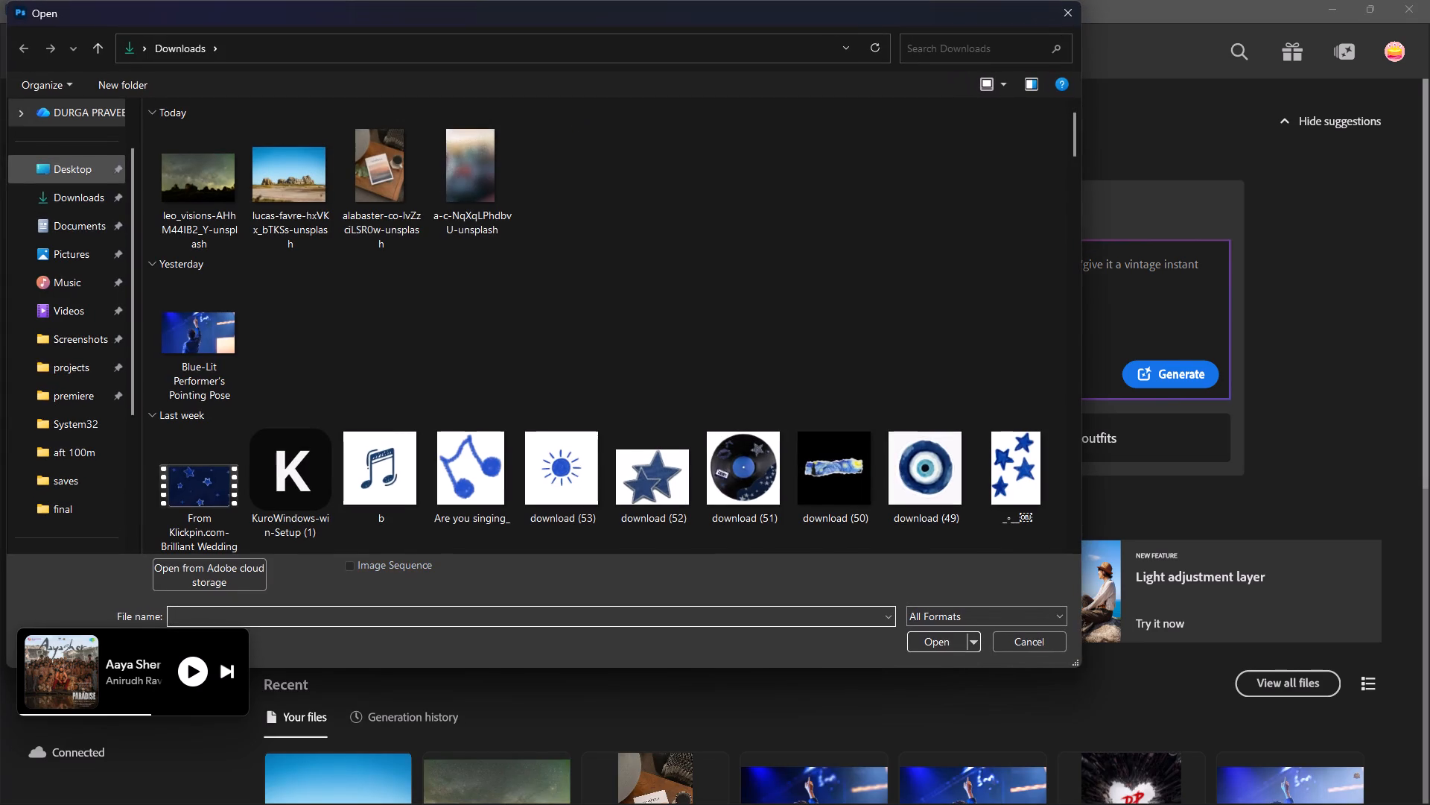
pyautogui.click(221, 184)
pyautogui.click(935, 643)
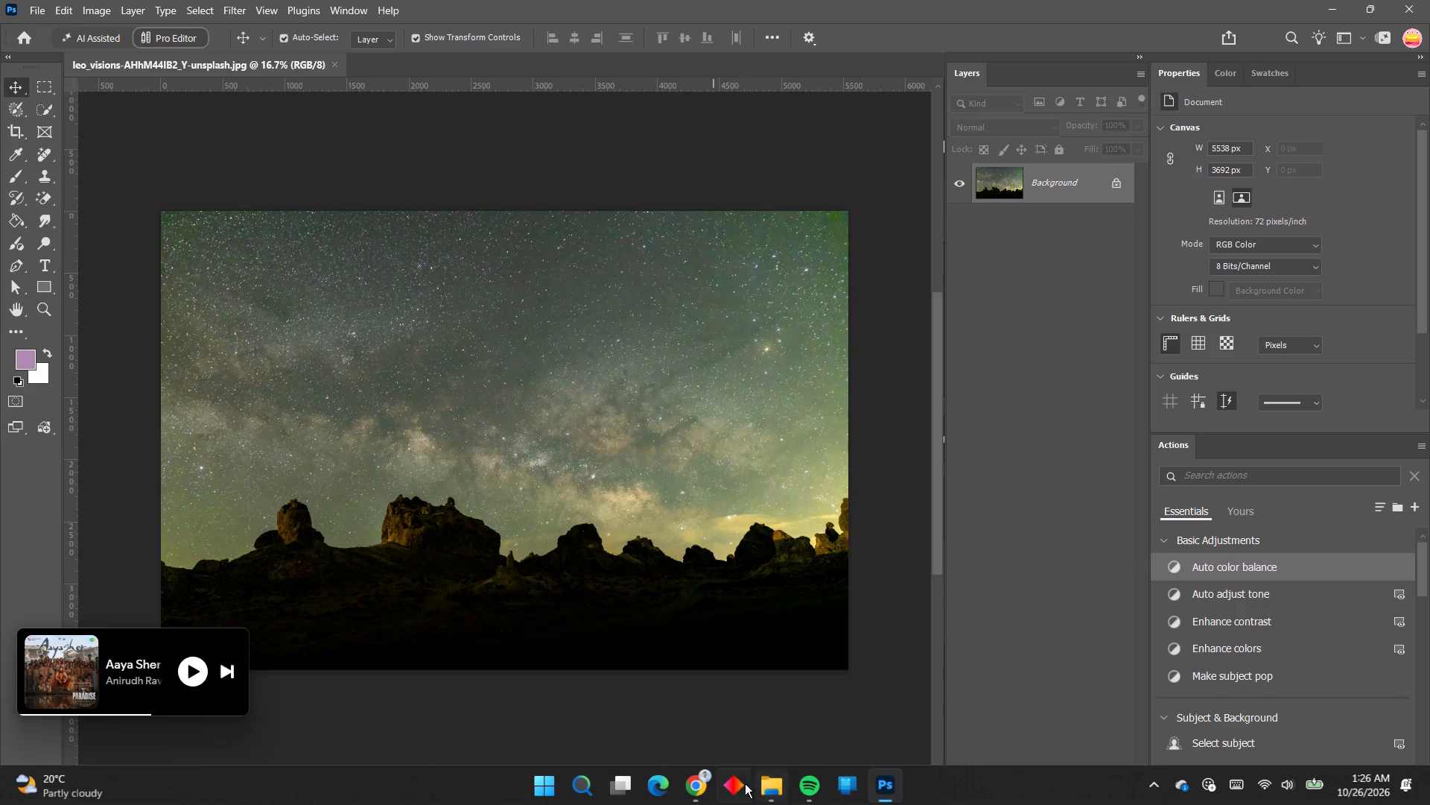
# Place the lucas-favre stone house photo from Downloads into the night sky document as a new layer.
pyautogui.click(764, 785)
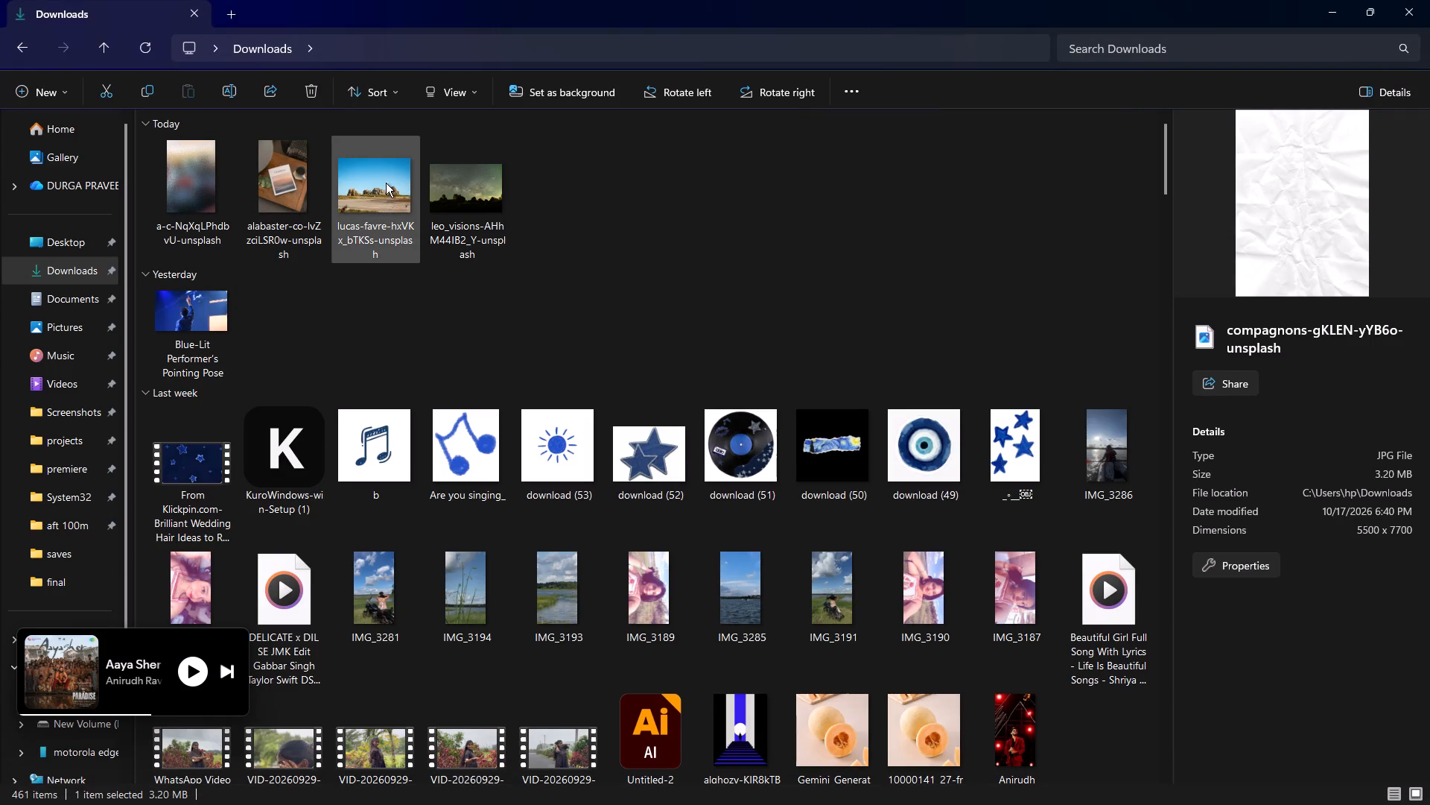
pyautogui.click(895, 792)
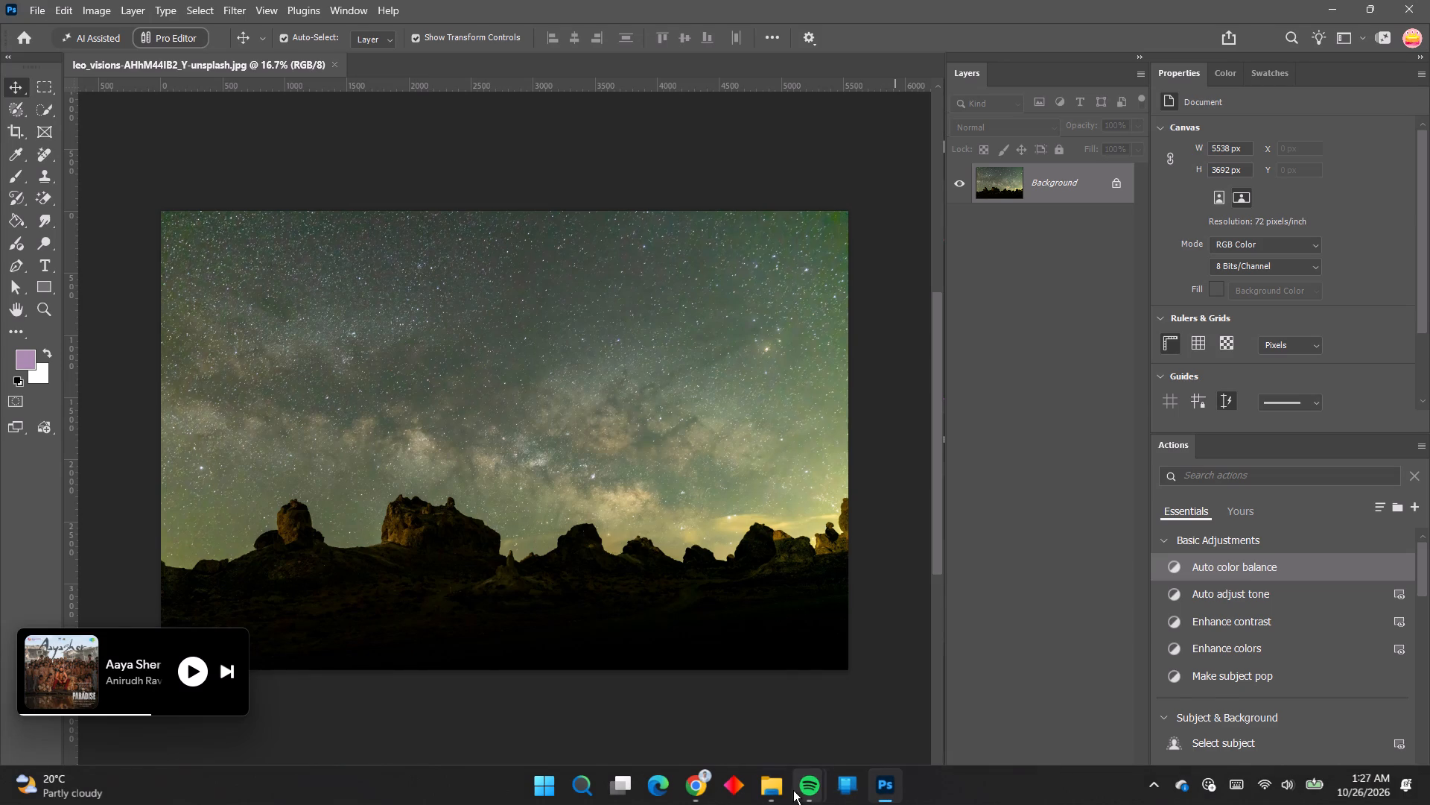
pyautogui.click(781, 789)
pyautogui.moveTo(372, 200); pyautogui.dragTo(907, 799)
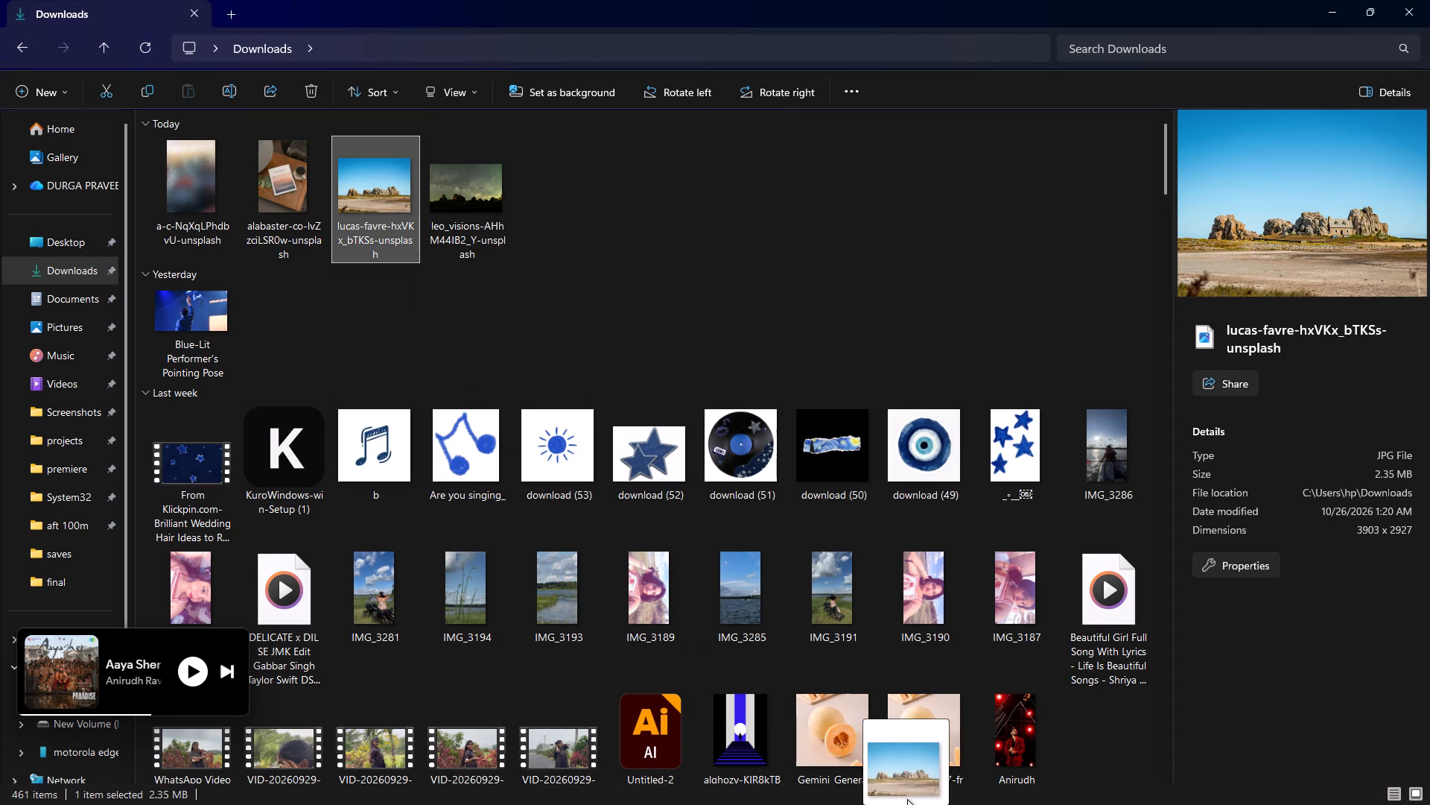
pyautogui.moveTo(907, 799); pyautogui.dragTo(502, 372)
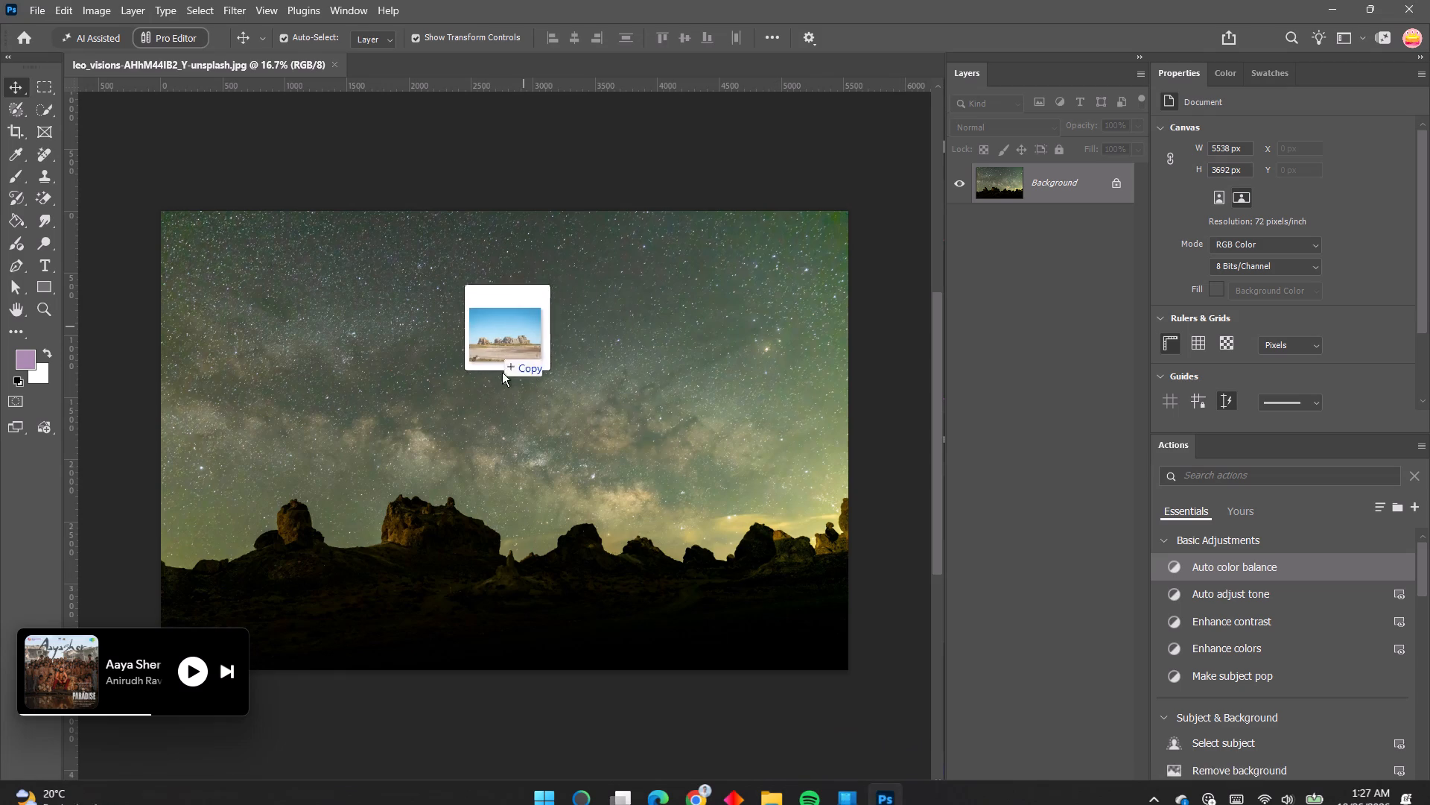
pyautogui.moveTo(502, 372); pyautogui.dragTo(508, 493)
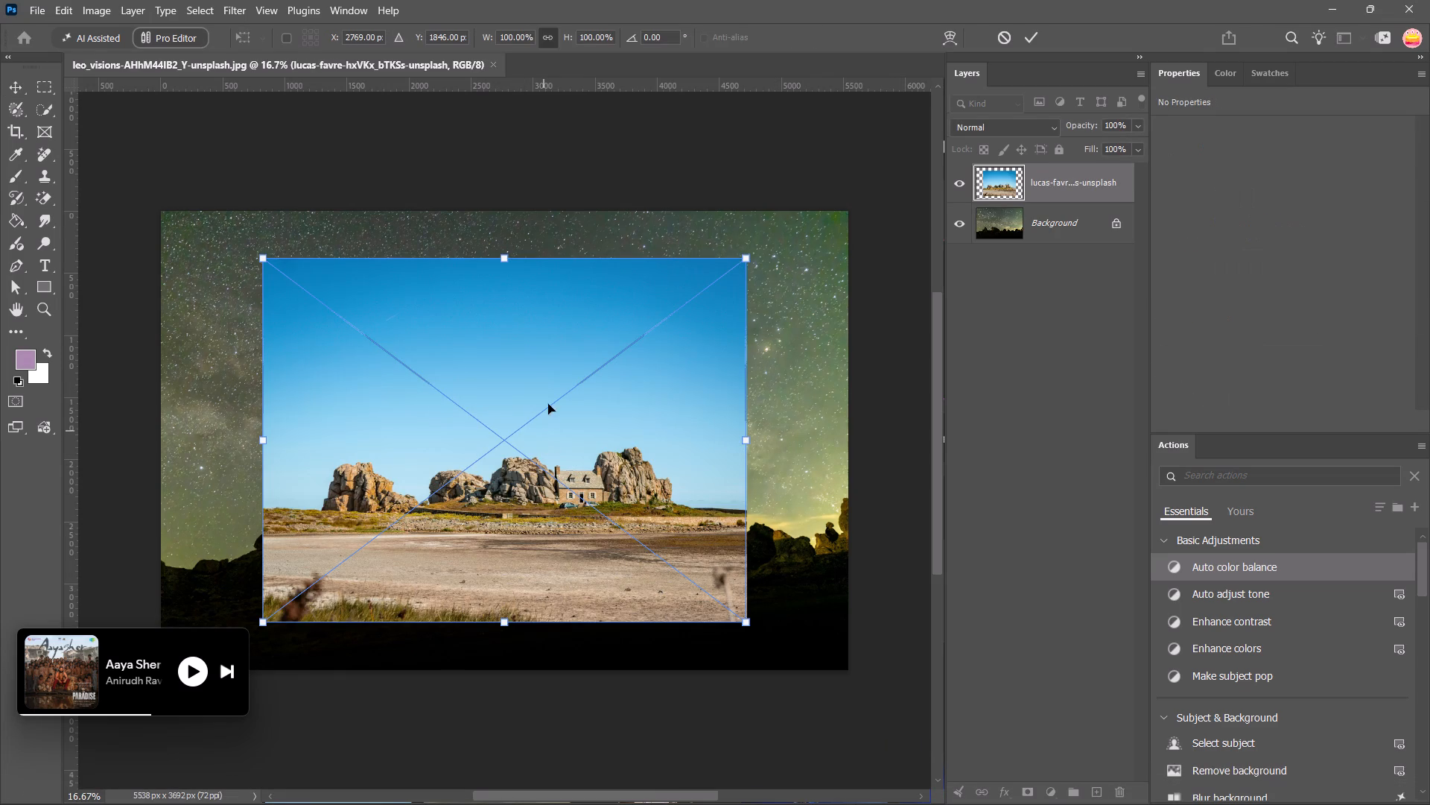
# Scale the placed stone house photo up to about 149%, centred horizontally, so it covers the whole night sky canvas.
pyautogui.moveTo(509, 253); pyautogui.dragTo(522, 179)
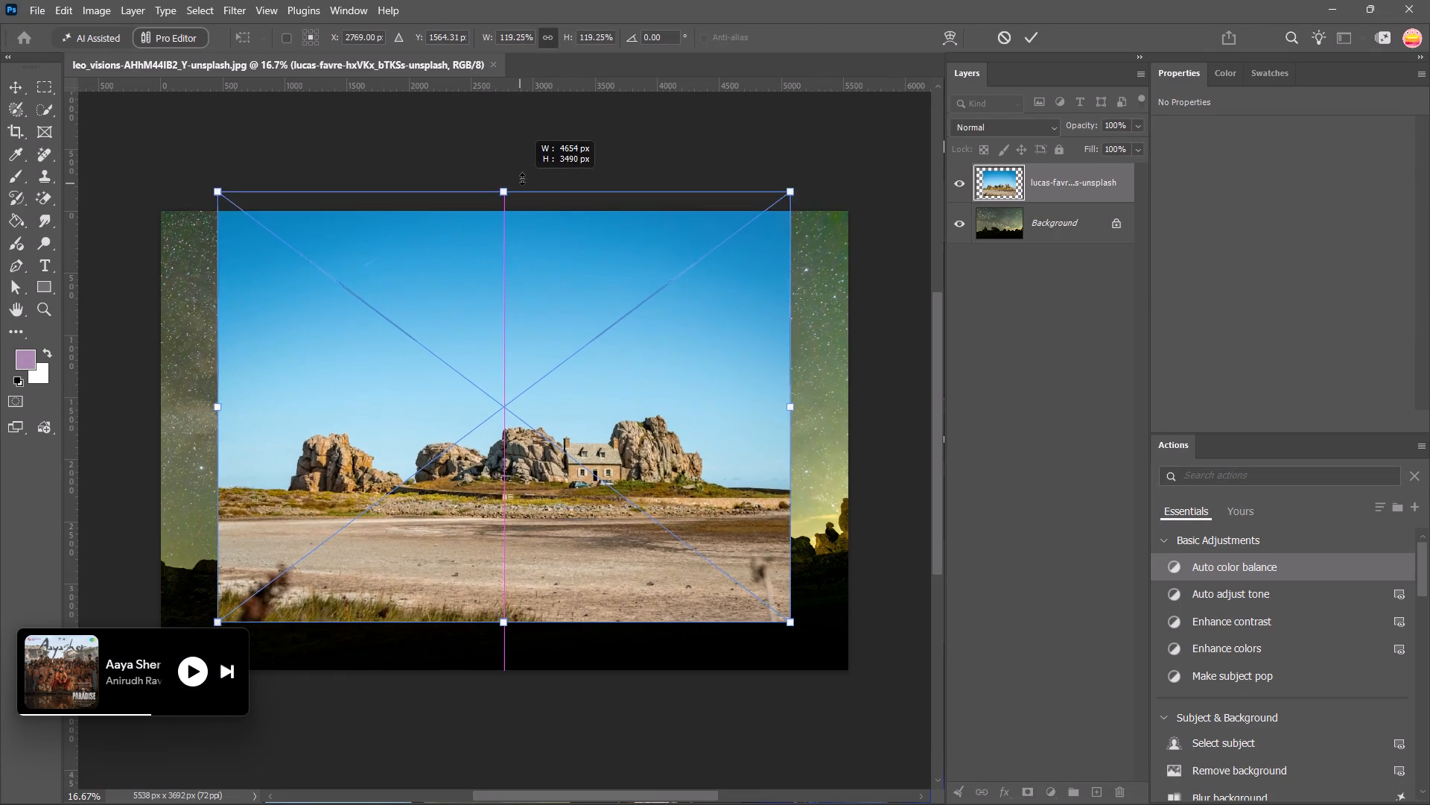
pyautogui.moveTo(522, 179); pyautogui.dragTo(540, 166)
pyautogui.moveTo(573, 320); pyautogui.dragTo(572, 365)
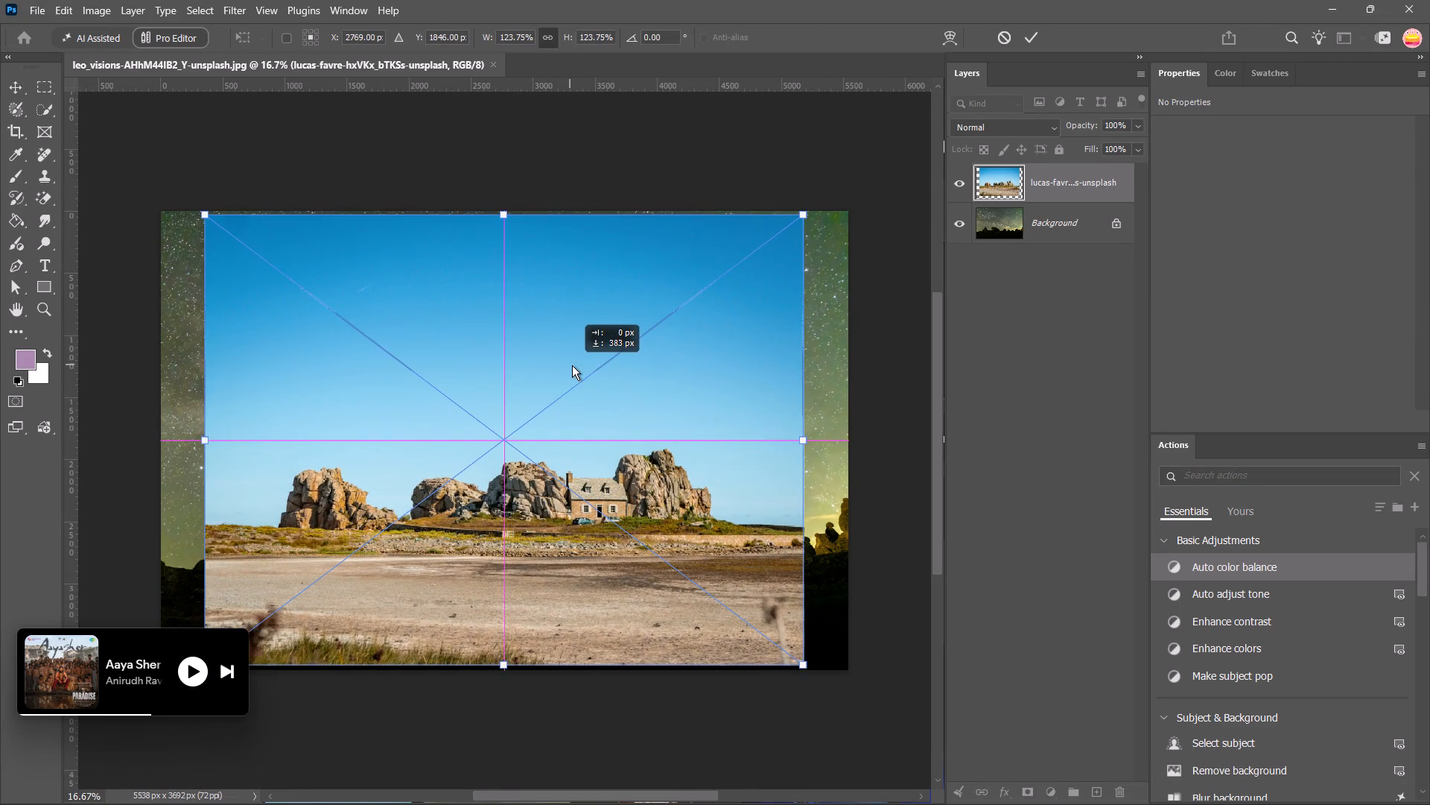
pyautogui.moveTo(572, 365); pyautogui.dragTo(573, 367)
pyautogui.moveTo(506, 225); pyautogui.dragTo(508, 172)
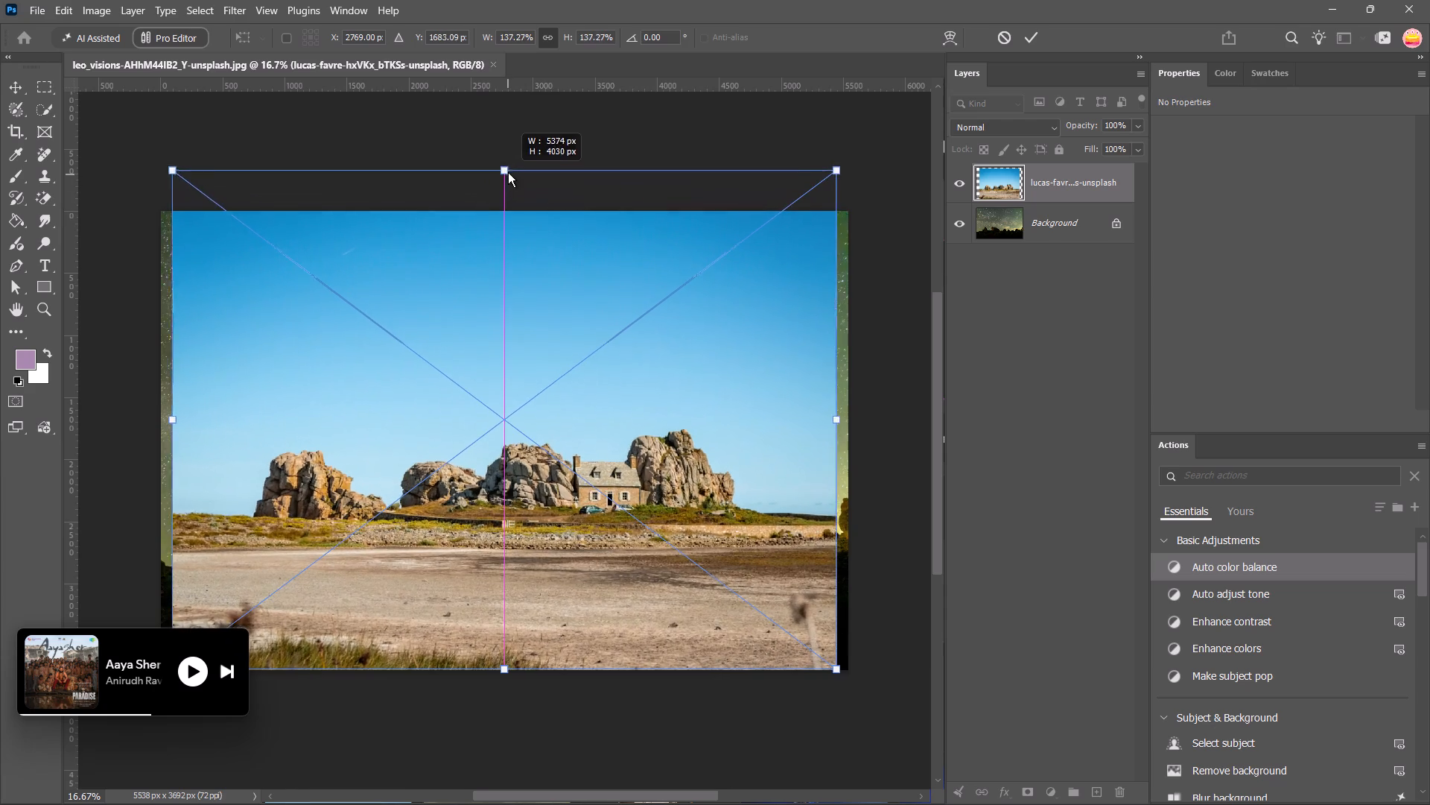
pyautogui.moveTo(508, 172); pyautogui.dragTo(522, 135)
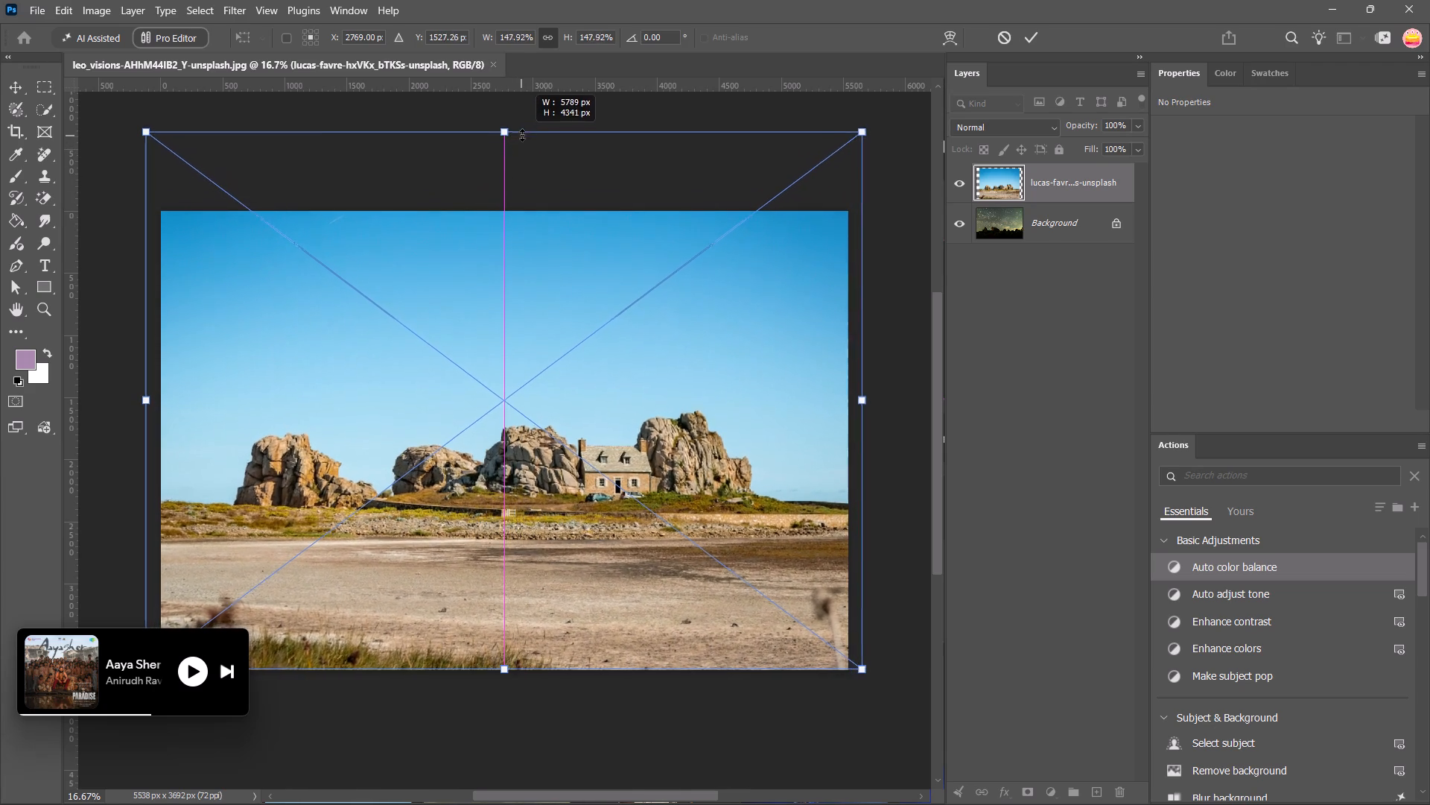
pyautogui.moveTo(522, 135); pyautogui.dragTo(523, 133)
pyautogui.click(565, 274)
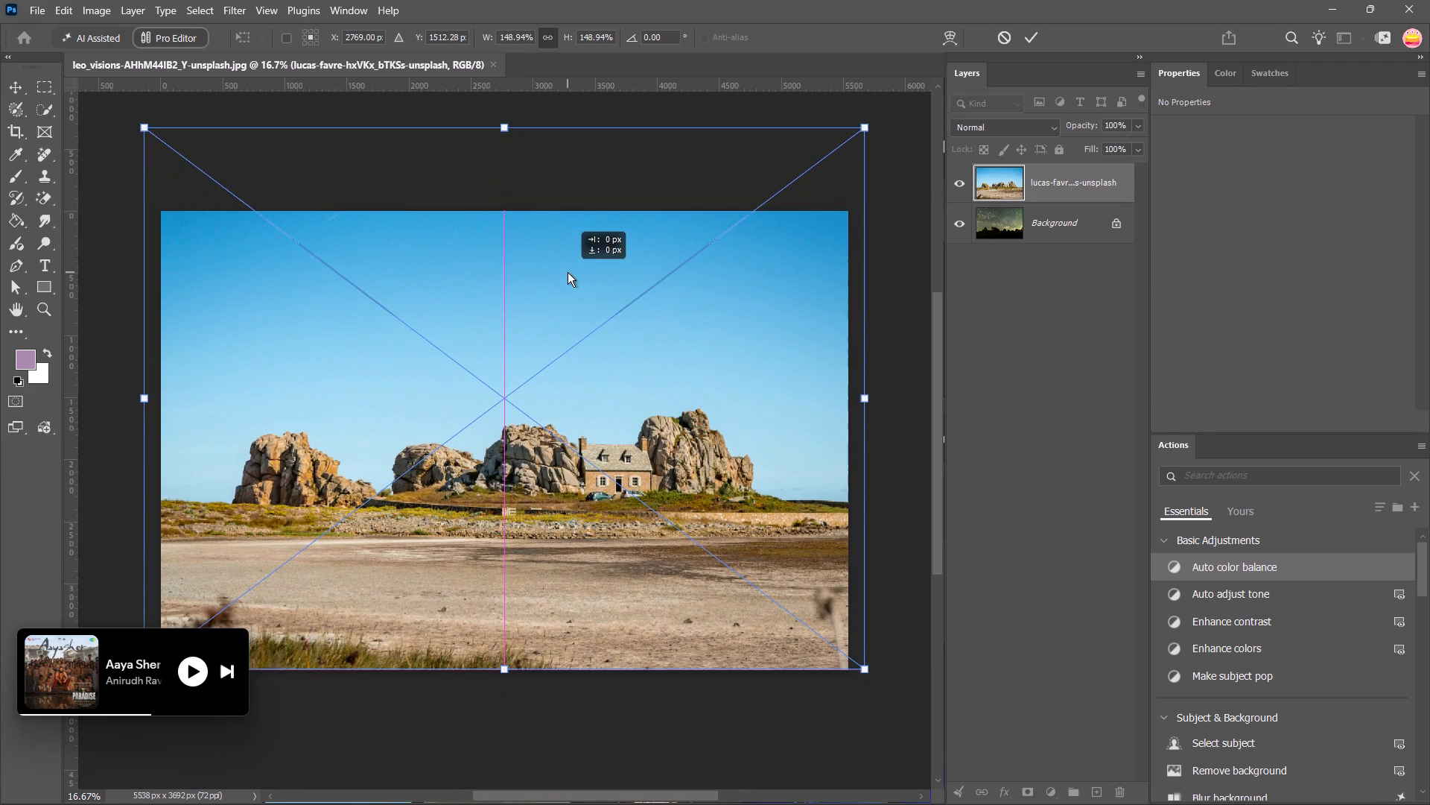
pyautogui.click(964, 187)
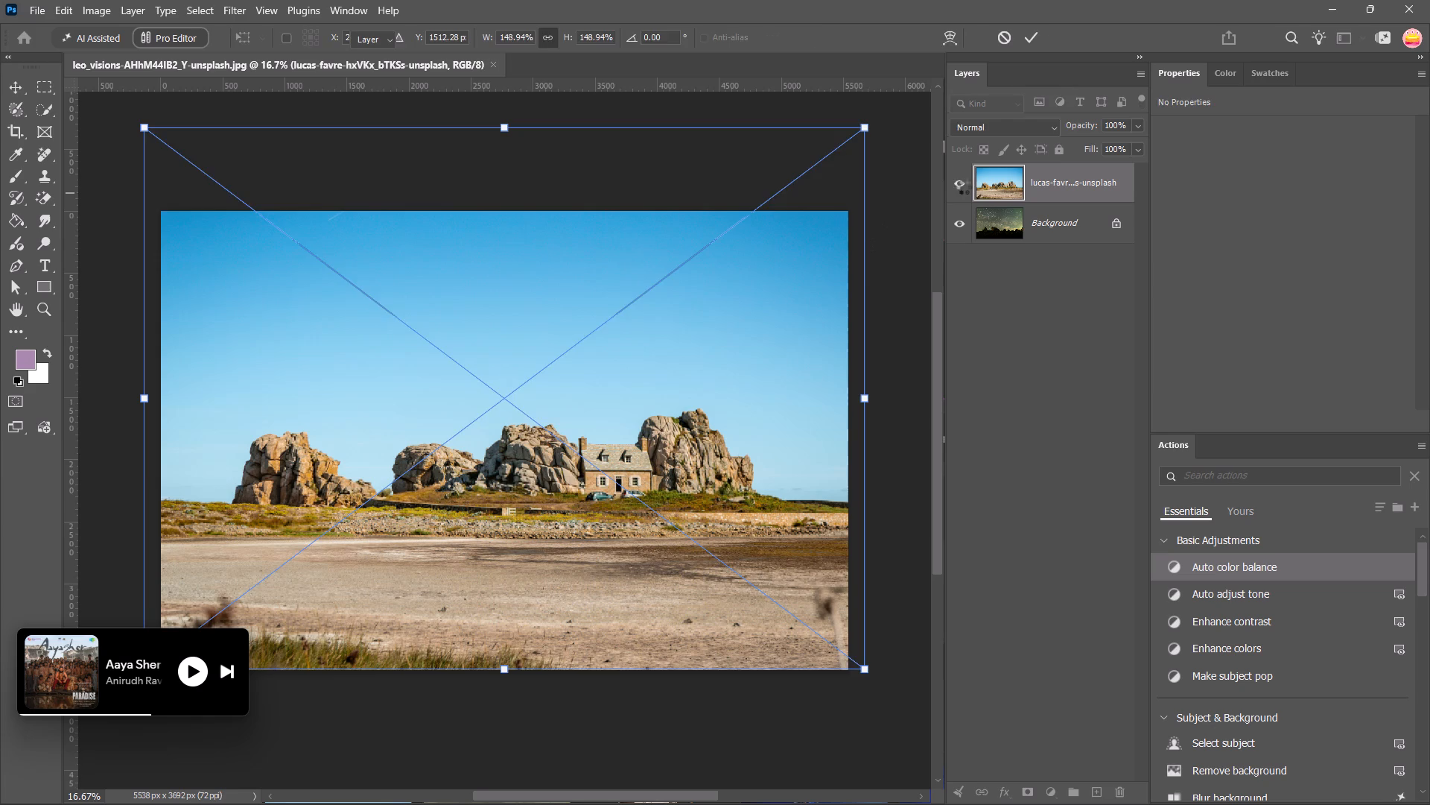
# Toggle the stone house layer's visibility to compare its framing with the night sky beneath.
pyautogui.click(964, 187)
pyautogui.click(961, 180)
pyautogui.click(961, 180)
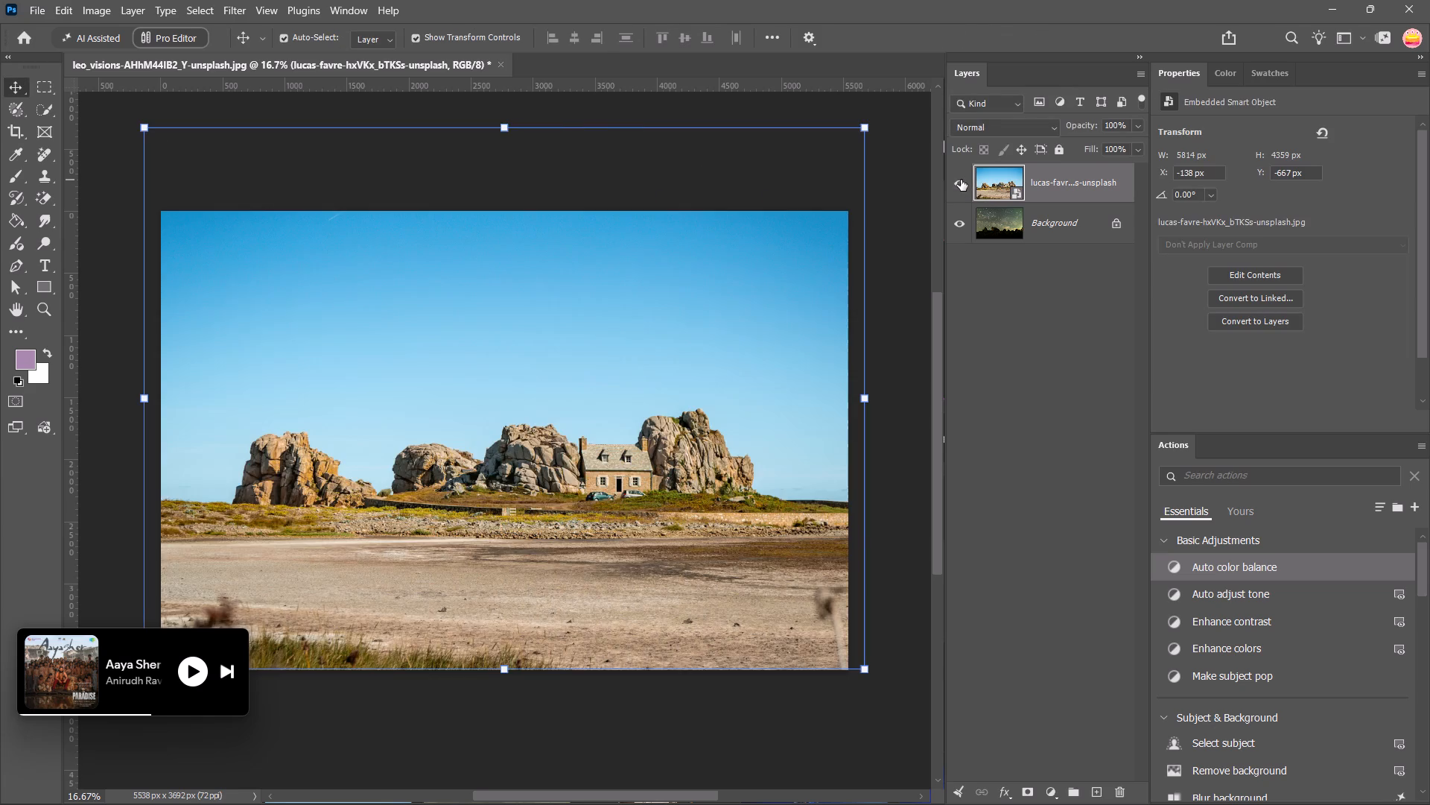
pyautogui.click(961, 180)
pyautogui.click(961, 180)
pyautogui.click(961, 180)
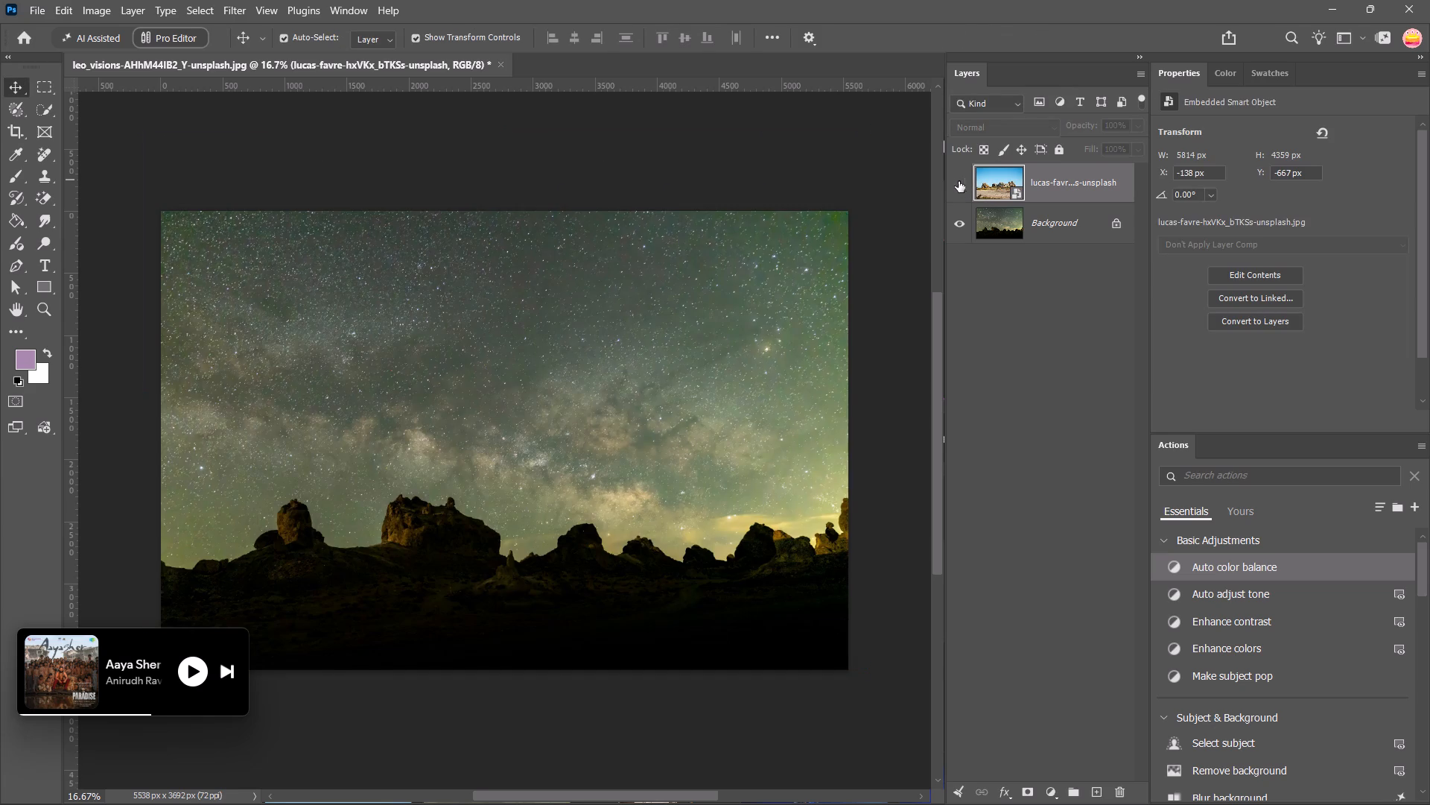
pyautogui.click(963, 183)
# Move the stone house layer straight down about 246 px and compare its alignment with the night sky beneath.
pyautogui.moveTo(635, 287); pyautogui.dragTo(635, 312)
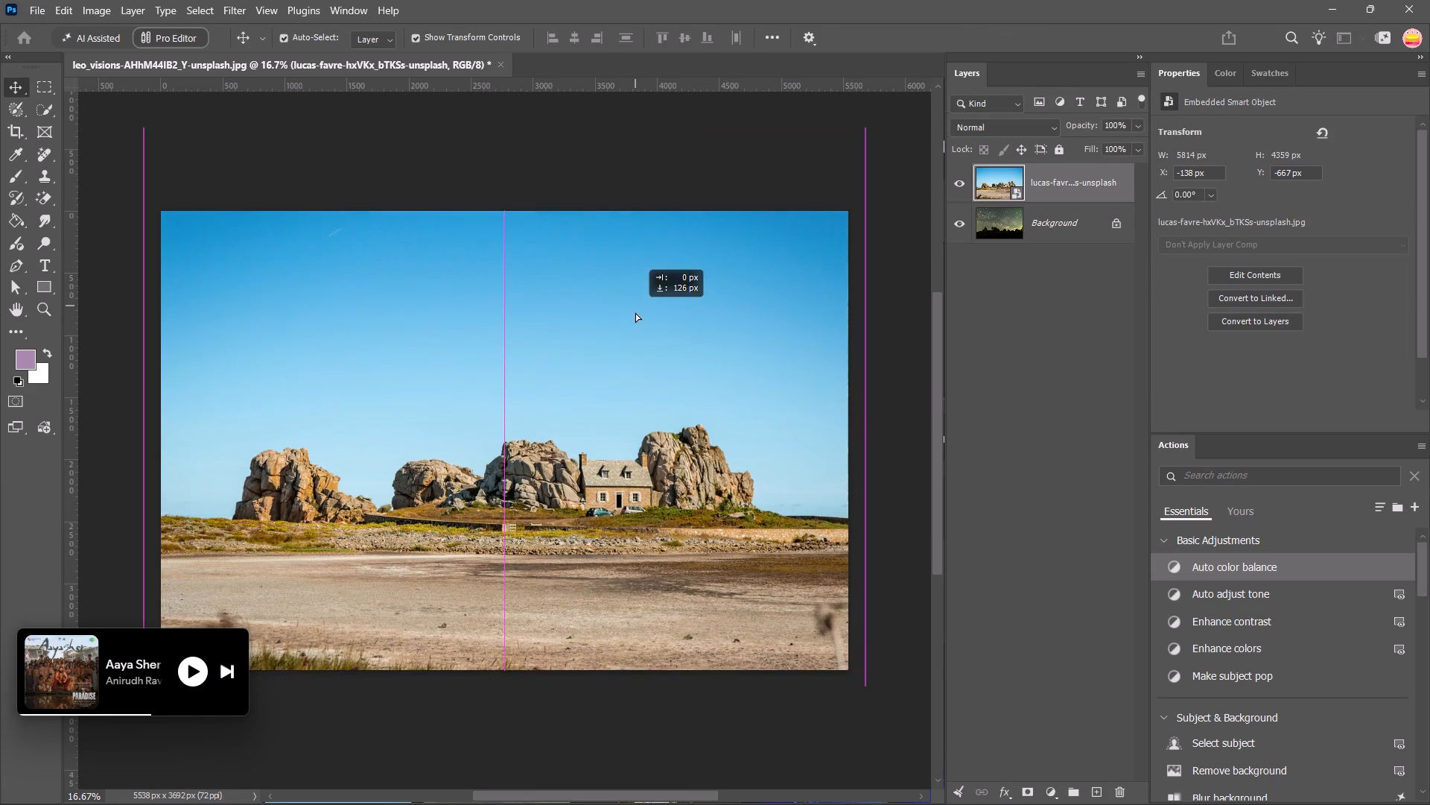
pyautogui.moveTo(635, 312); pyautogui.dragTo(637, 319)
pyautogui.click(956, 183)
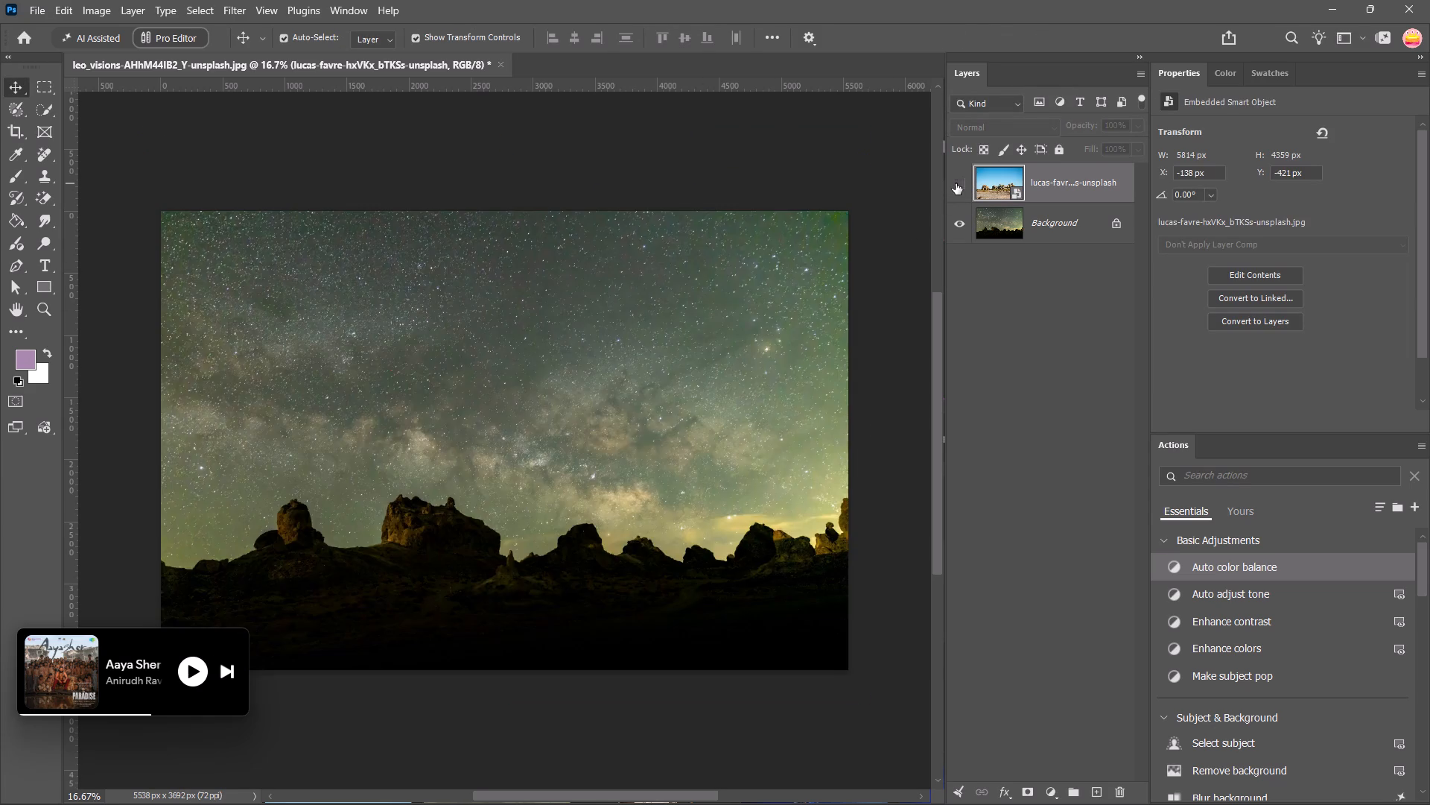
pyautogui.click(956, 183)
pyautogui.click(956, 183)
pyautogui.click(956, 183)
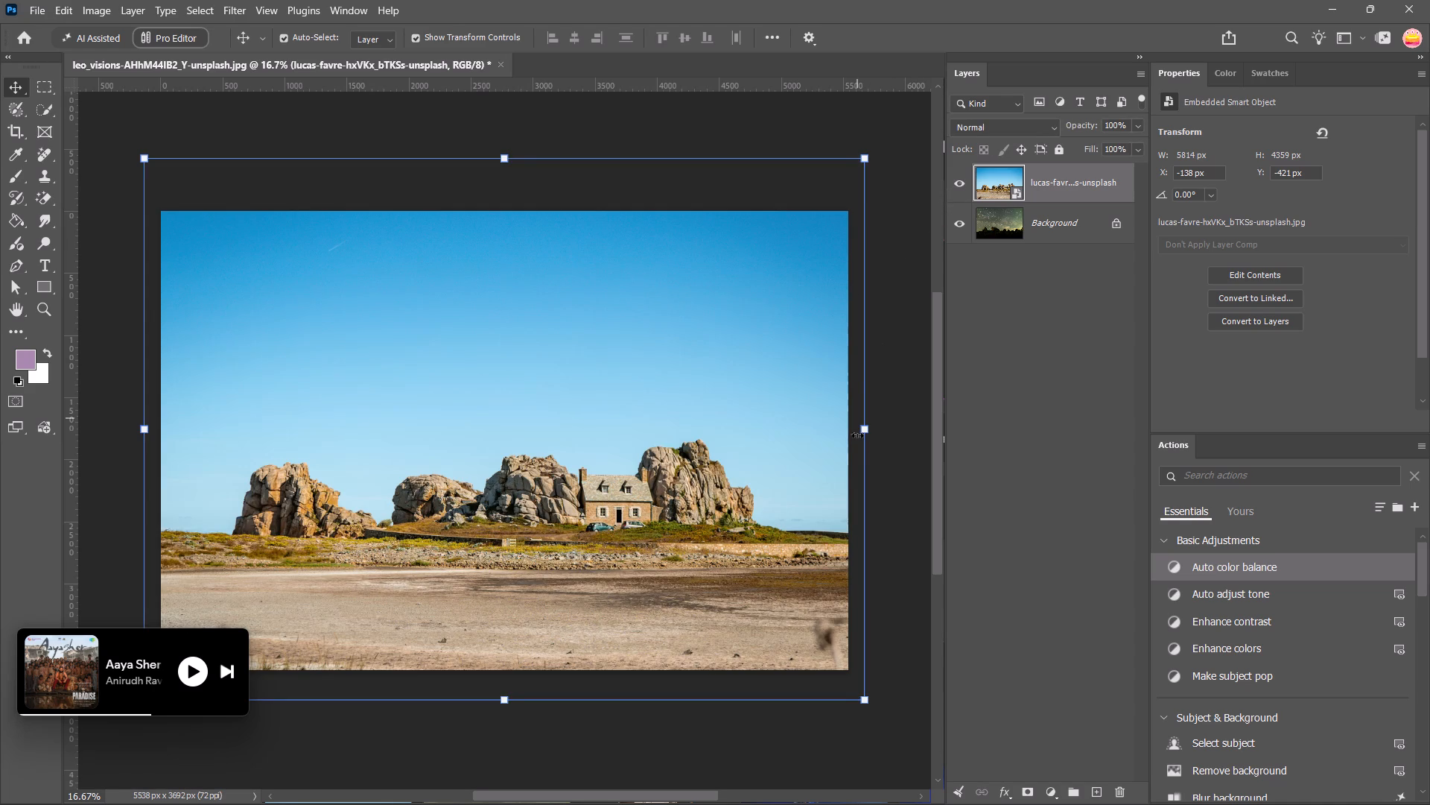
# Scale the stone house layer to about 142% and position it so it spans exactly the canvas width.
pyautogui.moveTo(871, 431); pyautogui.dragTo(858, 430)
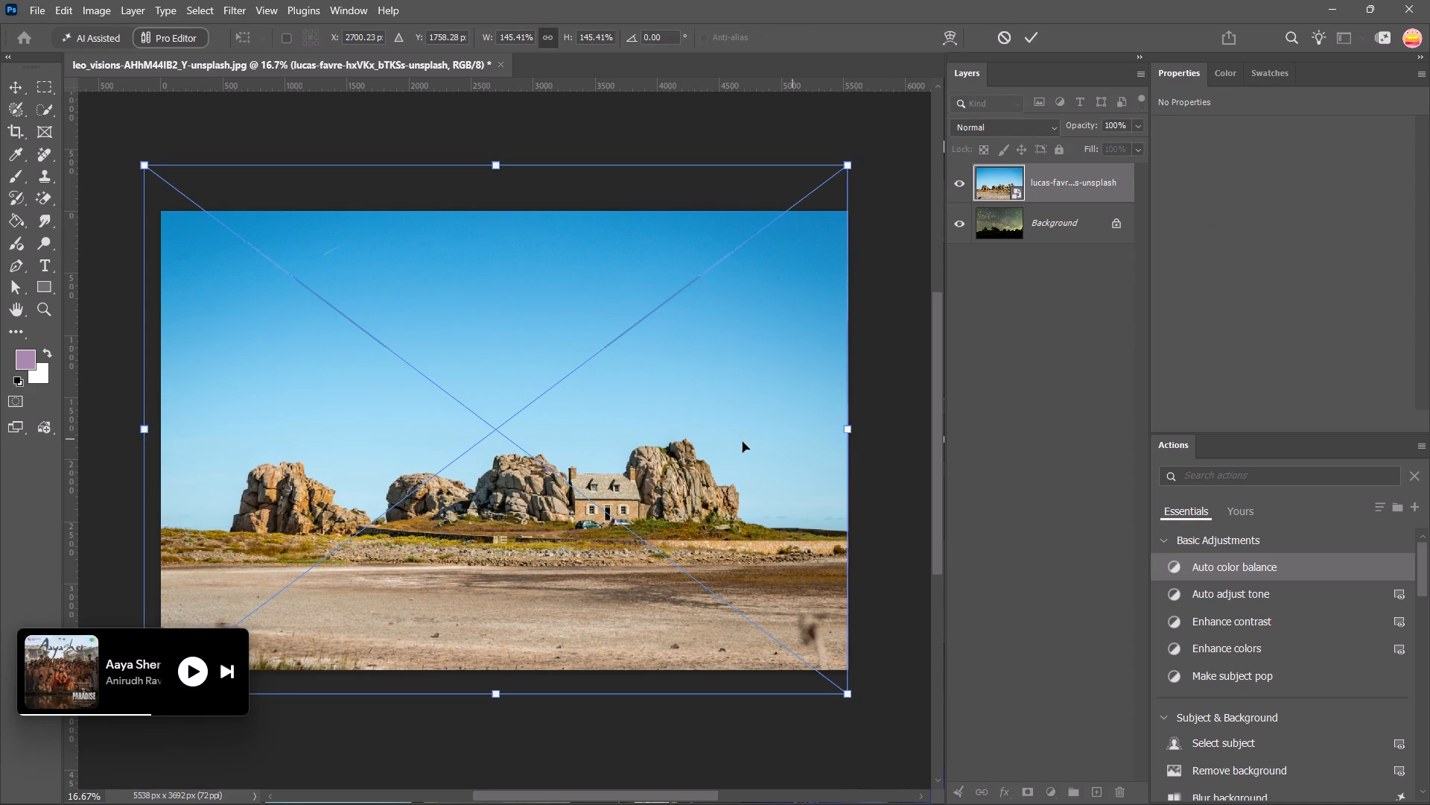
pyautogui.moveTo(733, 442); pyautogui.dragTo(751, 443)
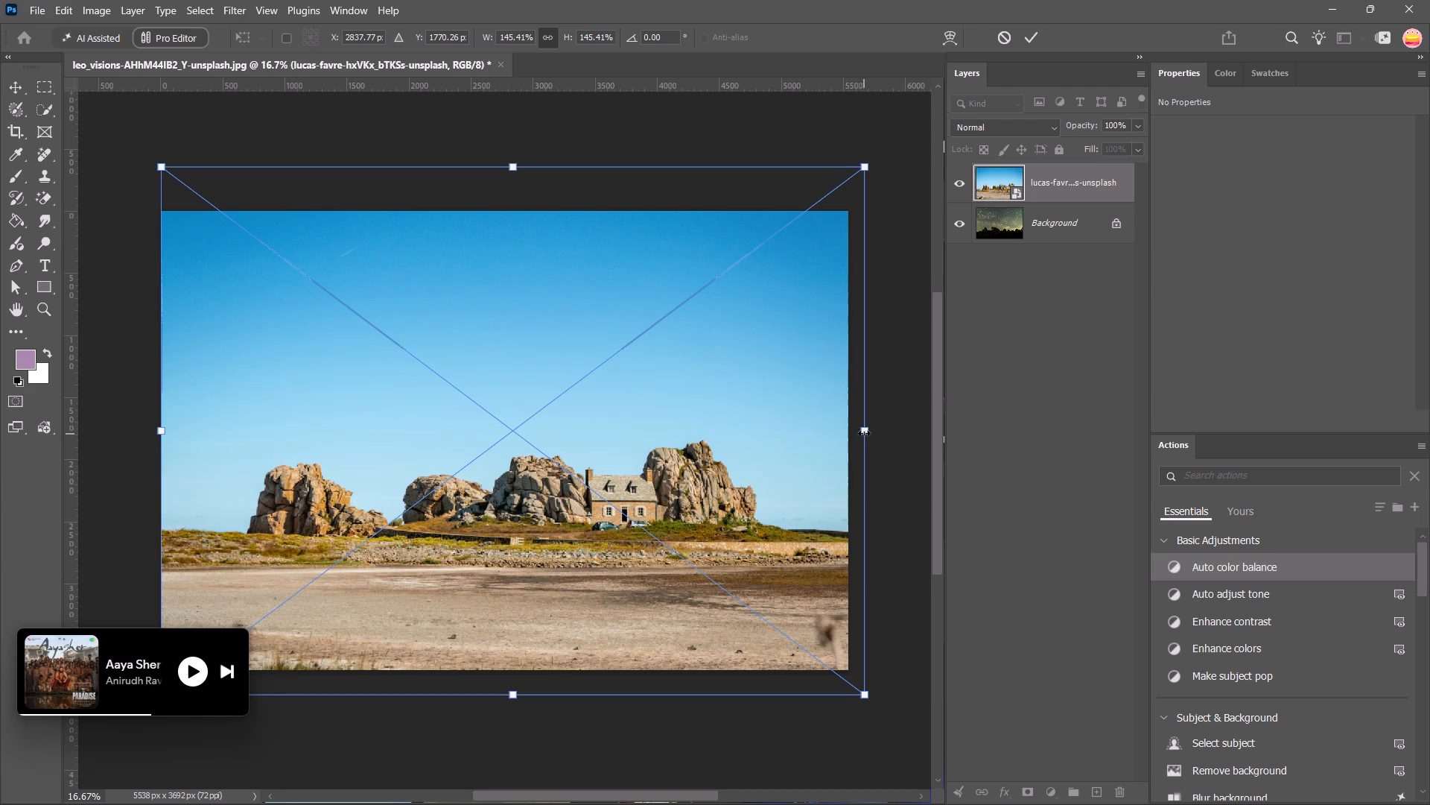
pyautogui.moveTo(864, 432); pyautogui.dragTo(844, 436)
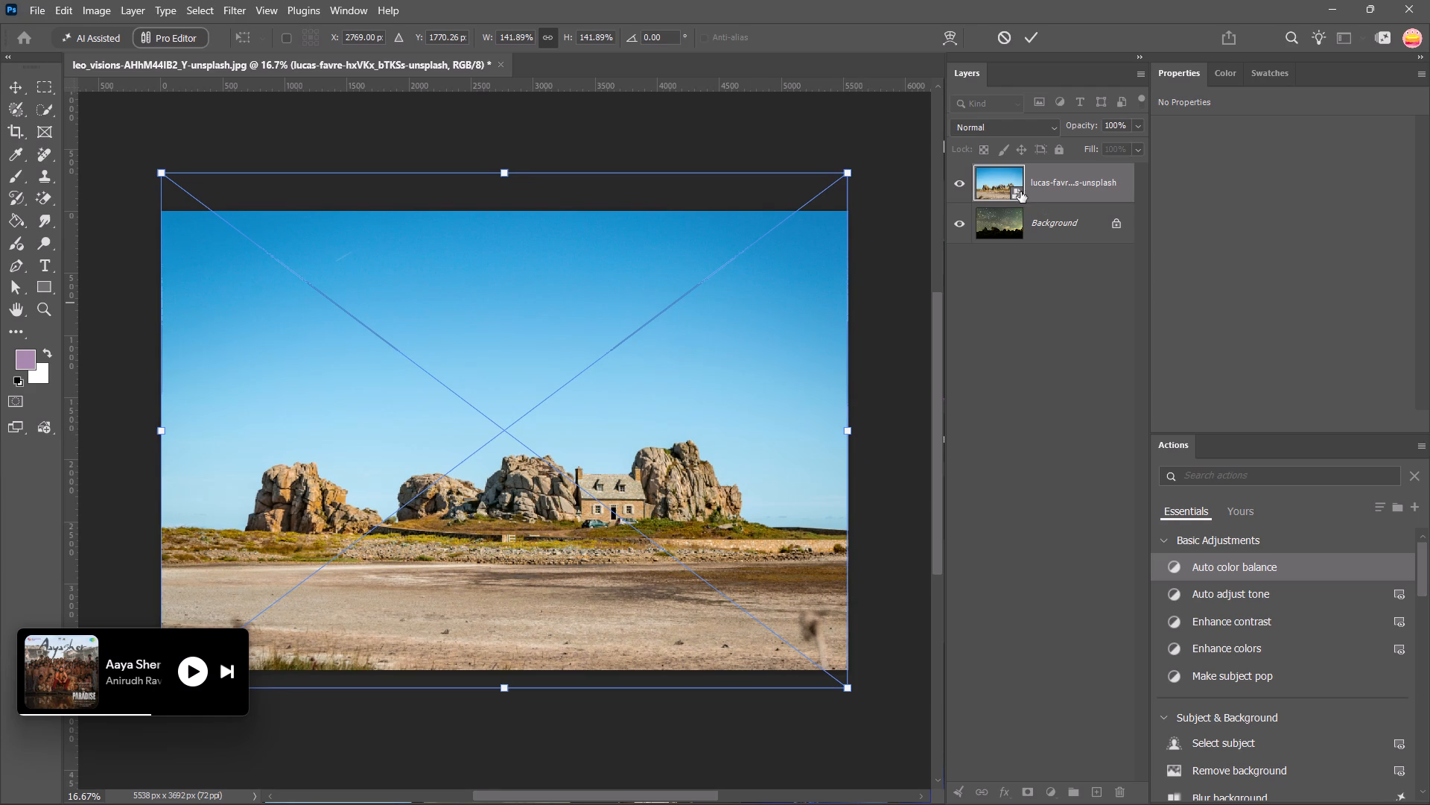
pyautogui.rightClick(1017, 192)
# Rasterize the stone house smart object layer.
pyautogui.rightClick(1041, 181)
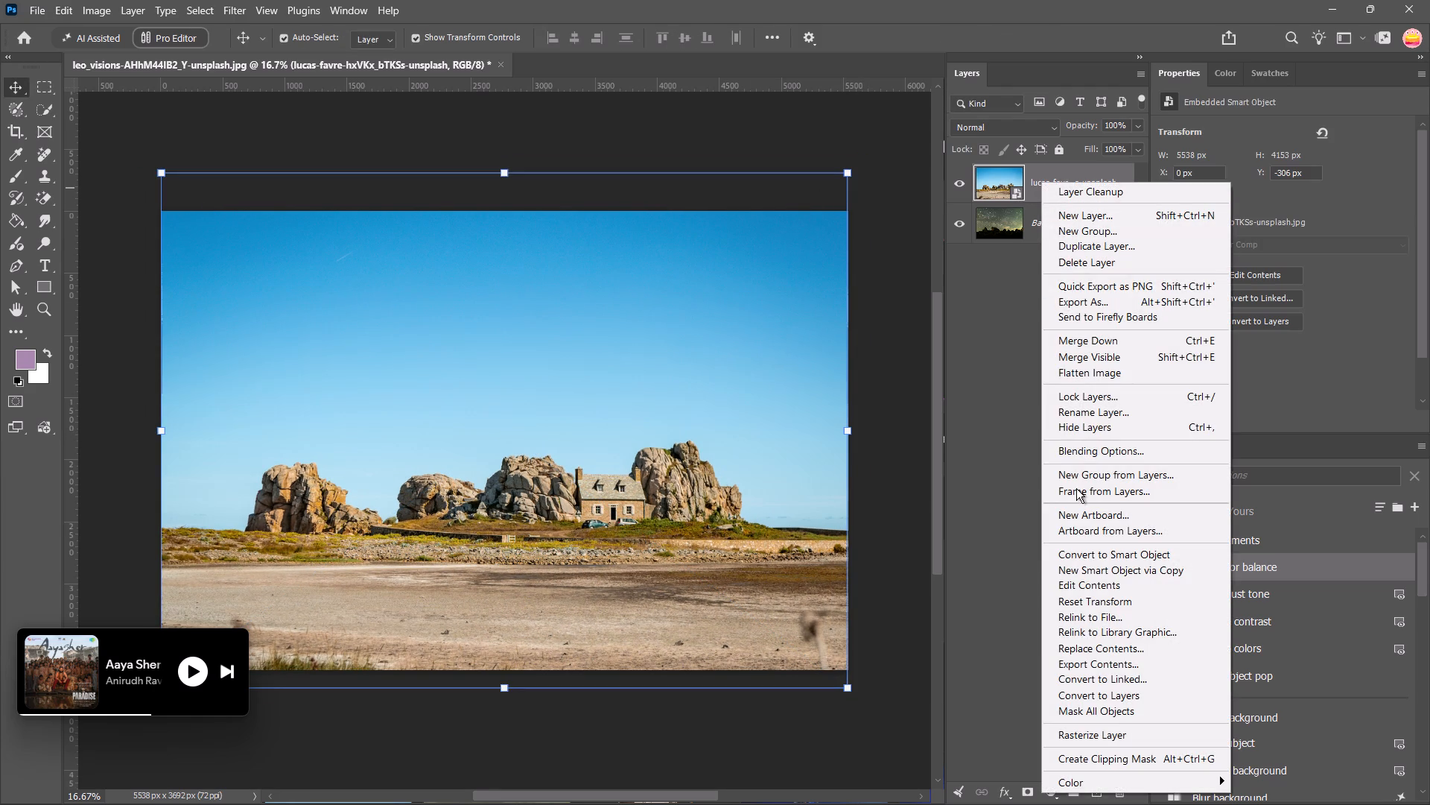
pyautogui.click(1115, 733)
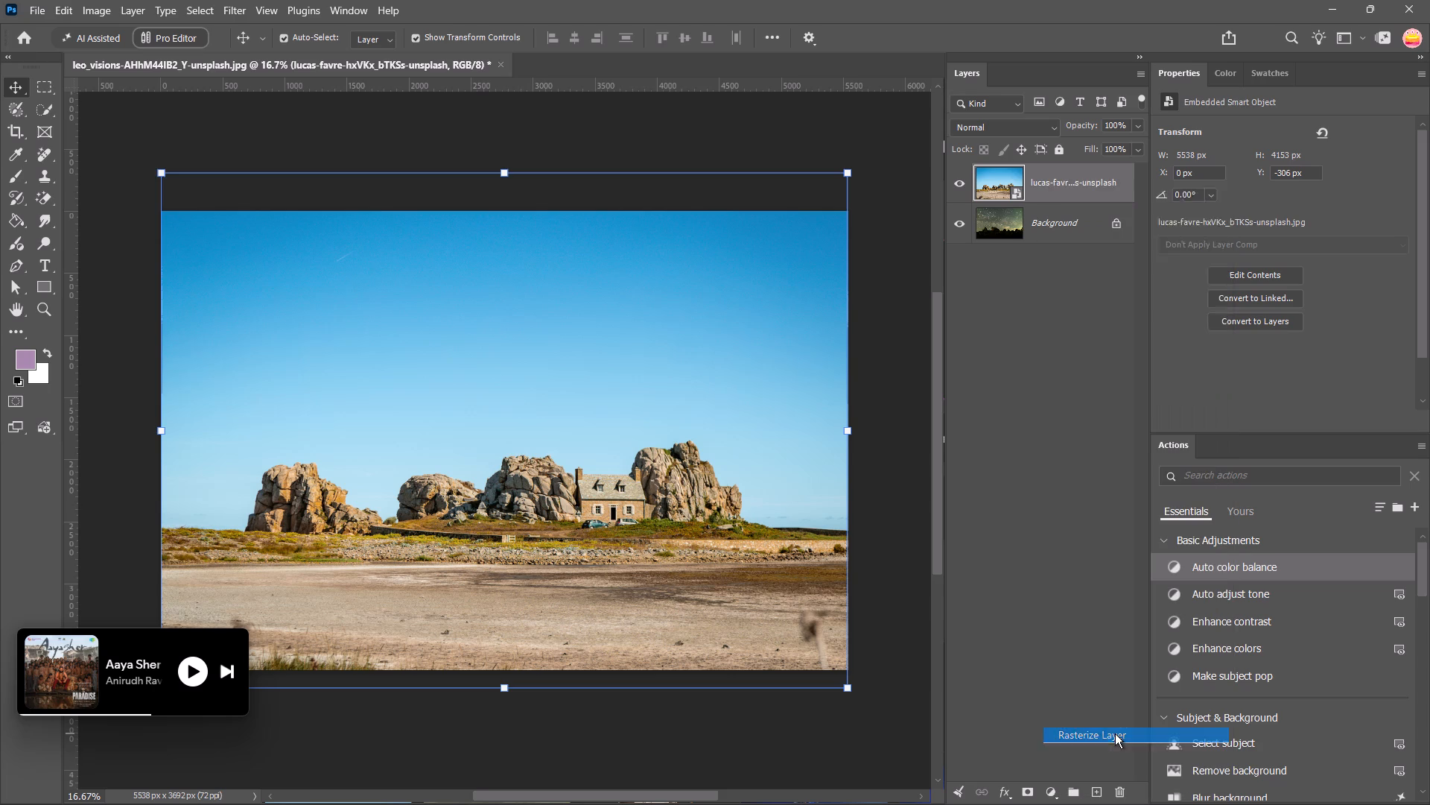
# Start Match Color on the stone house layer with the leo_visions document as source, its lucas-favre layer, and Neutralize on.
pyautogui.click(104, 7)
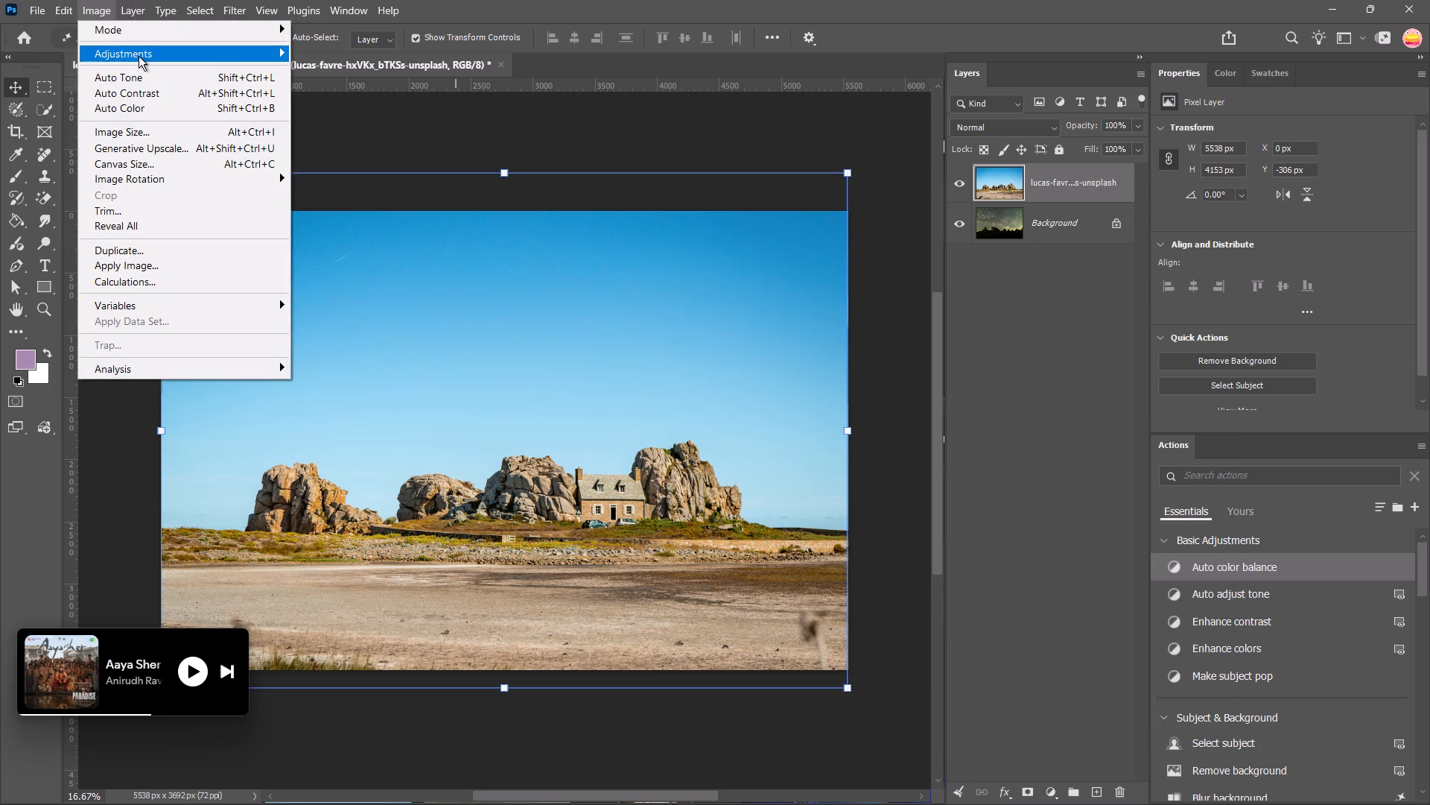
pyautogui.click(366, 382)
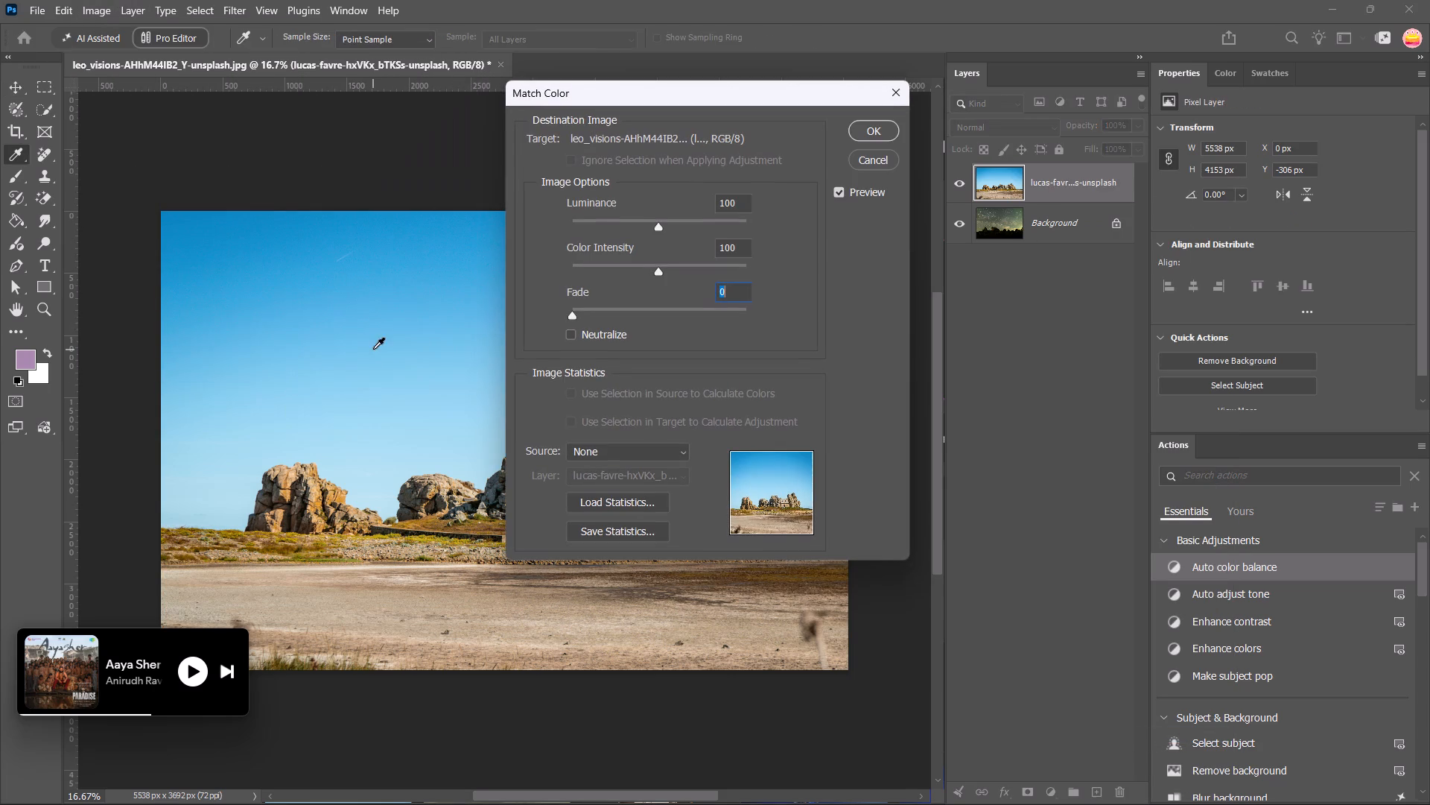
pyautogui.click(579, 455)
pyautogui.click(591, 485)
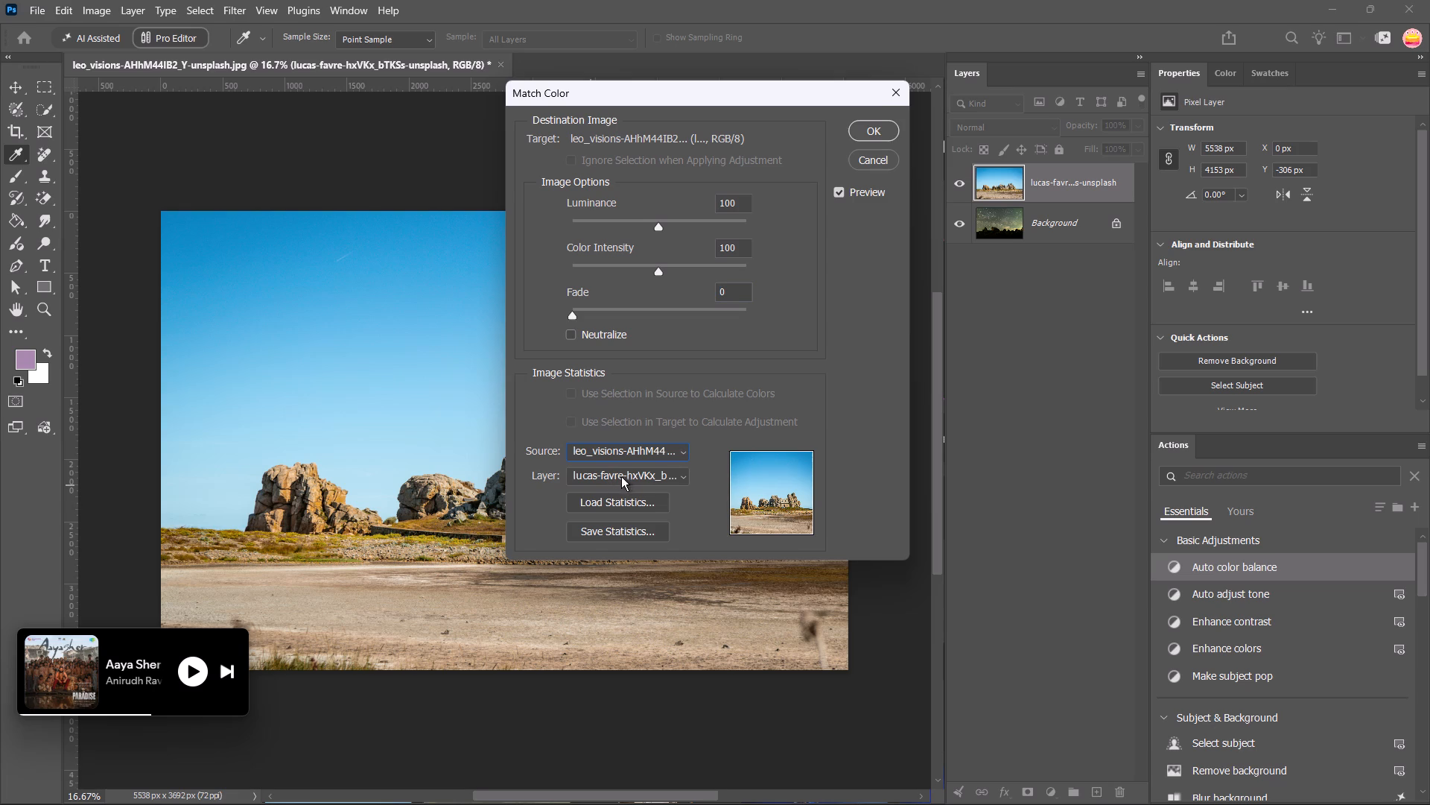
pyautogui.click(646, 476)
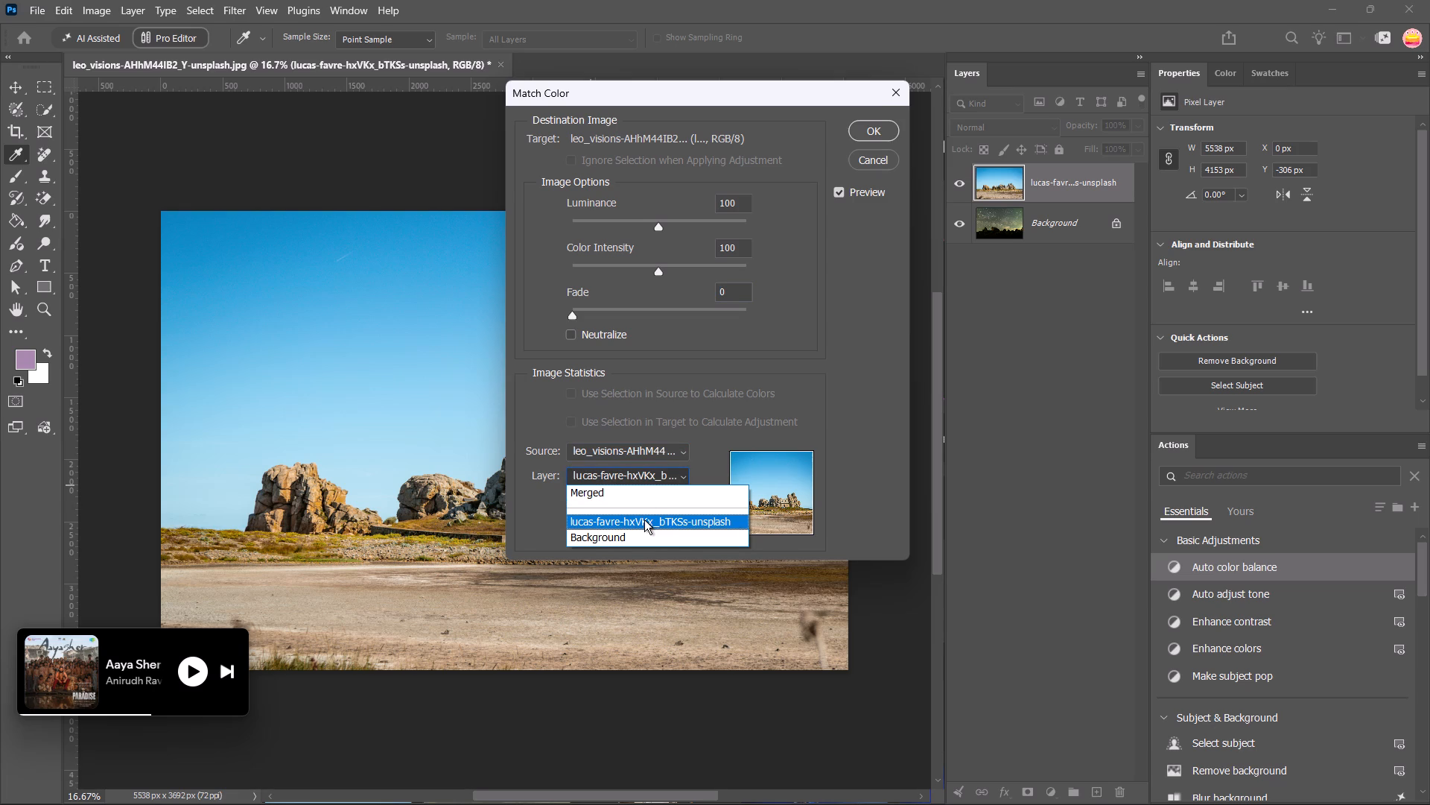
pyautogui.click(644, 520)
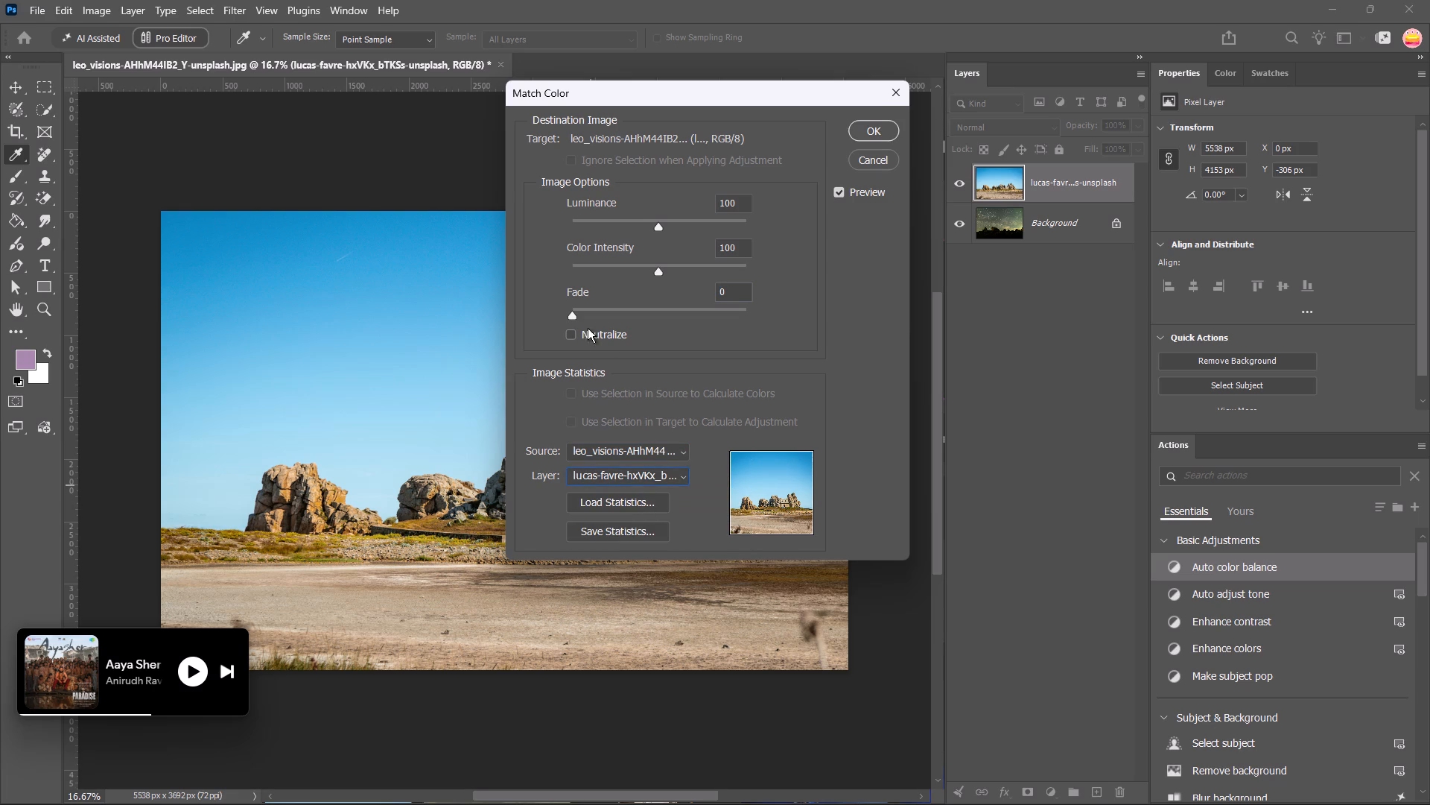
pyautogui.click(568, 344)
pyautogui.click(574, 335)
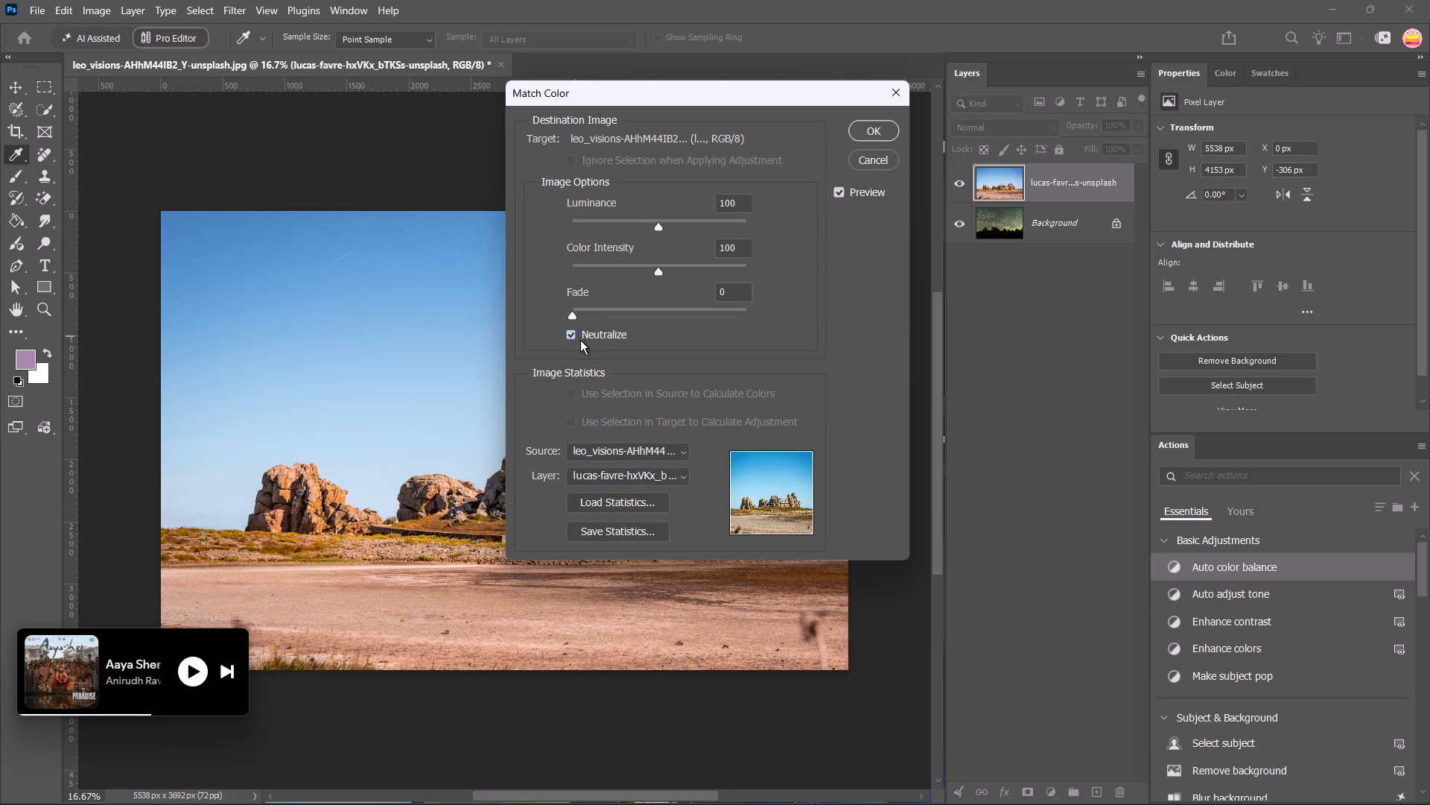
# Set Match Color luminance to 65 and color intensity to 81, and apply it to the stone house layer.
pyautogui.moveTo(655, 263); pyautogui.dragTo(675, 274)
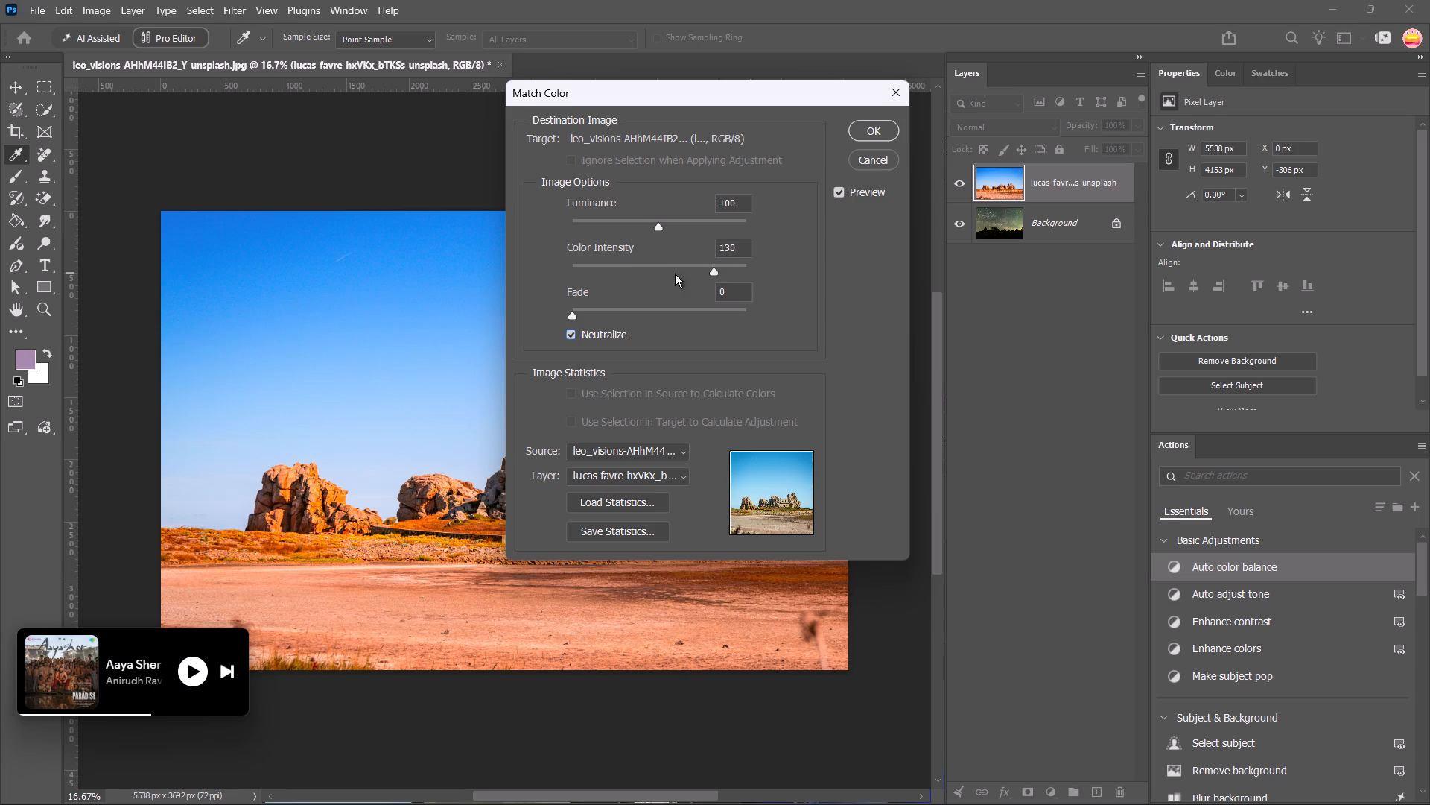
pyautogui.moveTo(675, 274); pyautogui.dragTo(645, 277)
pyautogui.click(472, 567)
pyautogui.click(472, 525)
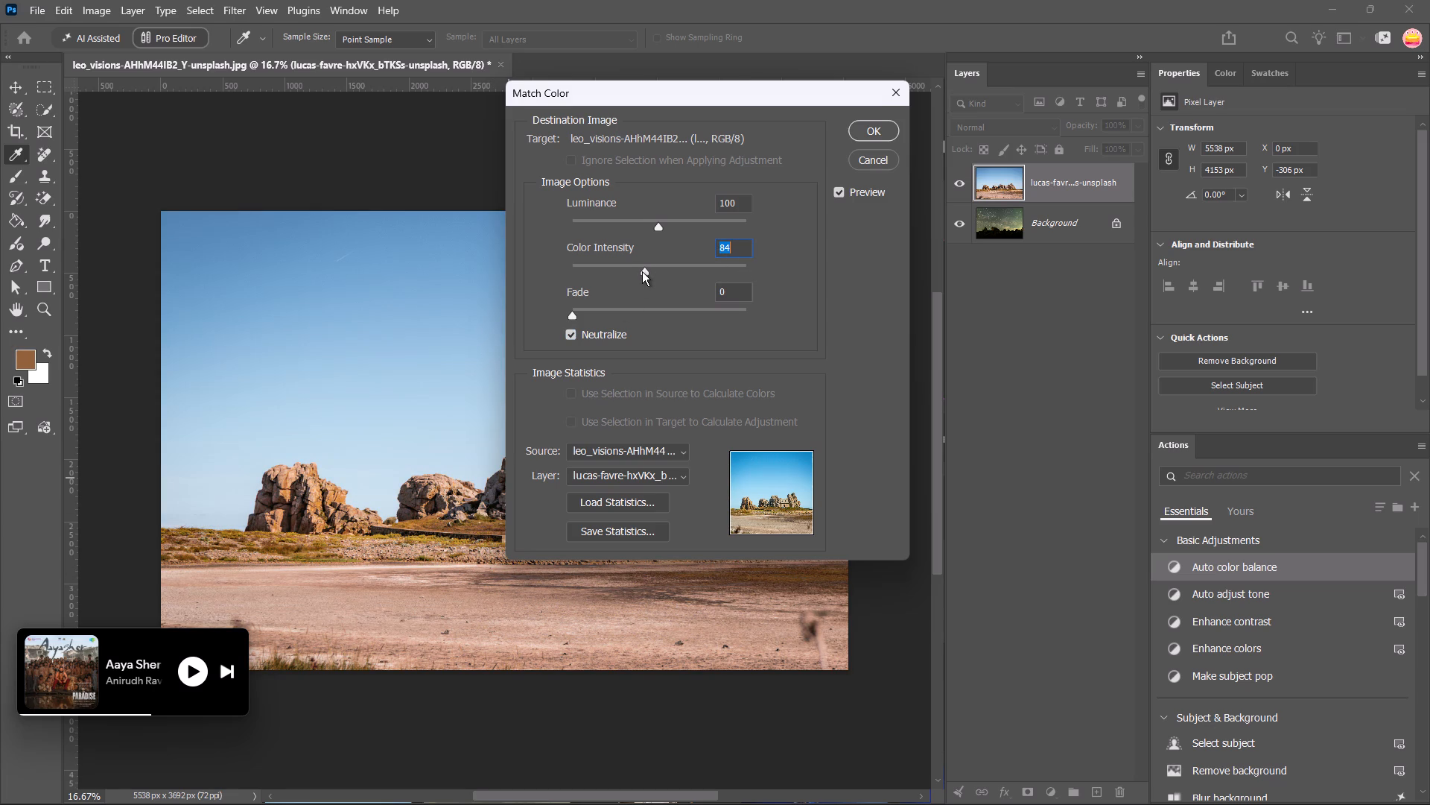
pyautogui.moveTo(645, 267); pyautogui.dragTo(683, 263)
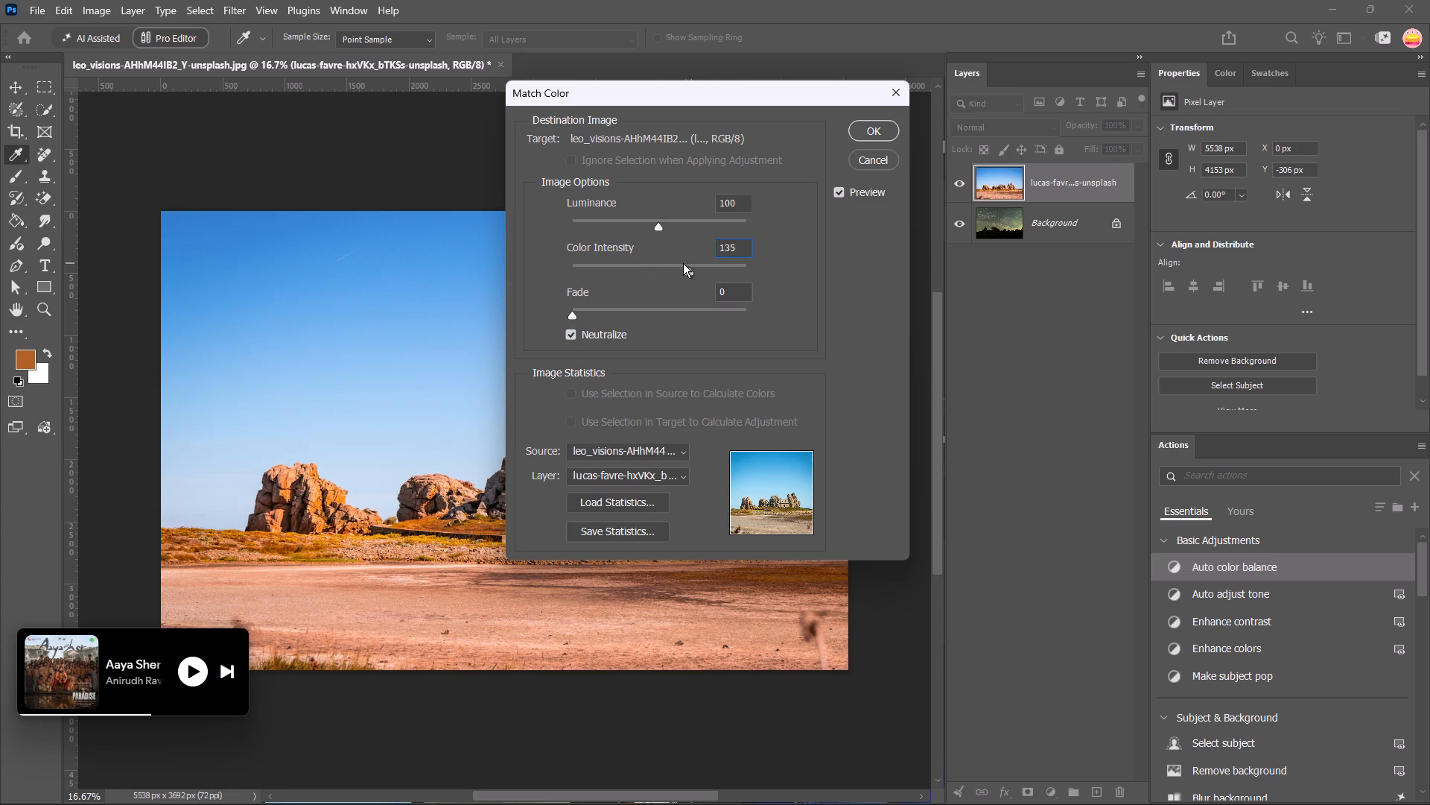
pyautogui.moveTo(683, 263); pyautogui.dragTo(678, 263)
pyautogui.moveTo(662, 227); pyautogui.dragTo(729, 243)
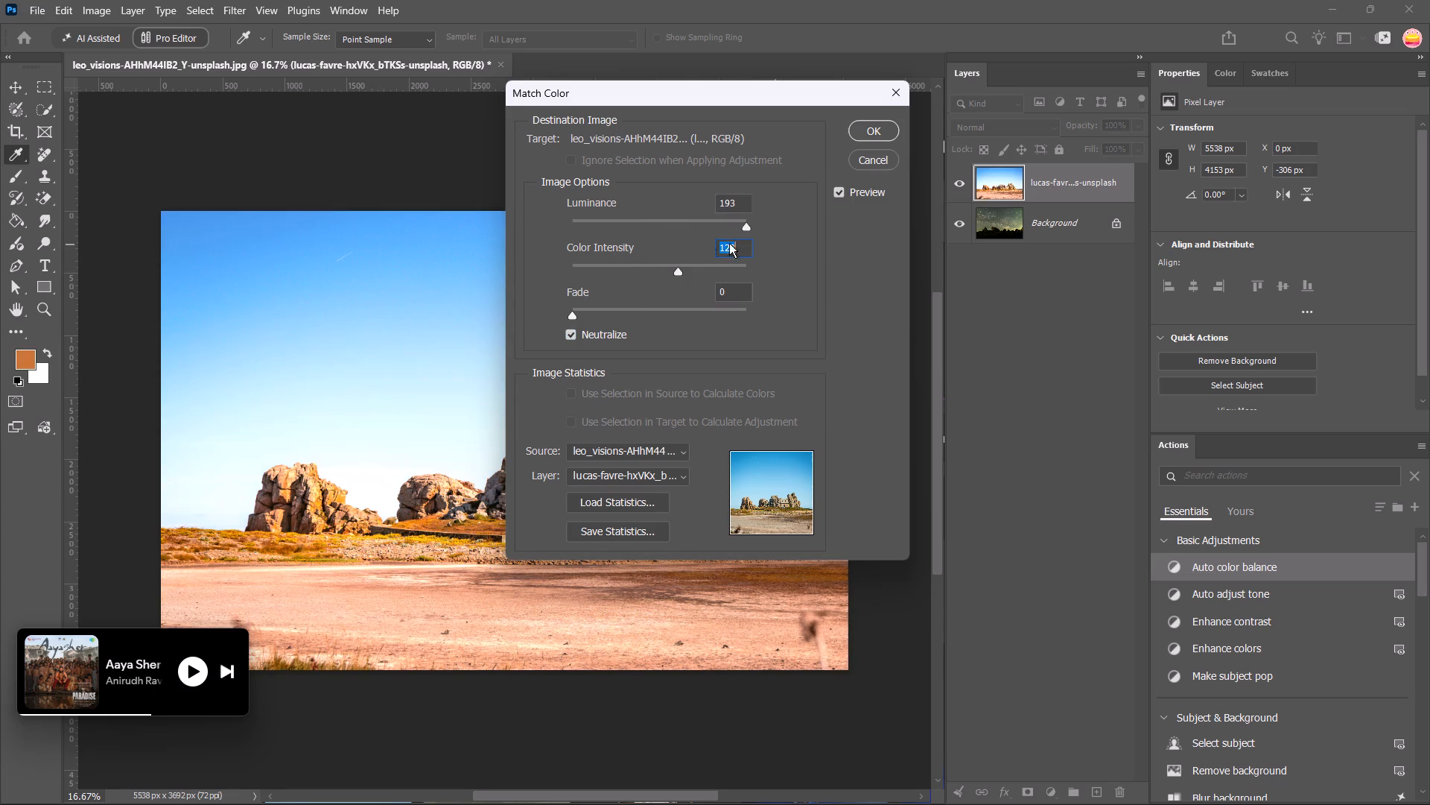
pyautogui.moveTo(729, 243); pyautogui.dragTo(629, 244)
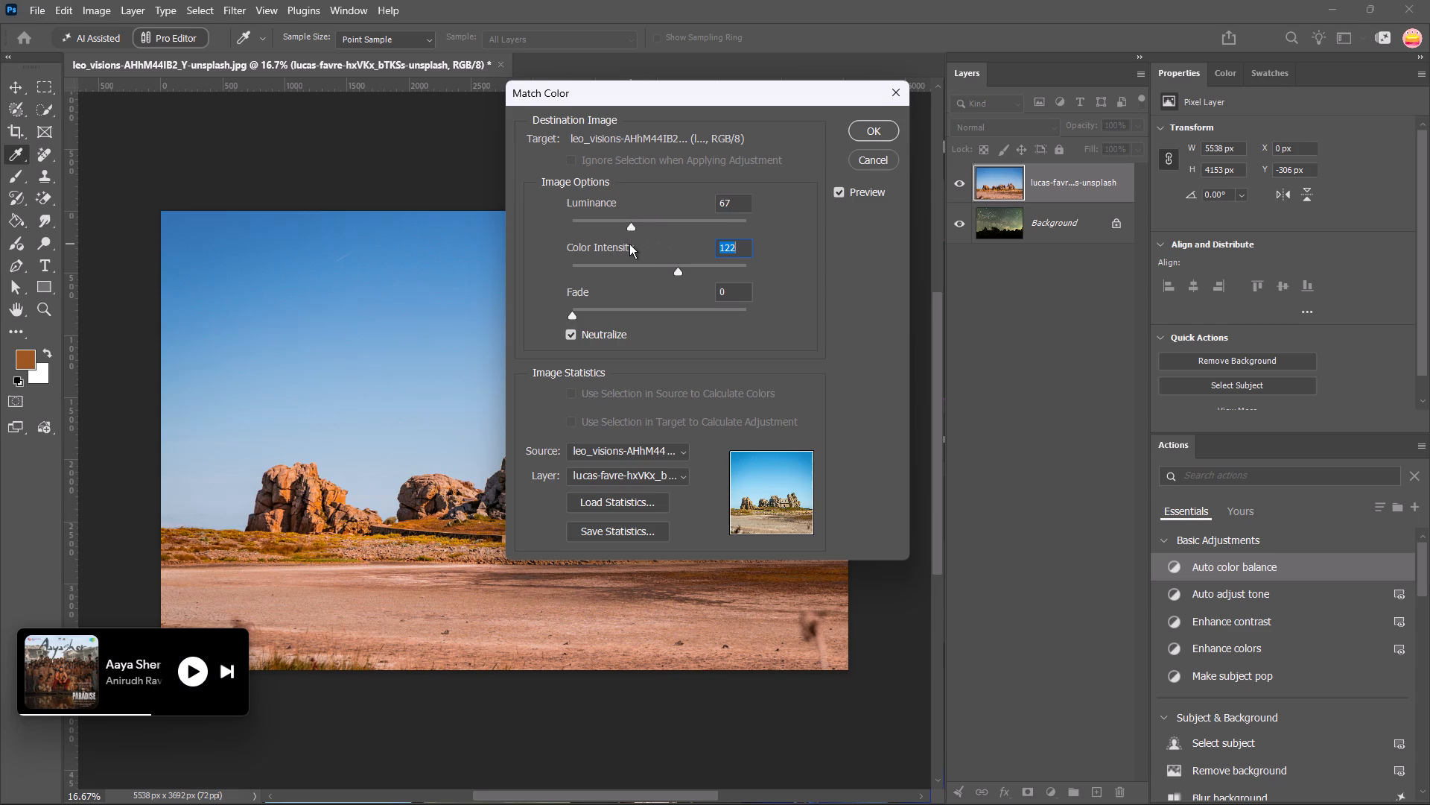
pyautogui.moveTo(629, 244); pyautogui.dragTo(629, 244)
pyautogui.moveTo(676, 269); pyautogui.dragTo(652, 269)
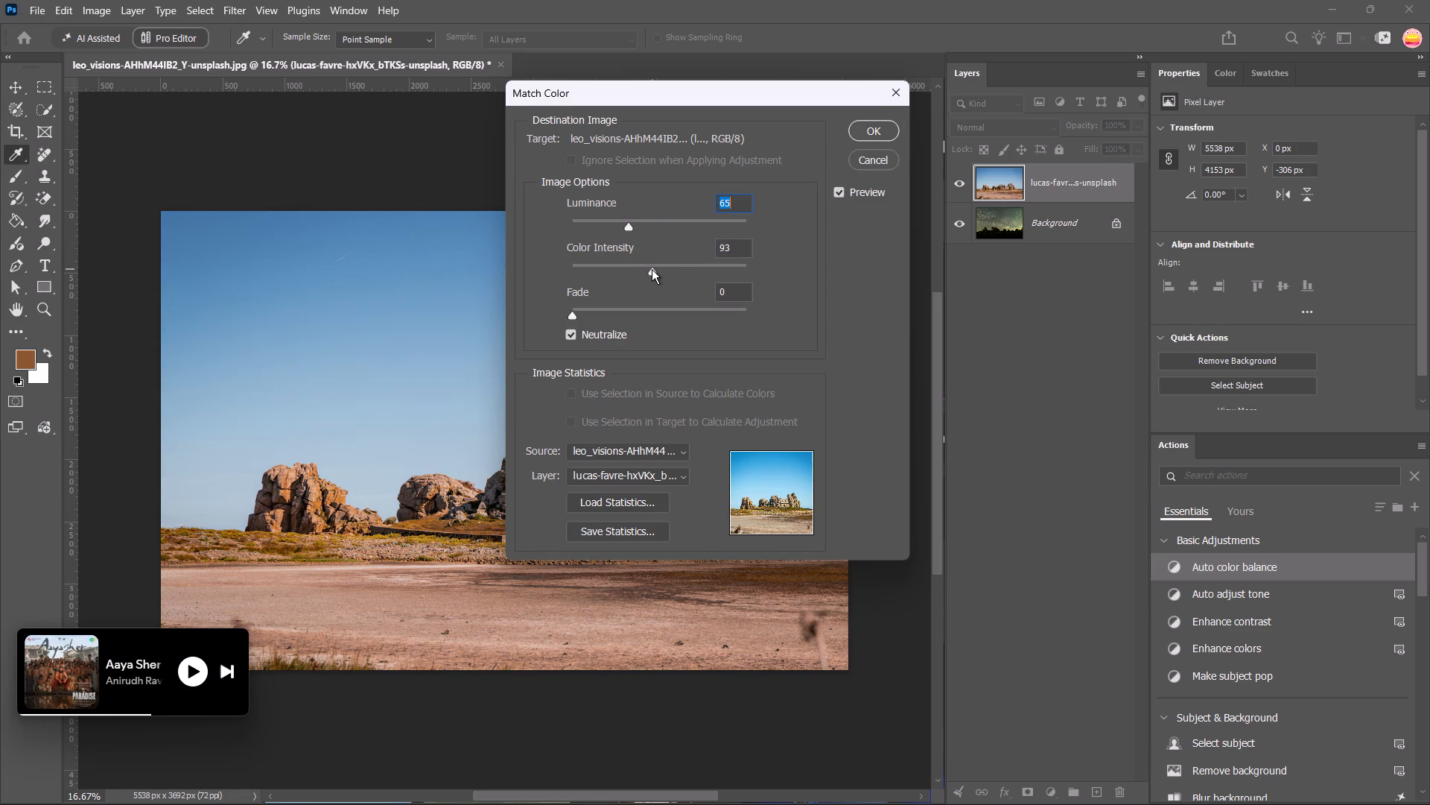
pyautogui.moveTo(652, 269); pyautogui.dragTo(642, 269)
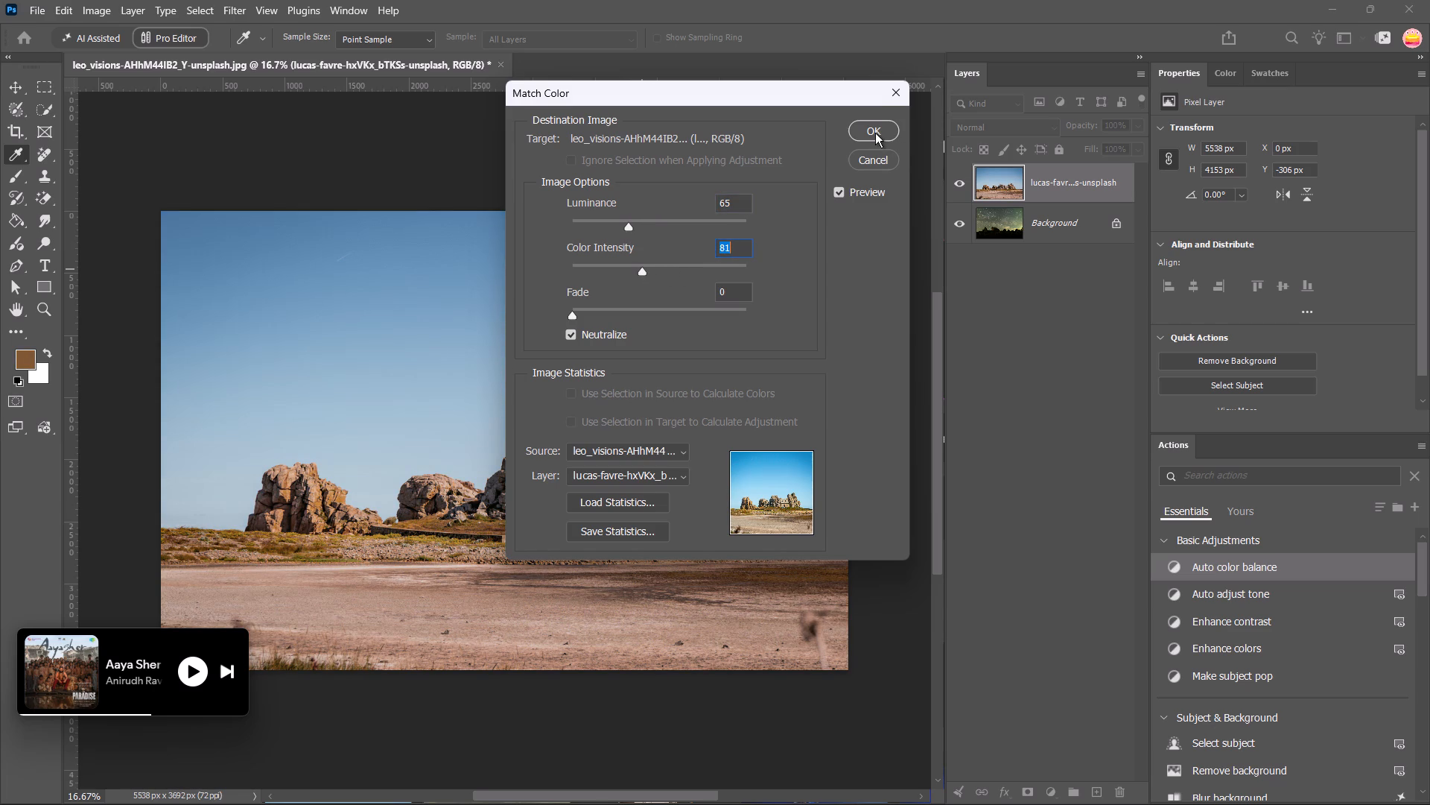
pyautogui.click(875, 133)
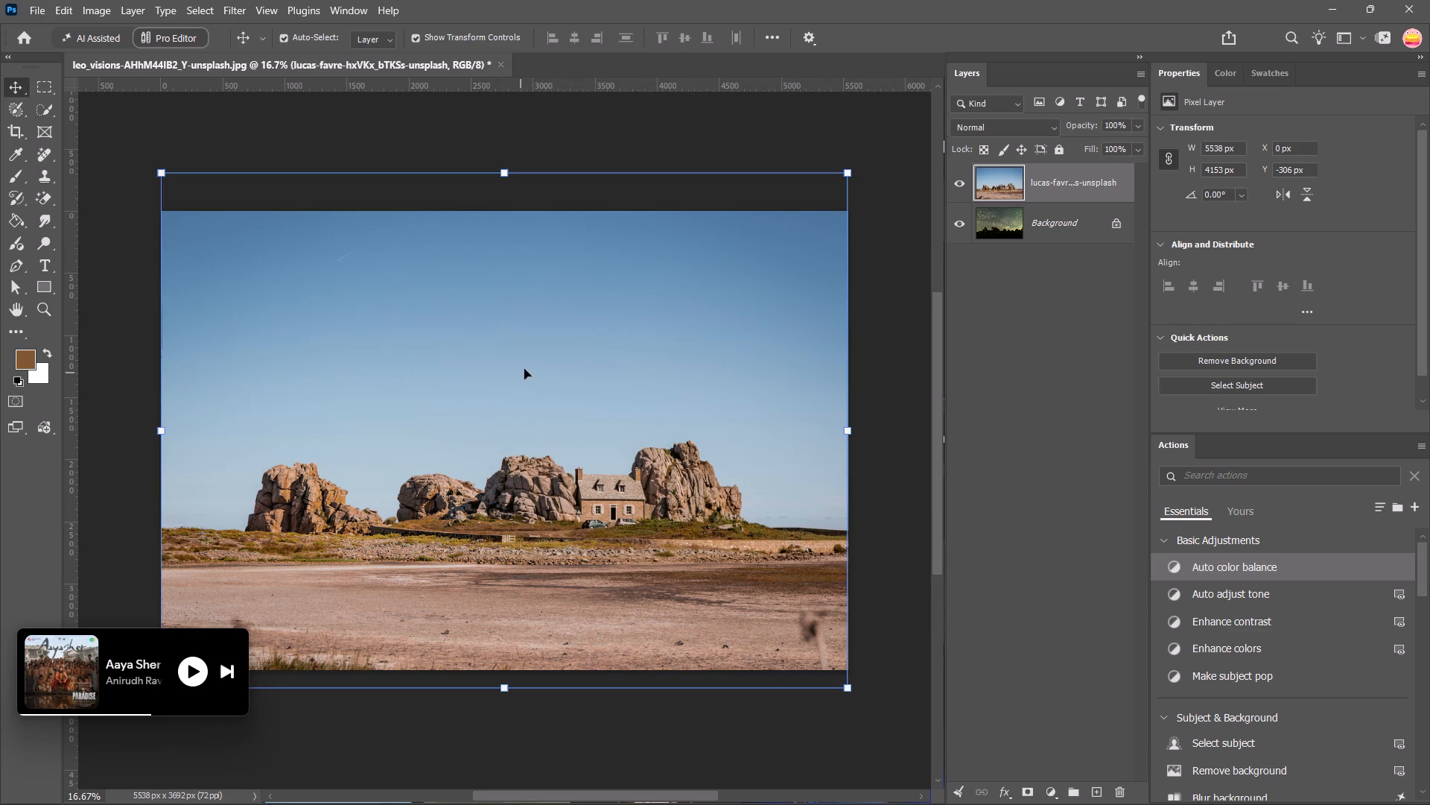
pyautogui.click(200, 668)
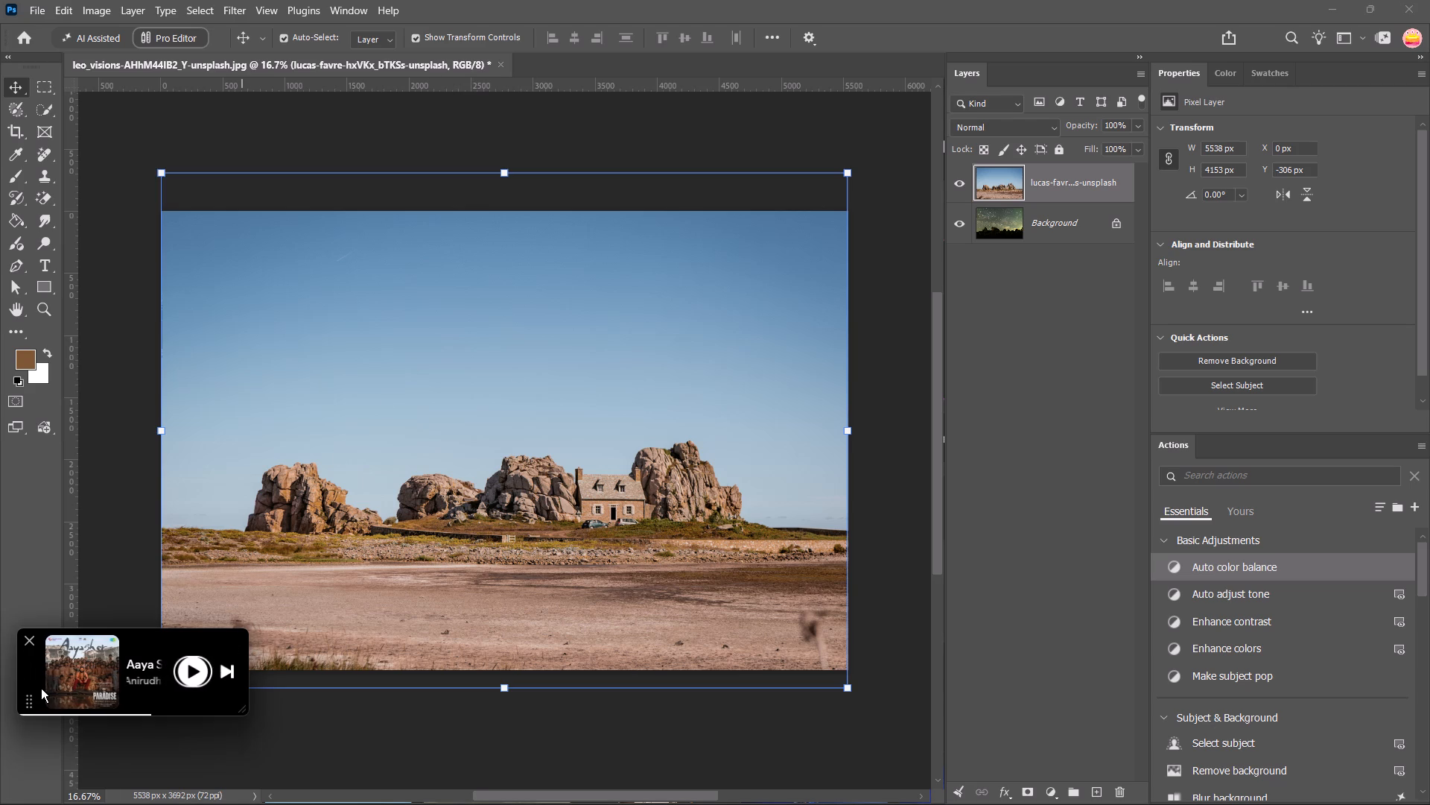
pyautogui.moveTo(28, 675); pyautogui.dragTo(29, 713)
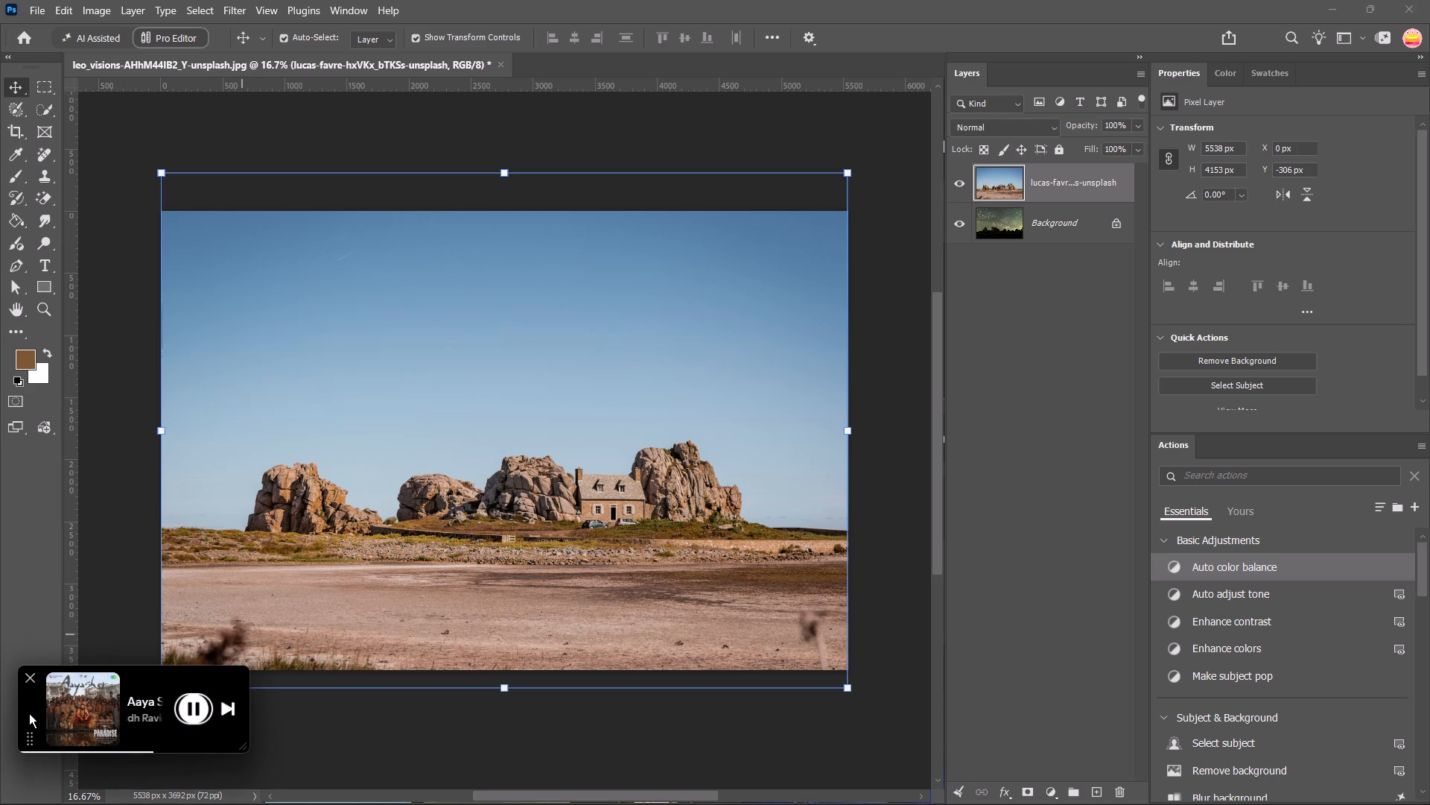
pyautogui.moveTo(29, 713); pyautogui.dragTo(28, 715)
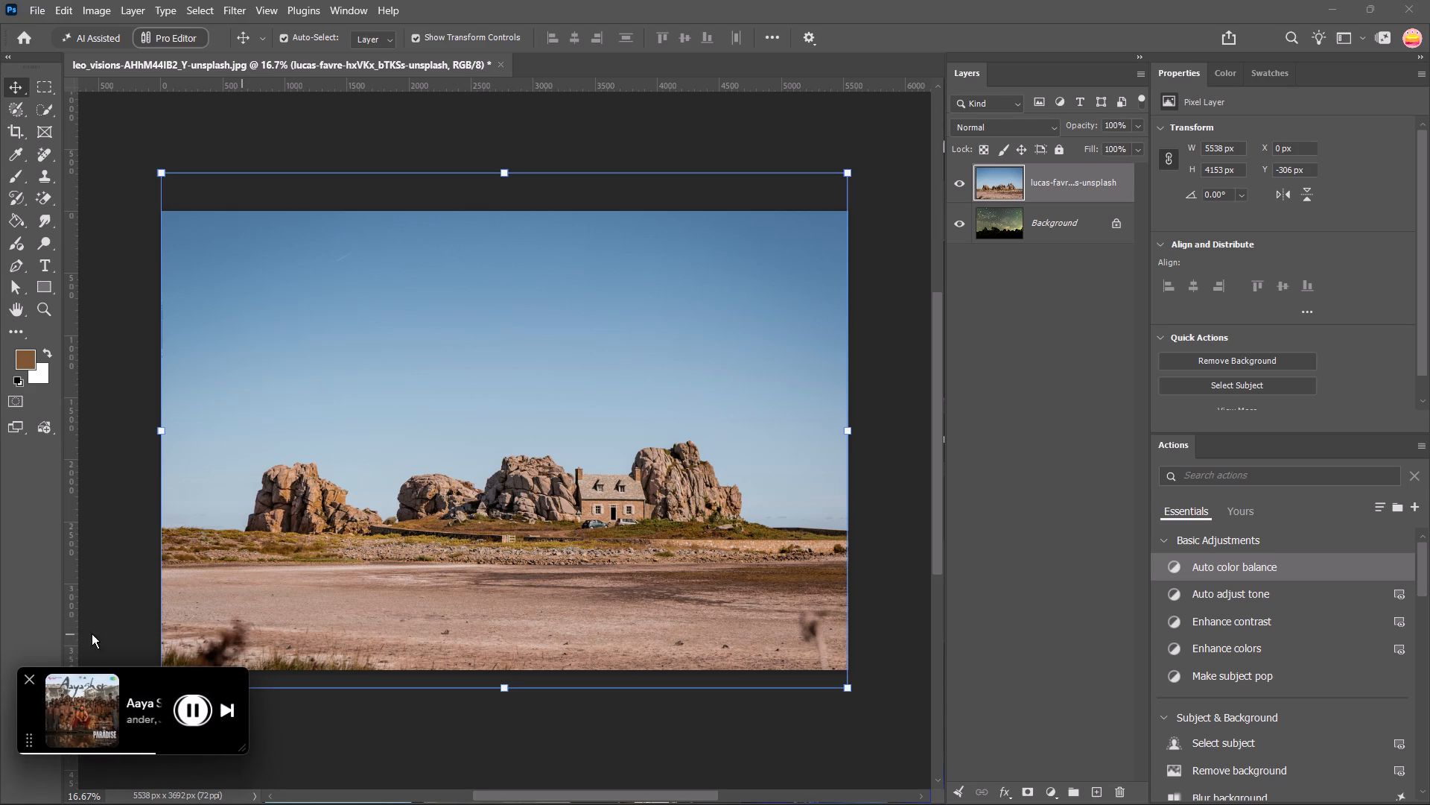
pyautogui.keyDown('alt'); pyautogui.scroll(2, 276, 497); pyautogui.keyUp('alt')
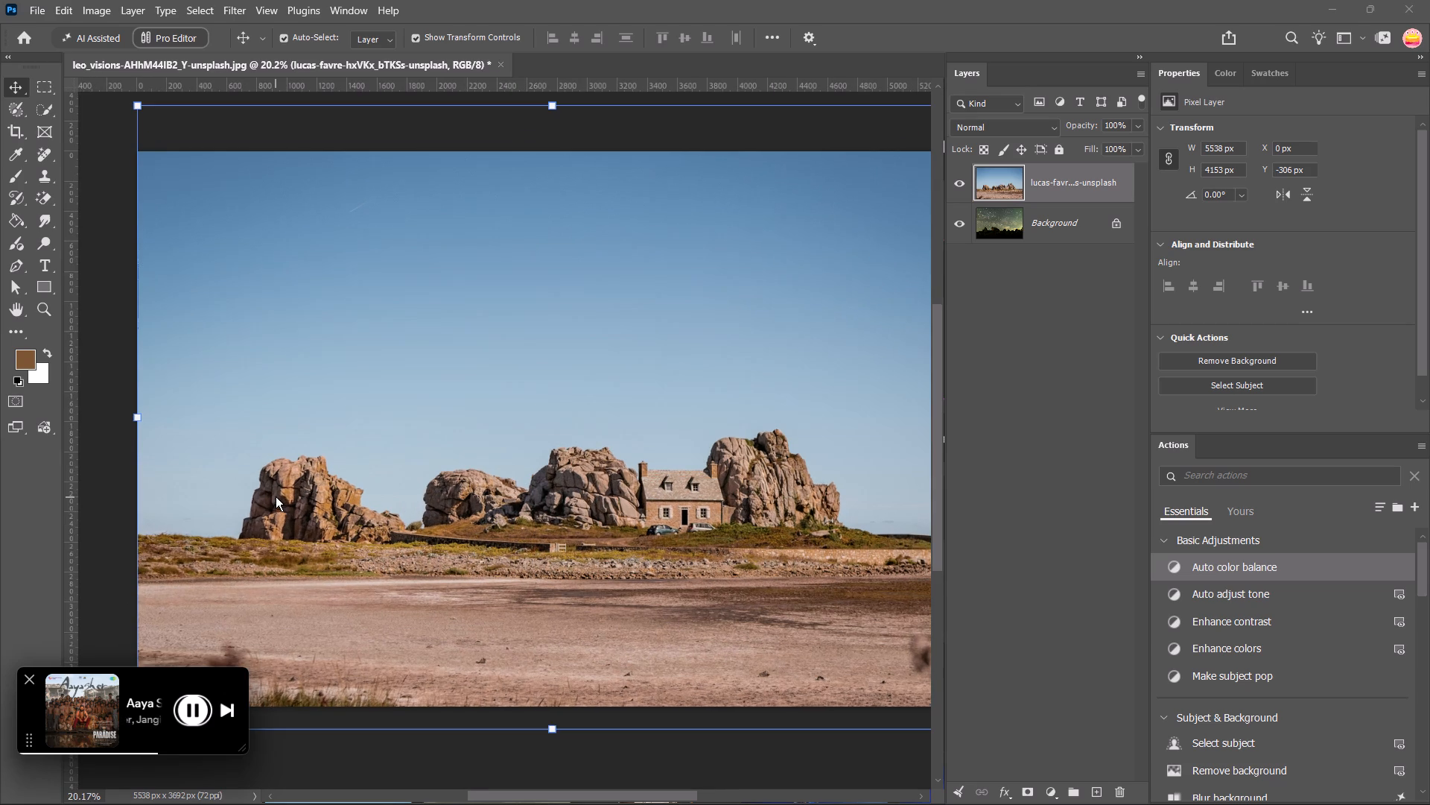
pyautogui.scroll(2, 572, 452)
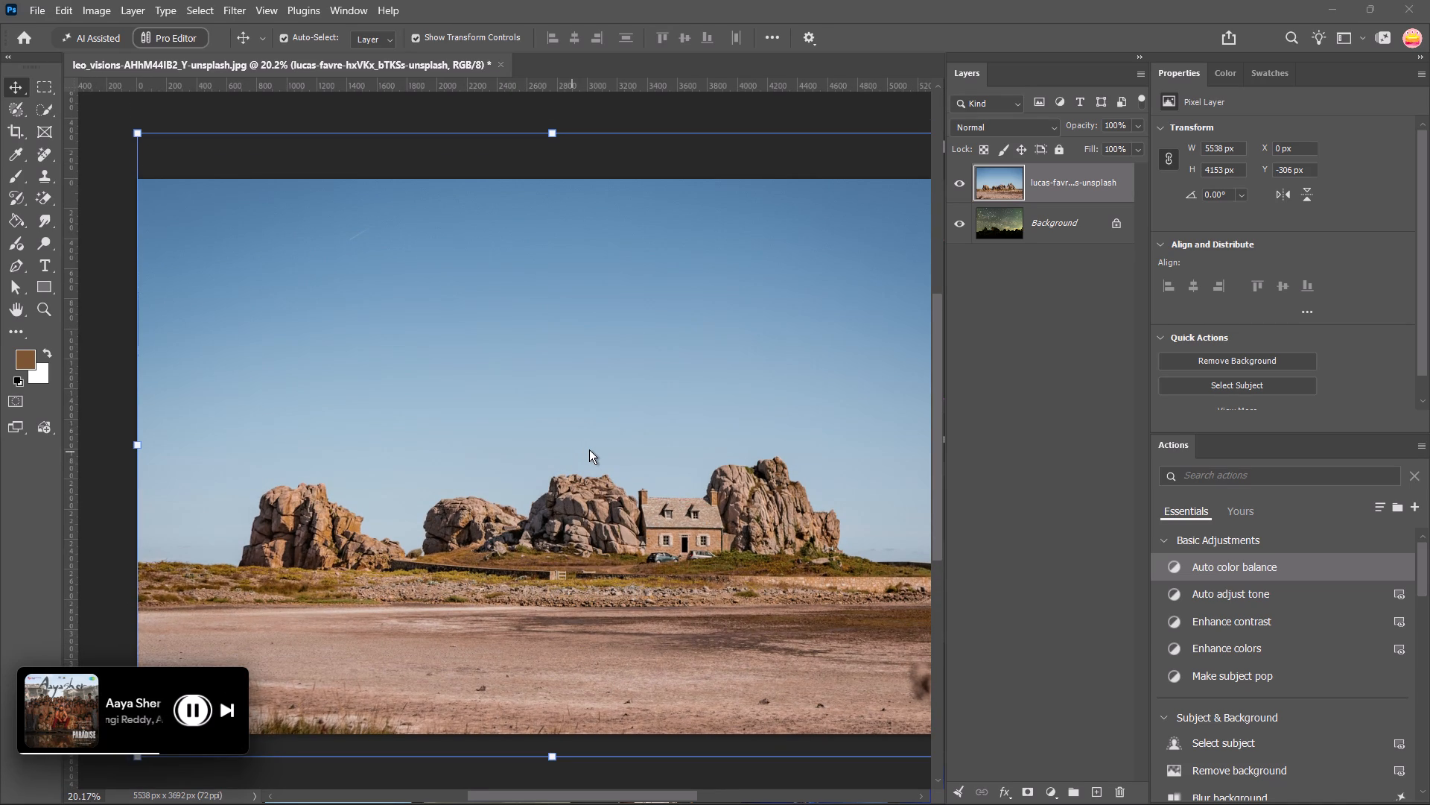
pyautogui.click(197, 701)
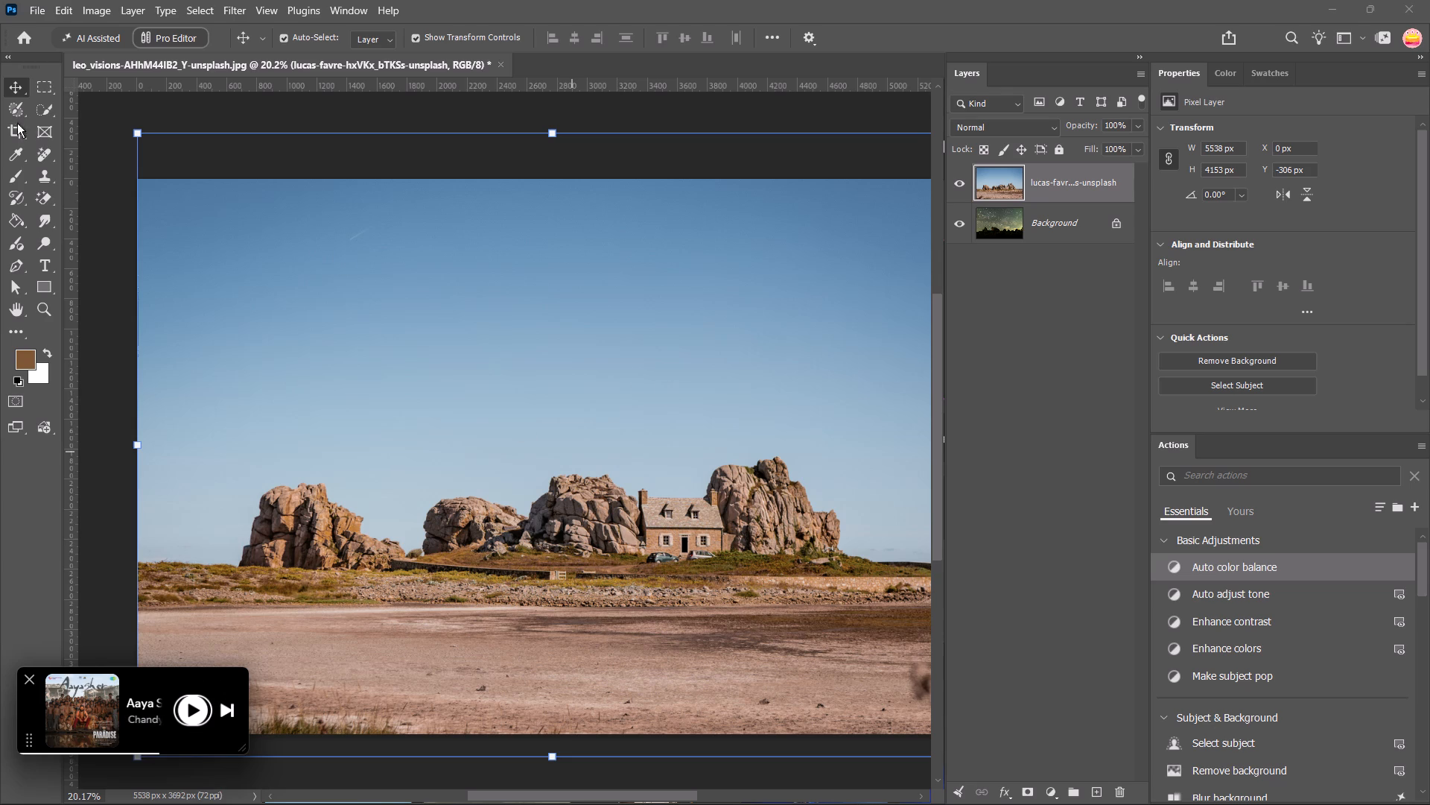
# Activate the Brush tool and collapse its expanded preset groups, including General Brushes, Special Effects Brushes and Free Spray Photoshop Brushes 14.
pyautogui.click(17, 180)
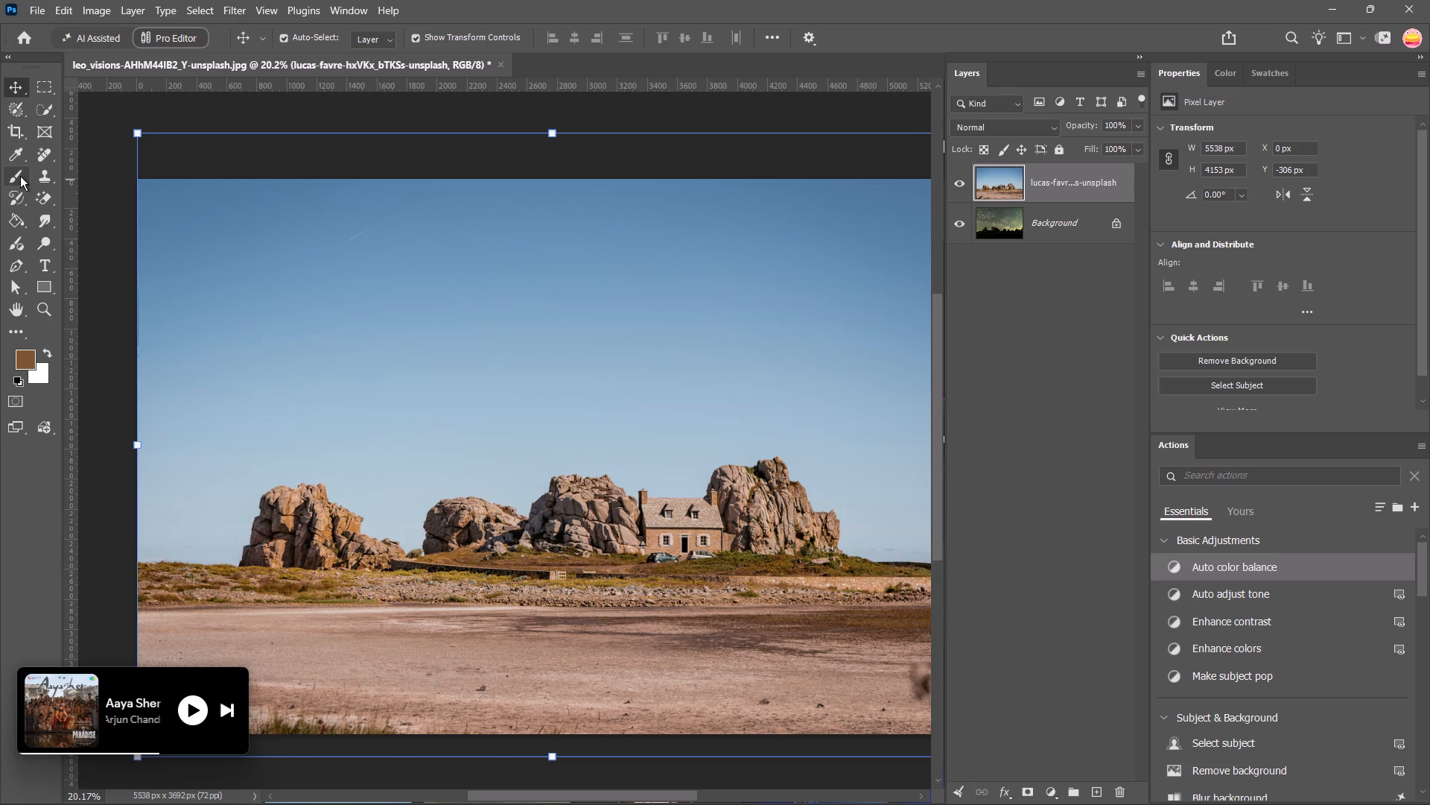
pyautogui.click(17, 171)
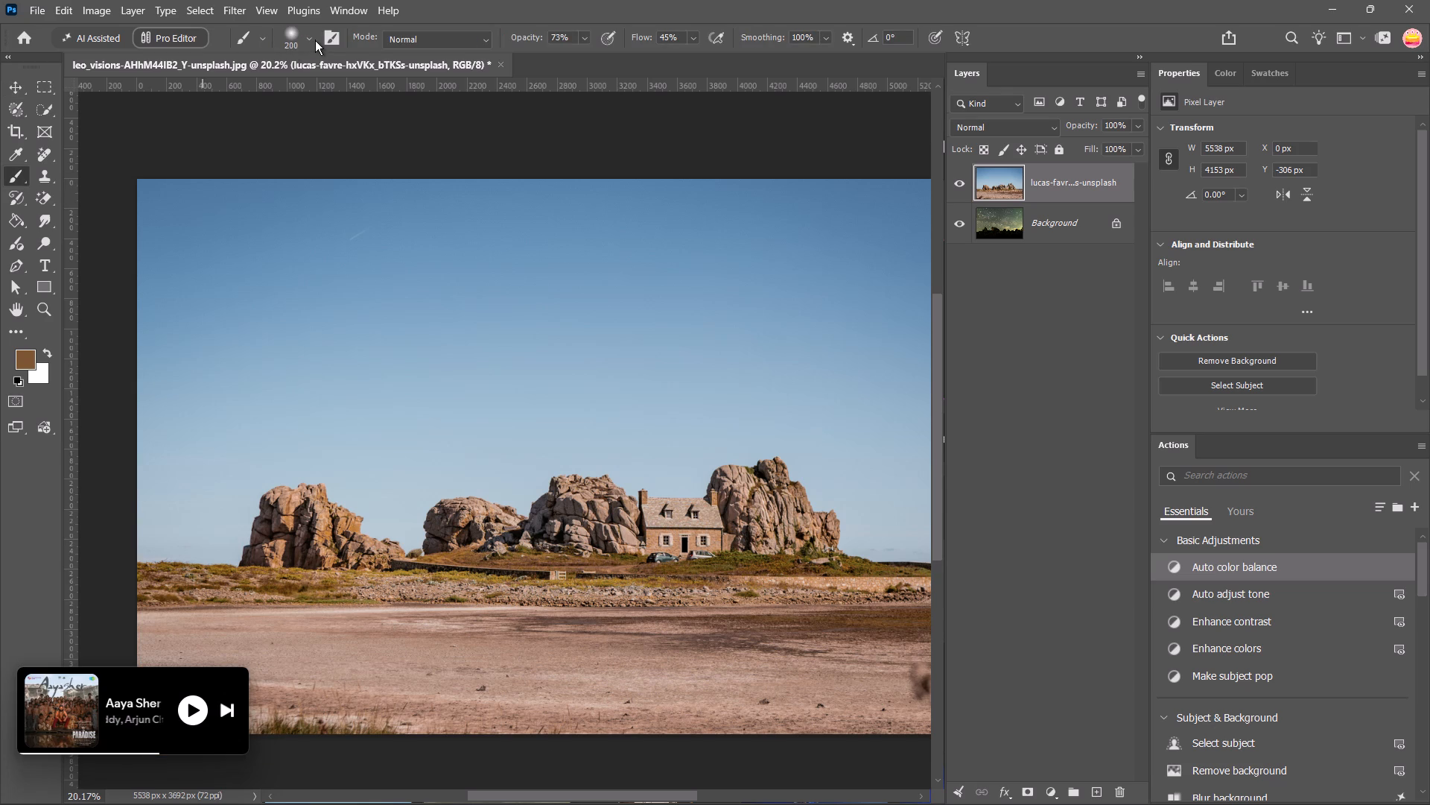
pyautogui.click(315, 40)
pyautogui.click(309, 37)
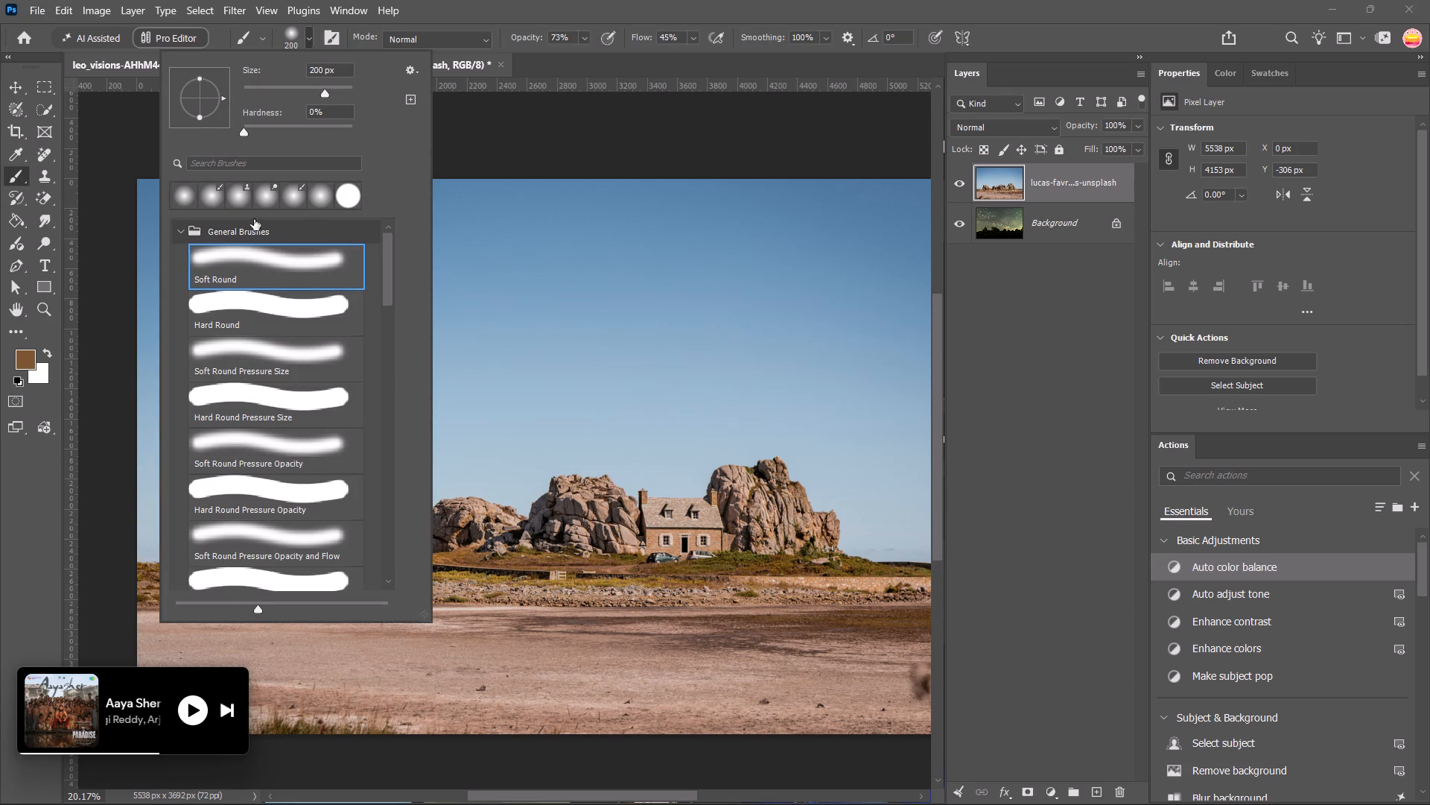
pyautogui.scroll(-5, 271, 312)
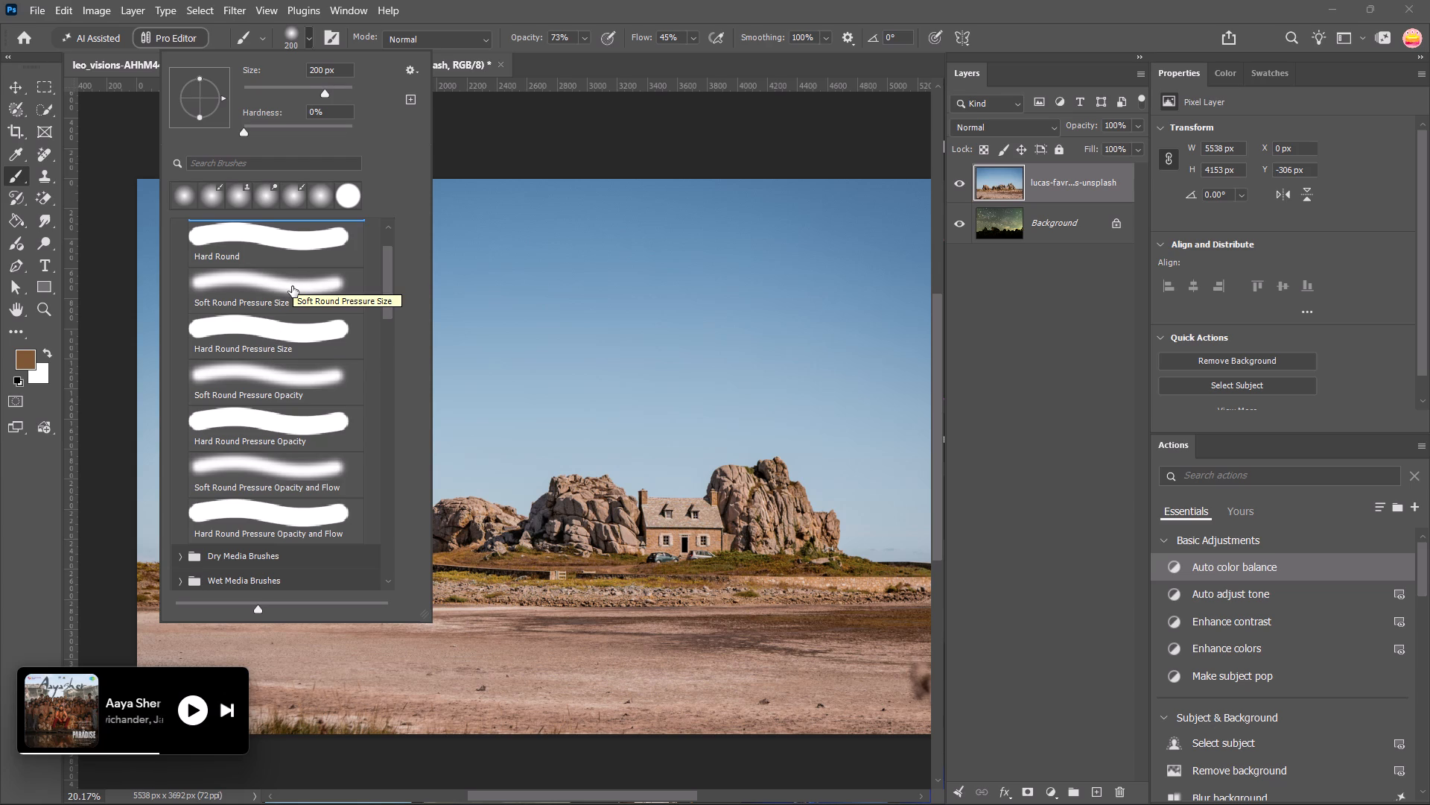
pyautogui.scroll(-5, 305, 446)
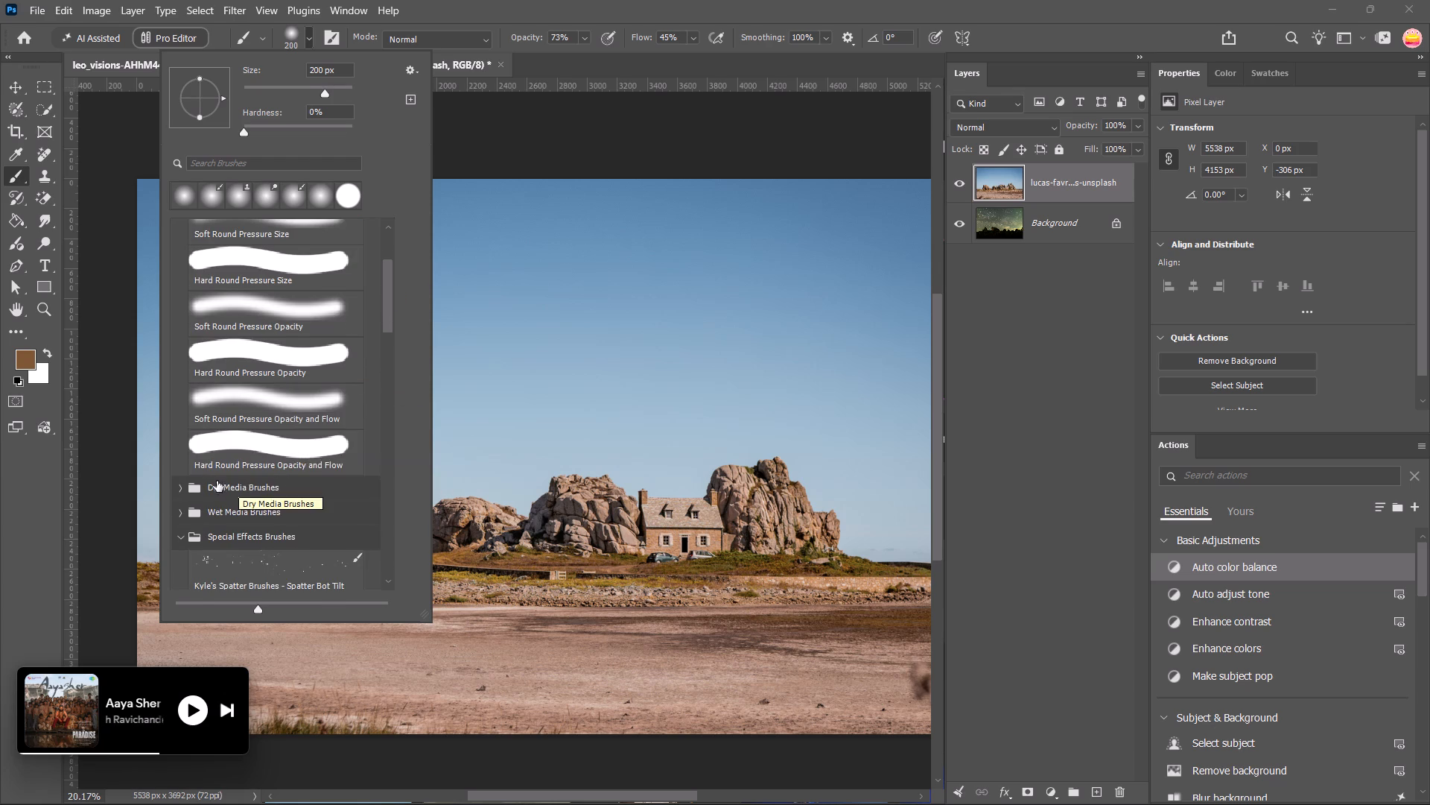
pyautogui.scroll(15, 217, 478)
pyautogui.click(180, 230)
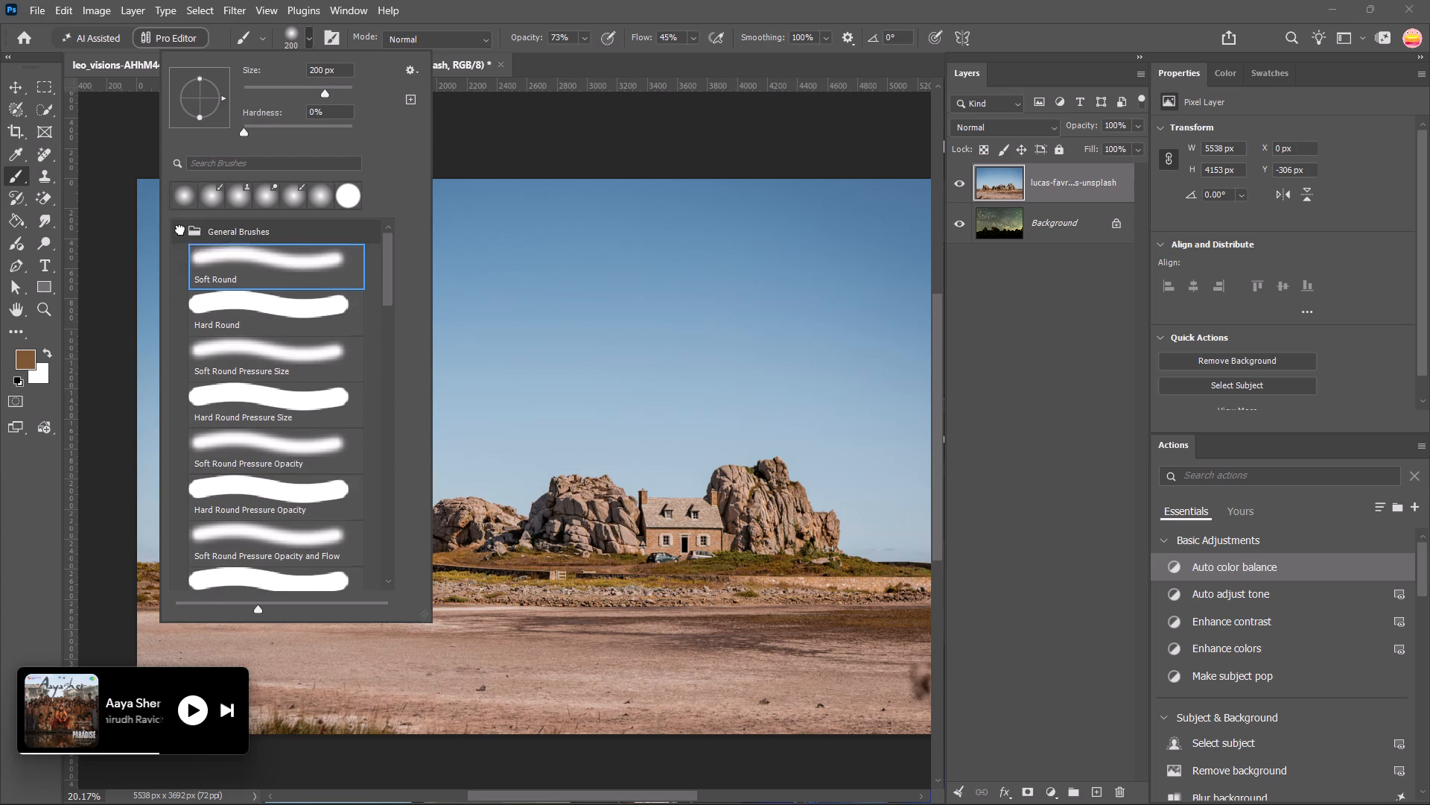
pyautogui.click(181, 254)
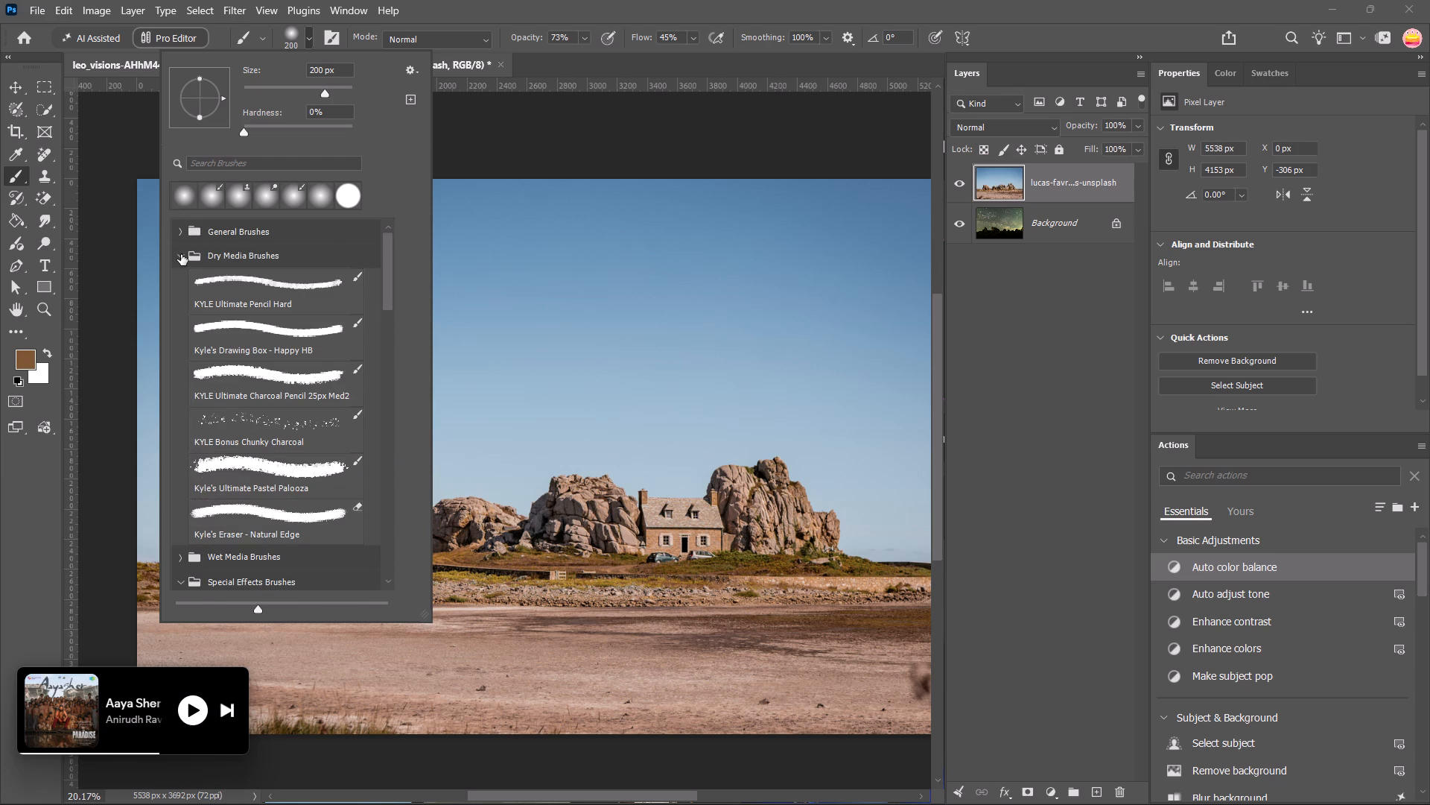
pyautogui.click(181, 254)
pyautogui.click(176, 277)
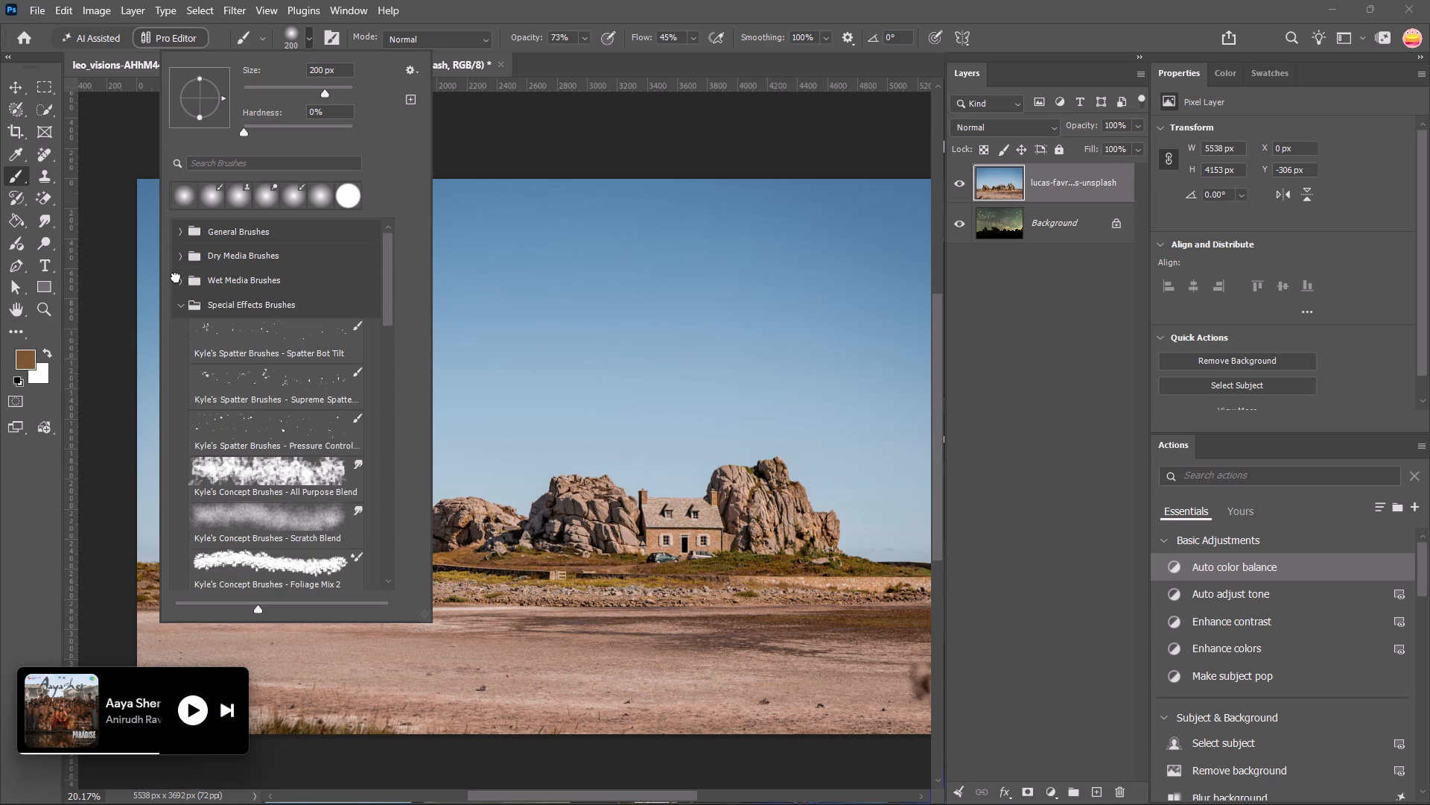
pyautogui.click(177, 278)
pyautogui.scroll(-7, 214, 305)
pyautogui.scroll(-20, 219, 305)
pyautogui.scroll(-11, 219, 305)
pyautogui.scroll(5, 227, 299)
pyautogui.scroll(20, 228, 297)
pyautogui.scroll(13, 228, 297)
pyautogui.scroll(-13, 229, 293)
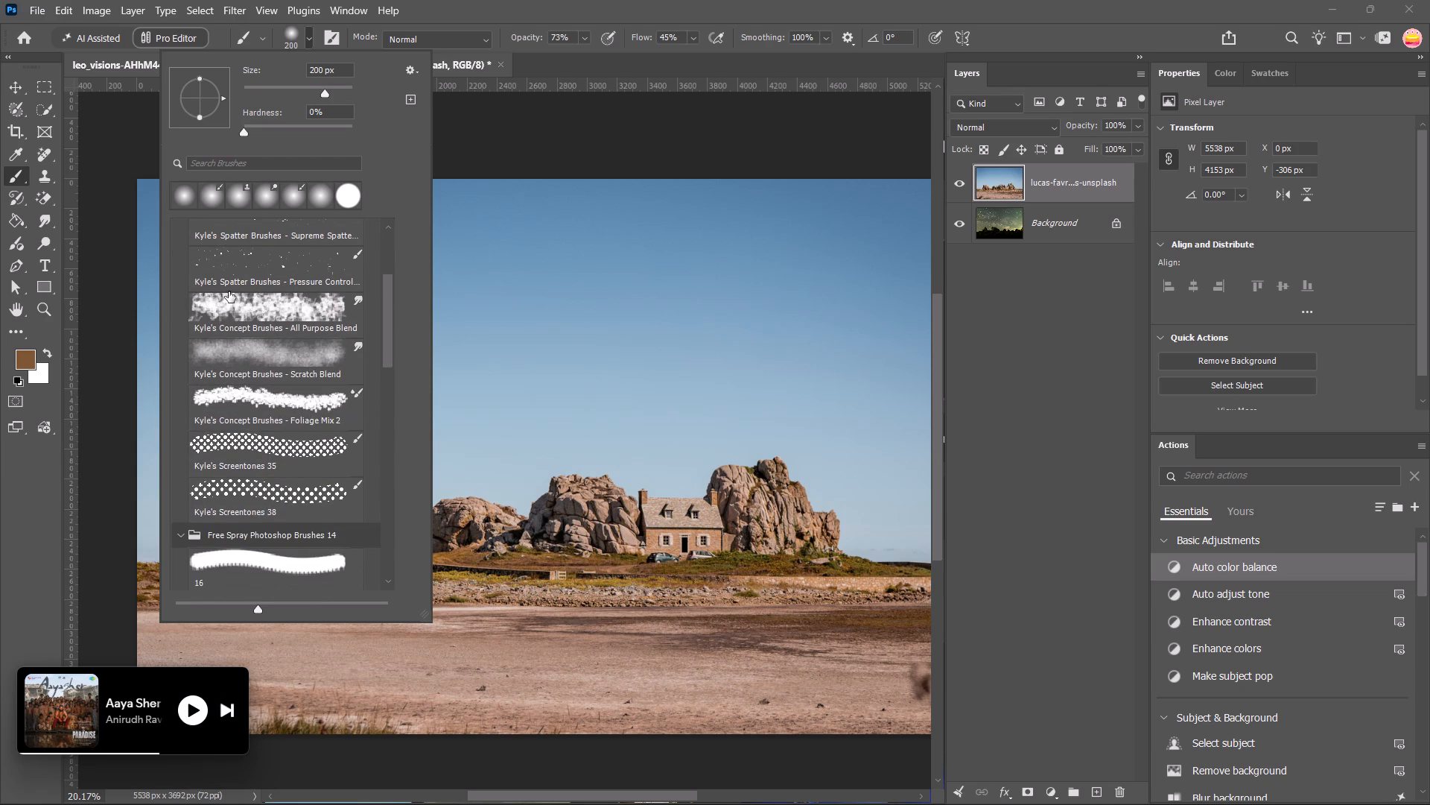
pyautogui.scroll(-20, 230, 290)
pyautogui.scroll(-20, 230, 290)
pyautogui.scroll(-20, 230, 290)
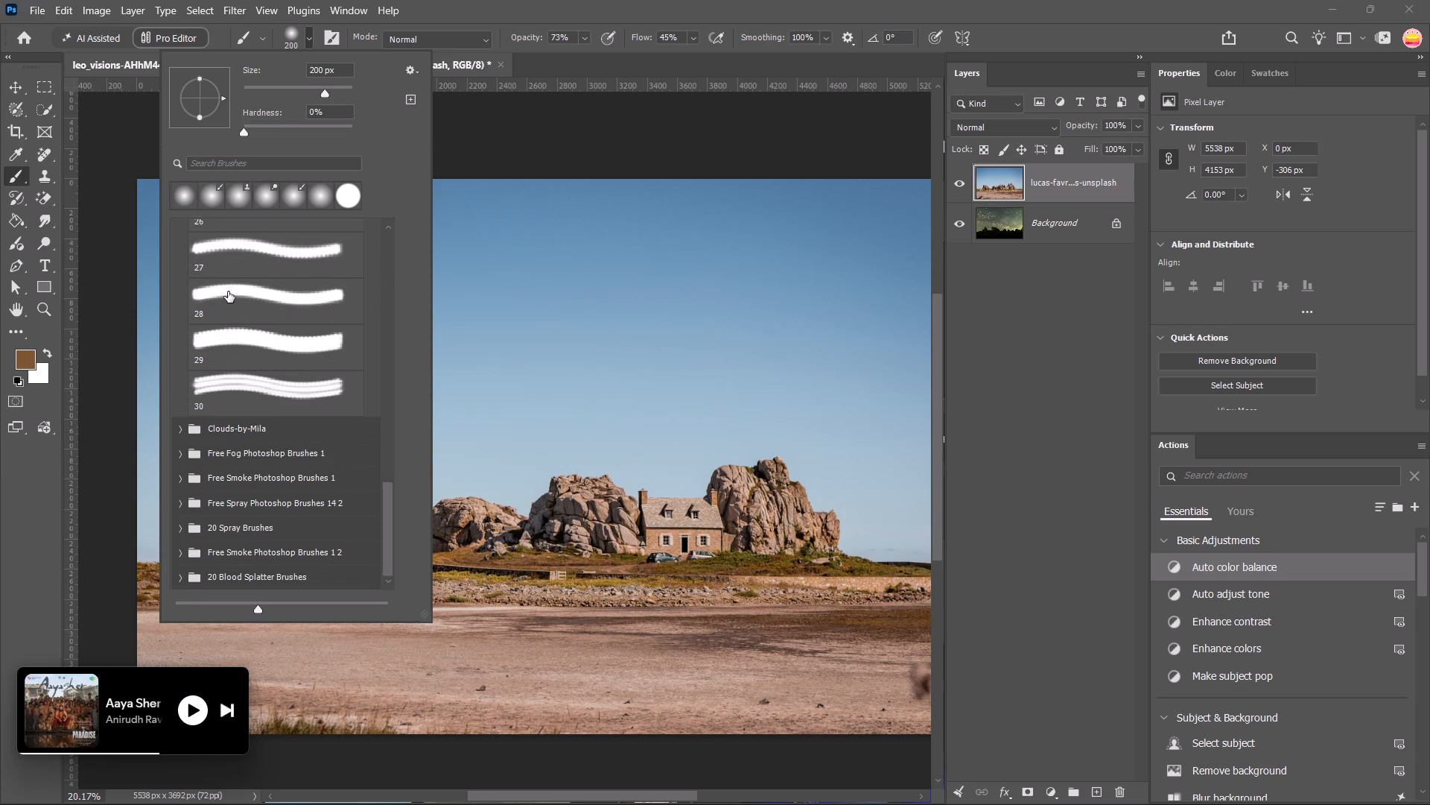
pyautogui.scroll(-3, 228, 291)
pyautogui.scroll(20, 228, 291)
pyautogui.scroll(10, 228, 291)
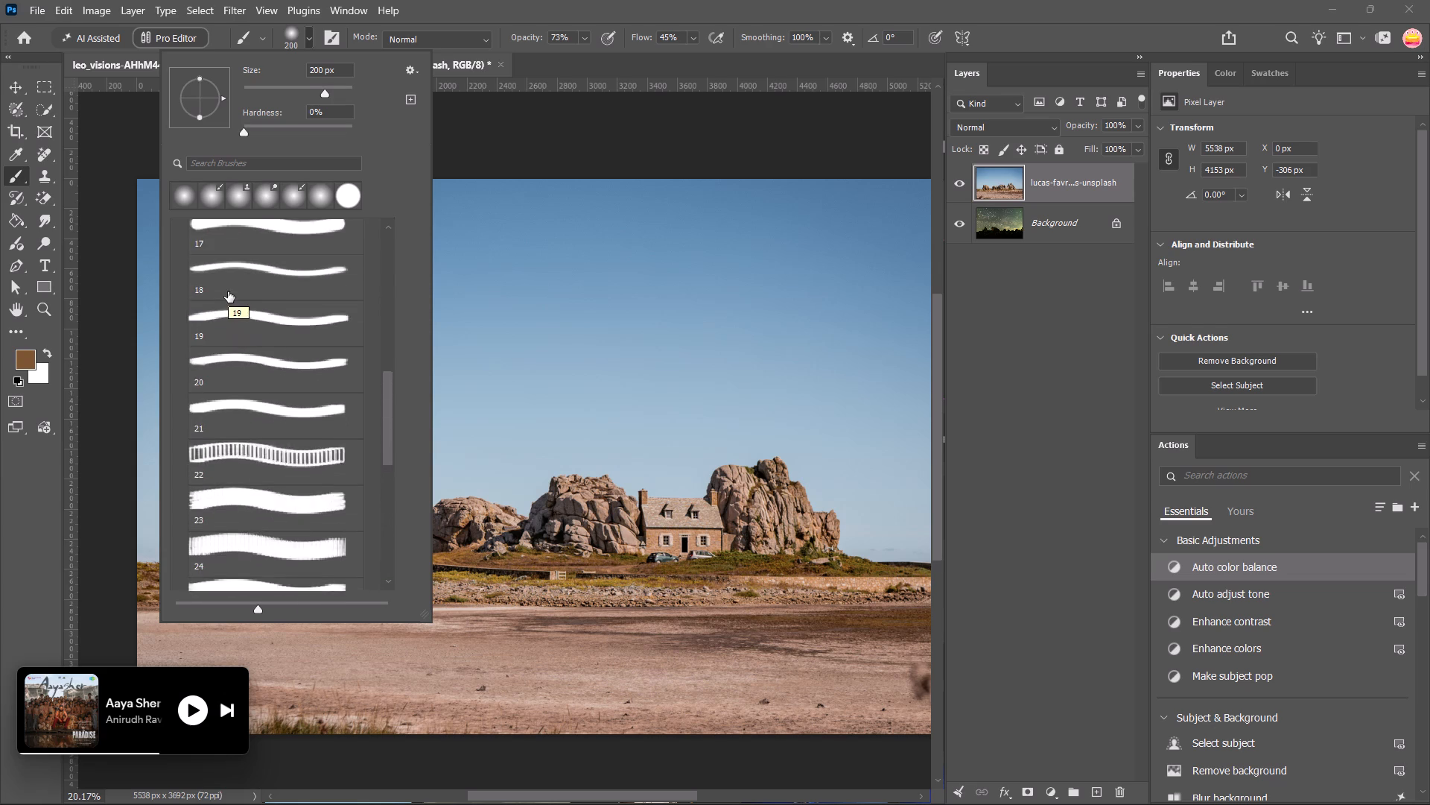
pyautogui.scroll(11, 228, 291)
pyautogui.click(179, 276)
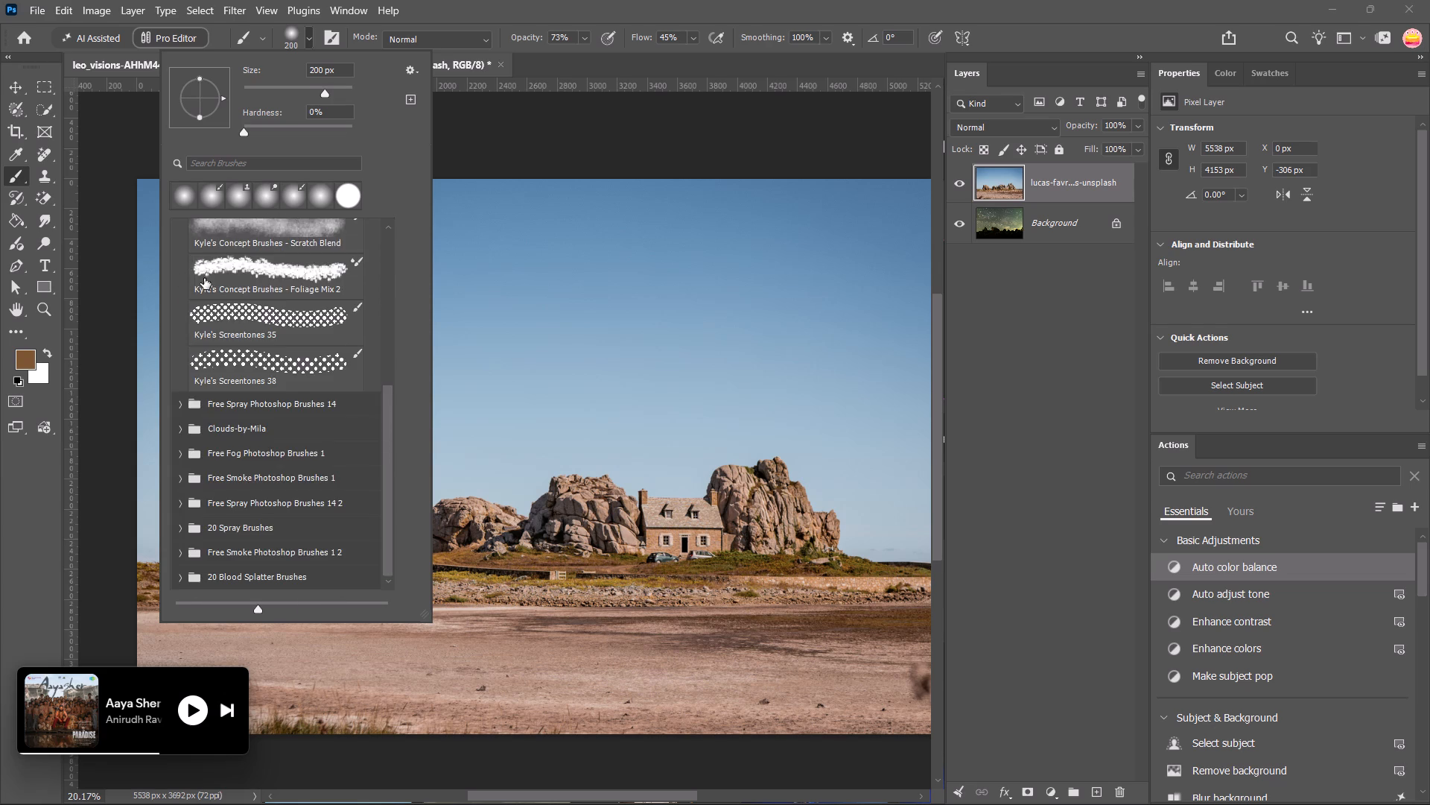
pyautogui.scroll(20, 210, 279)
pyautogui.scroll(6, 210, 279)
pyautogui.click(184, 304)
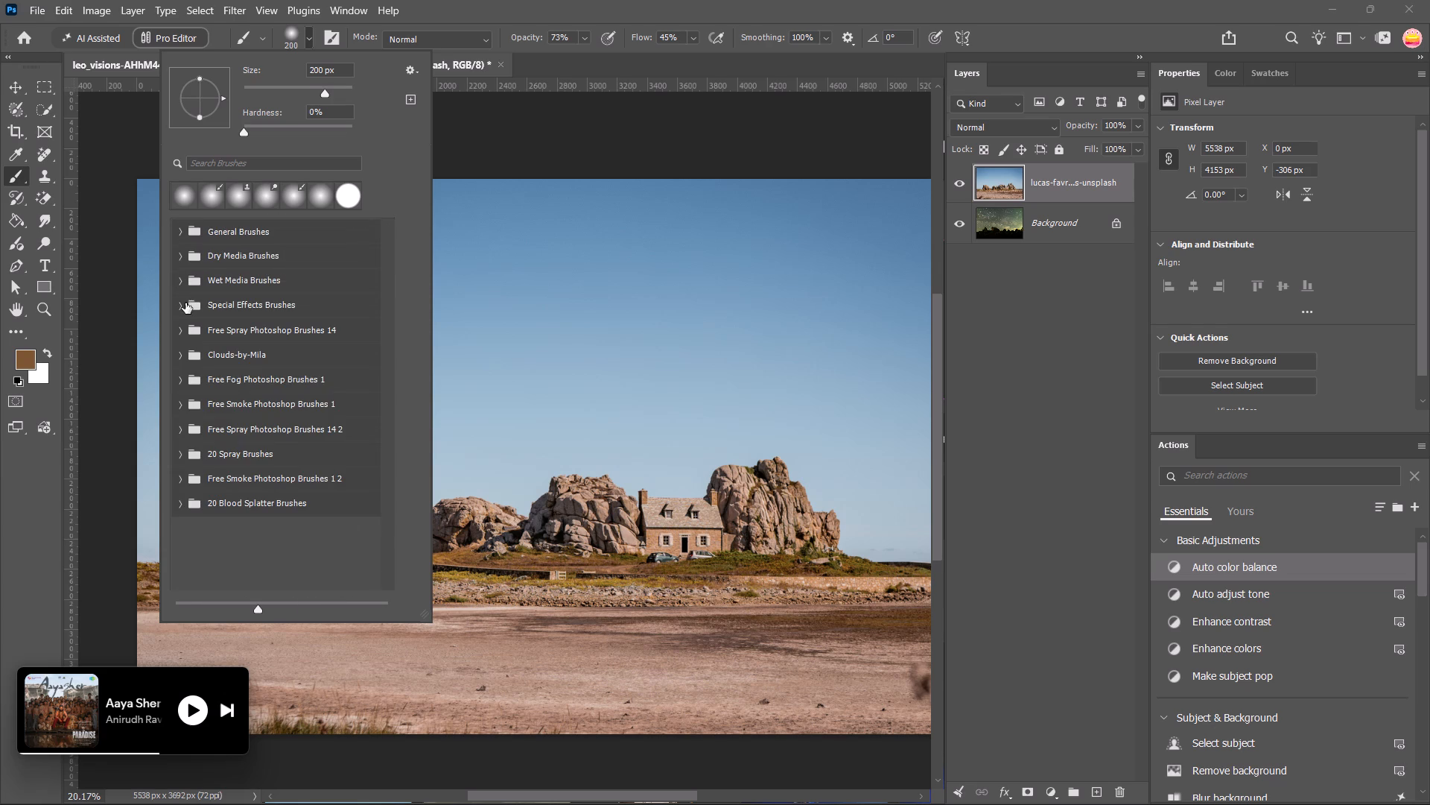
# Choose the Soft Round Pressure Size brush from the General Brushes group.
pyautogui.scroll(5, 217, 281)
pyautogui.click(179, 227)
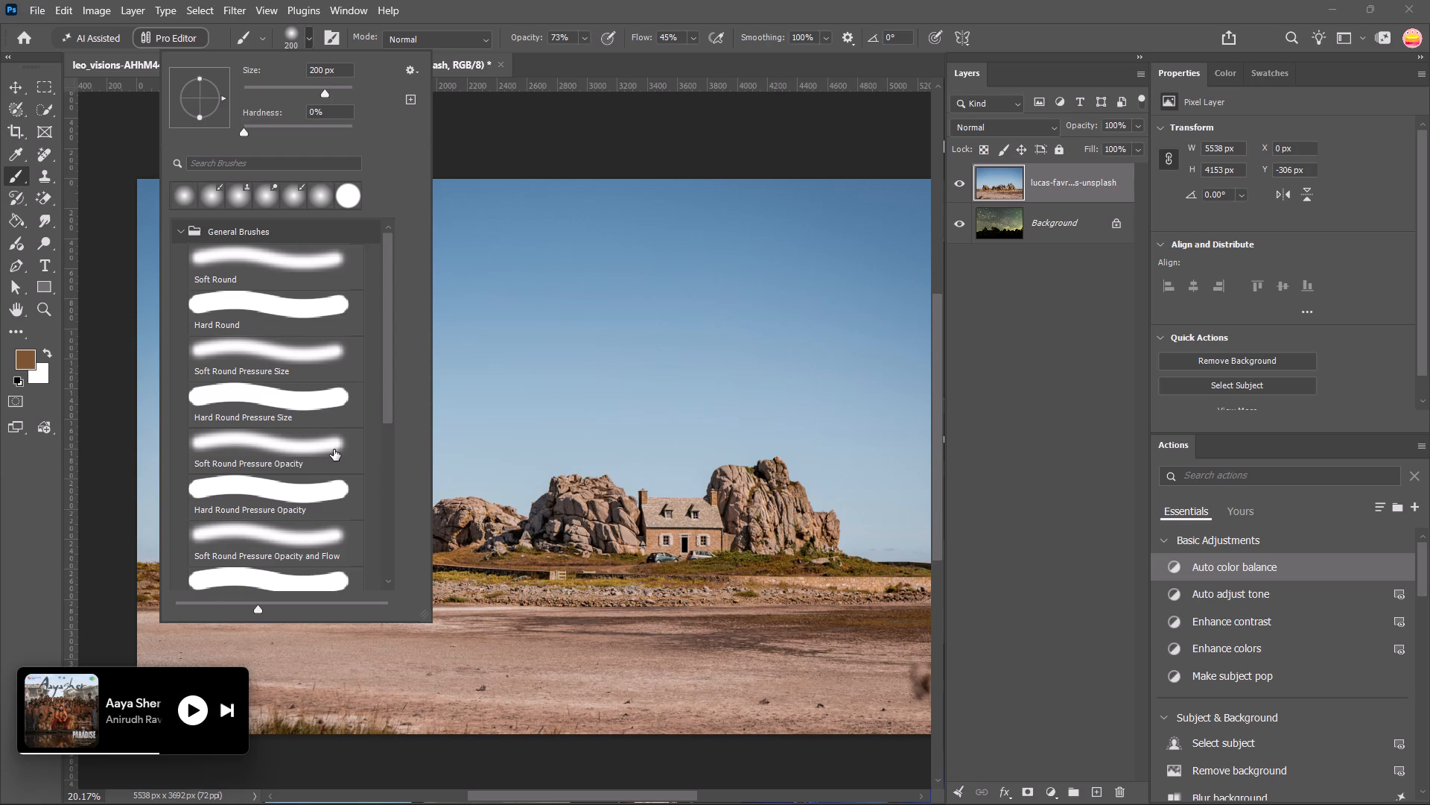
pyautogui.scroll(3, 334, 449)
pyautogui.scroll(-6, 330, 524)
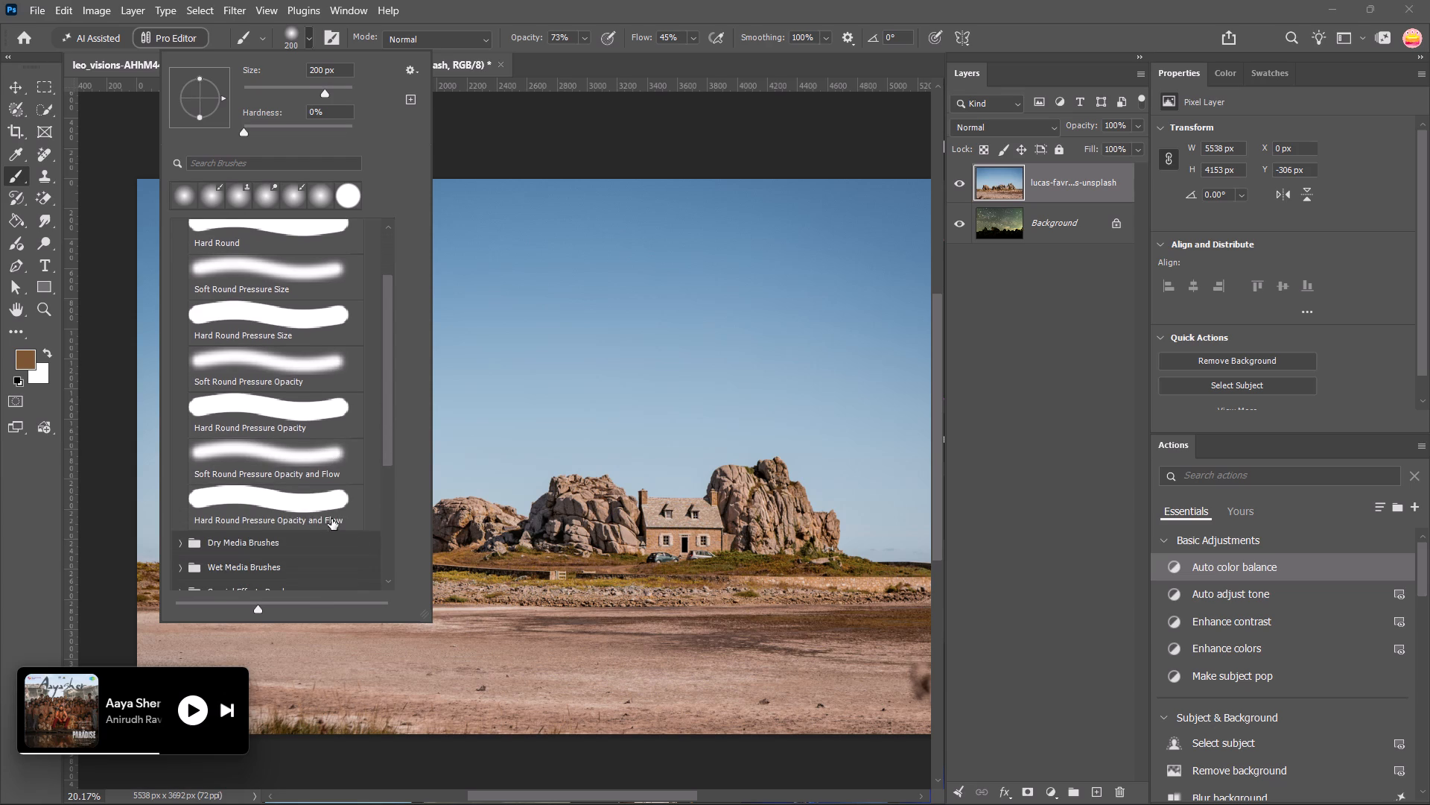
pyautogui.scroll(10, 333, 515)
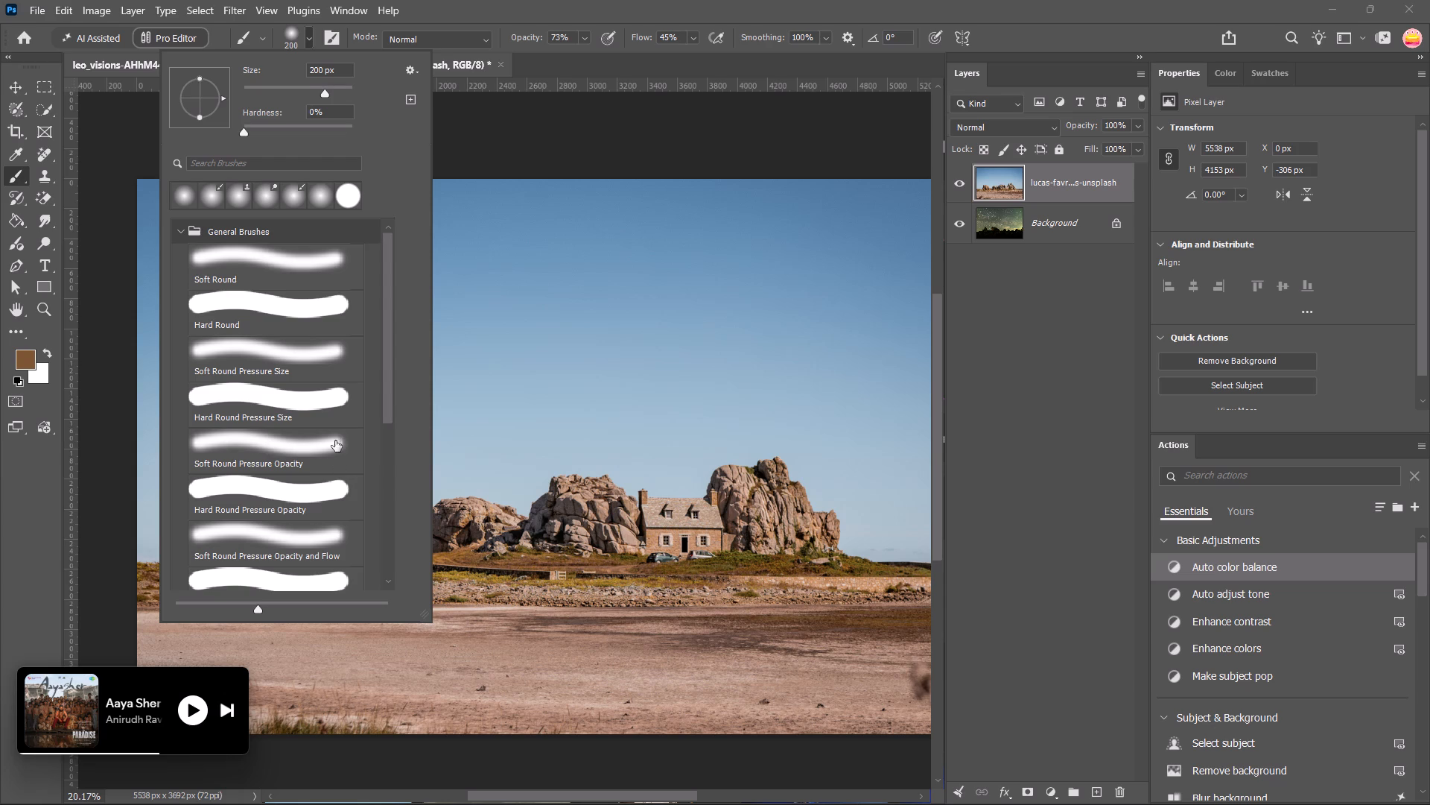
pyautogui.click(324, 350)
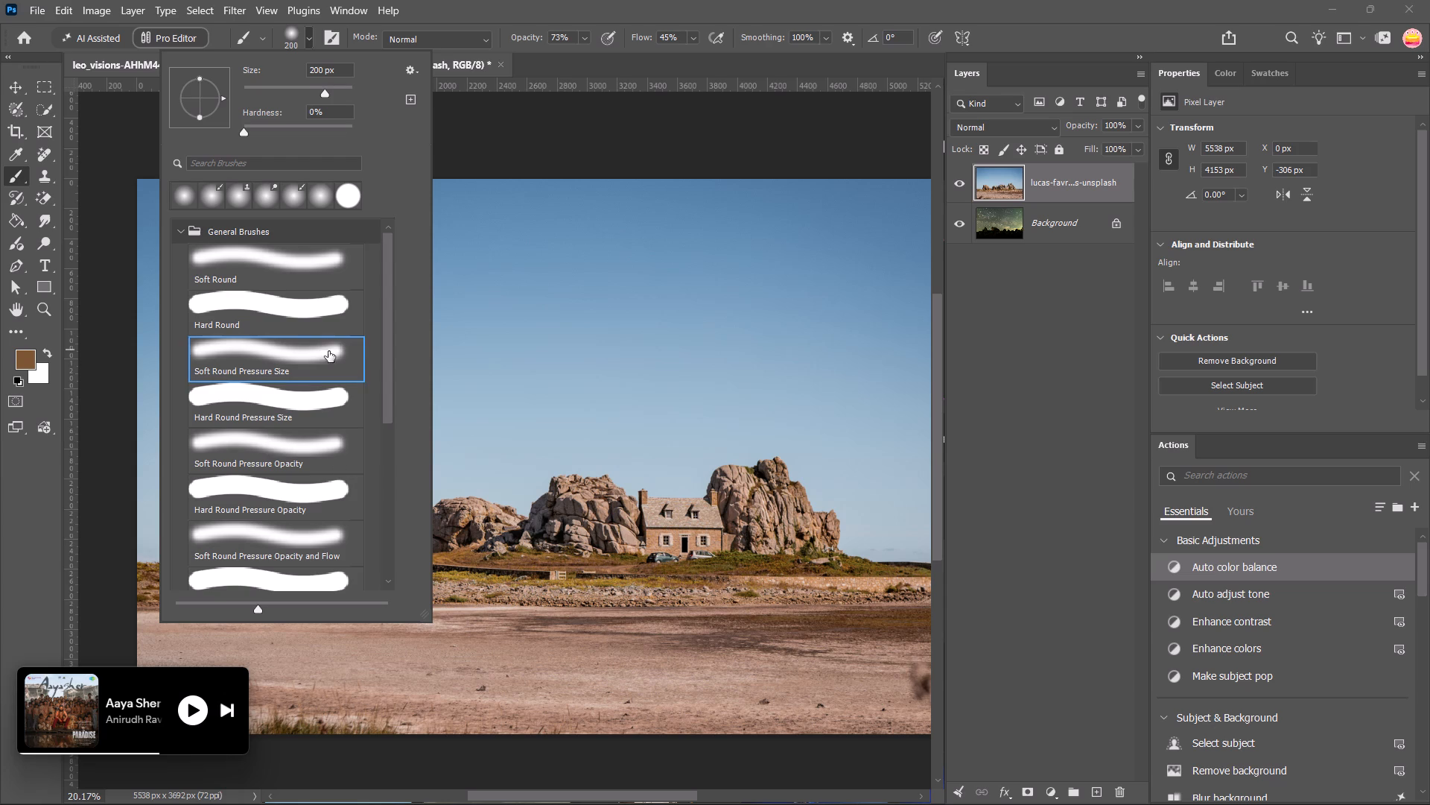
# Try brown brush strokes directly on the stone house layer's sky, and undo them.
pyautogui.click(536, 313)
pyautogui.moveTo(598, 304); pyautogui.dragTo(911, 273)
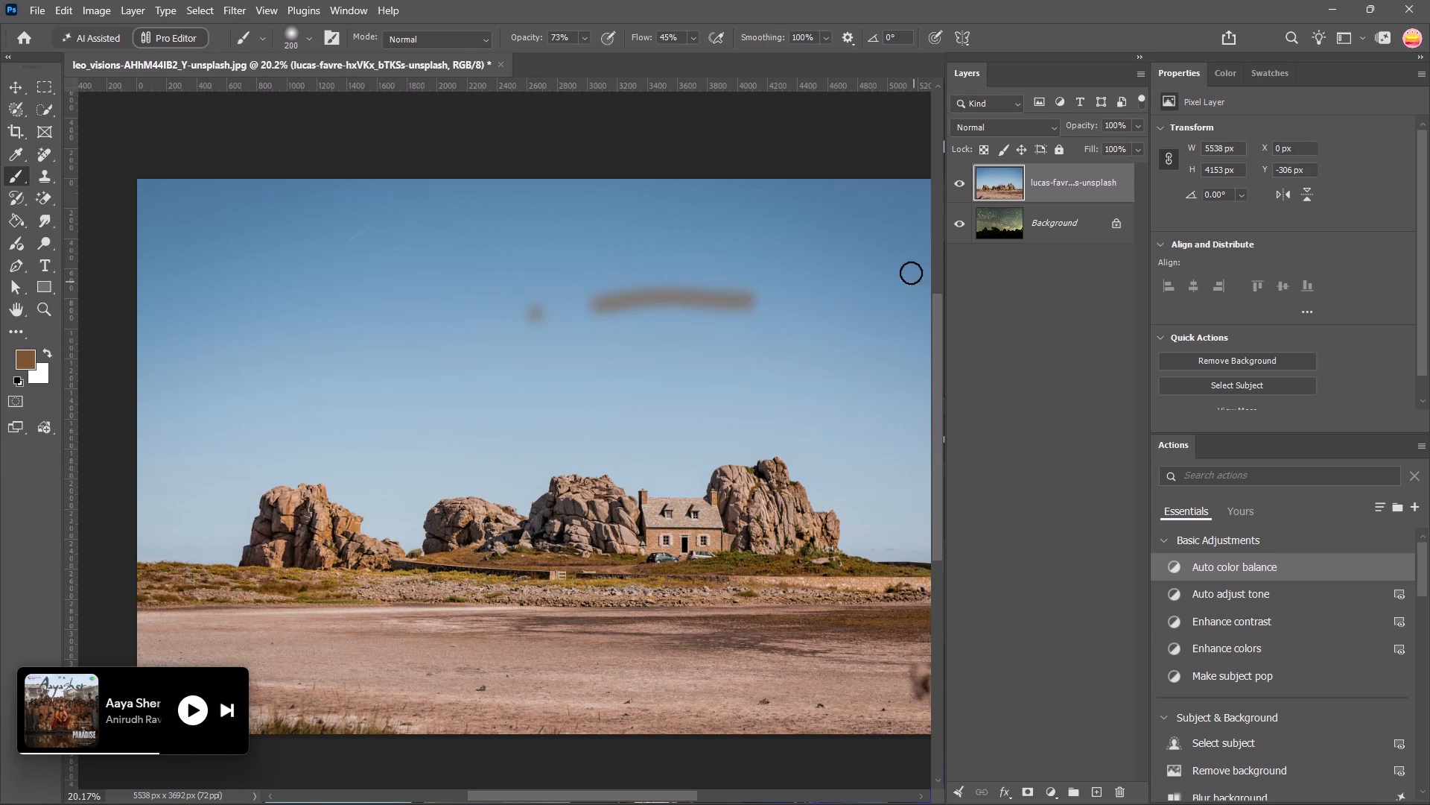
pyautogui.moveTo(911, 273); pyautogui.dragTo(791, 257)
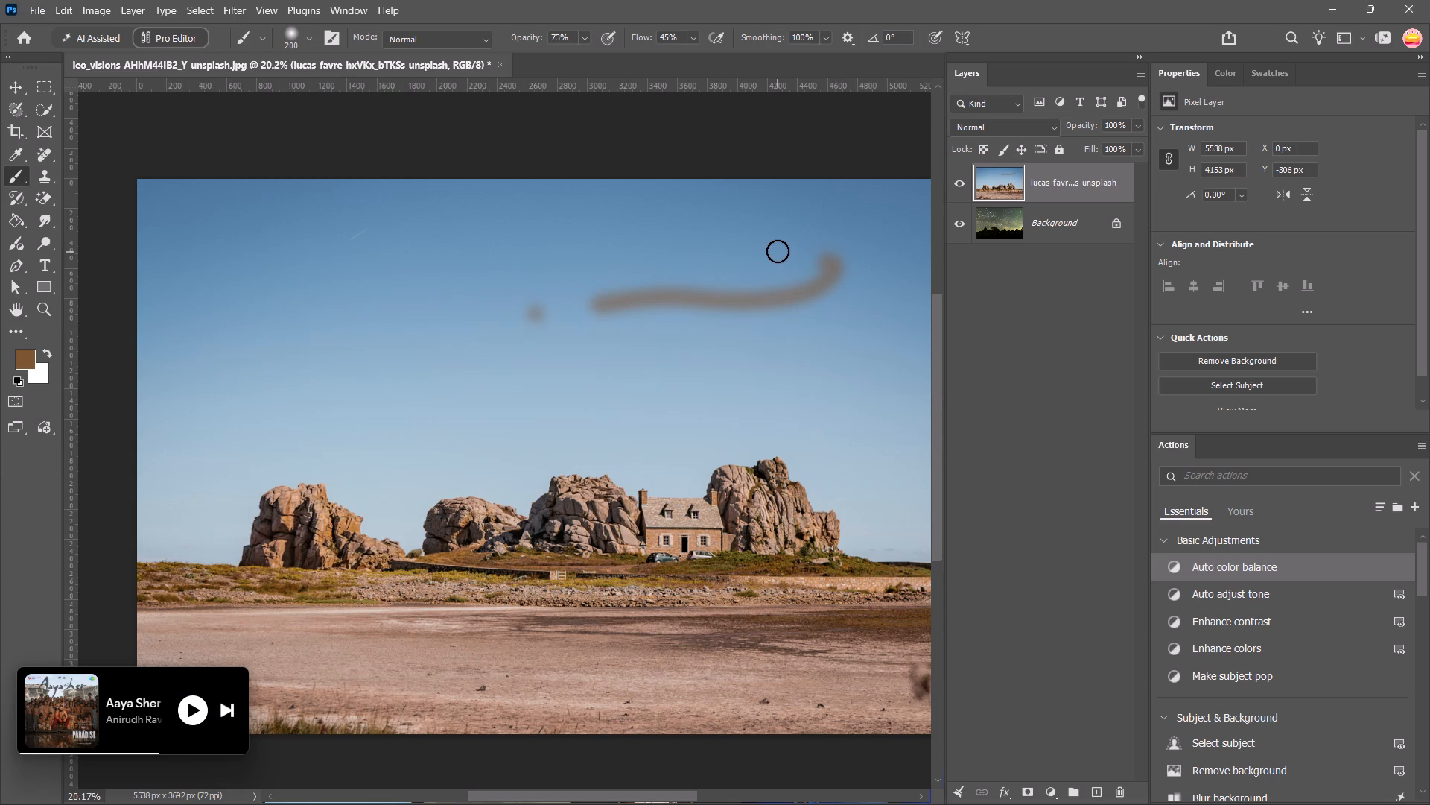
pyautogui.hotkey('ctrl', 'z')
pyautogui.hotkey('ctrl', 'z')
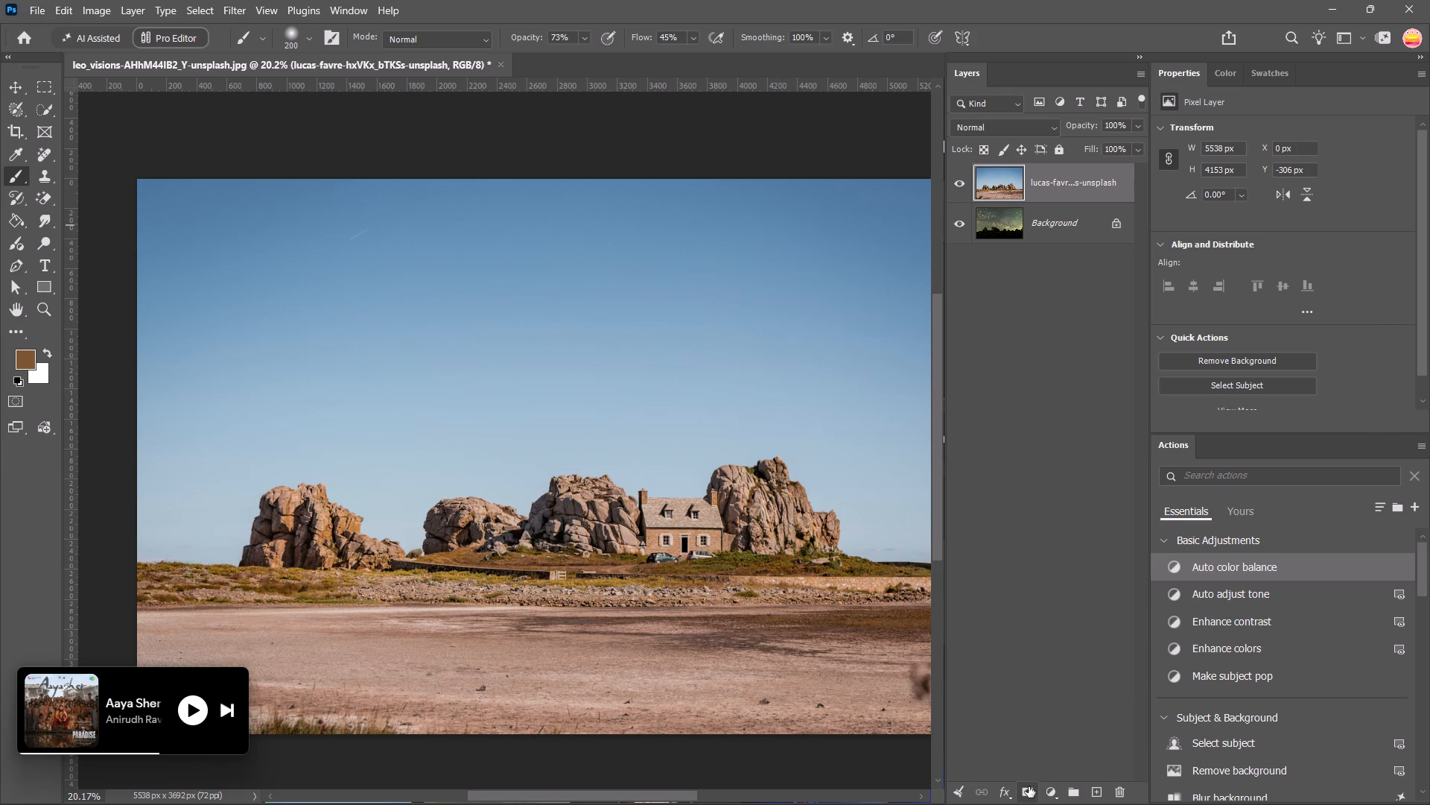
# Add a layer mask to the stone house layer and paint black strokes across the upper sky with the 200 px brush.
pyautogui.click(1029, 786)
pyautogui.moveTo(237, 317); pyautogui.dragTo(387, 306)
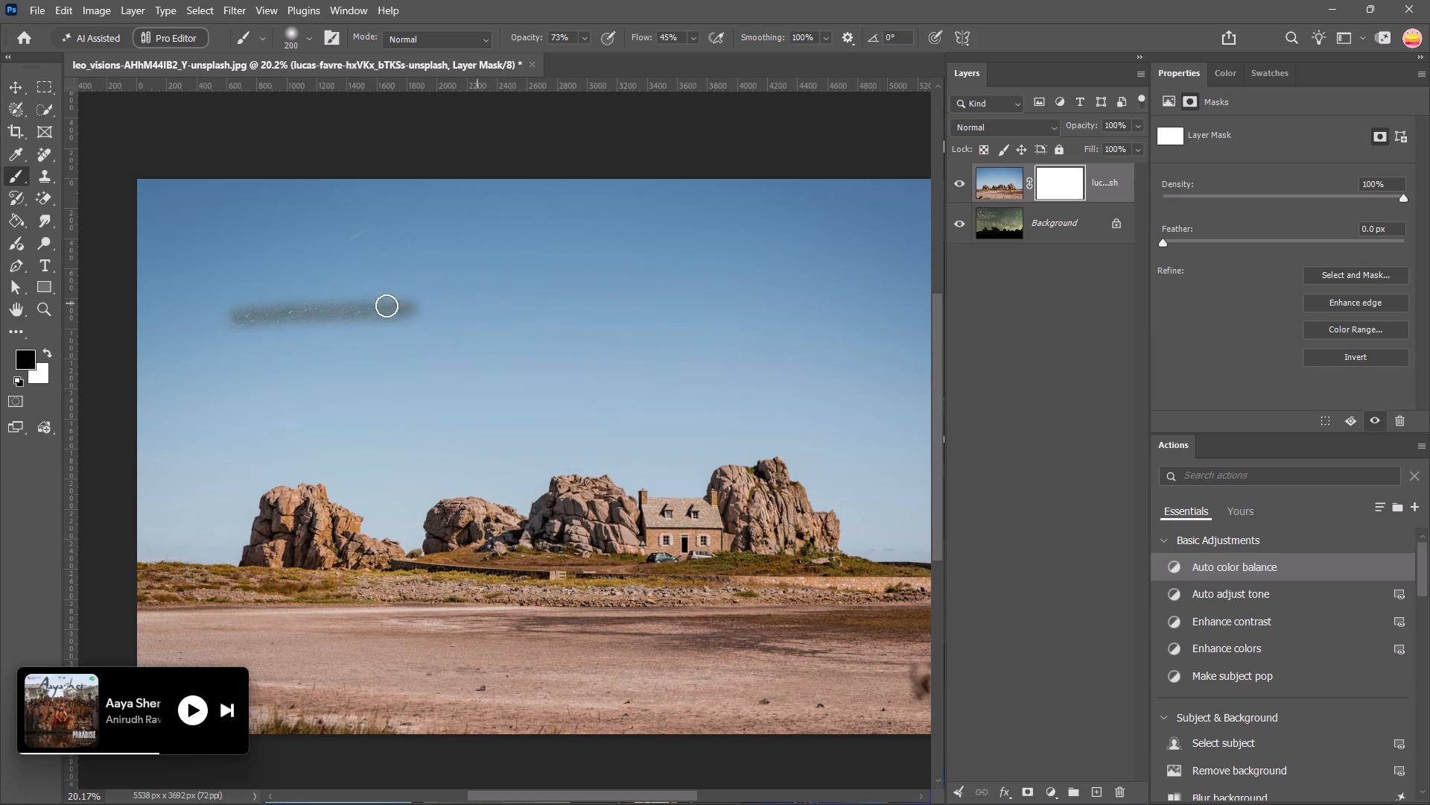
pyautogui.moveTo(387, 306); pyautogui.dragTo(669, 199)
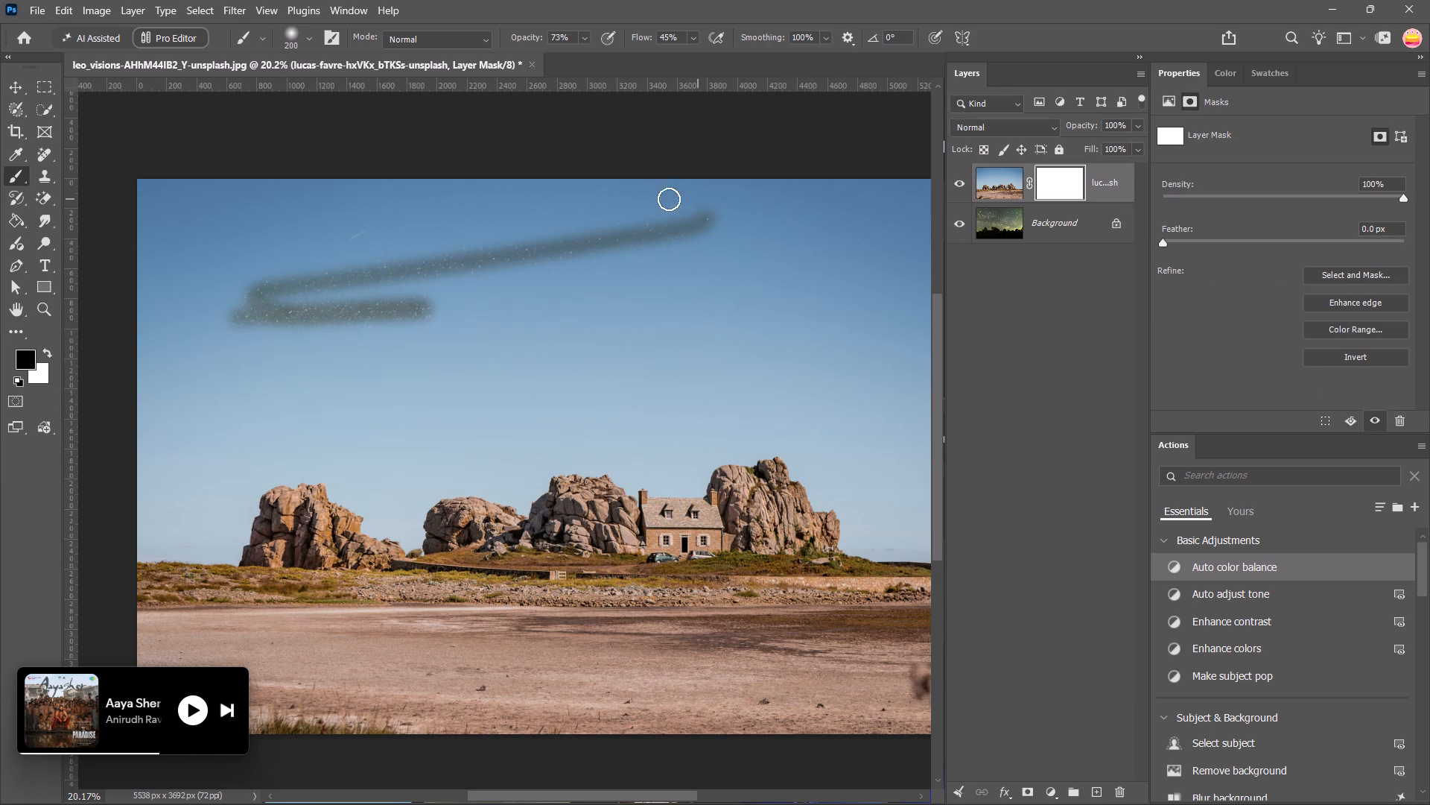
pyautogui.moveTo(669, 199); pyautogui.dragTo(275, 233)
pyautogui.moveTo(261, 226); pyautogui.dragTo(192, 271)
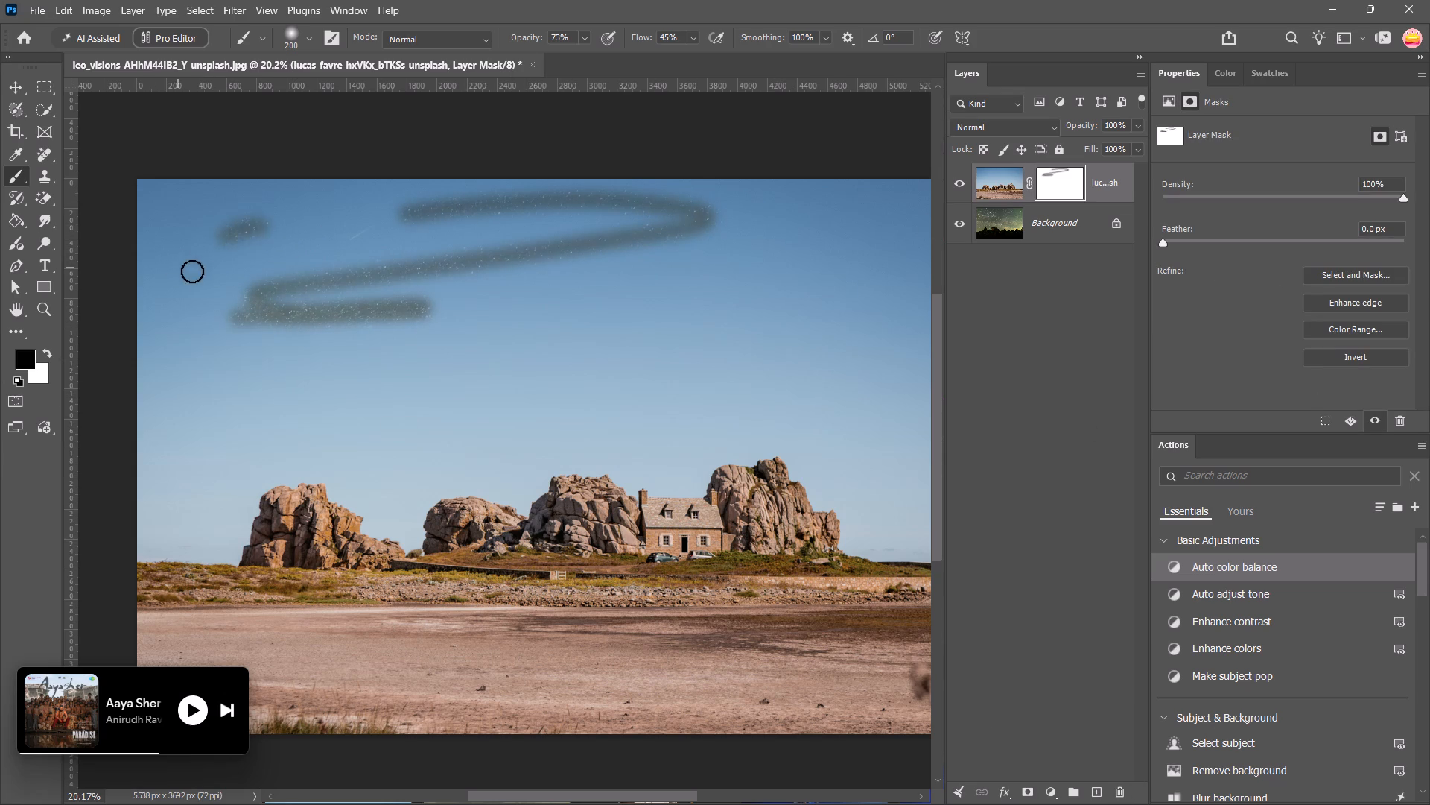
pyautogui.moveTo(192, 271); pyautogui.dragTo(175, 170)
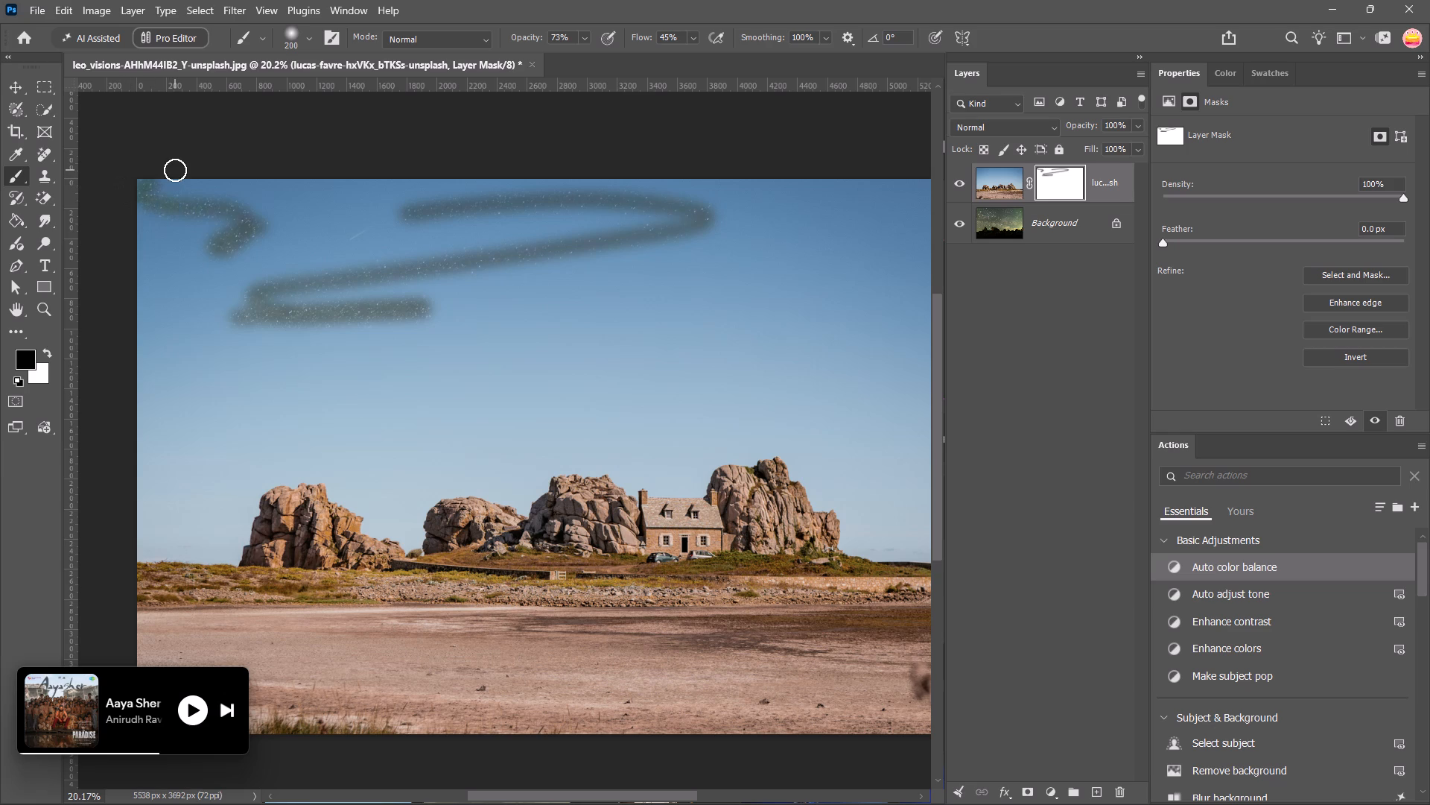
# Enlarge the brush to 700 px and paint black on the mask along the top edge of the sky.
pyautogui.press(']')
pyautogui.press(']')
pyautogui.press(']')
pyautogui.press(']')
pyautogui.press(']')
pyautogui.press(']')
pyautogui.moveTo(183, 203); pyautogui.dragTo(165, 210)
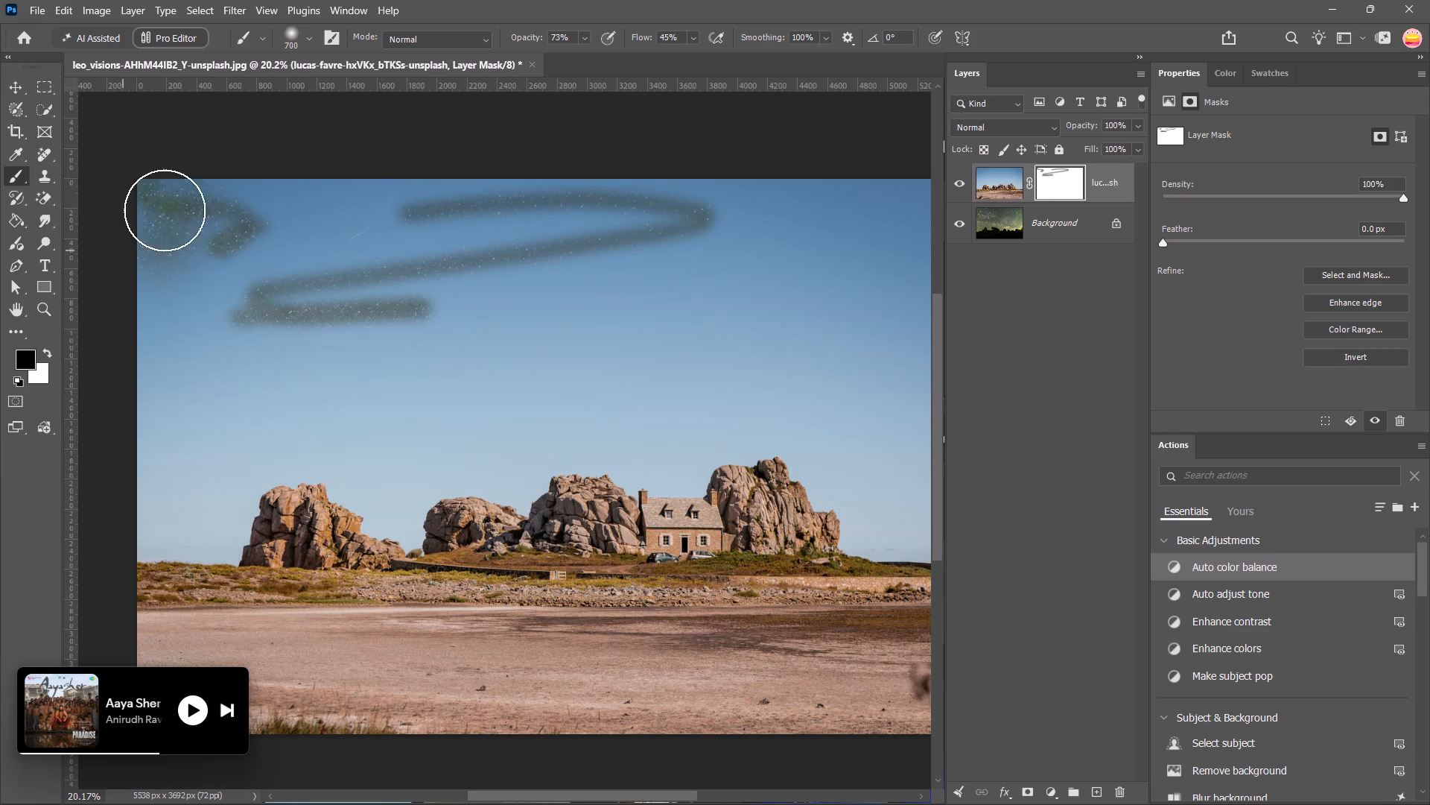
pyautogui.moveTo(165, 210); pyautogui.dragTo(925, 192)
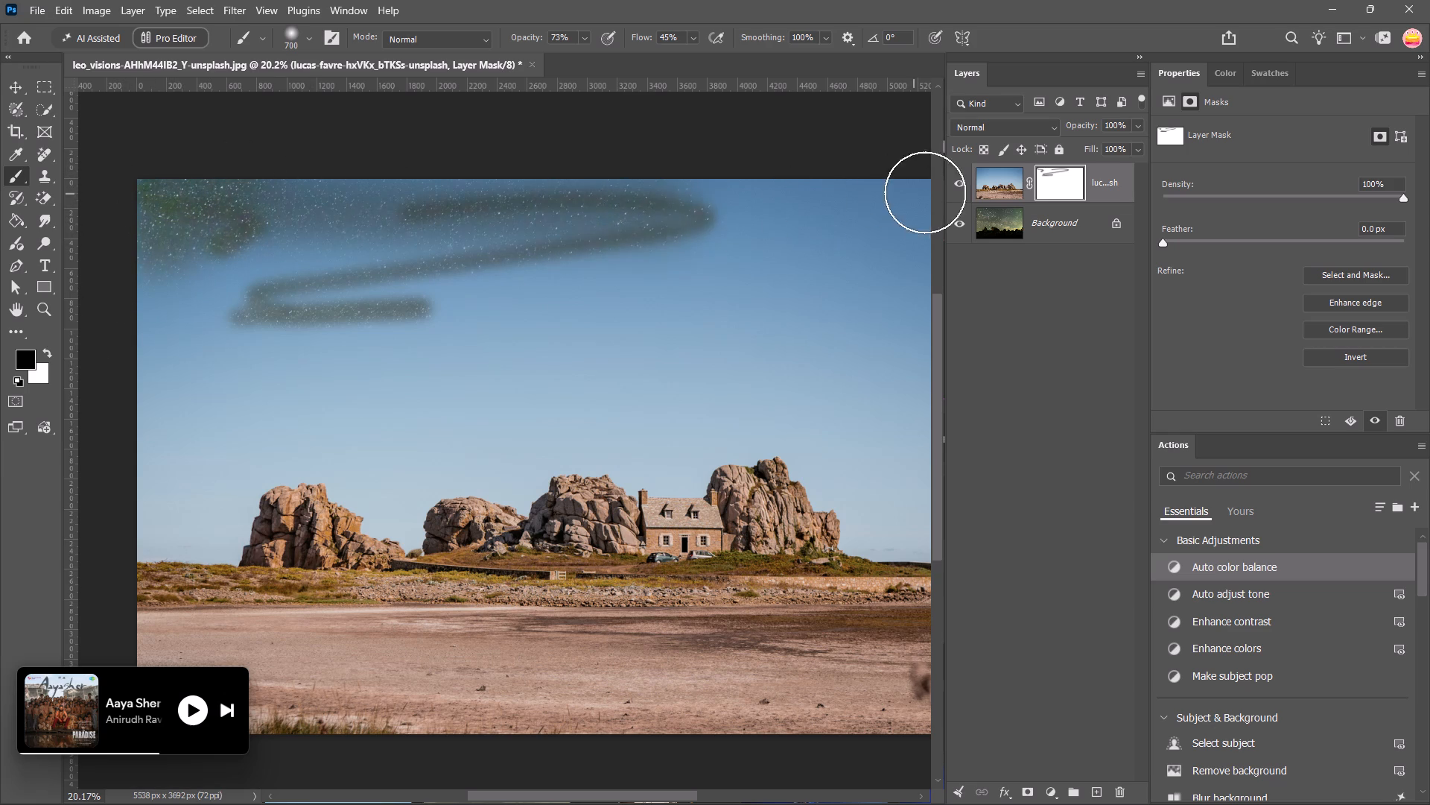
pyautogui.moveTo(925, 192); pyautogui.dragTo(407, 198)
# Set the brush opacity to 100% and size to 1100 px, and paint black on the stone house mask across the upper sky.
pyautogui.moveTo(522, 34); pyautogui.dragTo(782, 48)
pyautogui.press(']')
pyautogui.press(']')
pyautogui.press(']')
pyautogui.press(']')
pyautogui.moveTo(813, 210); pyautogui.dragTo(820, 213)
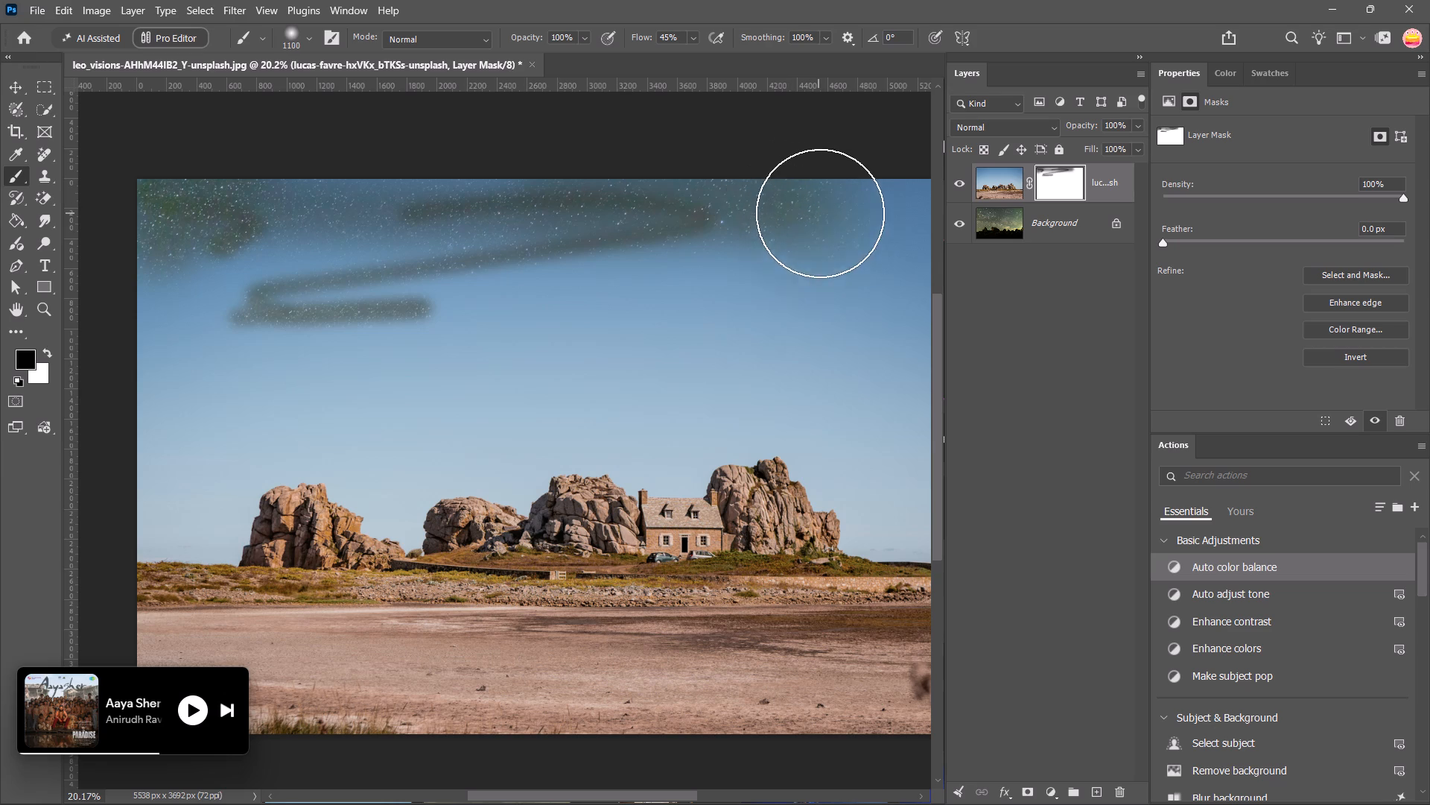
pyautogui.moveTo(820, 213); pyautogui.dragTo(484, 186)
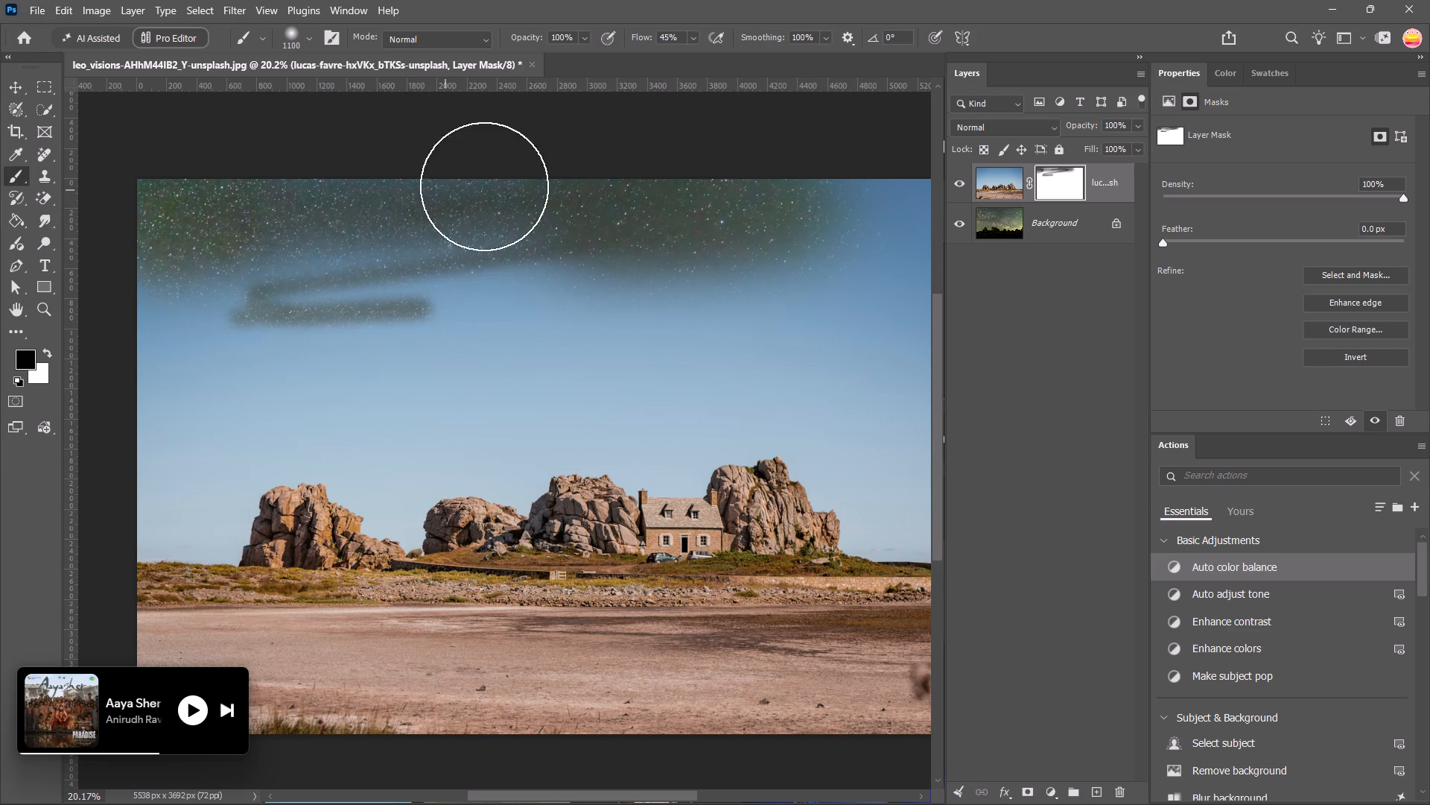
pyautogui.moveTo(484, 186); pyautogui.dragTo(189, 341)
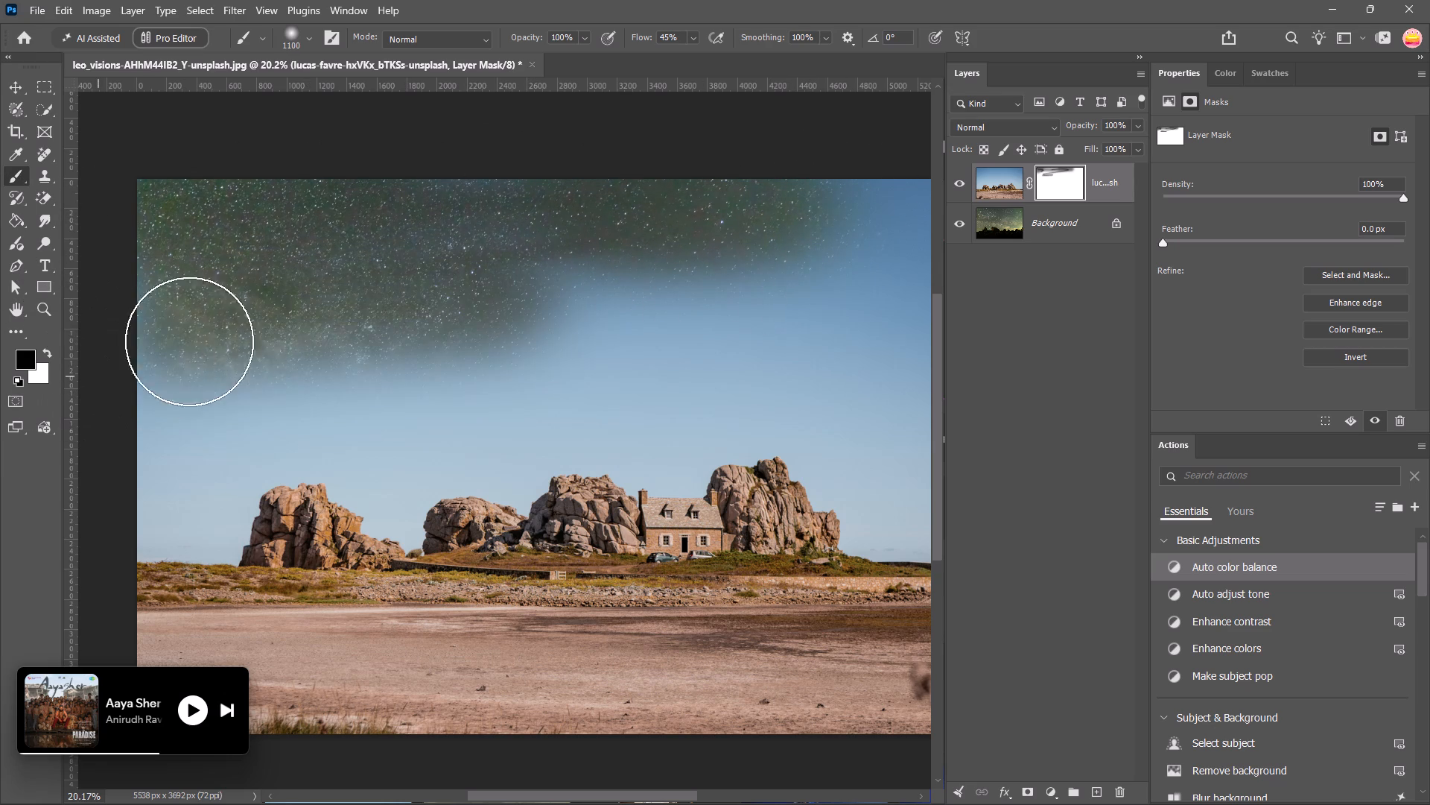
pyautogui.moveTo(189, 341); pyautogui.dragTo(1003, 218)
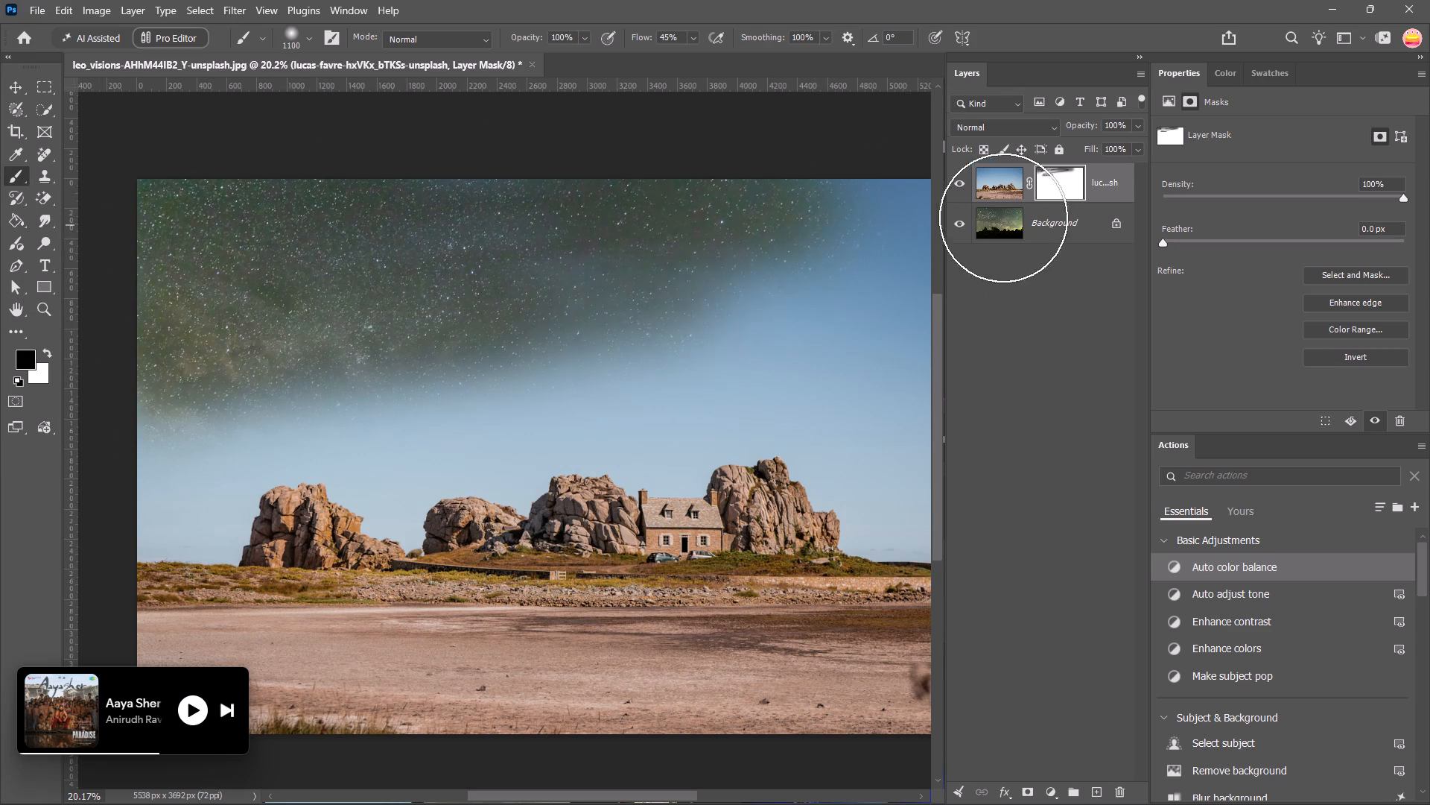
pyautogui.moveTo(1003, 218); pyautogui.dragTo(972, 289)
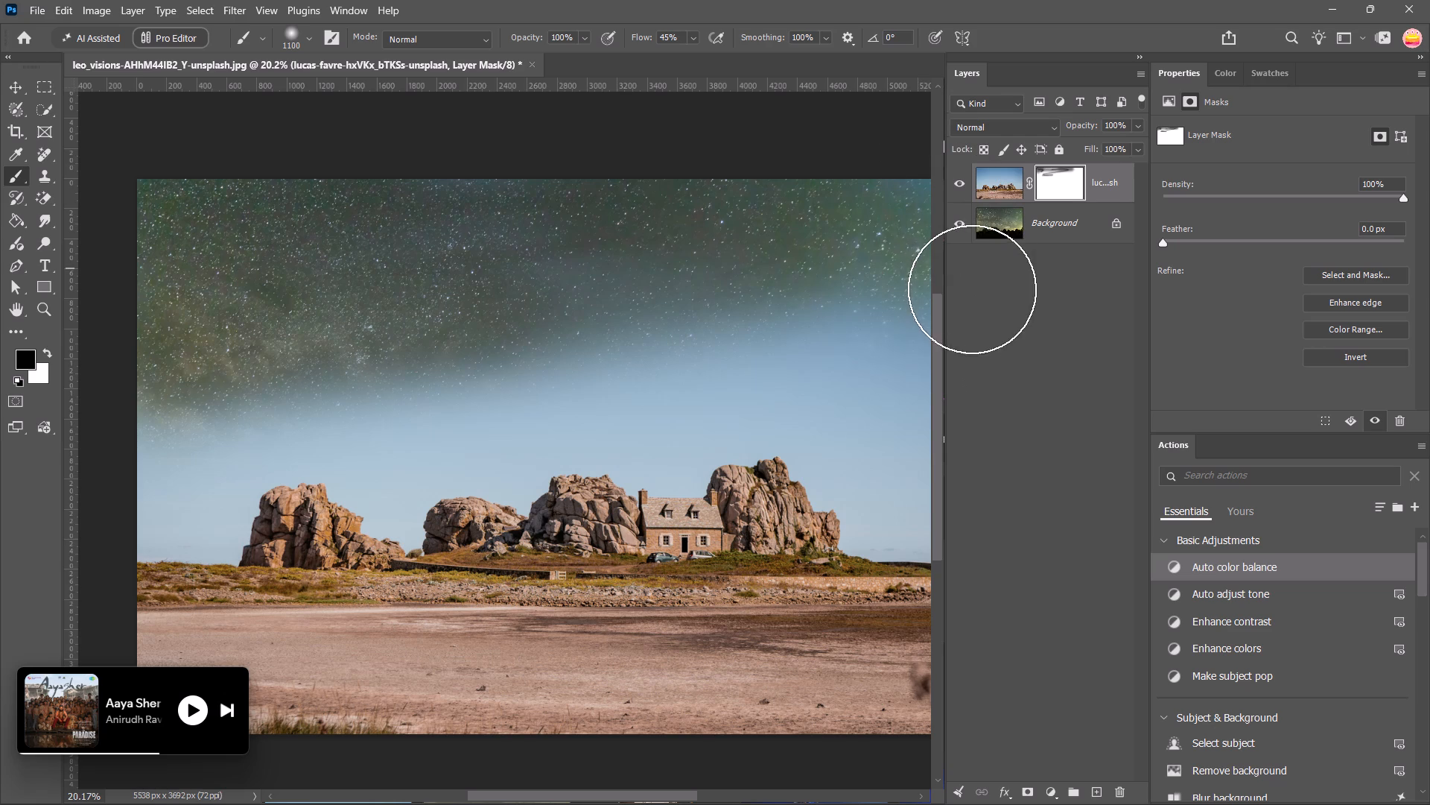
pyautogui.moveTo(972, 289); pyautogui.dragTo(972, 290)
# Paint more black on the mask with the soft 1100 px brush, from the sky's top edge down to its middle band.
pyautogui.press('space')
pyautogui.press('space')
pyautogui.press('space')
pyautogui.press('space')
pyautogui.press('space')
pyautogui.press('space')
pyautogui.press('space')
pyautogui.press('space')
pyautogui.press('space')
pyautogui.press('space')
pyautogui.press('space')
pyautogui.press('space')
pyautogui.press('space')
pyautogui.press('space')
pyautogui.press('space')
pyautogui.press('space')
pyautogui.press('space')
pyautogui.press('space')
pyautogui.press('space')
pyautogui.press('space')
pyautogui.moveTo(806, 294); pyautogui.dragTo(757, 297)
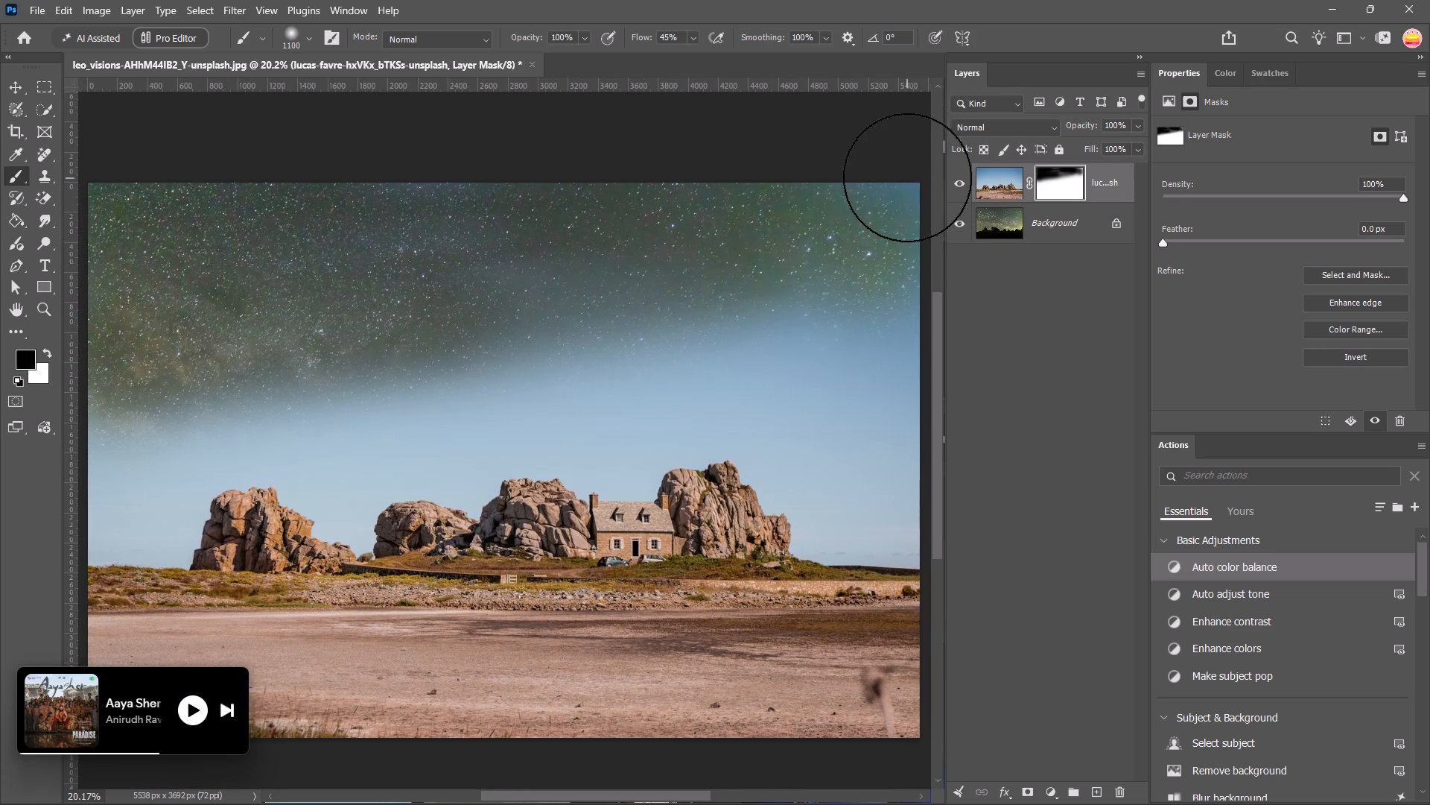
pyautogui.moveTo(908, 177); pyautogui.dragTo(248, 198)
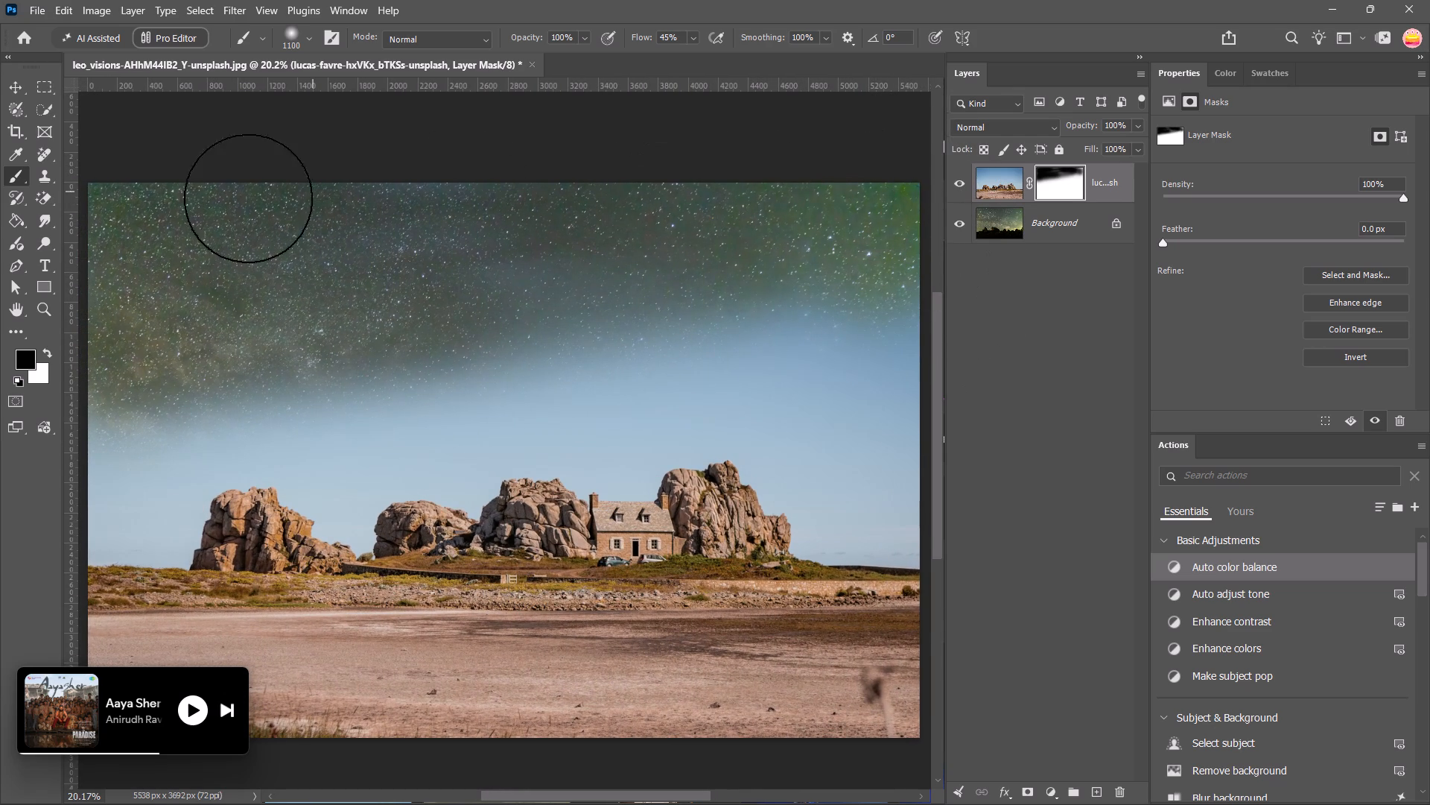
pyautogui.moveTo(248, 198); pyautogui.dragTo(927, 311)
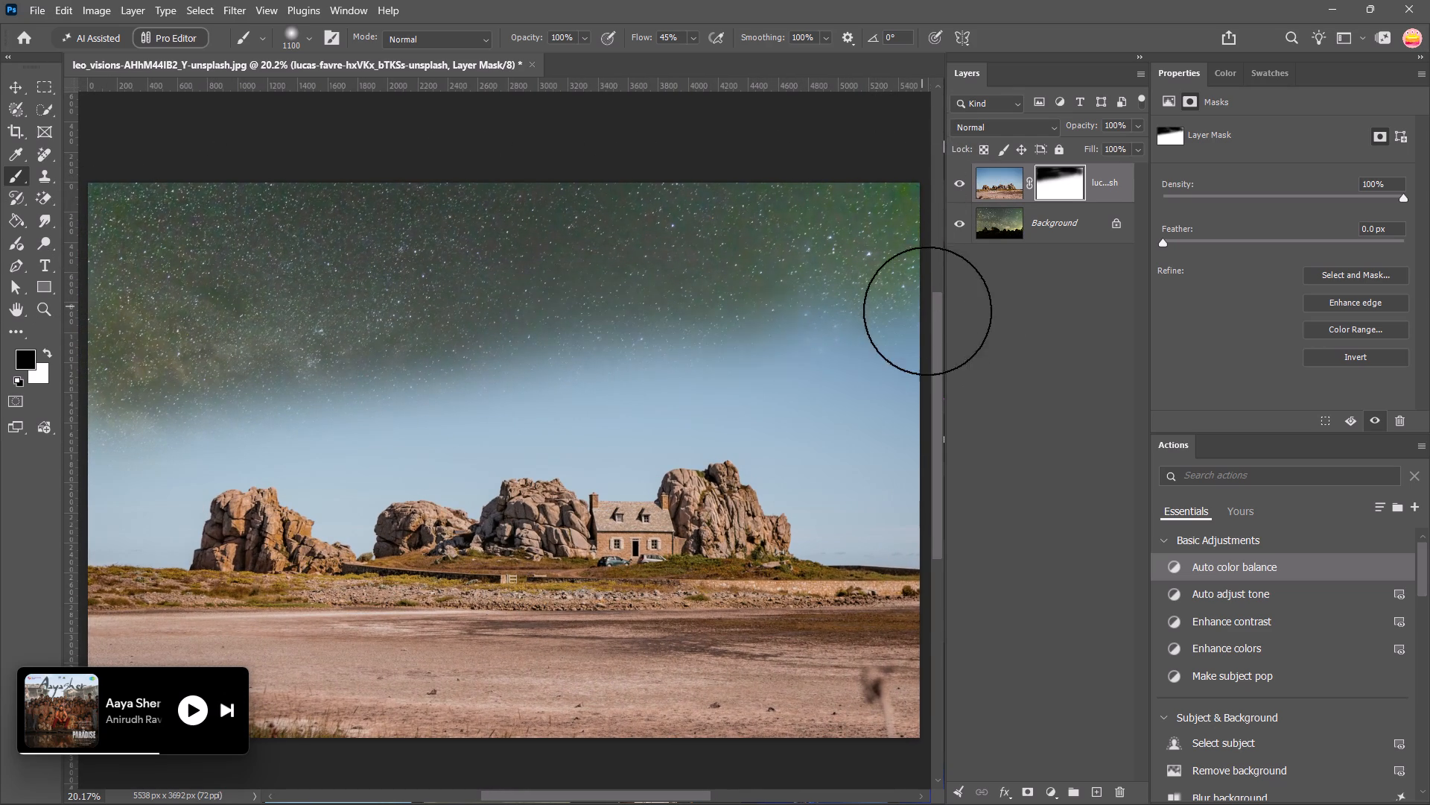
pyautogui.moveTo(927, 311); pyautogui.dragTo(651, 337)
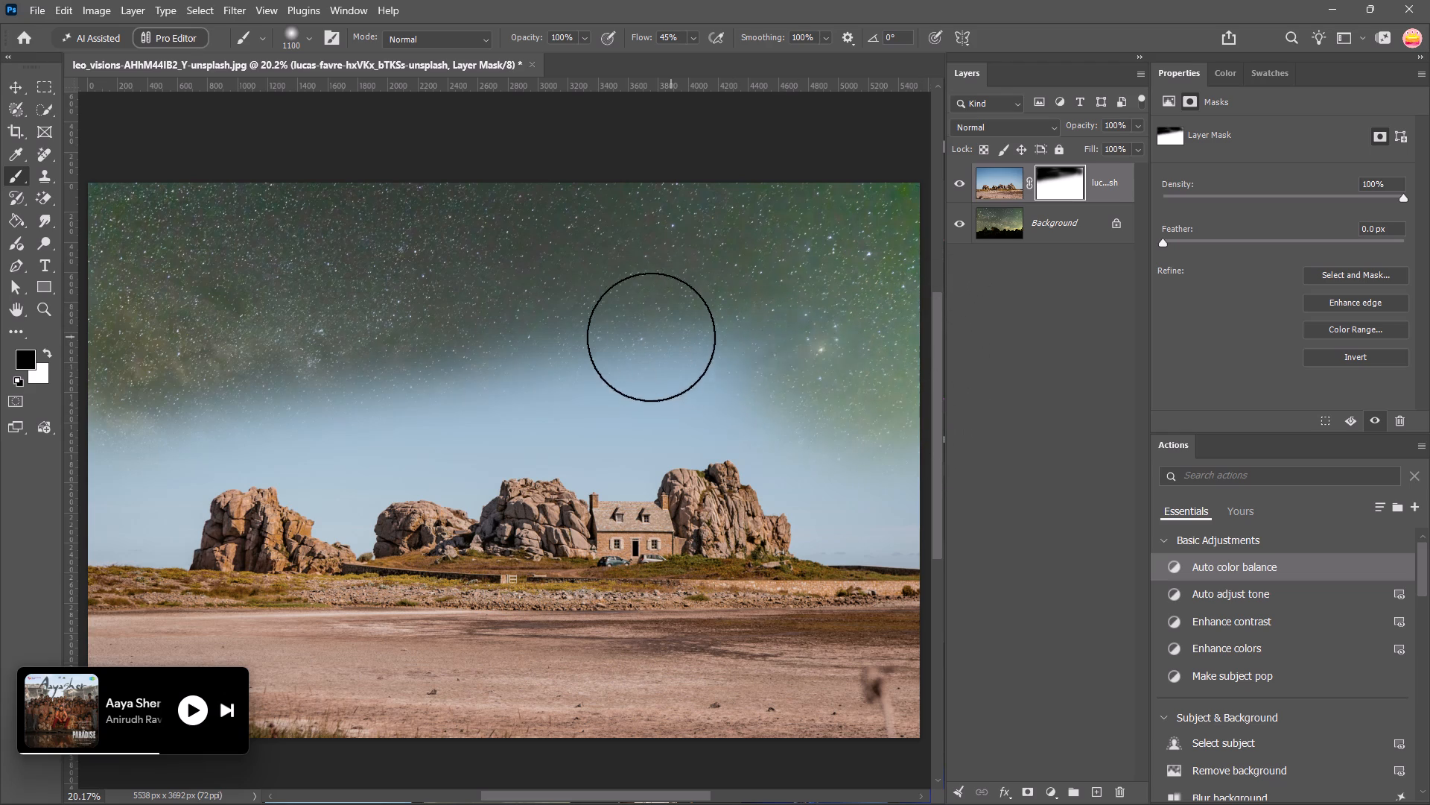
pyautogui.moveTo(651, 337); pyautogui.dragTo(357, 343)
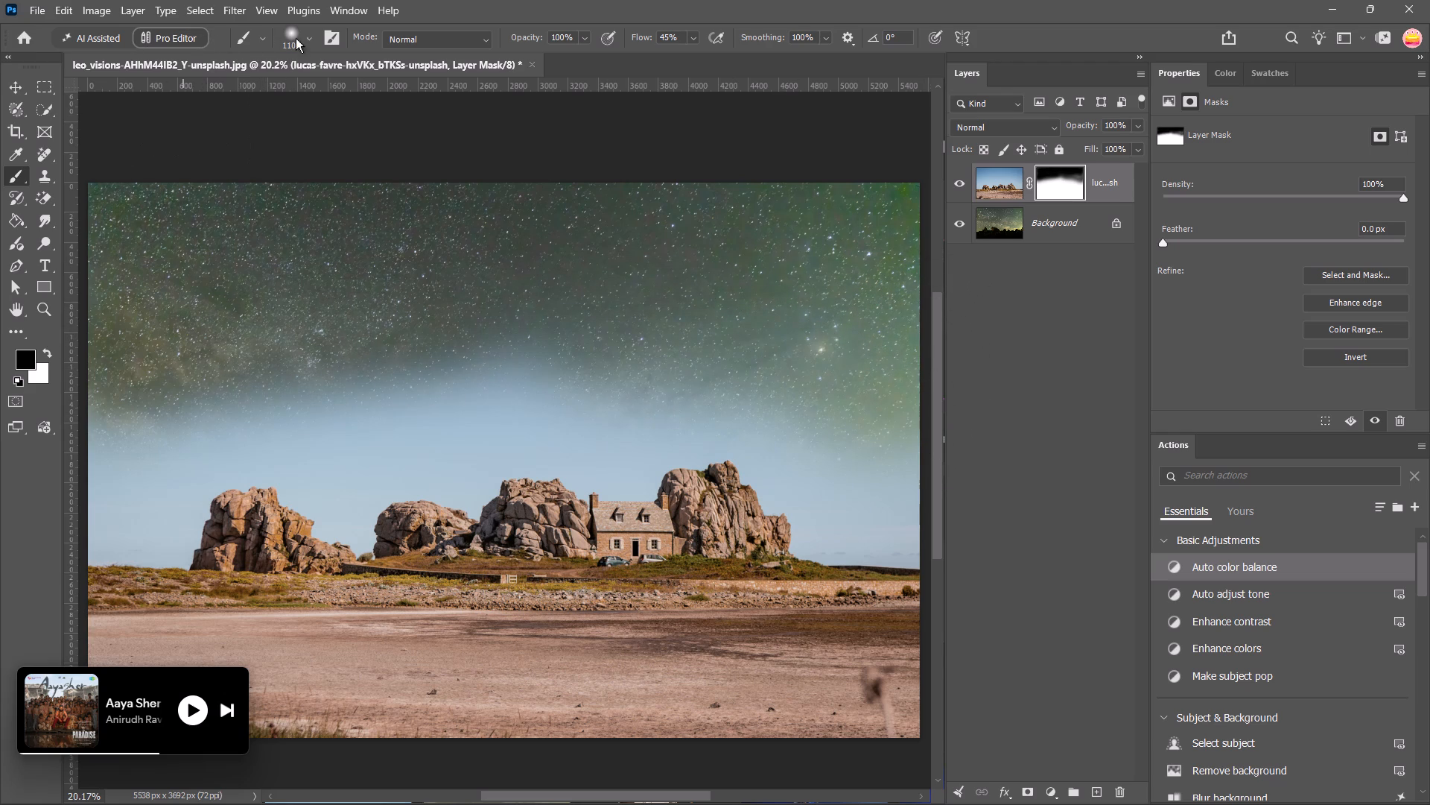
# Choose the Hard Round Pressure Size brush and paint black on the mask across the lower sky above the rocks.
pyautogui.click(307, 39)
pyautogui.click(283, 404)
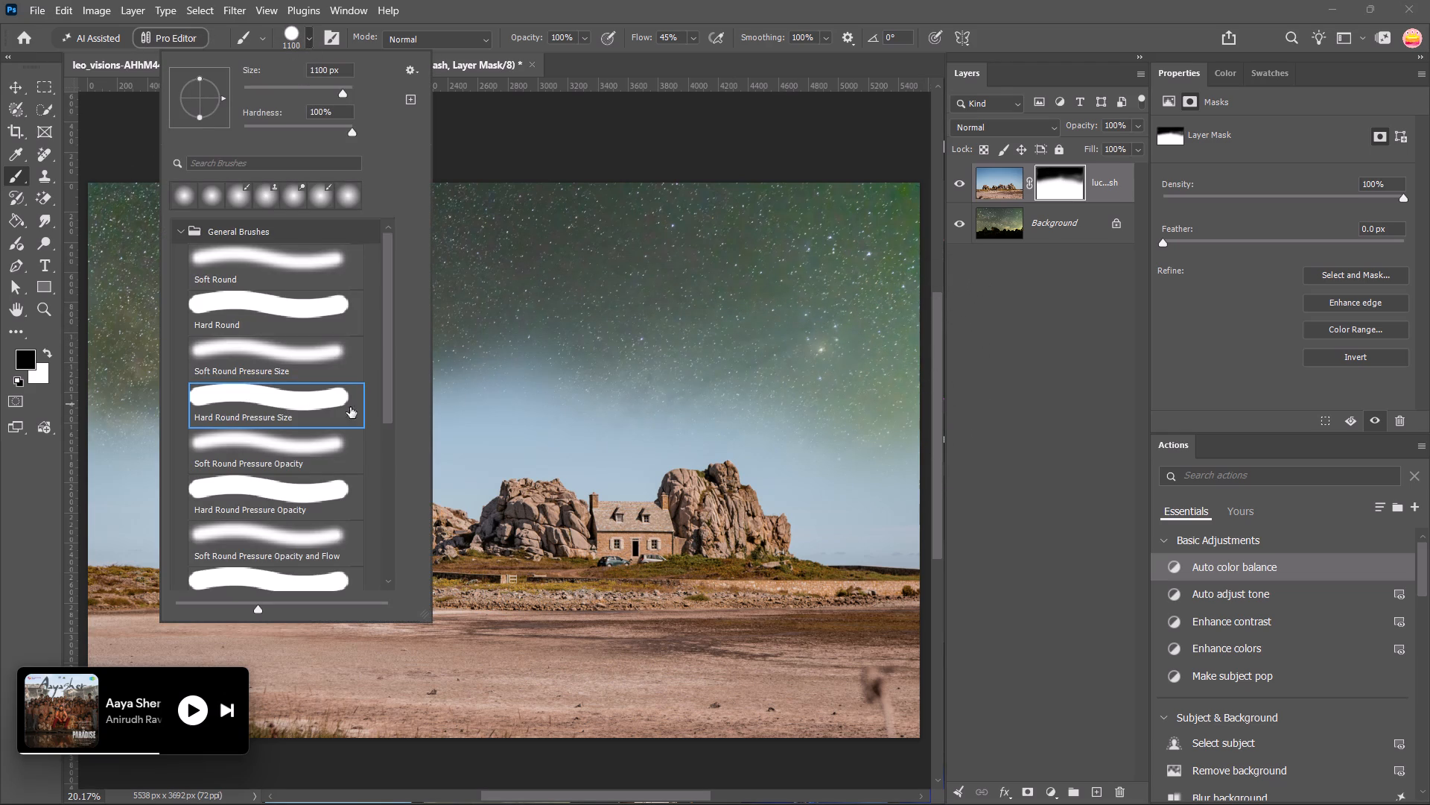
pyautogui.moveTo(579, 368); pyautogui.dragTo(853, 378)
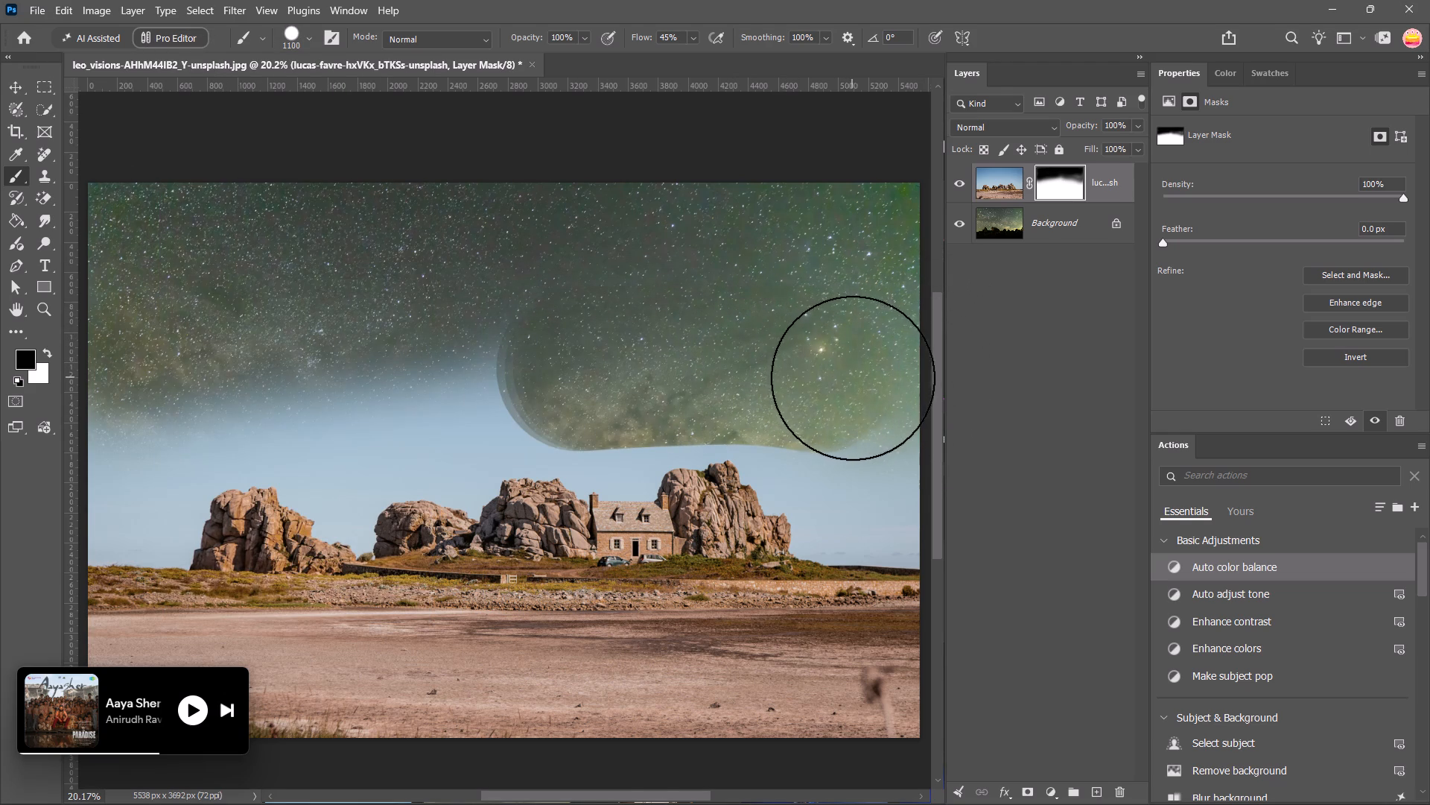
pyautogui.moveTo(853, 378); pyautogui.dragTo(69, 308)
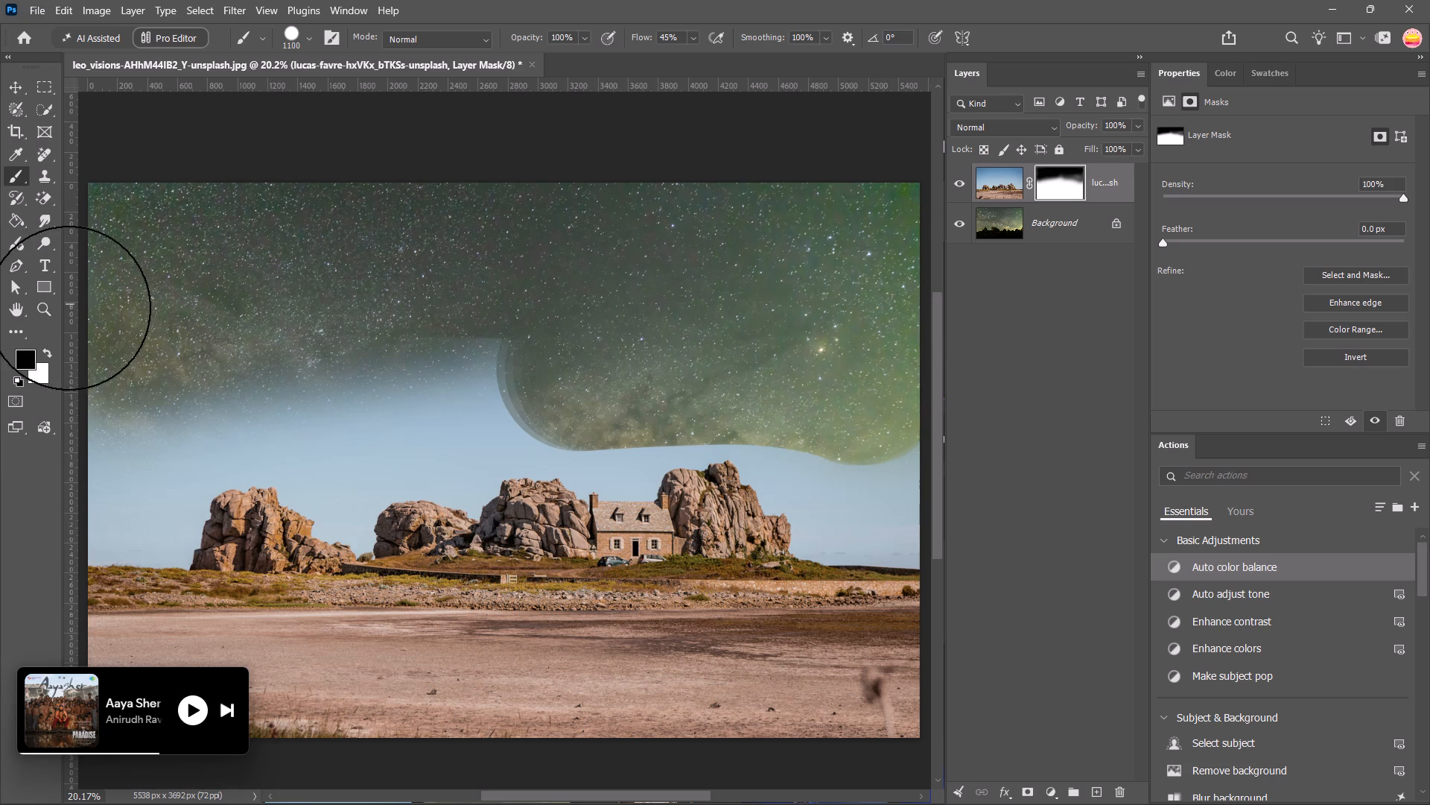
pyautogui.moveTo(69, 308); pyautogui.dragTo(12, 371)
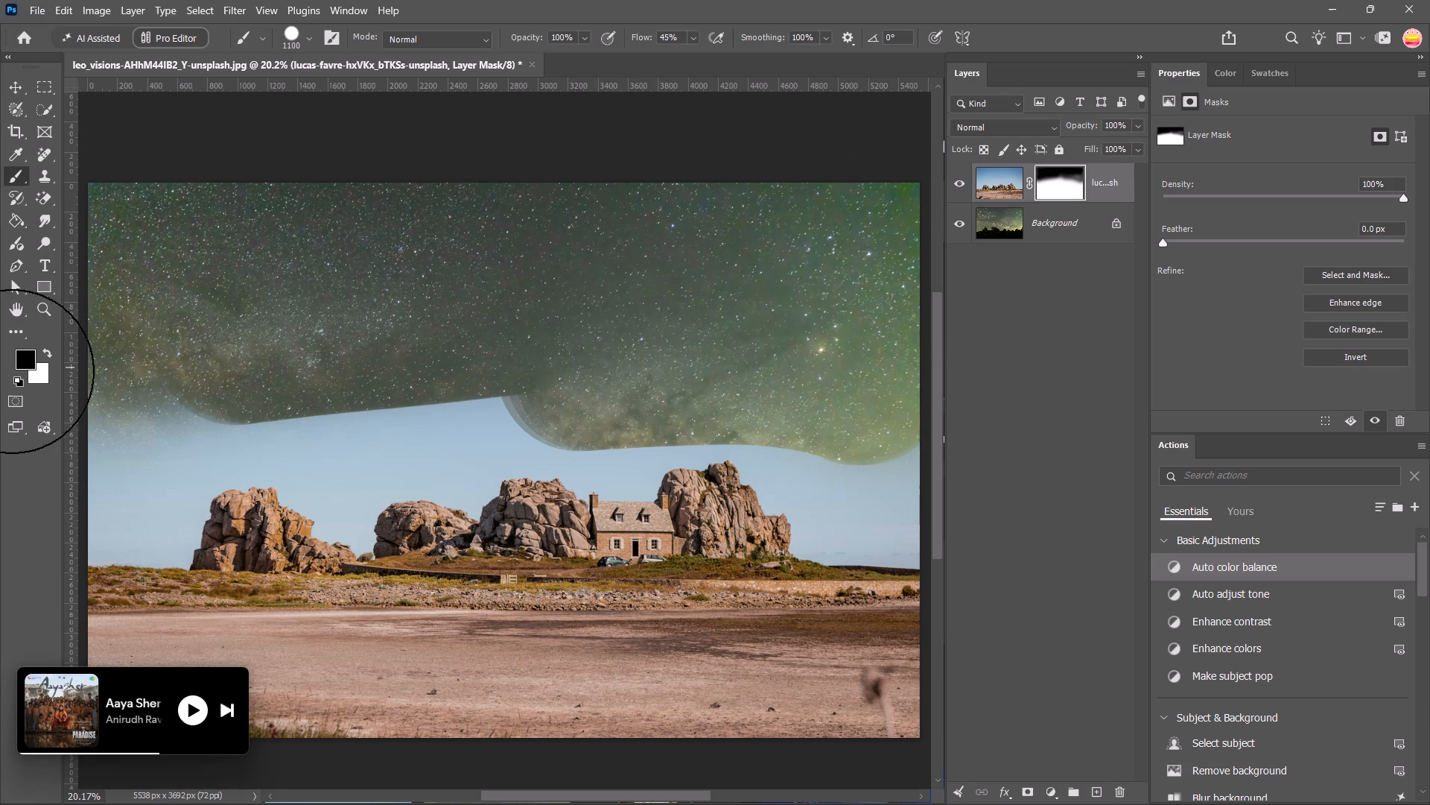
pyautogui.moveTo(12, 371); pyautogui.dragTo(0, 402)
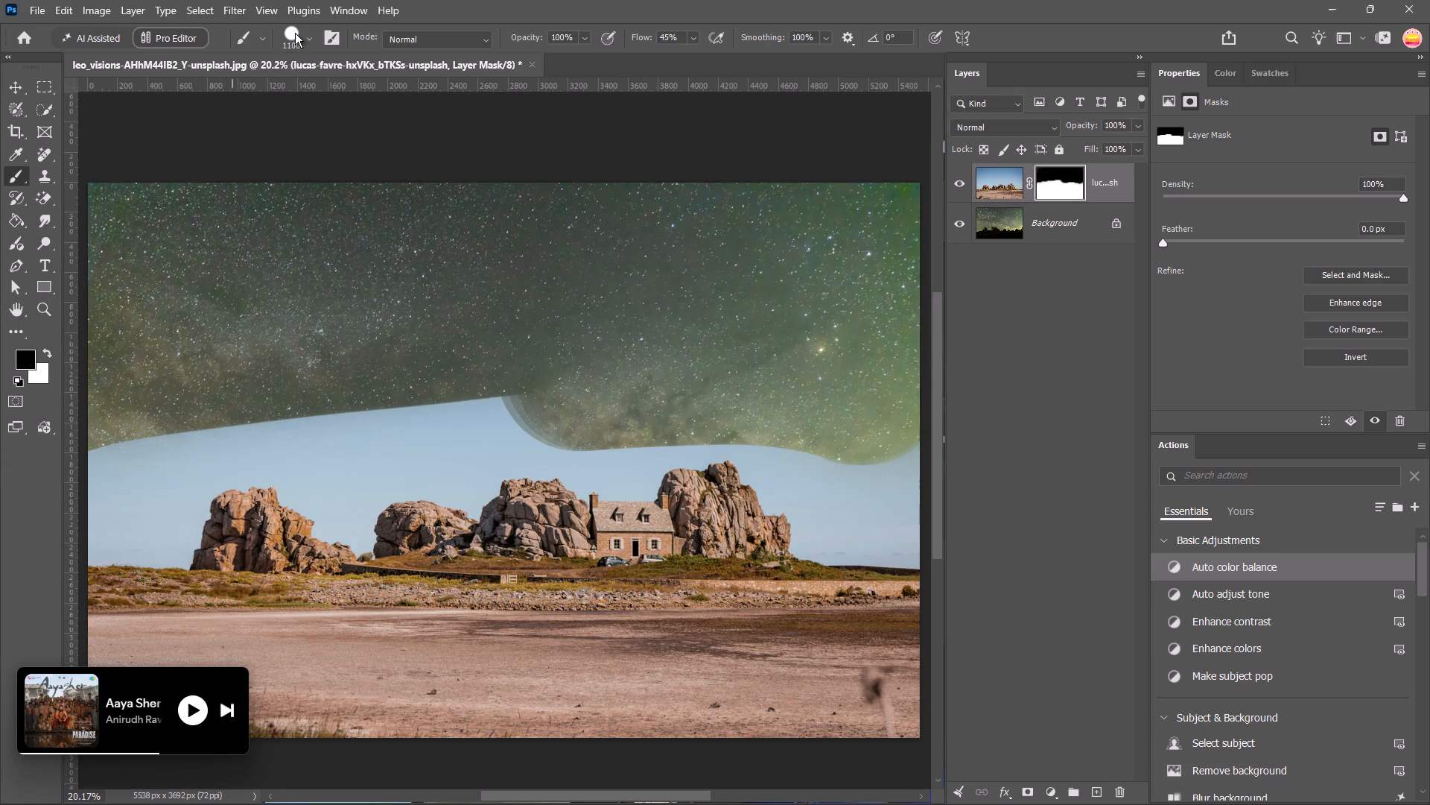
# Choose the Hard Round Pressure Opacity brush and mask more sky above the rocks, raising the flow to 100% for the last dab.
pyautogui.click(311, 34)
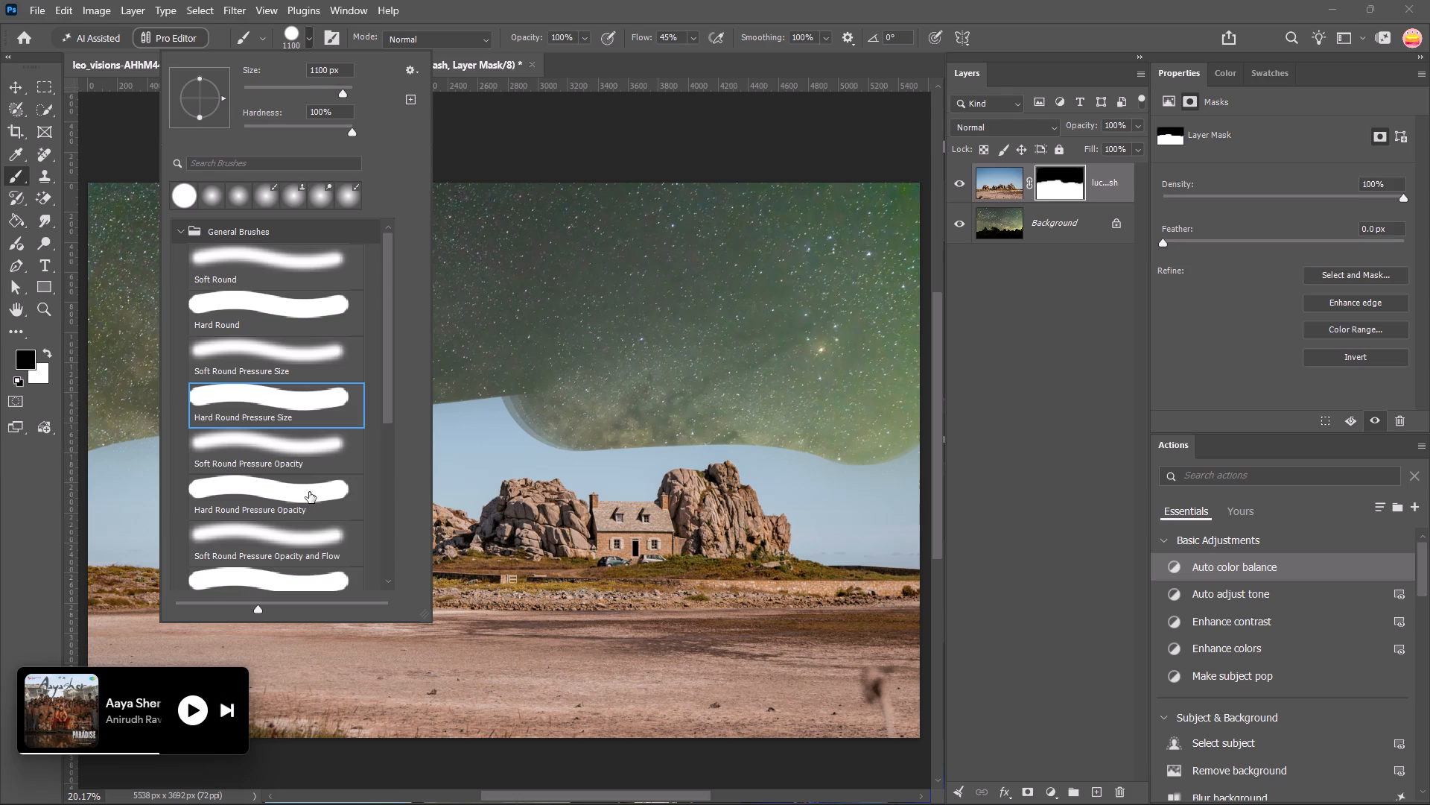
pyautogui.click(309, 492)
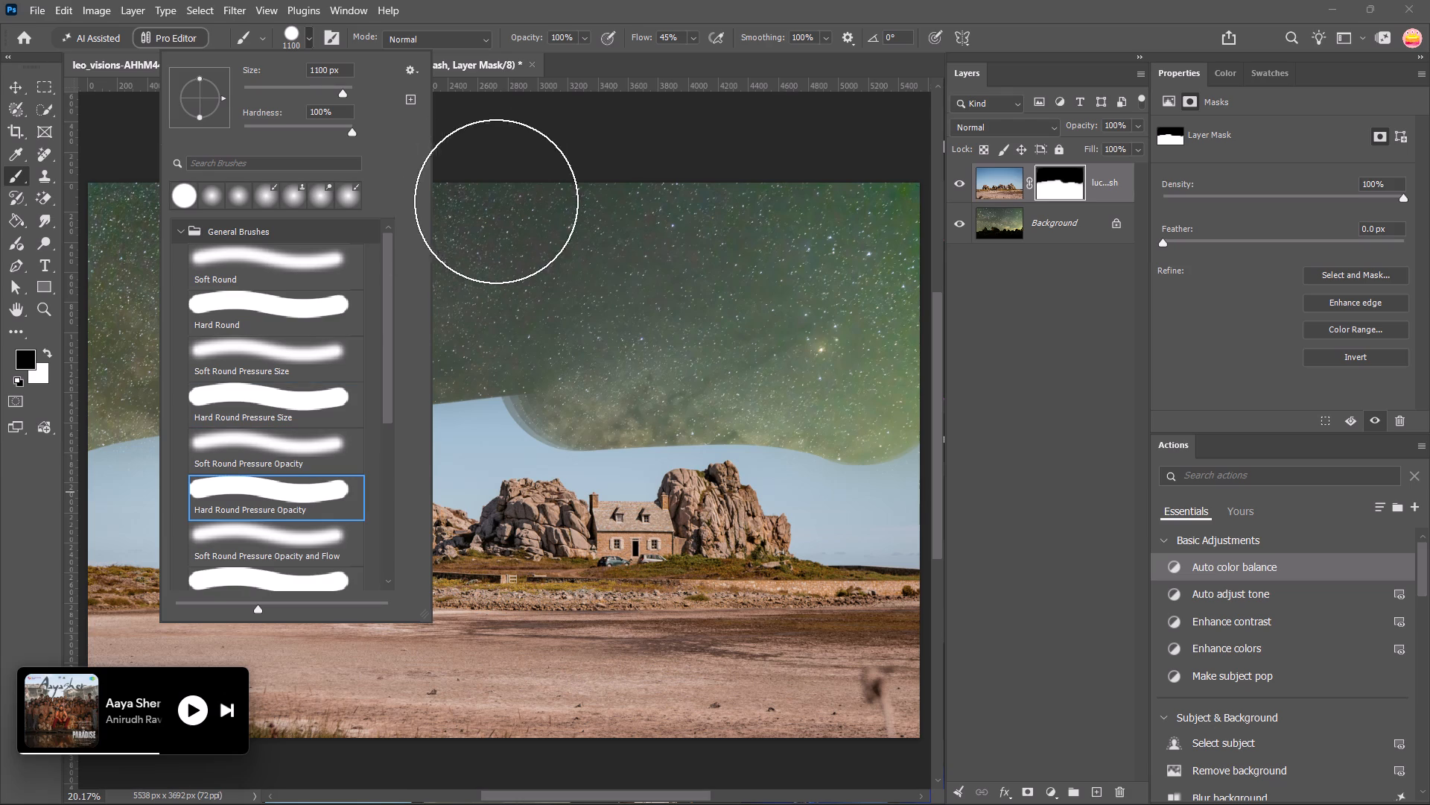
pyautogui.moveTo(537, 246); pyautogui.dragTo(448, 366)
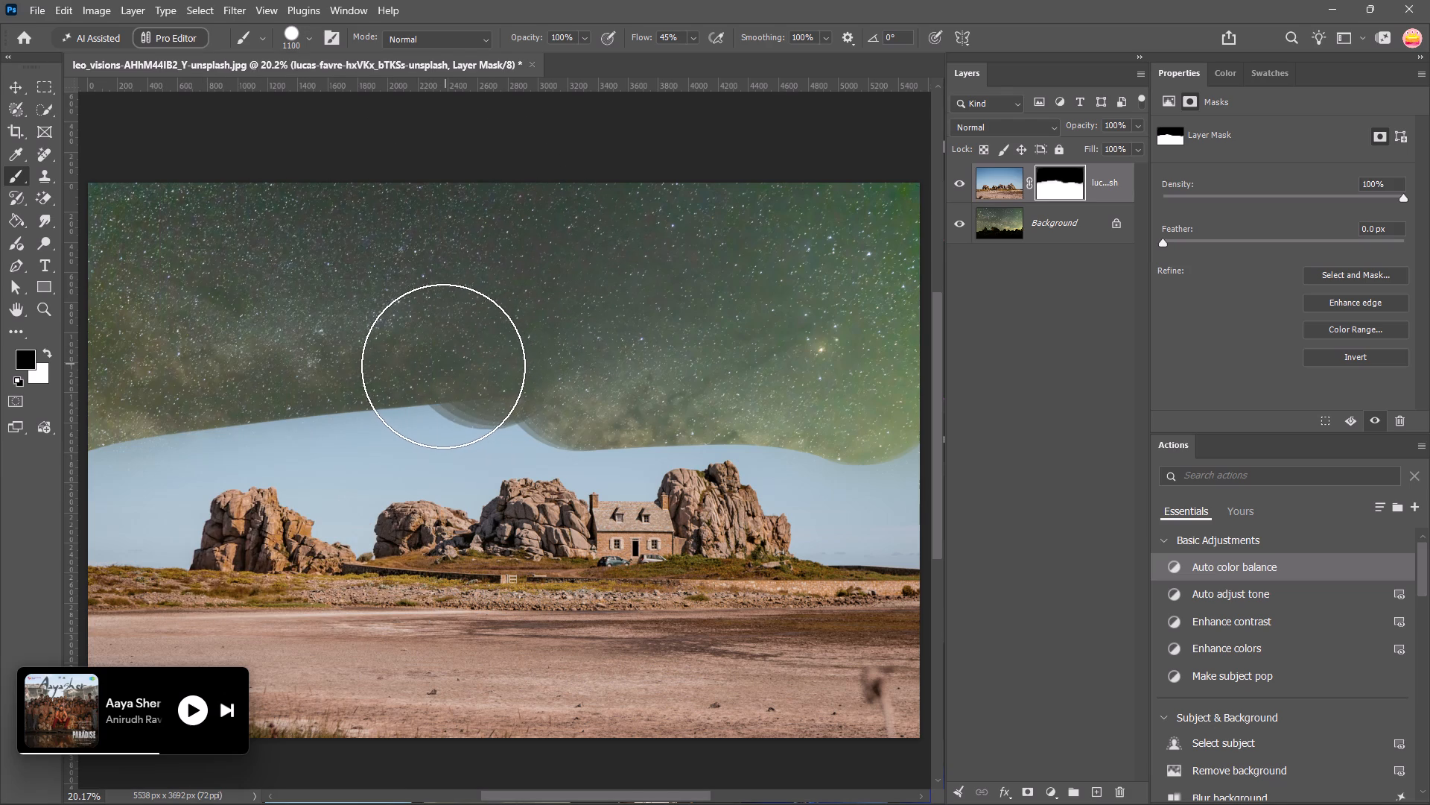
pyautogui.click(440, 368)
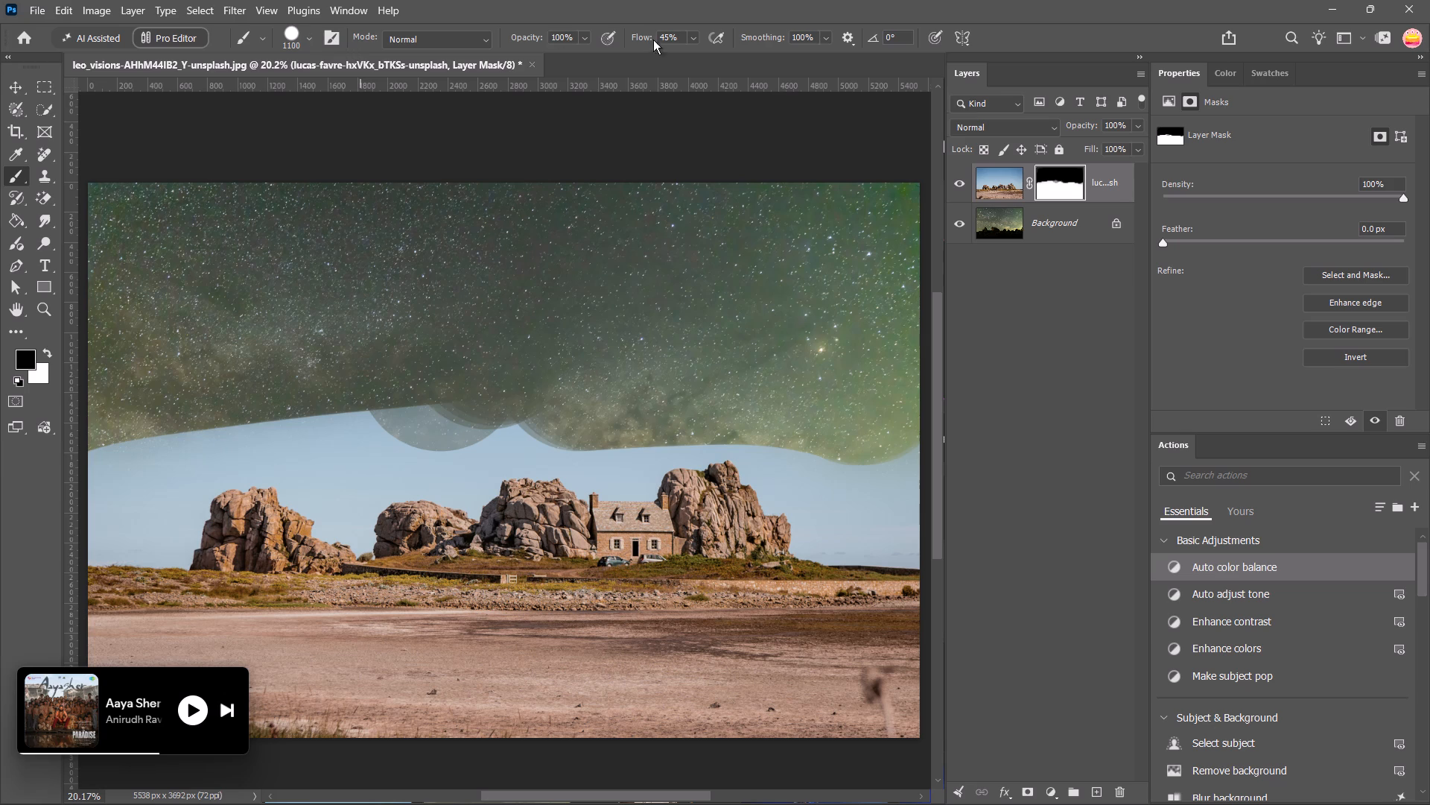
pyautogui.moveTo(637, 38); pyautogui.dragTo(923, 41)
pyautogui.click(373, 379)
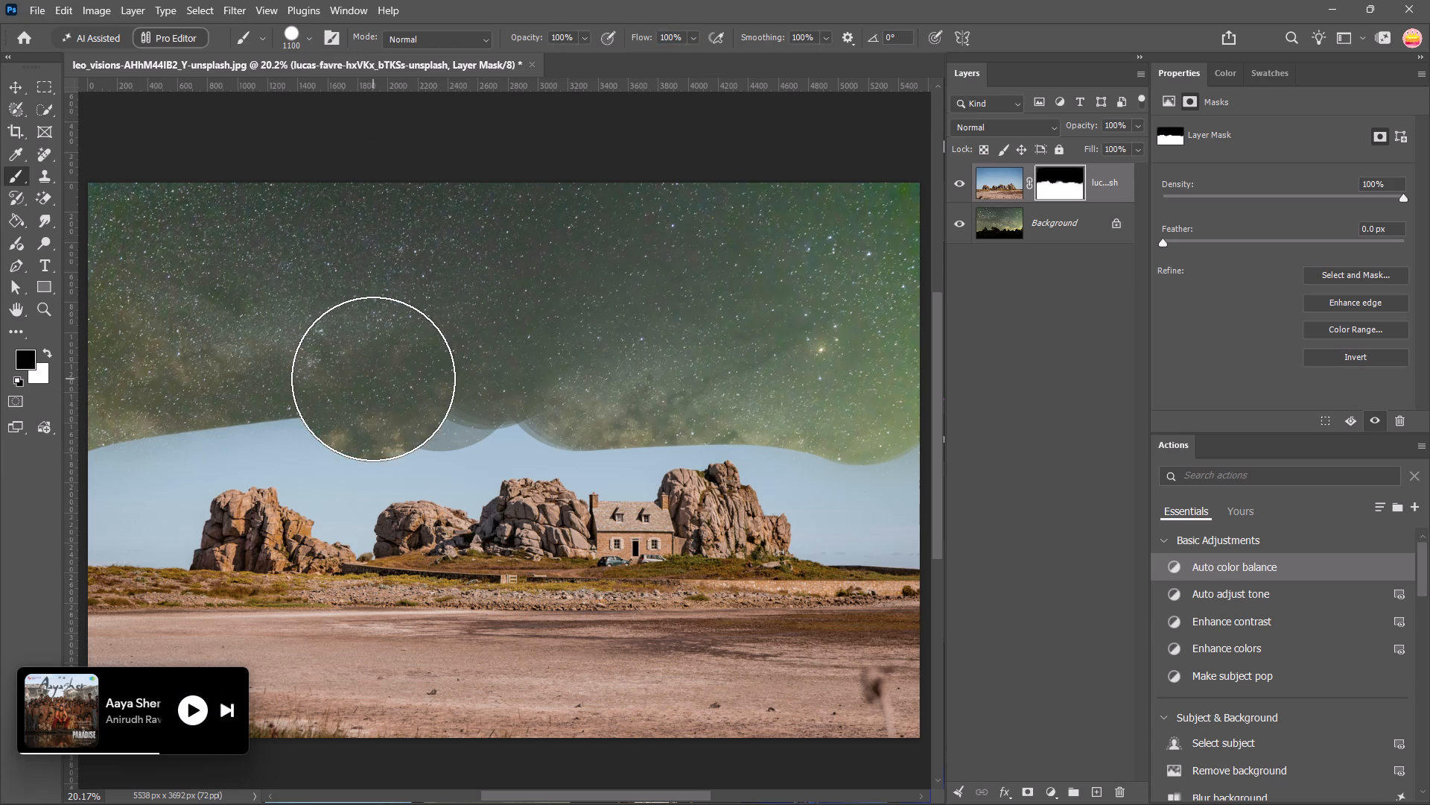
# Choose the KYLE Ultimate Pencil Hard brush, enlarge it to 400 px, and paint black on the mask above the middle rocks.
pyautogui.click(309, 40)
pyautogui.scroll(-10, 287, 392)
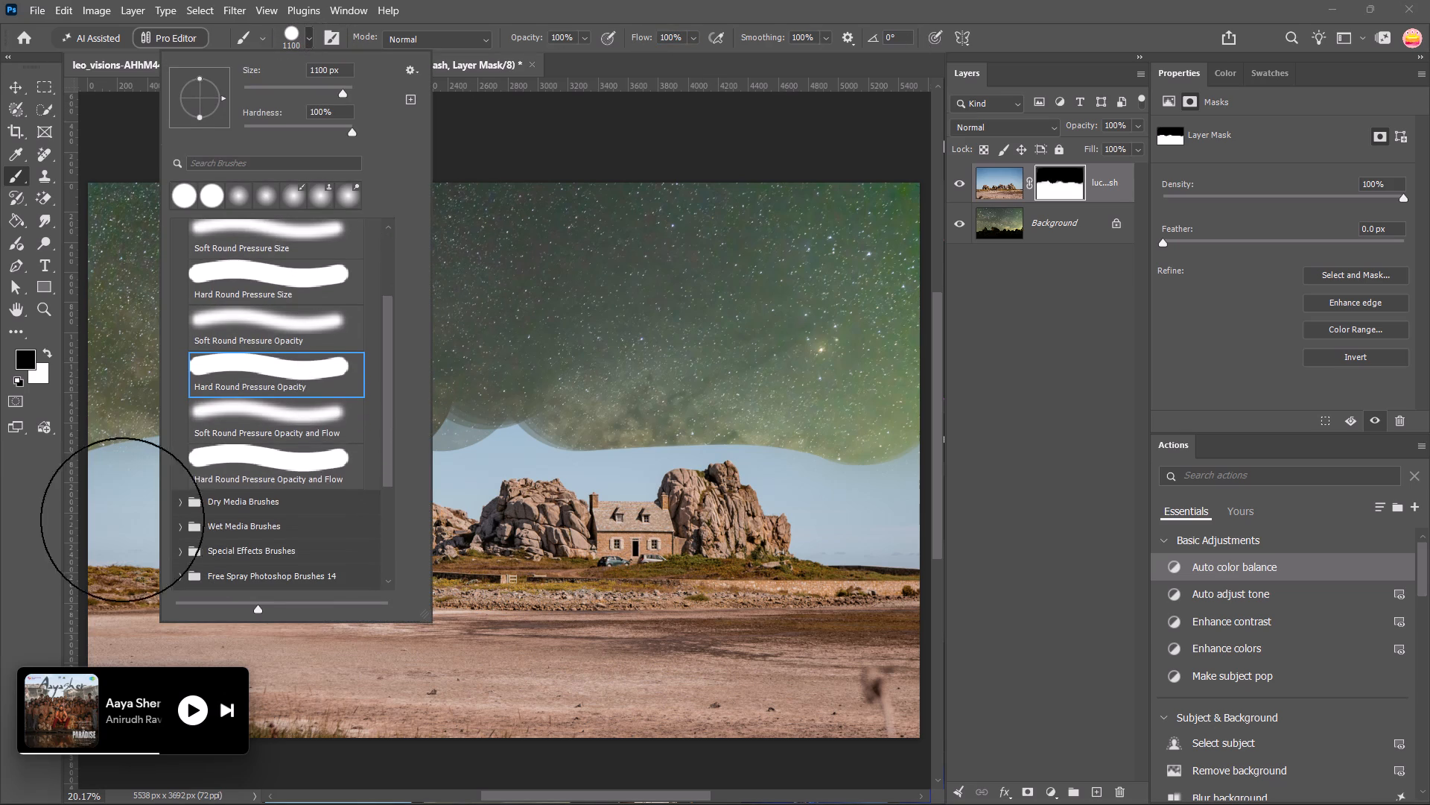
pyautogui.click(177, 488)
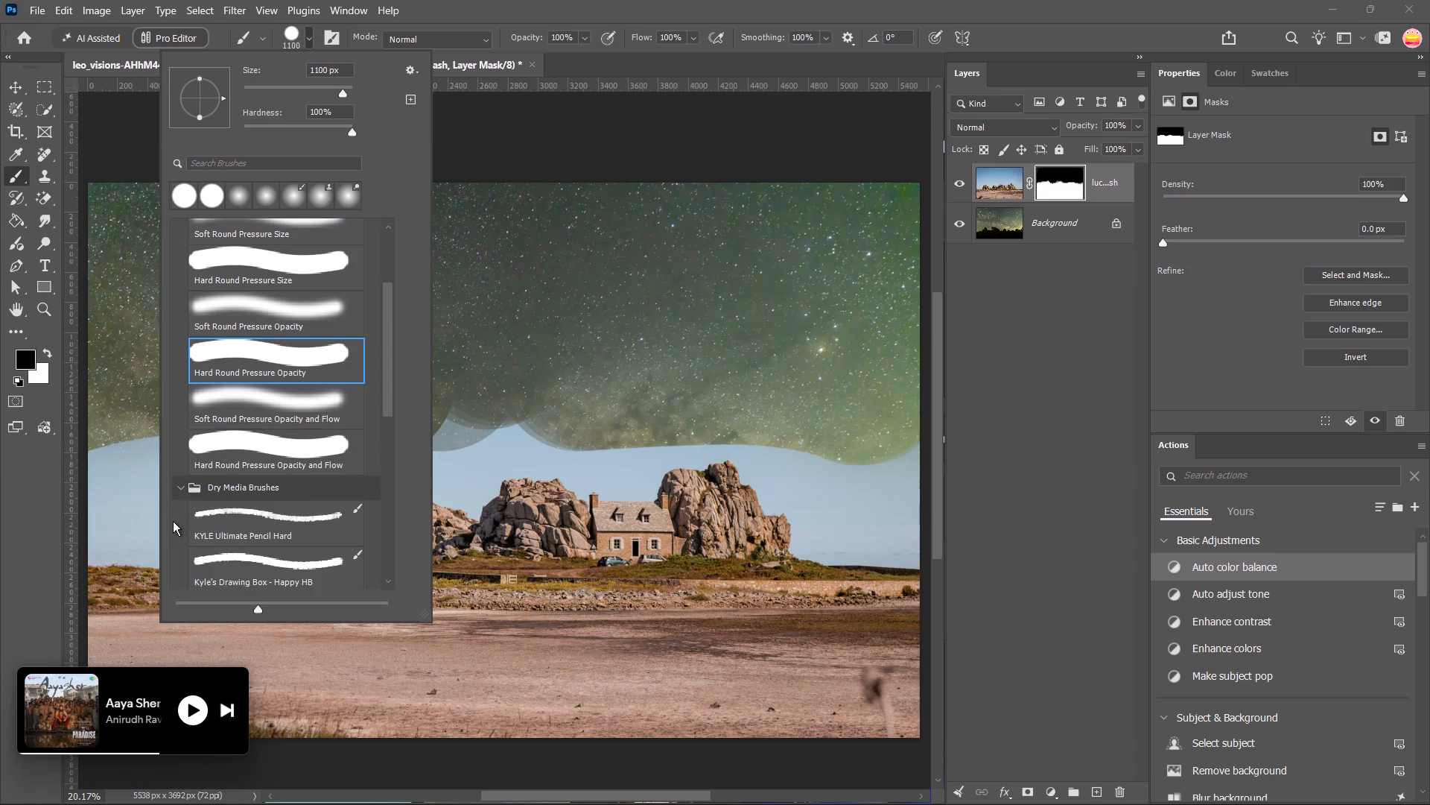
pyautogui.click(270, 519)
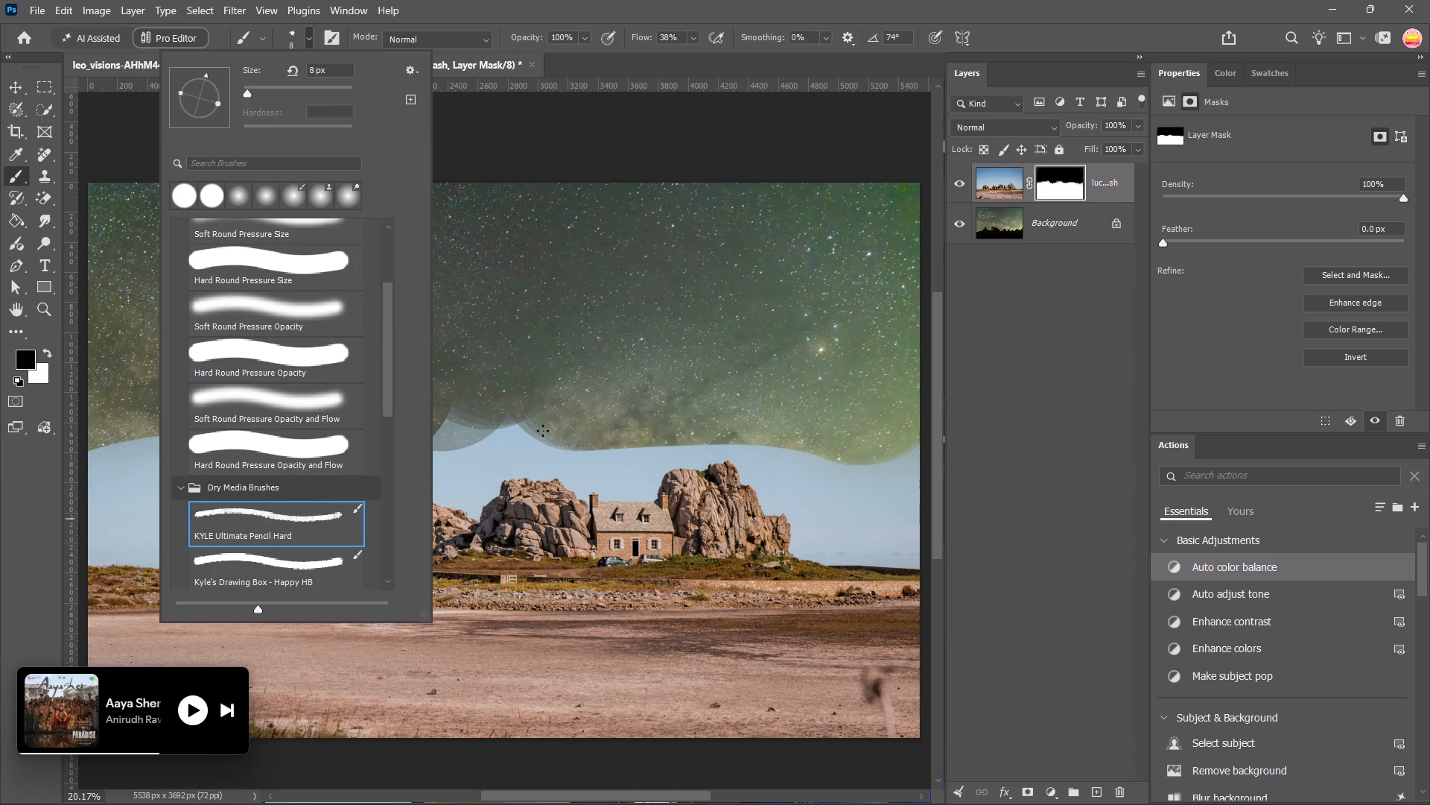
pyautogui.click(543, 431)
pyautogui.press(']')
pyautogui.press(']')
pyautogui.press(']')
pyautogui.press(']')
pyautogui.press(']')
pyautogui.press(']')
pyautogui.press(']')
pyautogui.press(']')
pyautogui.press(']')
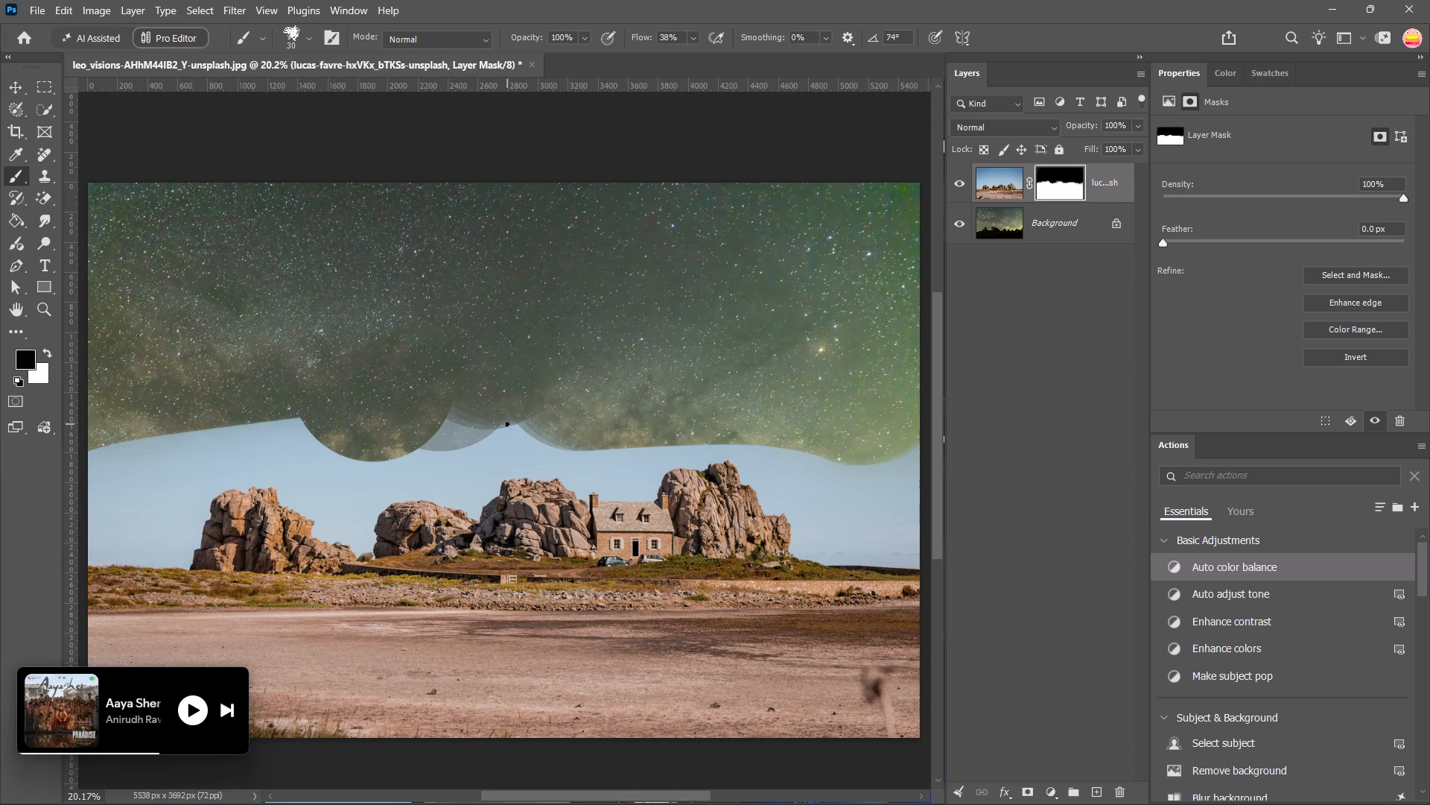
pyautogui.press(']')
pyautogui.press(']')
pyautogui.press(']')
pyautogui.press(']')
pyautogui.press(']')
pyautogui.press(']')
pyautogui.press(']')
pyautogui.press(']')
pyautogui.press(']')
pyautogui.press(']')
pyautogui.press(']')
pyautogui.press(']')
pyautogui.press(']')
pyautogui.press(']')
pyautogui.moveTo(509, 438); pyautogui.dragTo(568, 432)
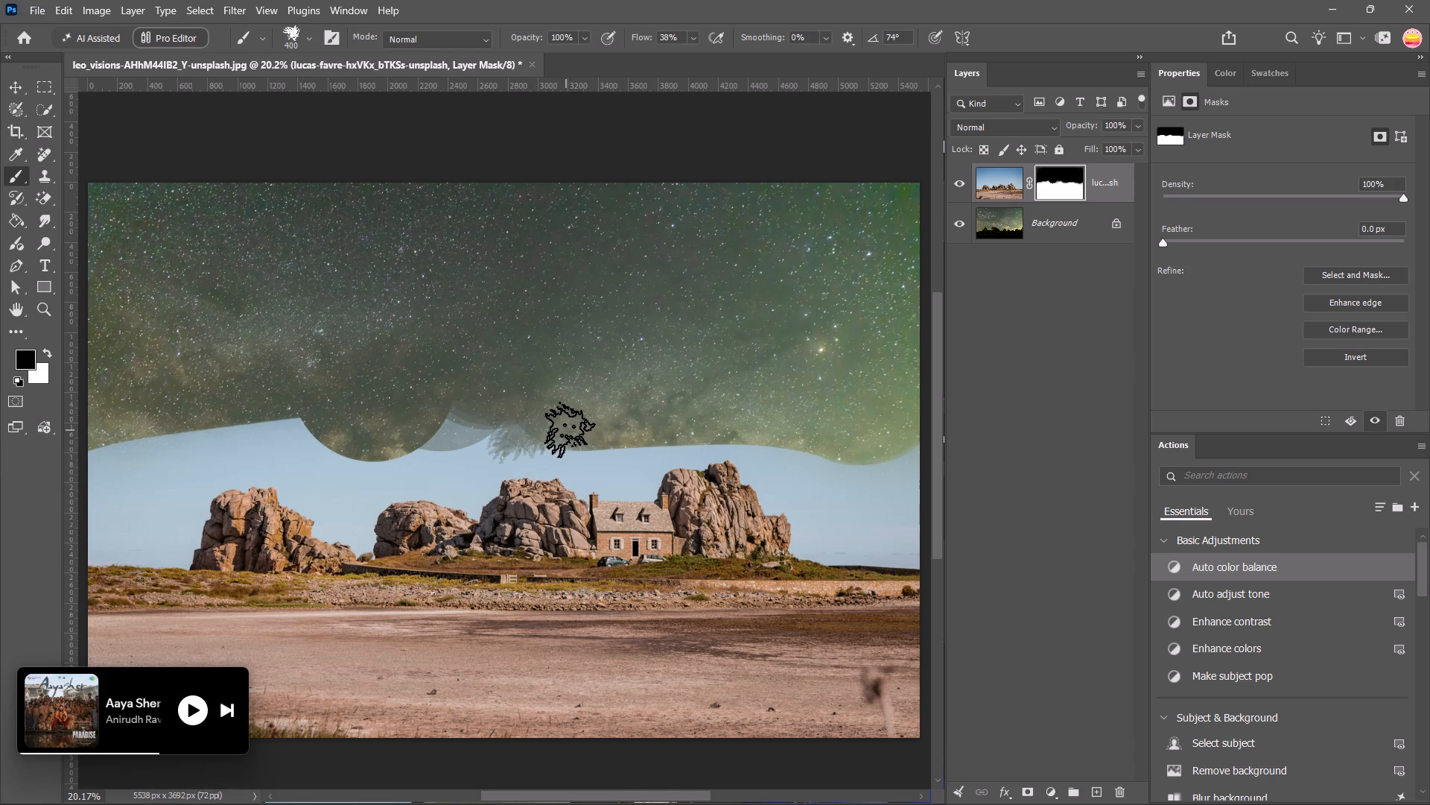
pyautogui.moveTo(568, 432); pyautogui.dragTo(527, 446)
# Reduce the pencil brush to 125 px and paint black on the mask along the remaining sky edge toward the image's left side.
pyautogui.write('[[[[[[')
pyautogui.moveTo(522, 438); pyautogui.dragTo(536, 441)
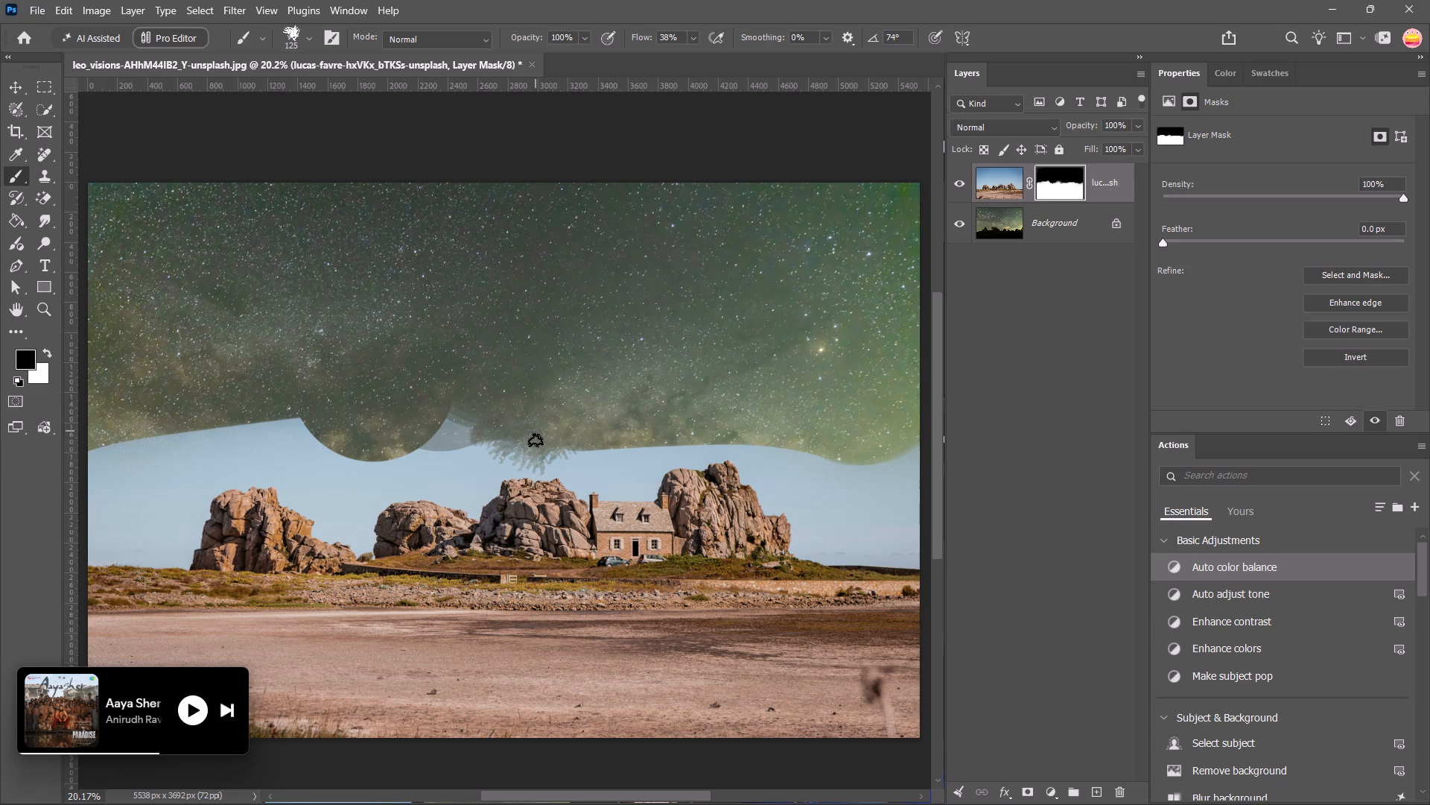
pyautogui.moveTo(536, 441); pyautogui.dragTo(457, 411)
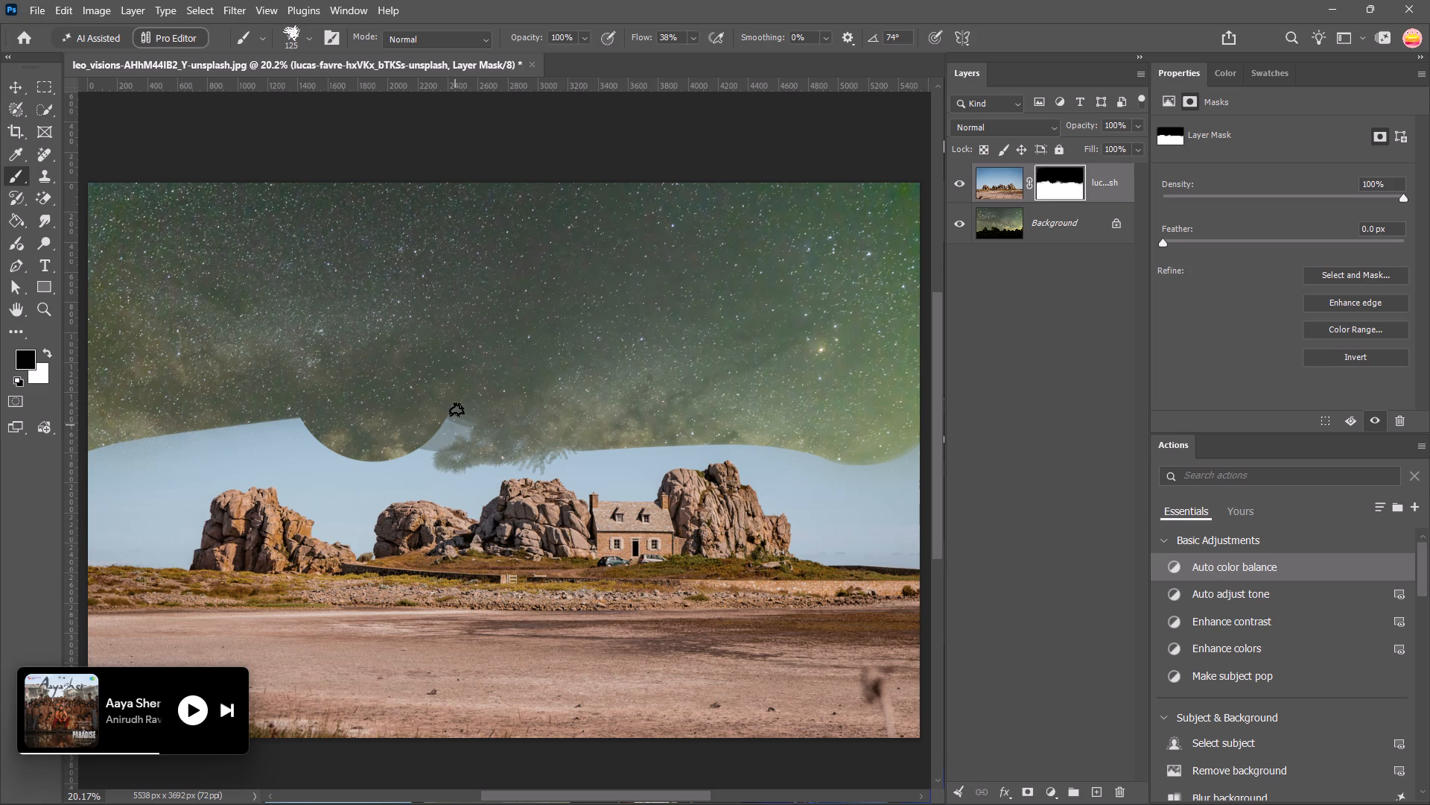
pyautogui.moveTo(457, 411); pyautogui.dragTo(363, 446)
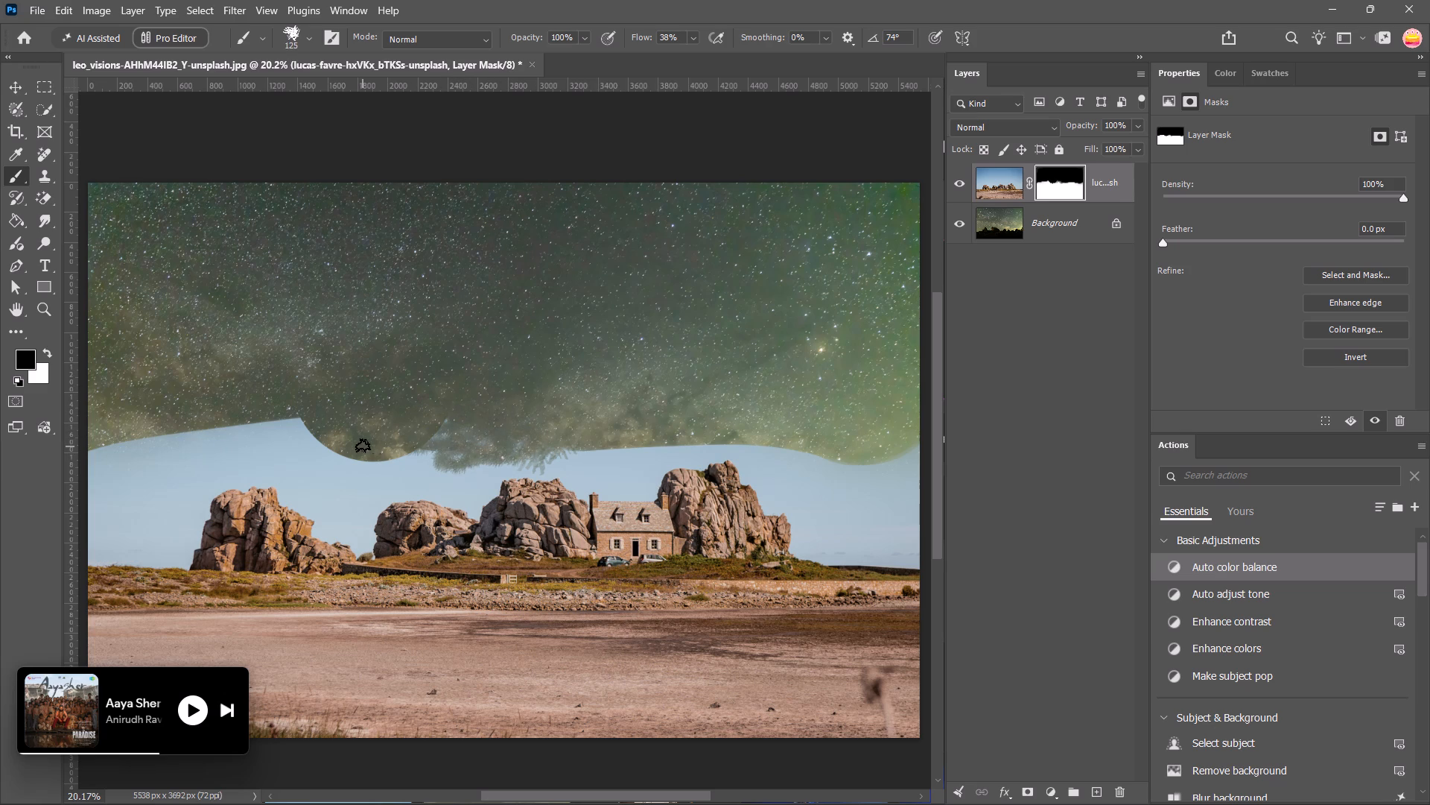
pyautogui.moveTo(363, 446); pyautogui.dragTo(282, 425)
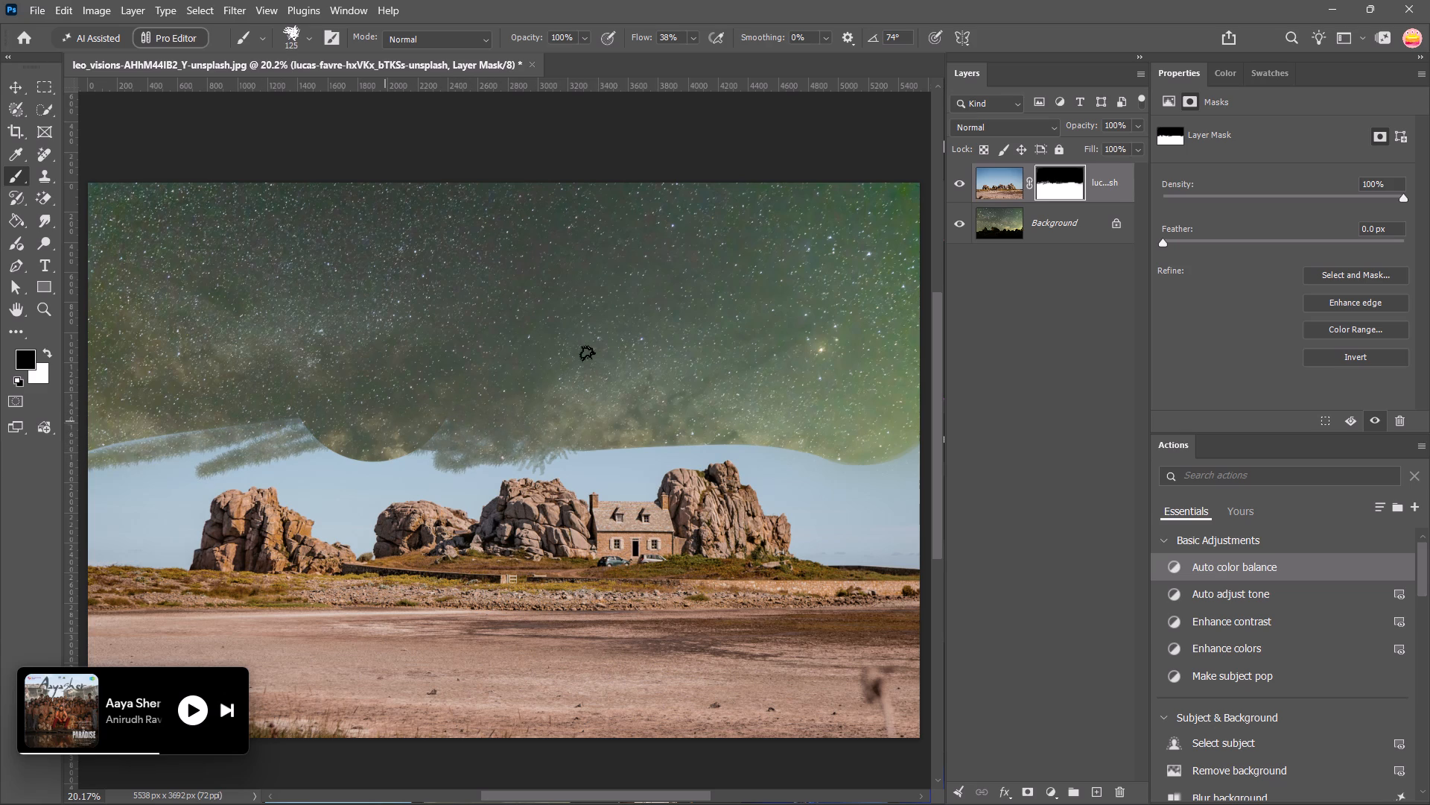
# Open the original stone house photo from the Downloads folder as a separate document.
pyautogui.rightClick(585, 66)
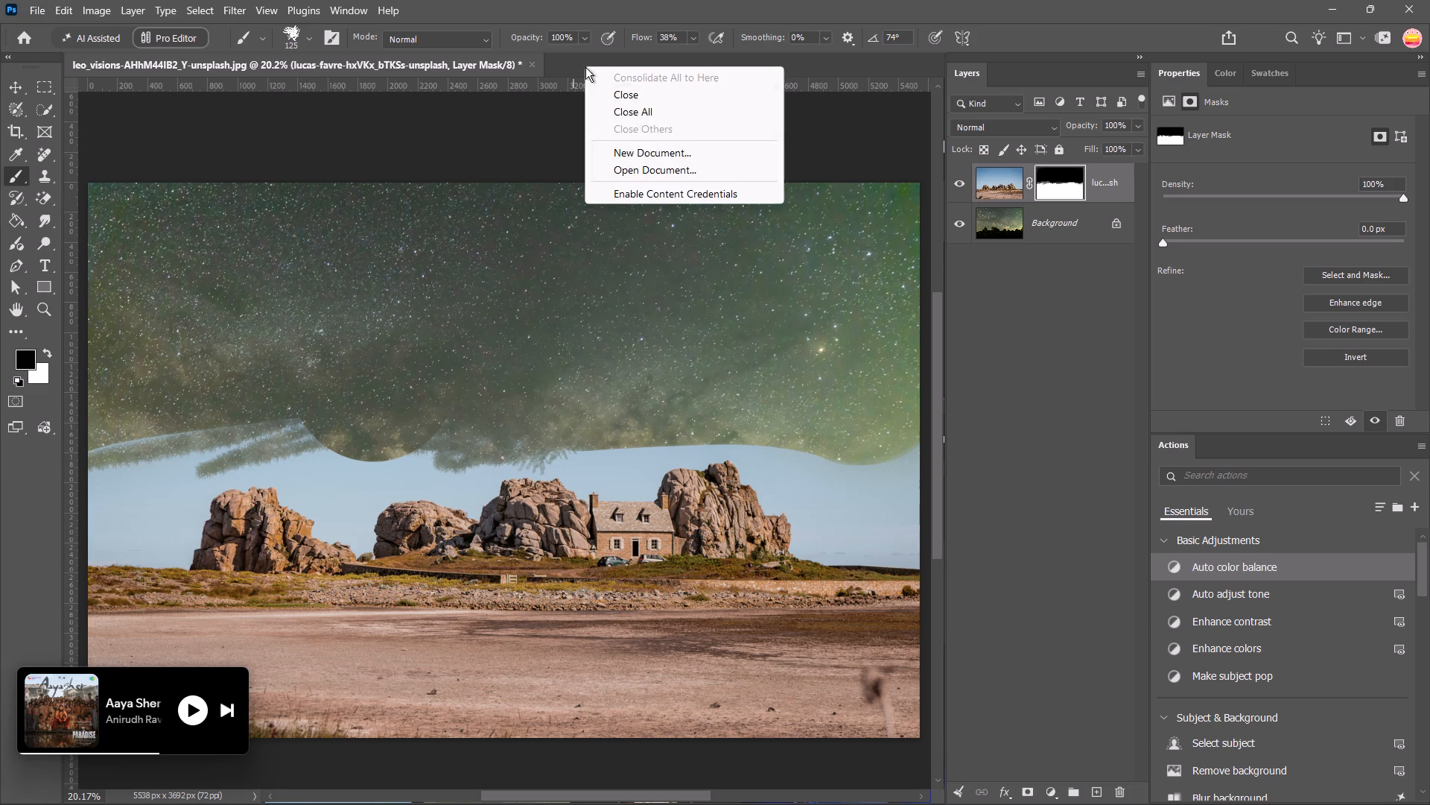
pyautogui.click(649, 165)
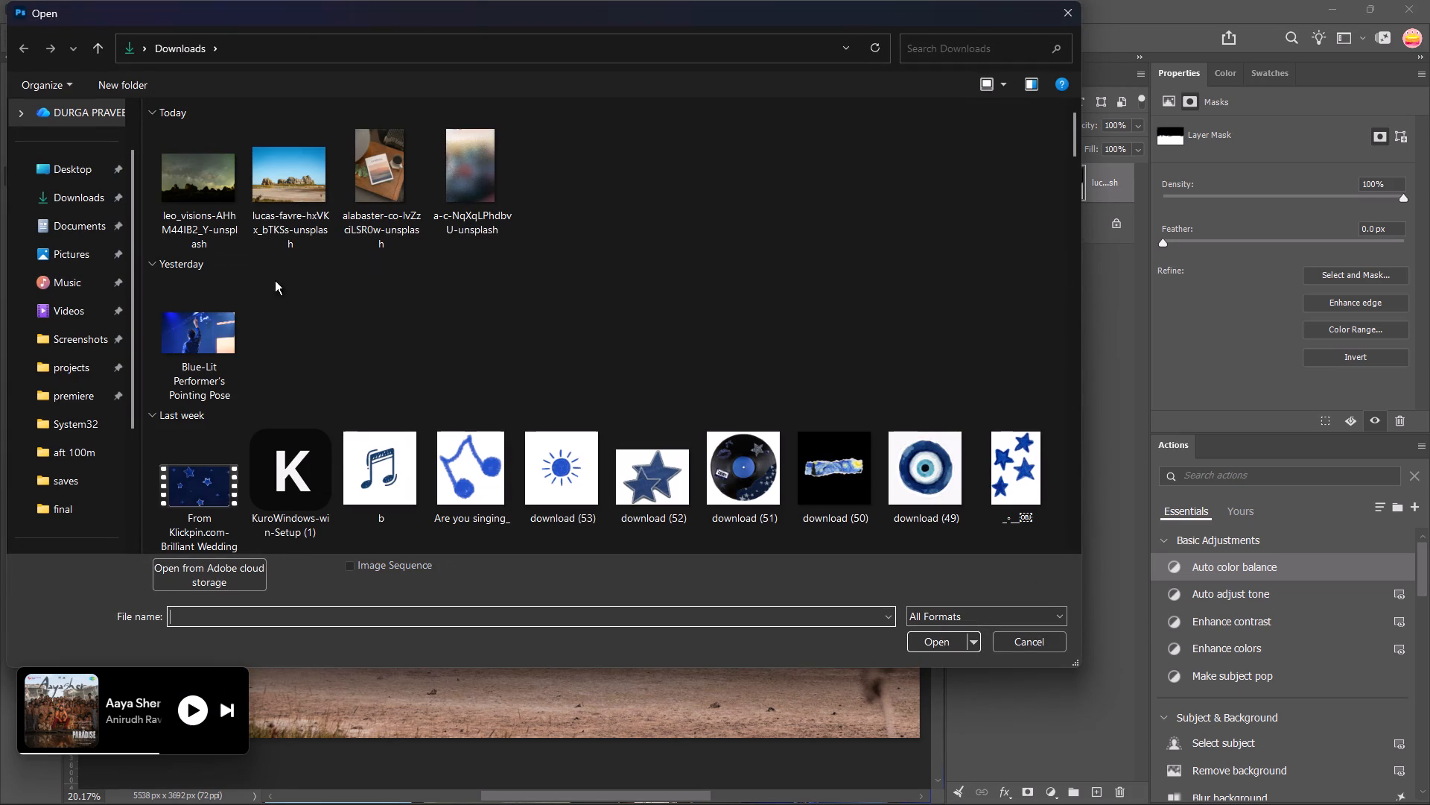
pyautogui.click(283, 193)
pyautogui.click(220, 191)
pyautogui.click(293, 189)
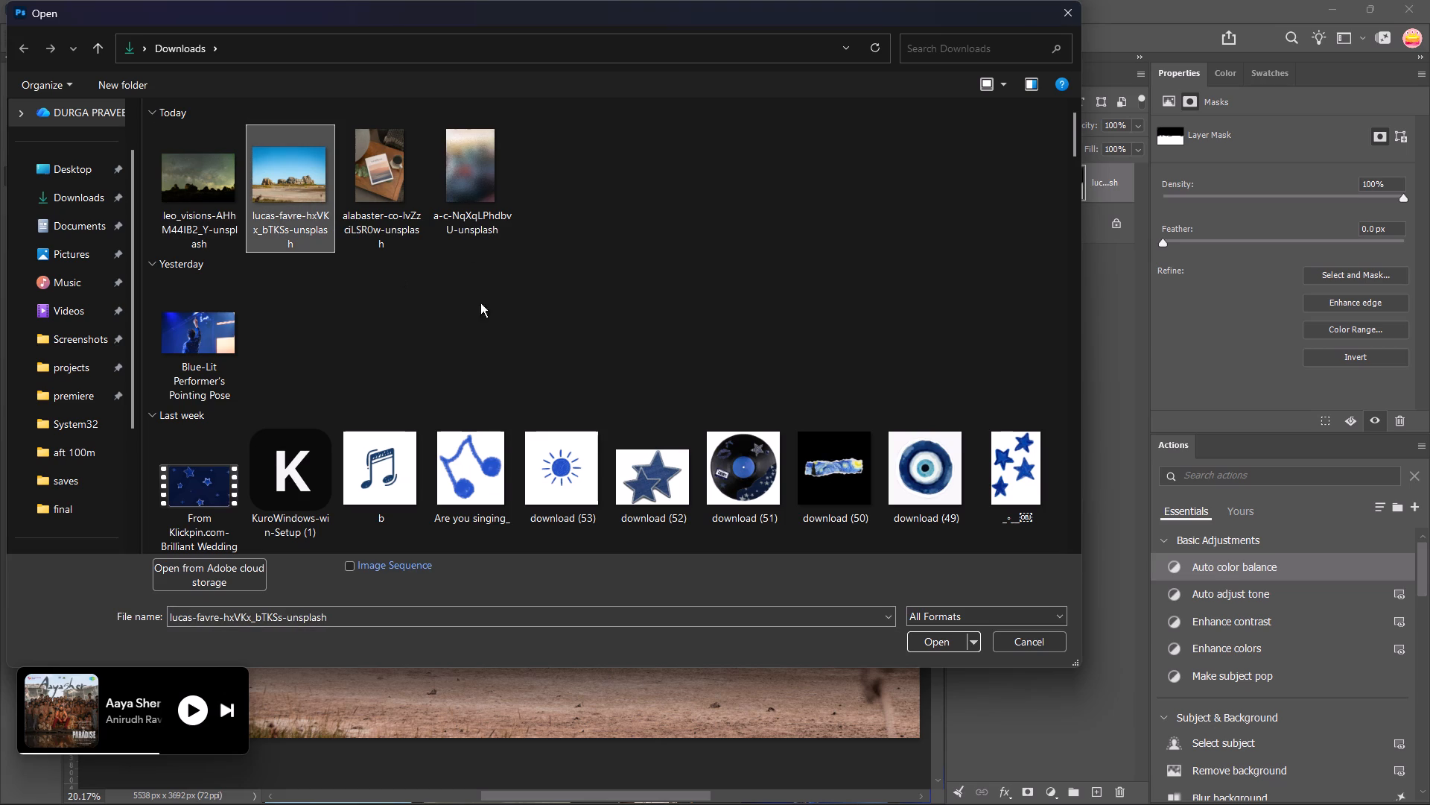
pyautogui.click(948, 645)
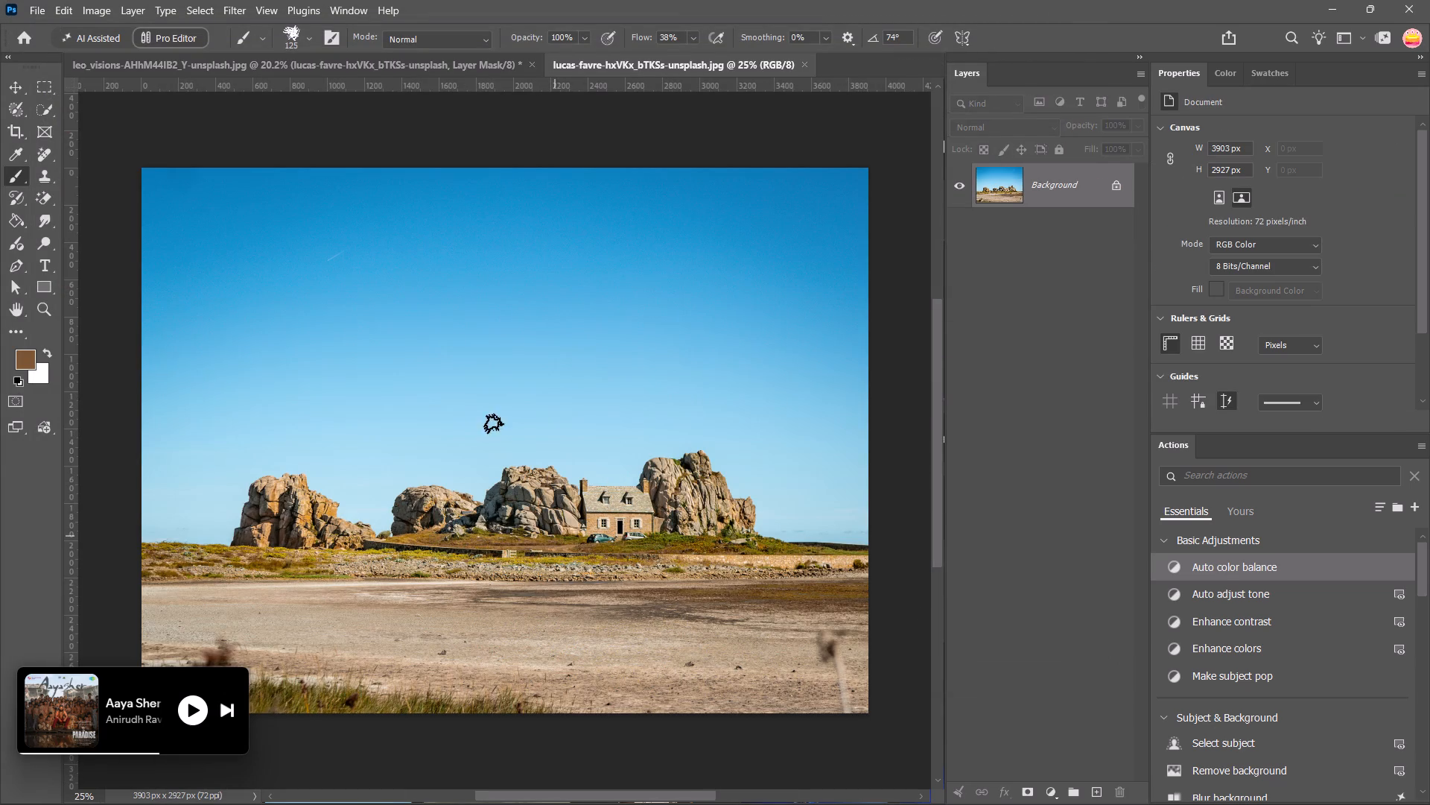
# Compare the masked night-sky composite with the original stone house photo, ending on the composite document.
pyautogui.click(442, 60)
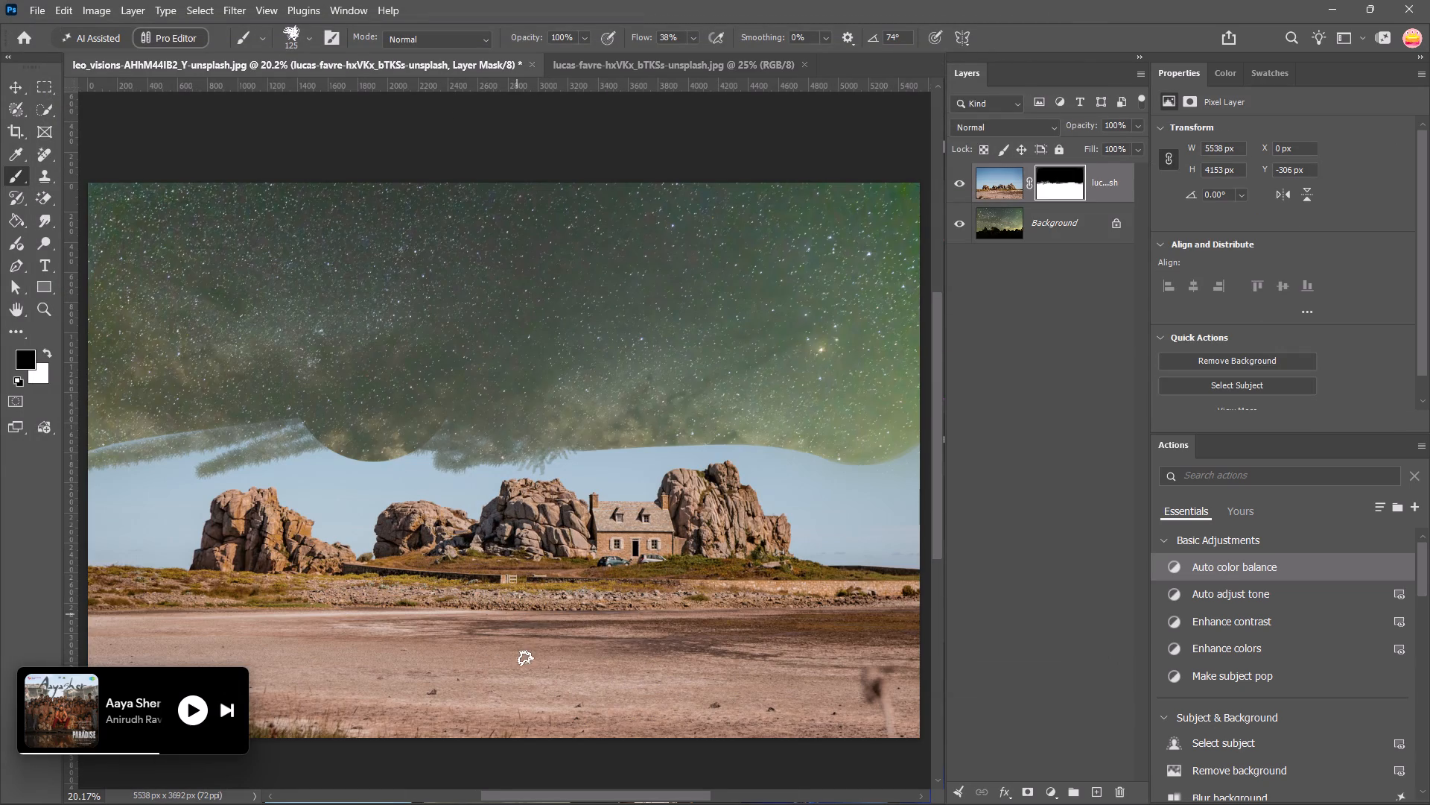
pyautogui.click(649, 58)
pyautogui.click(481, 69)
# Compare the masked night-sky composite with the original stone house photo and glance at the tutorial video, ending on the composite document.
pyautogui.click(649, 69)
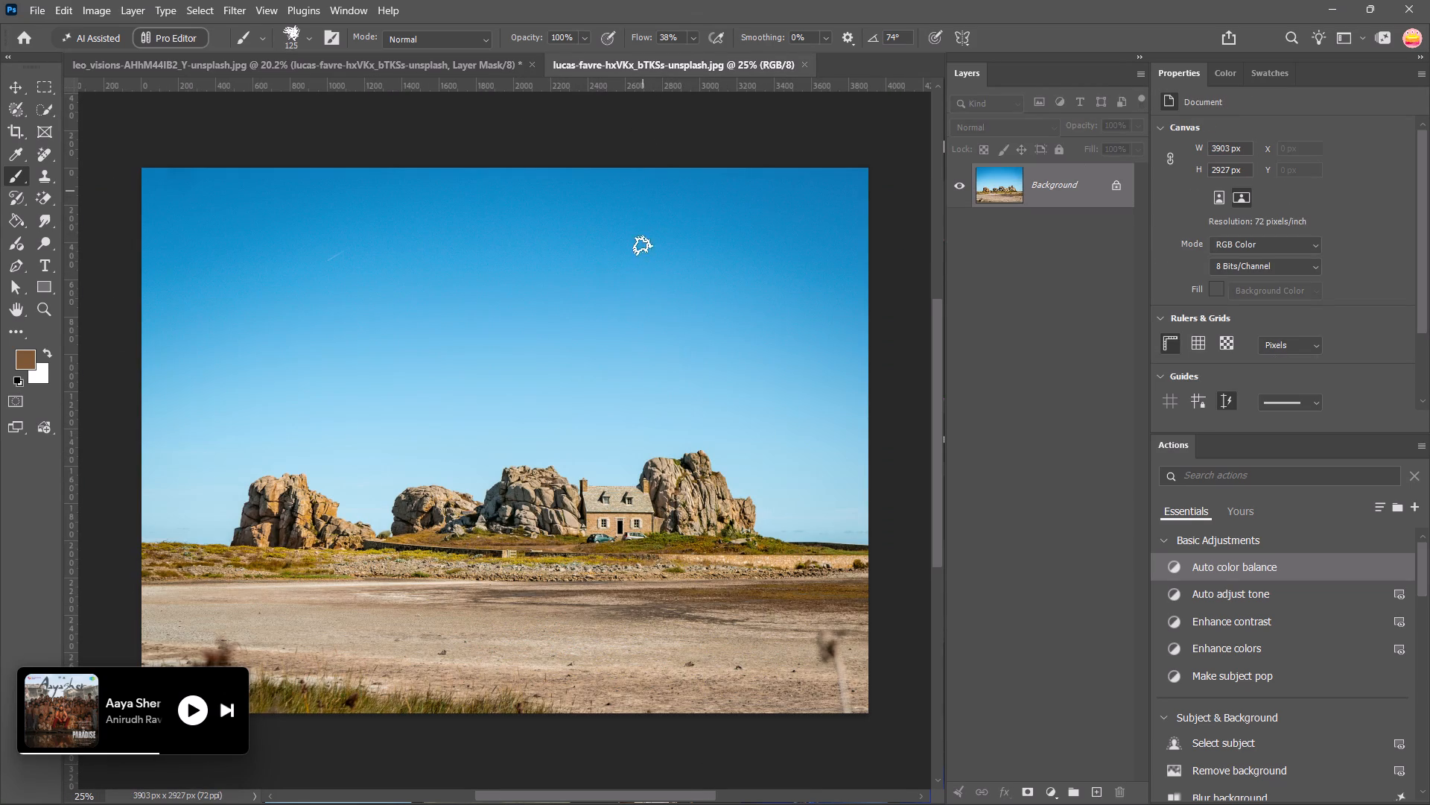
pyautogui.click(474, 69)
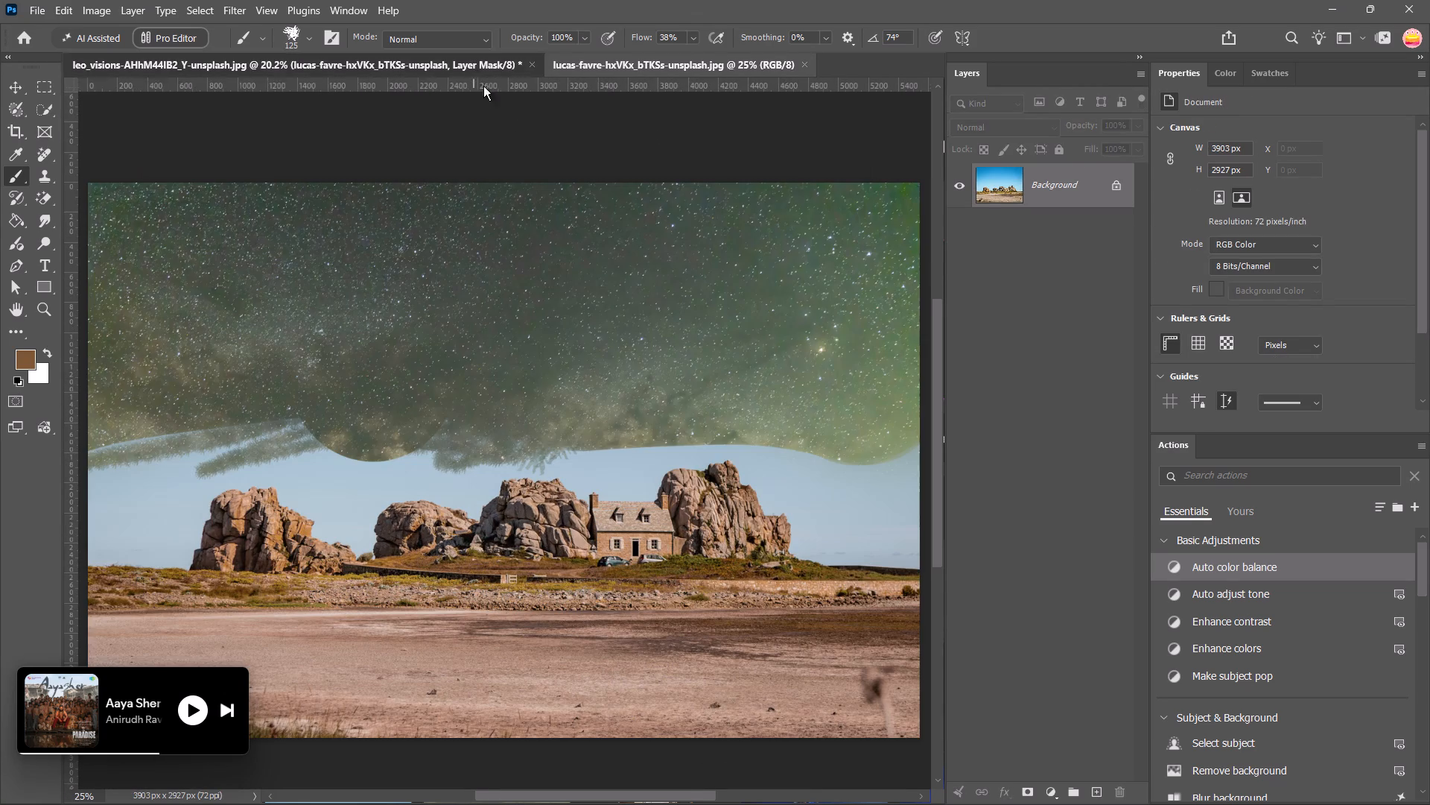
pyautogui.click(599, 58)
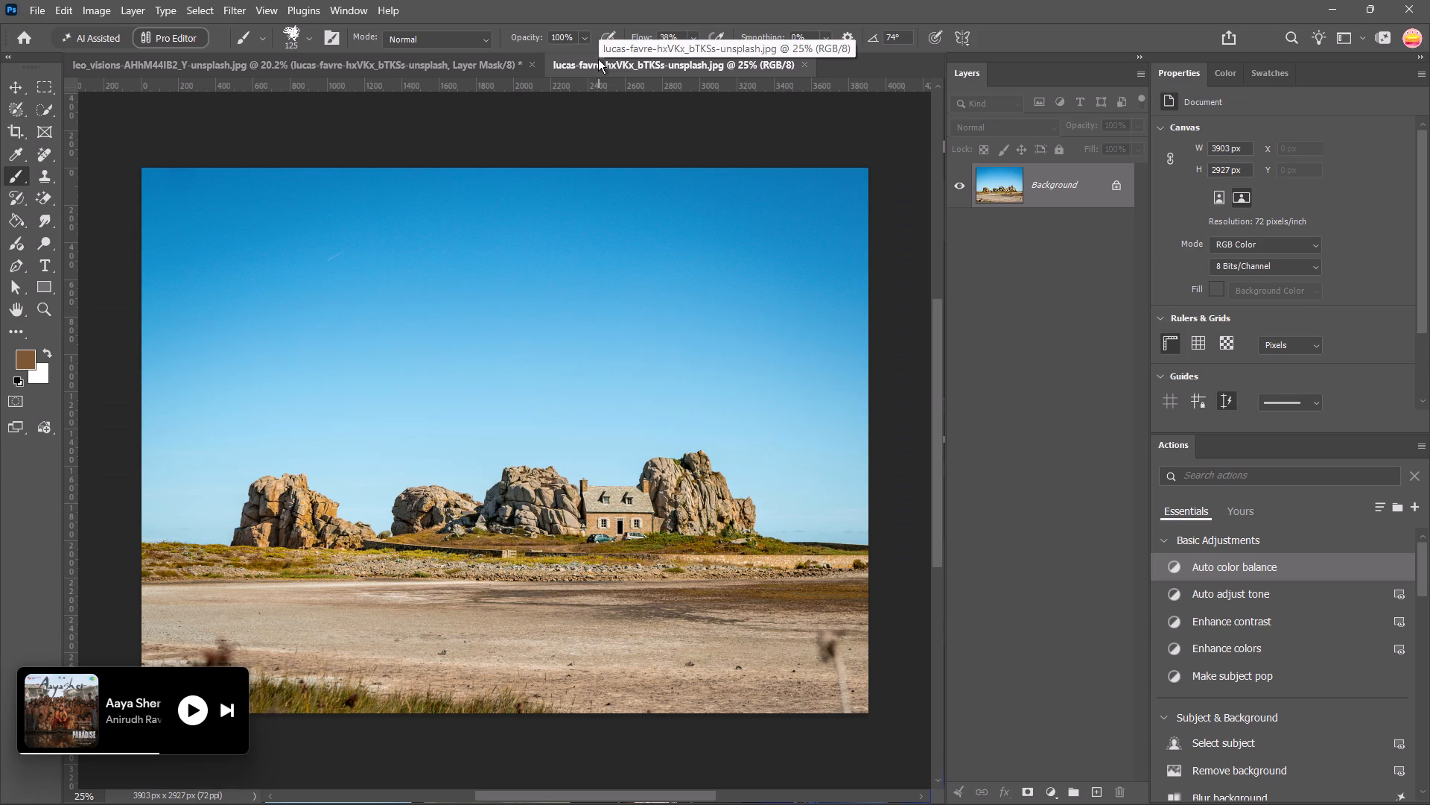
pyautogui.hotkey('alt', 'Tab')
pyautogui.hotkey('alt', 'Tab')
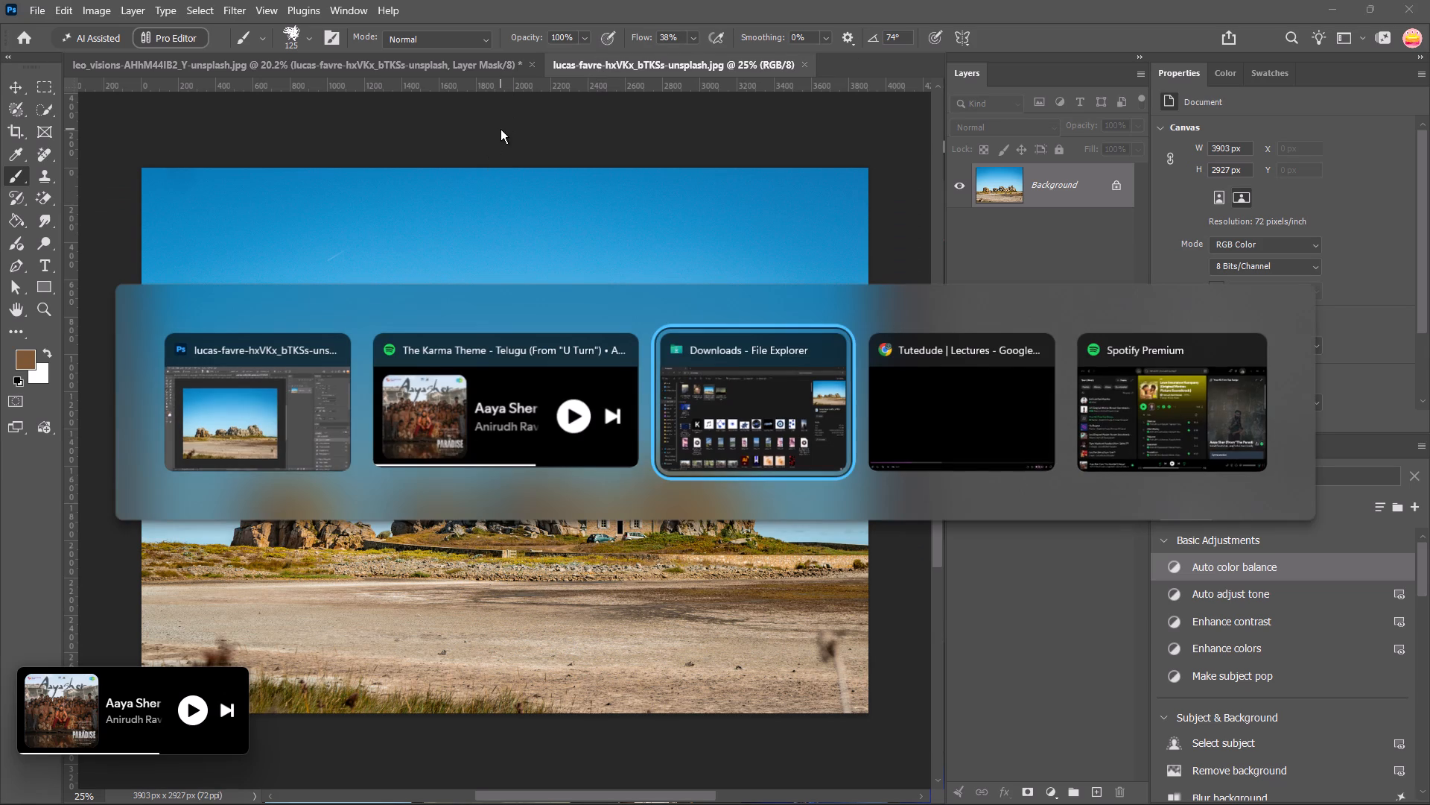
pyautogui.hotkey('alt', 'Tab')
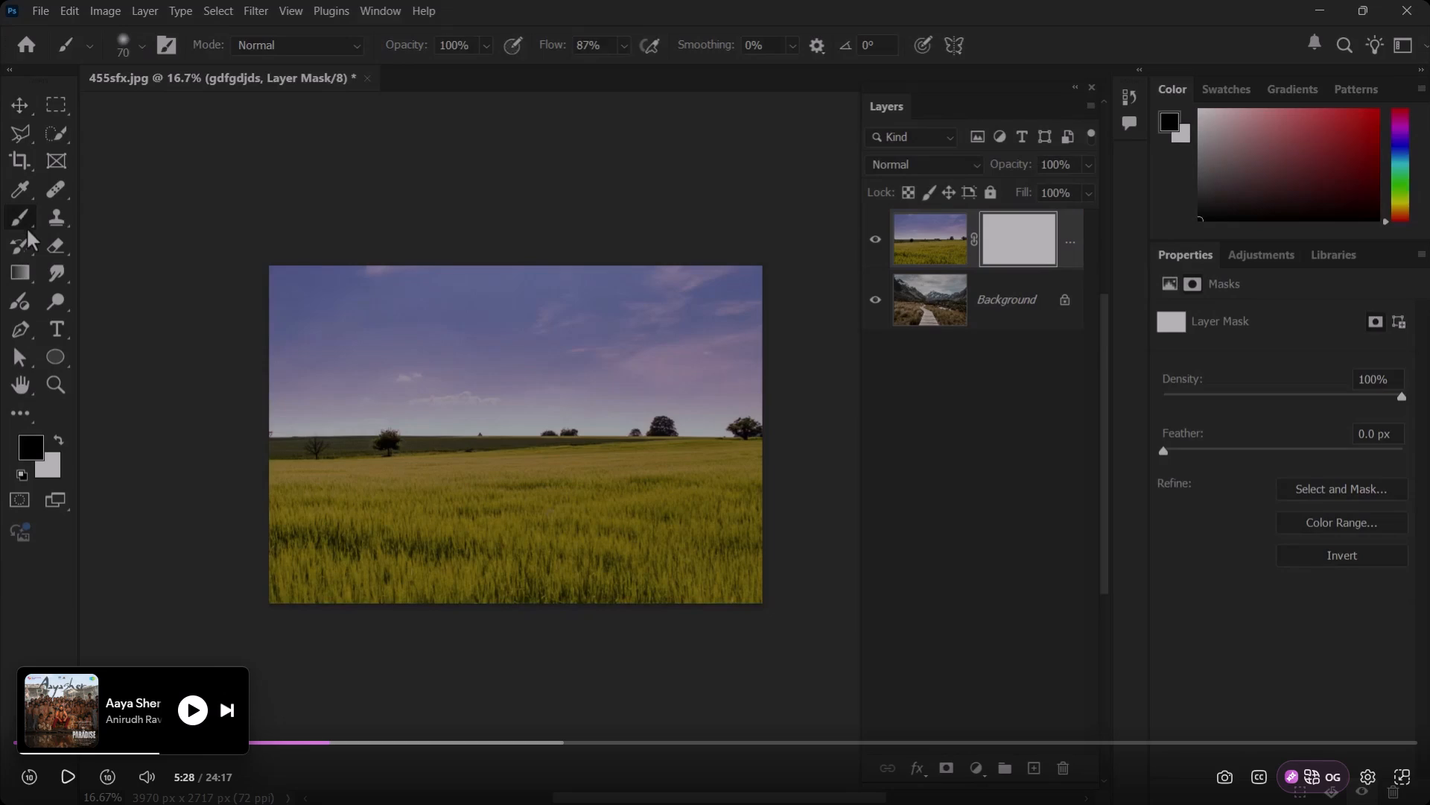
pyautogui.hotkey('alt', 'Tab')
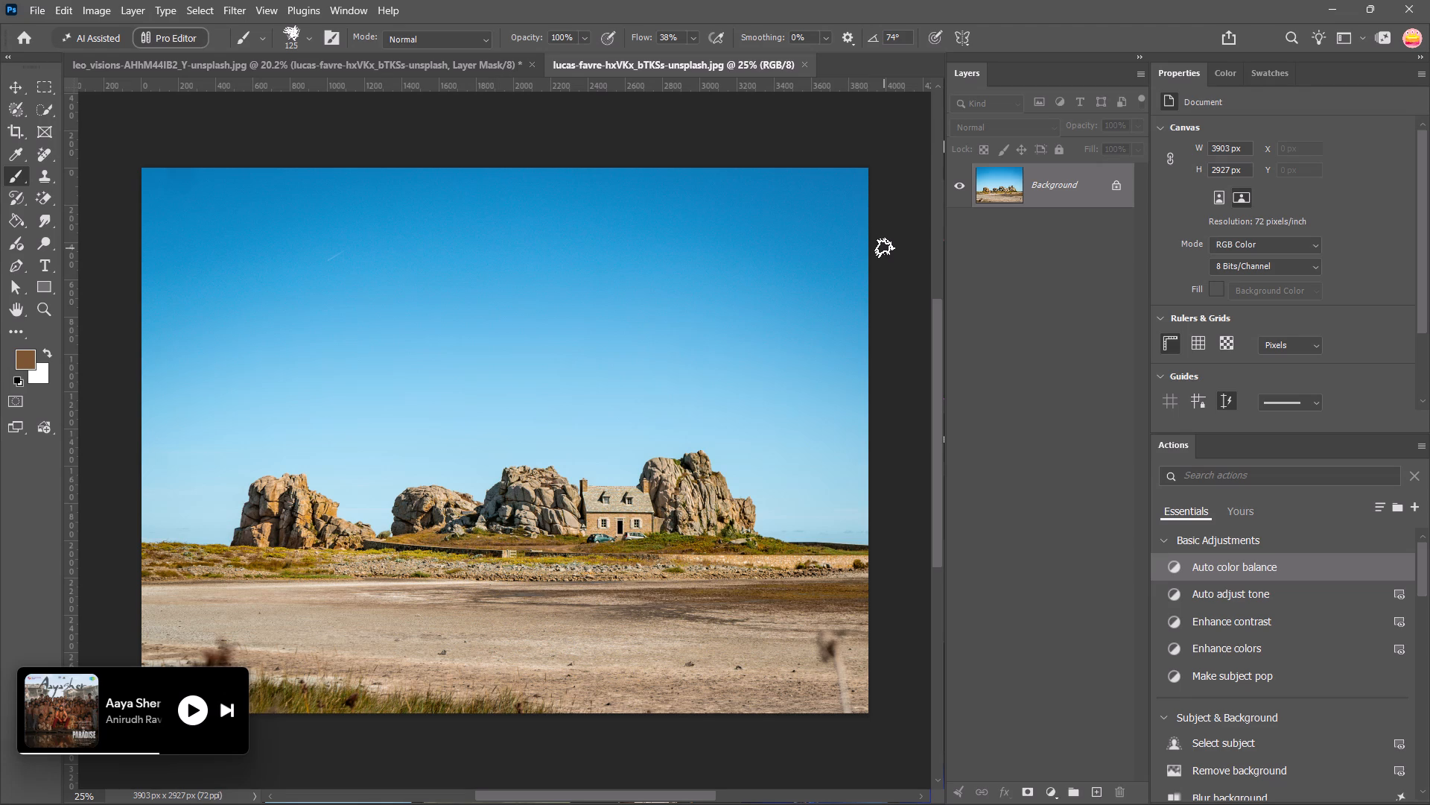
pyautogui.click(499, 66)
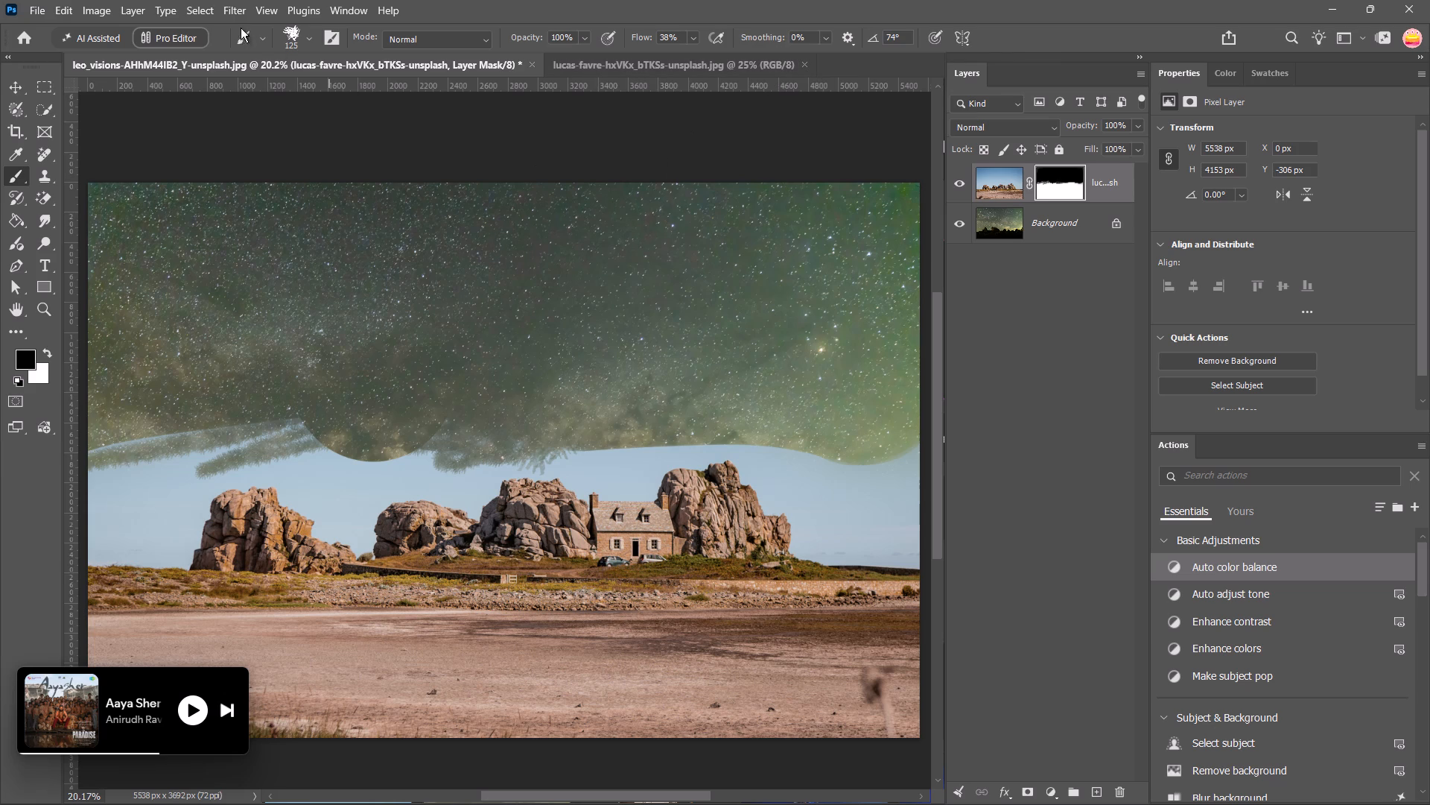
# Choose the Kyle's Drawing Box - Happy HB brush and enlarge it to 400 px.
pyautogui.click(308, 35)
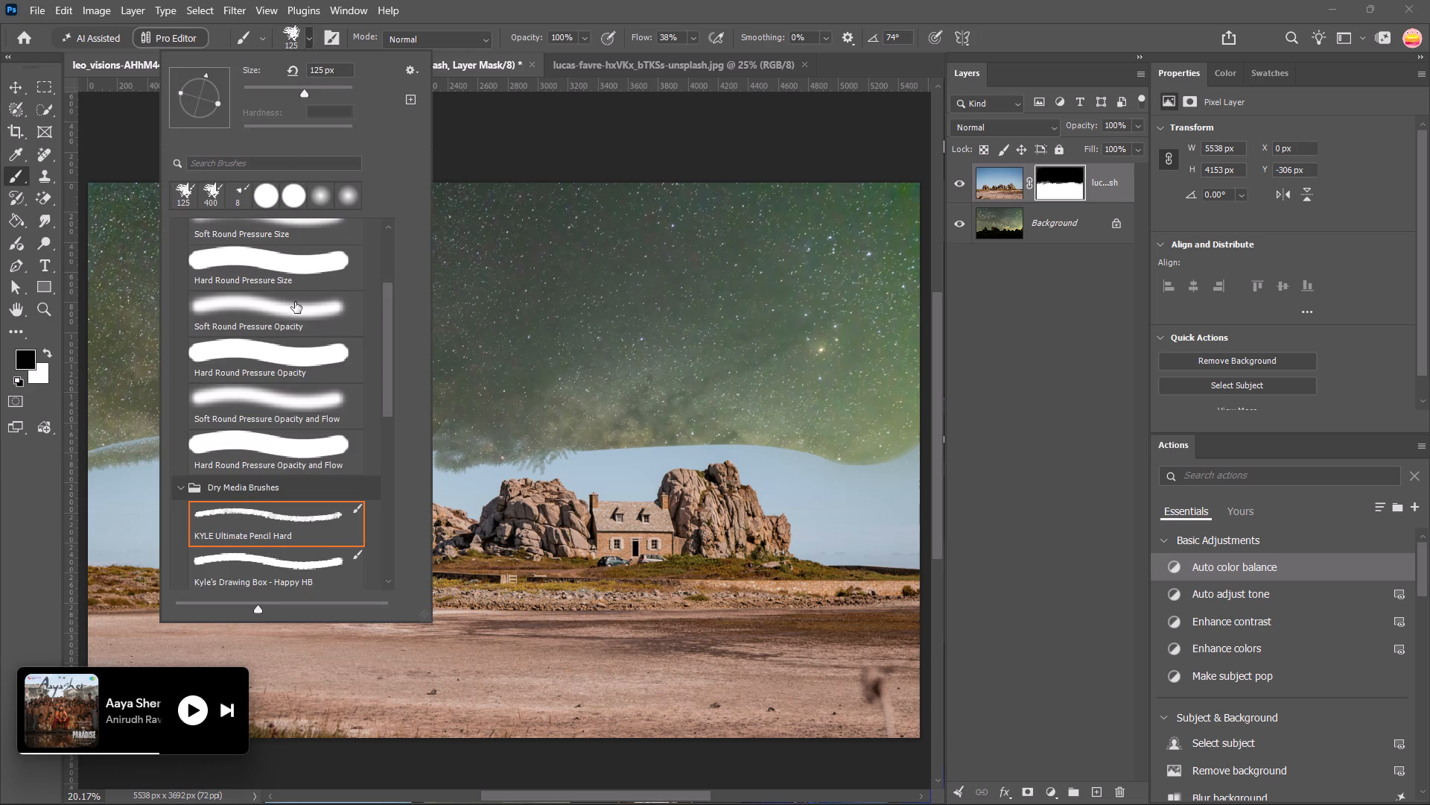
pyautogui.scroll(-3, 328, 391)
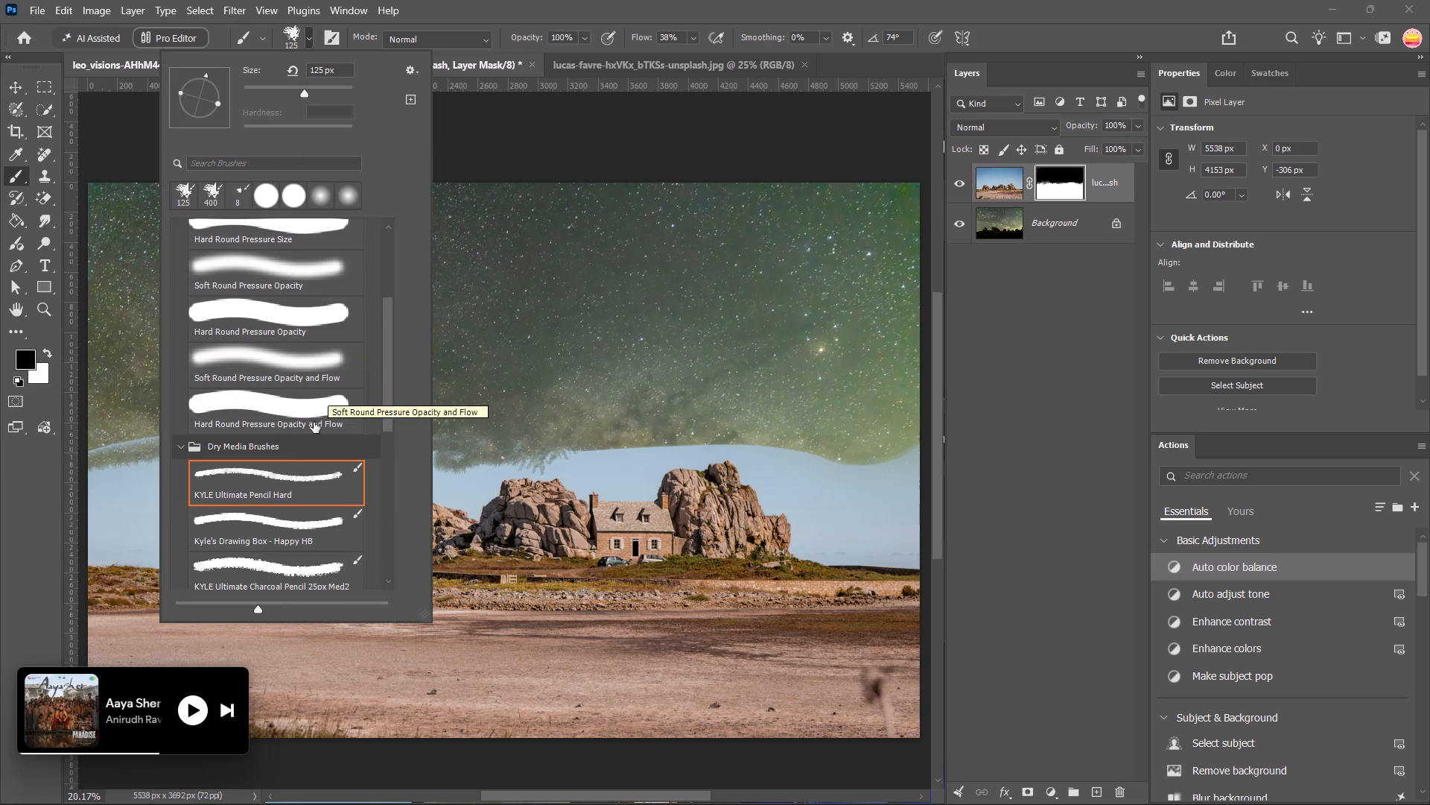
pyautogui.click(285, 531)
pyautogui.moveTo(604, 397); pyautogui.dragTo(656, 401)
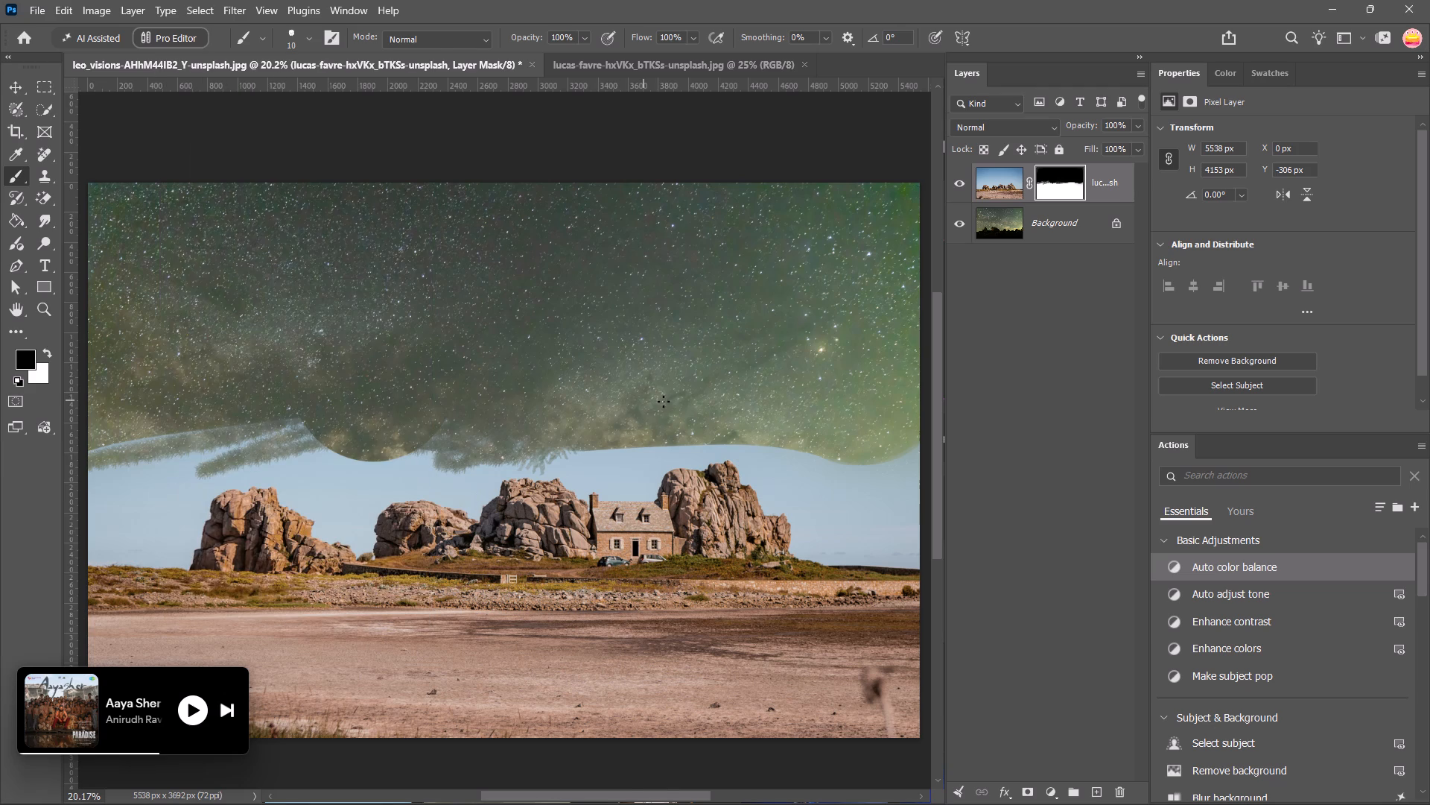
pyautogui.press(']')
pyautogui.press(']')
pyautogui.press(']')
pyautogui.press(']')
pyautogui.press(']')
pyautogui.press(']')
pyautogui.press(']')
pyautogui.press(']')
pyautogui.press(']')
pyautogui.press(']')
pyautogui.write(']]]')
pyautogui.press('[')
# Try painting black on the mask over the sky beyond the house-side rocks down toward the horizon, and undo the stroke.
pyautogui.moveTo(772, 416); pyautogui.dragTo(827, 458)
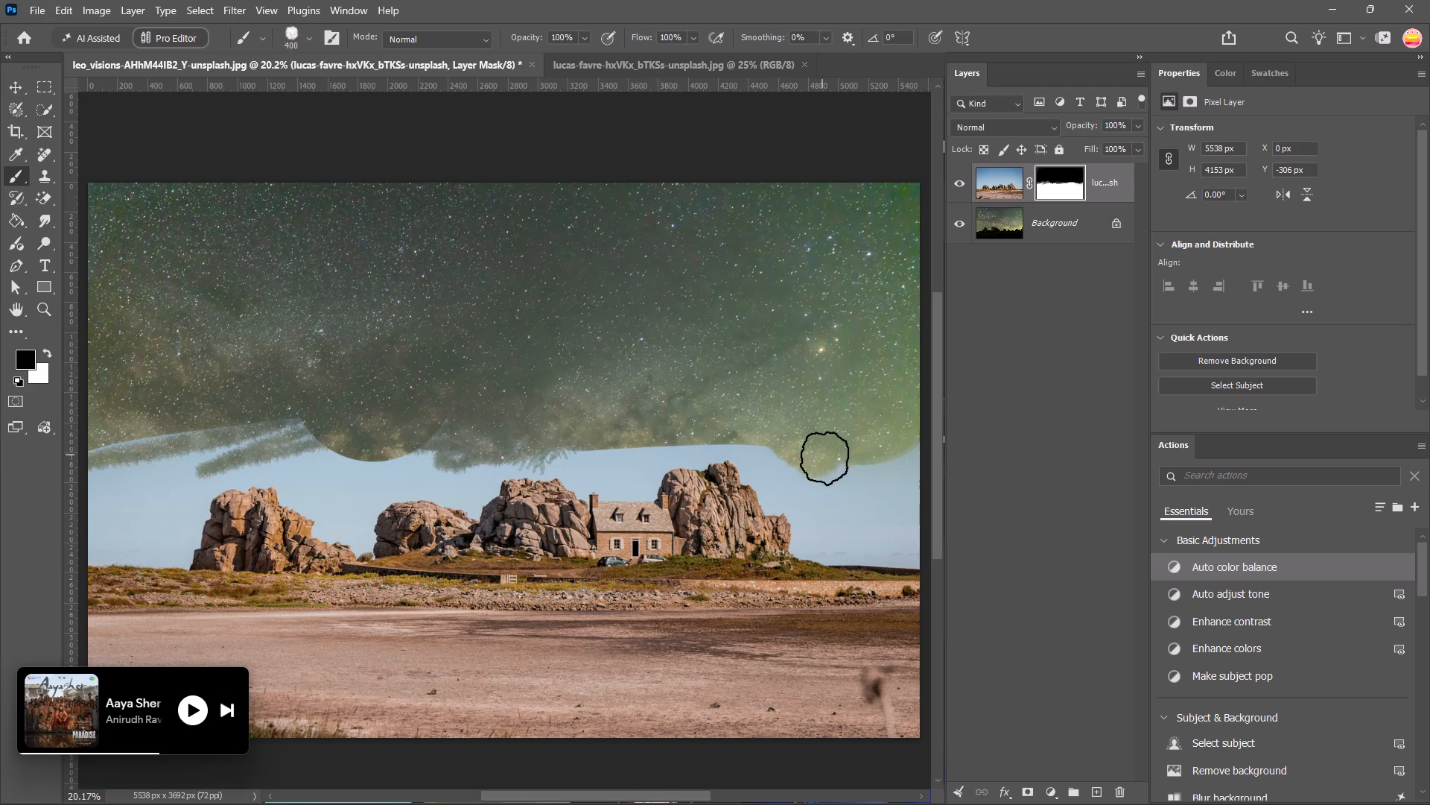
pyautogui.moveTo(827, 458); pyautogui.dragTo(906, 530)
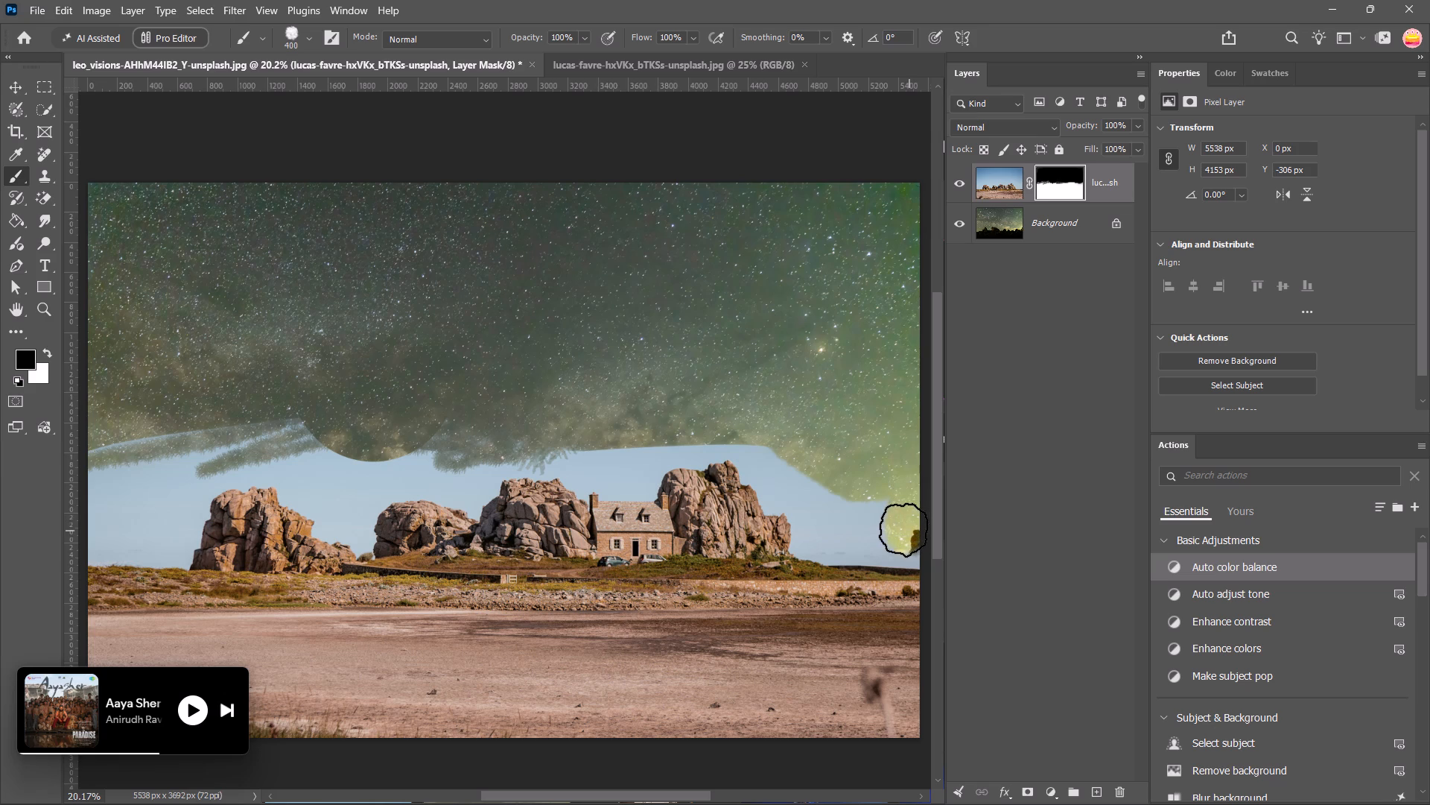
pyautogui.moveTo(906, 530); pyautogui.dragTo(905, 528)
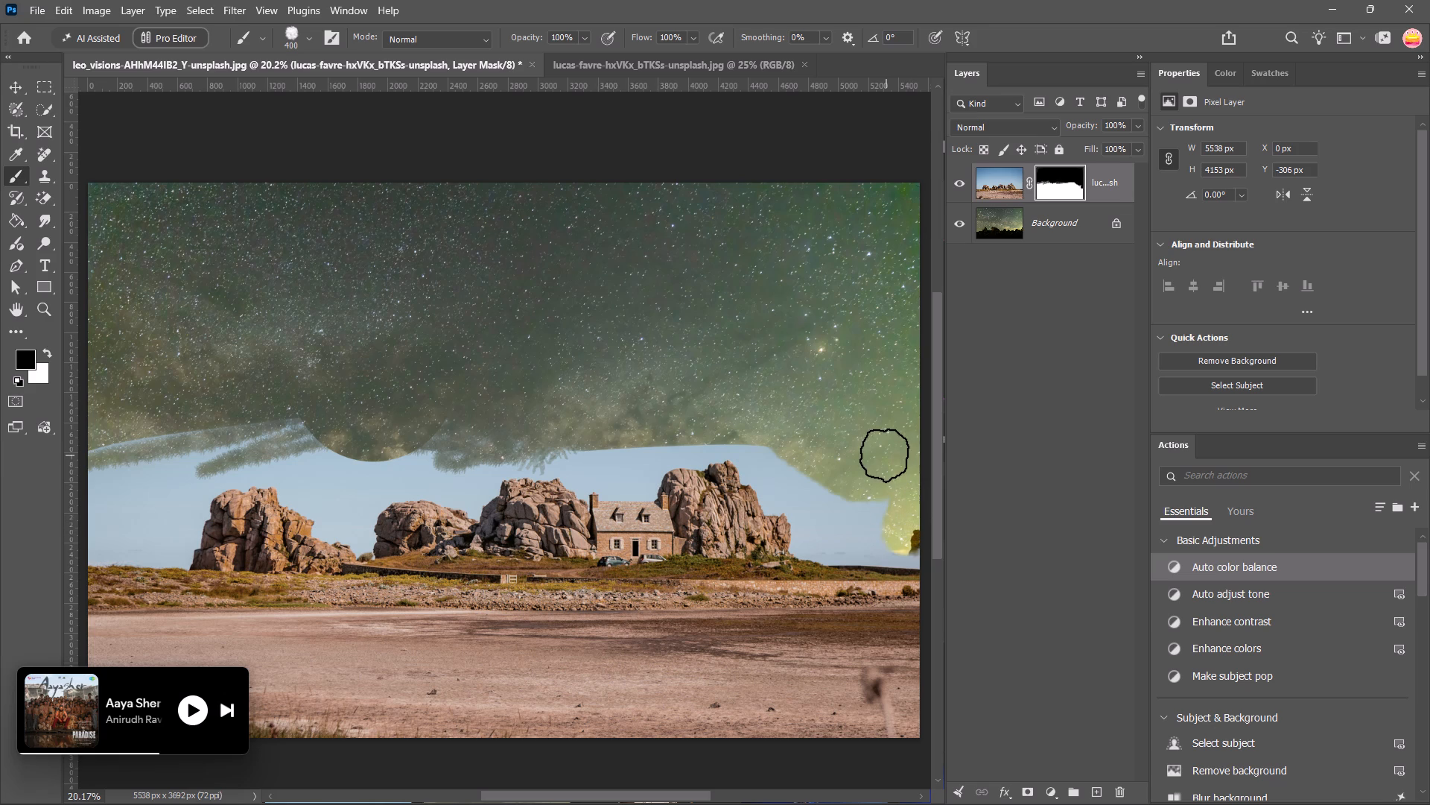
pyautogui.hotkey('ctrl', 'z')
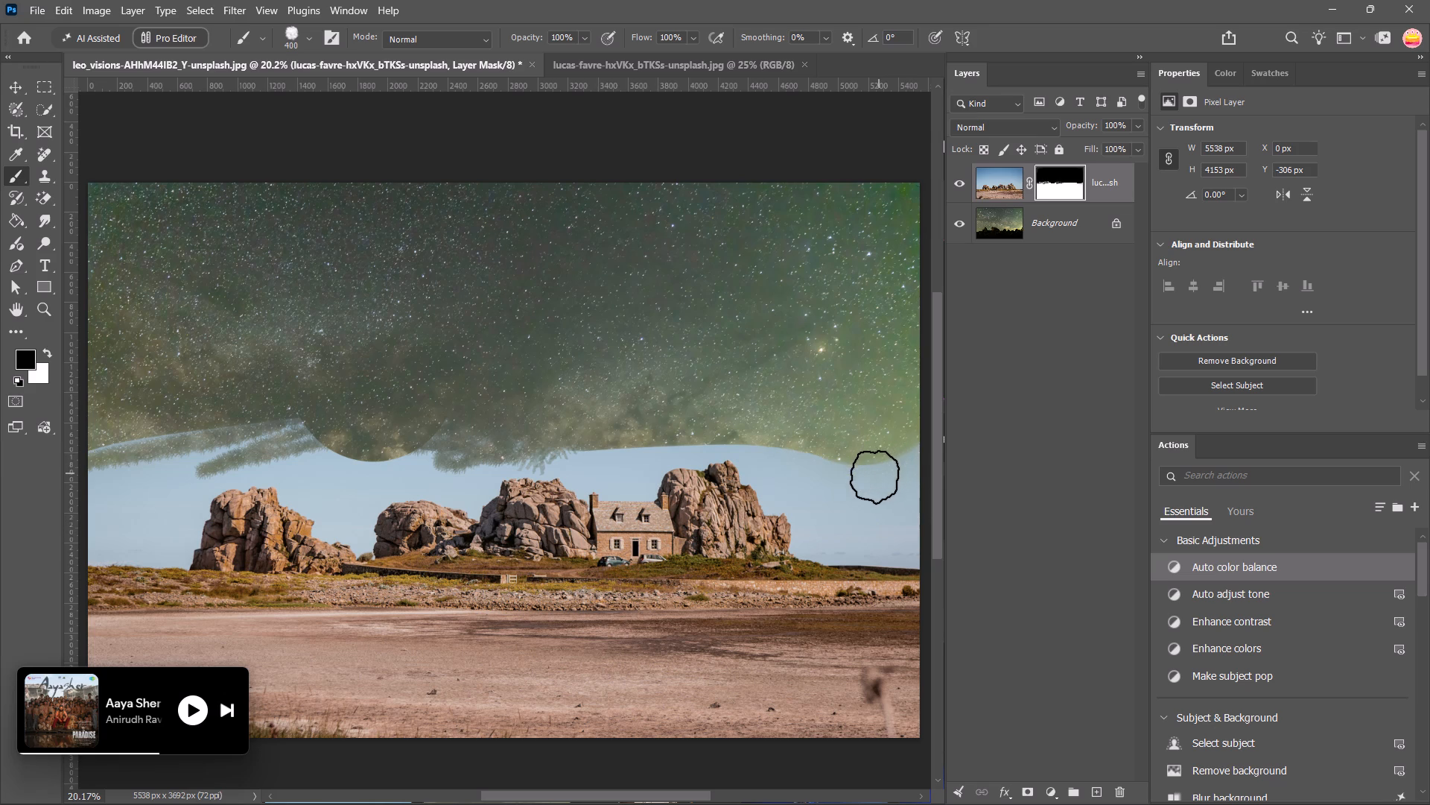
# Paint black on the mask over the leftover sky streaks at the image's left side and down beside the leftmost rock.
pyautogui.moveTo(264, 420); pyautogui.dragTo(252, 426)
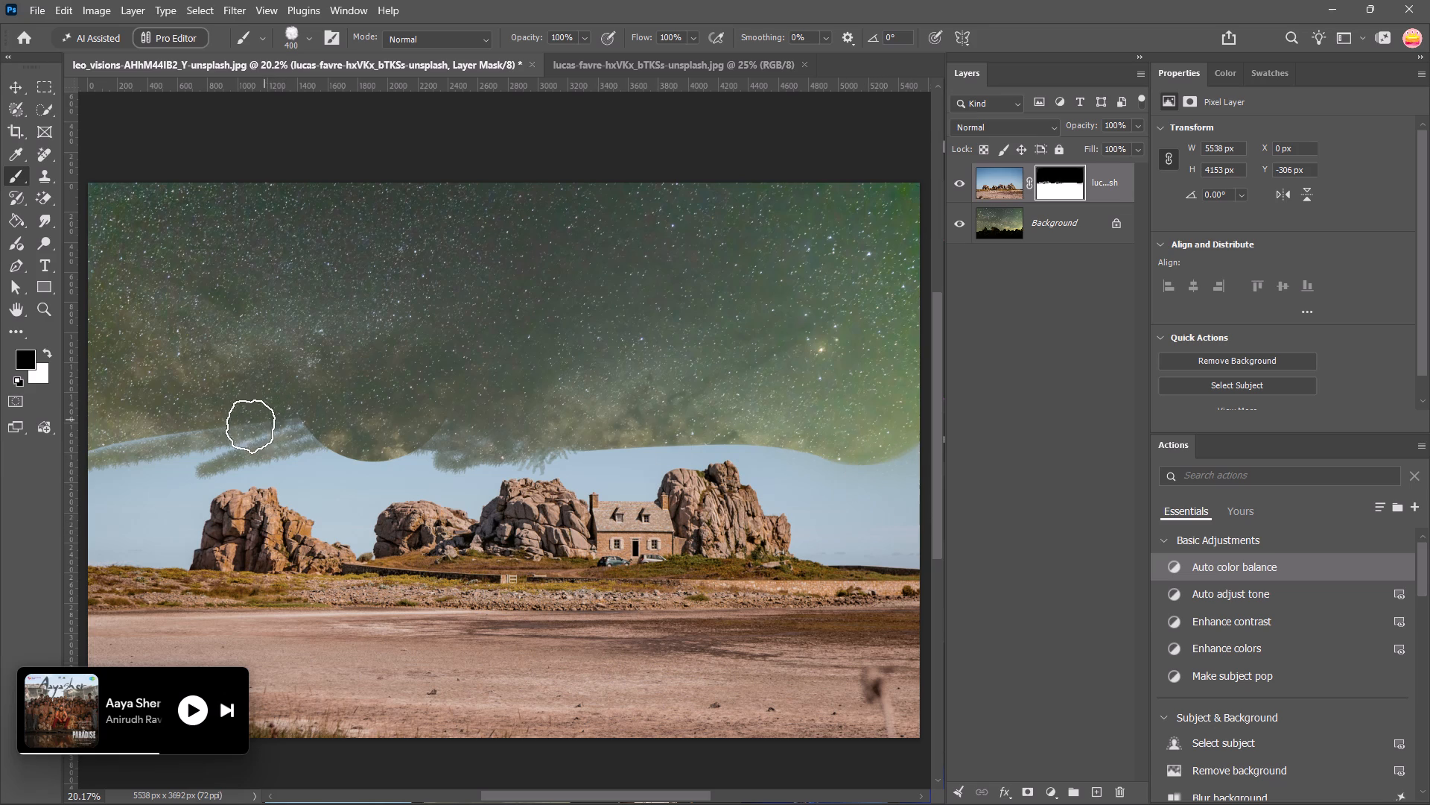
pyautogui.moveTo(252, 426); pyautogui.dragTo(227, 446)
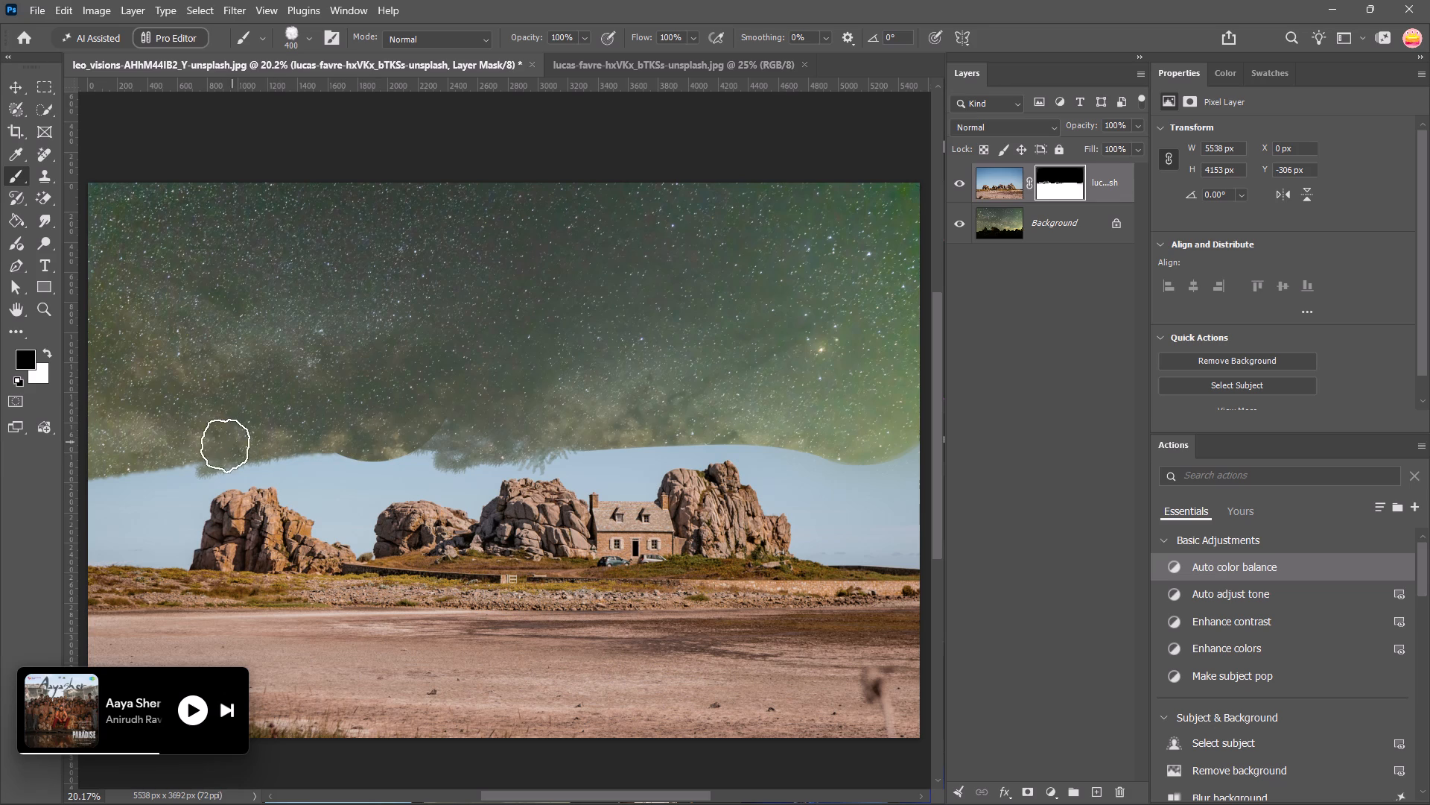
pyautogui.moveTo(227, 446); pyautogui.dragTo(185, 502)
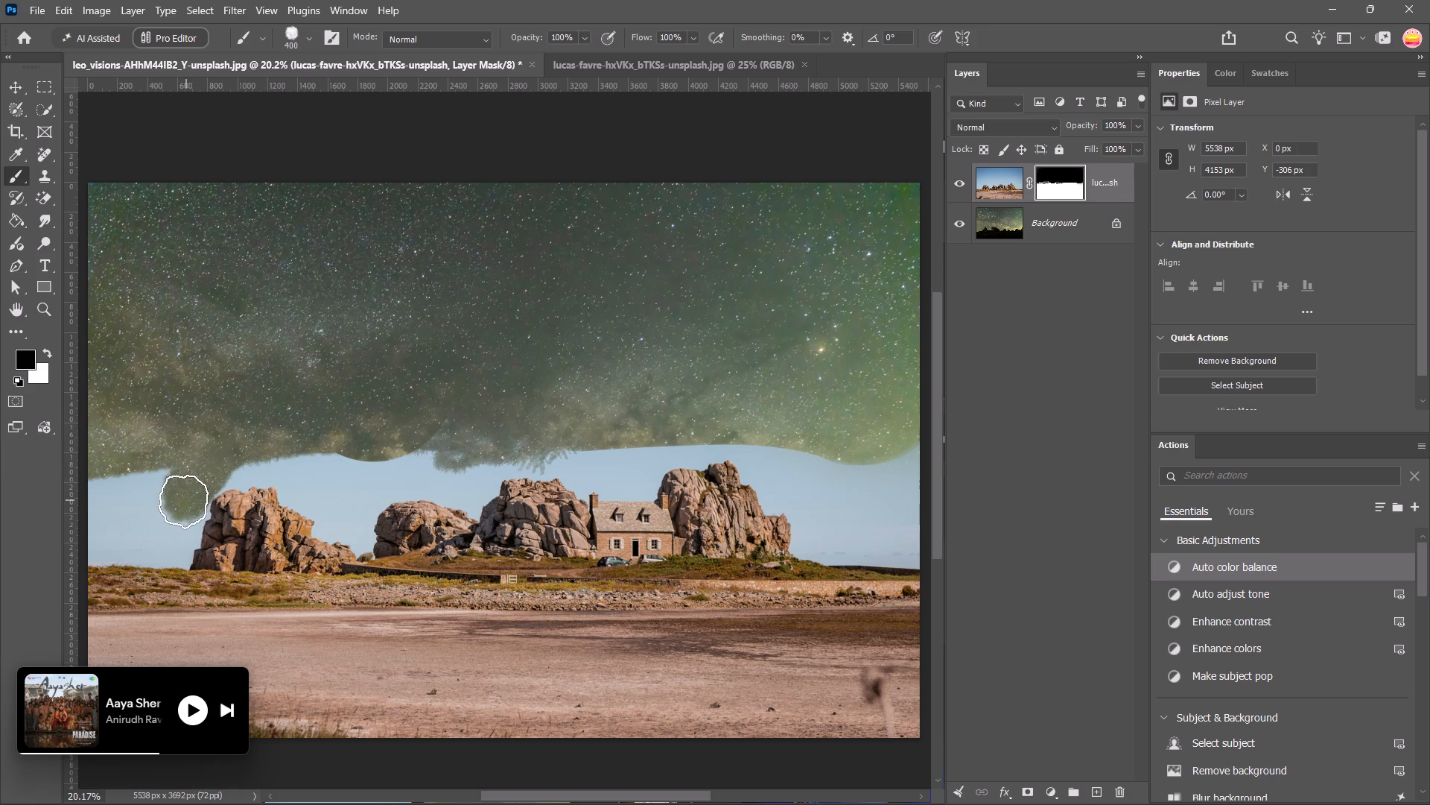
pyautogui.moveTo(185, 502); pyautogui.dragTo(182, 505)
# Paint black on the mask with the 400 px brush over the sky at the image's left edge down to the horizon.
pyautogui.keyDown('alt'); pyautogui.scroll(7, 181, 513); pyautogui.keyUp('alt')
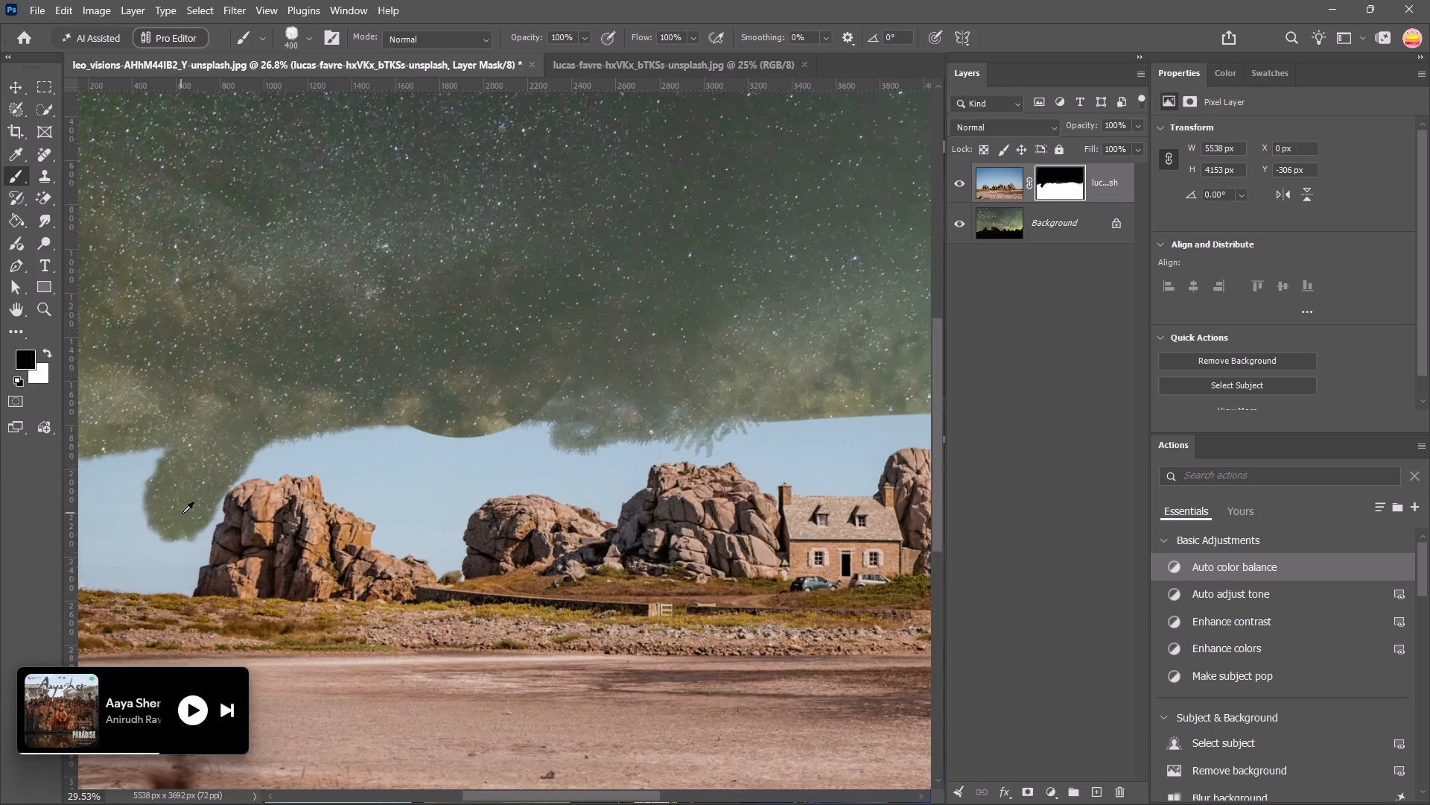
pyautogui.keyDown('alt'); pyautogui.scroll(10, 182, 513); pyautogui.keyUp('alt')
pyautogui.press('space')
pyautogui.press('space')
pyautogui.press('space')
pyautogui.press('space')
pyautogui.press('space')
pyautogui.press('space')
pyautogui.press('space')
pyautogui.press('space')
pyautogui.press('space')
pyautogui.press('space')
pyautogui.press('space')
pyautogui.press('space')
pyautogui.press('space')
pyautogui.press('space')
pyautogui.press('space')
pyautogui.press('space')
pyautogui.press('space')
pyautogui.press('space')
pyautogui.press('space')
pyautogui.press('space')
pyautogui.moveTo(188, 500); pyautogui.dragTo(370, 456)
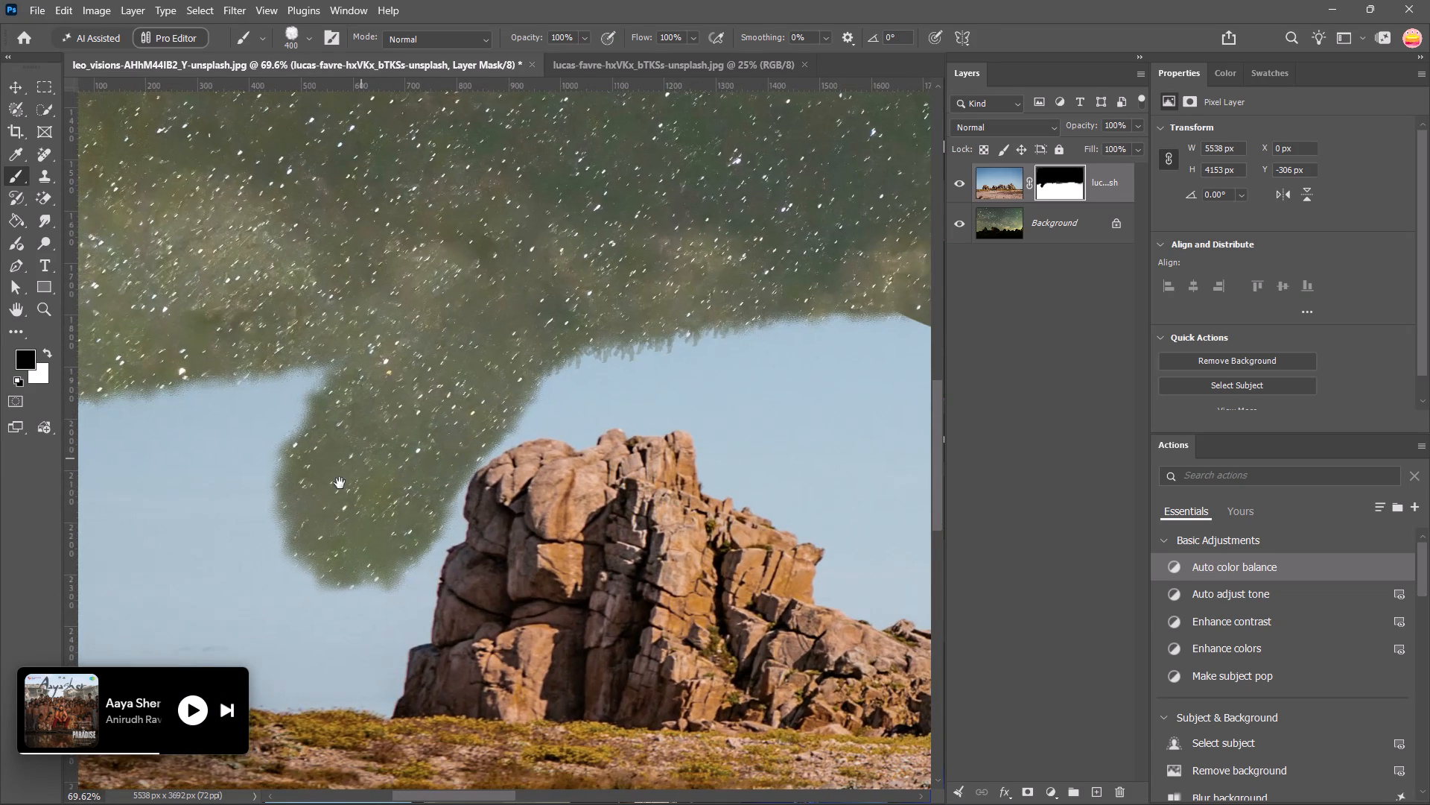
pyautogui.moveTo(328, 488); pyautogui.dragTo(527, 386)
pyautogui.moveTo(543, 280); pyautogui.dragTo(368, 312)
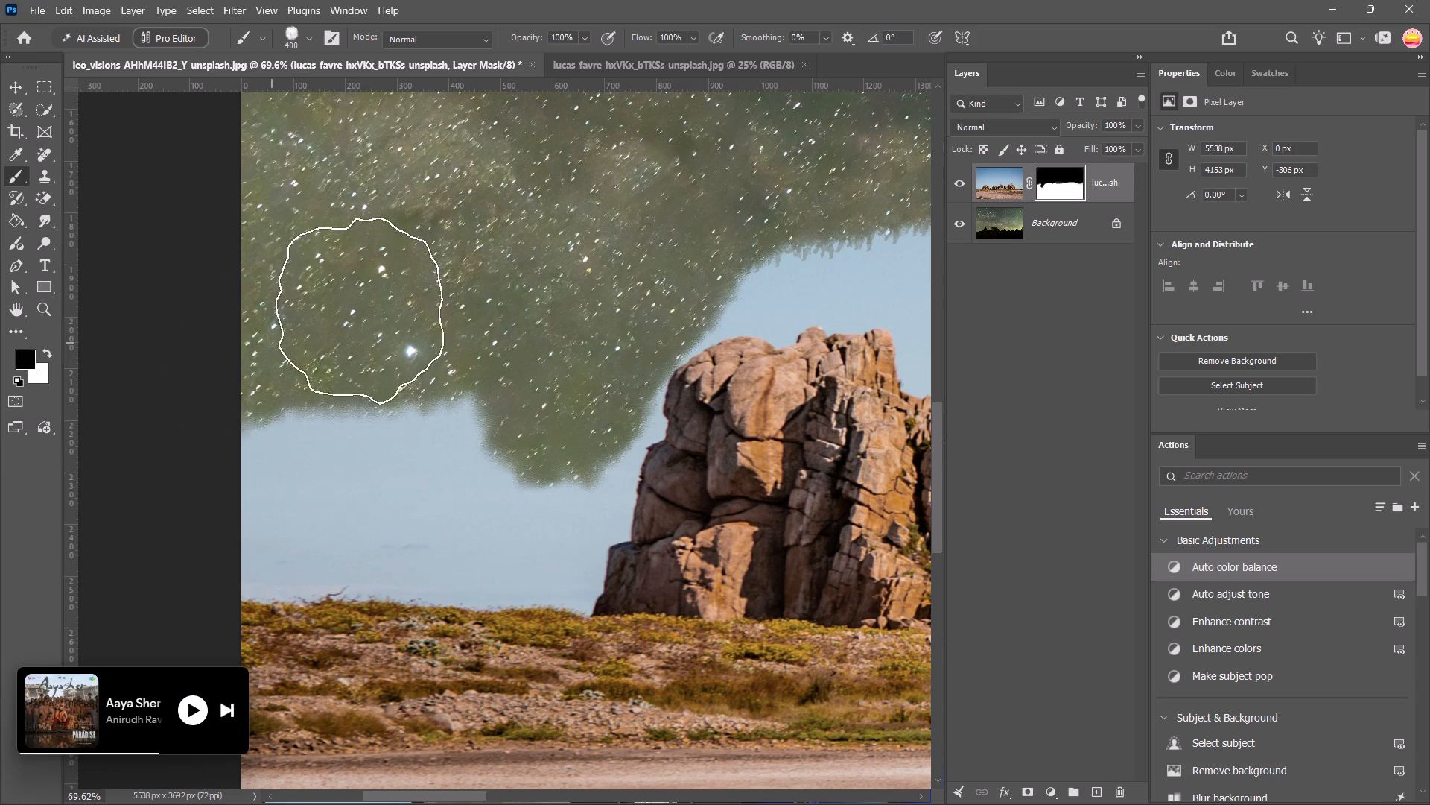
pyautogui.moveTo(368, 312); pyautogui.dragTo(267, 505)
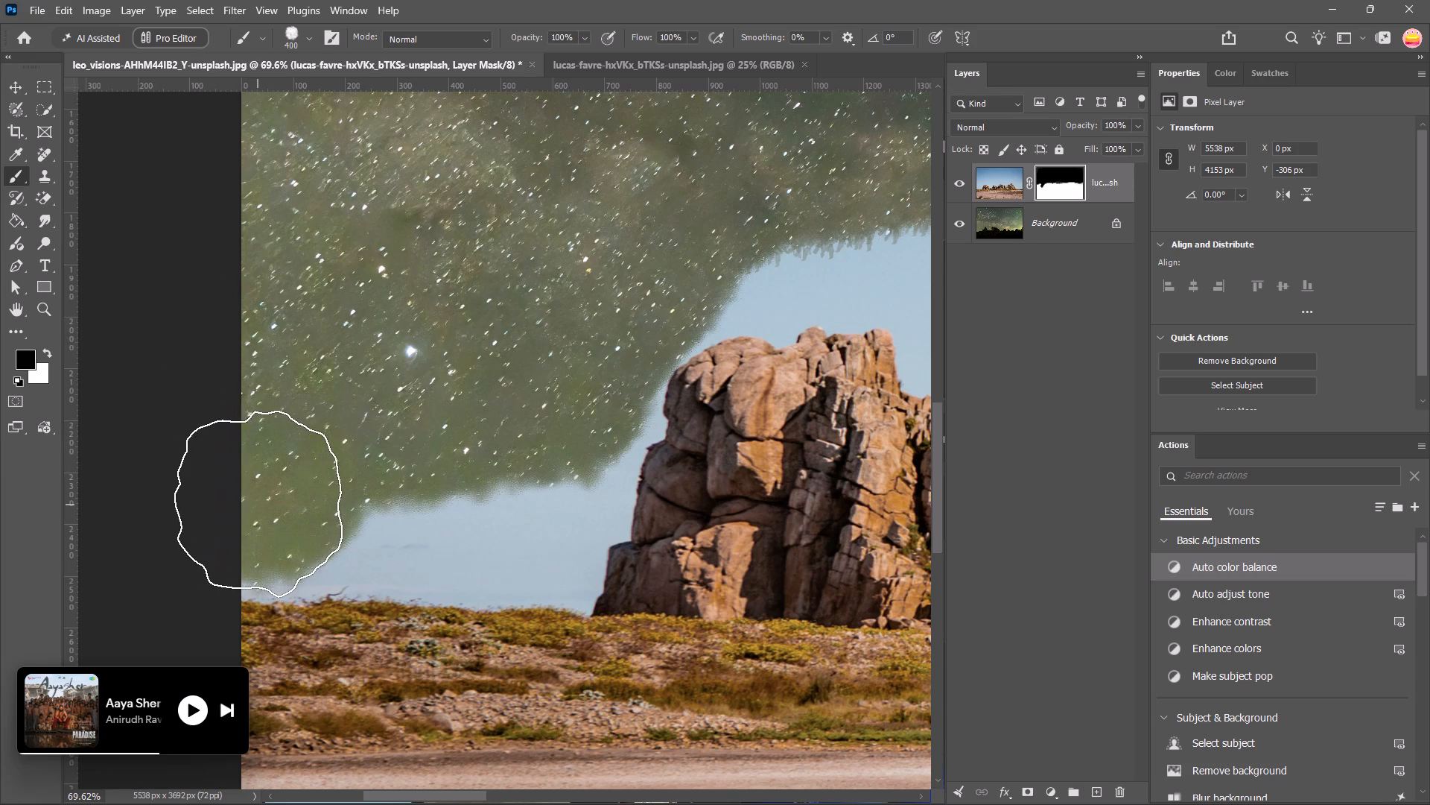
pyautogui.moveTo(267, 505); pyautogui.dragTo(252, 507)
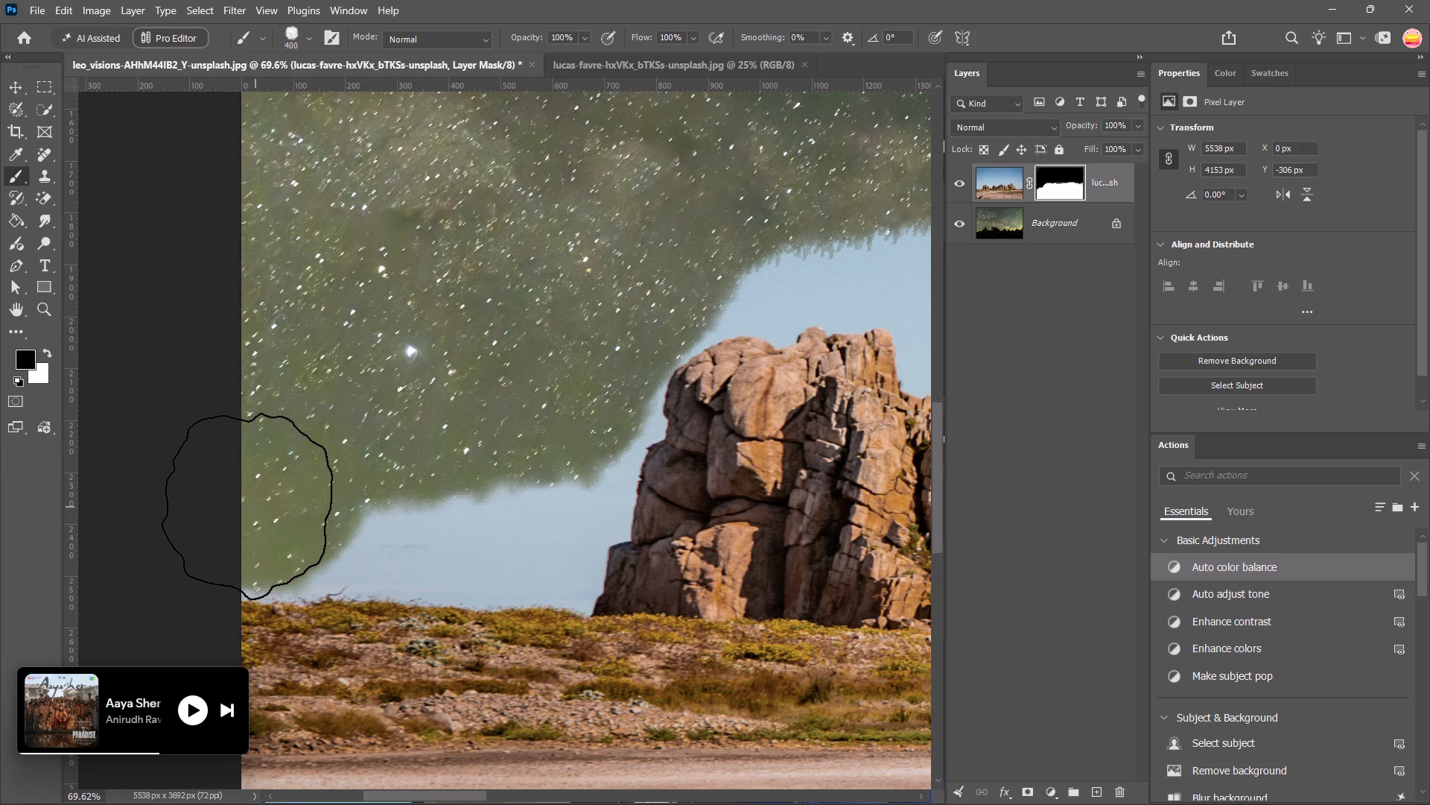
# Reduce the brush to 175 px and mask the sky between the image's left edge and the leftmost rock, undoing the first pass along the horizon.
pyautogui.press('[')
pyautogui.press('[')
pyautogui.press('[')
pyautogui.press('[')
pyautogui.moveTo(252, 561); pyautogui.dragTo(307, 561)
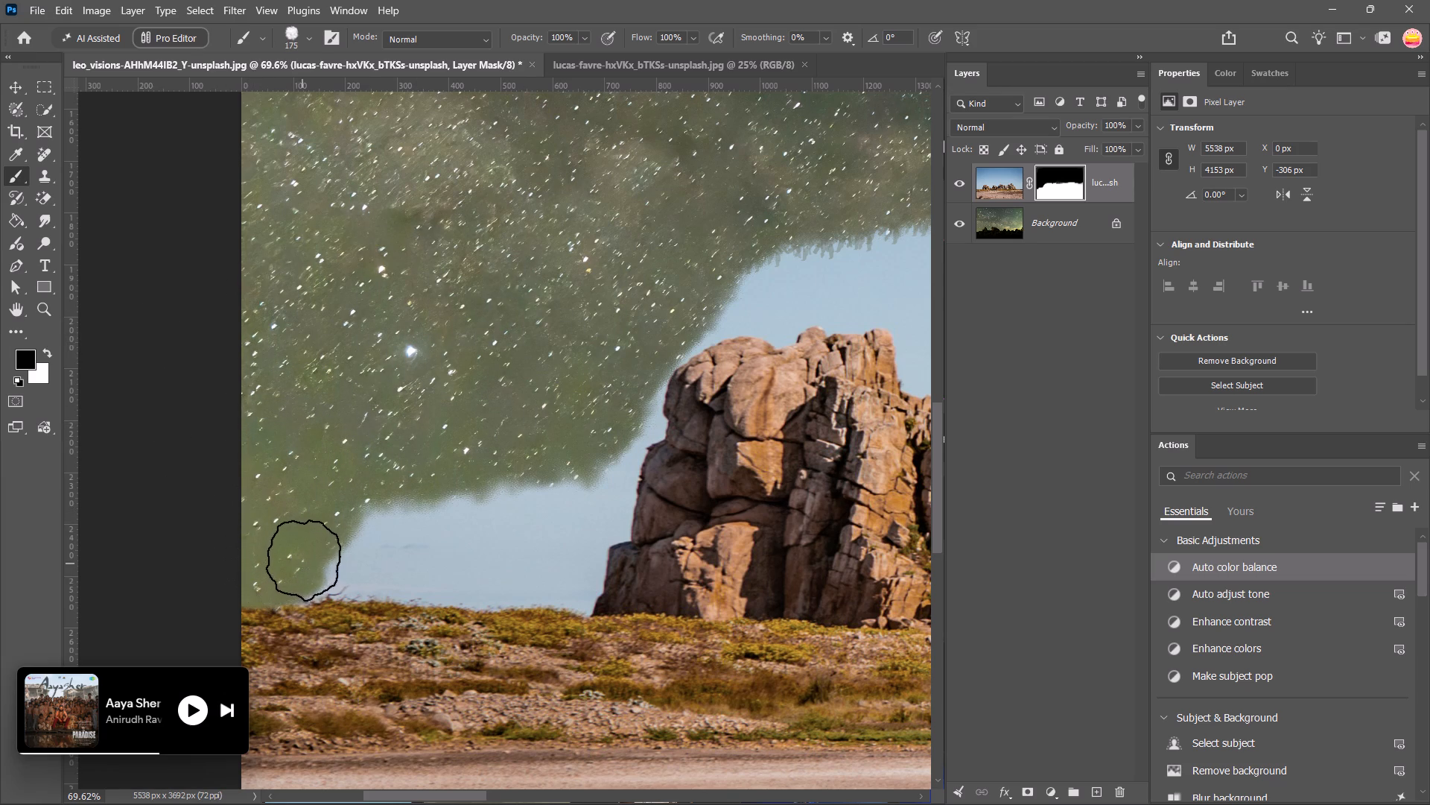
pyautogui.moveTo(307, 561); pyautogui.dragTo(390, 573)
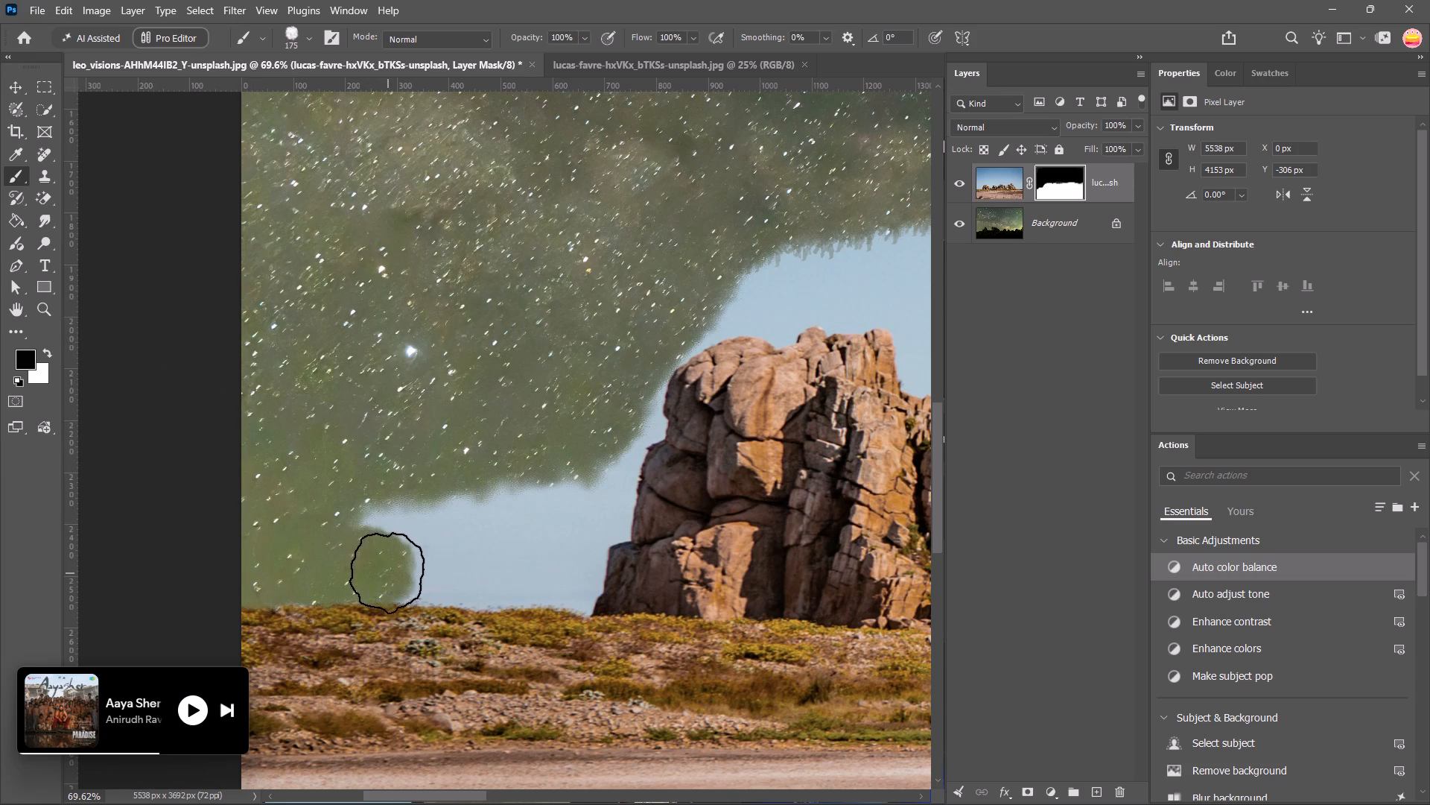
pyautogui.moveTo(390, 573); pyautogui.dragTo(581, 584)
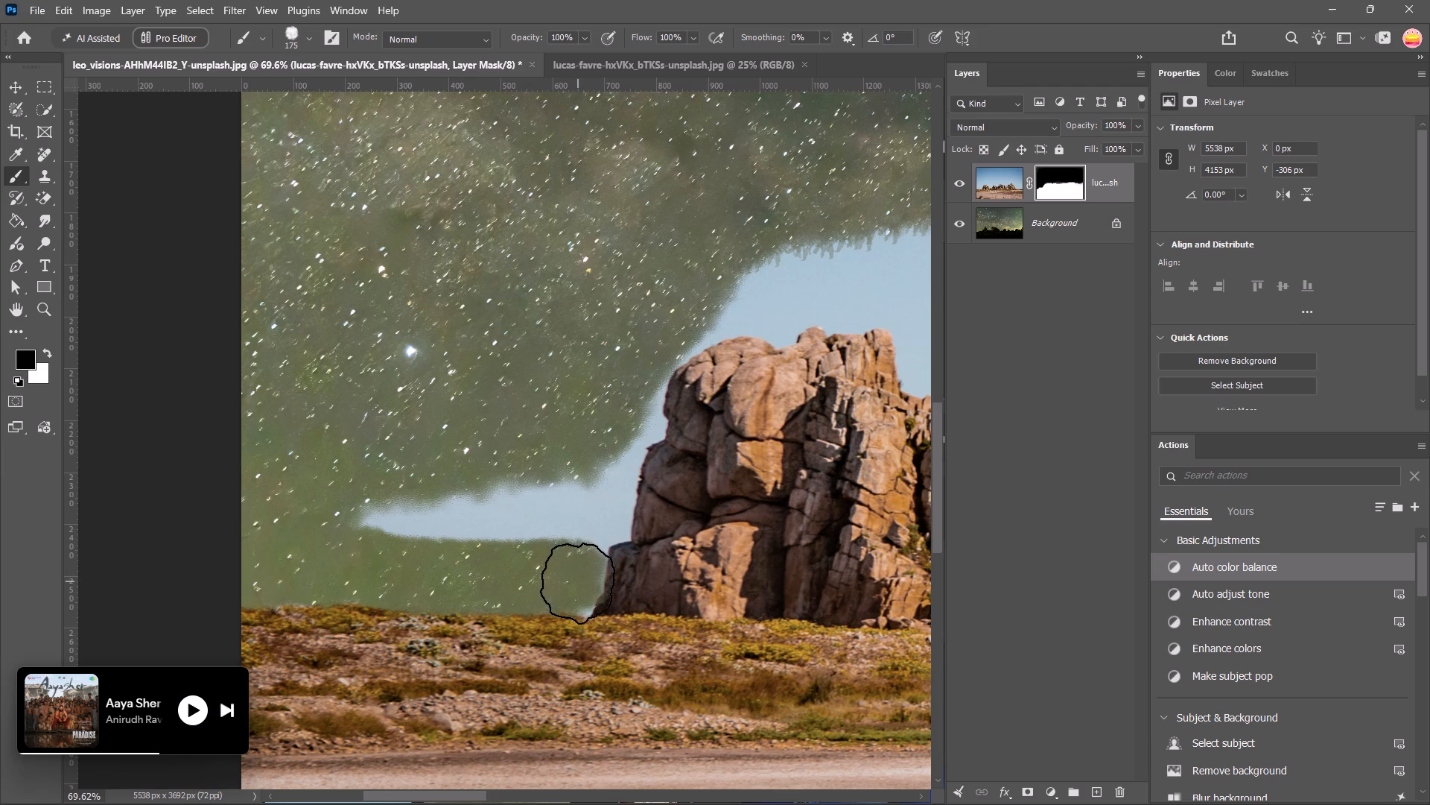
pyautogui.moveTo(581, 584); pyautogui.dragTo(579, 543)
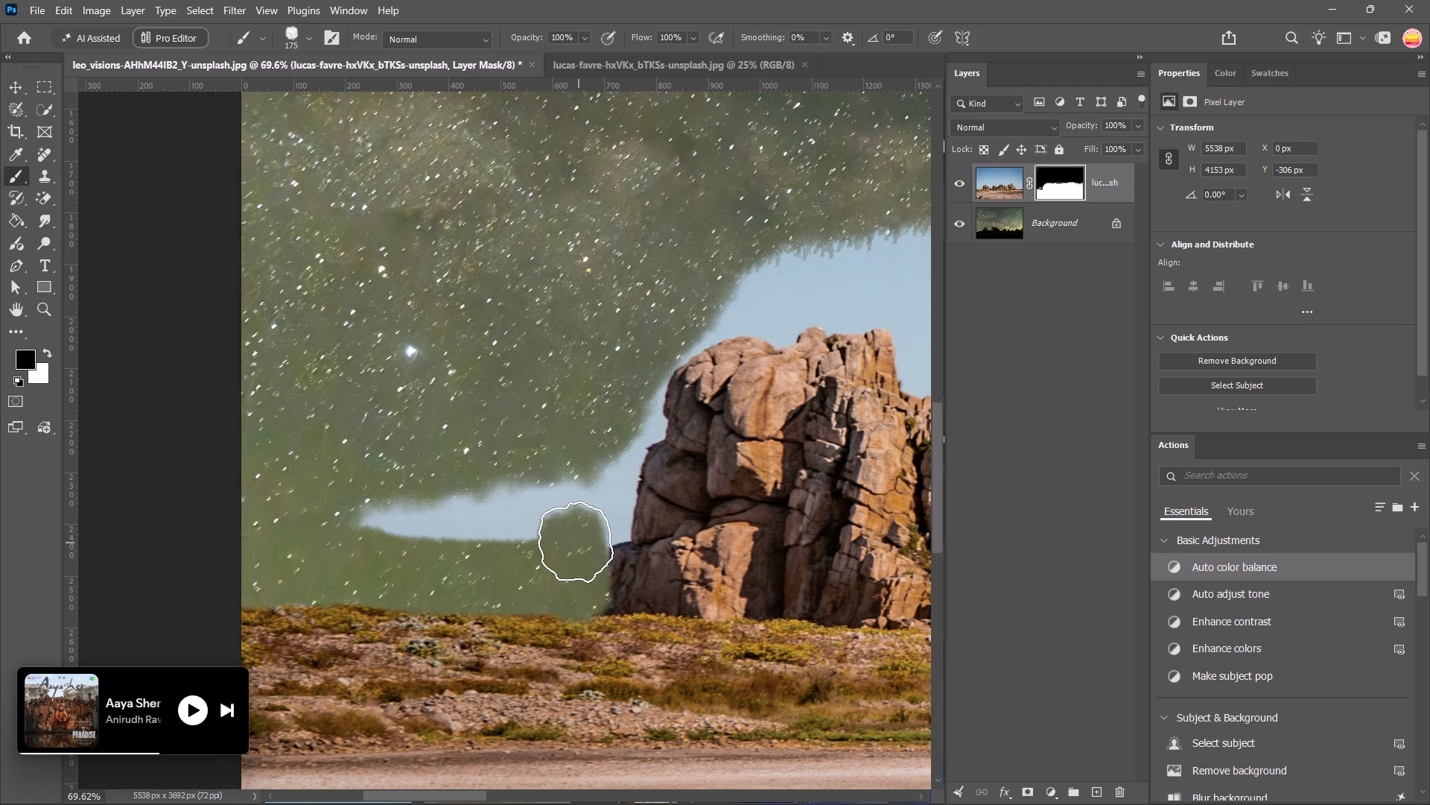
pyautogui.hotkey('ctrl', 'z')
pyautogui.moveTo(559, 548); pyautogui.dragTo(559, 537)
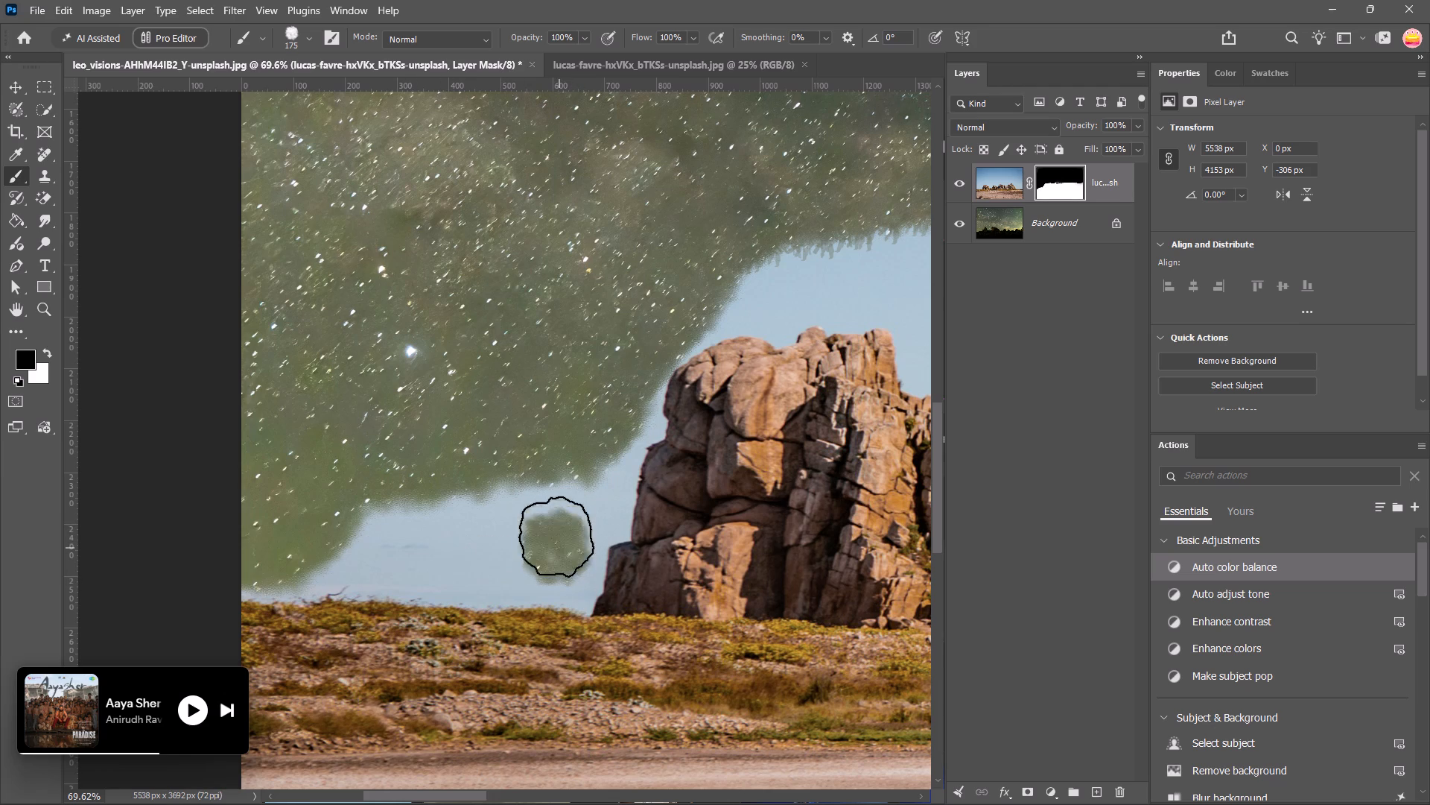
pyautogui.moveTo(559, 537); pyautogui.dragTo(559, 534)
pyautogui.moveTo(564, 522); pyautogui.dragTo(529, 550)
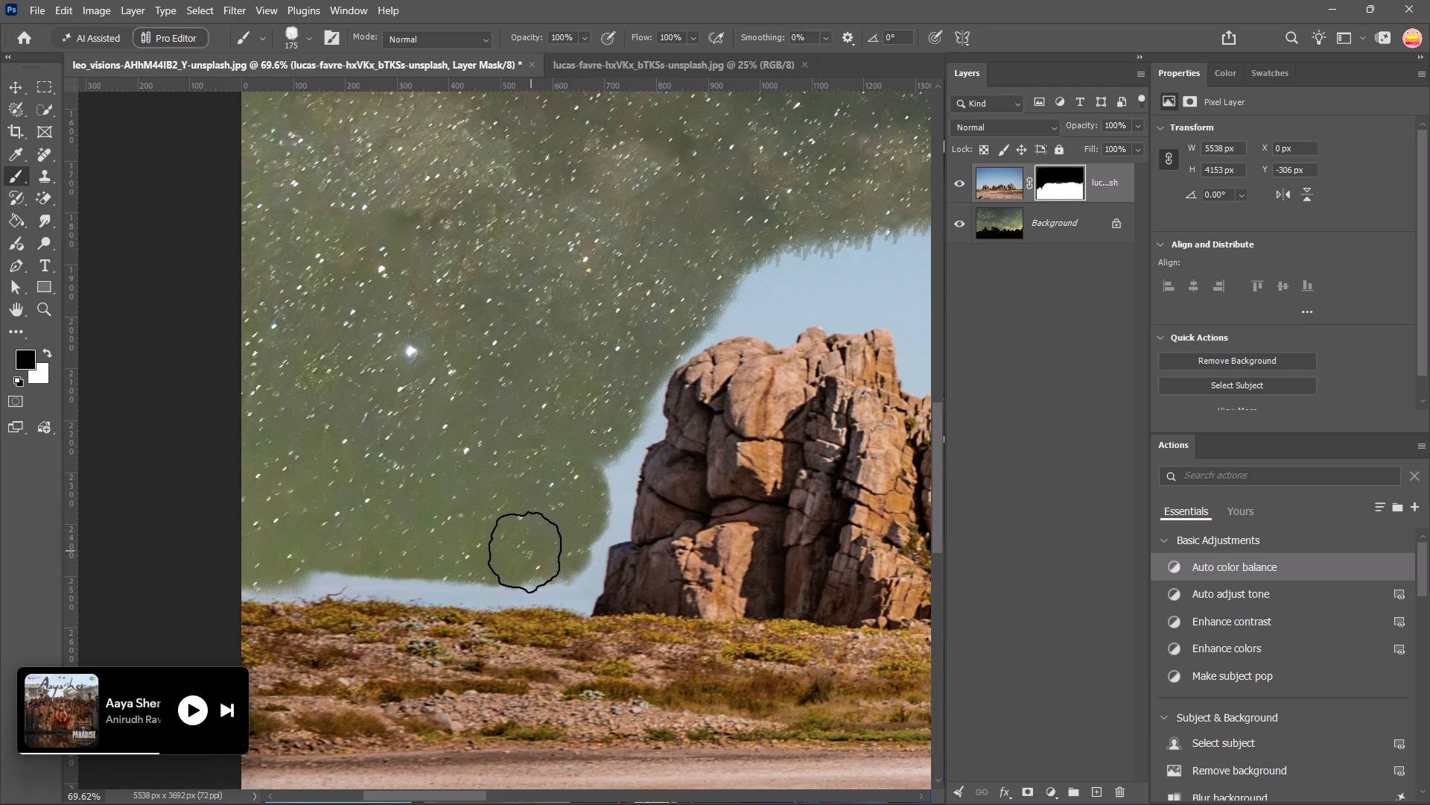
# Reduce the brush to 80 px and paint black on the mask over the thin sky strip along the horizon left of the rock.
pyautogui.press('[')
pyautogui.press('[')
pyautogui.press('[')
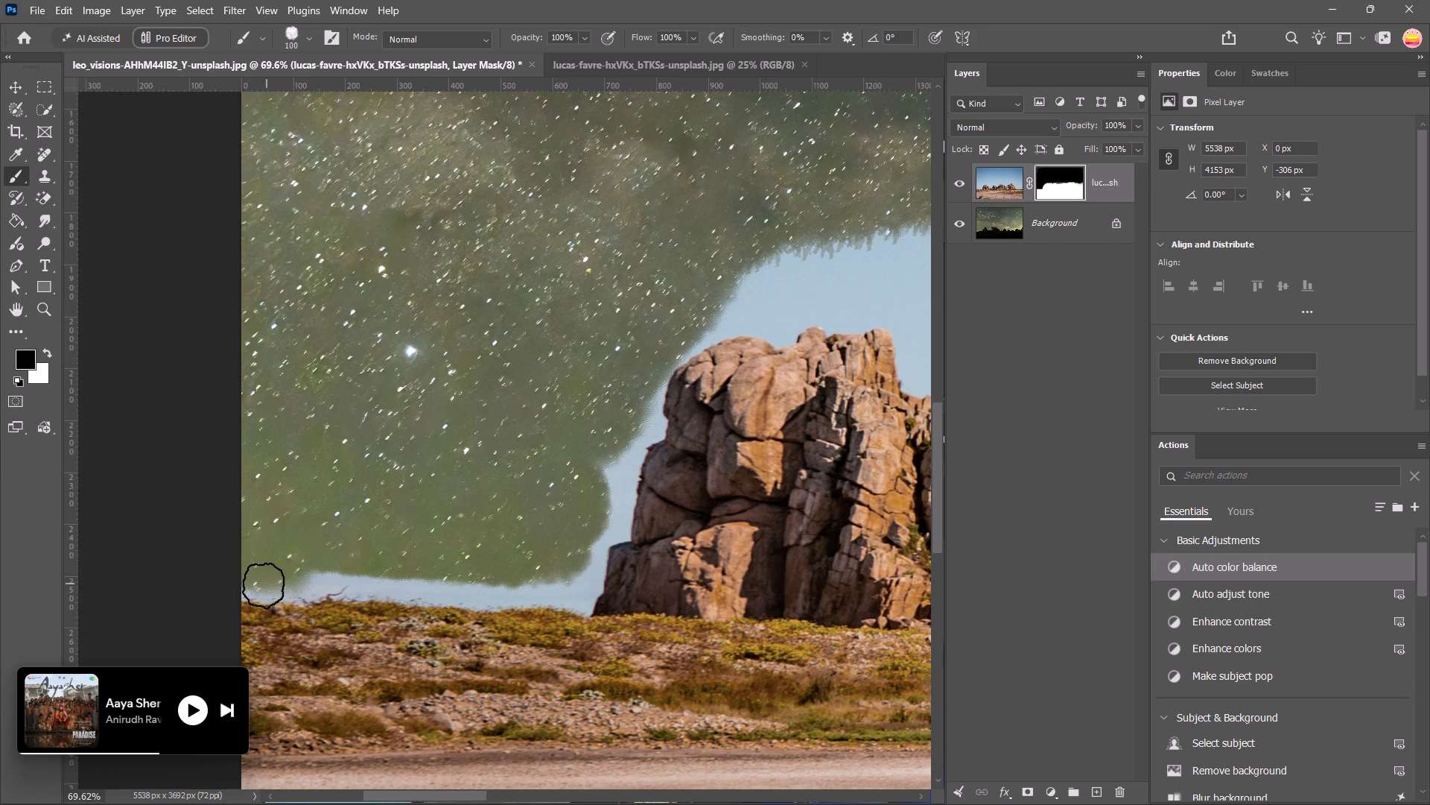
pyautogui.press('[')
pyautogui.press('[')
pyautogui.moveTo(252, 590); pyautogui.dragTo(288, 589)
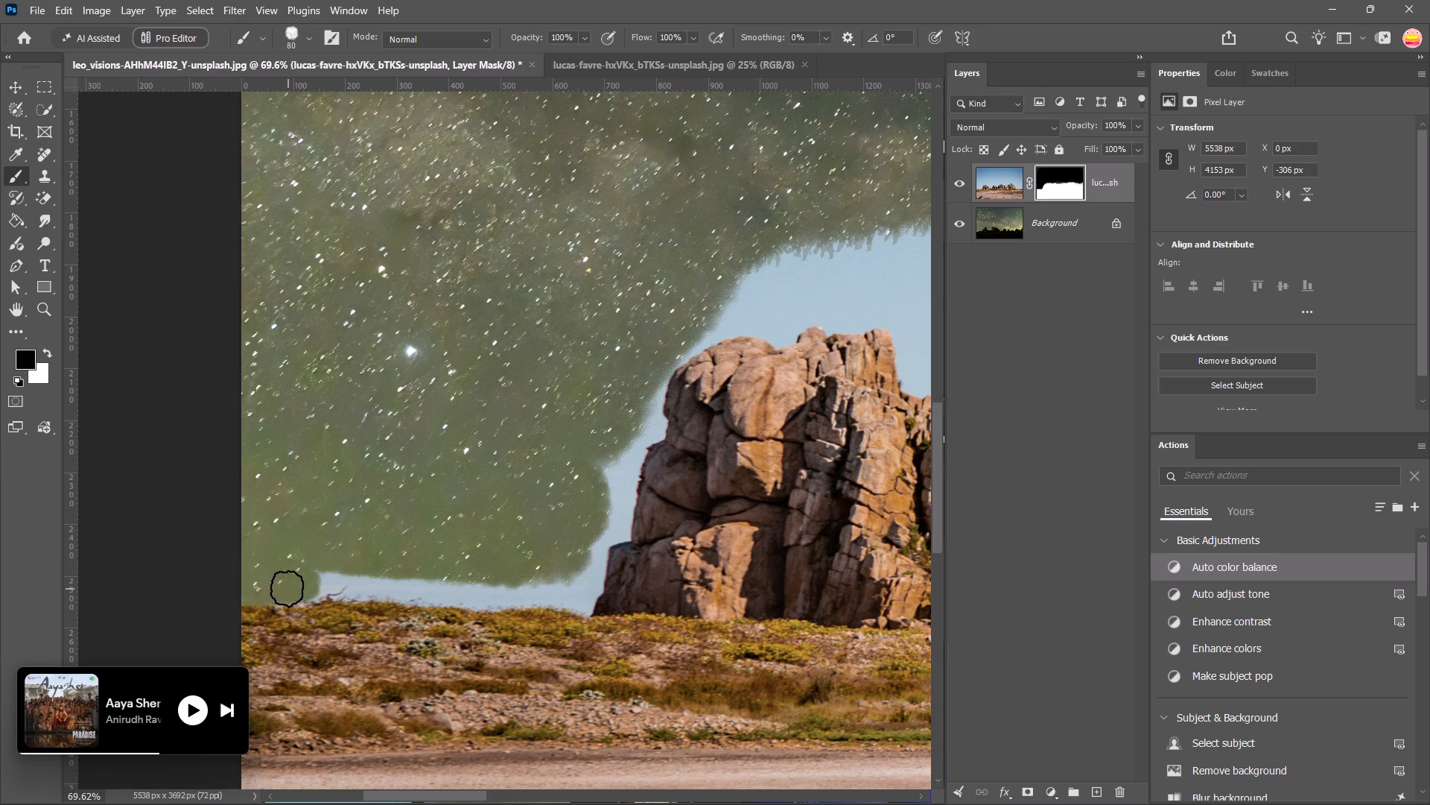
pyautogui.moveTo(288, 589); pyautogui.dragTo(375, 584)
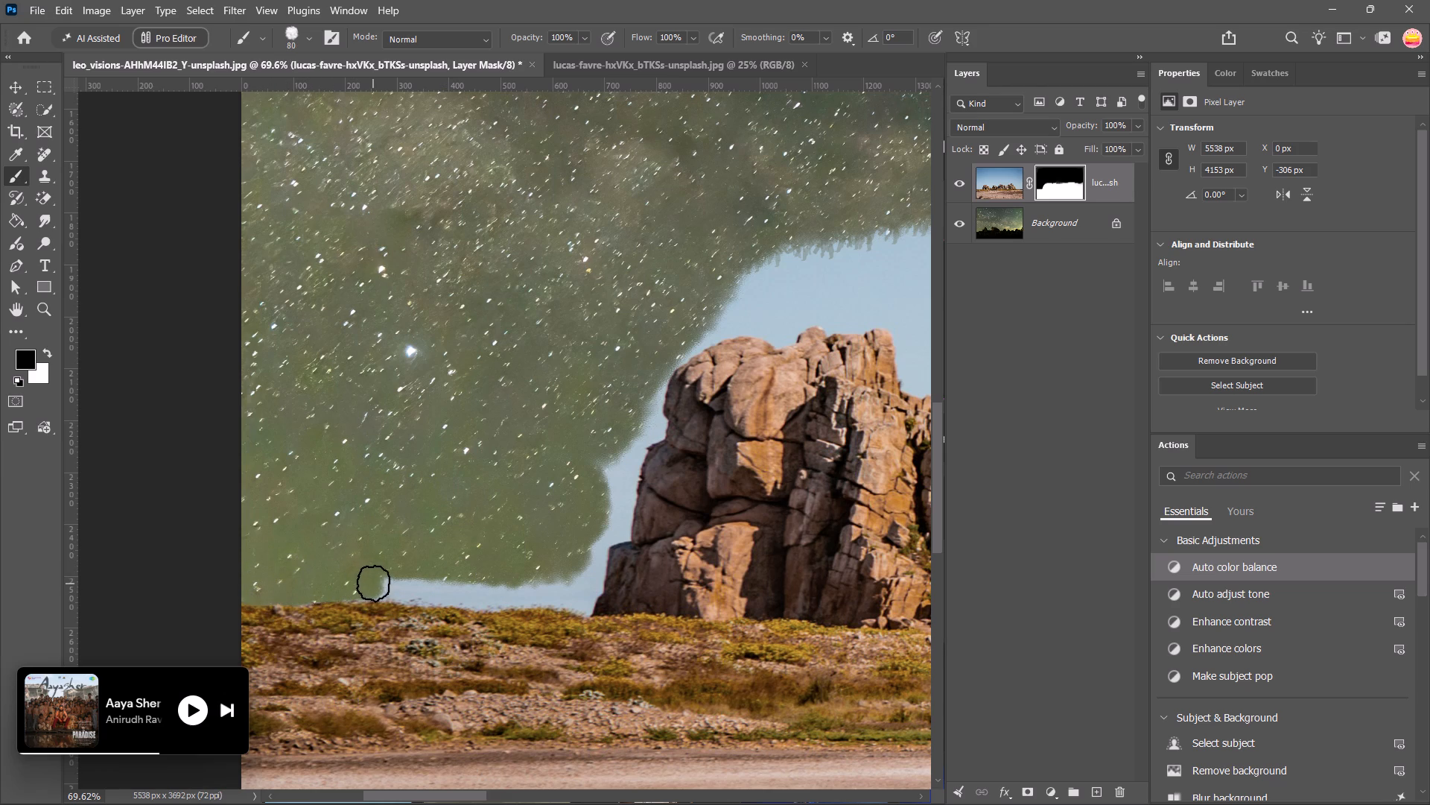
pyautogui.moveTo(375, 584); pyautogui.dragTo(474, 594)
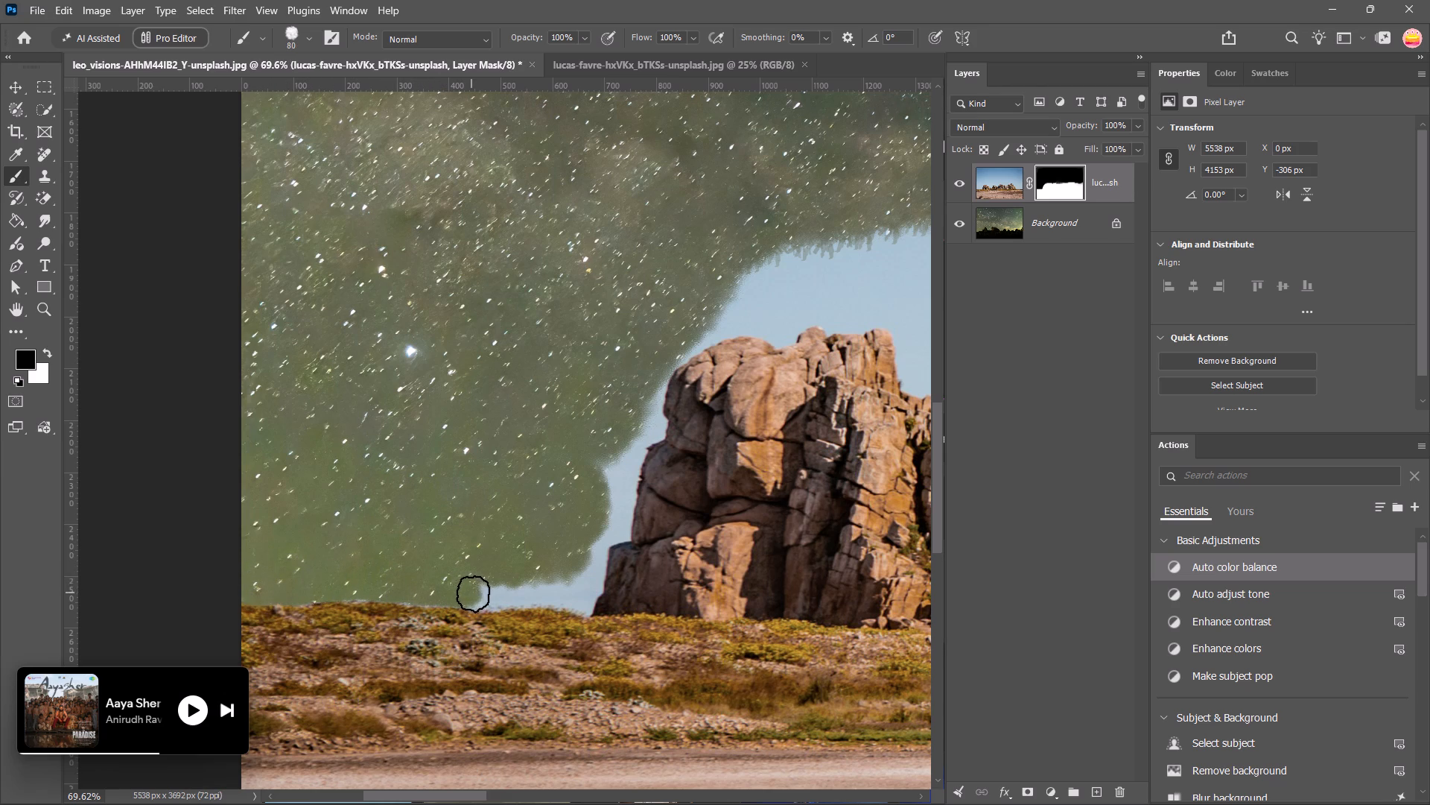
pyautogui.moveTo(474, 594); pyautogui.dragTo(555, 592)
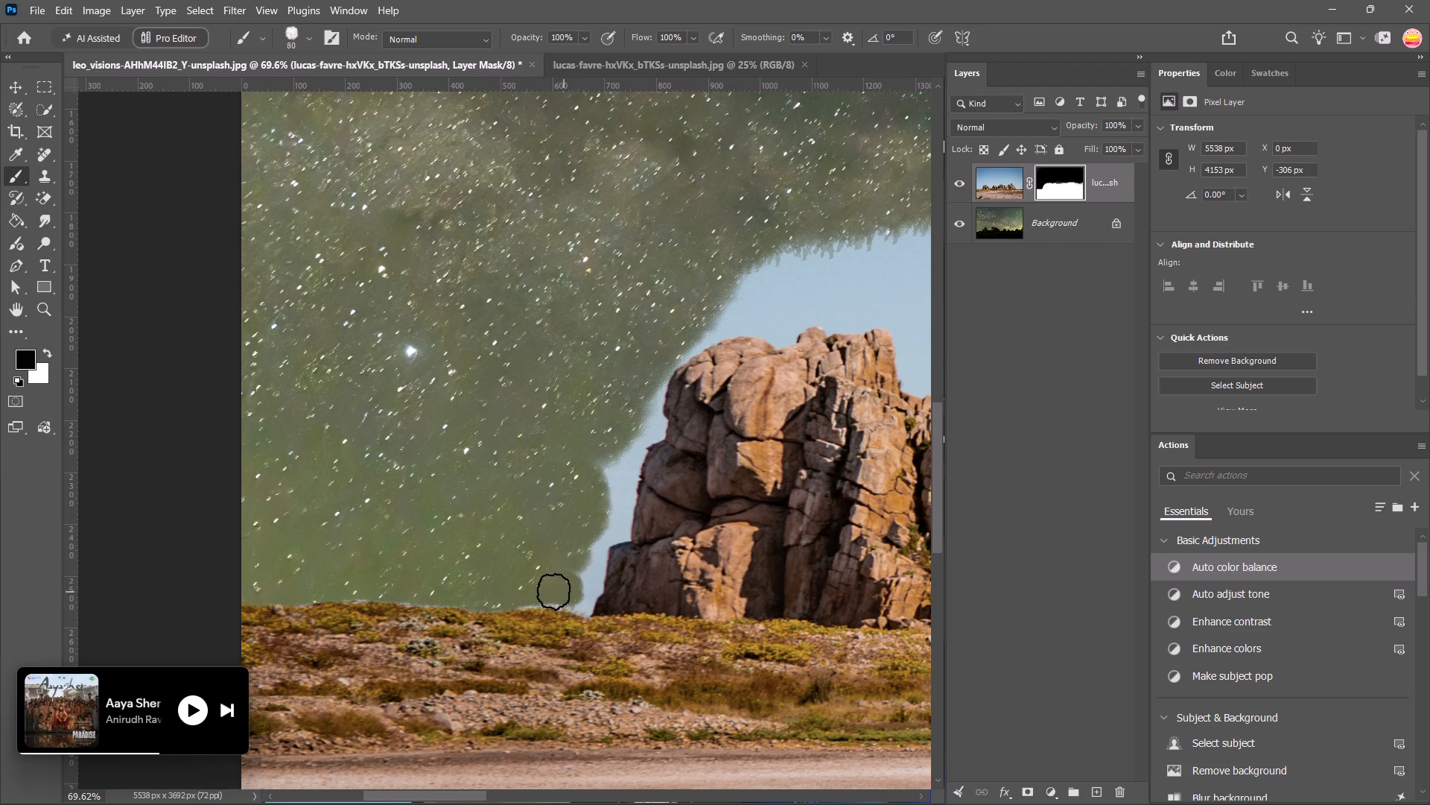
pyautogui.moveTo(555, 592); pyautogui.dragTo(515, 593)
# Reduce the brush to 60 px and paint black on the mask along the leftmost rock's left edge, from the horizon up to its shoulder.
pyautogui.press('[')
pyautogui.press('[')
pyautogui.click(582, 603)
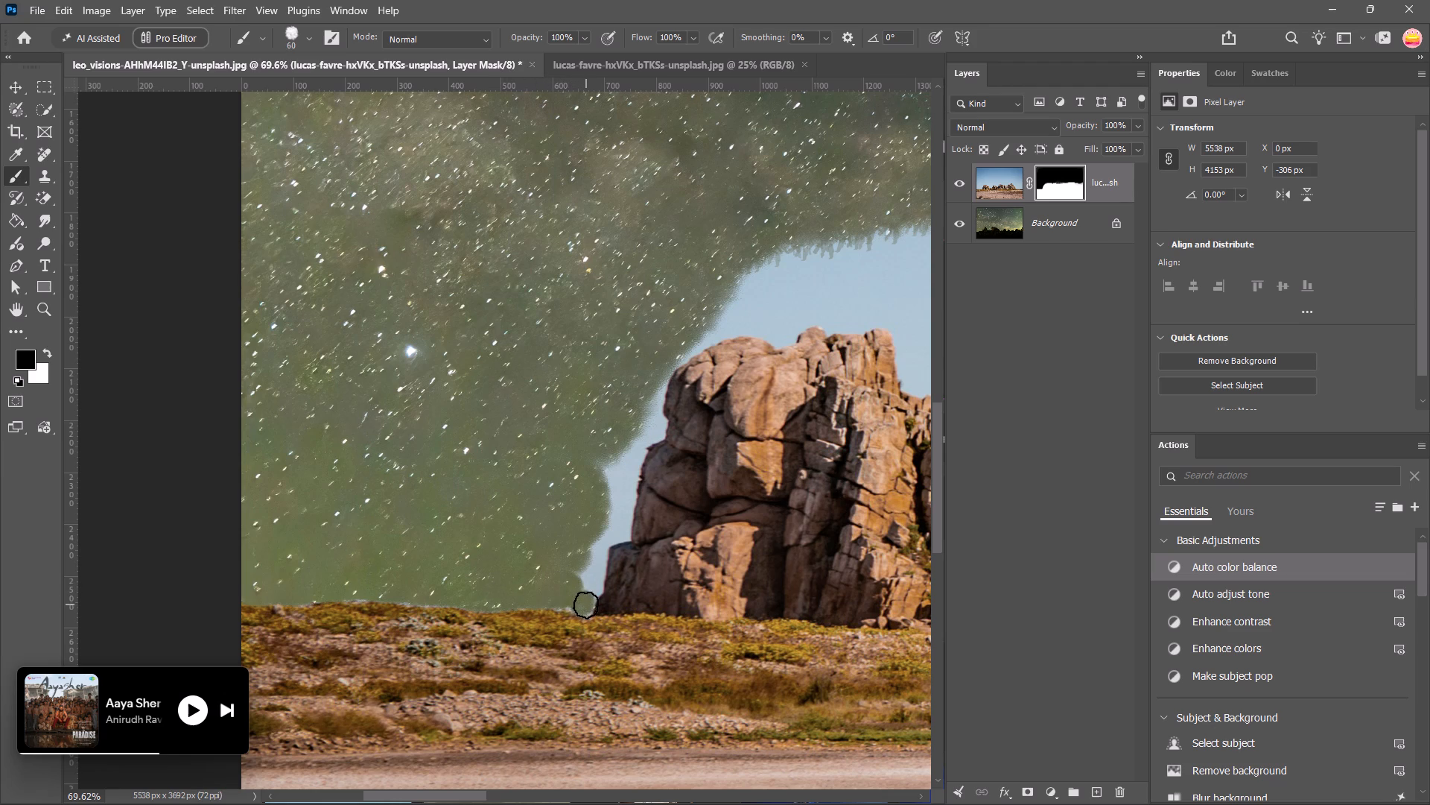
pyautogui.click(573, 604)
pyautogui.moveTo(588, 593); pyautogui.dragTo(597, 568)
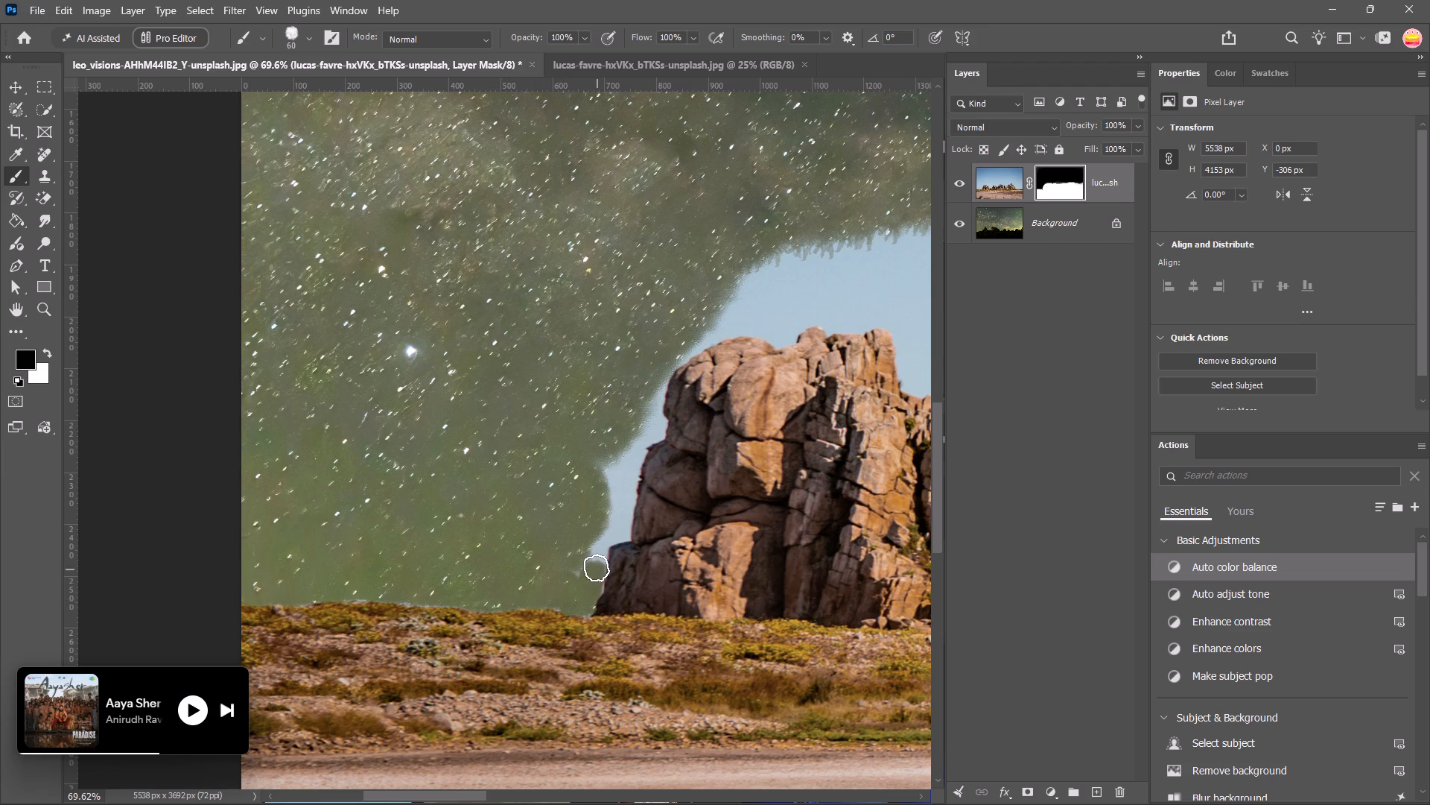
pyautogui.moveTo(597, 568); pyautogui.dragTo(600, 549)
pyautogui.moveTo(600, 541); pyautogui.dragTo(623, 528)
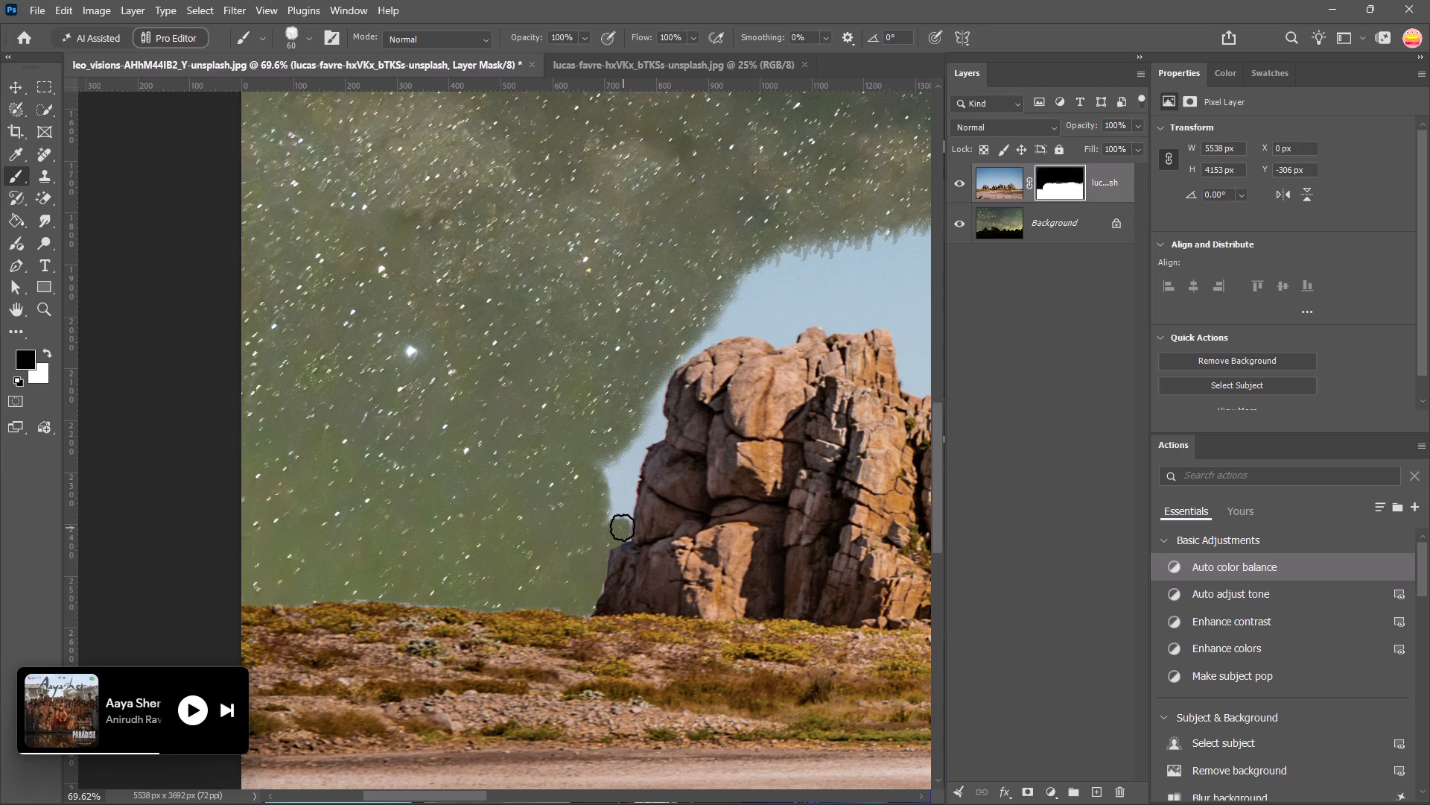
pyautogui.moveTo(623, 528); pyautogui.dragTo(617, 502)
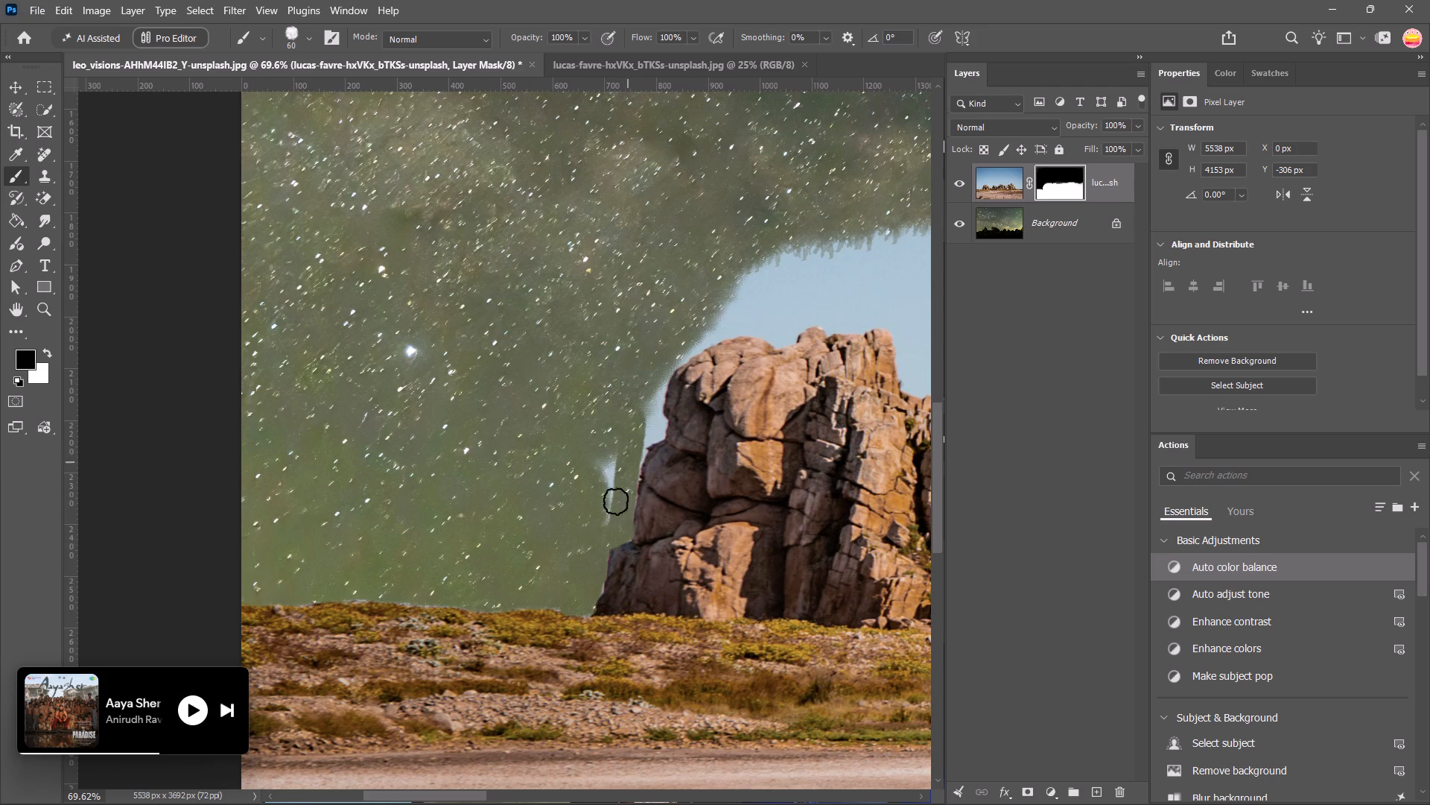
pyautogui.moveTo(617, 502); pyautogui.dragTo(658, 432)
pyautogui.moveTo(657, 425); pyautogui.dragTo(652, 397)
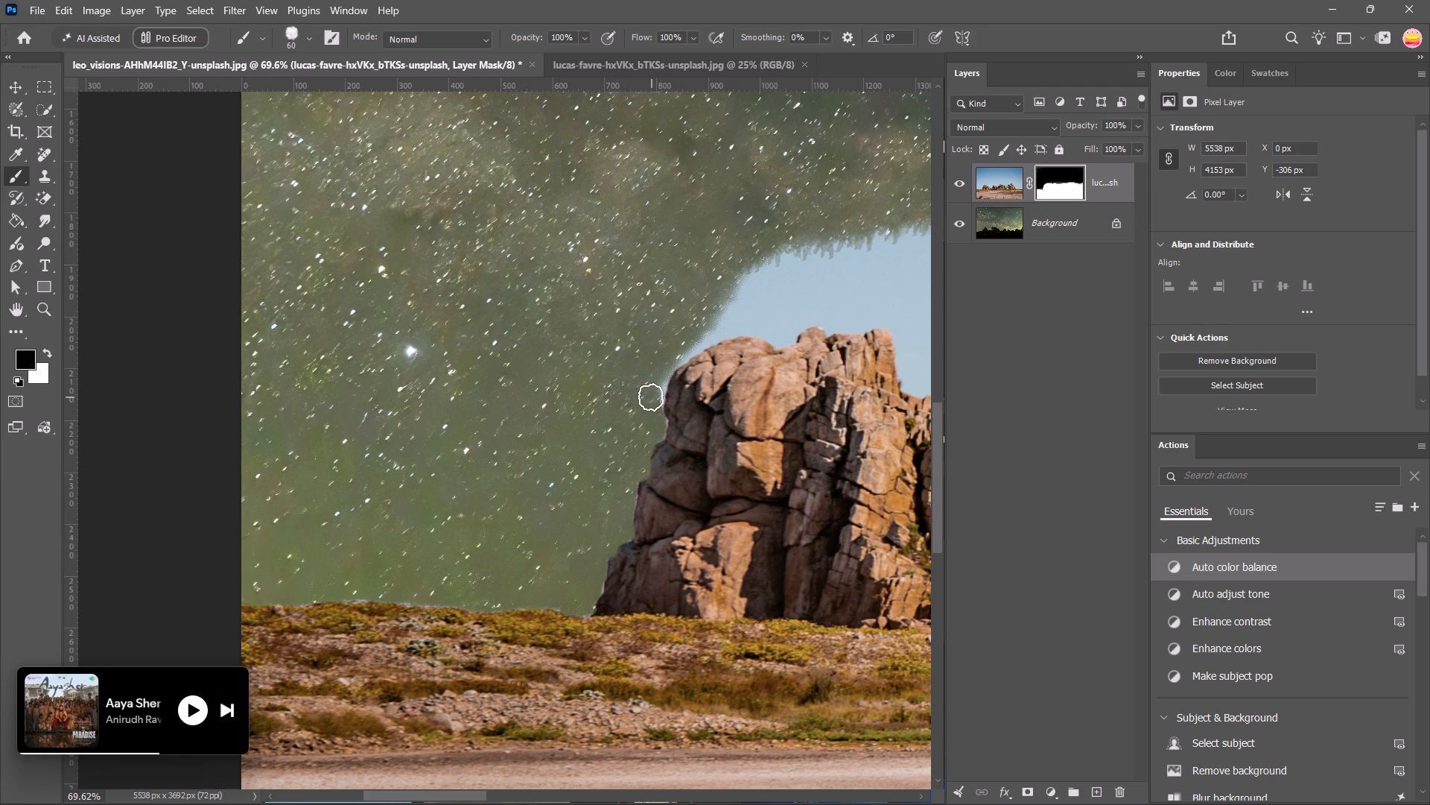
pyautogui.moveTo(652, 397); pyautogui.dragTo(675, 352)
pyautogui.moveTo(675, 352); pyautogui.dragTo(661, 373)
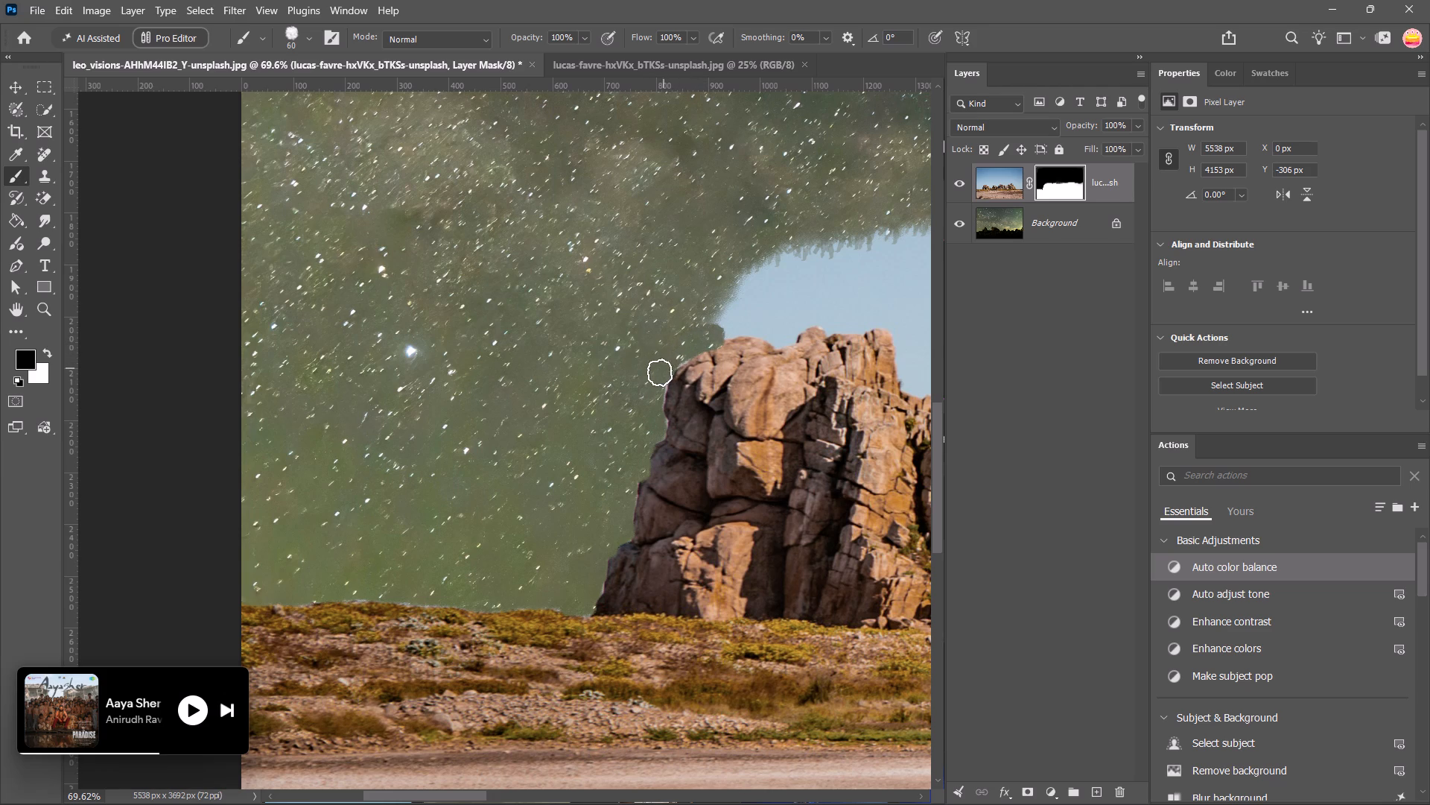
pyautogui.moveTo(661, 373); pyautogui.dragTo(652, 385)
# Paint black on the mask over the sky just above the leftmost rock's top-left edge with the 60 px brush.
pyautogui.moveTo(696, 325); pyautogui.dragTo(731, 323)
pyautogui.moveTo(719, 327); pyautogui.dragTo(742, 323)
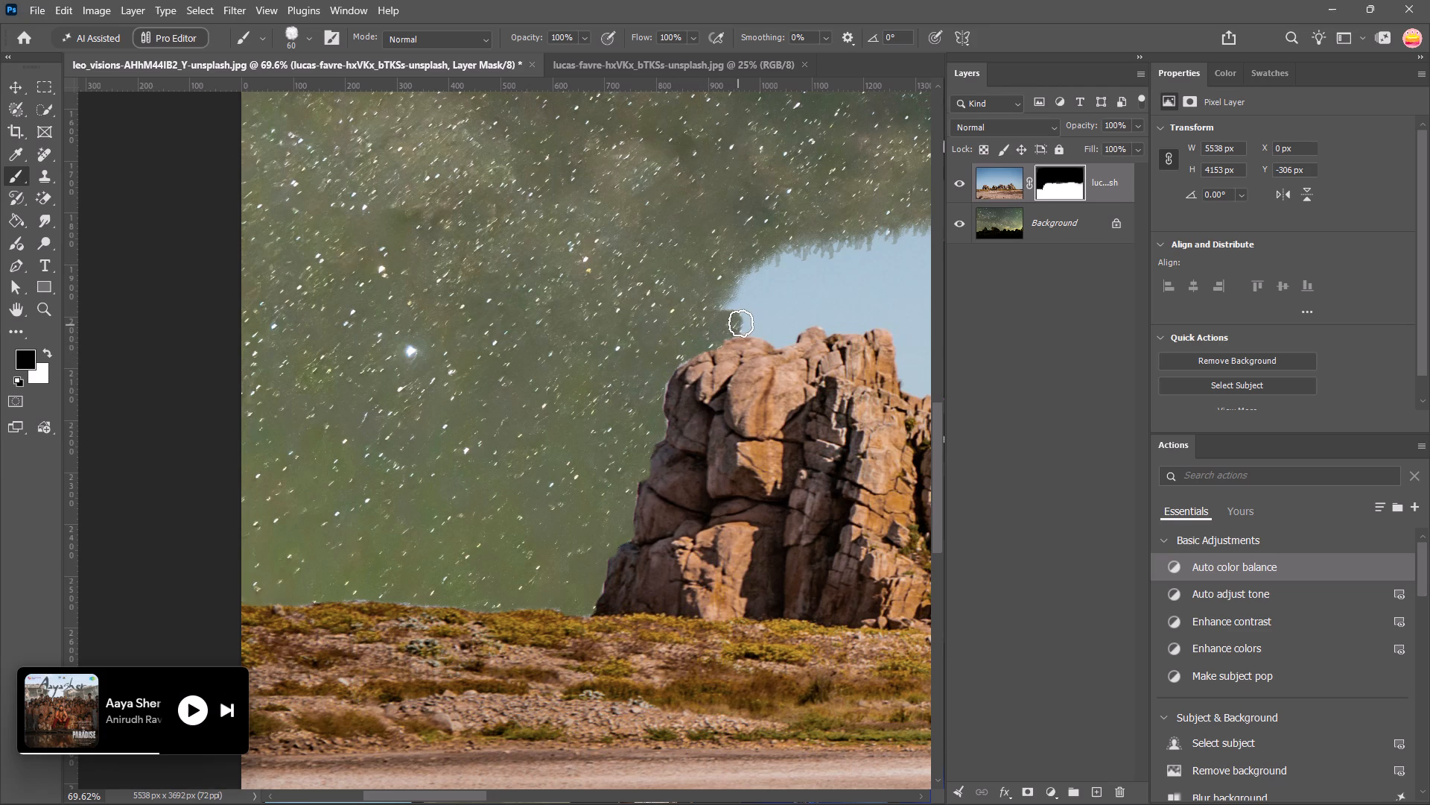
pyautogui.moveTo(742, 323); pyautogui.dragTo(792, 331)
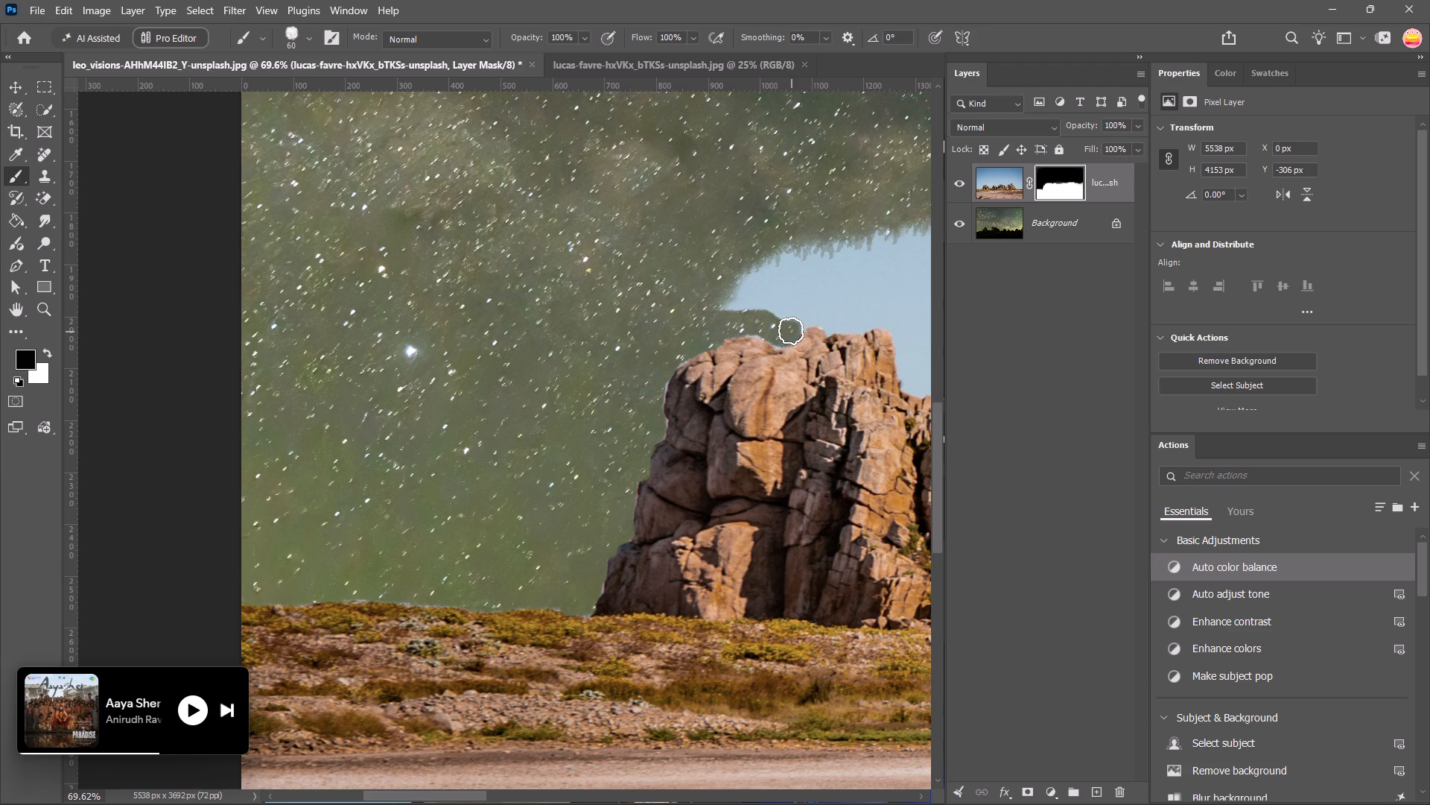
pyautogui.moveTo(792, 331); pyautogui.dragTo(719, 327)
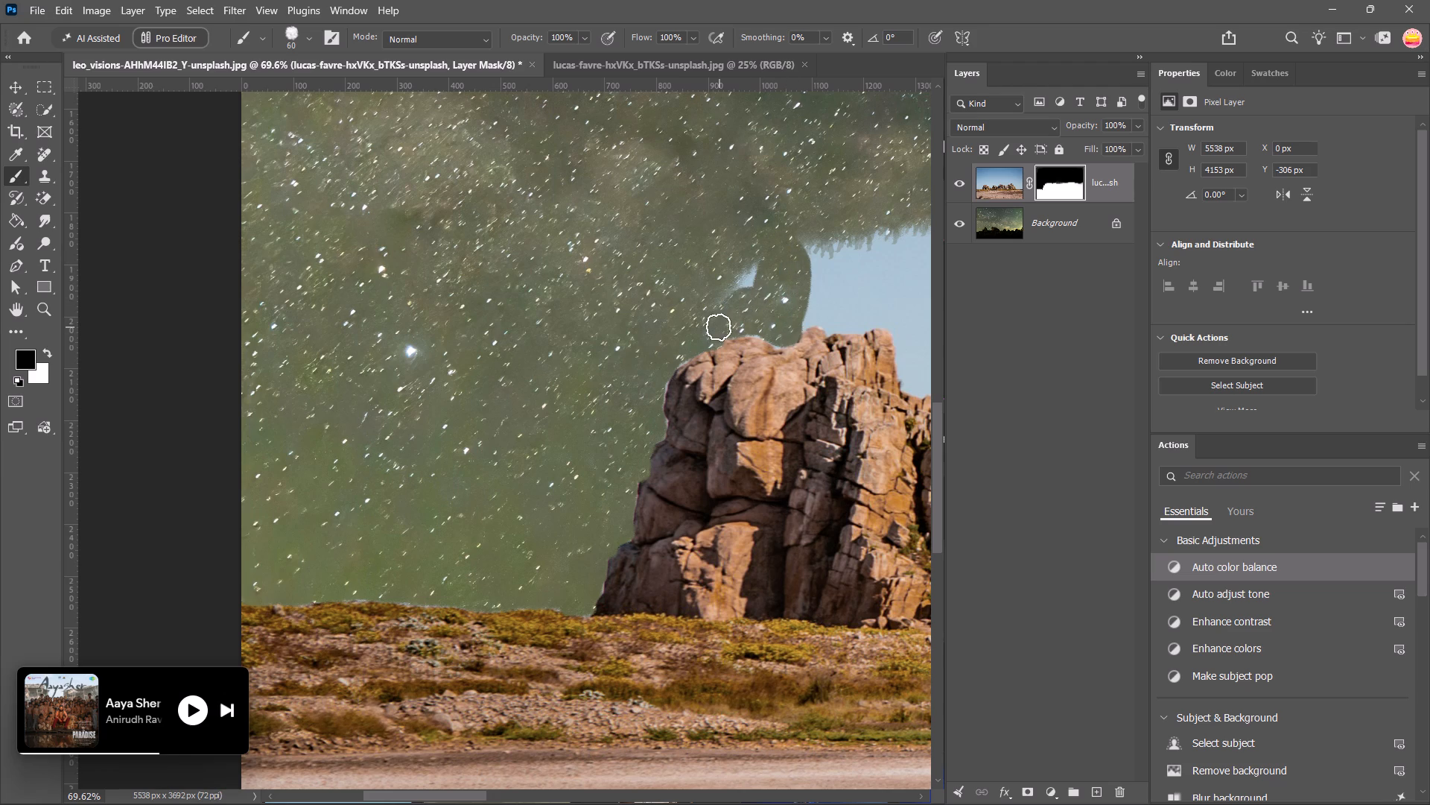
pyautogui.moveTo(719, 327); pyautogui.dragTo(768, 268)
# Enlarge the brush to 100 px and mask the sky above the leftmost rock's peak and the band extending right of it.
pyautogui.write('[]')
pyautogui.write(']]')
pyautogui.press('space')
pyautogui.press('space')
pyautogui.press('space')
pyautogui.press('space')
pyautogui.press('space')
pyautogui.press('space')
pyautogui.press('space')
pyautogui.press('space')
pyautogui.press('space')
pyautogui.press('space')
pyautogui.press('space')
pyautogui.press('space')
pyautogui.press('space')
pyautogui.press('space')
pyautogui.press('space')
pyautogui.press('space')
pyautogui.press('space')
pyautogui.press('space')
pyautogui.press('space')
pyautogui.press('space')
pyautogui.moveTo(784, 287); pyautogui.dragTo(781, 288)
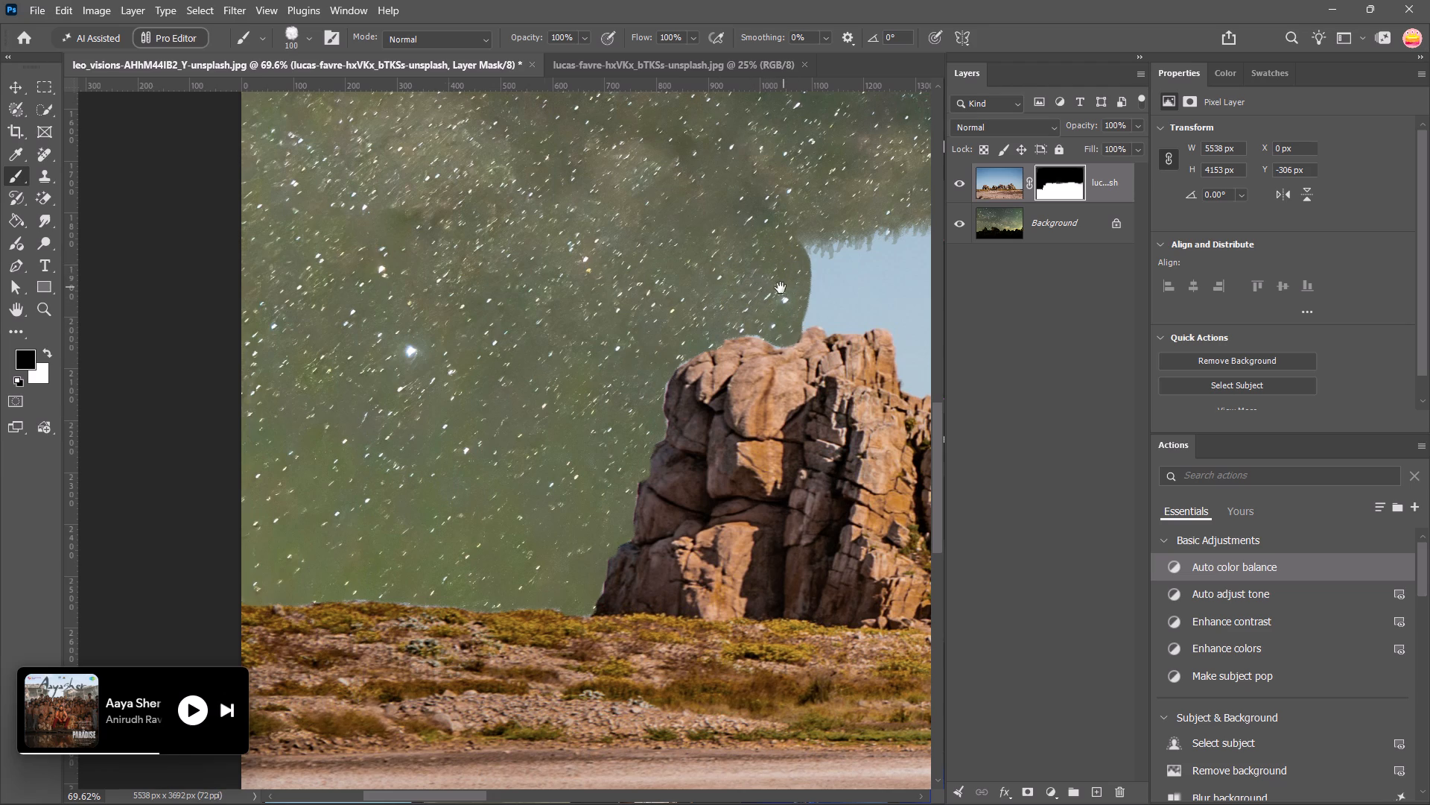
pyautogui.moveTo(781, 288); pyautogui.dragTo(311, 346)
pyautogui.moveTo(308, 340); pyautogui.dragTo(632, 298)
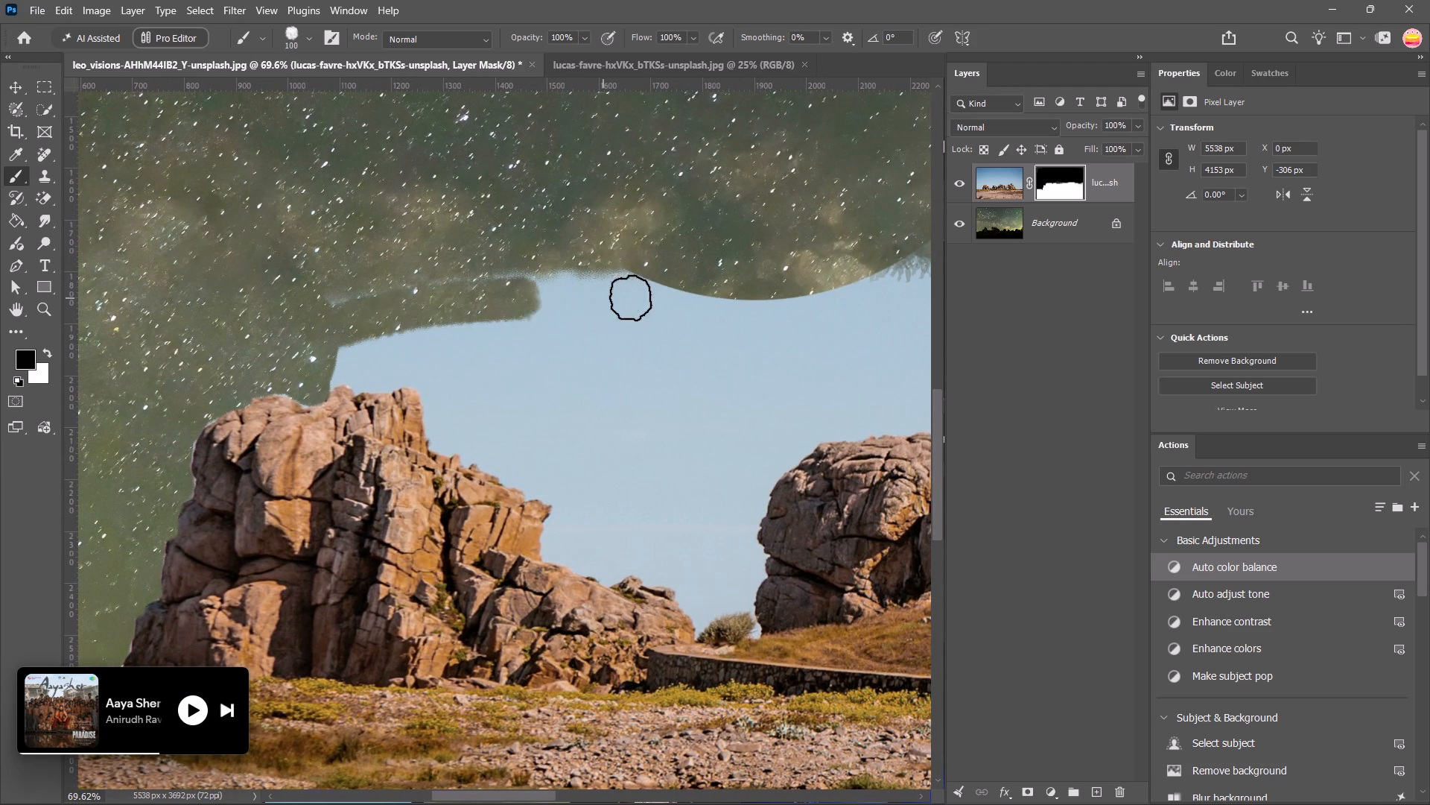
pyautogui.moveTo(632, 298); pyautogui.dragTo(342, 355)
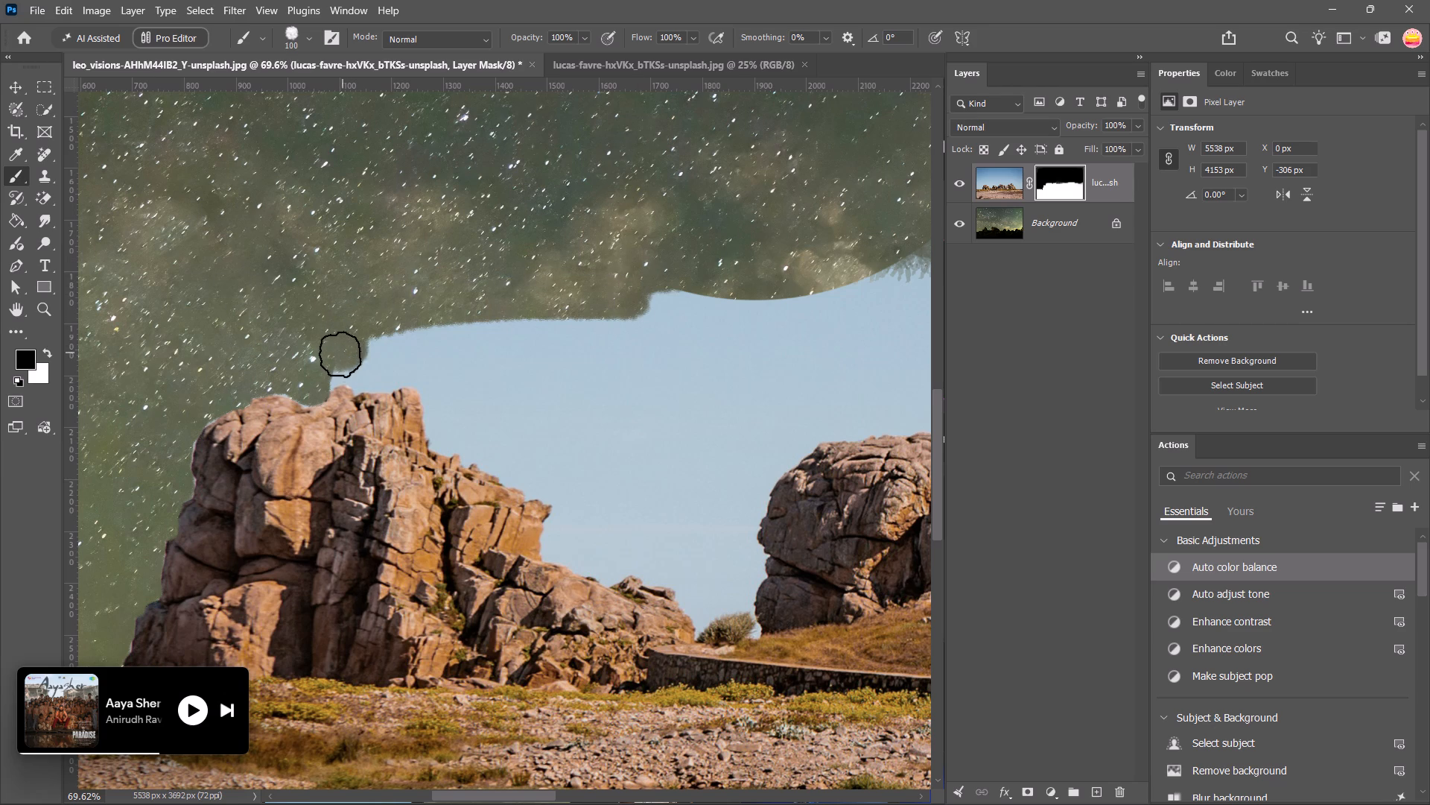
pyautogui.moveTo(342, 355); pyautogui.dragTo(359, 373)
pyautogui.moveTo(359, 373); pyautogui.dragTo(376, 344)
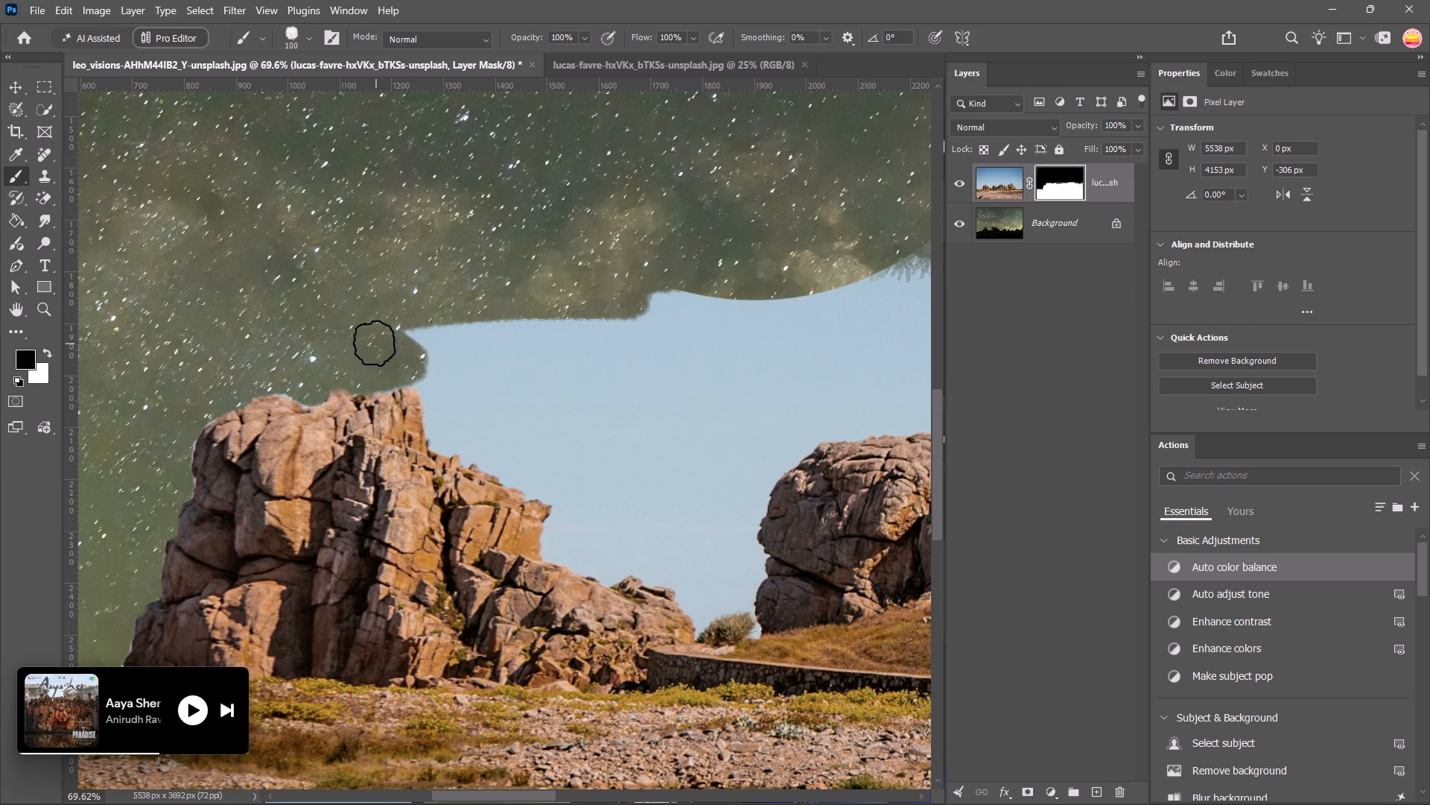
pyautogui.moveTo(376, 344); pyautogui.dragTo(425, 378)
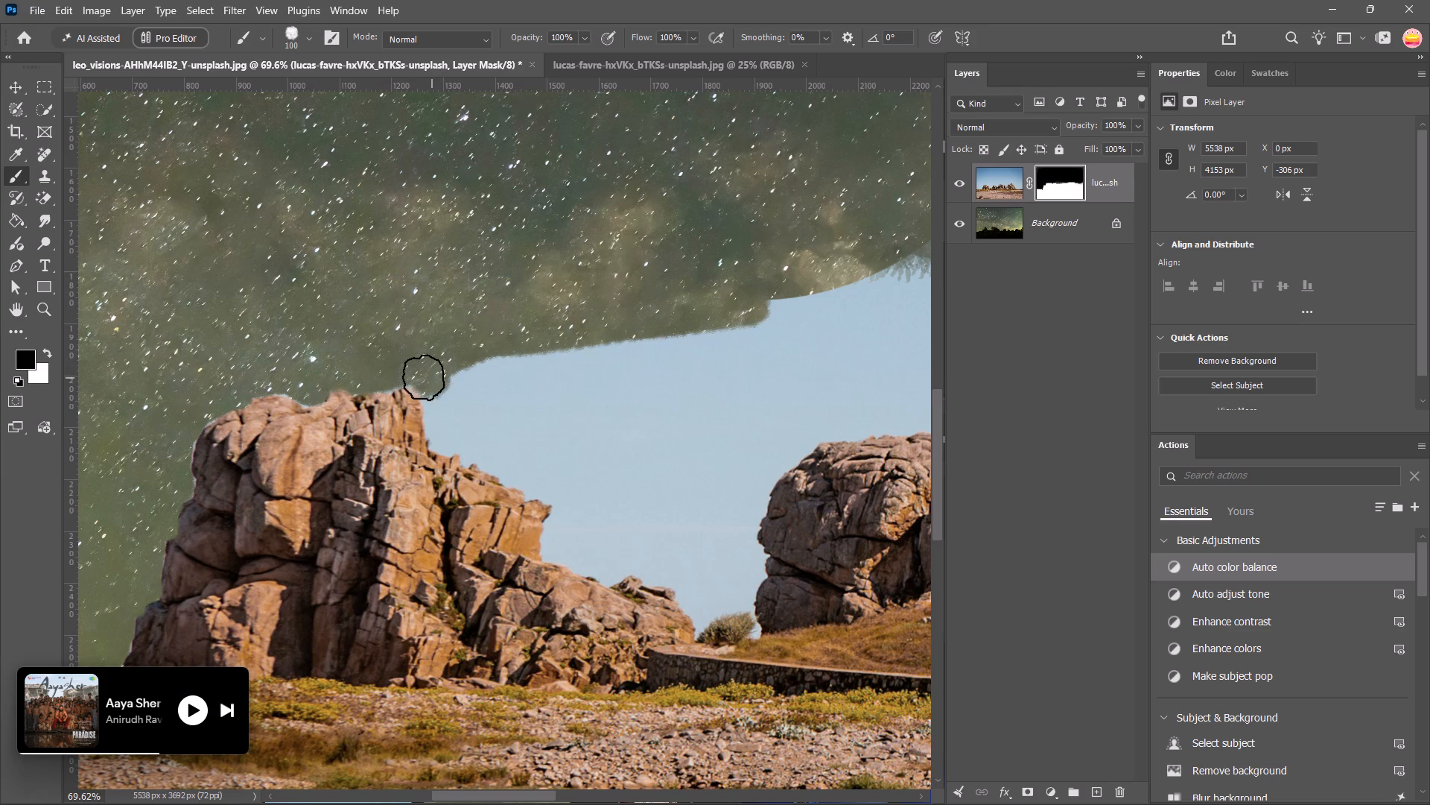
pyautogui.moveTo(425, 378); pyautogui.dragTo(398, 353)
pyautogui.click(386, 370)
# Paint black on the mask down the leftmost rock's upper right slope to its ledge, filling the sky gap above it.
pyautogui.moveTo(442, 391); pyautogui.dragTo(450, 437)
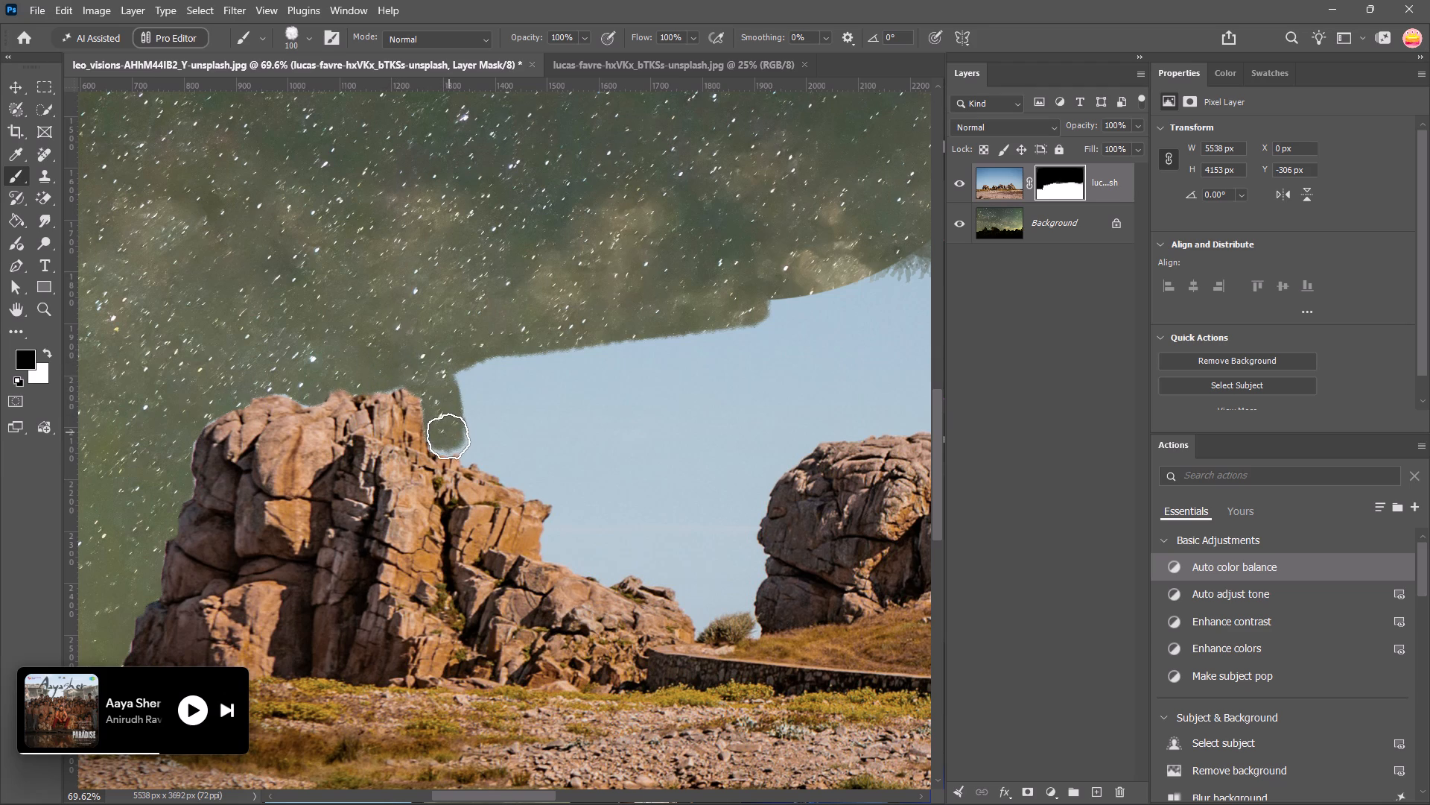
pyautogui.moveTo(450, 437); pyautogui.dragTo(520, 472)
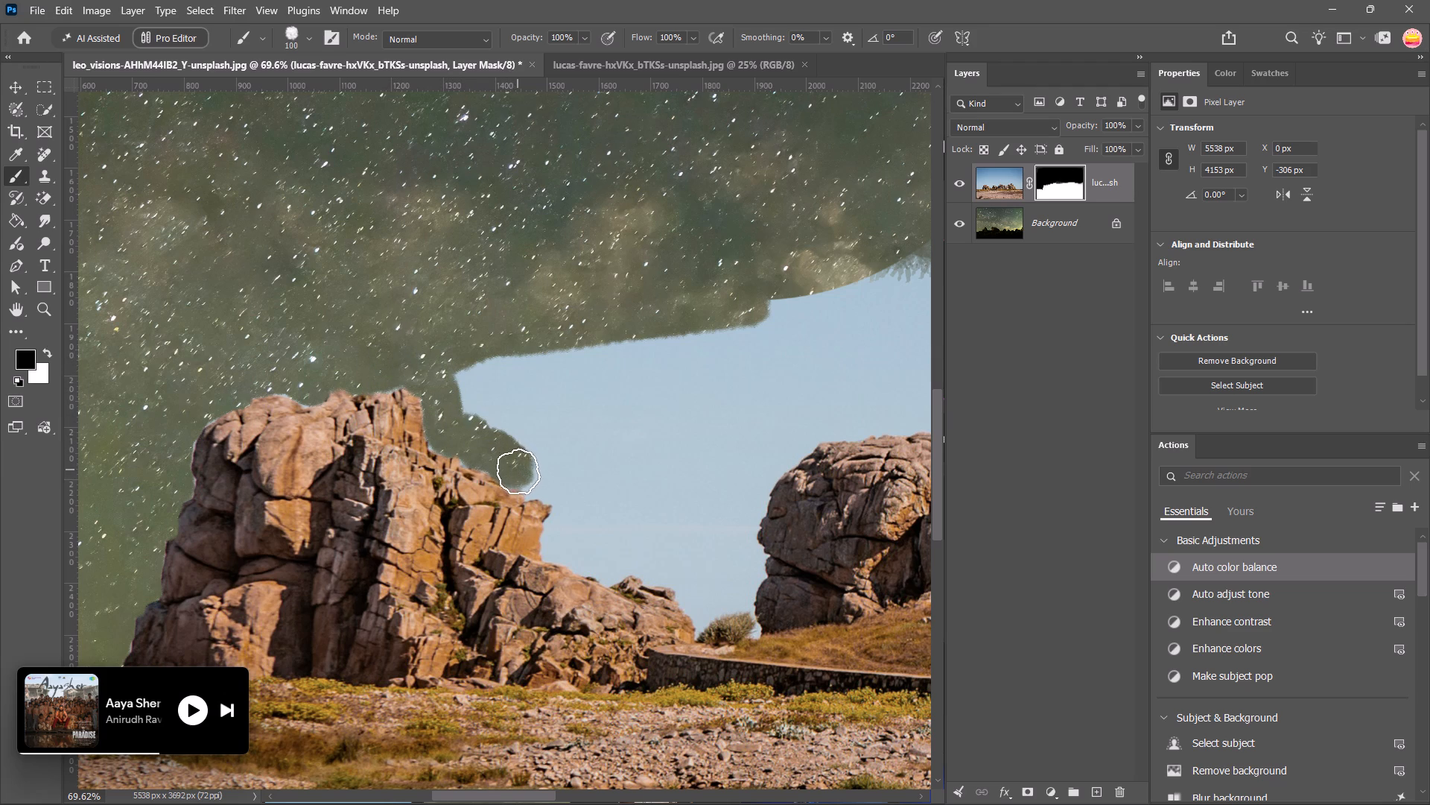
pyautogui.moveTo(520, 472); pyautogui.dragTo(482, 414)
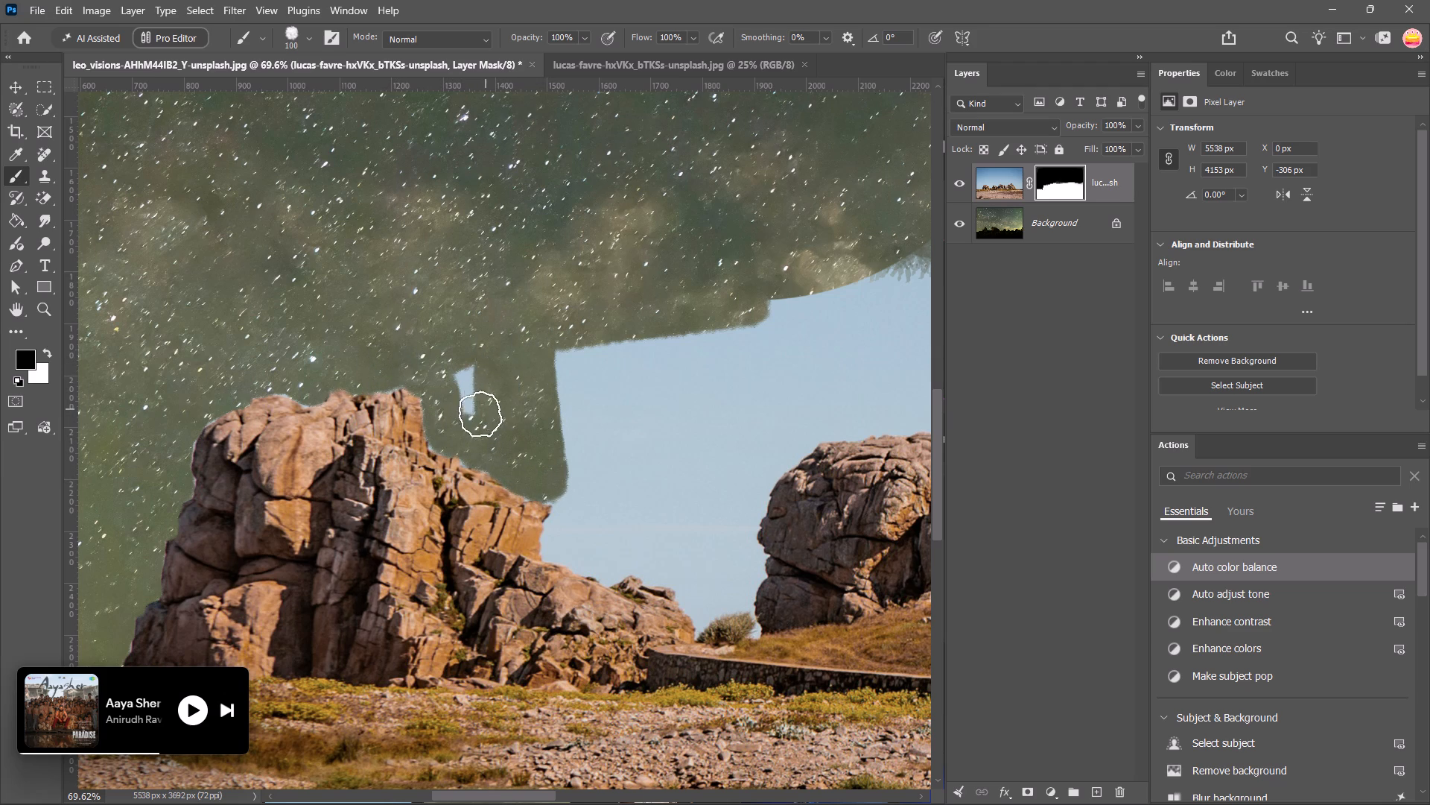
pyautogui.moveTo(482, 414); pyautogui.dragTo(556, 490)
# Reduce the brush to 60 px and mask the sky under the leftmost rock's ledge and along its lower right slope.
pyautogui.press('[')
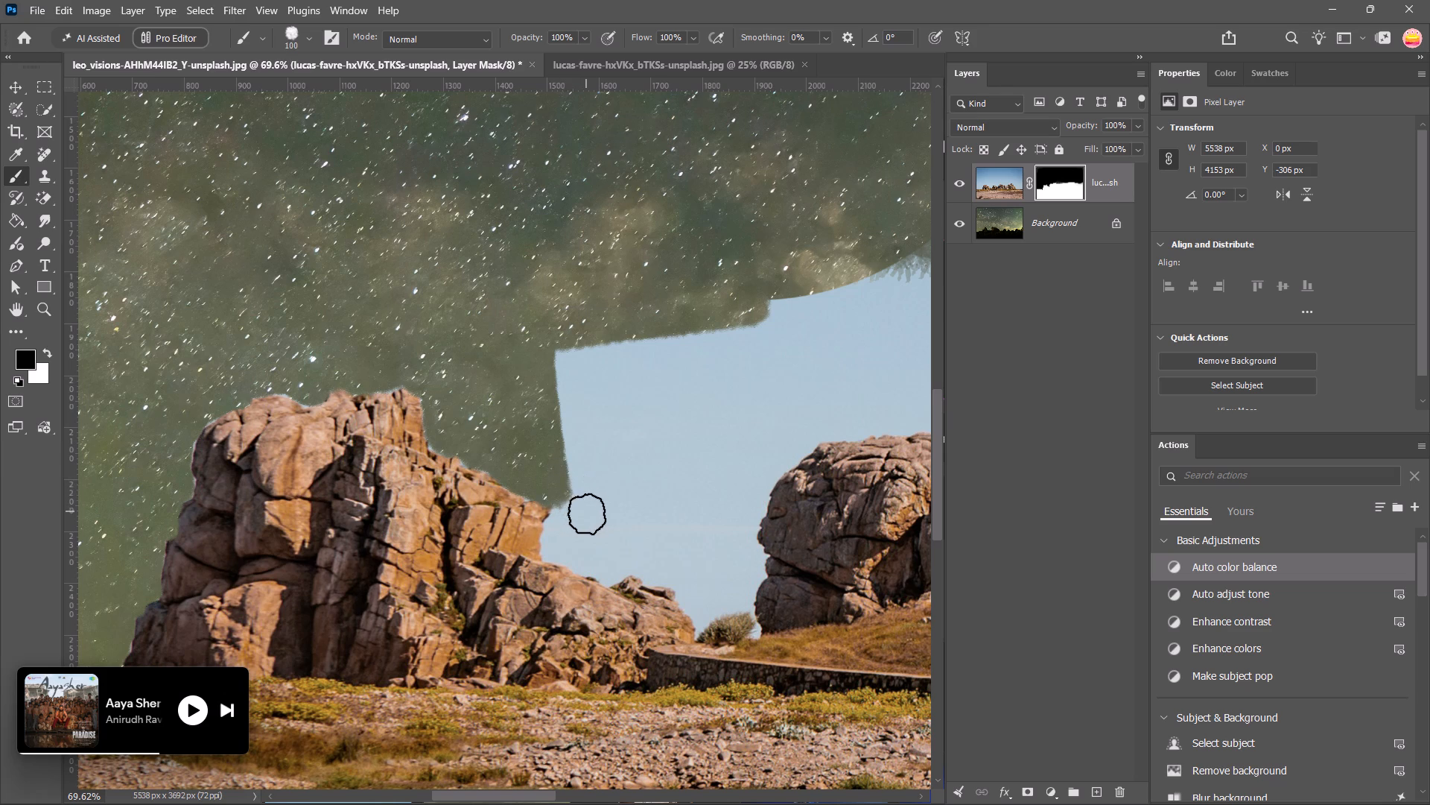
pyautogui.press('[')
pyautogui.press('[')
pyautogui.press('[')
pyautogui.moveTo(567, 520); pyautogui.dragTo(556, 527)
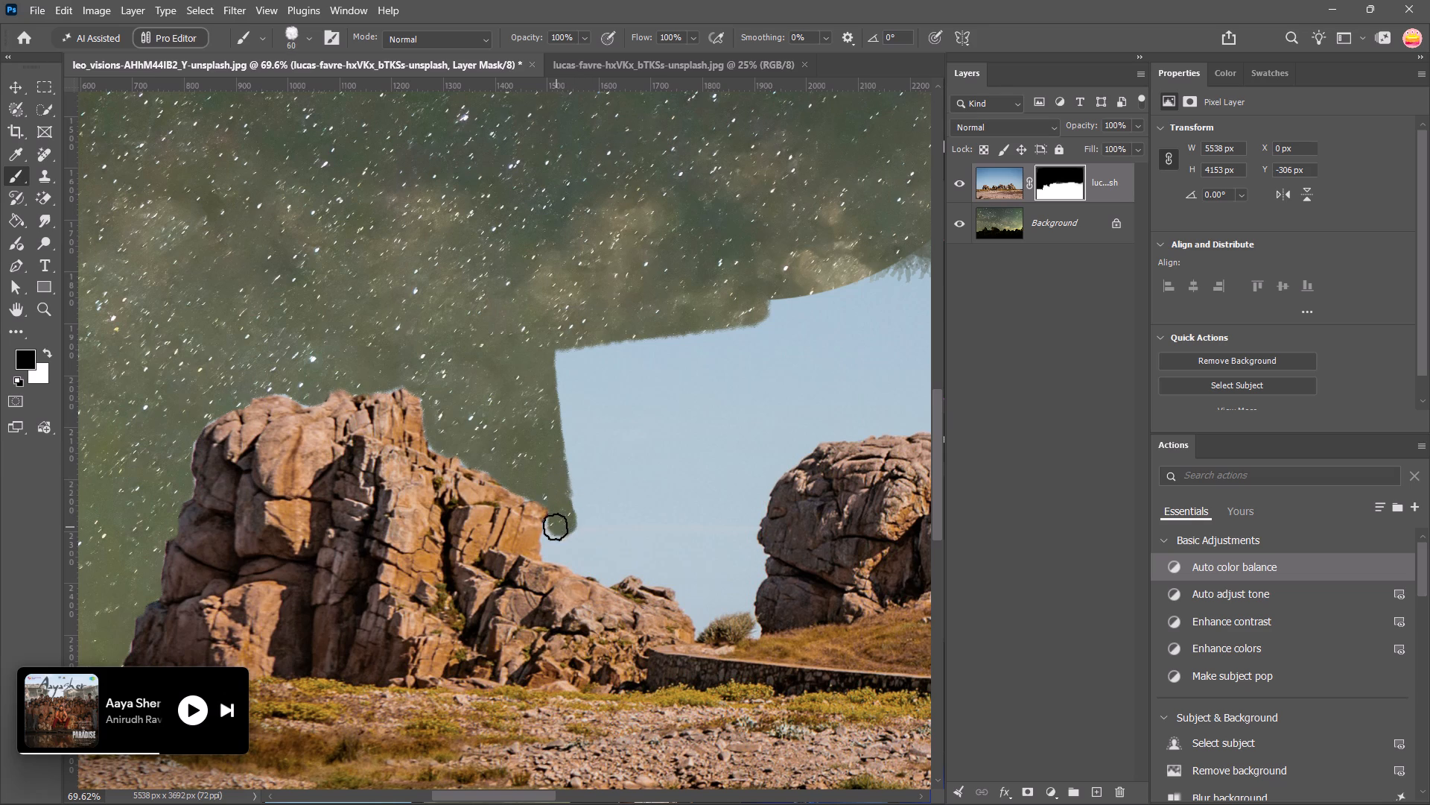
pyautogui.moveTo(556, 527); pyautogui.dragTo(548, 554)
pyautogui.moveTo(548, 554); pyautogui.dragTo(608, 571)
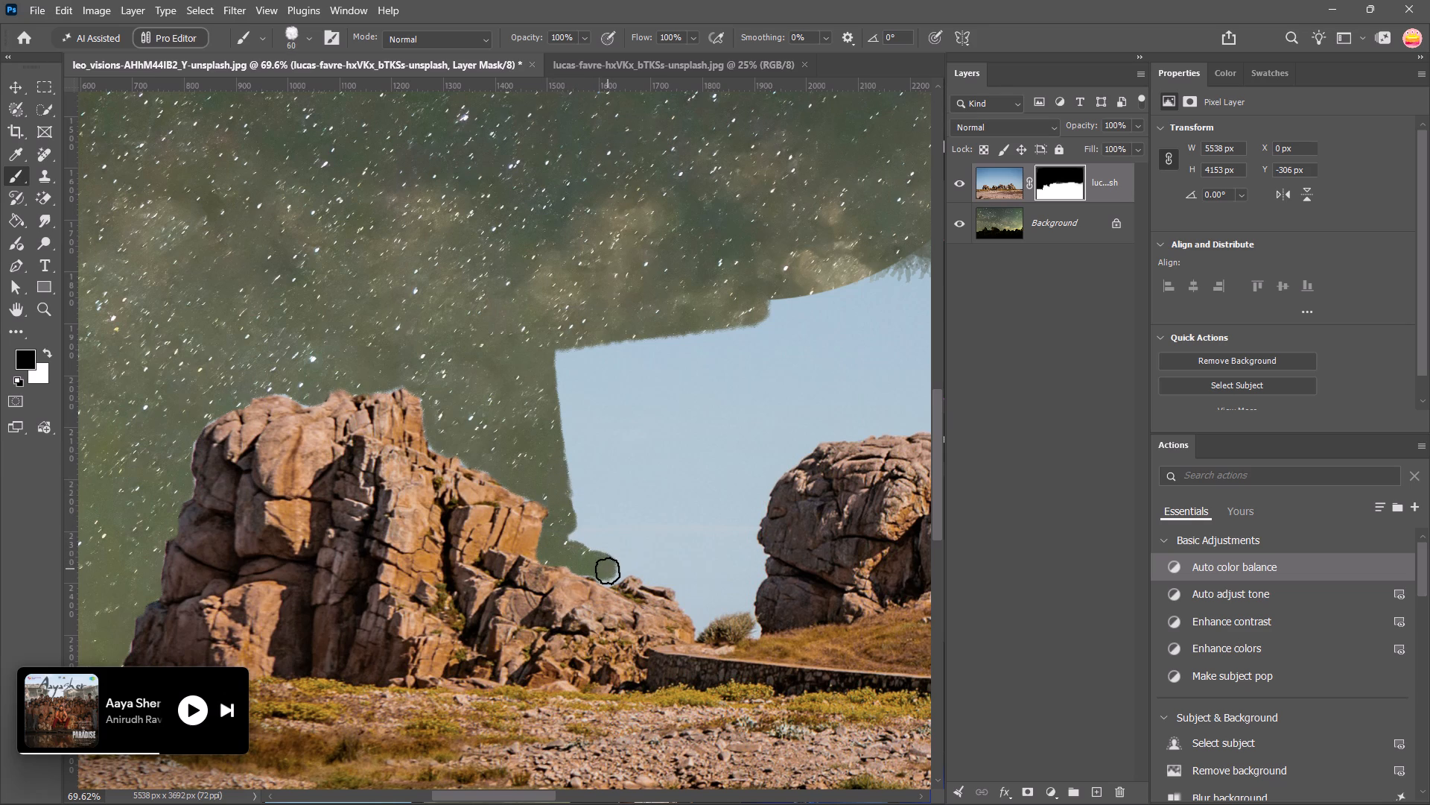
pyautogui.moveTo(608, 571); pyautogui.dragTo(635, 356)
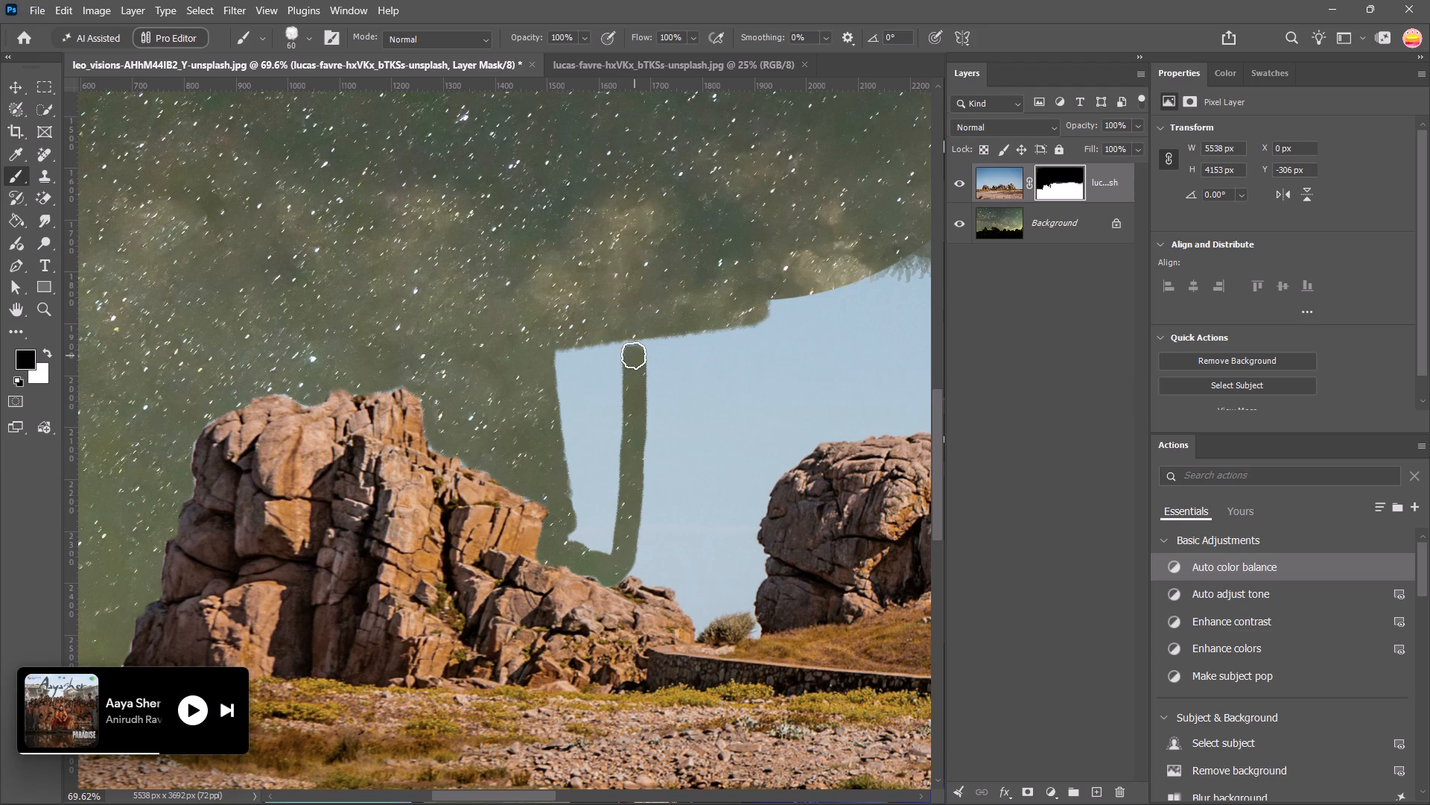
# Enlarge the brush to 90 px and mask the remaining sky patches above the leftmost rock's lower right slope.
pyautogui.press(']')
pyautogui.press(']')
pyautogui.press(']')
pyautogui.moveTo(617, 347); pyautogui.dragTo(559, 340)
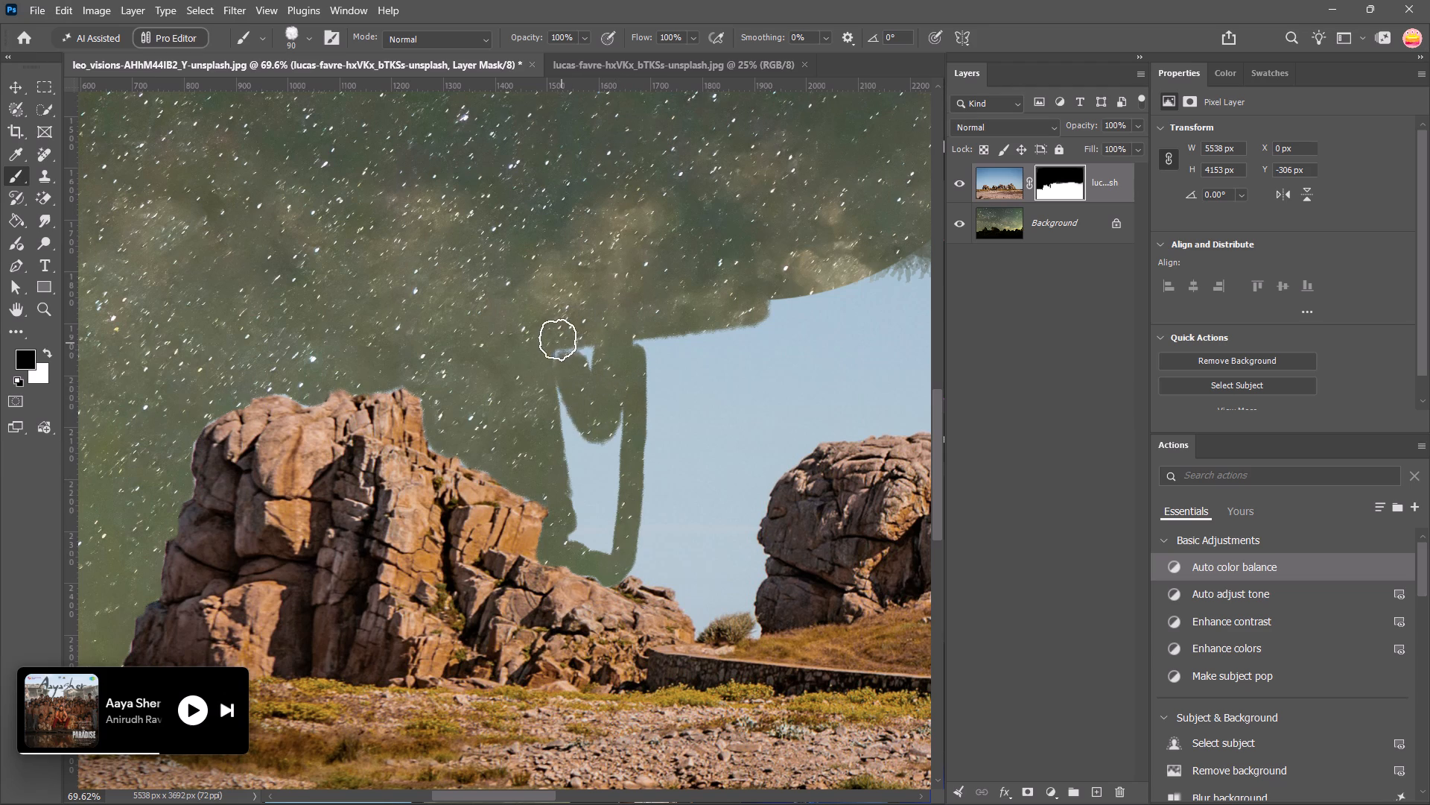
pyautogui.moveTo(559, 340); pyautogui.dragTo(611, 397)
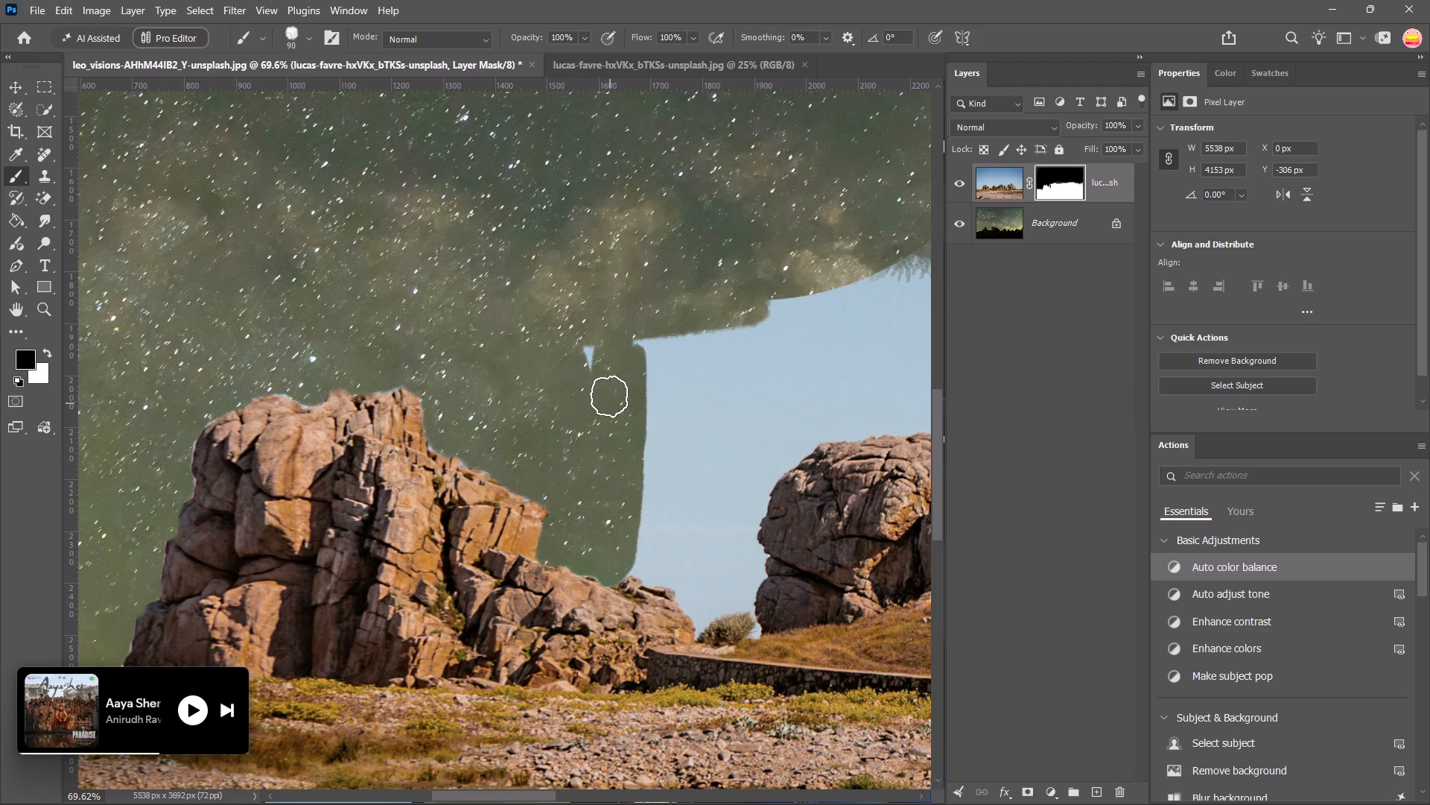
pyautogui.moveTo(611, 397); pyautogui.dragTo(606, 376)
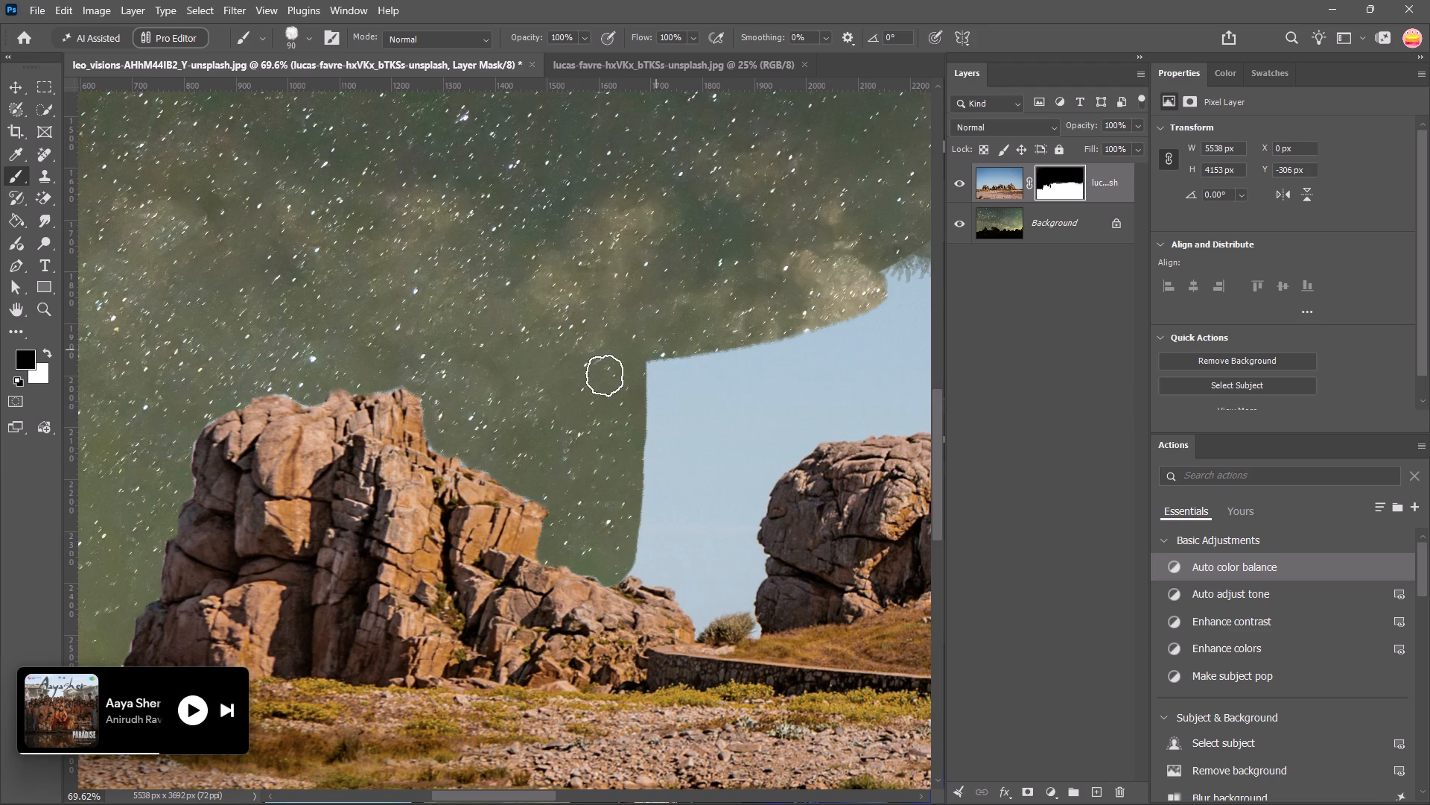
pyautogui.moveTo(606, 376); pyautogui.dragTo(646, 420)
# Enlarge the brush to 250 px and mask the open sky between the leftmost and middle rocks and above the middle rocks.
pyautogui.press('space')
pyautogui.press('space')
pyautogui.press('space')
pyautogui.press('space')
pyautogui.press('space')
pyautogui.press('space')
pyautogui.press('space')
pyautogui.press('space')
pyautogui.press('space')
pyautogui.press('space')
pyautogui.press('space')
pyautogui.press('space')
pyautogui.press('space')
pyautogui.press('space')
pyautogui.press('space')
pyautogui.press('space')
pyautogui.press('space')
pyautogui.press('space')
pyautogui.press('space')
pyautogui.press('space')
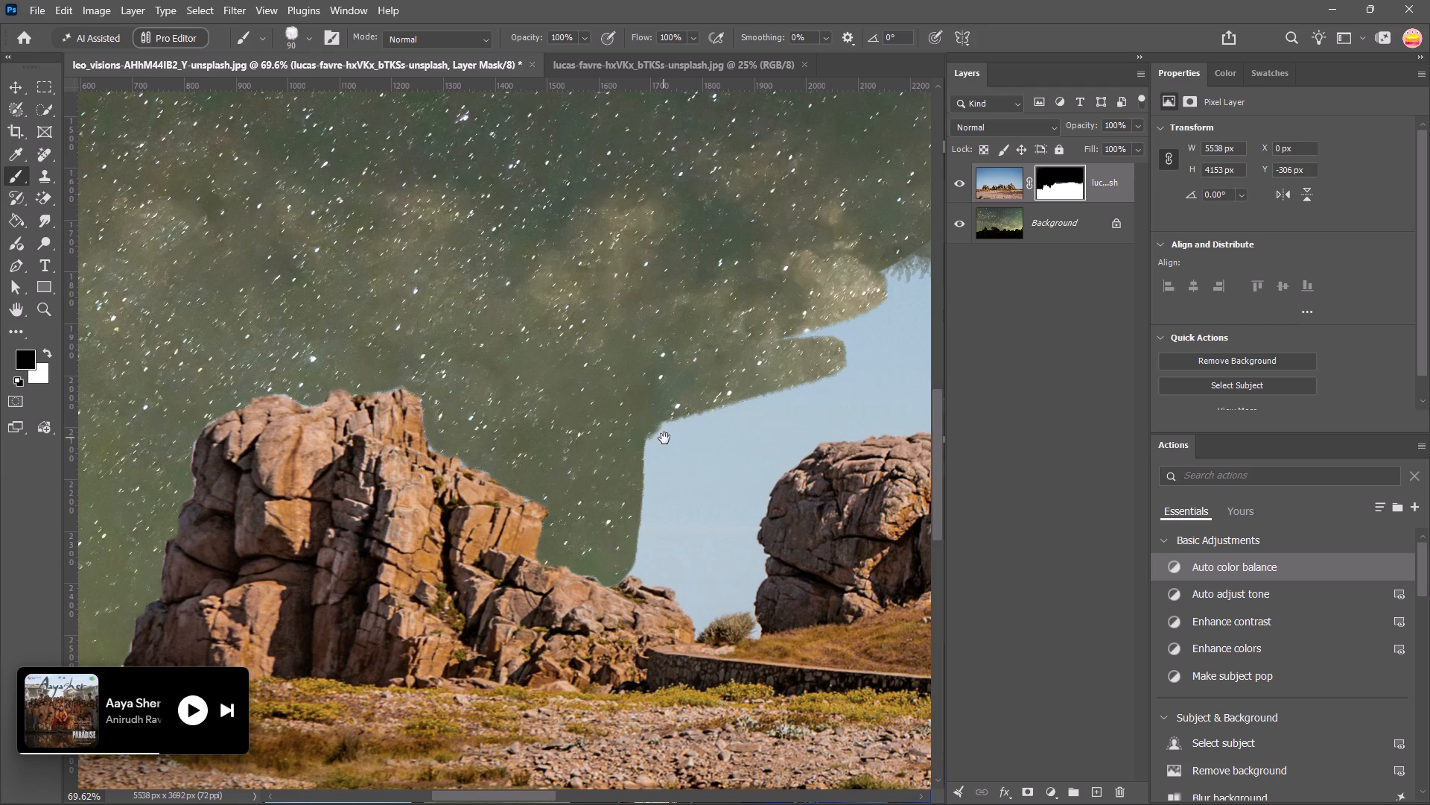
pyautogui.moveTo(665, 439); pyautogui.dragTo(261, 429)
pyautogui.press(']')
pyautogui.press(']')
pyautogui.press(']')
pyautogui.press(']')
pyautogui.press(']')
pyautogui.press(']')
pyautogui.moveTo(265, 415); pyautogui.dragTo(277, 494)
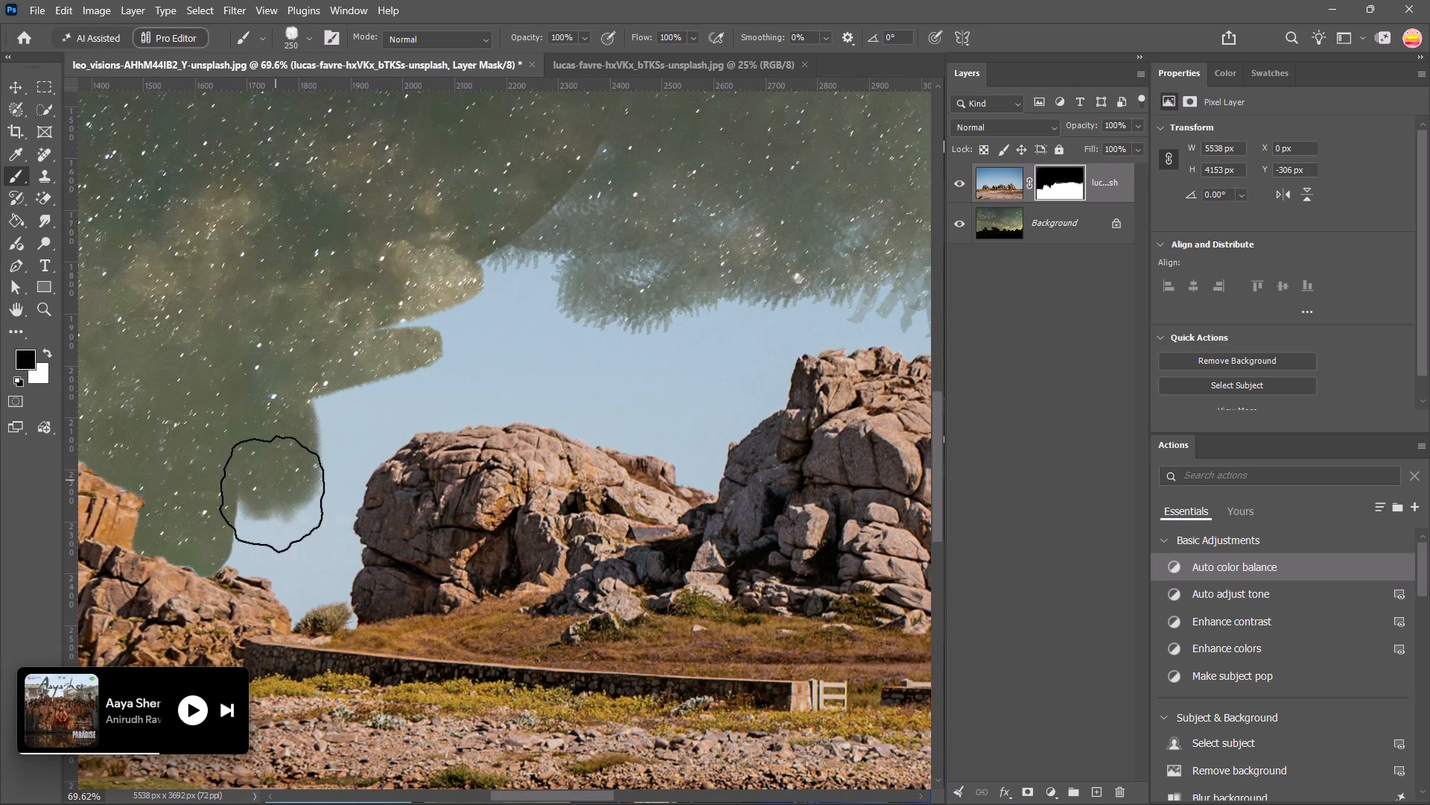
pyautogui.moveTo(277, 494); pyautogui.dragTo(745, 166)
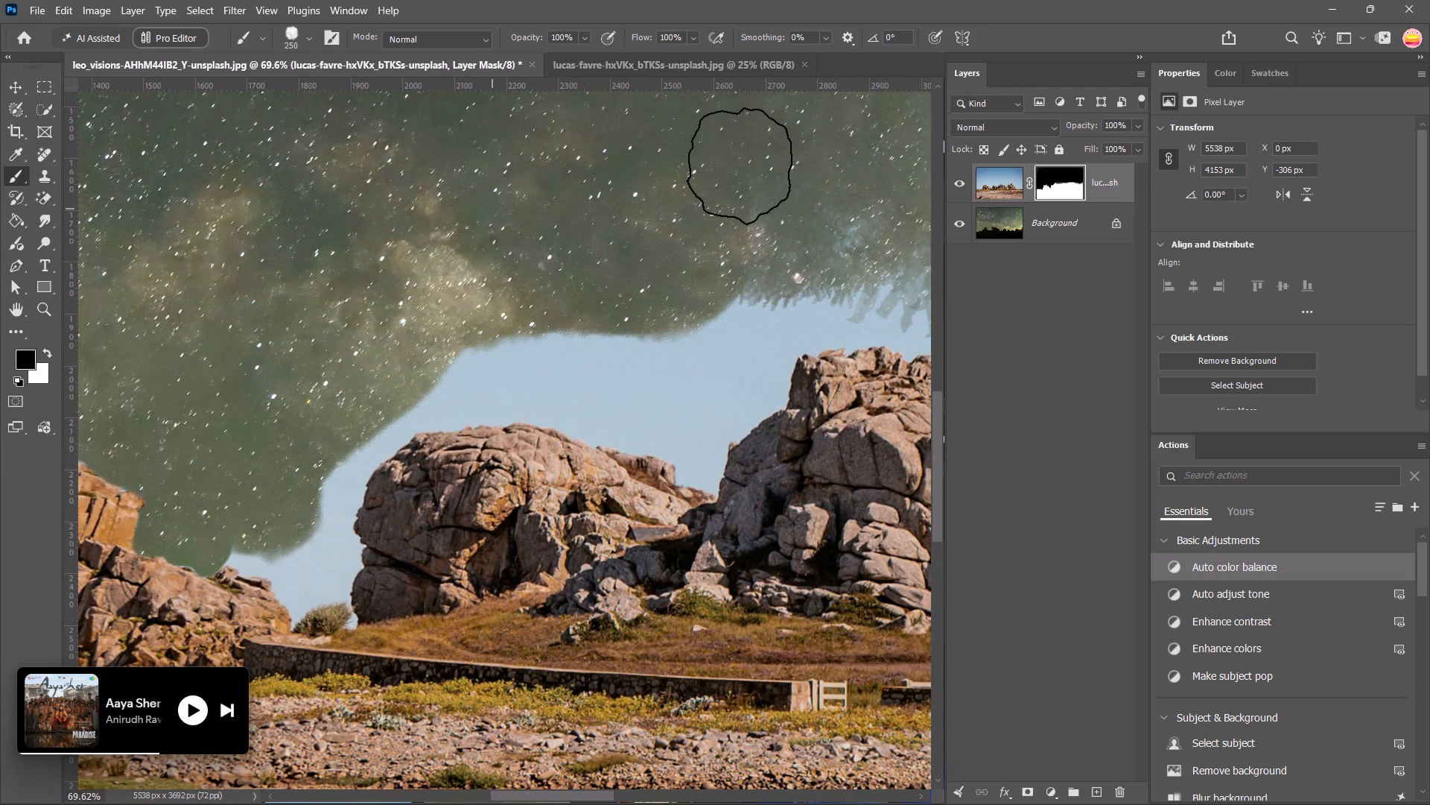
pyautogui.moveTo(745, 166); pyautogui.dragTo(521, 349)
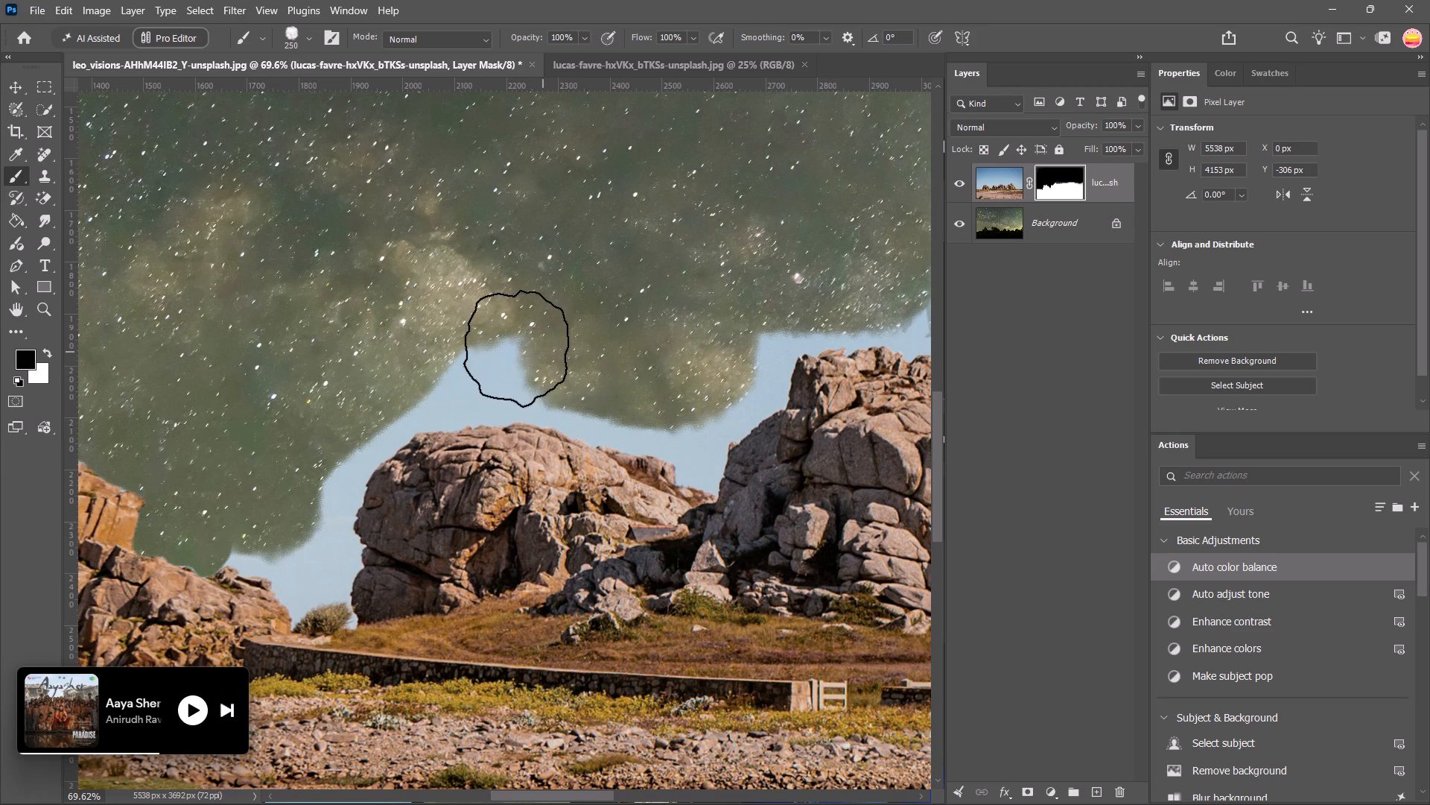
pyautogui.moveTo(521, 349); pyautogui.dragTo(394, 346)
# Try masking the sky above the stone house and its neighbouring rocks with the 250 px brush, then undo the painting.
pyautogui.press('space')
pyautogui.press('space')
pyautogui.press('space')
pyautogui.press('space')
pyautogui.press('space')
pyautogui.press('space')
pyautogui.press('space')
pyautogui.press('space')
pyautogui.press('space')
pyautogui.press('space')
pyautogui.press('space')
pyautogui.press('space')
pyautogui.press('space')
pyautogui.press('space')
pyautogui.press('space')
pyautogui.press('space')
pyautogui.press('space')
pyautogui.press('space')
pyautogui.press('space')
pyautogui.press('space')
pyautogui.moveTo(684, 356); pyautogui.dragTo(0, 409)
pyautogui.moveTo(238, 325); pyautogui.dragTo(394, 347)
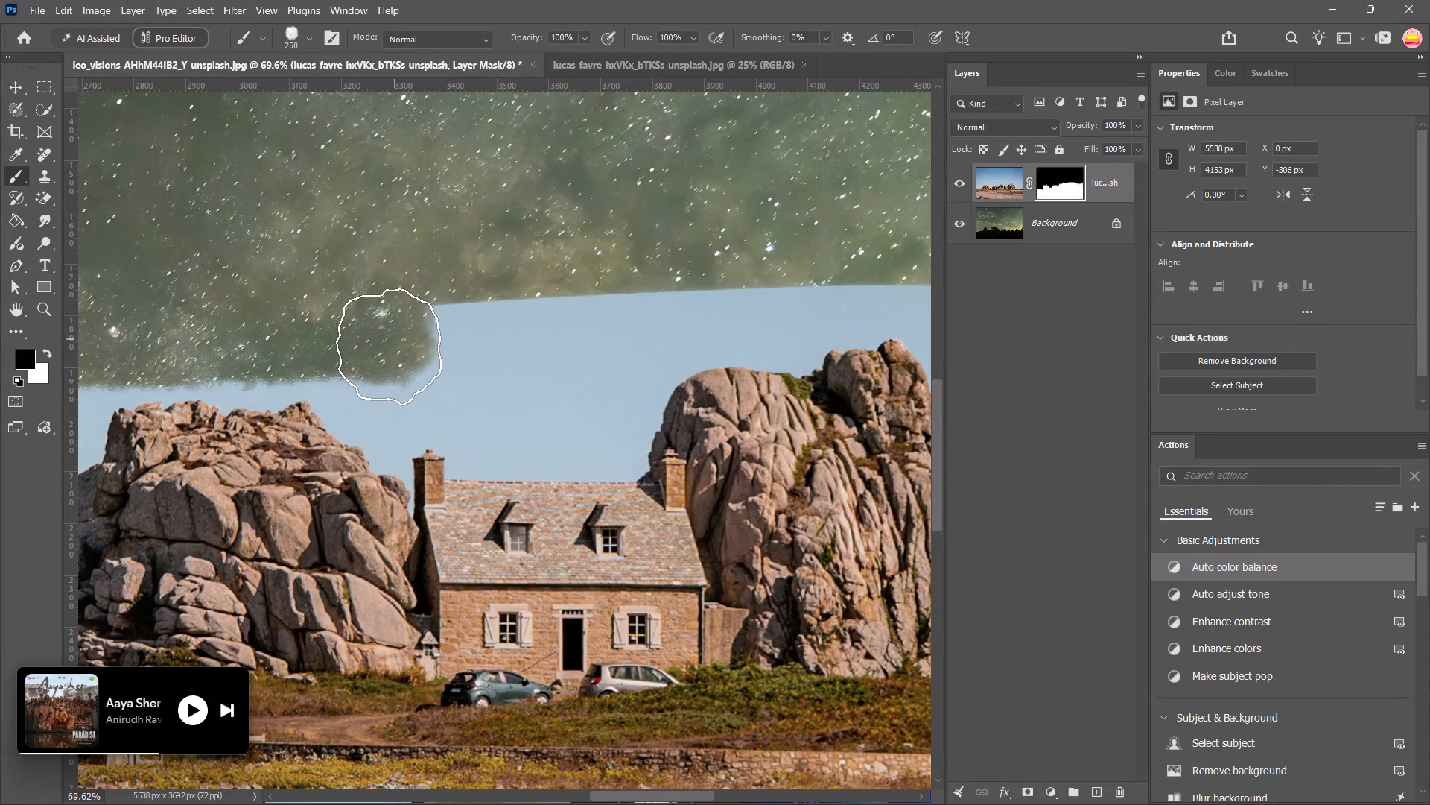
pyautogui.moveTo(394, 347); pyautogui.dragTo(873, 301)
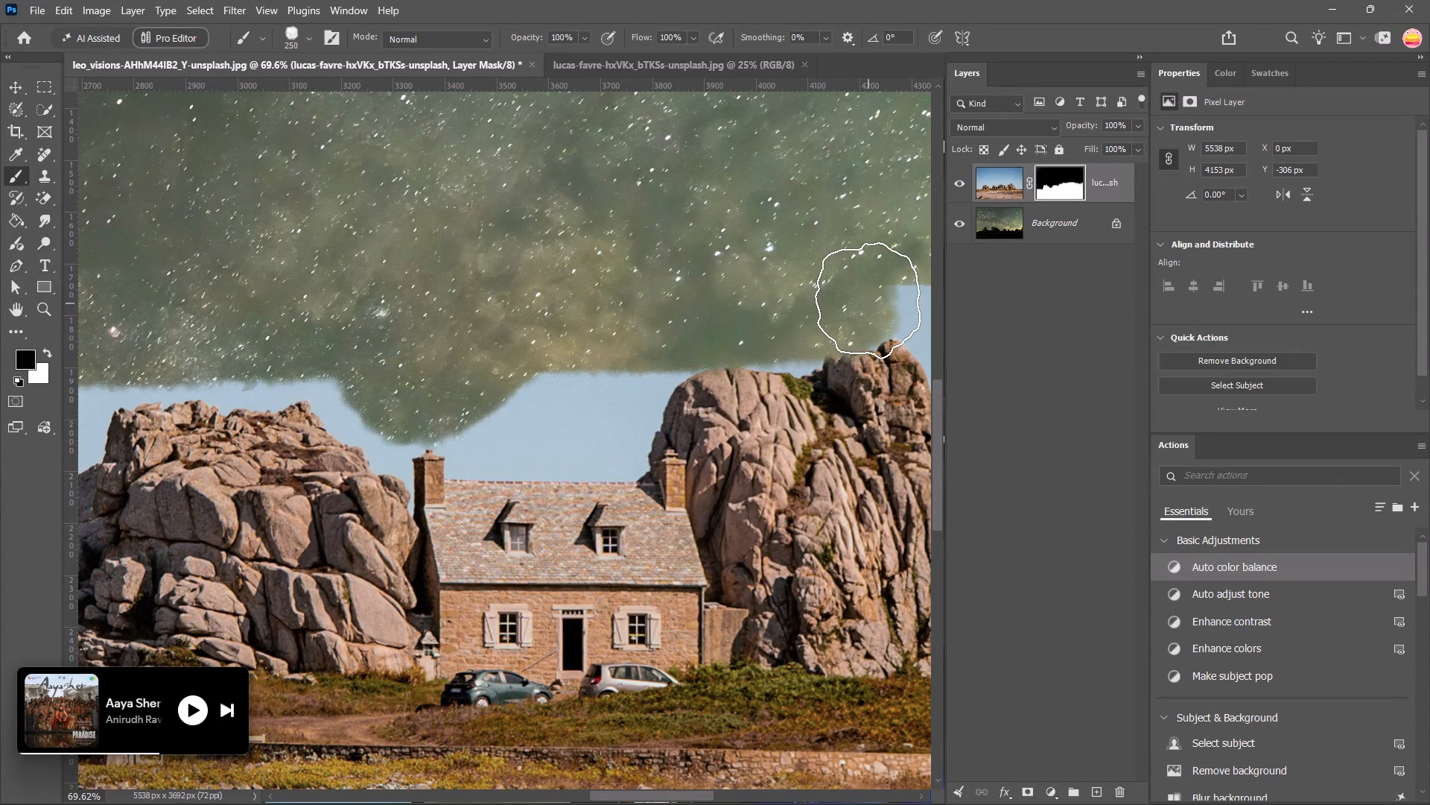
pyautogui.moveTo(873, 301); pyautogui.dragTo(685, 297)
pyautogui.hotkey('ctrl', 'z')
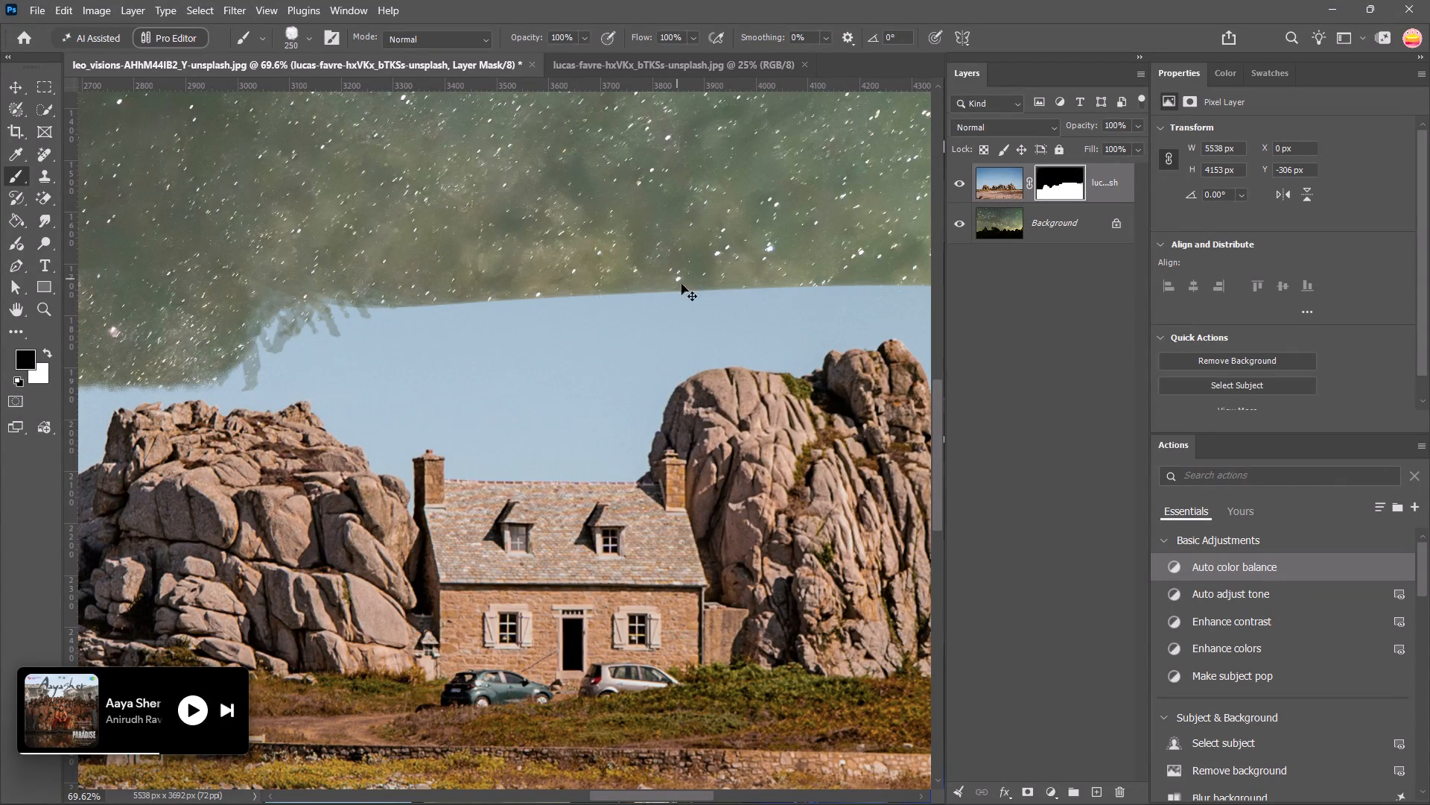
# Mask most of the sky above the stone house and its neighbouring rocks with the 250 px brush.
pyautogui.moveTo(705, 291); pyautogui.dragTo(229, 323)
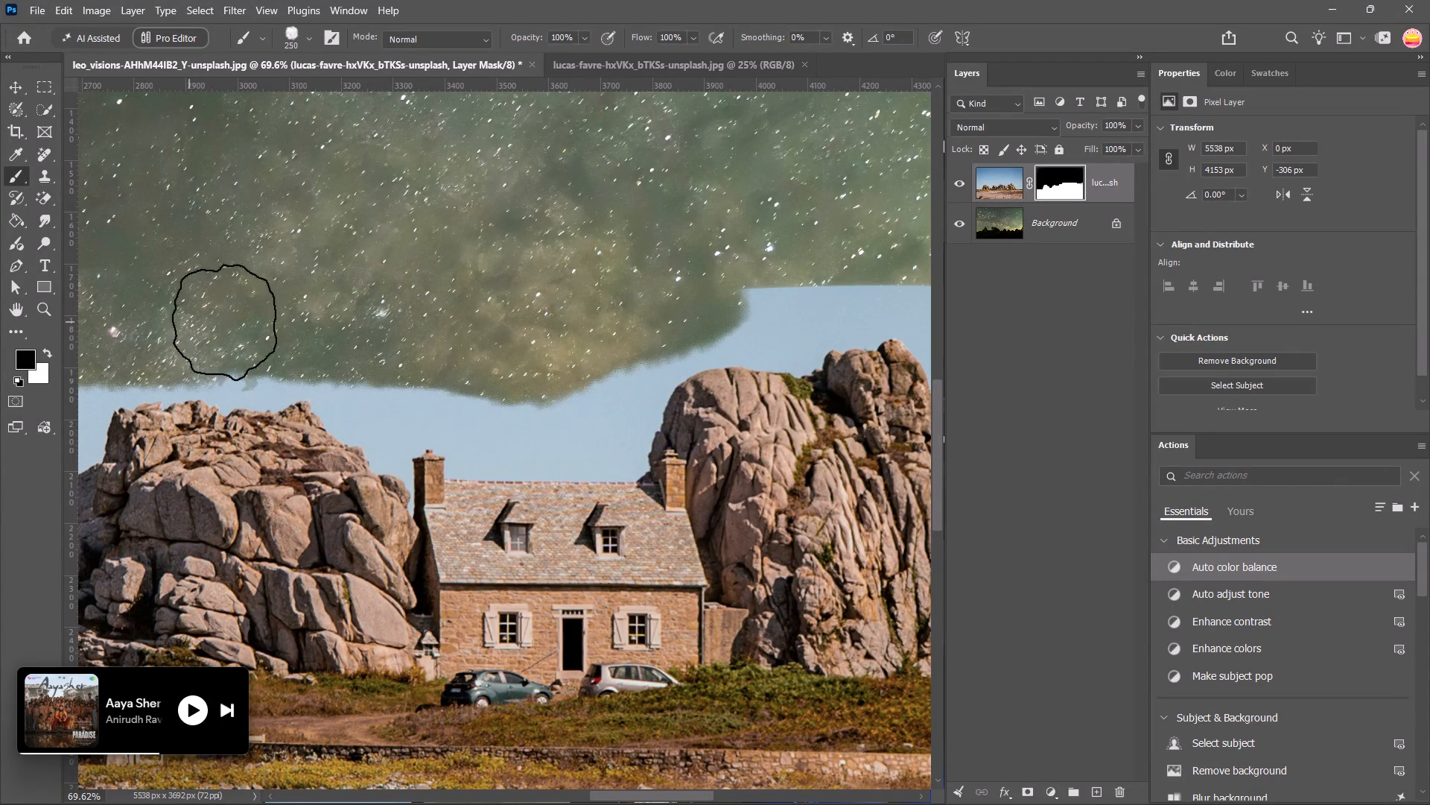
pyautogui.moveTo(229, 323); pyautogui.dragTo(581, 399)
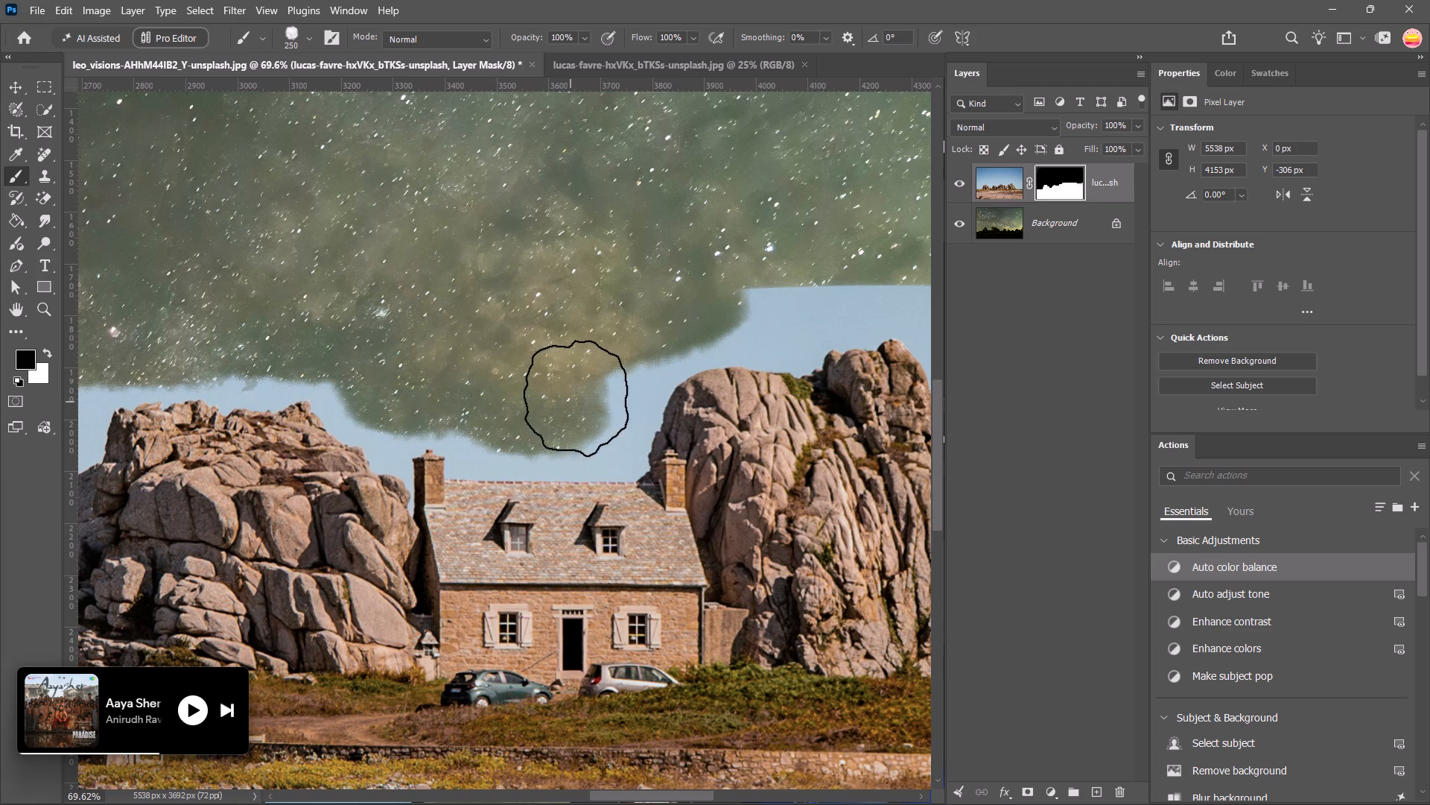
pyautogui.moveTo(581, 399); pyautogui.dragTo(602, 354)
# Mask the sky above the large rock right of the house and the open sky beyond it with the 250 px brush.
pyautogui.press('space')
pyautogui.press('space')
pyautogui.press('space')
pyautogui.press('space')
pyautogui.press('space')
pyautogui.press('space')
pyautogui.press('space')
pyautogui.press('space')
pyautogui.press('space')
pyautogui.press('space')
pyautogui.press('space')
pyautogui.press('space')
pyautogui.press('space')
pyautogui.press('space')
pyautogui.press('space')
pyautogui.press('space')
pyautogui.press('space')
pyautogui.press('space')
pyautogui.press('space')
pyautogui.press('space')
pyautogui.moveTo(790, 299); pyautogui.dragTo(273, 337)
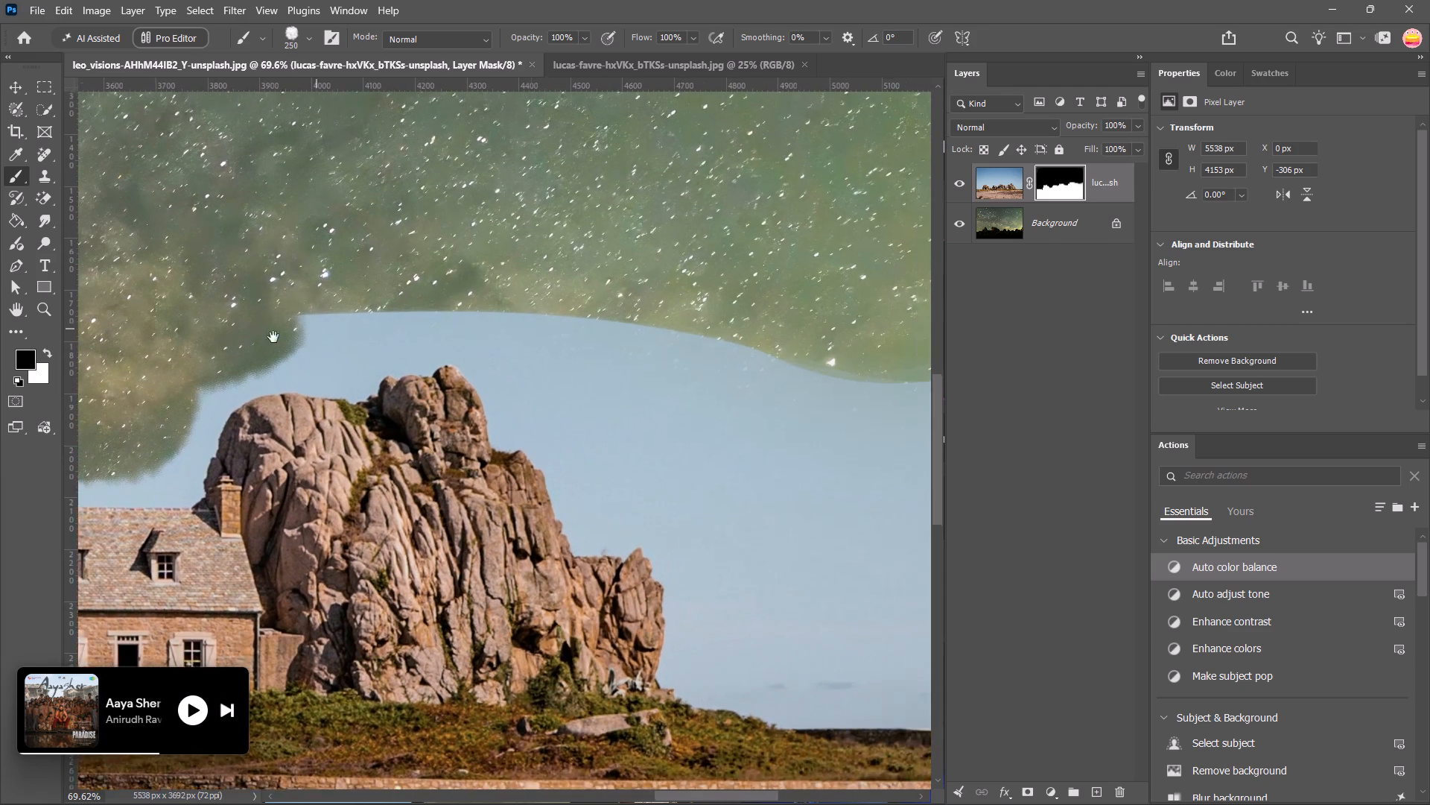
pyautogui.moveTo(273, 337); pyautogui.dragTo(164, 347)
pyautogui.moveTo(161, 345); pyautogui.dragTo(323, 327)
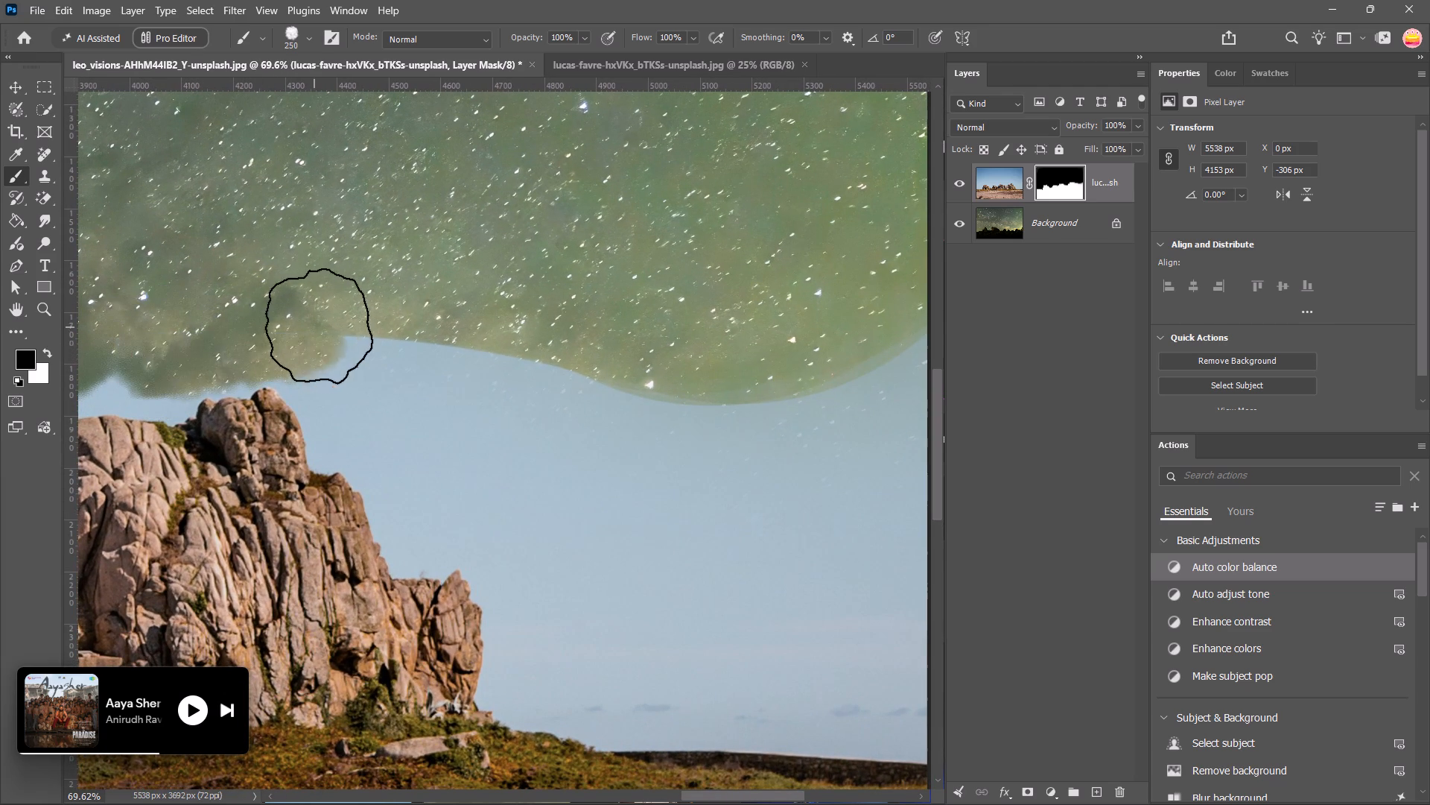
pyautogui.moveTo(323, 327); pyautogui.dragTo(487, 513)
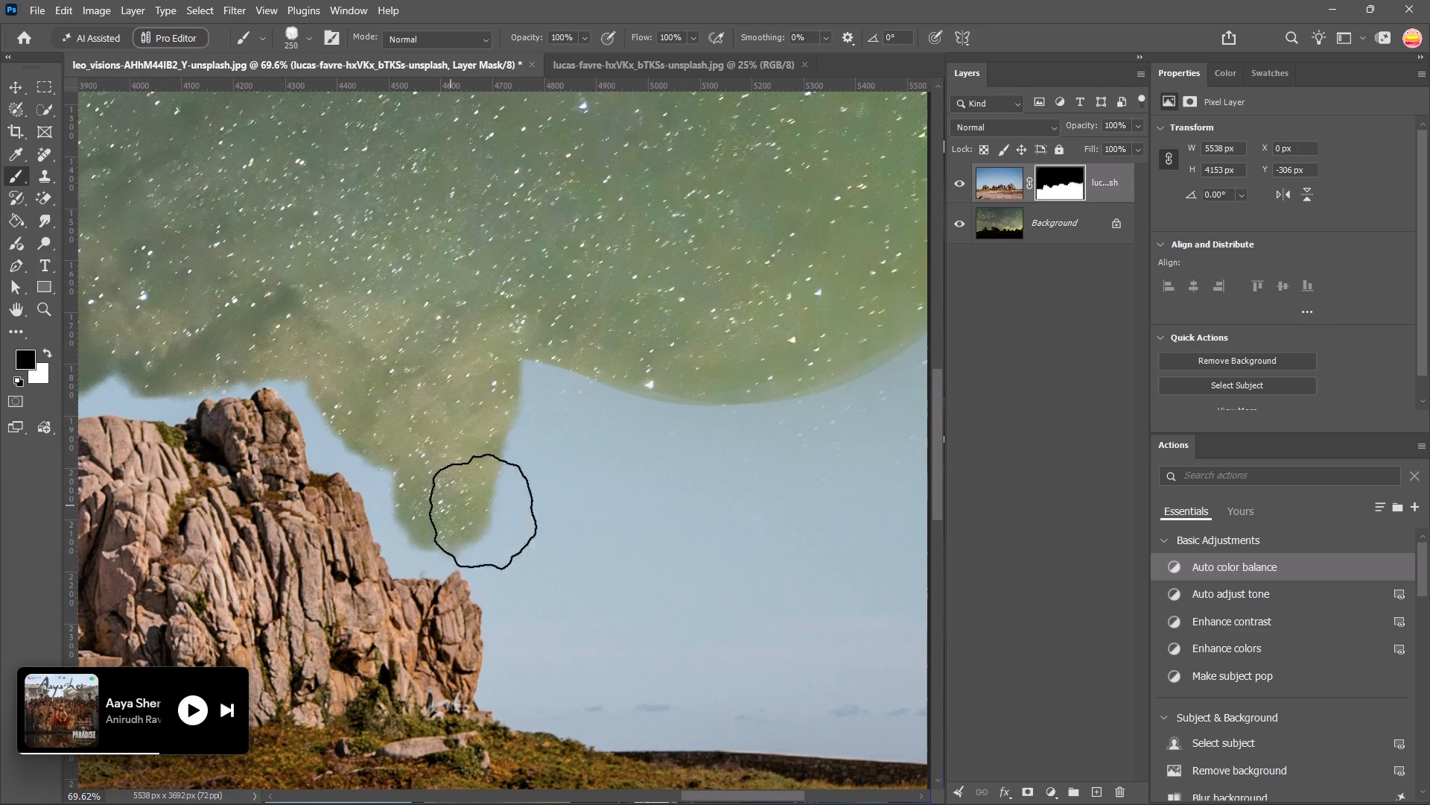
pyautogui.moveTo(487, 513); pyautogui.dragTo(617, 652)
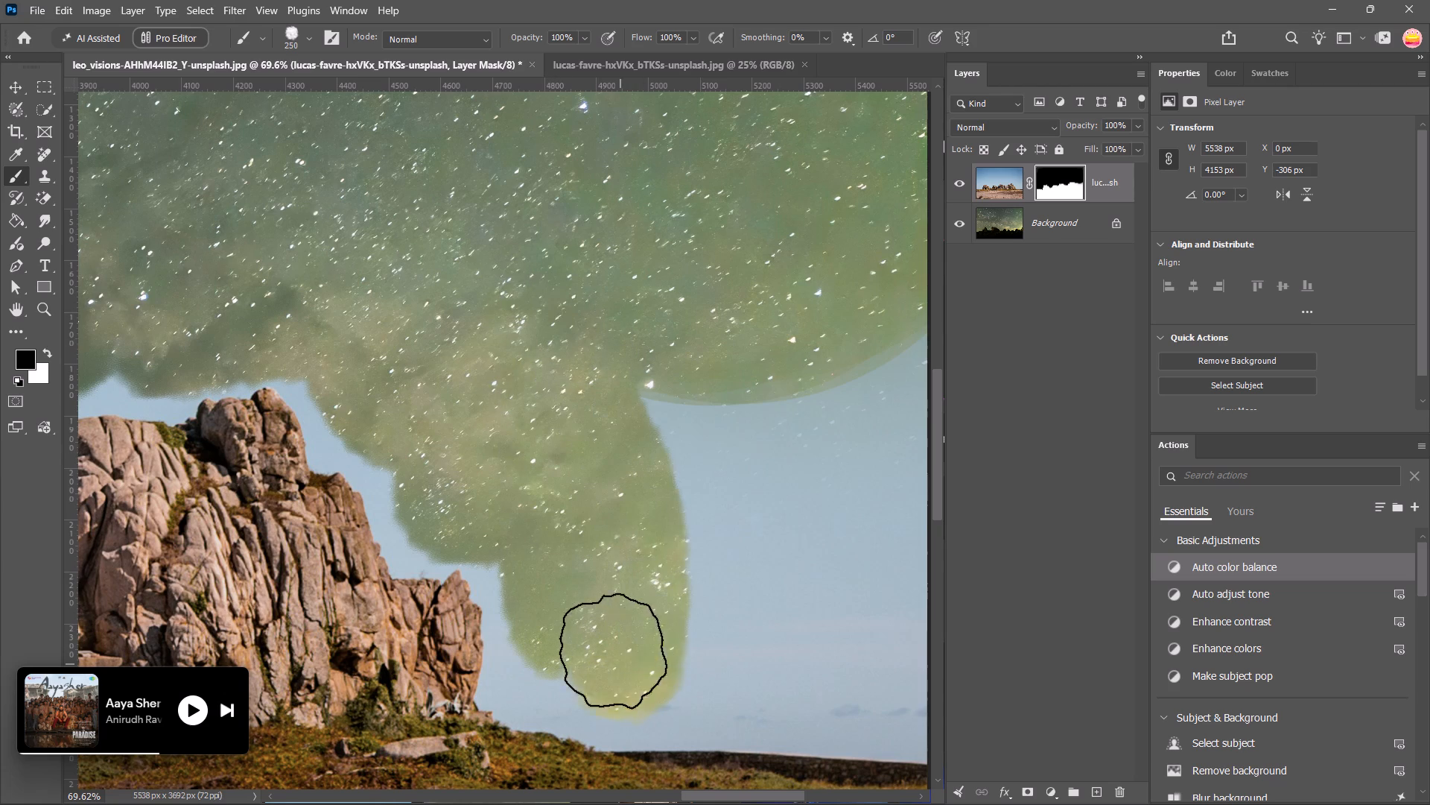
pyautogui.moveTo(617, 652); pyautogui.dragTo(760, 507)
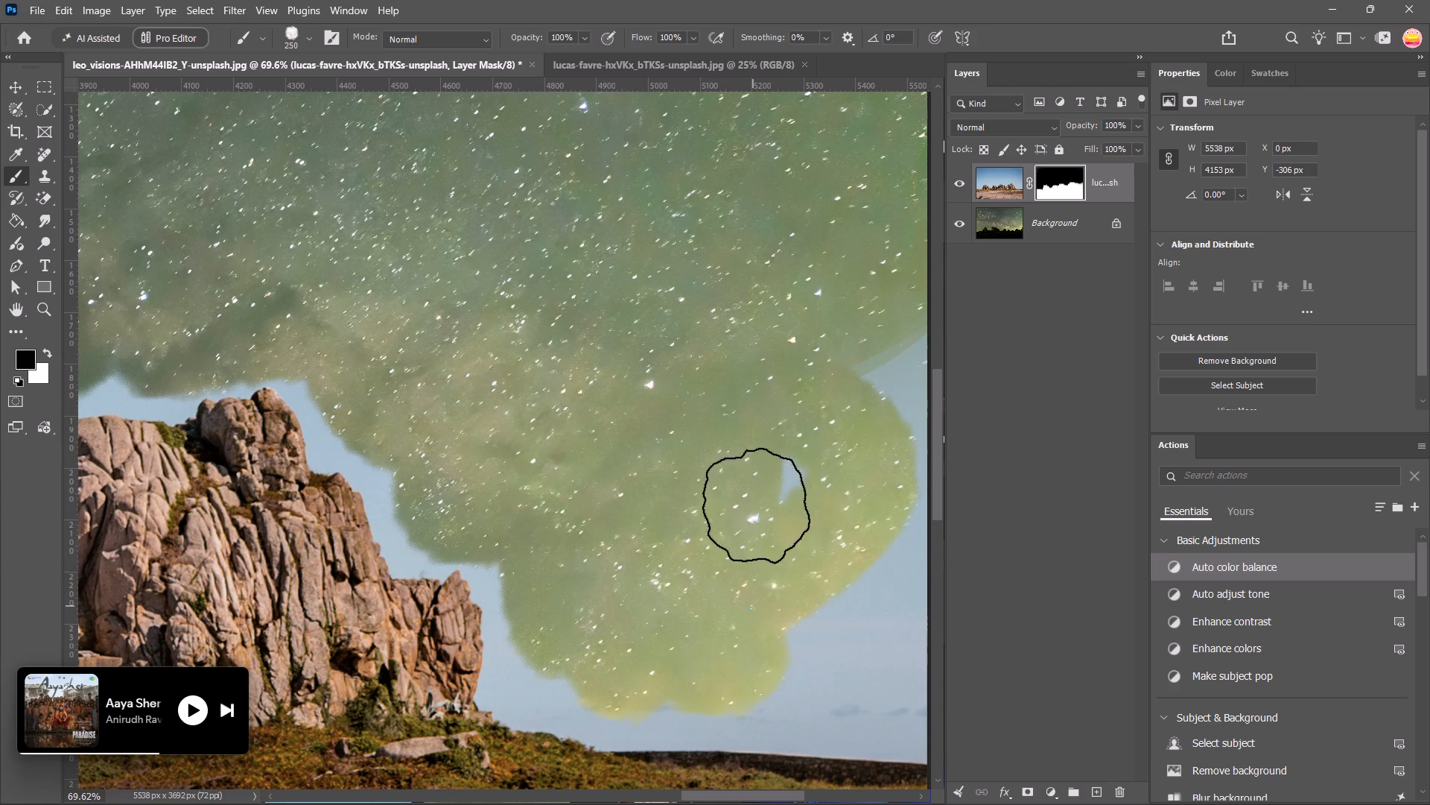
pyautogui.moveTo(760, 507); pyautogui.dragTo(829, 643)
# Mask the sky along the photo's right edge down to the horizon with the 250 px brush.
pyautogui.press('space')
pyautogui.press('space')
pyautogui.press('space')
pyautogui.press('space')
pyautogui.press('space')
pyautogui.press('space')
pyautogui.press('space')
pyautogui.press('space')
pyautogui.press('space')
pyautogui.press('space')
pyautogui.press('space')
pyautogui.press('space')
pyautogui.press('space')
pyautogui.press('space')
pyautogui.press('space')
pyautogui.press('space')
pyautogui.press('space')
pyautogui.press('space')
pyautogui.press('space')
pyautogui.press('space')
pyautogui.moveTo(841, 624); pyautogui.dragTo(585, 483)
pyautogui.moveTo(644, 210); pyautogui.dragTo(667, 458)
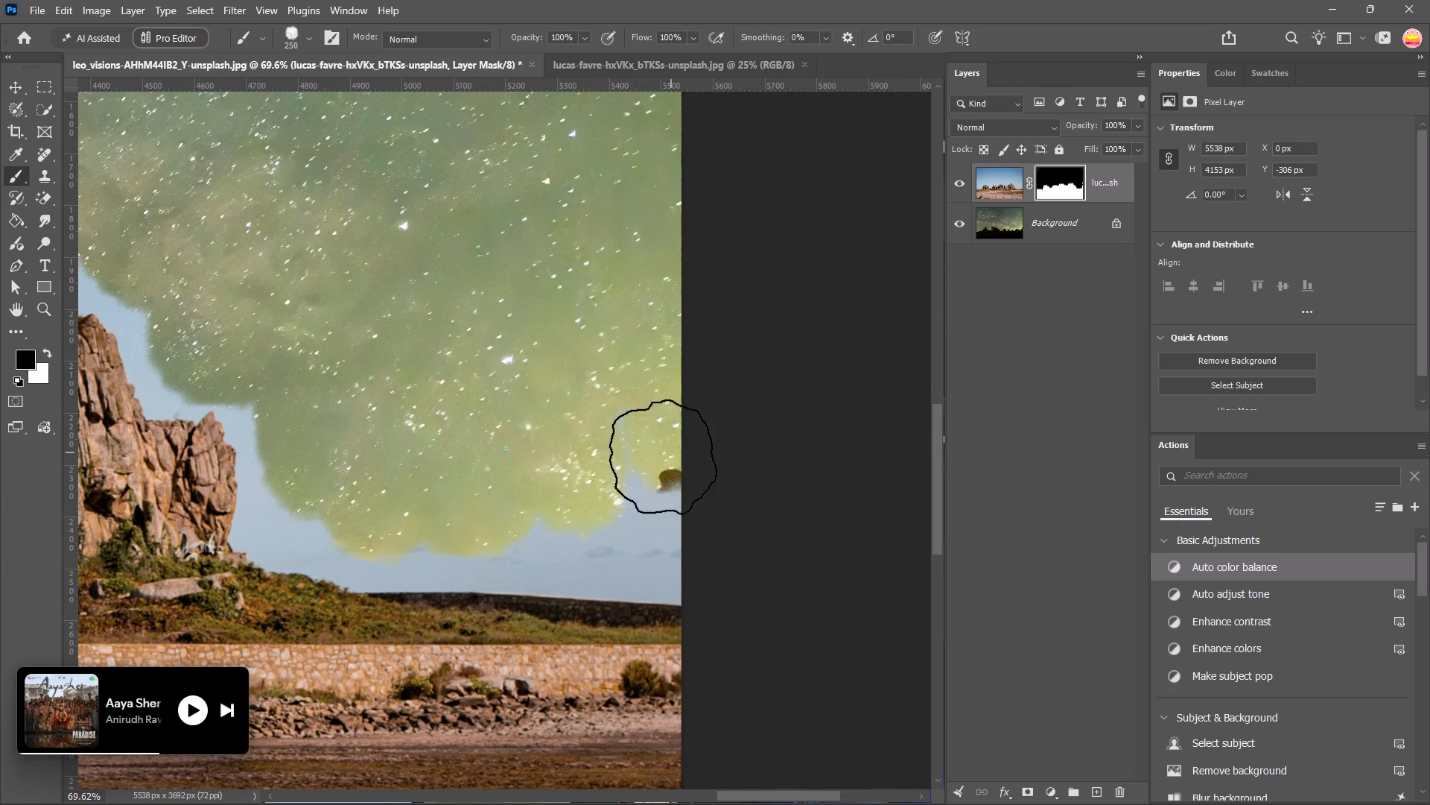
pyautogui.moveTo(667, 458); pyautogui.dragTo(670, 552)
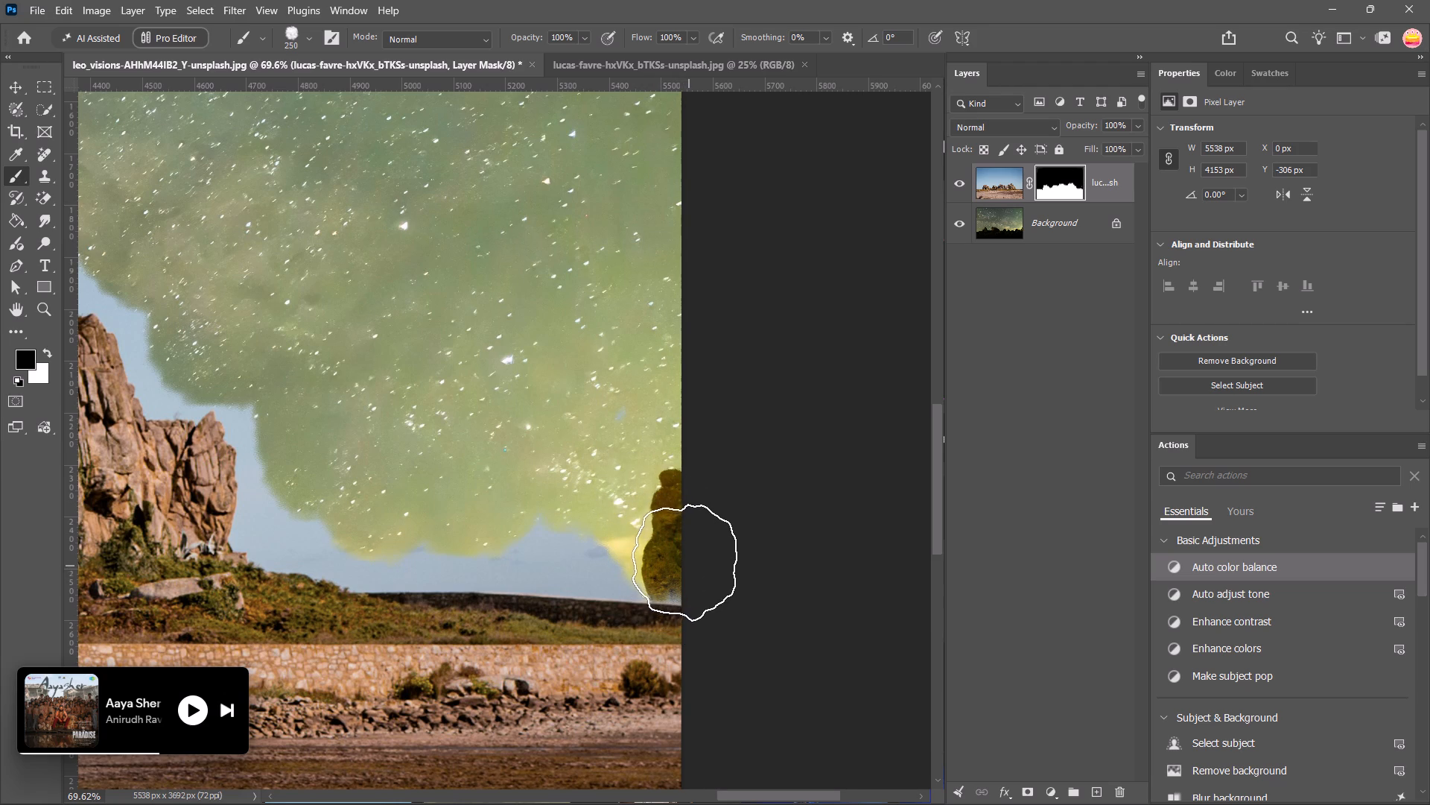
# Reduce the brush to 125 px, then to 60 px, and touch up the mask where the horizon meets the photo's right edge.
pyautogui.press('[')
pyautogui.press('[')
pyautogui.press('[')
pyautogui.press('[')
pyautogui.press('[')
pyautogui.moveTo(682, 595); pyautogui.dragTo(684, 603)
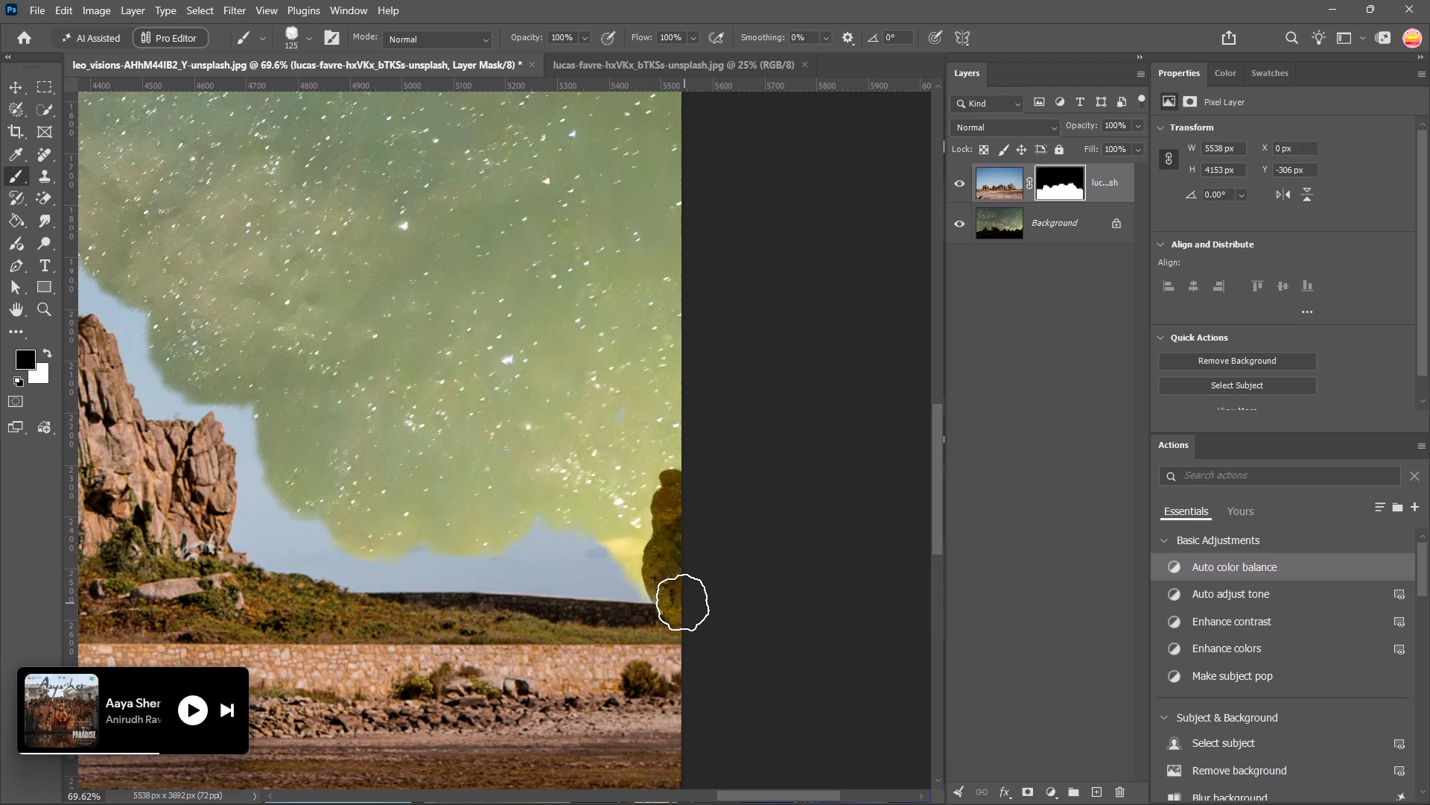
pyautogui.press('[')
pyautogui.write('[[')
pyautogui.press('[')
pyautogui.press('[')
pyautogui.click(669, 609)
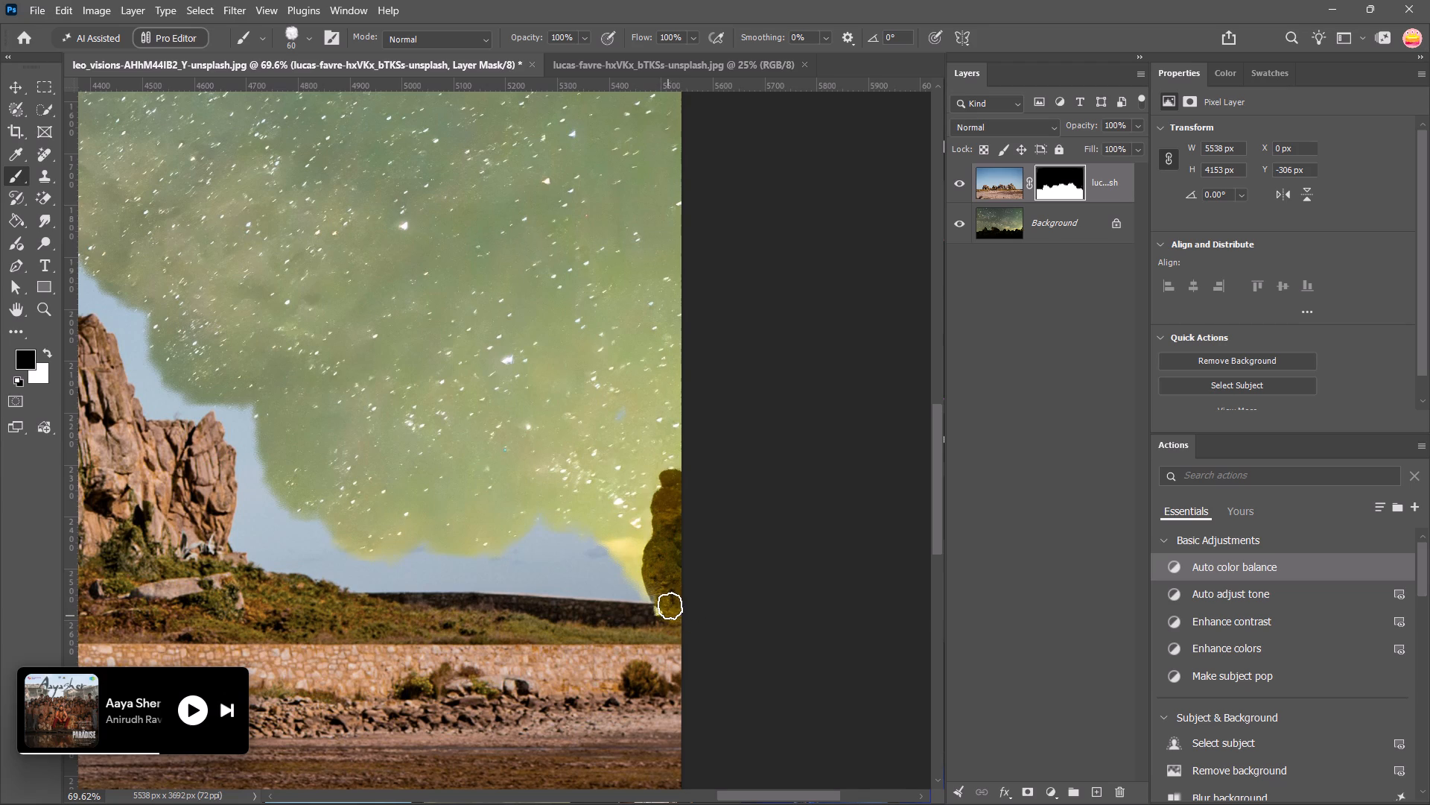
pyautogui.hotkey('ctrl', 'z')
pyautogui.click(652, 587)
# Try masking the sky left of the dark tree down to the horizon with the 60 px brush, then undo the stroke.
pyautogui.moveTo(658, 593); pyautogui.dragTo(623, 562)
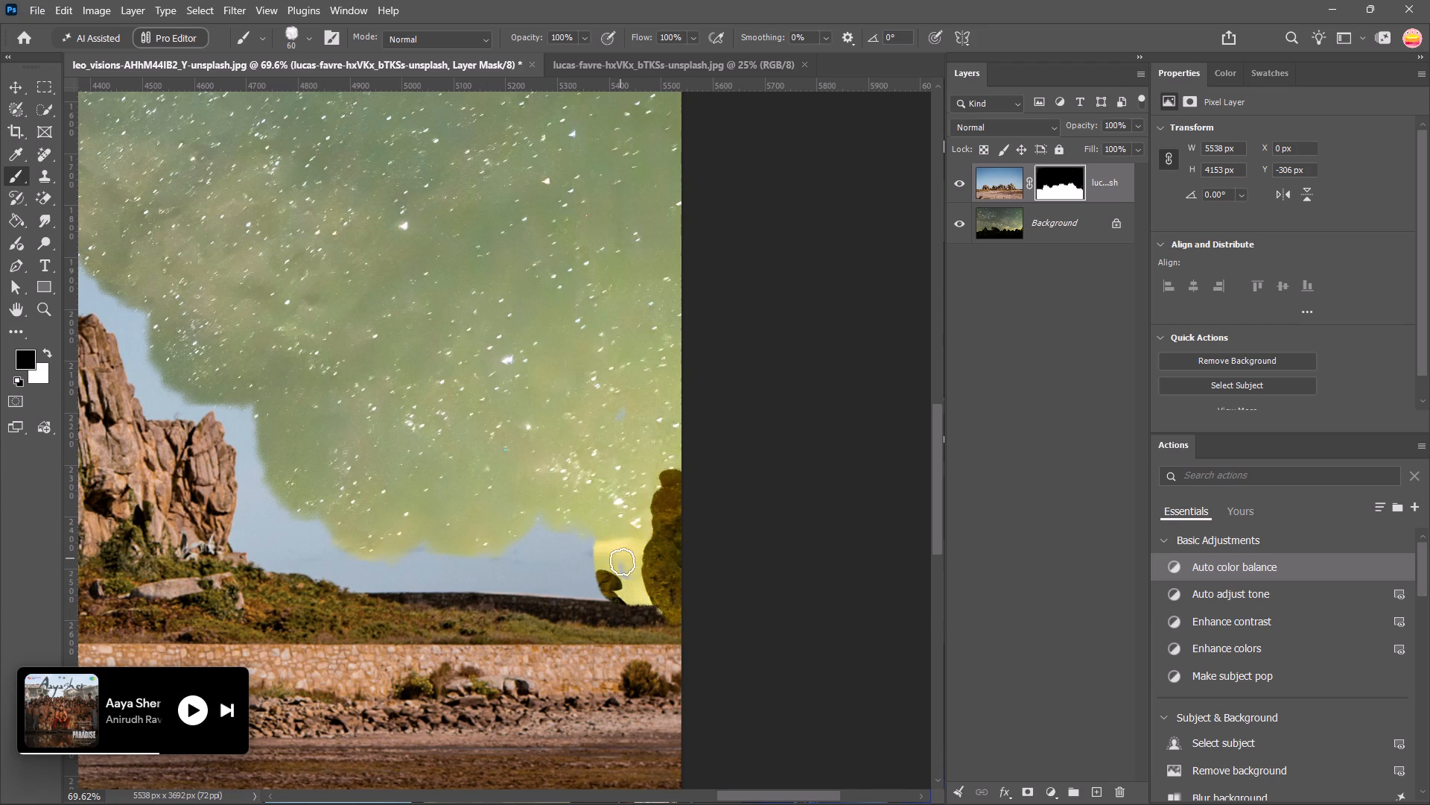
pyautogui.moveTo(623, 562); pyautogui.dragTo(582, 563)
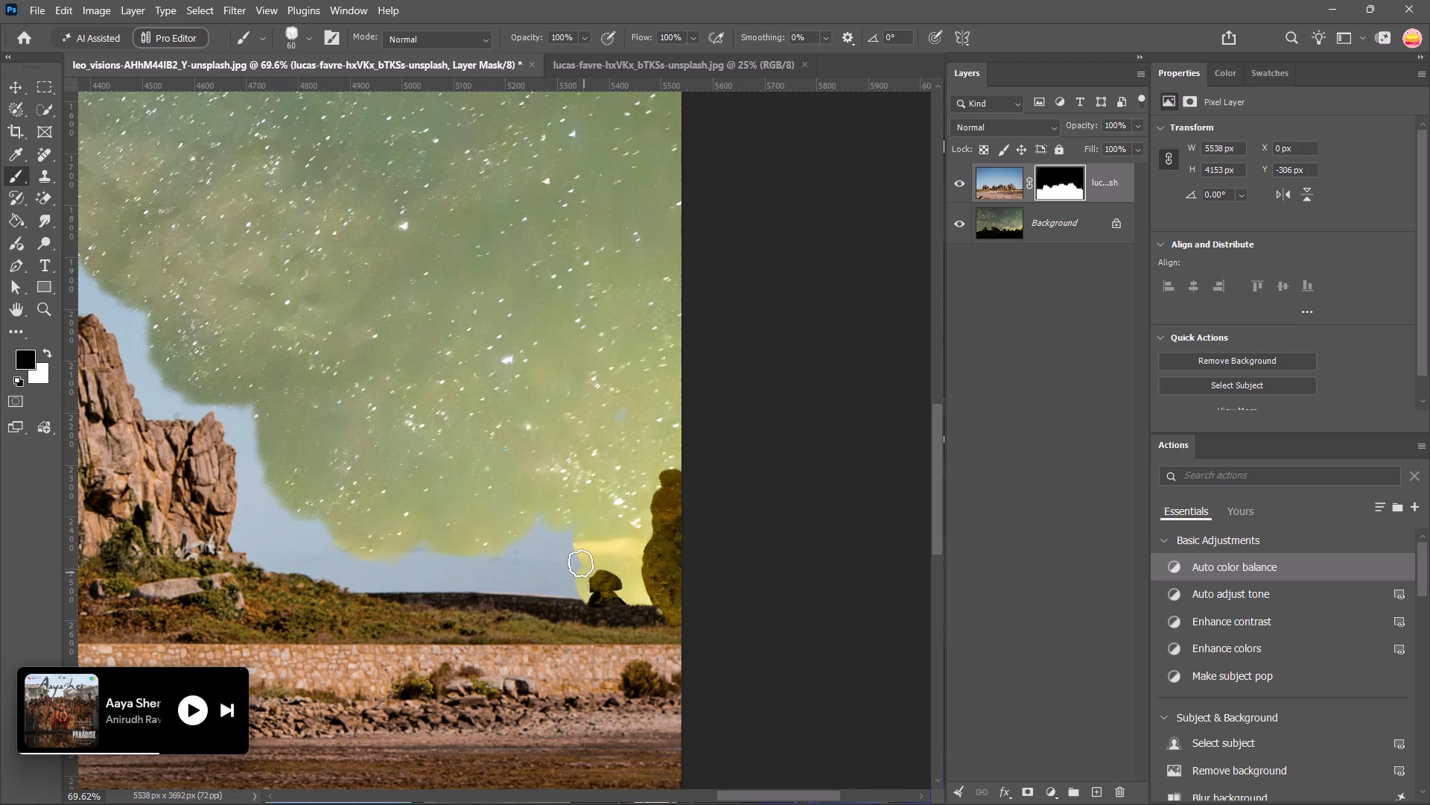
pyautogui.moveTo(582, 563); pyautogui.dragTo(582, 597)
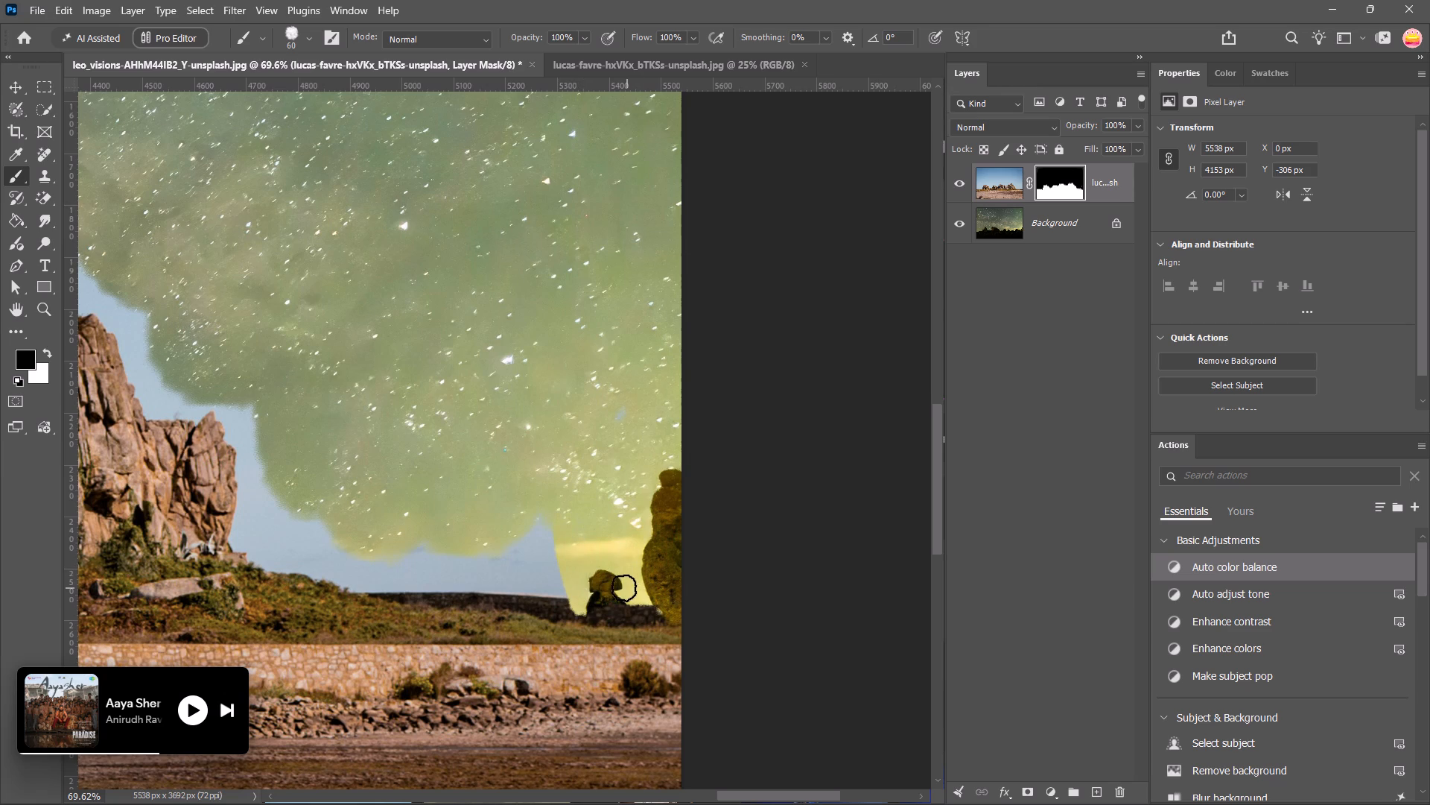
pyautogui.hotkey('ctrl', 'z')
# Mask a strip of sky along the horizon from the dark tree to the large rock and up the rock's lower right side.
pyautogui.moveTo(645, 595); pyautogui.dragTo(626, 594)
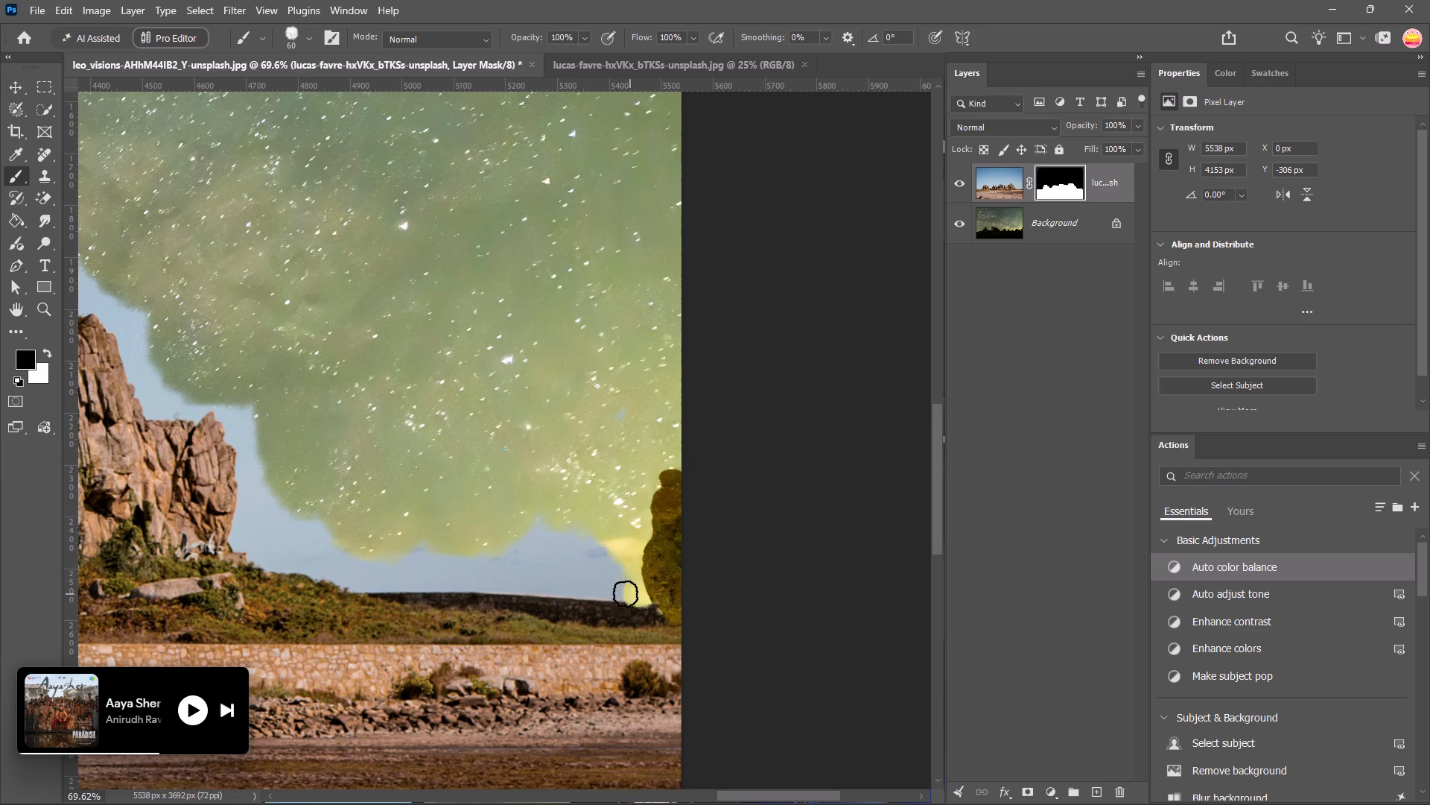
pyautogui.moveTo(626, 594); pyautogui.dragTo(574, 587)
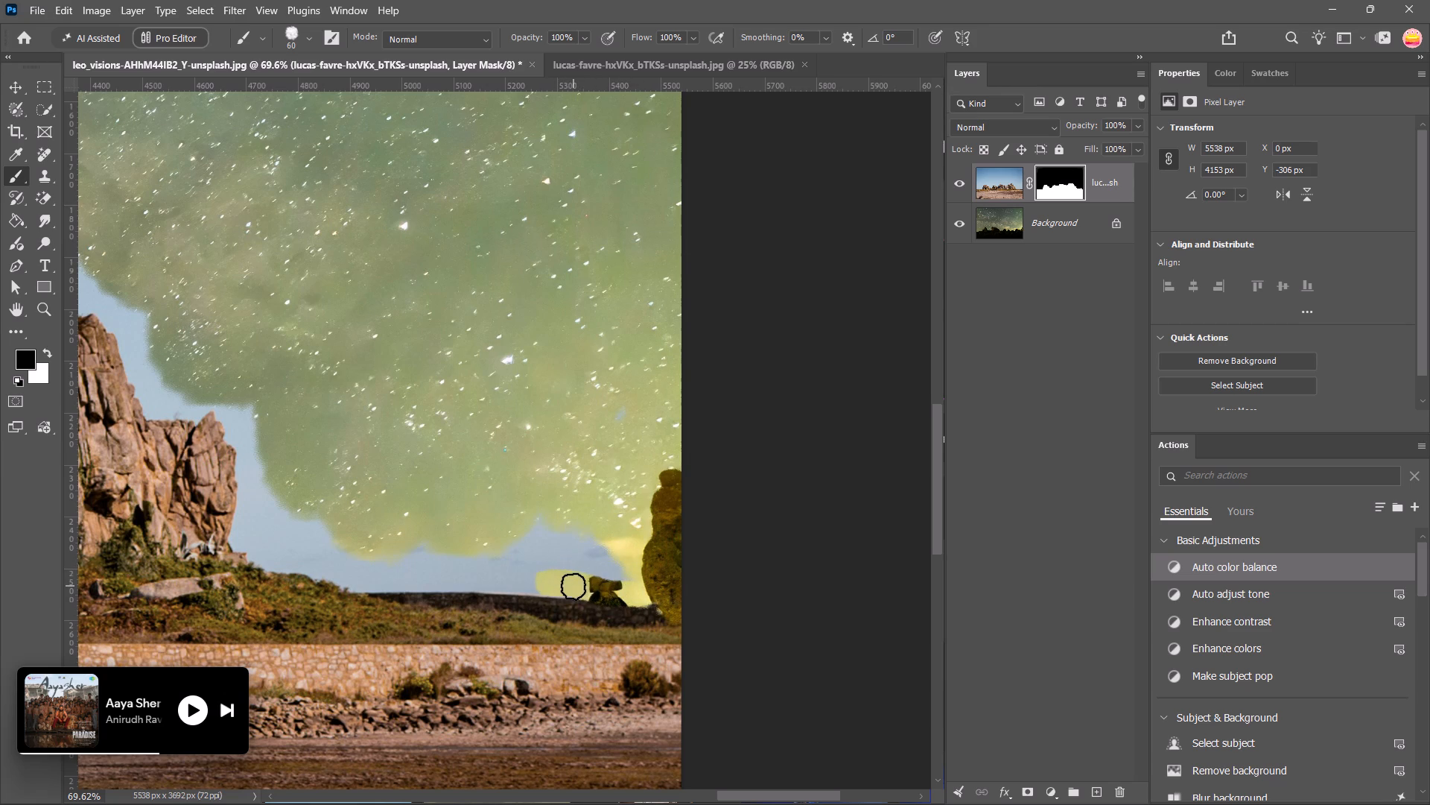
pyautogui.moveTo(574, 587); pyautogui.dragTo(373, 584)
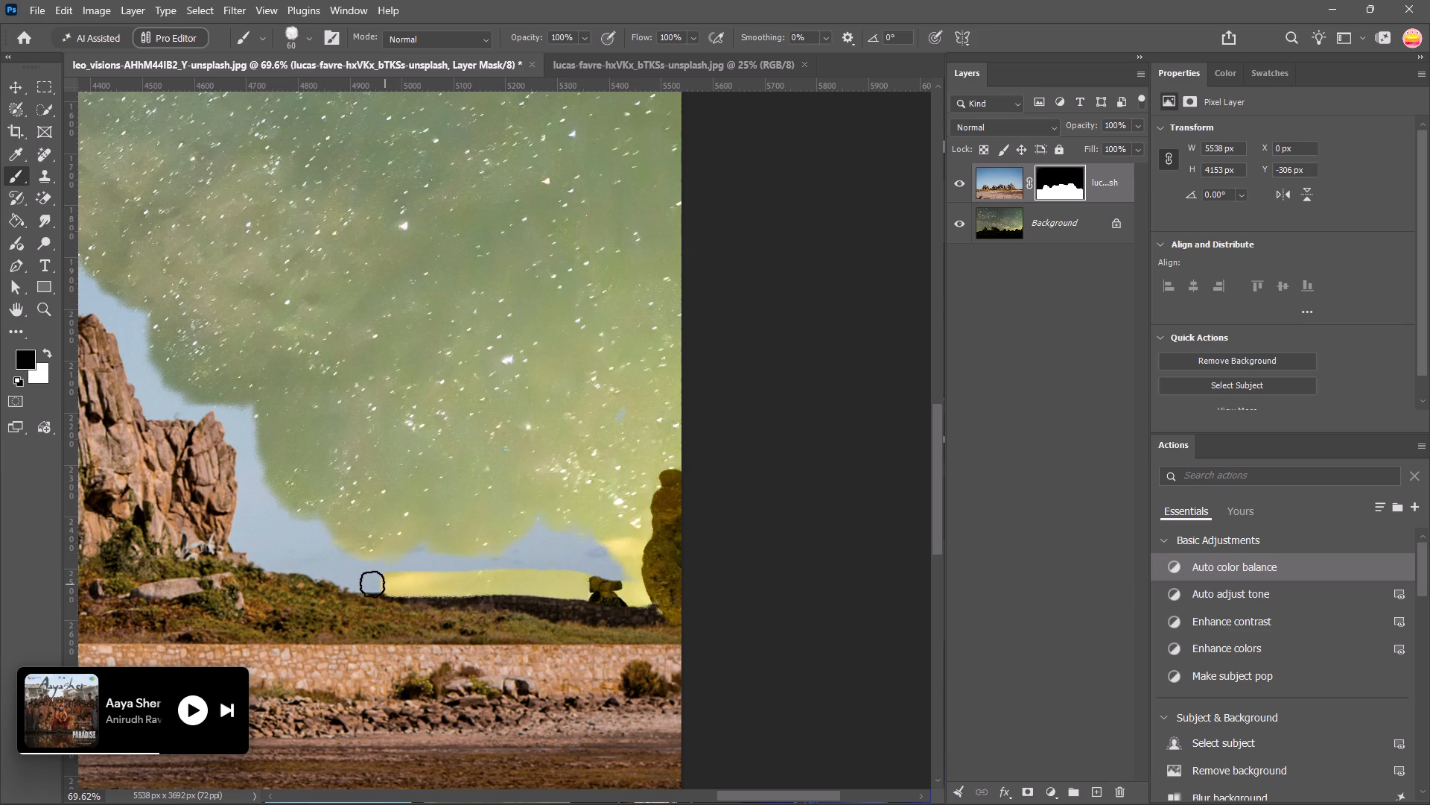
pyautogui.moveTo(373, 584); pyautogui.dragTo(272, 559)
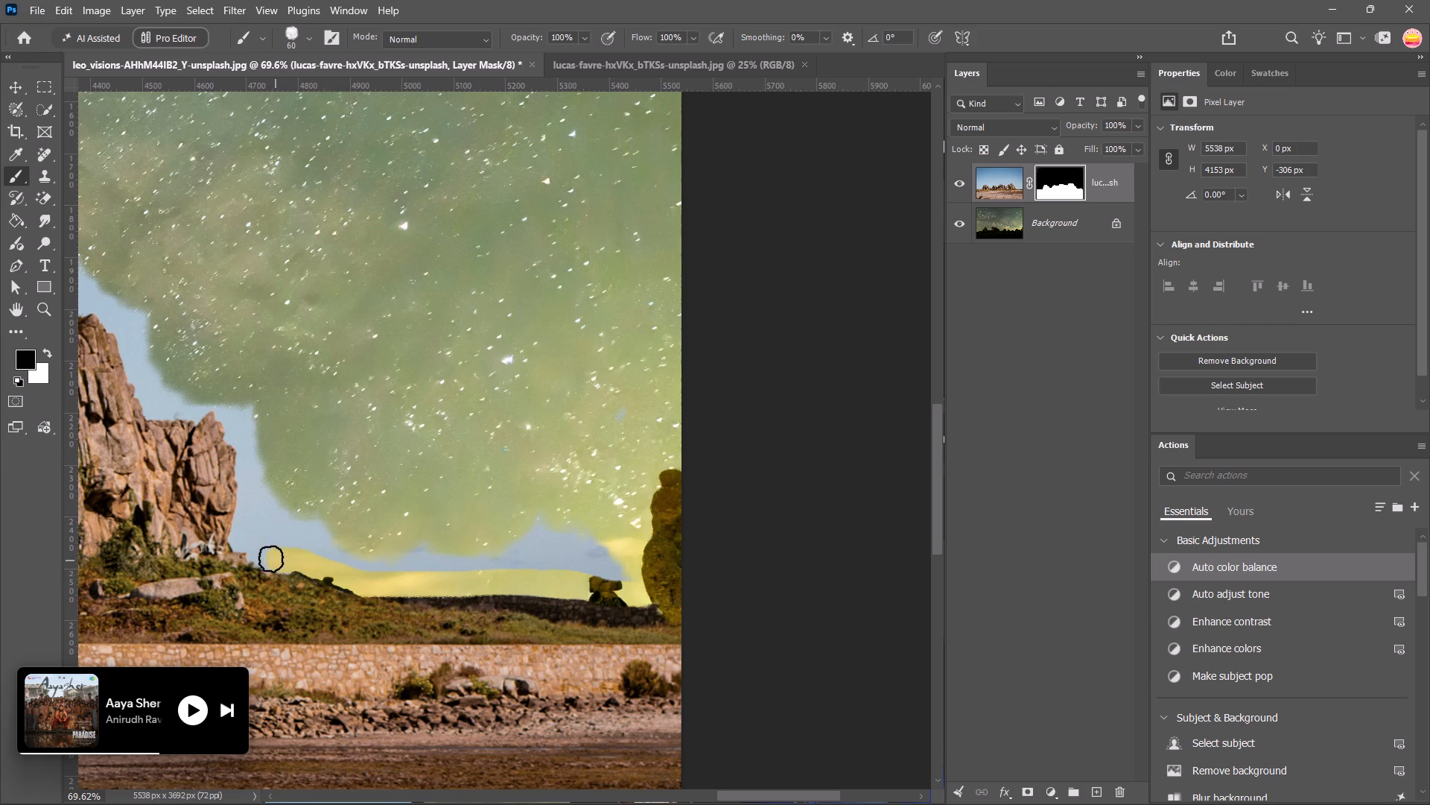
pyautogui.moveTo(272, 559); pyautogui.dragTo(249, 484)
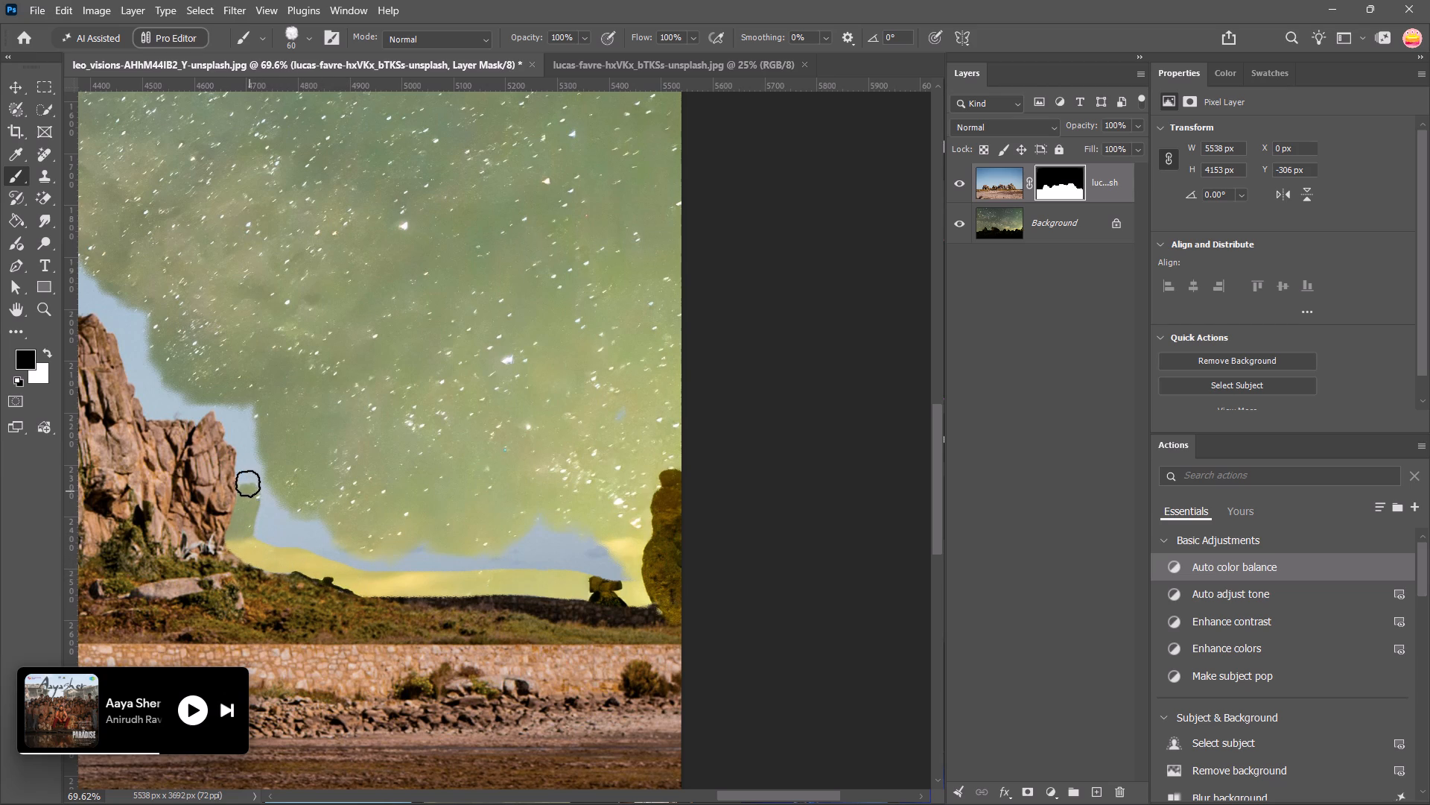
pyautogui.moveTo(249, 484); pyautogui.dragTo(232, 415)
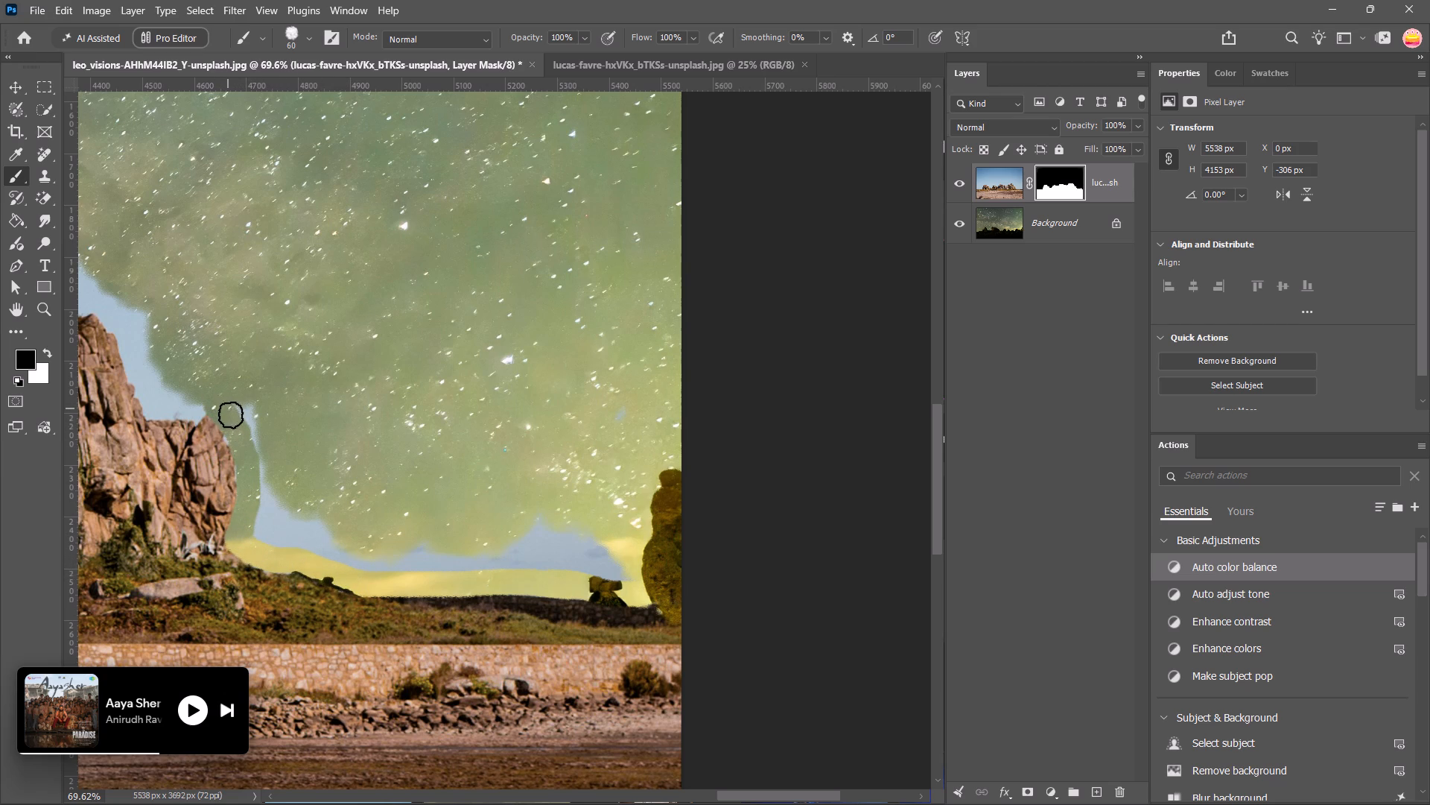
# Mask the leftover sky patches between the horizon strip and the night sky with the 60 px brush.
pyautogui.moveTo(232, 415); pyautogui.dragTo(273, 461)
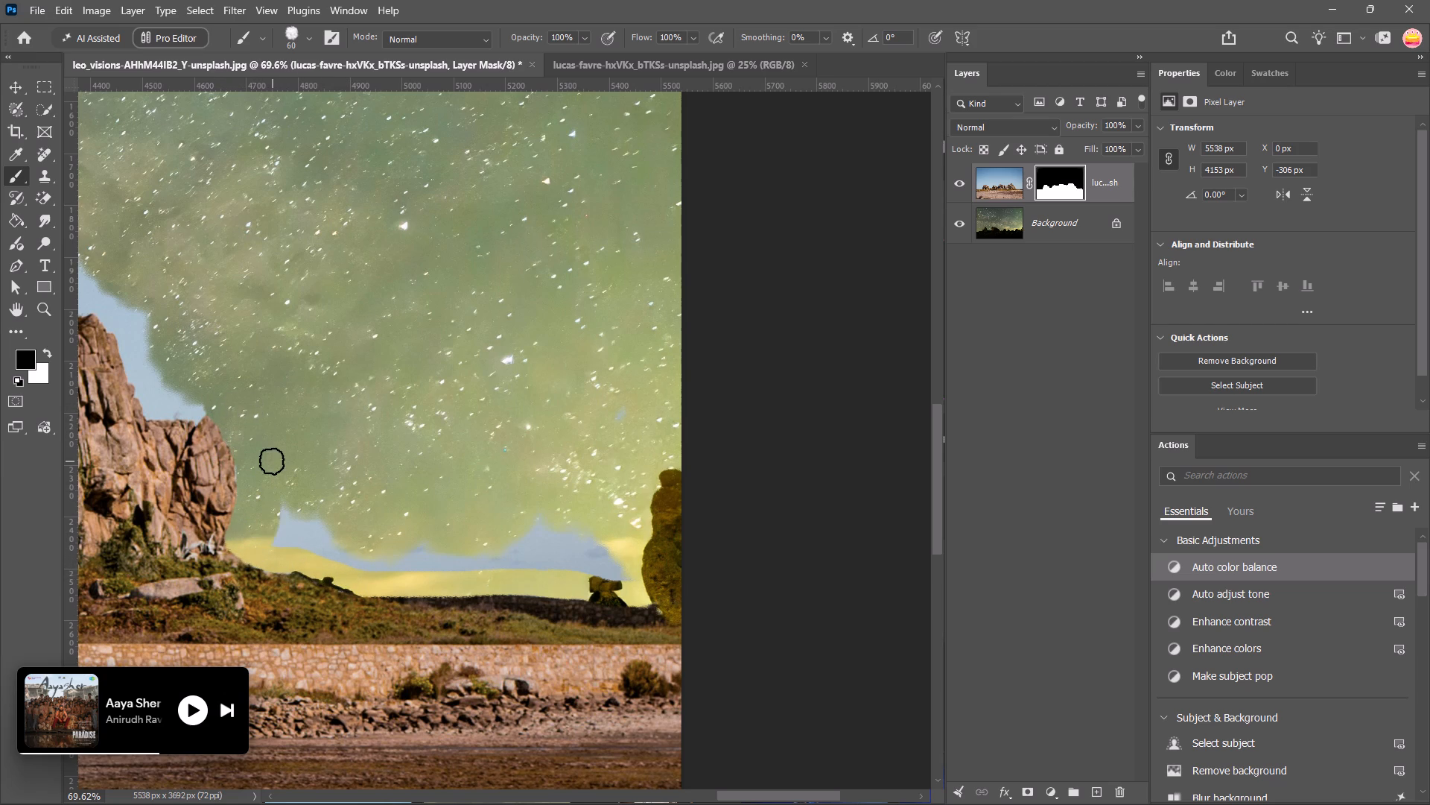
pyautogui.moveTo(273, 461); pyautogui.dragTo(380, 580)
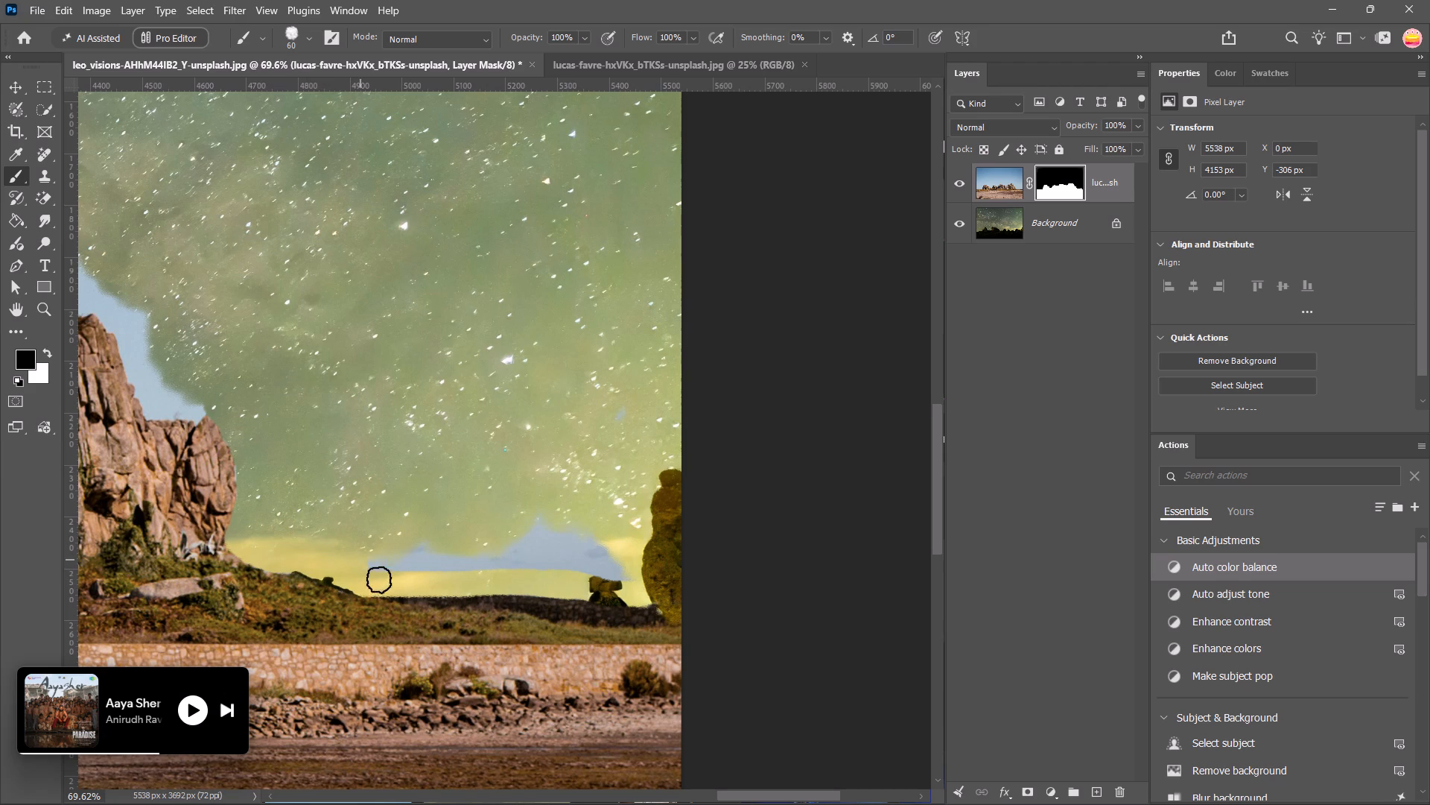
pyautogui.moveTo(380, 580); pyautogui.dragTo(533, 552)
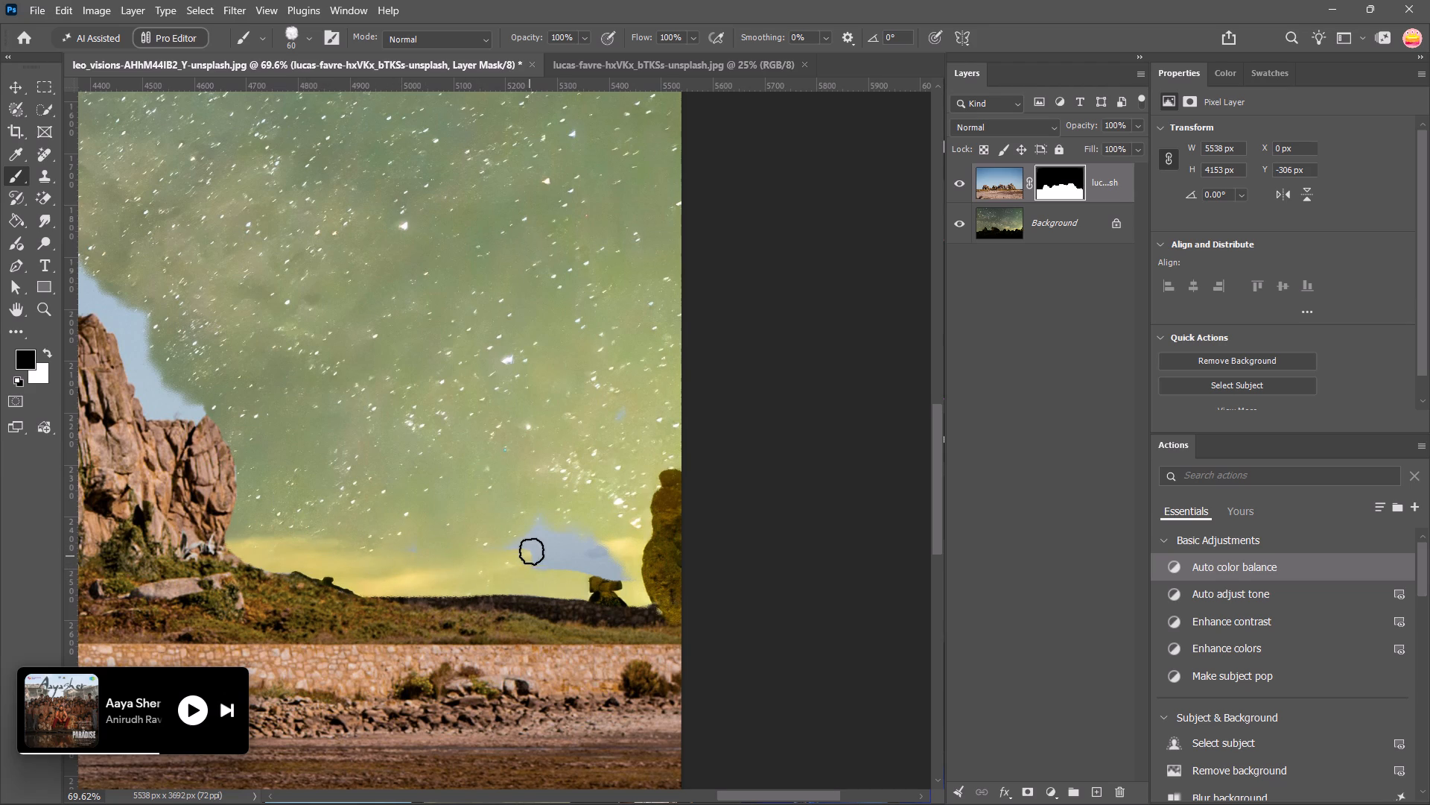
pyautogui.moveTo(533, 552); pyautogui.dragTo(607, 552)
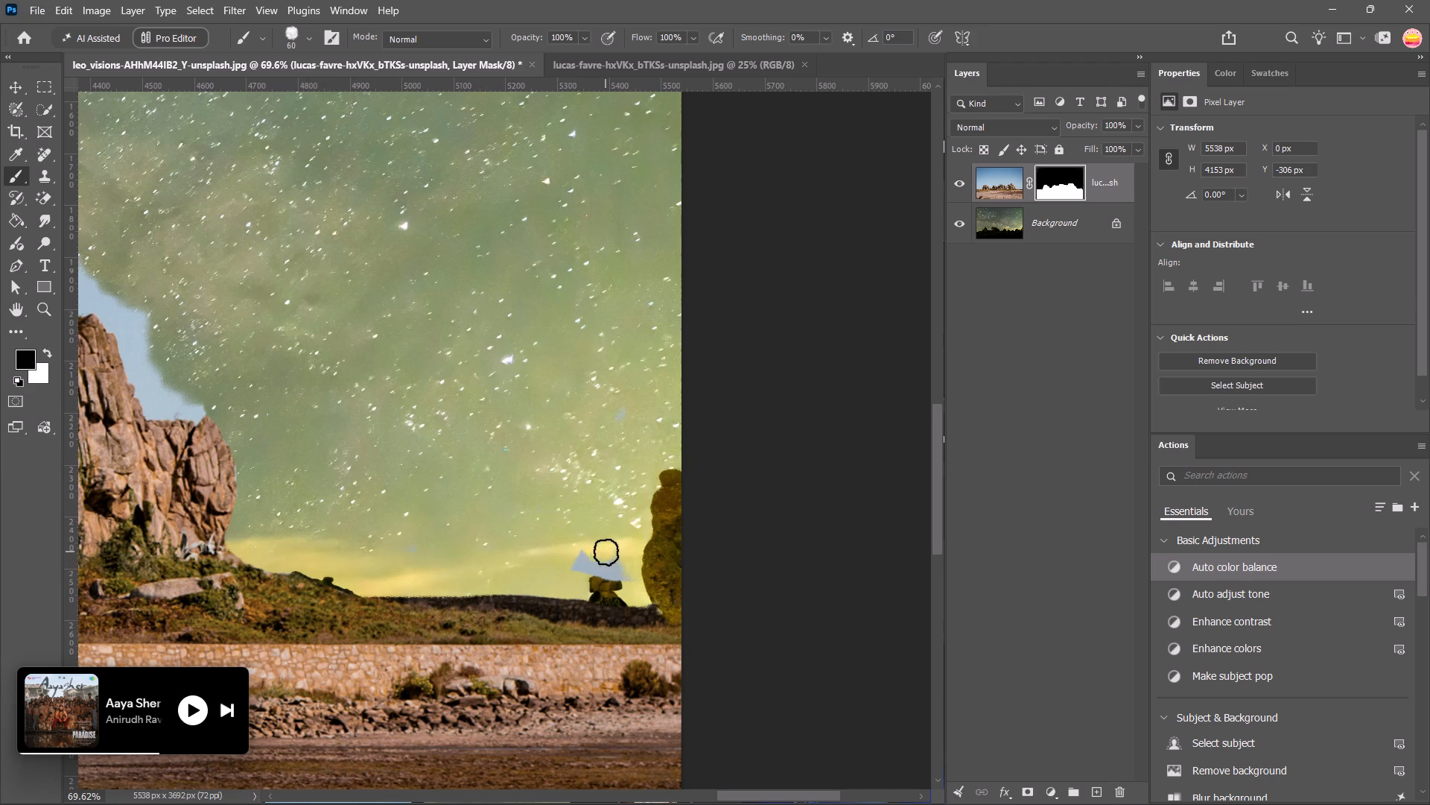
pyautogui.moveTo(607, 552); pyautogui.dragTo(567, 569)
# Mask a strip of sky up the large rock's right side from its low shoulder to its peak with the 60 px brush.
pyautogui.press('space')
pyautogui.press('space')
pyautogui.press('space')
pyautogui.press('space')
pyautogui.press('space')
pyautogui.press('space')
pyautogui.press('space')
pyautogui.press('space')
pyautogui.press('space')
pyautogui.press('space')
pyautogui.press('space')
pyautogui.press('space')
pyautogui.press('space')
pyautogui.press('space')
pyautogui.press('space')
pyautogui.press('space')
pyautogui.press('space')
pyautogui.press('space')
pyautogui.press('space')
pyautogui.press('space')
pyautogui.moveTo(383, 470); pyautogui.dragTo(850, 601)
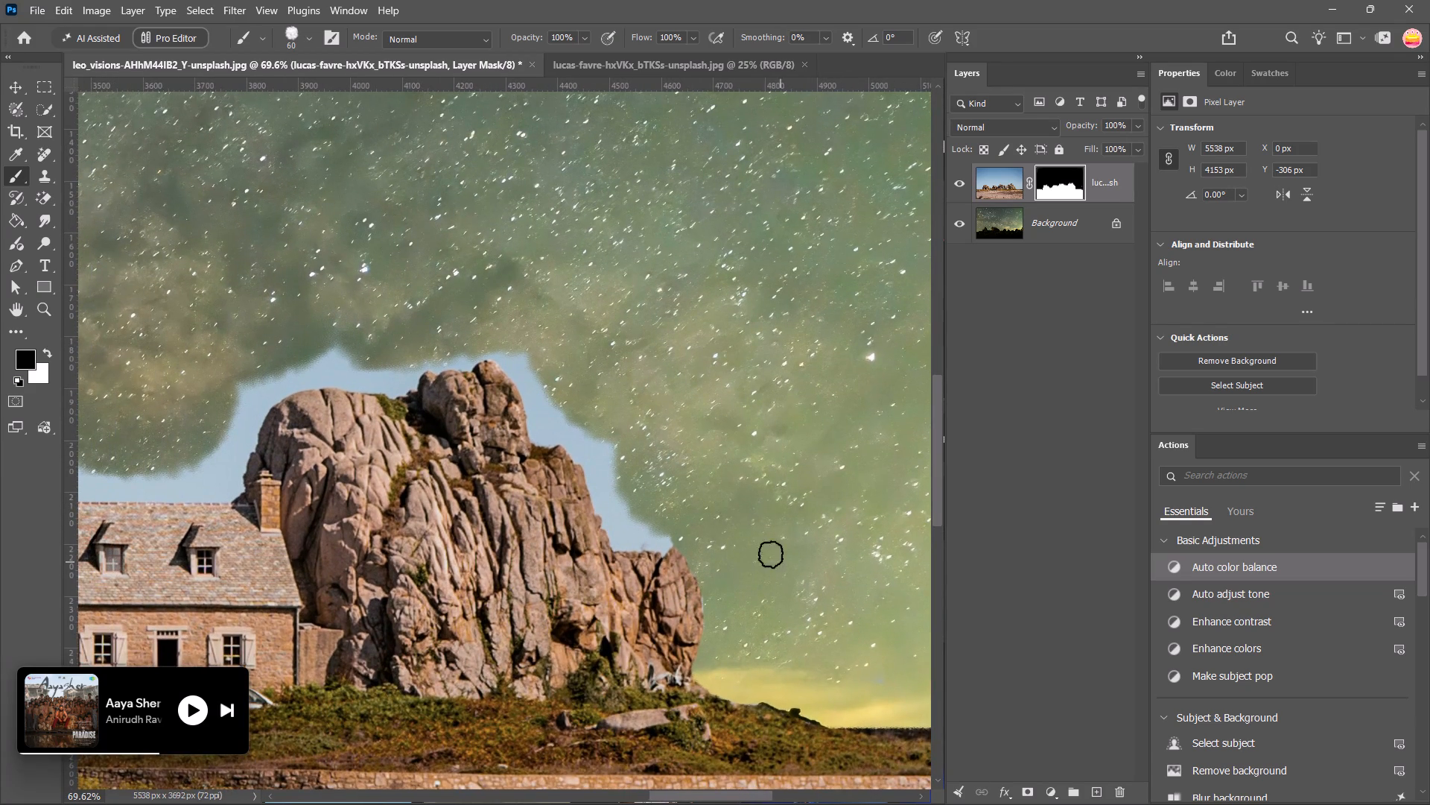
pyautogui.moveTo(669, 537); pyautogui.dragTo(638, 537)
pyautogui.moveTo(638, 537); pyautogui.dragTo(608, 502)
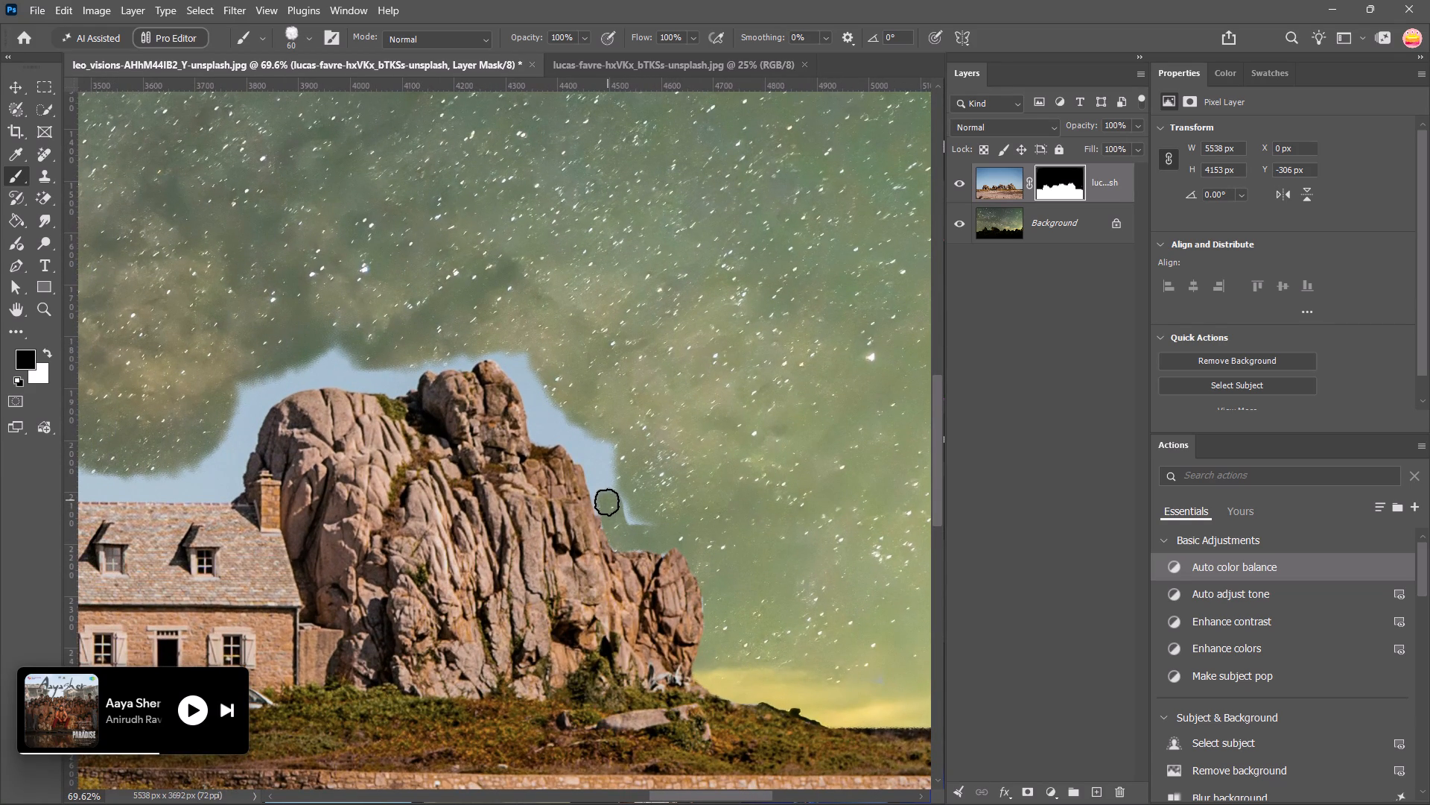
pyautogui.moveTo(608, 502); pyautogui.dragTo(572, 443)
pyautogui.moveTo(572, 443); pyautogui.dragTo(530, 391)
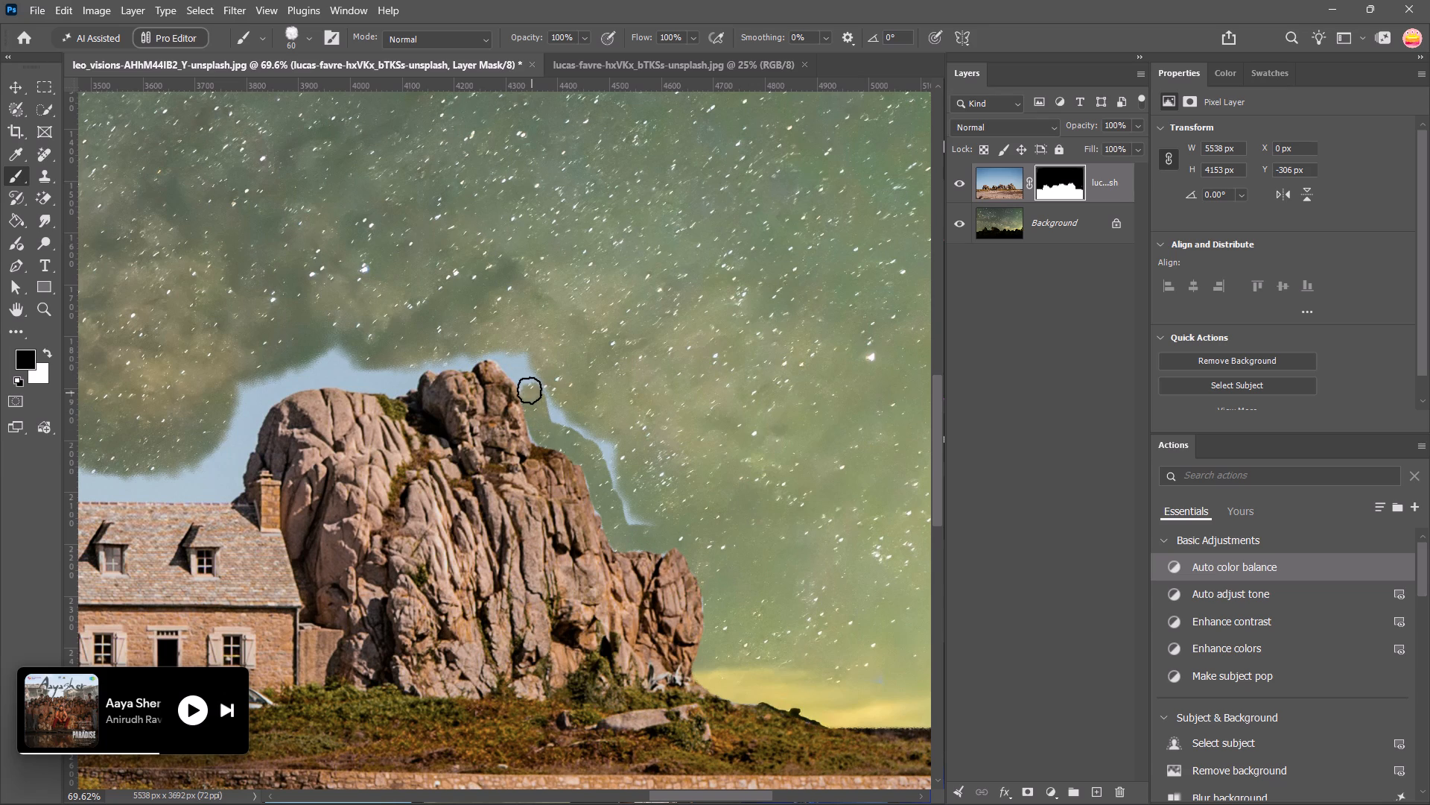
pyautogui.moveTo(530, 391); pyautogui.dragTo(477, 347)
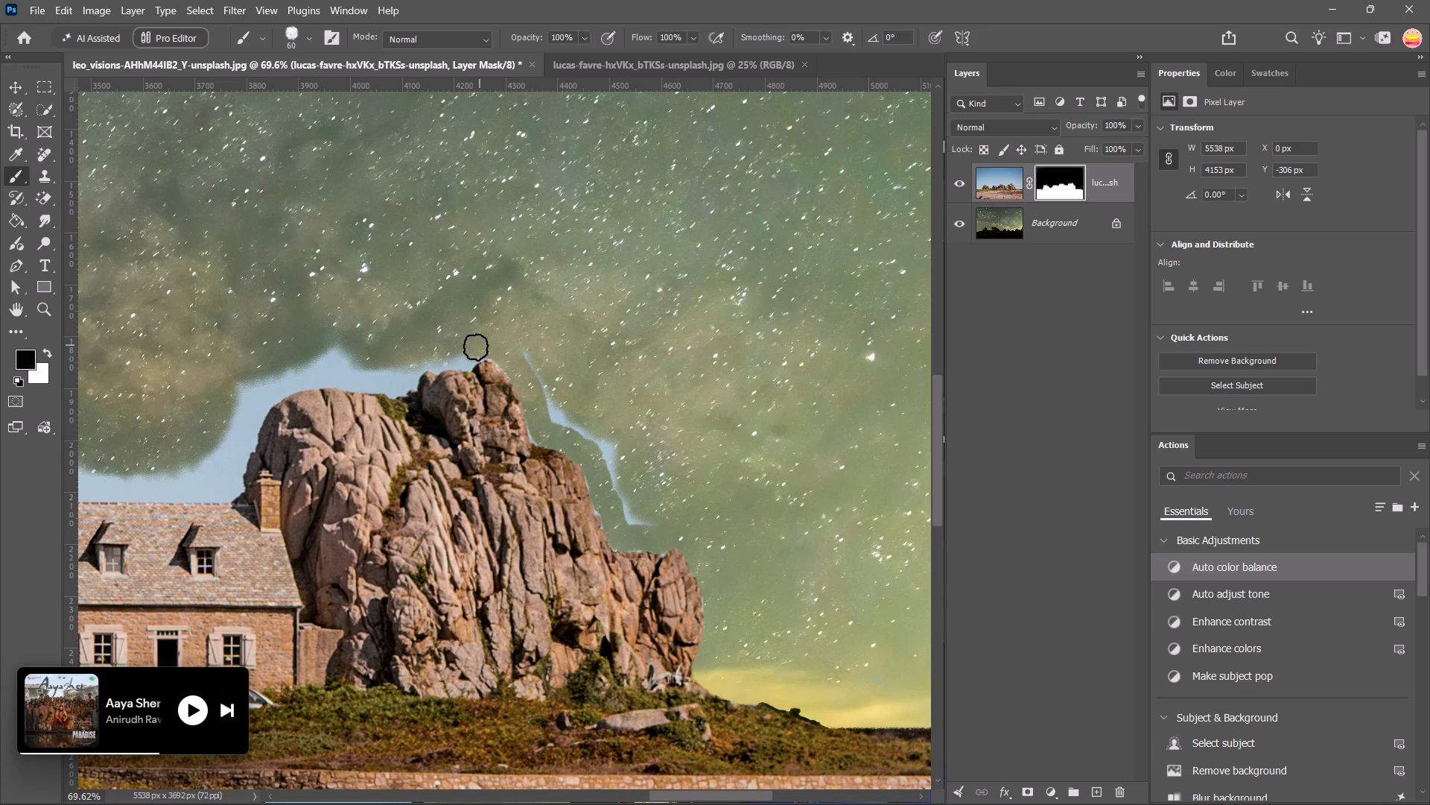
pyautogui.moveTo(477, 347); pyautogui.dragTo(468, 359)
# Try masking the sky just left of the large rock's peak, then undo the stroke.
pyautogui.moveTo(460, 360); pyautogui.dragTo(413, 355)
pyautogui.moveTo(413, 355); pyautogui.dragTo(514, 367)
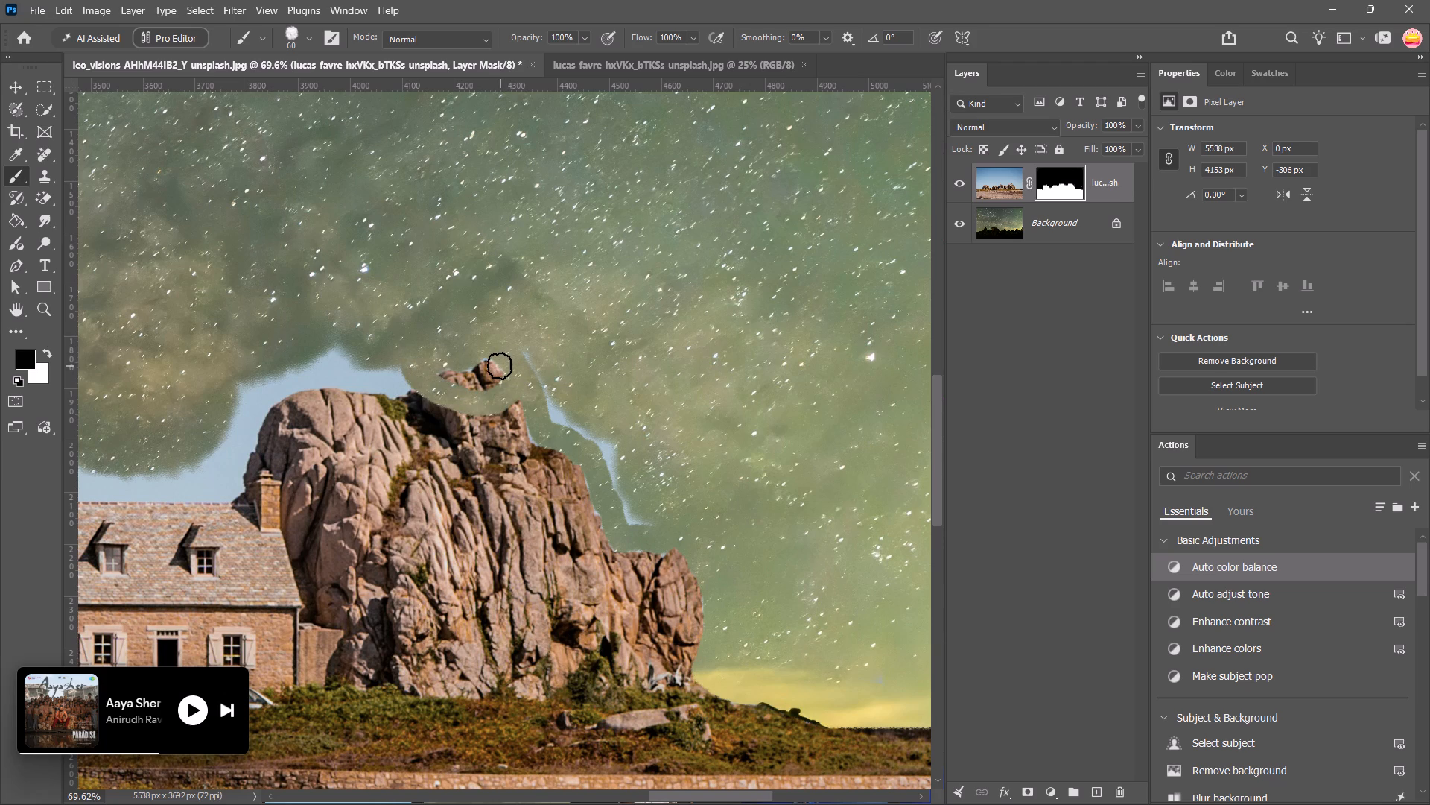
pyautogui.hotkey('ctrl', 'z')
# Mask the sky along the large rock's top edge from its peak to its left shoulder.
pyautogui.moveTo(467, 360); pyautogui.dragTo(459, 358)
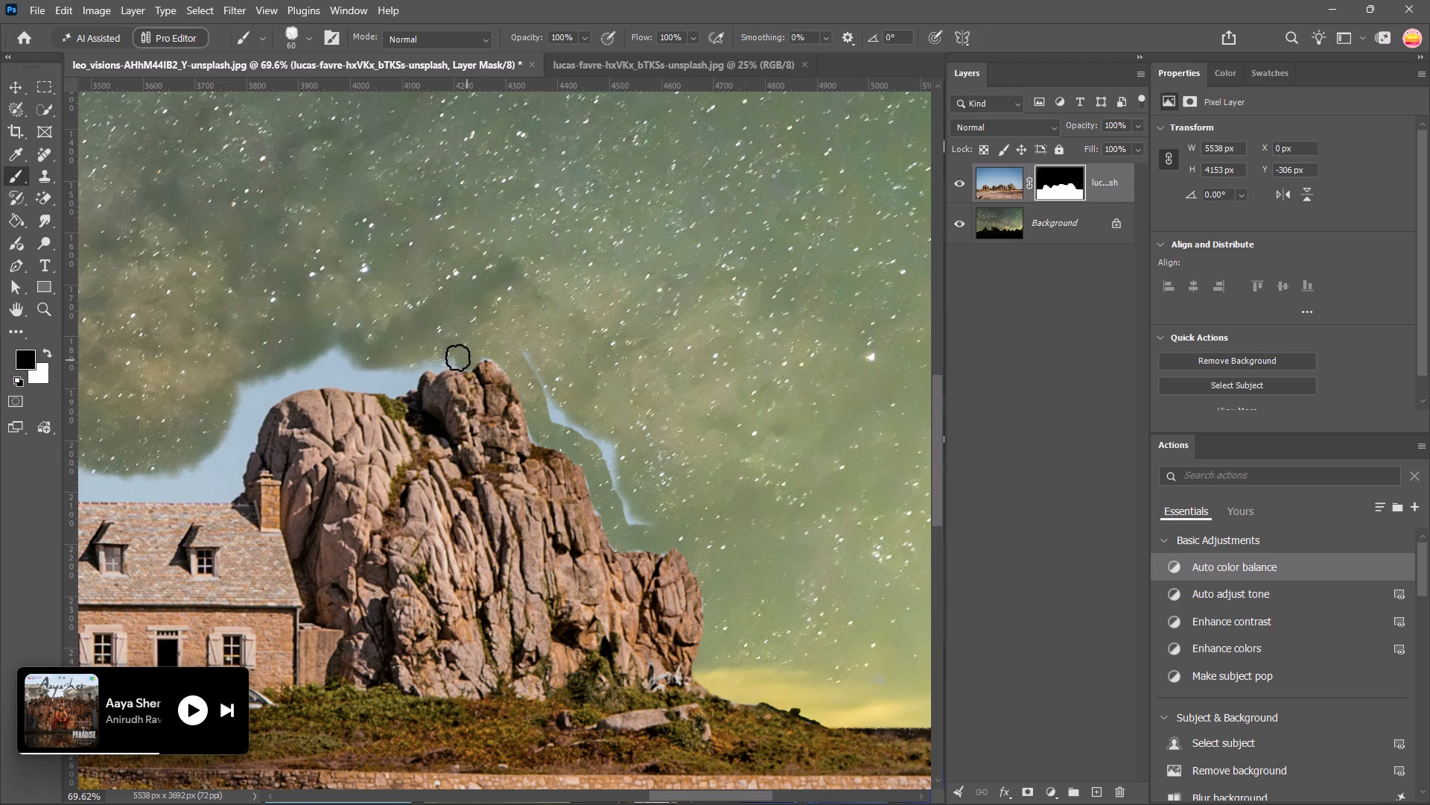
pyautogui.moveTo(459, 358); pyautogui.dragTo(410, 381)
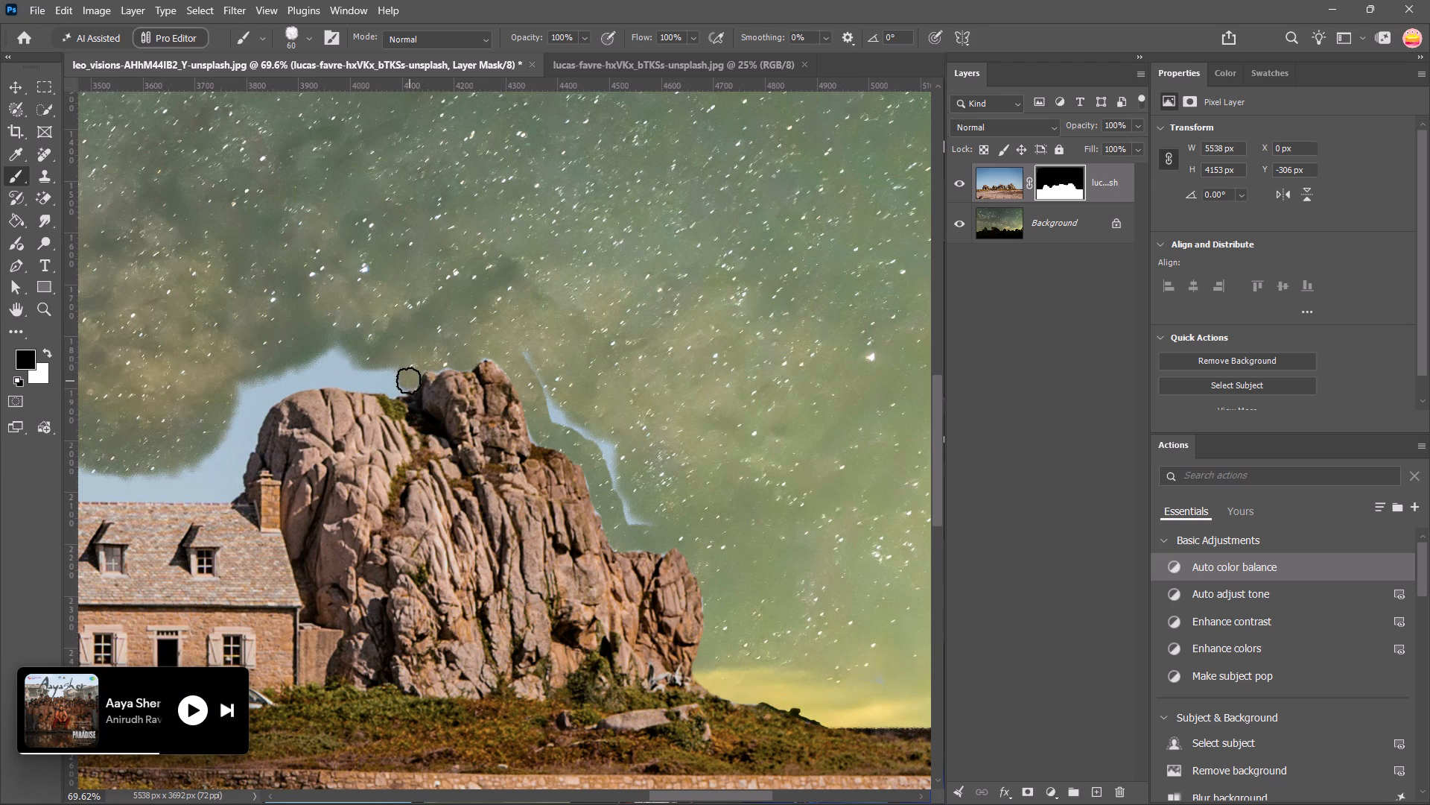
pyautogui.moveTo(410, 381); pyautogui.dragTo(388, 376)
pyautogui.moveTo(388, 376); pyautogui.dragTo(273, 393)
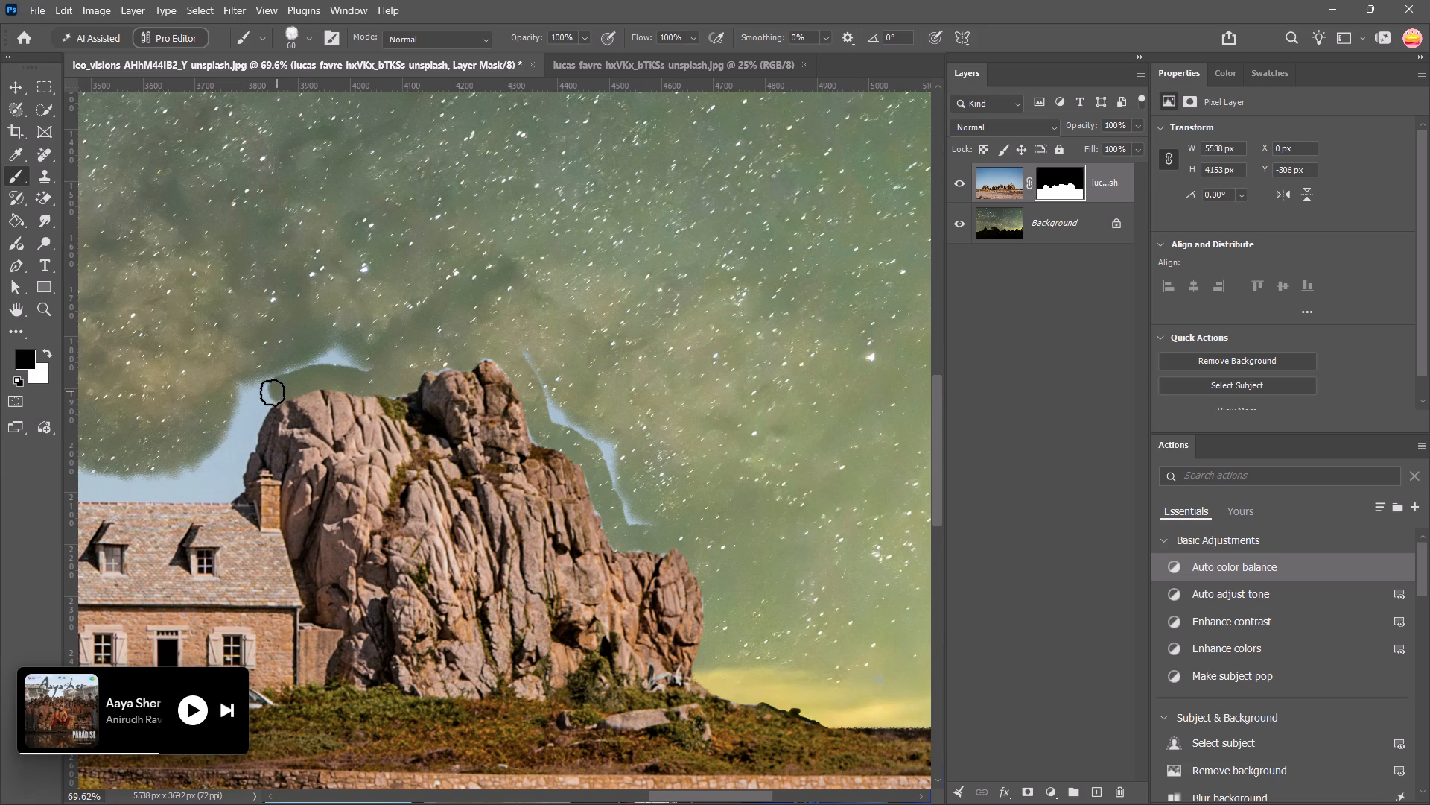
# Mask the leftover sky patches between the night sky and the painted strip above and to the right of the large rock.
pyautogui.moveTo(273, 393); pyautogui.dragTo(356, 355)
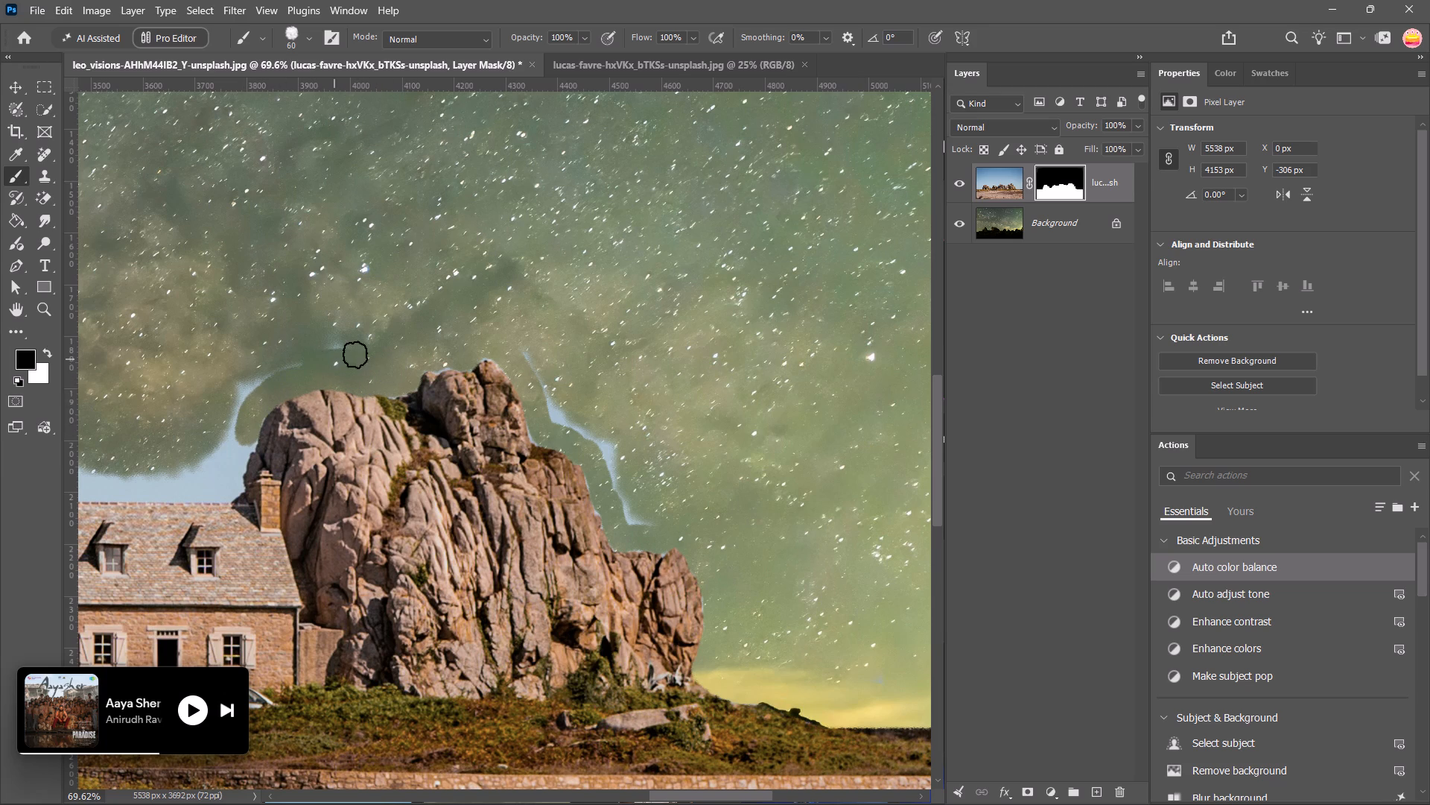
pyautogui.moveTo(356, 355); pyautogui.dragTo(522, 357)
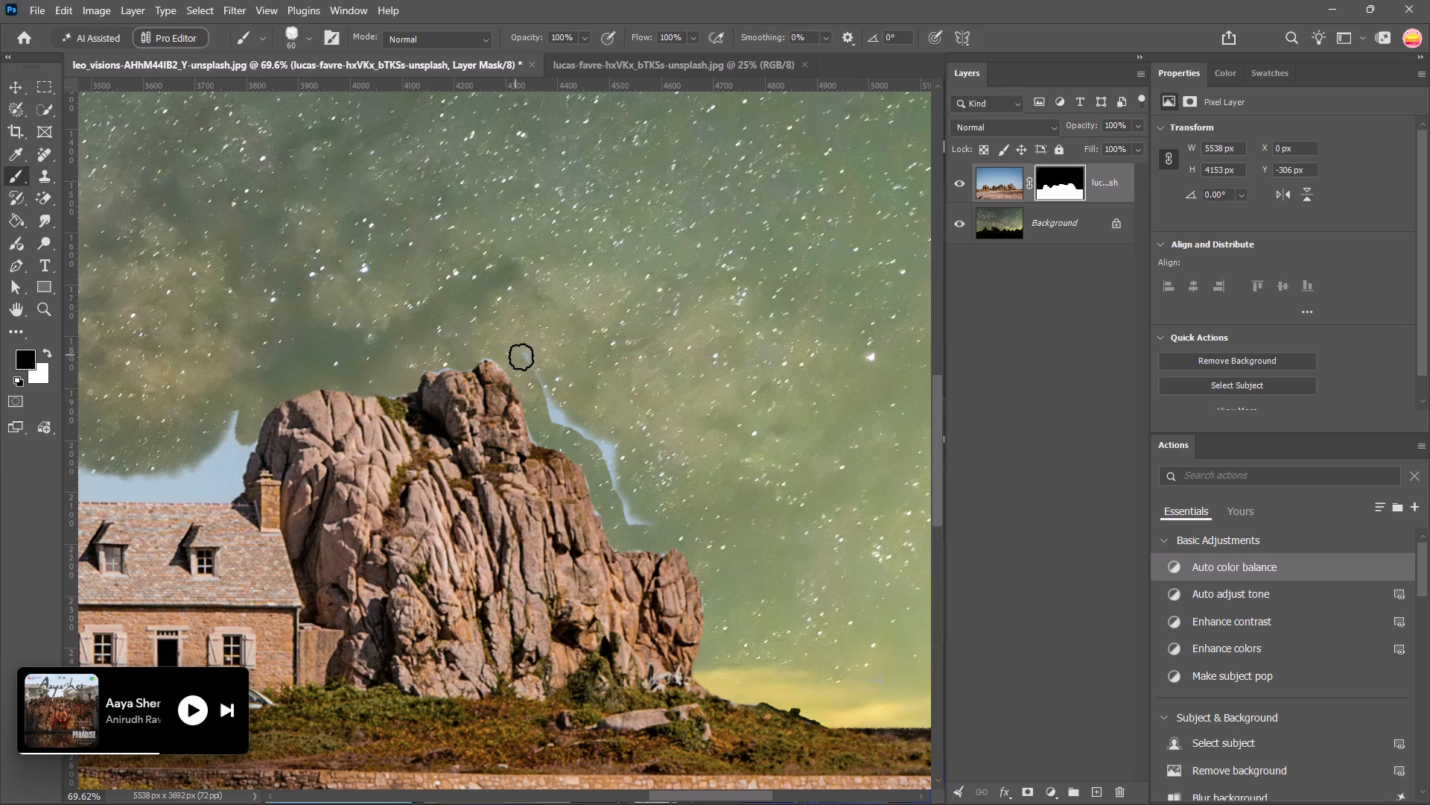
pyautogui.moveTo(522, 357); pyautogui.dragTo(629, 506)
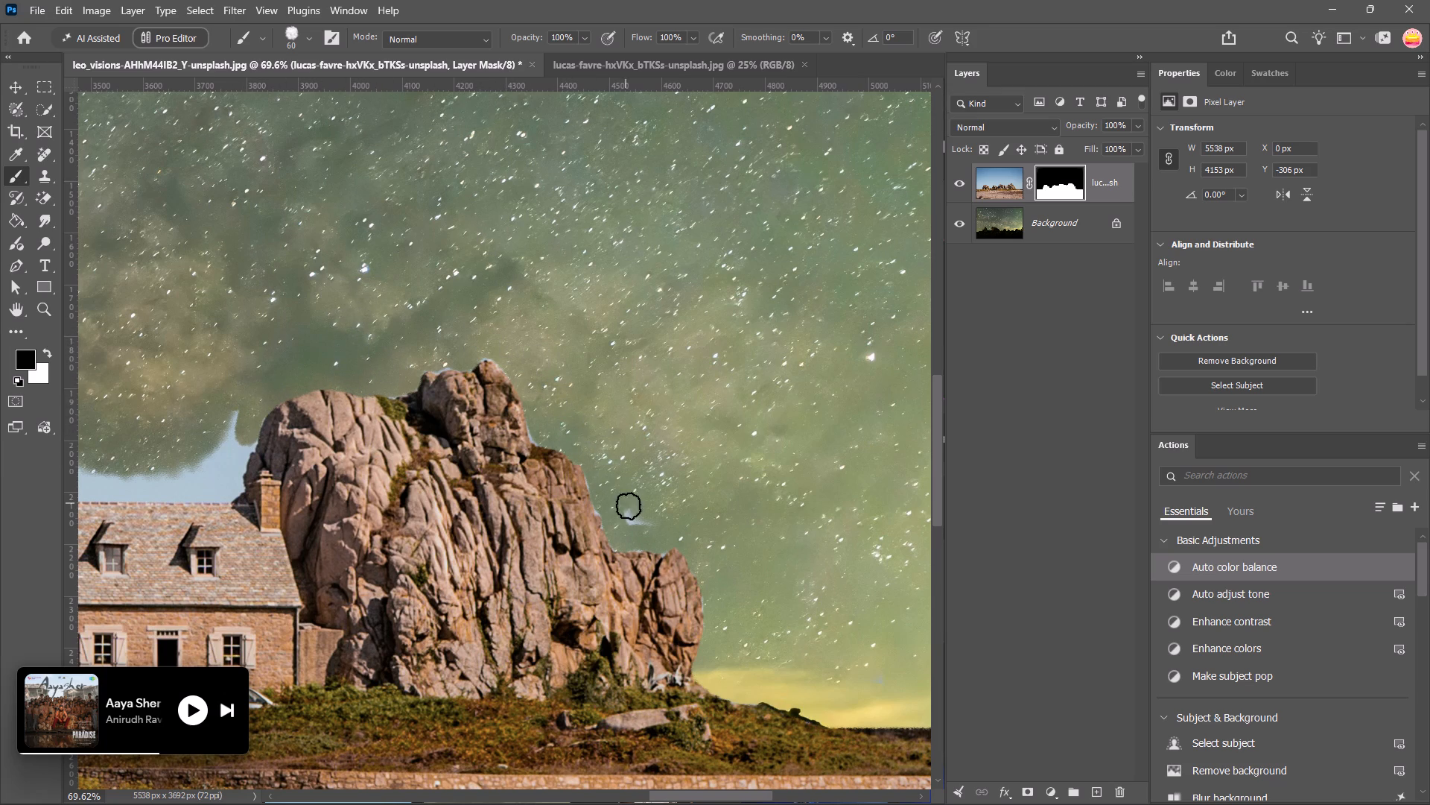
pyautogui.moveTo(629, 506); pyautogui.dragTo(679, 497)
# Mask the sky between the large rock and the house's left chimney, down to the roof ridge.
pyautogui.press('space')
pyautogui.press('space')
pyautogui.press('space')
pyautogui.press('space')
pyautogui.press('space')
pyautogui.press('space')
pyautogui.press('space')
pyautogui.press('space')
pyautogui.press('space')
pyautogui.press('space')
pyautogui.press('space')
pyautogui.press('space')
pyautogui.press('space')
pyautogui.press('space')
pyautogui.press('space')
pyautogui.press('space')
pyautogui.press('space')
pyautogui.press('space')
pyautogui.press('space')
pyautogui.press('space')
pyautogui.moveTo(385, 313); pyautogui.dragTo(757, 247)
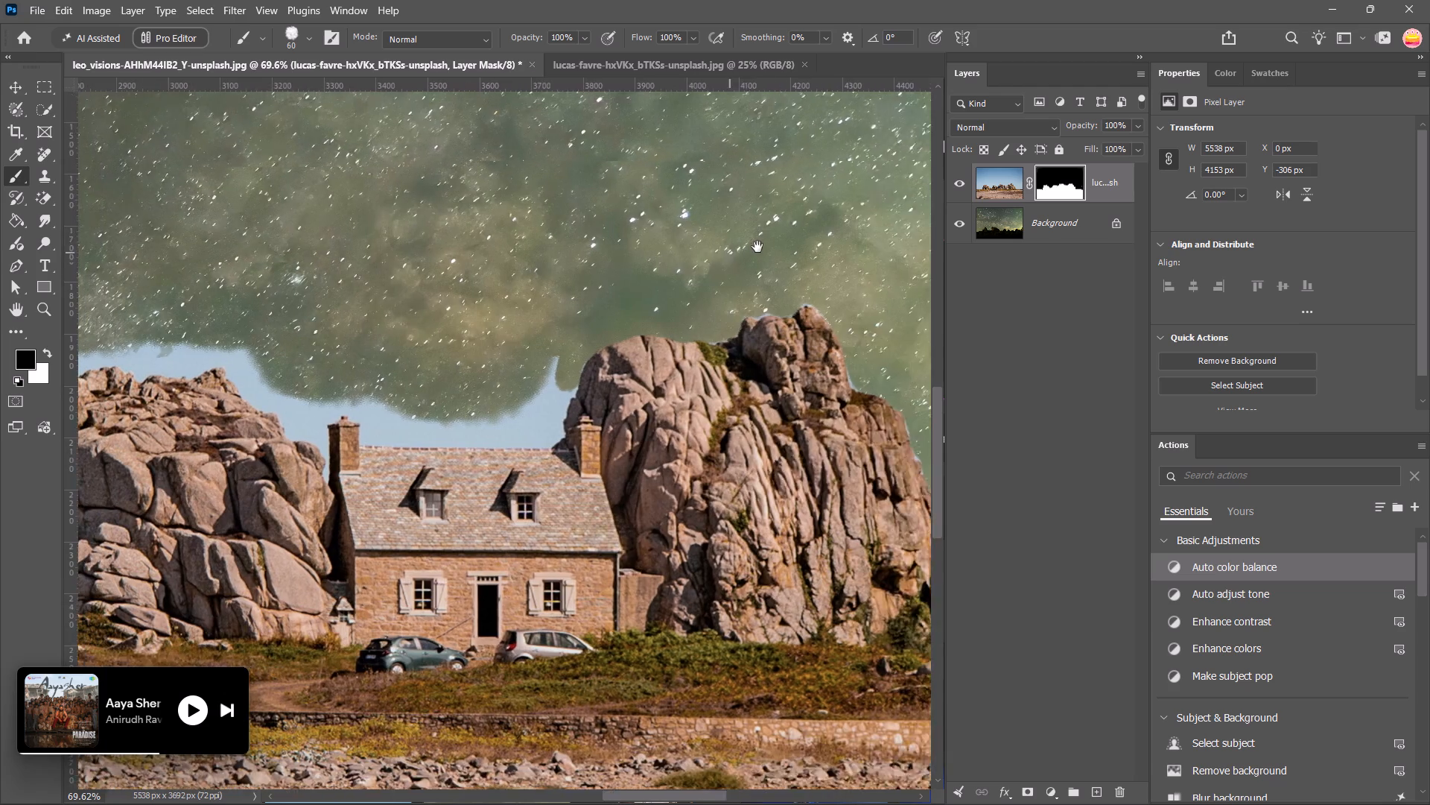
pyautogui.moveTo(757, 247); pyautogui.dragTo(792, 273)
pyautogui.moveTo(651, 375); pyautogui.dragTo(664, 379)
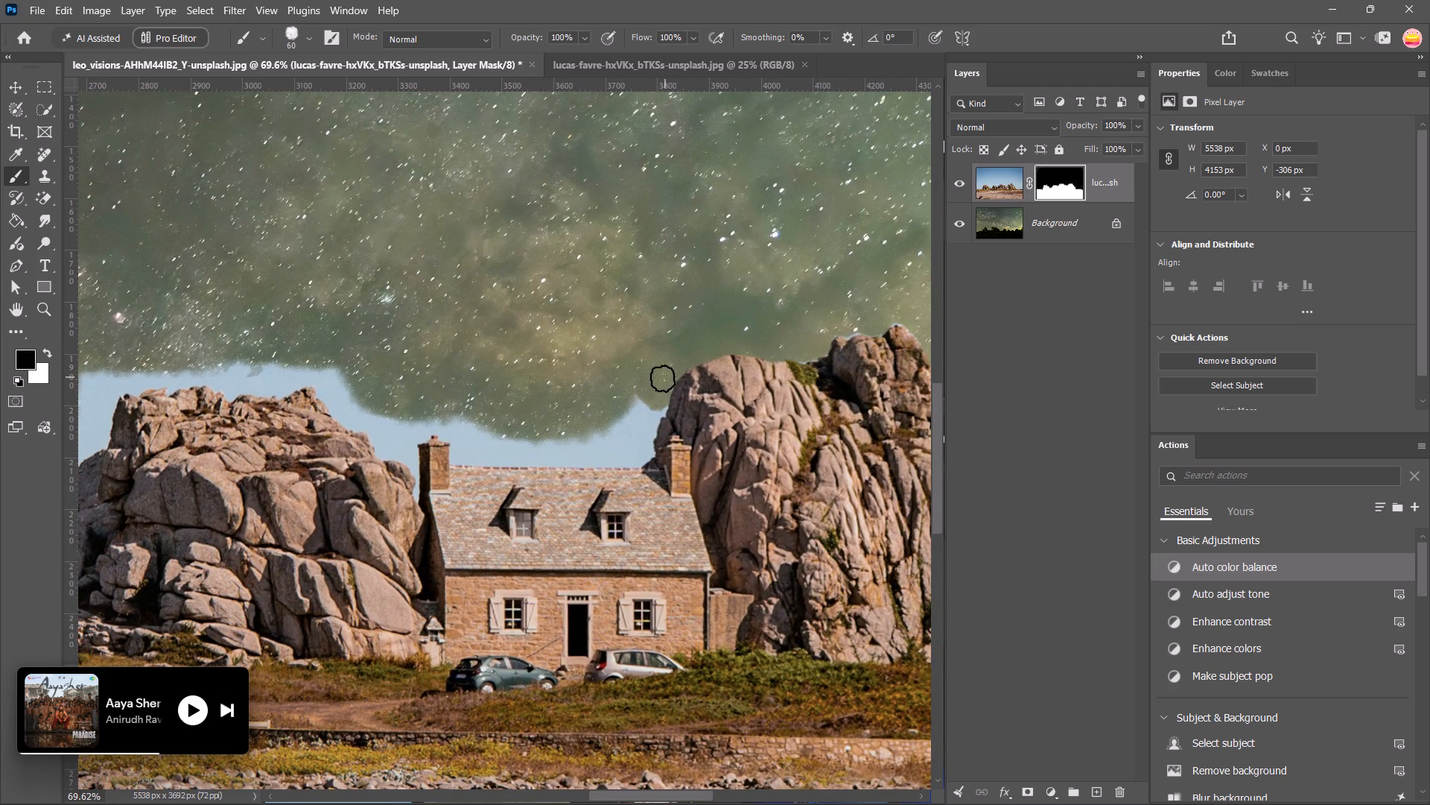
pyautogui.moveTo(664, 379); pyautogui.dragTo(653, 407)
pyautogui.moveTo(653, 407); pyautogui.dragTo(632, 458)
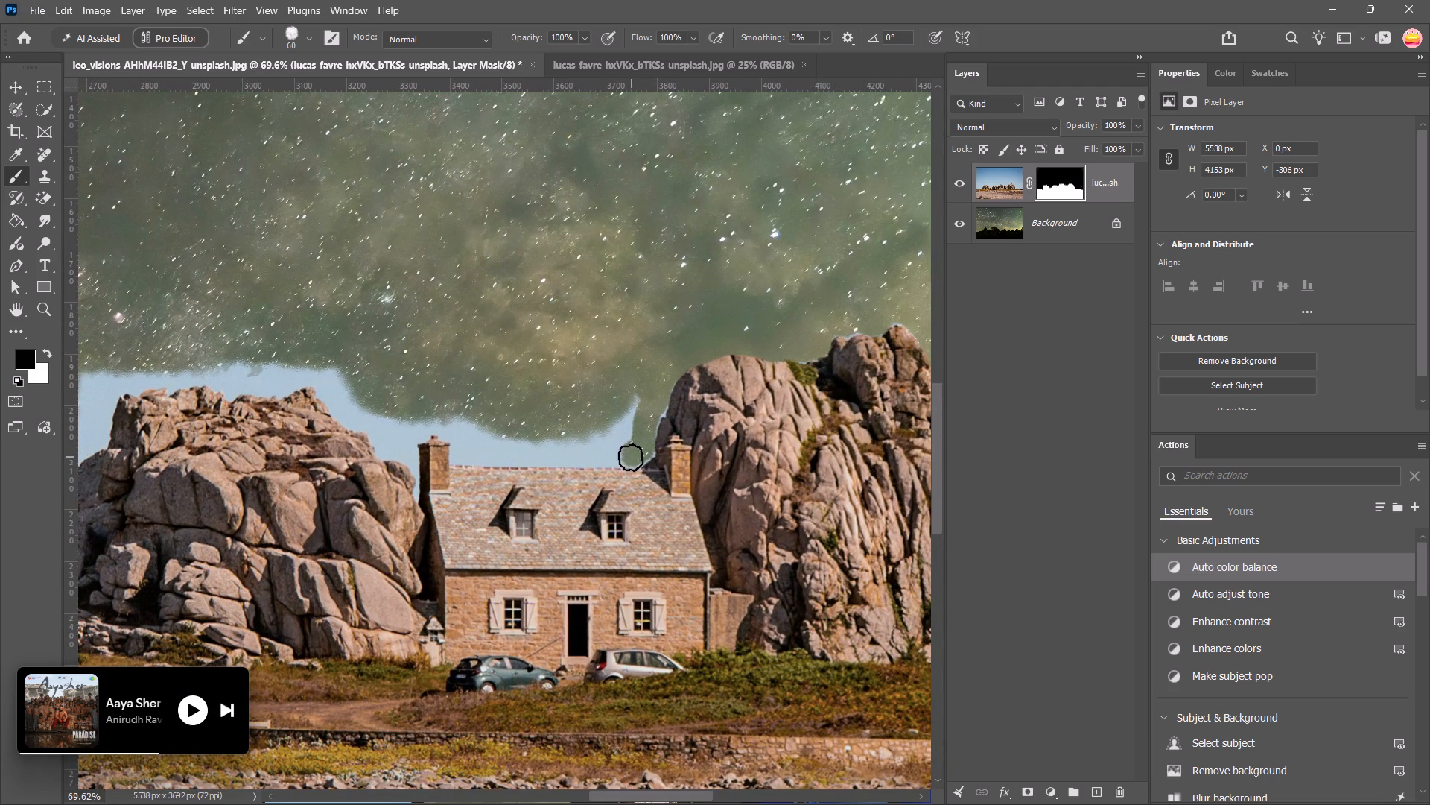
pyautogui.moveTo(632, 458); pyautogui.dragTo(497, 458)
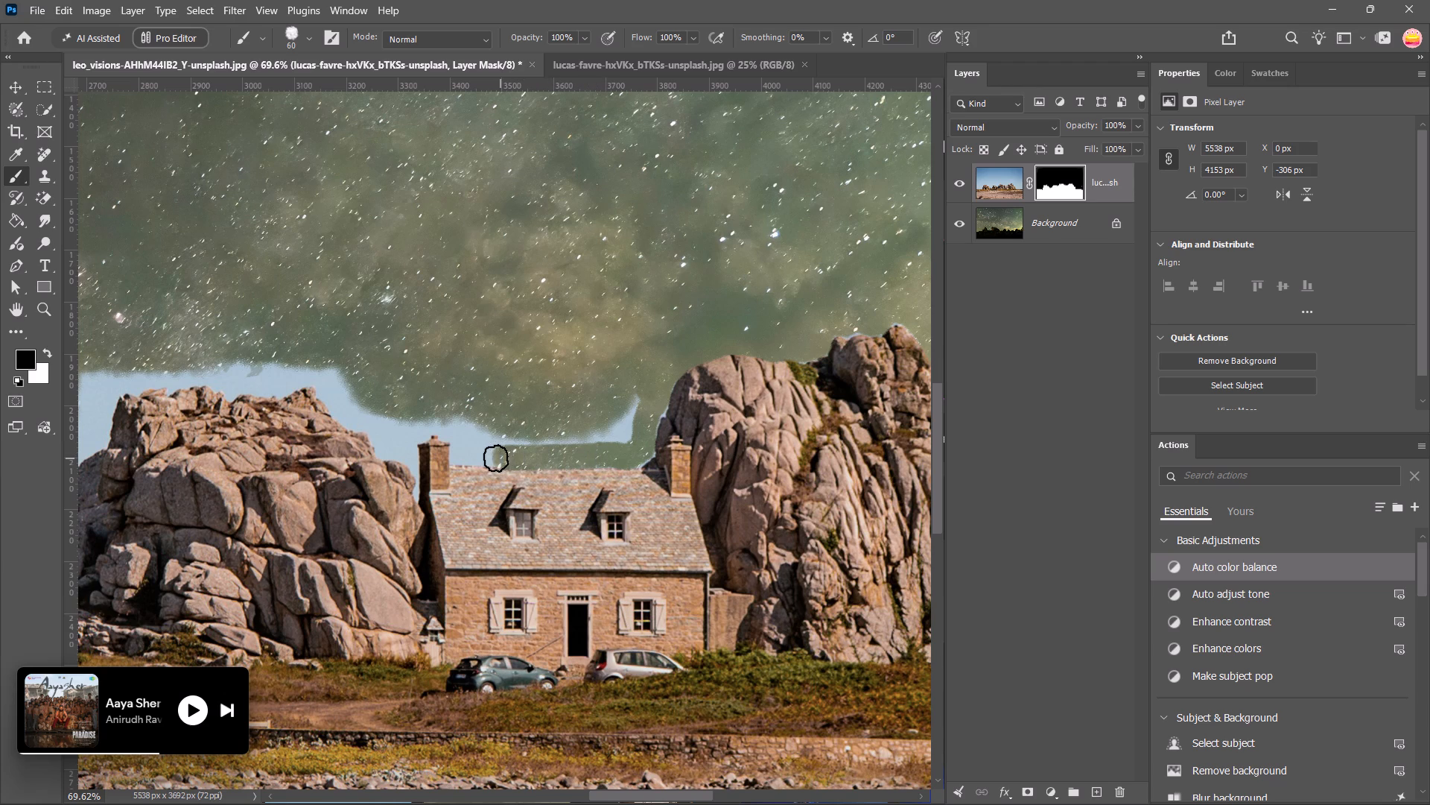
pyautogui.moveTo(497, 458); pyautogui.dragTo(483, 440)
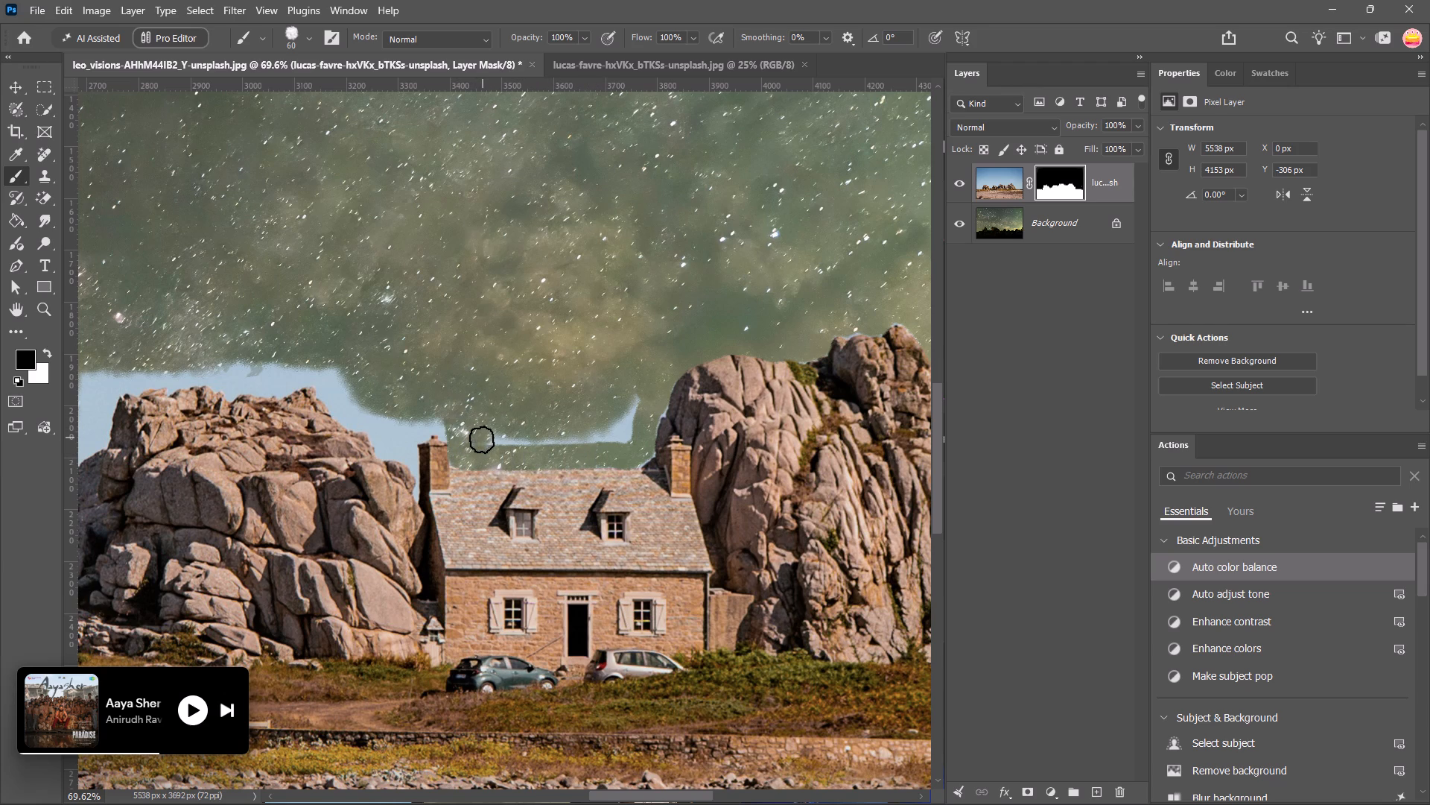
pyautogui.moveTo(483, 440); pyautogui.dragTo(638, 397)
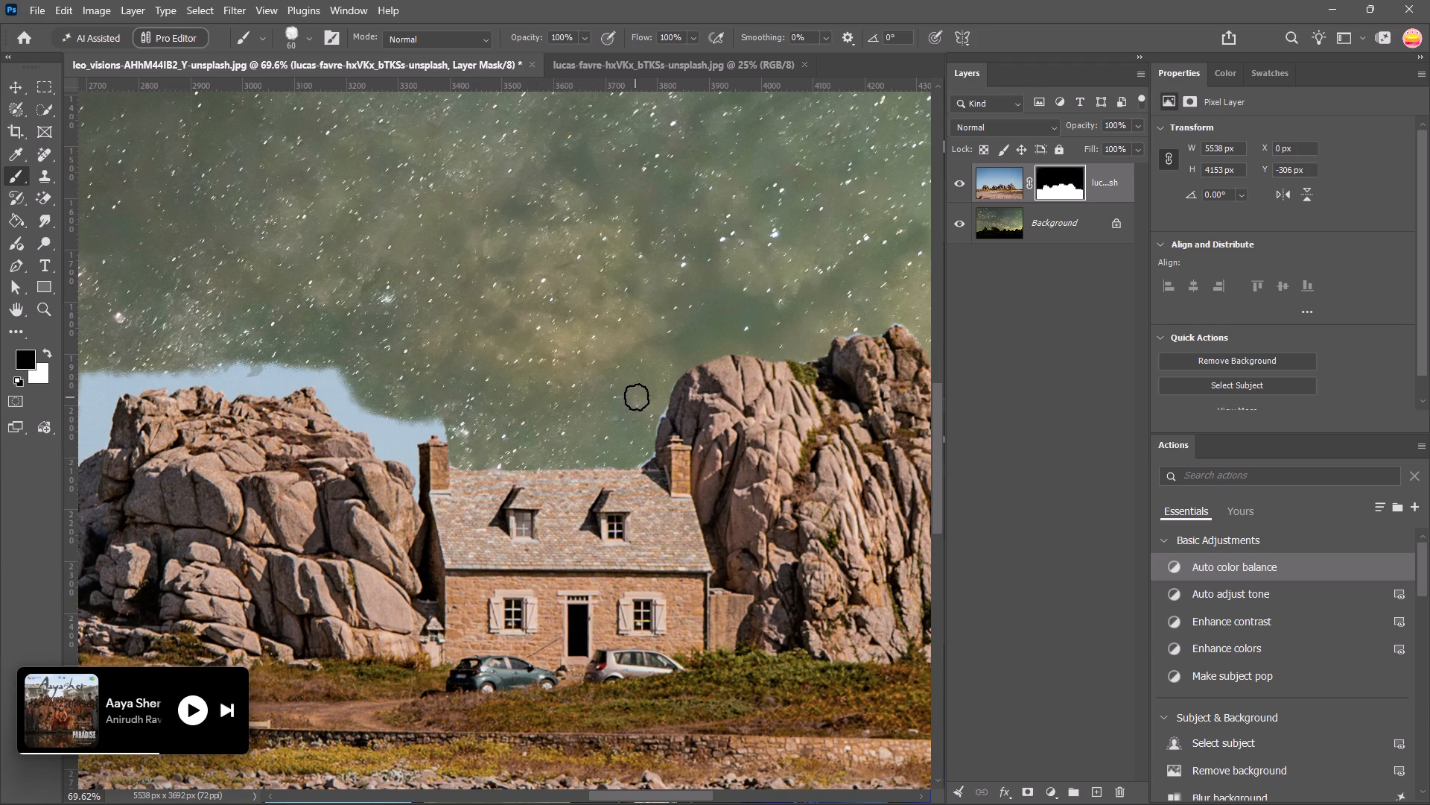
pyautogui.moveTo(638, 397); pyautogui.dragTo(614, 415)
# Select the Background layer and briefly hide the house photo layer to examine the night sky behind the left rock and house.
pyautogui.press('space')
pyautogui.press('space')
pyautogui.press('space')
pyautogui.press('space')
pyautogui.press('space')
pyautogui.press('space')
pyautogui.press('space')
pyautogui.press('space')
pyautogui.press('space')
pyautogui.press('space')
pyautogui.press('space')
pyautogui.press('space')
pyautogui.press('space')
pyautogui.press('space')
pyautogui.press('space')
pyautogui.press('space')
pyautogui.press('space')
pyautogui.press('space')
pyautogui.press('space')
pyautogui.press('space')
pyautogui.moveTo(401, 375); pyautogui.dragTo(621, 391)
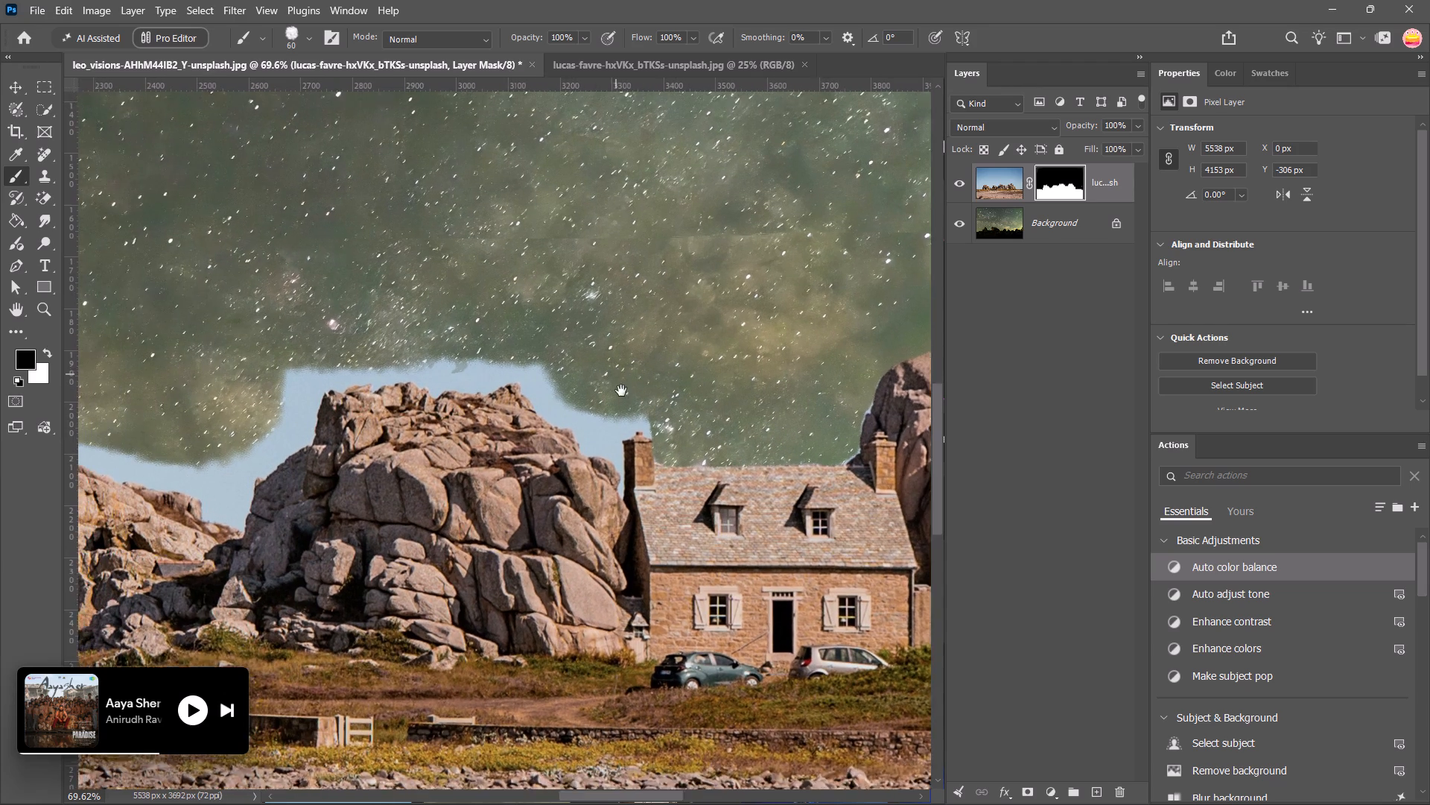
pyautogui.moveTo(621, 391); pyautogui.dragTo(658, 421)
pyautogui.click(1000, 220)
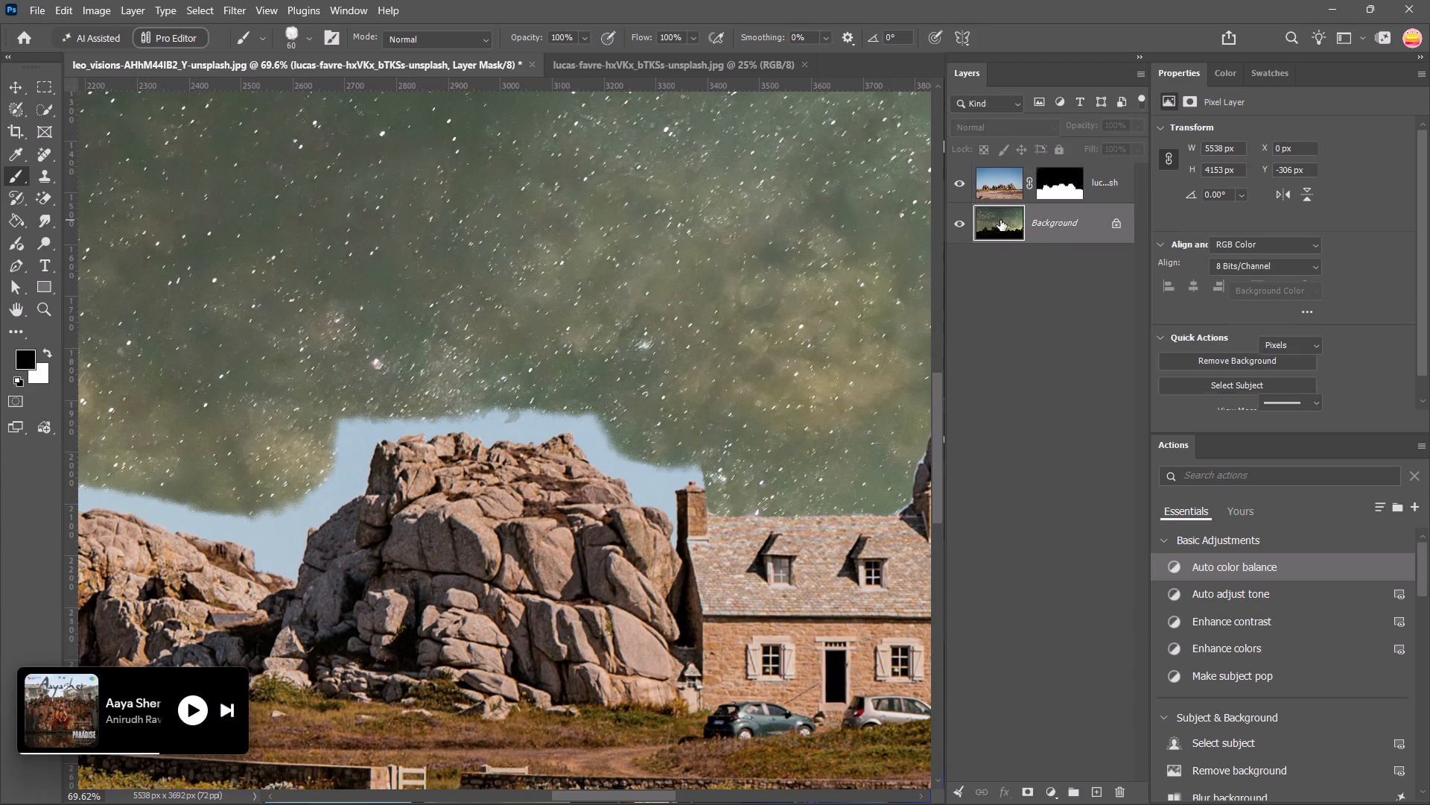
pyautogui.click(960, 186)
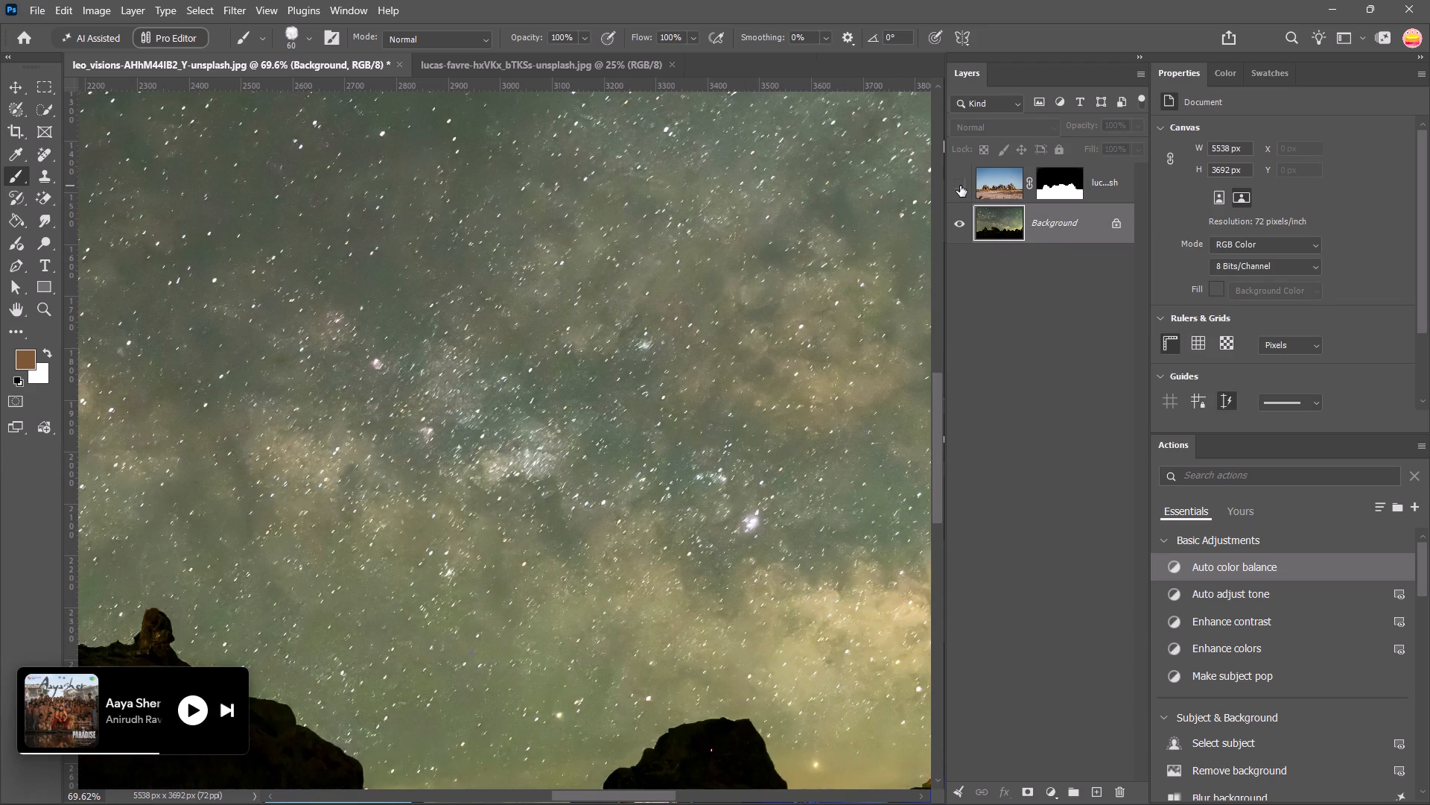
pyautogui.click(960, 186)
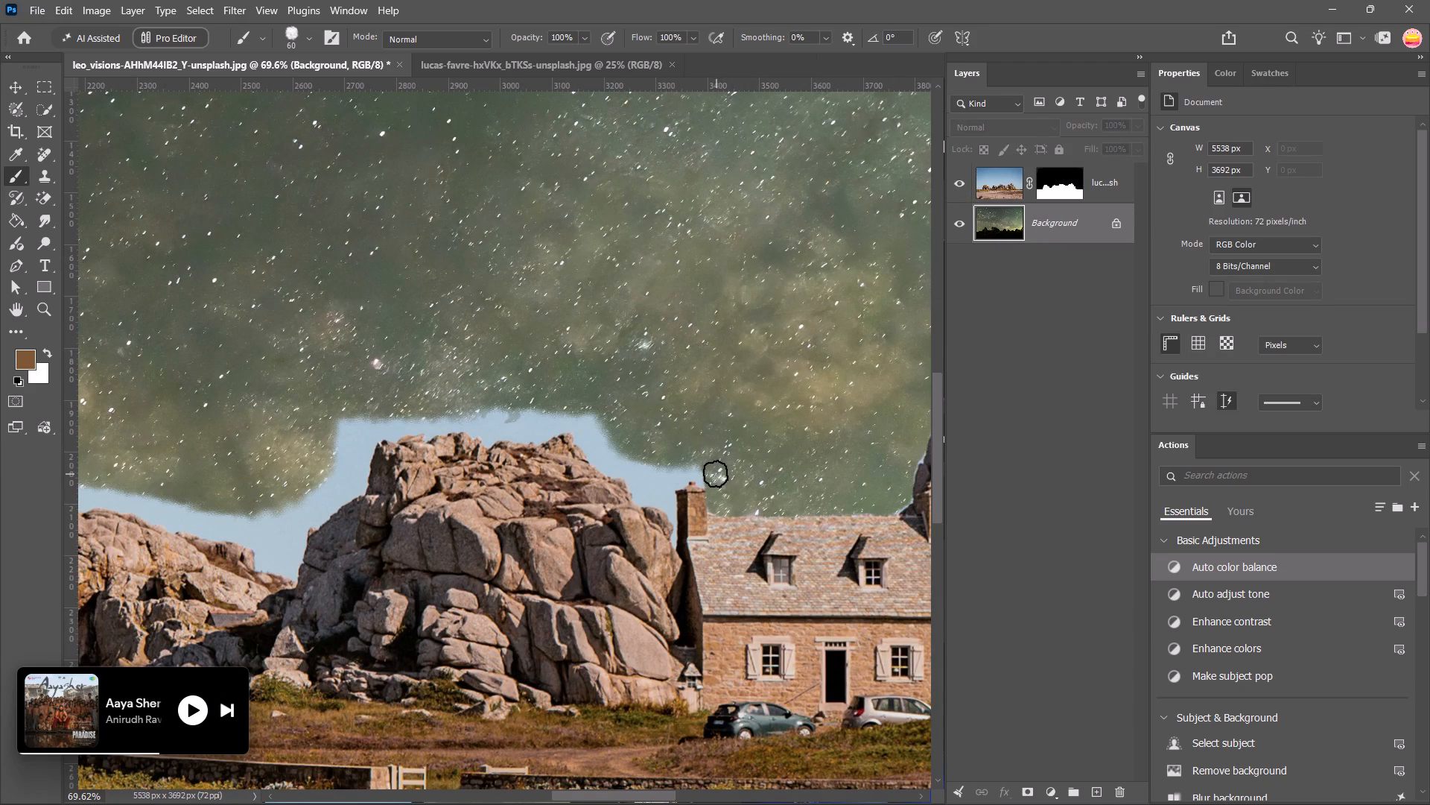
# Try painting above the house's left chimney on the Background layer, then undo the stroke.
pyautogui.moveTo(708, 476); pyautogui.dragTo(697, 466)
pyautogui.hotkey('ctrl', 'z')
# Select the house photo's layer mask and mask the sky around the left chimney, reducing the brush to 30 px, then 20 px.
pyautogui.click(998, 190)
pyautogui.click(1065, 184)
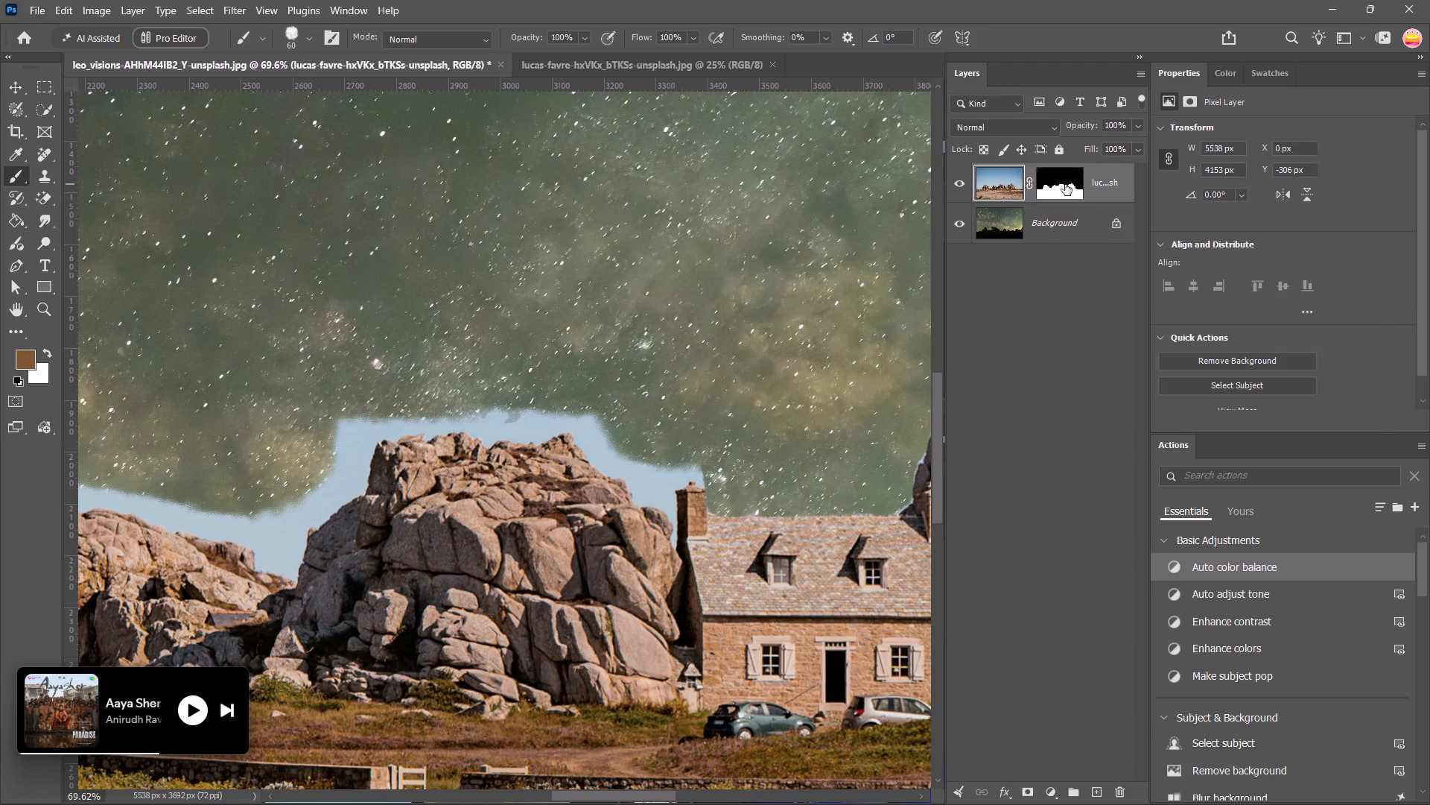
pyautogui.moveTo(707, 476); pyautogui.dragTo(683, 467)
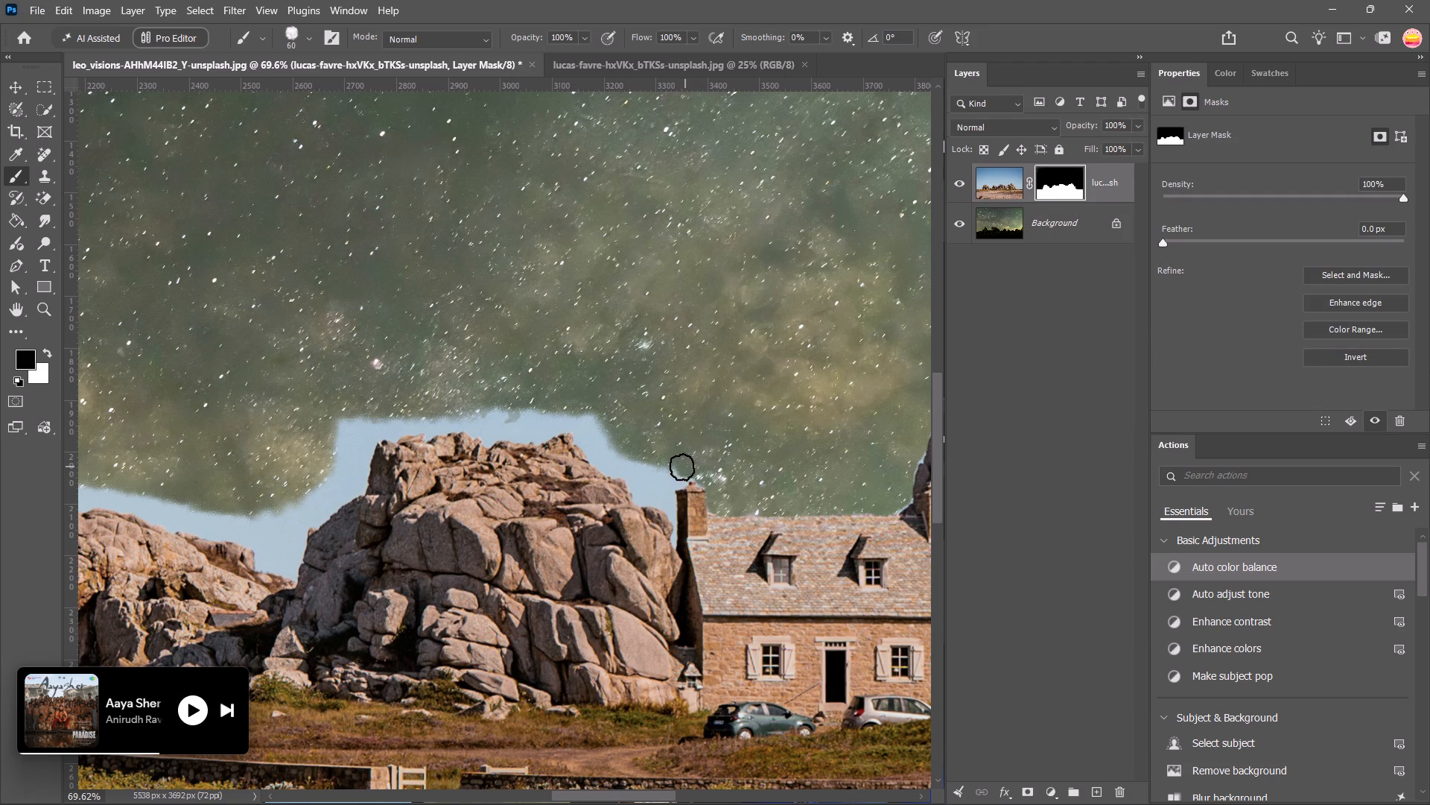
pyautogui.moveTo(683, 467); pyautogui.dragTo(667, 488)
pyautogui.press('[')
pyautogui.press('[')
pyautogui.press('[')
pyautogui.press('[')
pyautogui.press('[')
pyautogui.moveTo(667, 502); pyautogui.dragTo(672, 506)
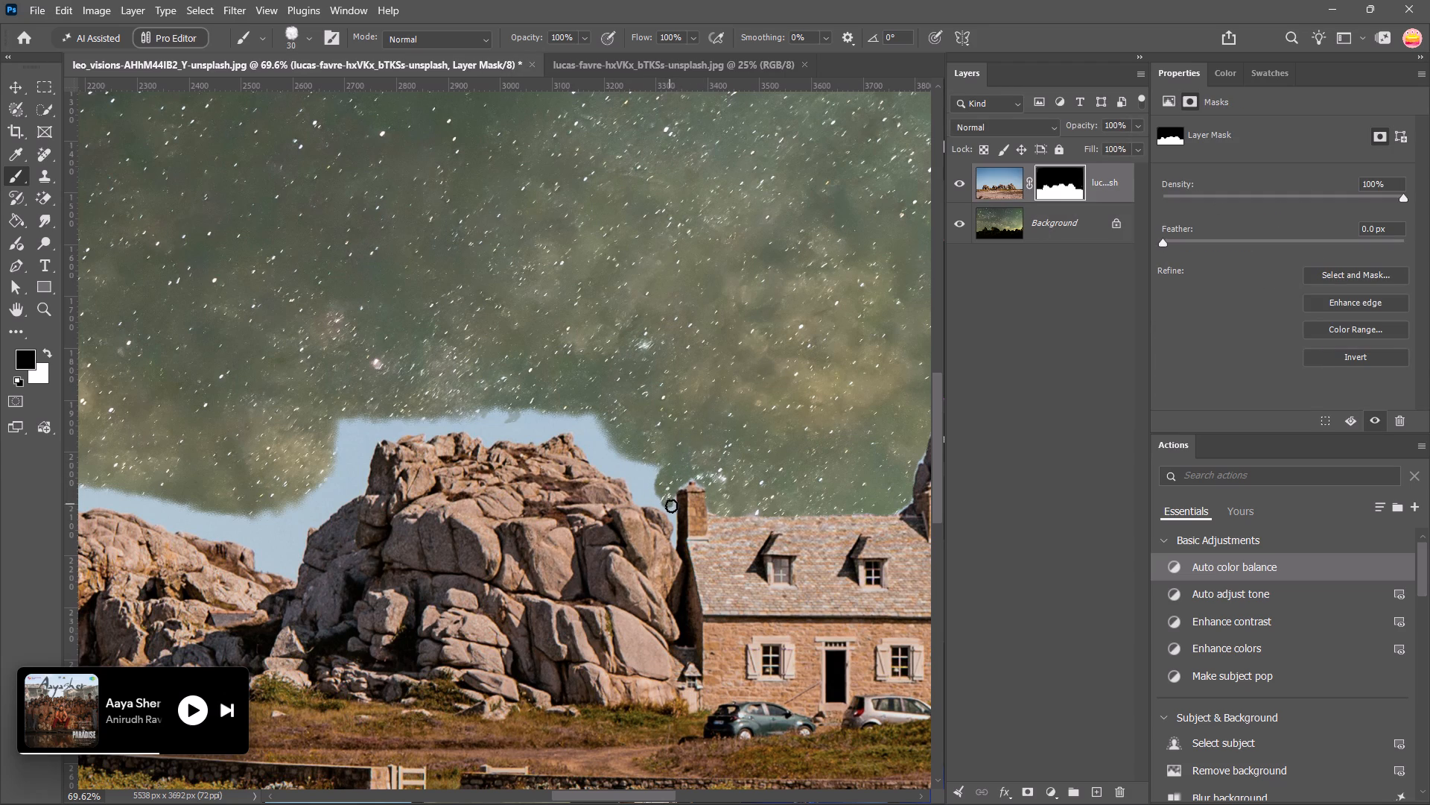
pyautogui.moveTo(672, 506); pyautogui.dragTo(676, 510)
pyautogui.press('[')
pyautogui.press('[')
pyautogui.moveTo(674, 543); pyautogui.dragTo(673, 515)
pyautogui.moveTo(673, 515); pyautogui.dragTo(673, 513)
# Mask the remaining sky along the large rock's right slope up to its peak, enlarging the brush from 20 to 60 px partway.
pyautogui.moveTo(664, 510); pyautogui.dragTo(635, 497)
pyautogui.moveTo(635, 497); pyautogui.dragTo(603, 469)
pyautogui.moveTo(603, 469); pyautogui.dragTo(579, 442)
pyautogui.press(']')
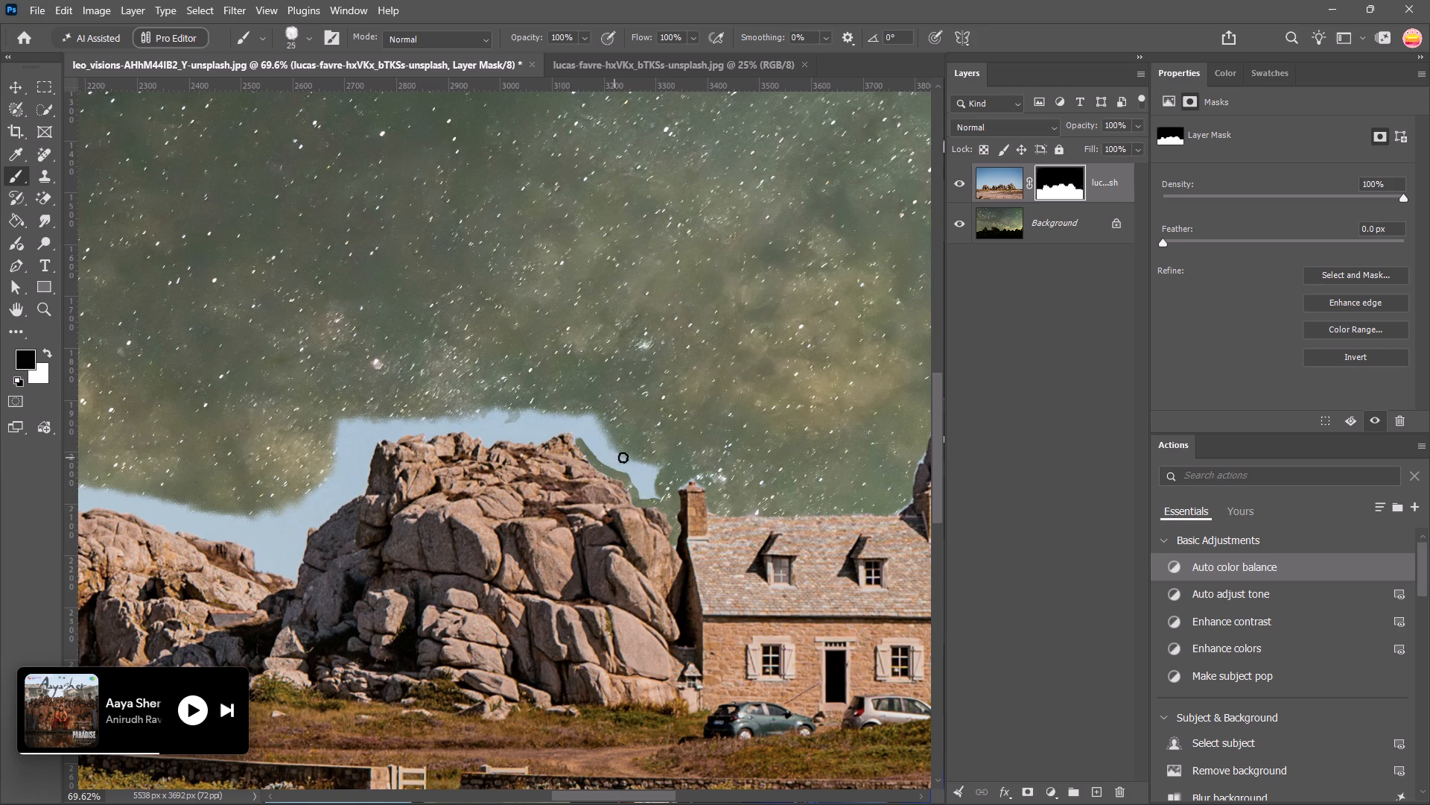
pyautogui.press(']')
pyautogui.press(']')
pyautogui.press(']')
pyautogui.press(']')
pyautogui.press(']')
pyautogui.press(']')
pyautogui.moveTo(656, 496); pyautogui.dragTo(642, 484)
pyautogui.moveTo(642, 484); pyautogui.dragTo(598, 443)
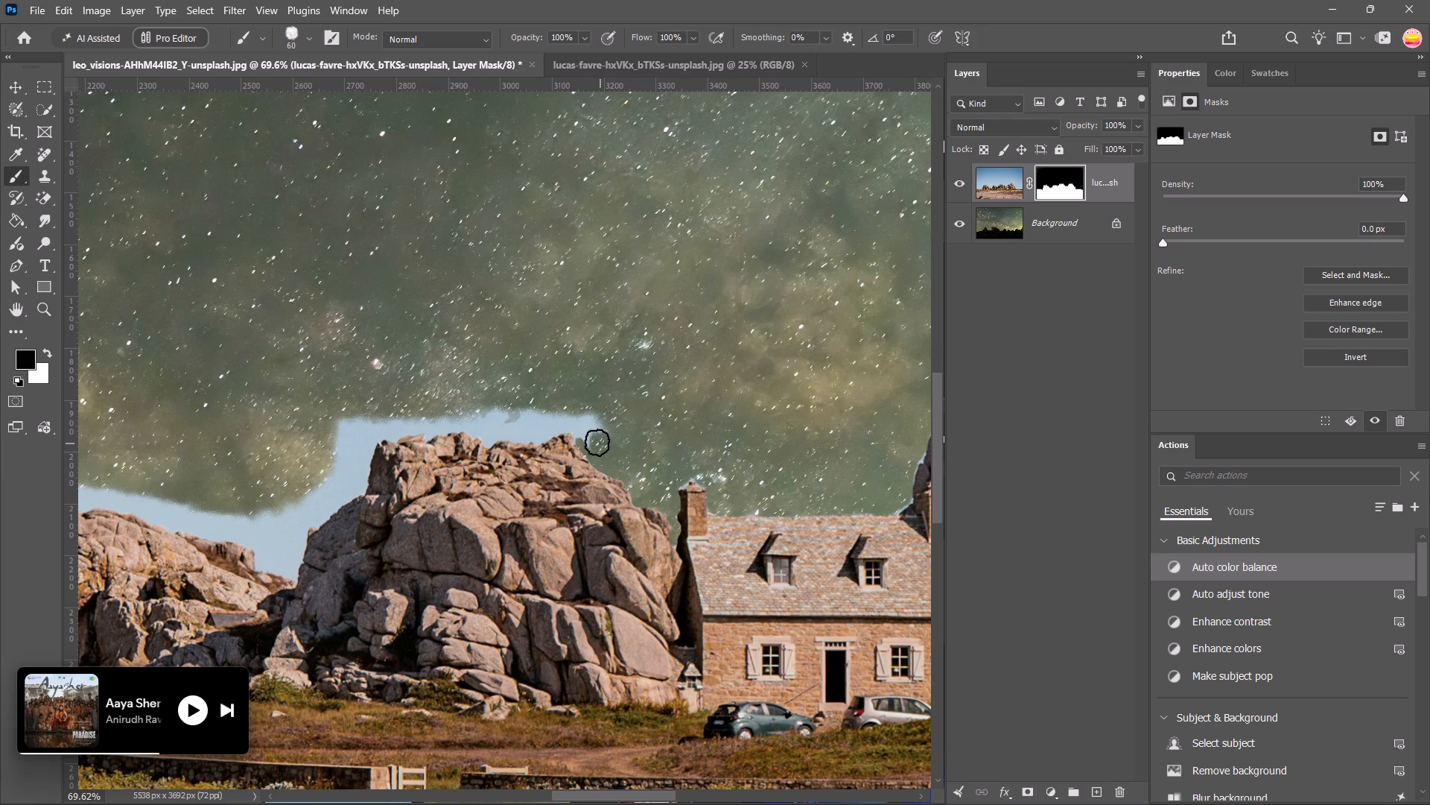
pyautogui.moveTo(598, 443); pyautogui.dragTo(570, 420)
# Mask the sky above the large rock's top and down its left slope into the gap beside the neighbouring rock.
pyautogui.moveTo(570, 420); pyautogui.dragTo(505, 431)
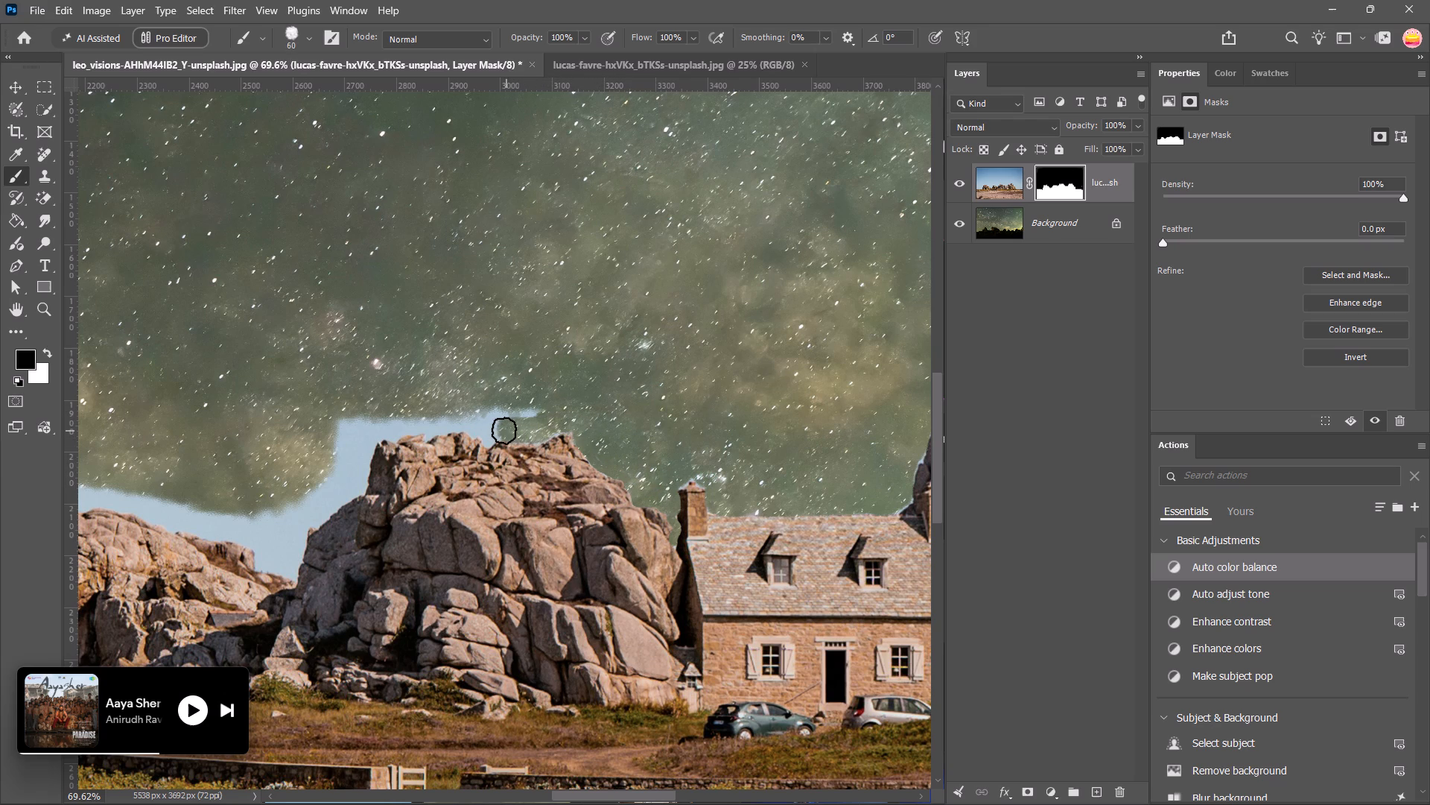
pyautogui.moveTo(505, 431); pyautogui.dragTo(508, 411)
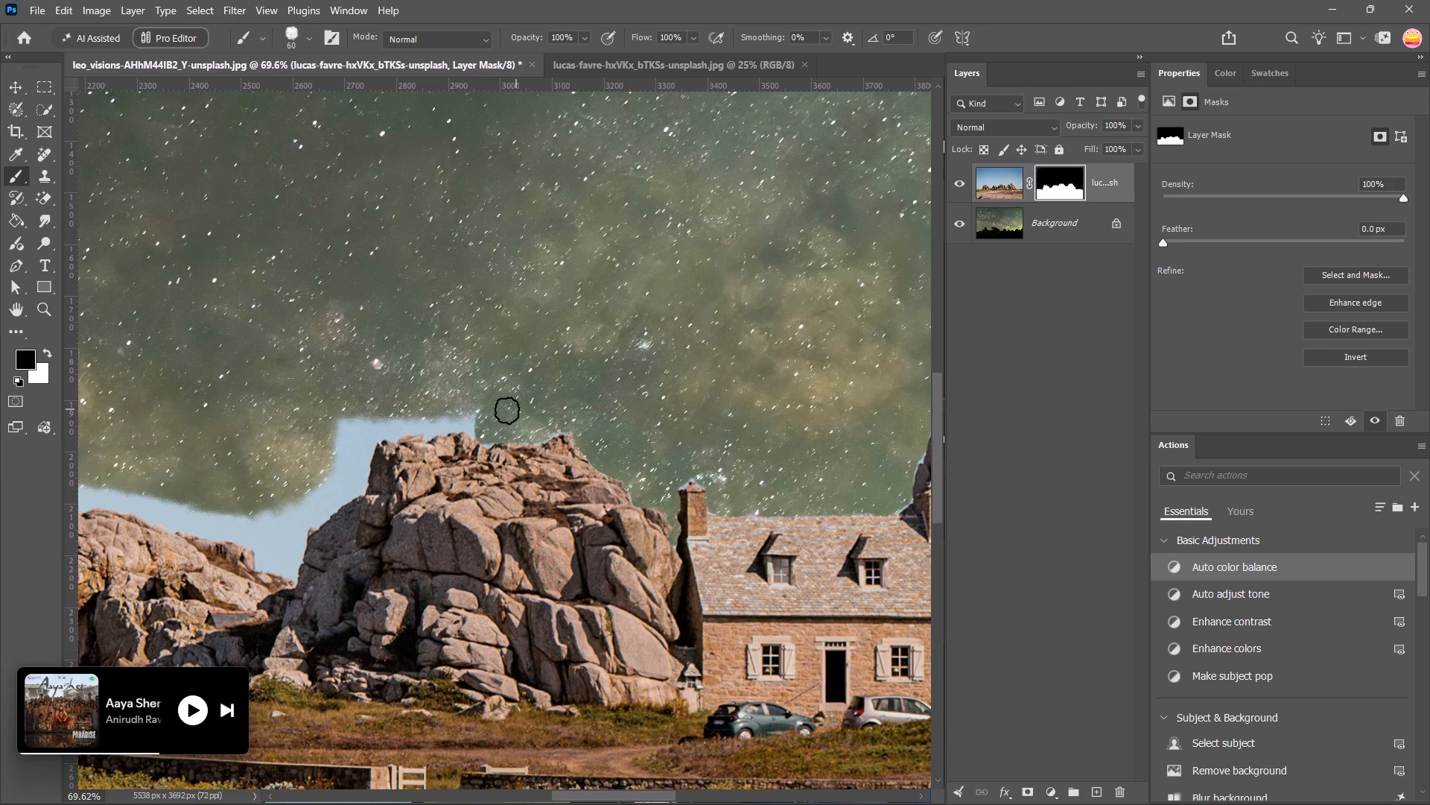
pyautogui.moveTo(508, 411); pyautogui.dragTo(428, 427)
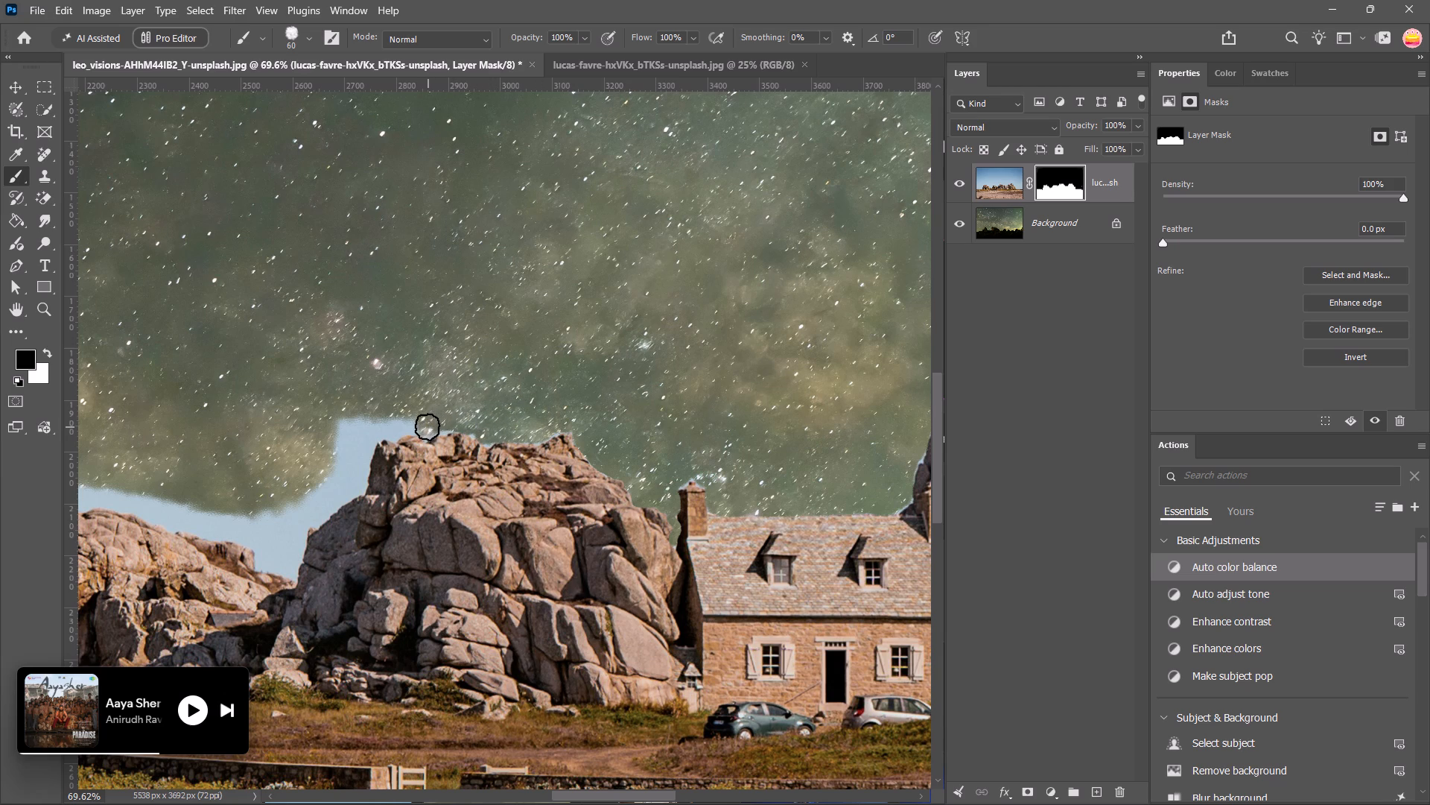
pyautogui.moveTo(428, 427); pyautogui.dragTo(352, 417)
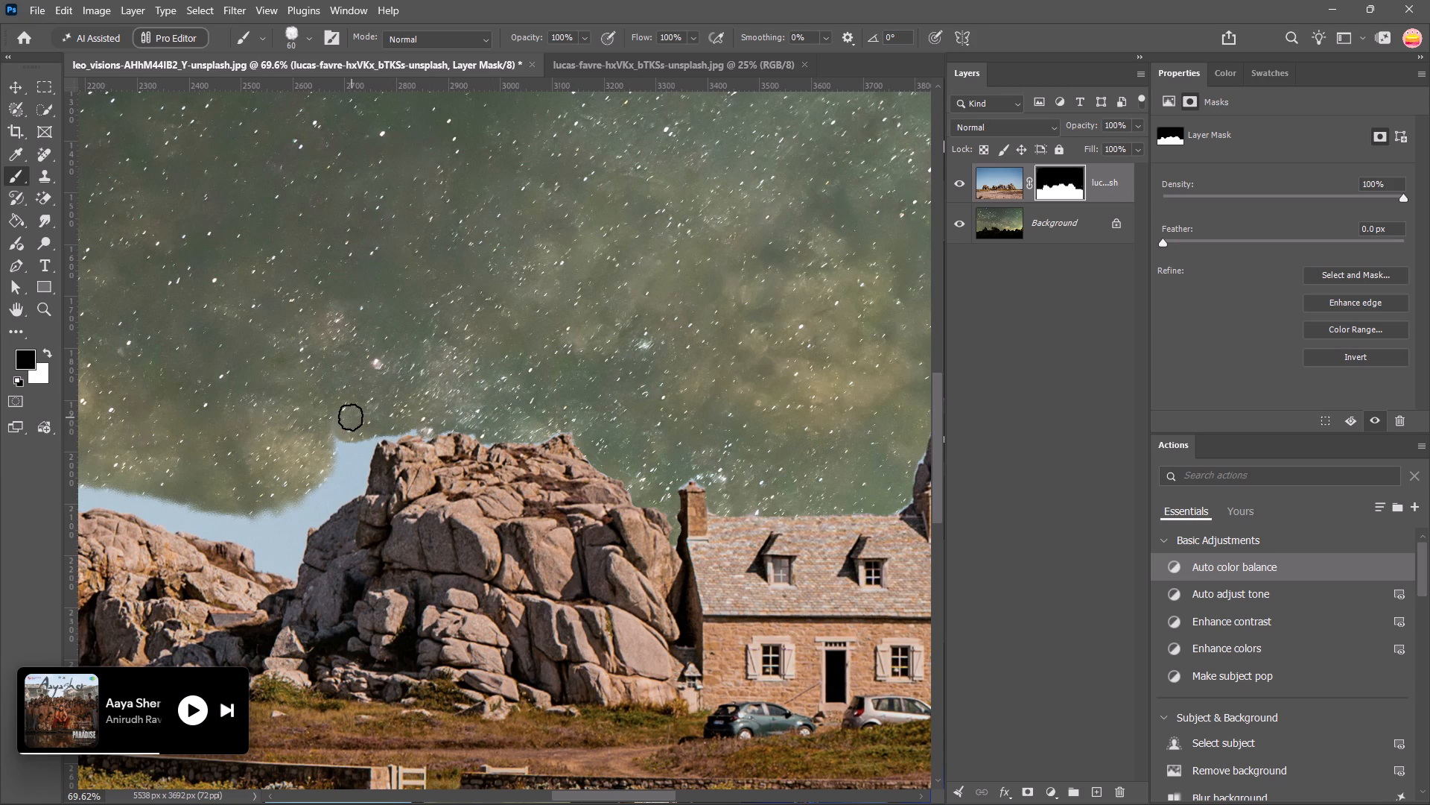
pyautogui.moveTo(352, 417); pyautogui.dragTo(361, 456)
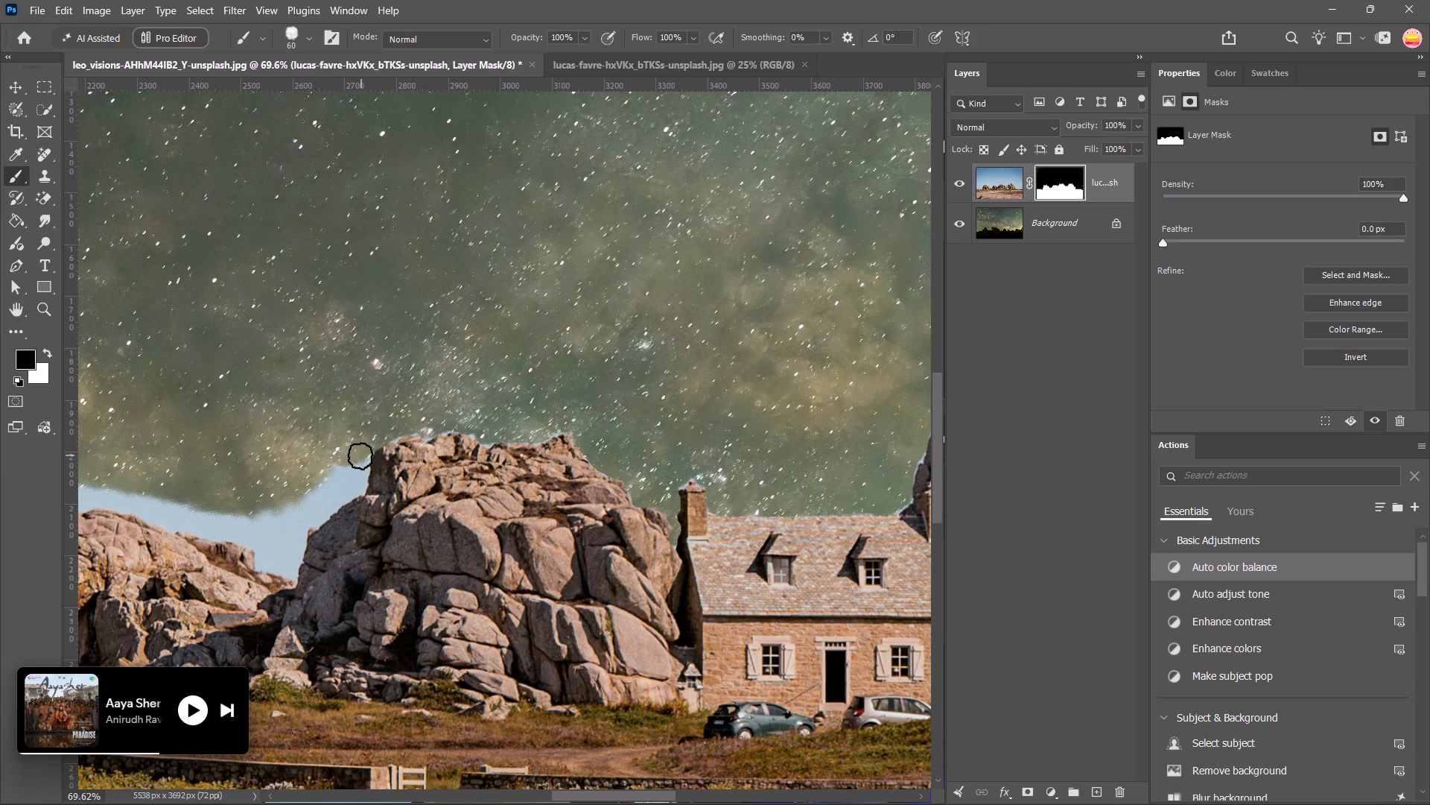
pyautogui.moveTo(361, 456); pyautogui.dragTo(321, 495)
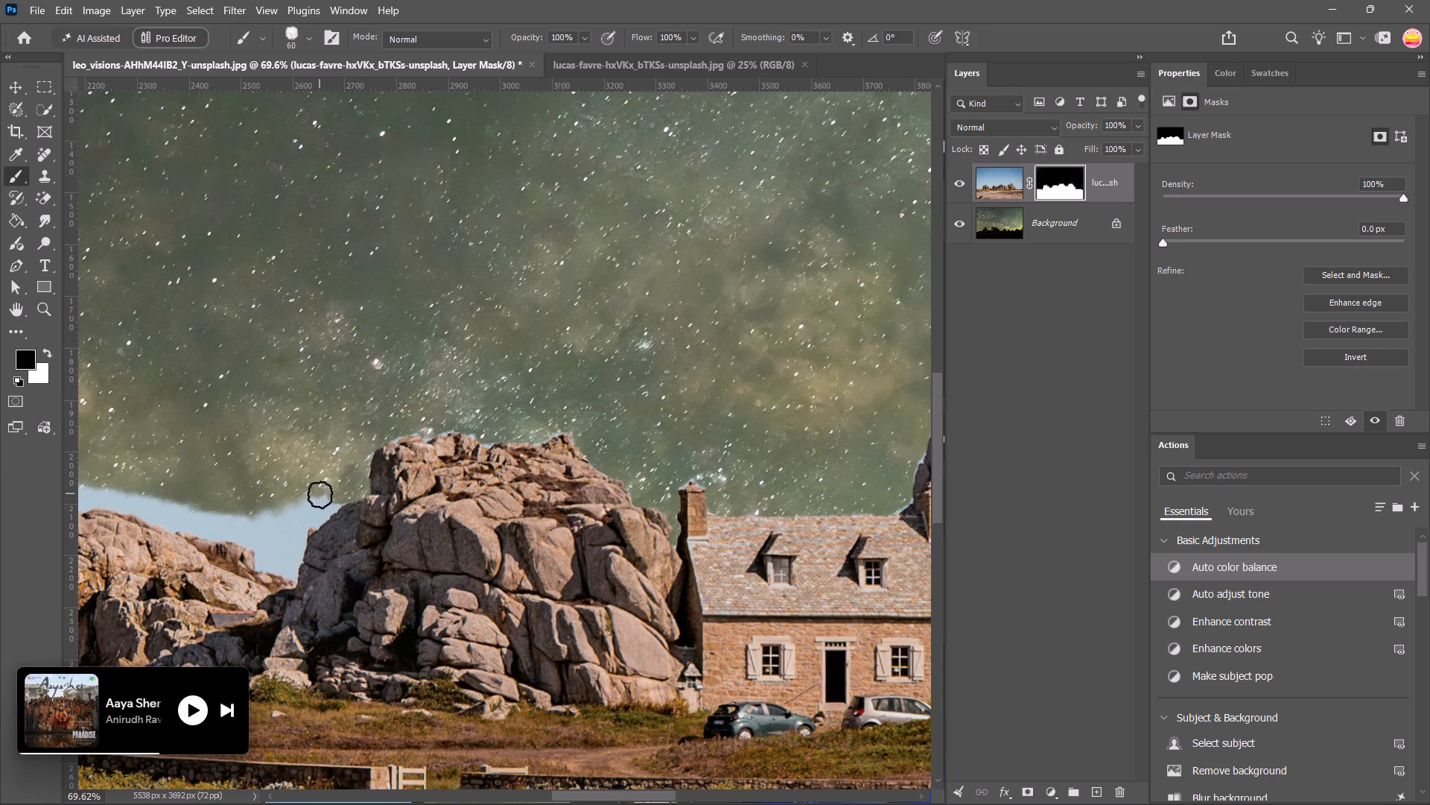
pyautogui.moveTo(321, 495); pyautogui.dragTo(283, 572)
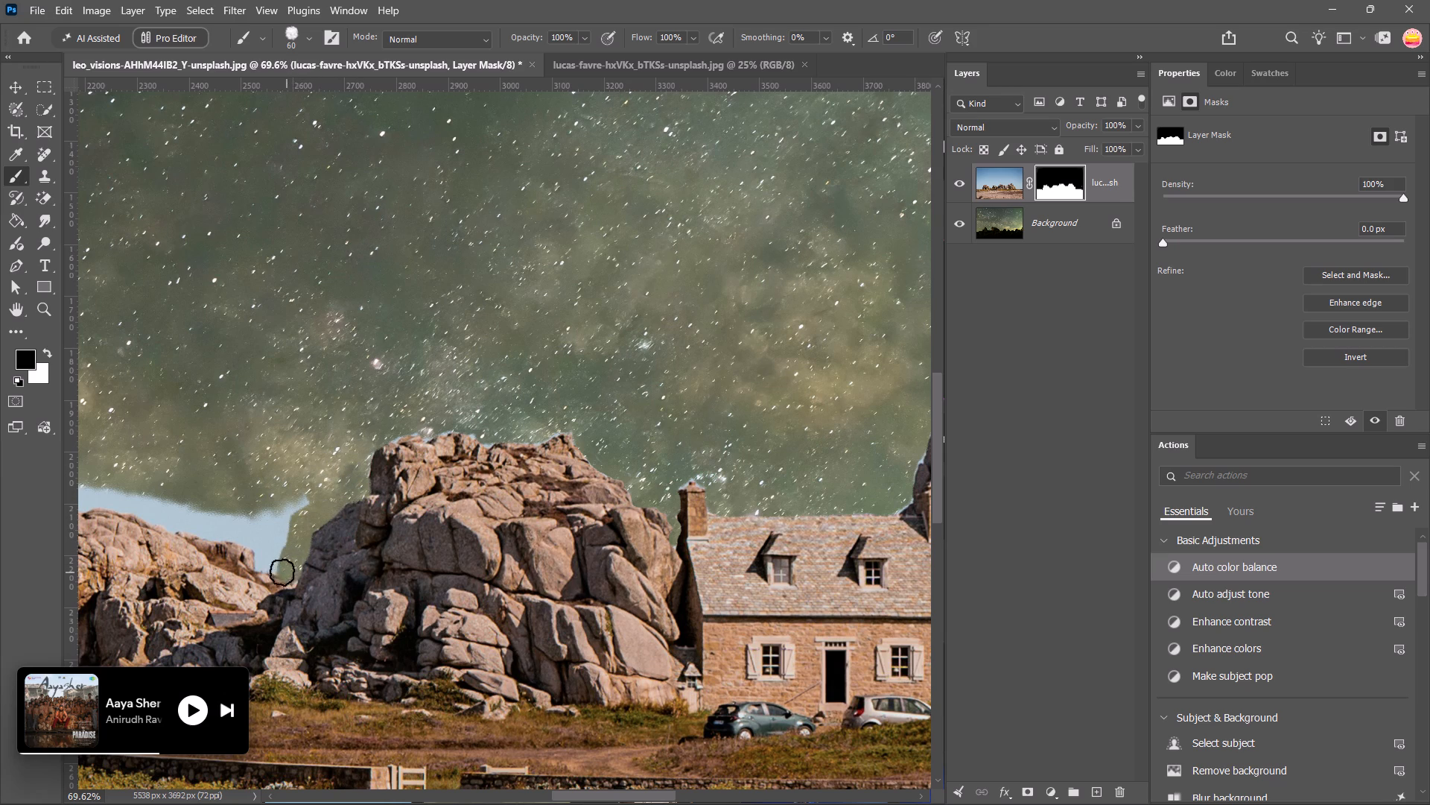
pyautogui.moveTo(283, 572); pyautogui.dragTo(277, 502)
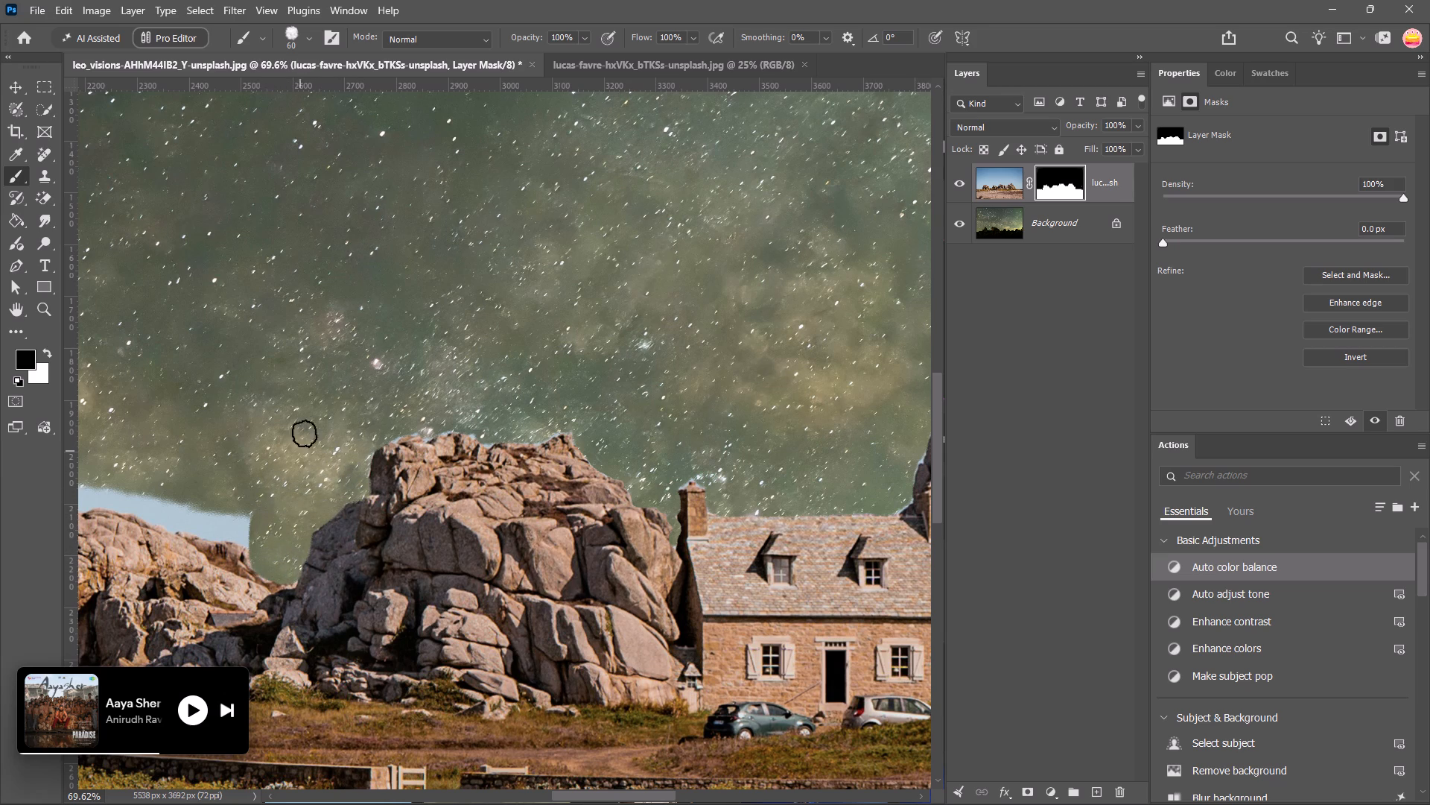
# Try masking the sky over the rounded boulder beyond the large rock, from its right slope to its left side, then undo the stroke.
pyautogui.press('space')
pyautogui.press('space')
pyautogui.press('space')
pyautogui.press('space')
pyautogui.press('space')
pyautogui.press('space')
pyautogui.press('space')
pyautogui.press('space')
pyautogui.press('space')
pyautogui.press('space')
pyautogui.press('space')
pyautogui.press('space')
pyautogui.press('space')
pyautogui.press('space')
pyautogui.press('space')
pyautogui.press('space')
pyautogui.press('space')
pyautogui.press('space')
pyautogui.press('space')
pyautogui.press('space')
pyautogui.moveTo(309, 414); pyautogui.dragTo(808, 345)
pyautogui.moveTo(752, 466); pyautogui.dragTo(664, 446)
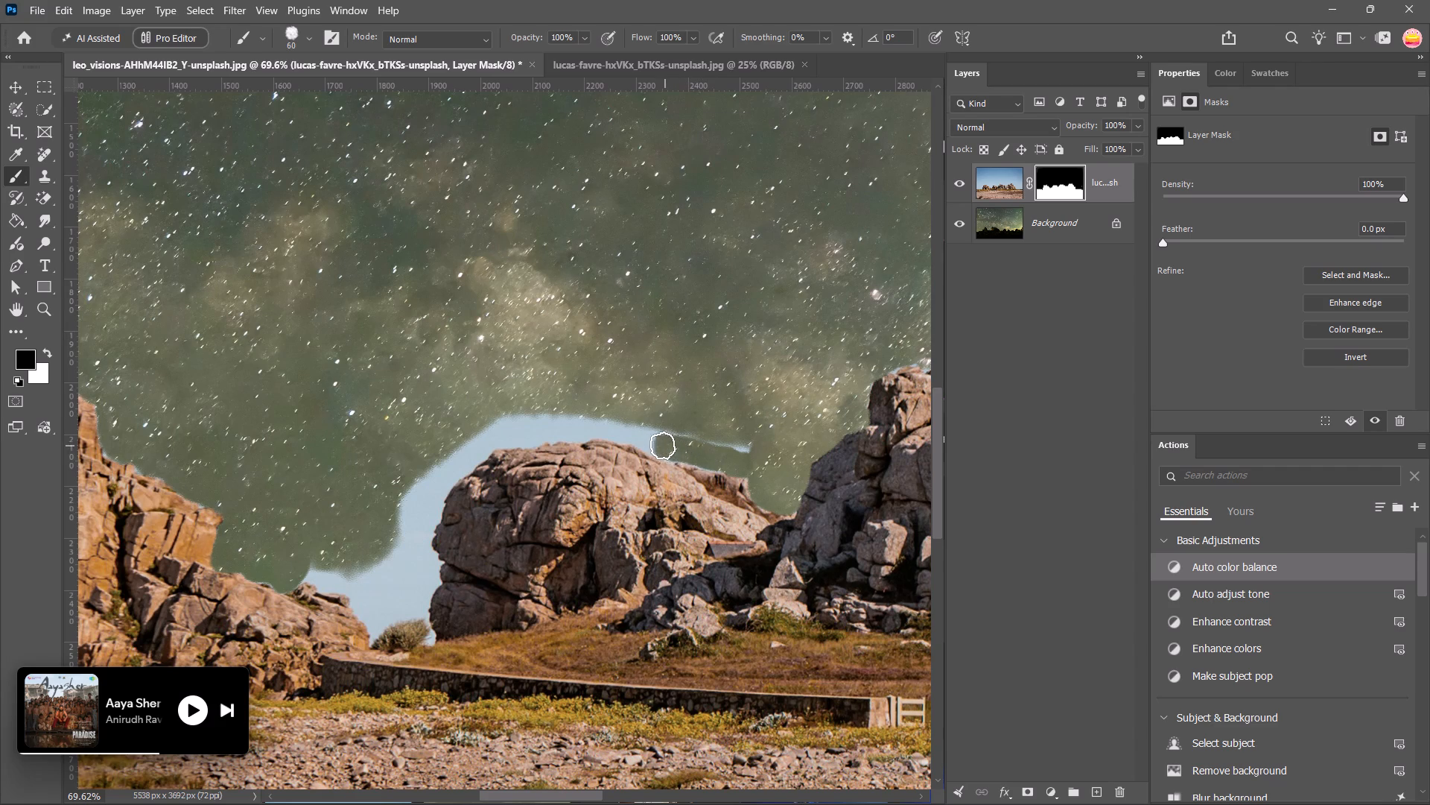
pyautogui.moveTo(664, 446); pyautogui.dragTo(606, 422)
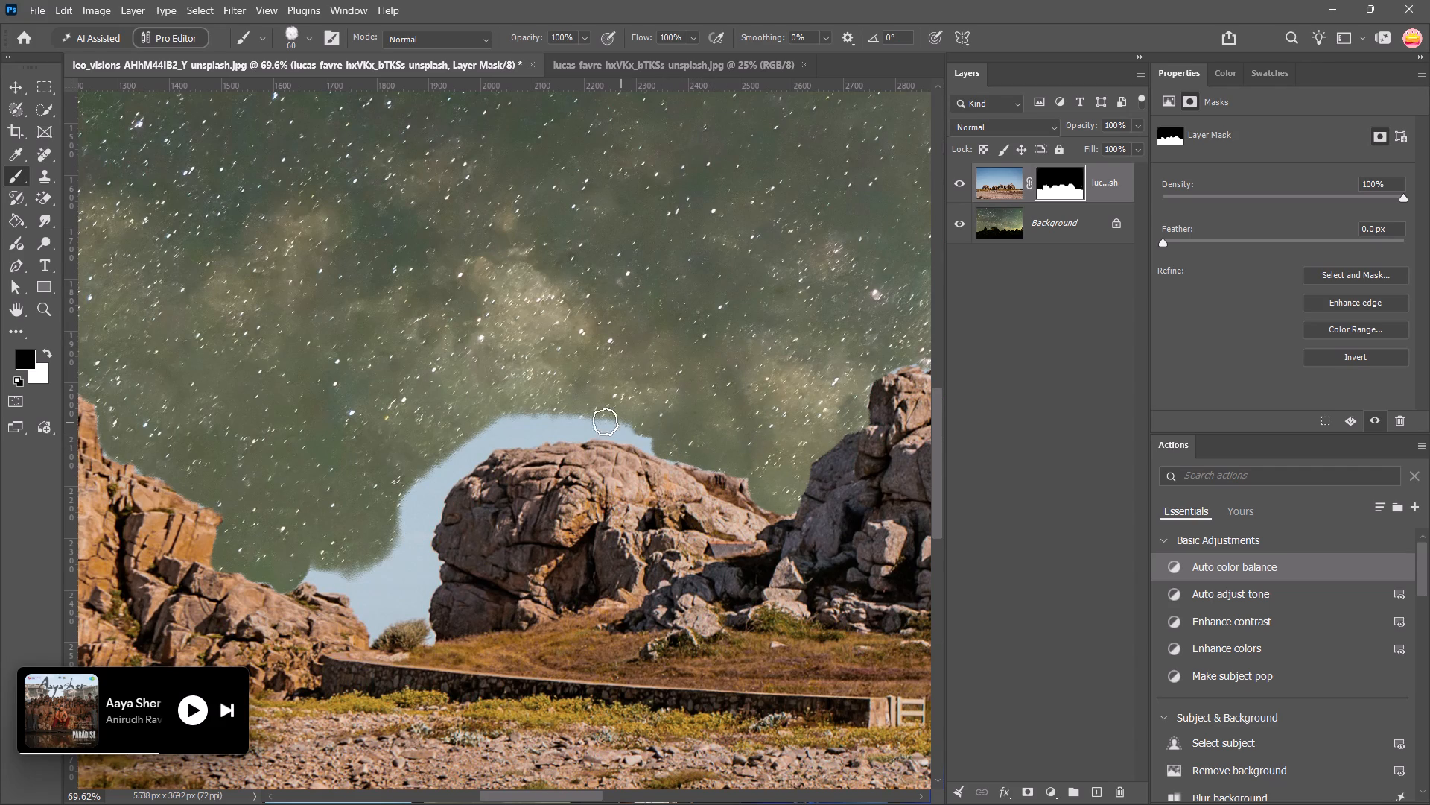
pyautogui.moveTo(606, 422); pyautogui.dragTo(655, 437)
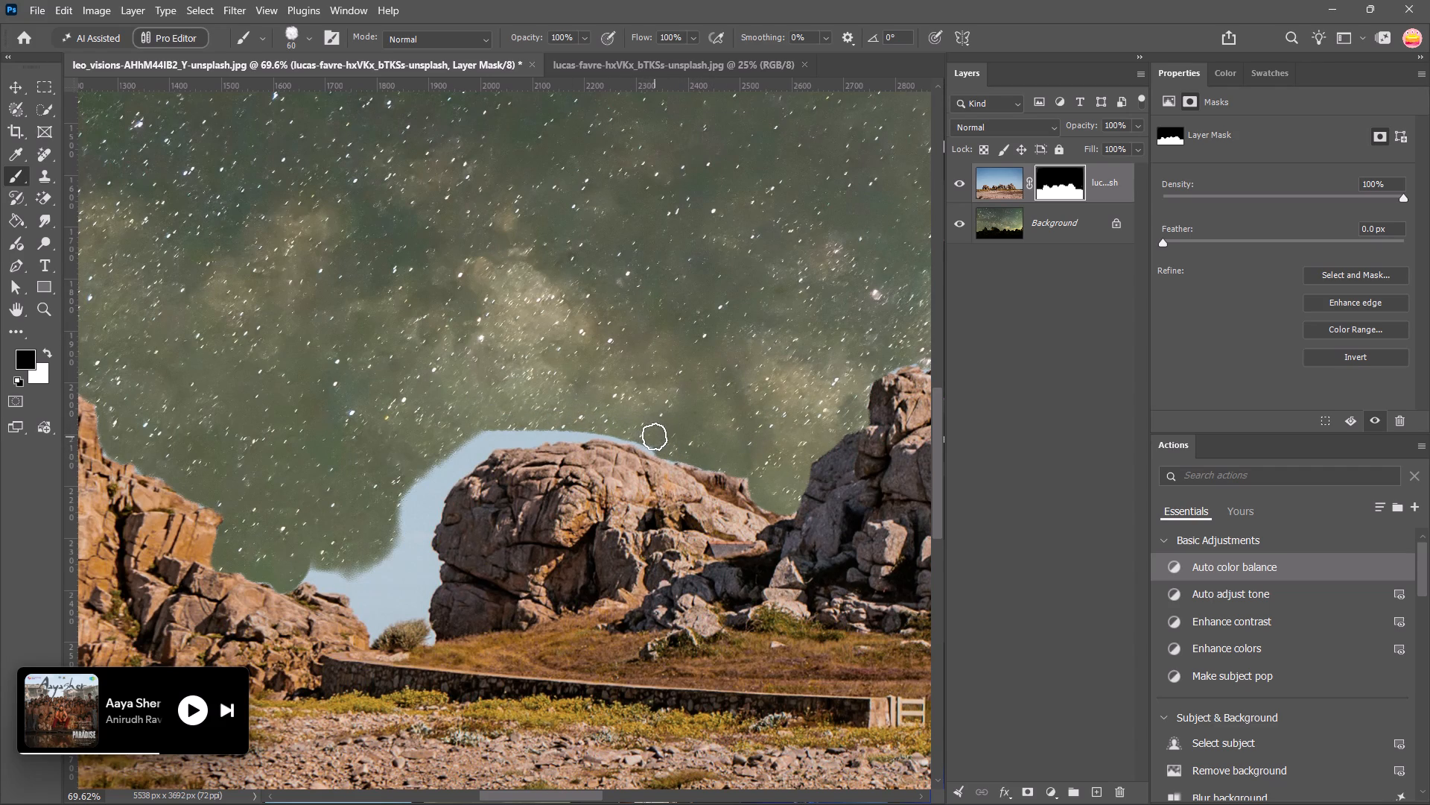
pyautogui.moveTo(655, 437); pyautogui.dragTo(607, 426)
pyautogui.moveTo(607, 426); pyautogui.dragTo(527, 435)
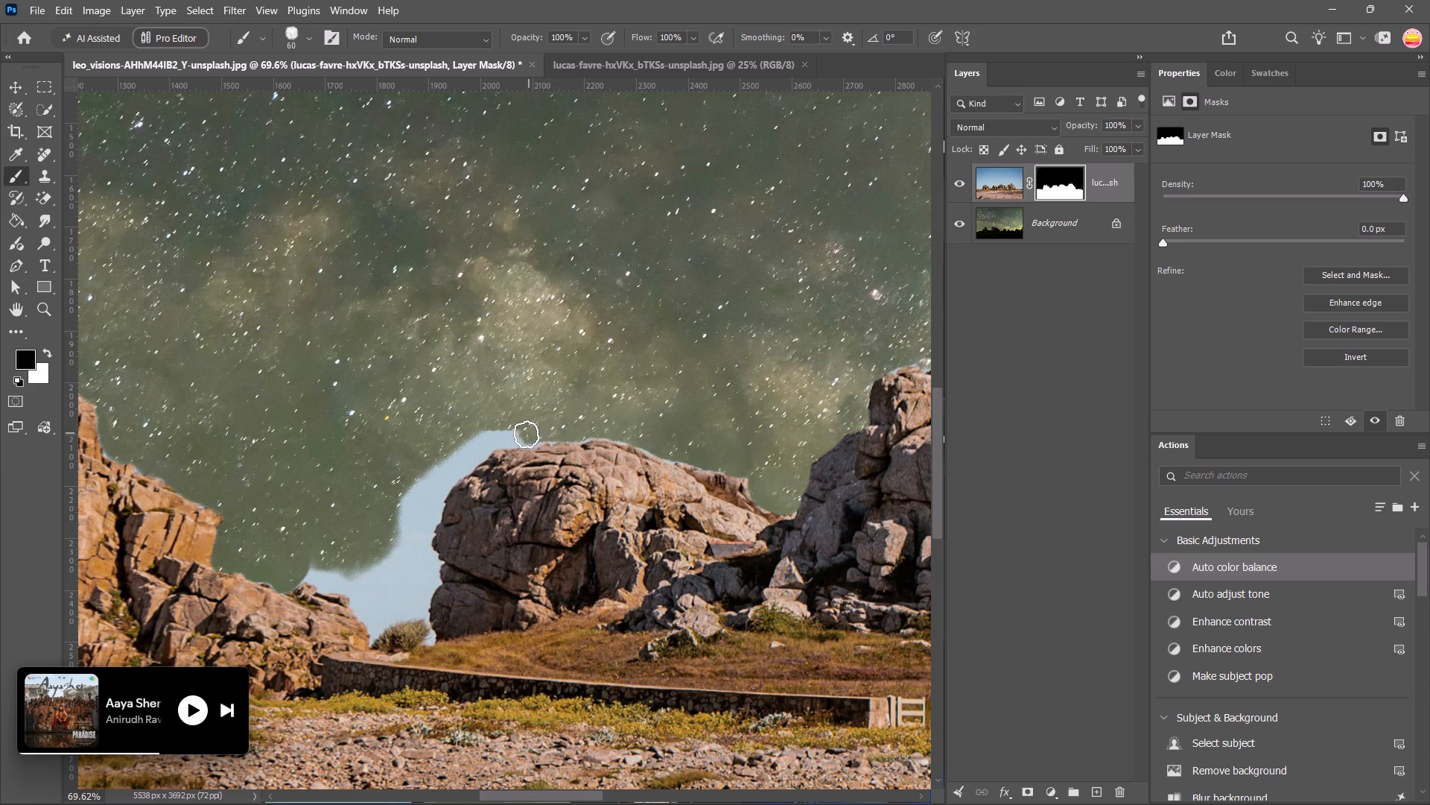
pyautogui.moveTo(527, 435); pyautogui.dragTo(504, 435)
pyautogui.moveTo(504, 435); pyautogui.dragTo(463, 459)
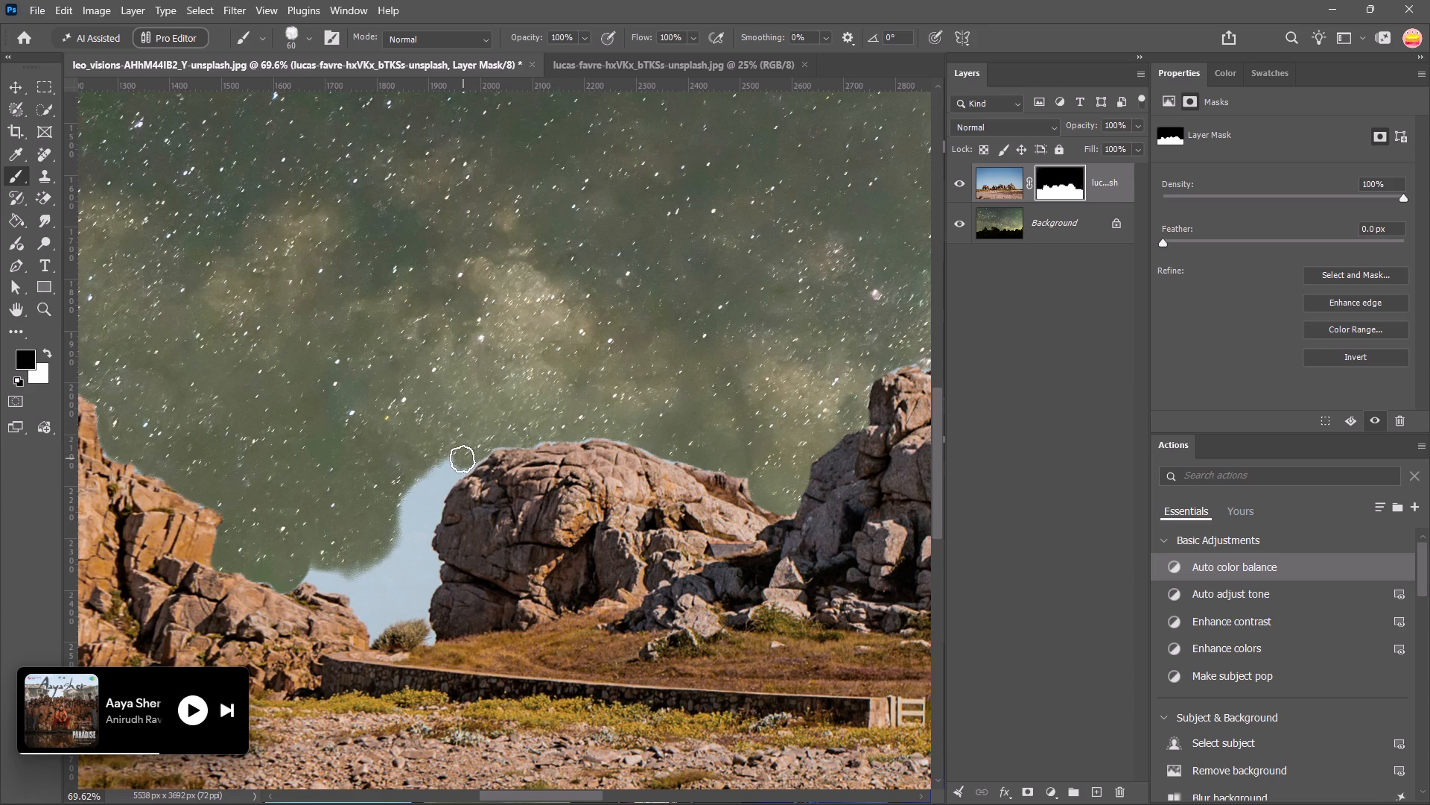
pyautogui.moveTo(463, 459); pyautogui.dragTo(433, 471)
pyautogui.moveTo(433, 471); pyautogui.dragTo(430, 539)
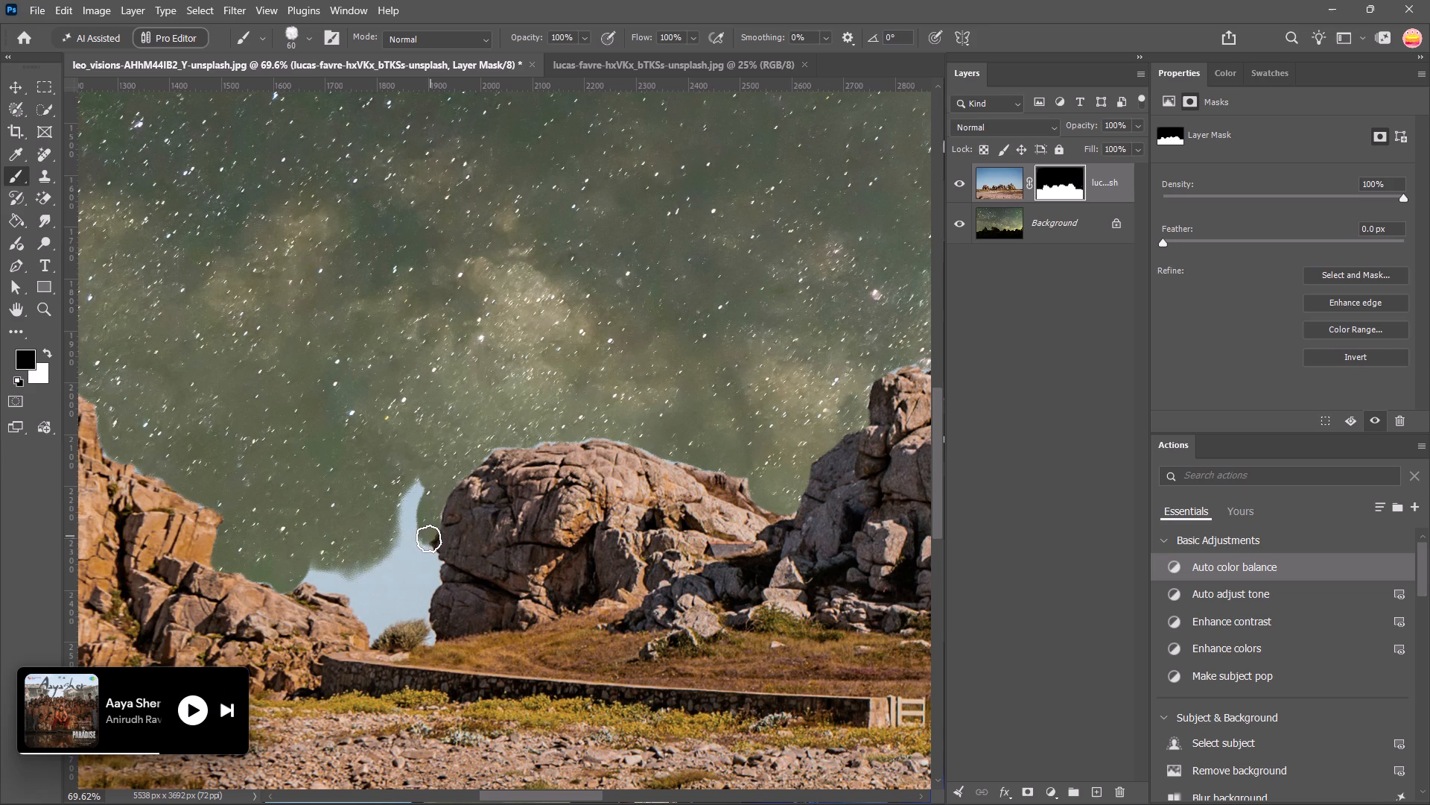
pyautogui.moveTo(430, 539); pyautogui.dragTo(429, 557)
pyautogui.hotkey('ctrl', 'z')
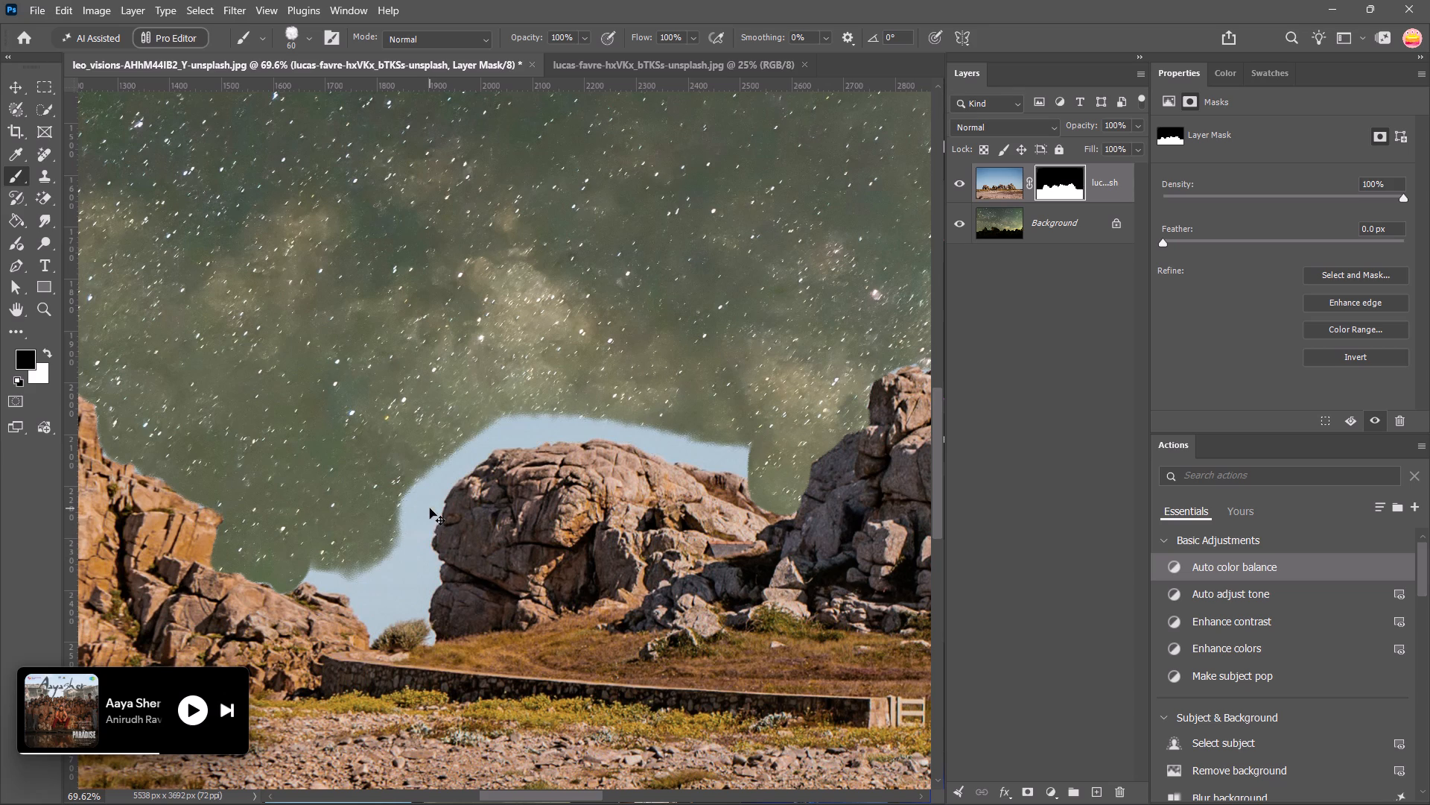
# Mask the sky against the rounded boulder's left side with the 60 px brush, then try to redo the undone stroke.
pyautogui.moveTo(424, 533); pyautogui.dragTo(424, 595)
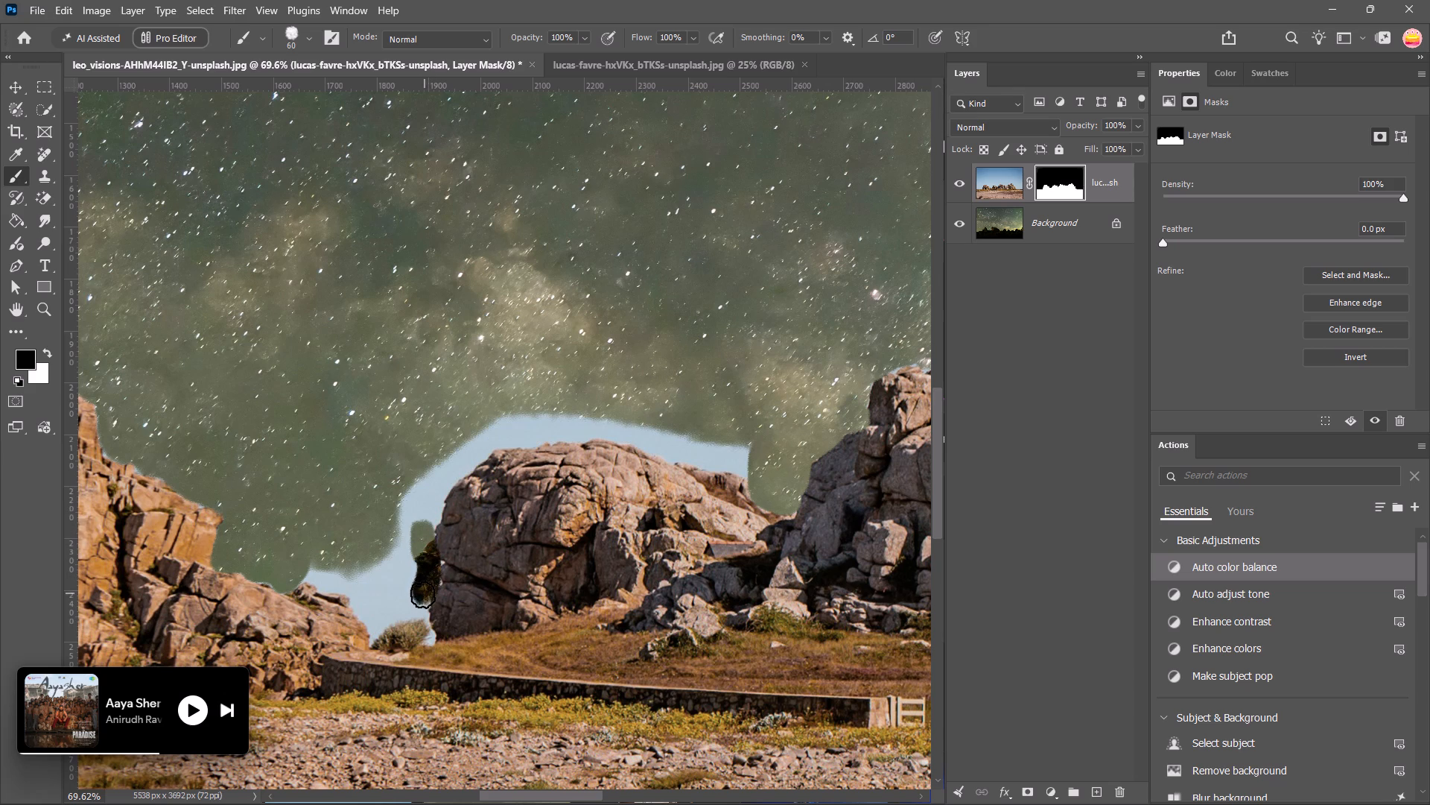
pyautogui.moveTo(424, 595); pyautogui.dragTo(426, 526)
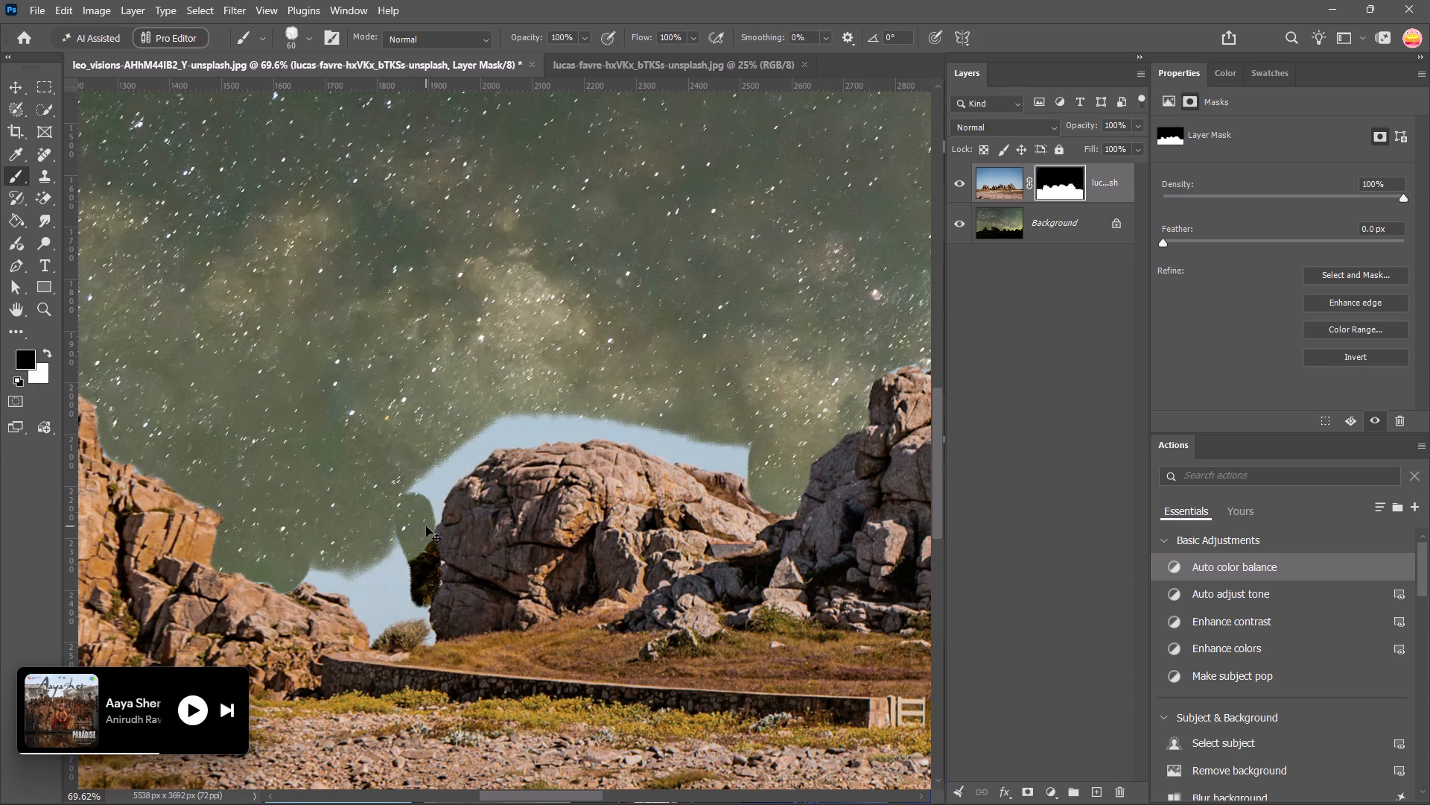
pyautogui.hotkey('ctrl', 'shift', 'z')
pyautogui.hotkey('ctrl', 'shift', 'z')
pyautogui.hotkey('ctrl', 'shift', 'z')
pyautogui.hotkey('ctrl', 'shift', 'z')
pyautogui.hotkey('ctrl', 'shift', 'z')
# Mask the sky around the rounded boulder, from its left side over the top to its right slope, including the leftover blue rim.
pyautogui.moveTo(425, 509); pyautogui.dragTo(430, 517)
pyautogui.moveTo(430, 517); pyautogui.dragTo(492, 445)
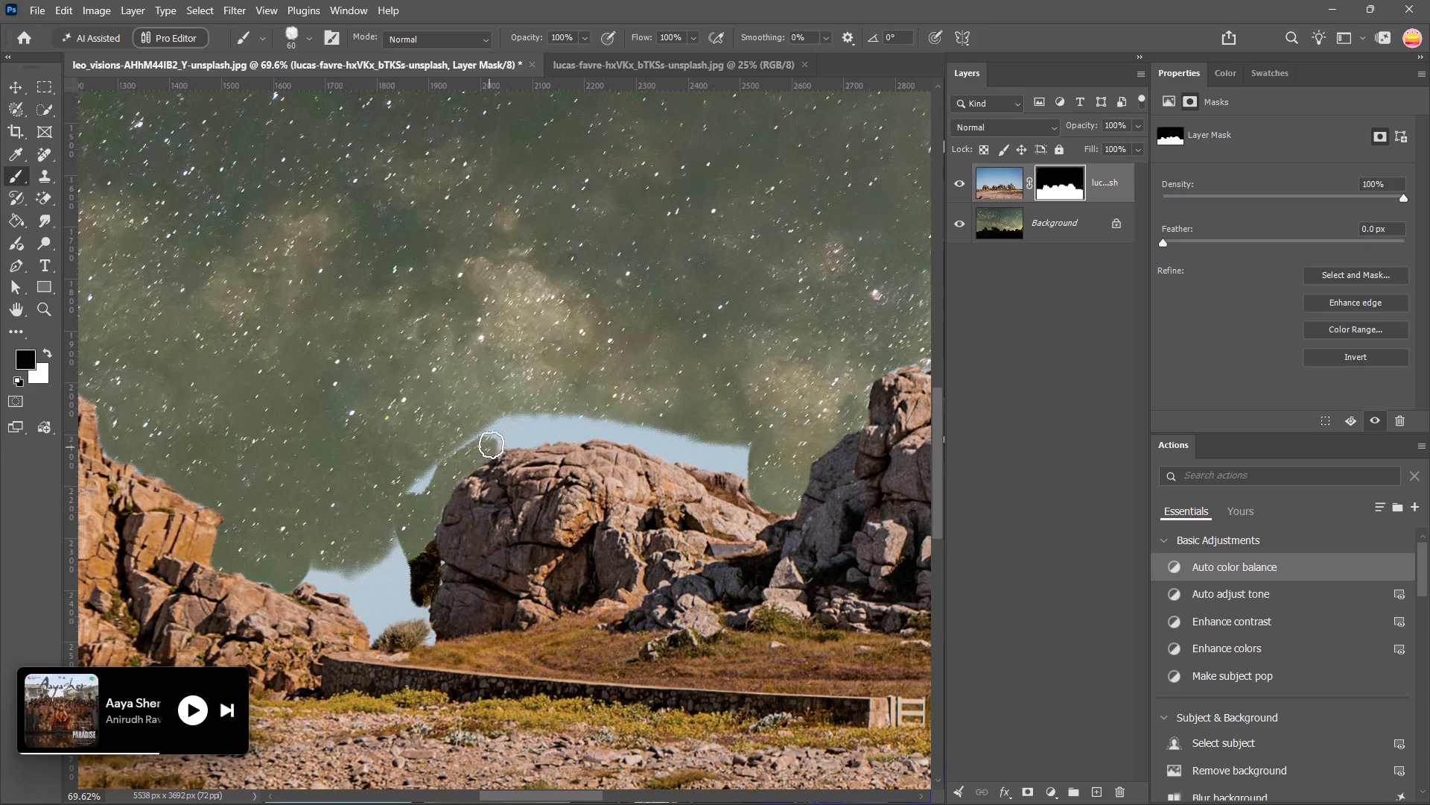
pyautogui.moveTo(492, 445); pyautogui.dragTo(549, 431)
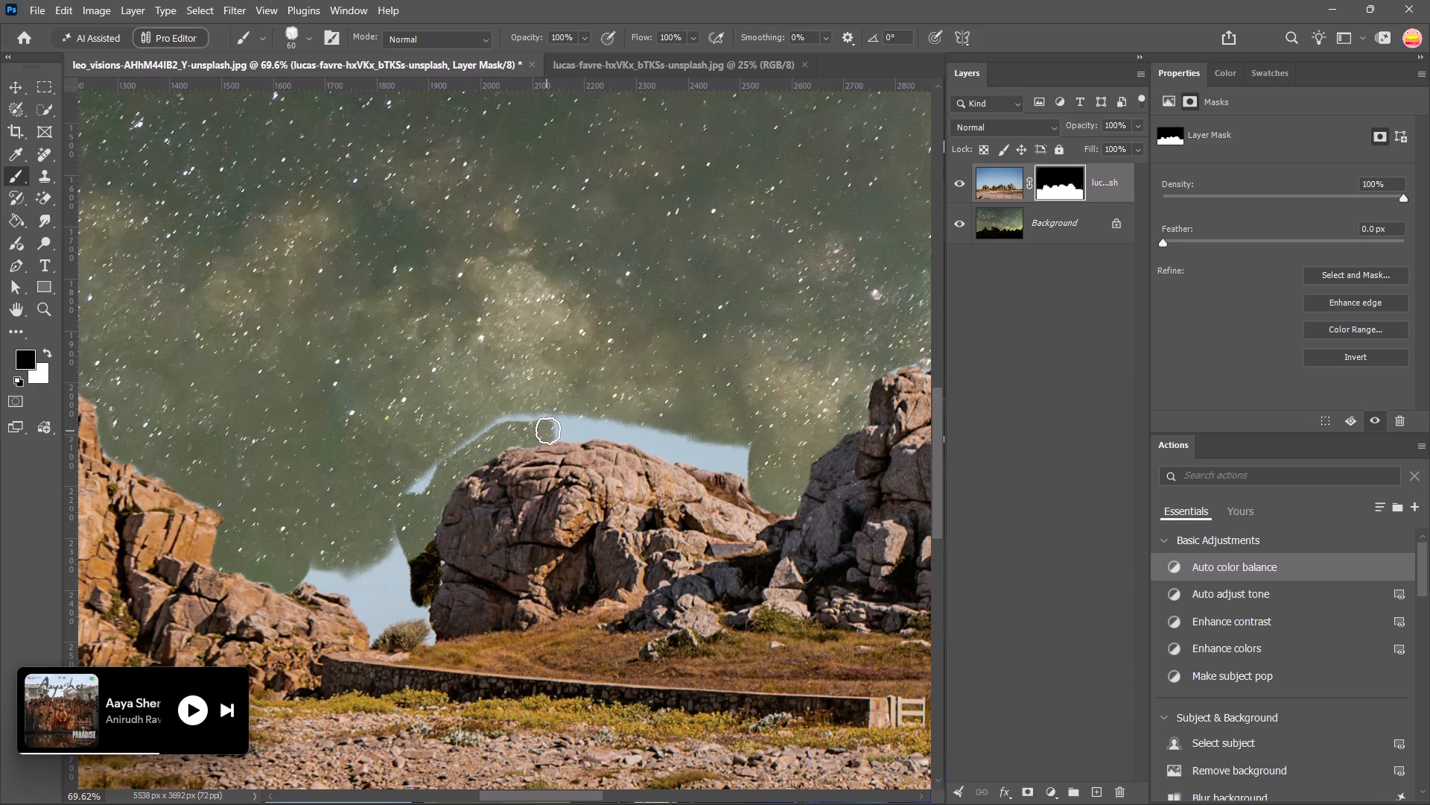
pyautogui.moveTo(549, 431); pyautogui.dragTo(621, 428)
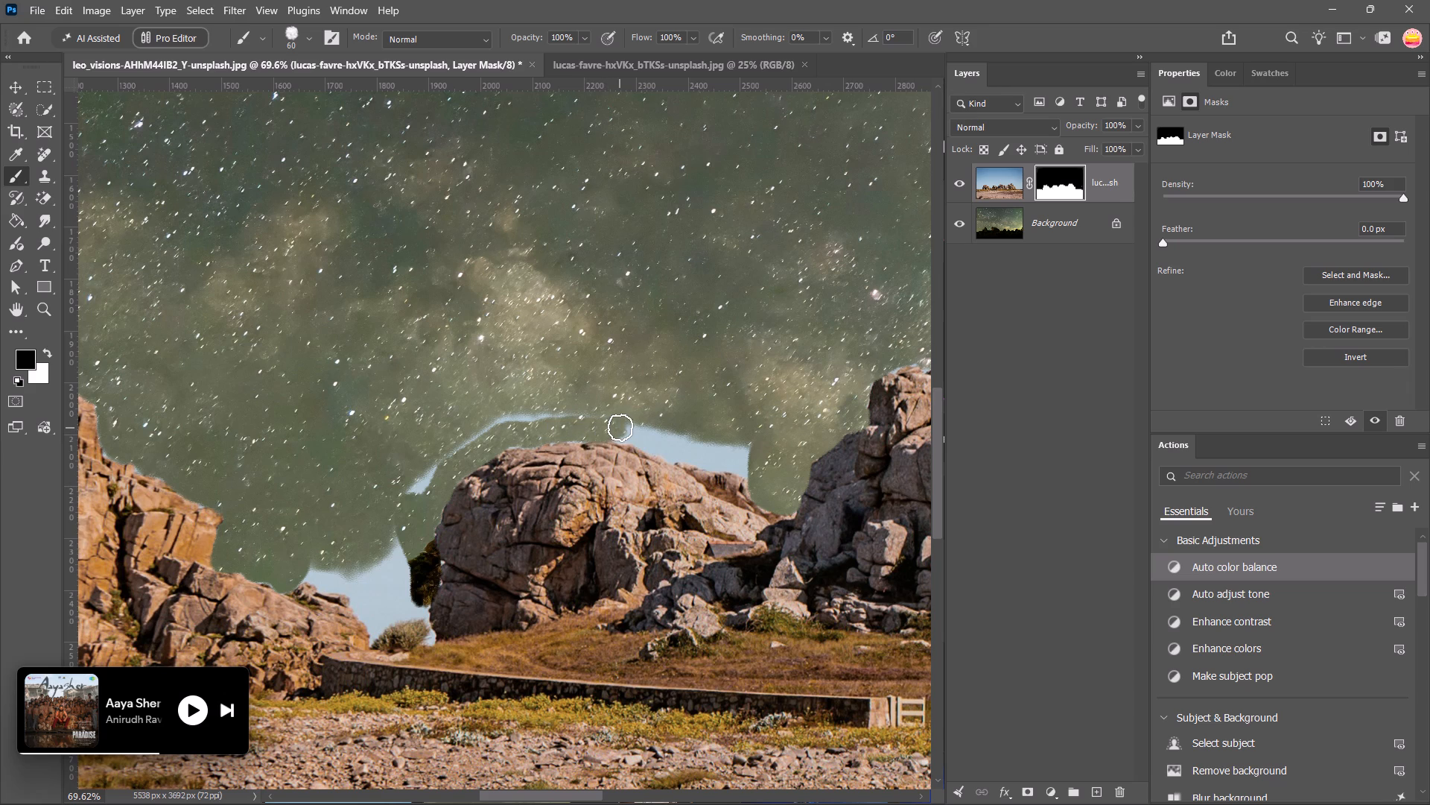
pyautogui.moveTo(621, 428); pyautogui.dragTo(645, 440)
pyautogui.moveTo(645, 440); pyautogui.dragTo(740, 468)
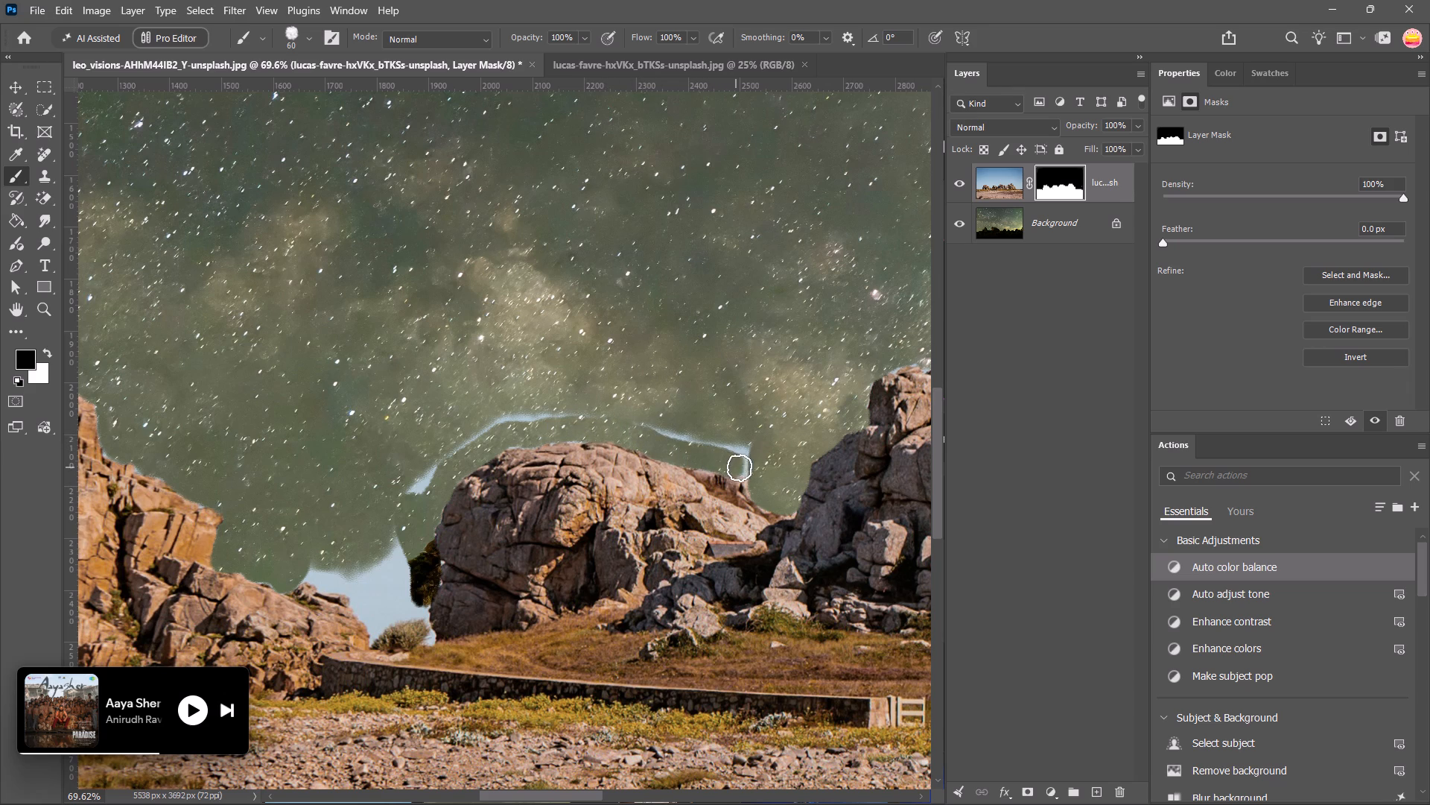
pyautogui.moveTo(740, 468); pyautogui.dragTo(520, 414)
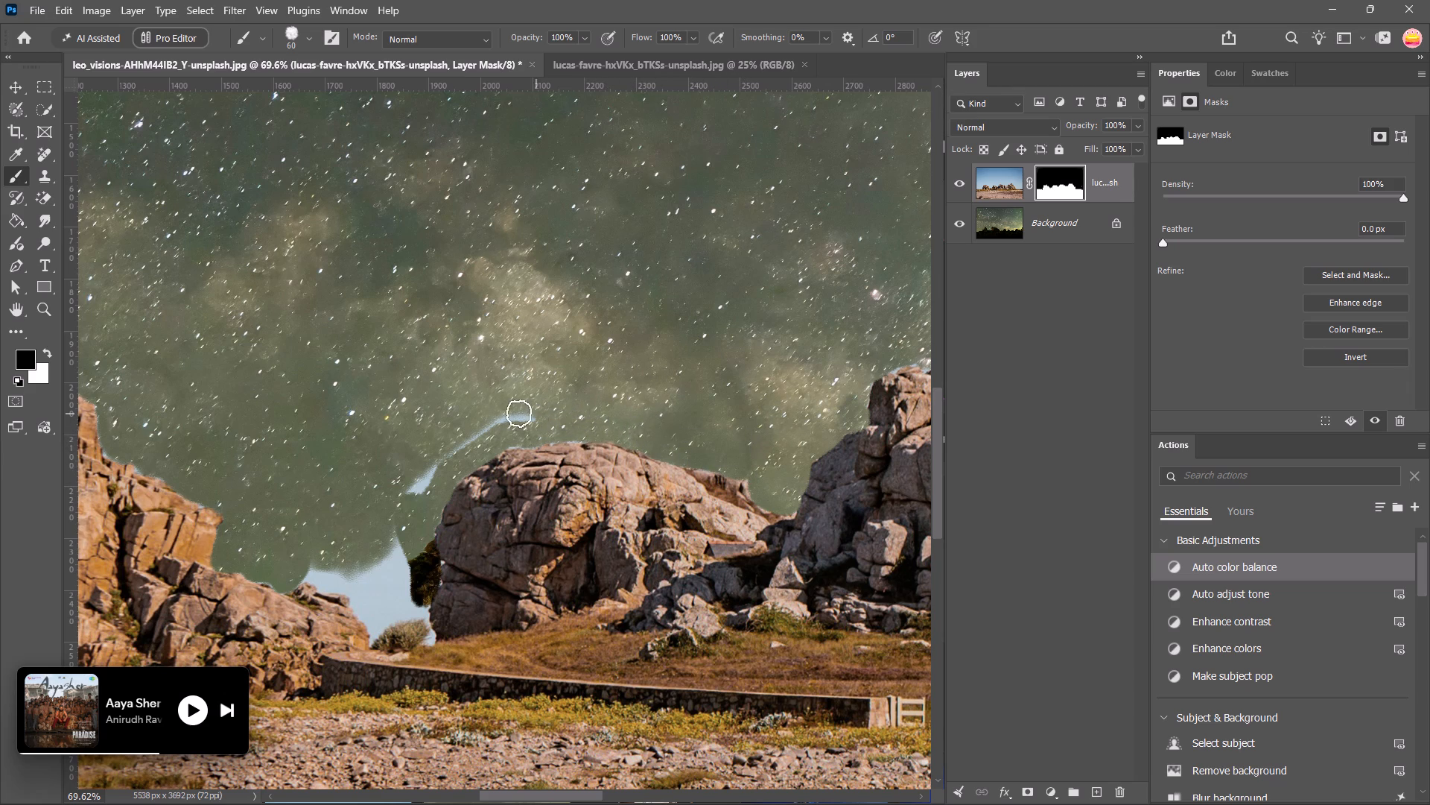
pyautogui.moveTo(520, 414); pyautogui.dragTo(408, 521)
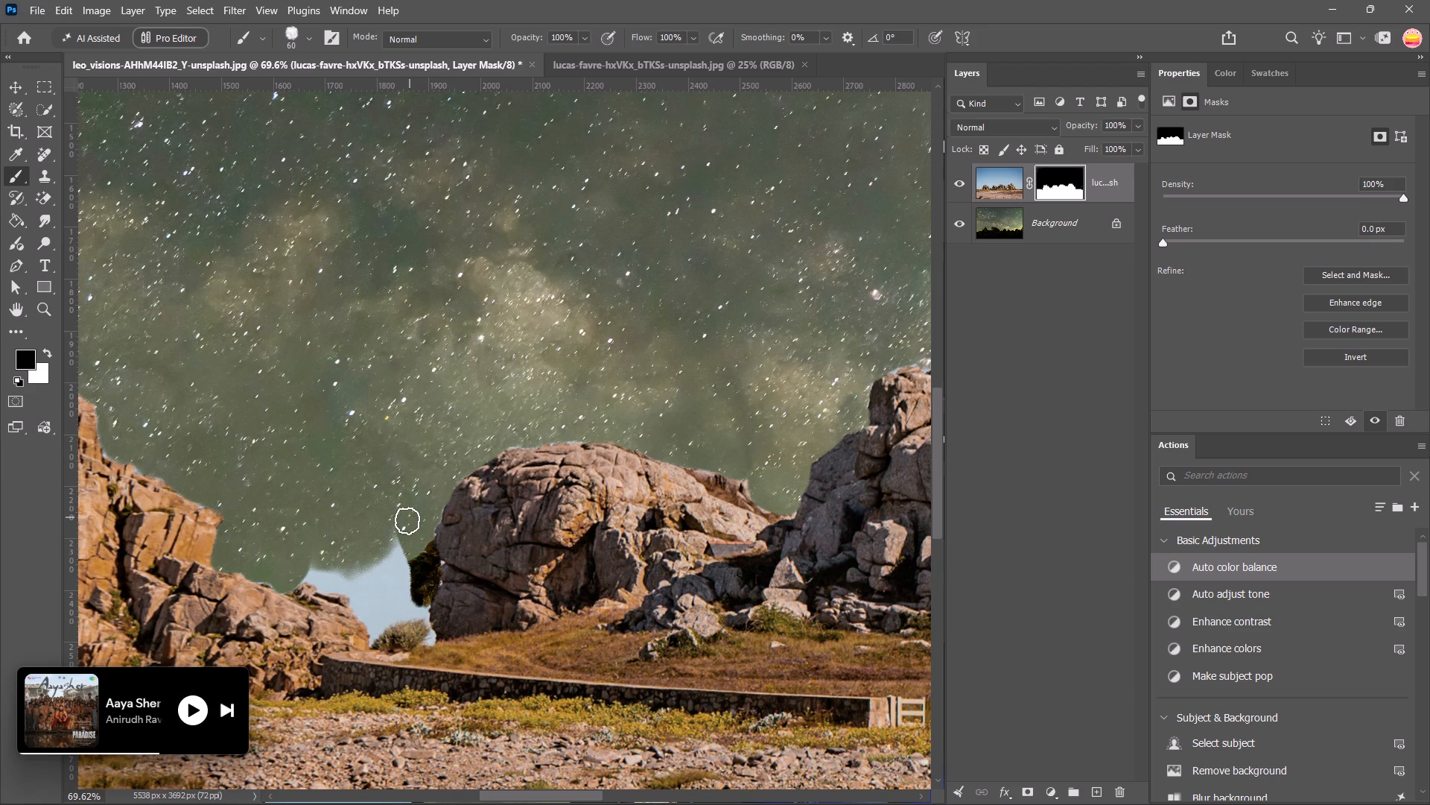
# Mask the remaining sky in the gap between the rounded boulder and the neighbouring rock, down to the low wall.
pyautogui.moveTo(408, 521); pyautogui.dragTo(418, 606)
pyautogui.moveTo(423, 620); pyautogui.dragTo(395, 637)
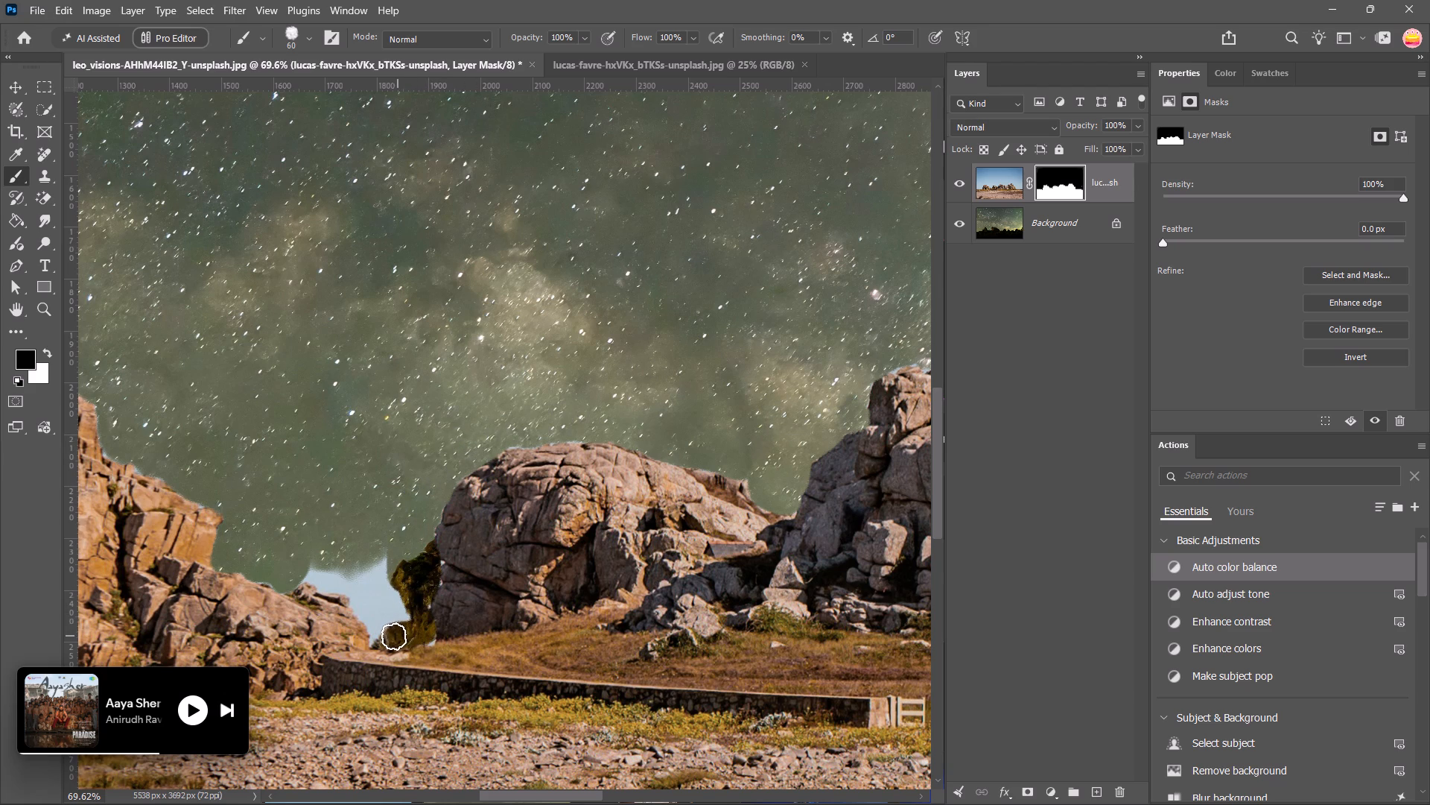
pyautogui.moveTo(395, 637); pyautogui.dragTo(381, 585)
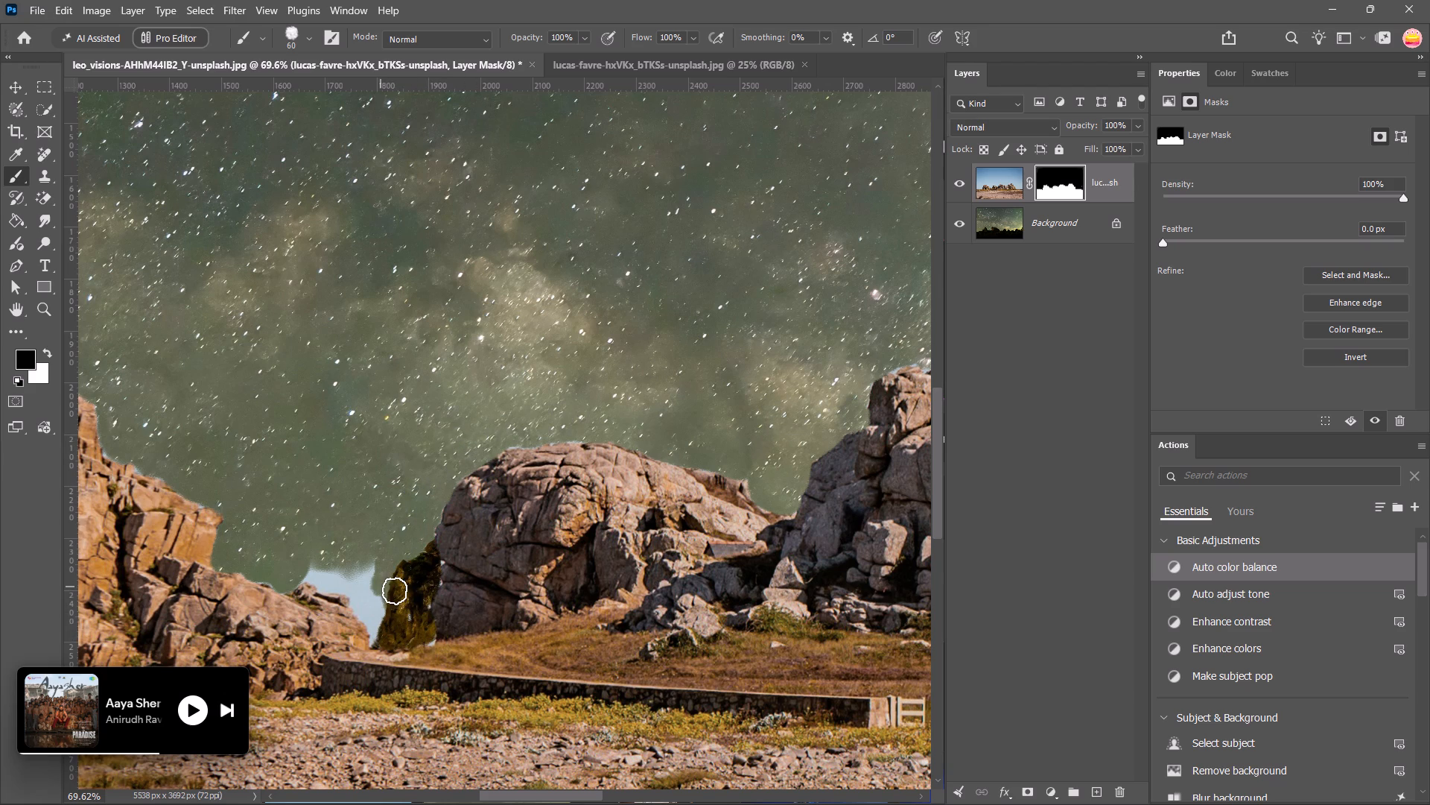
pyautogui.moveTo(338, 565); pyautogui.dragTo(379, 633)
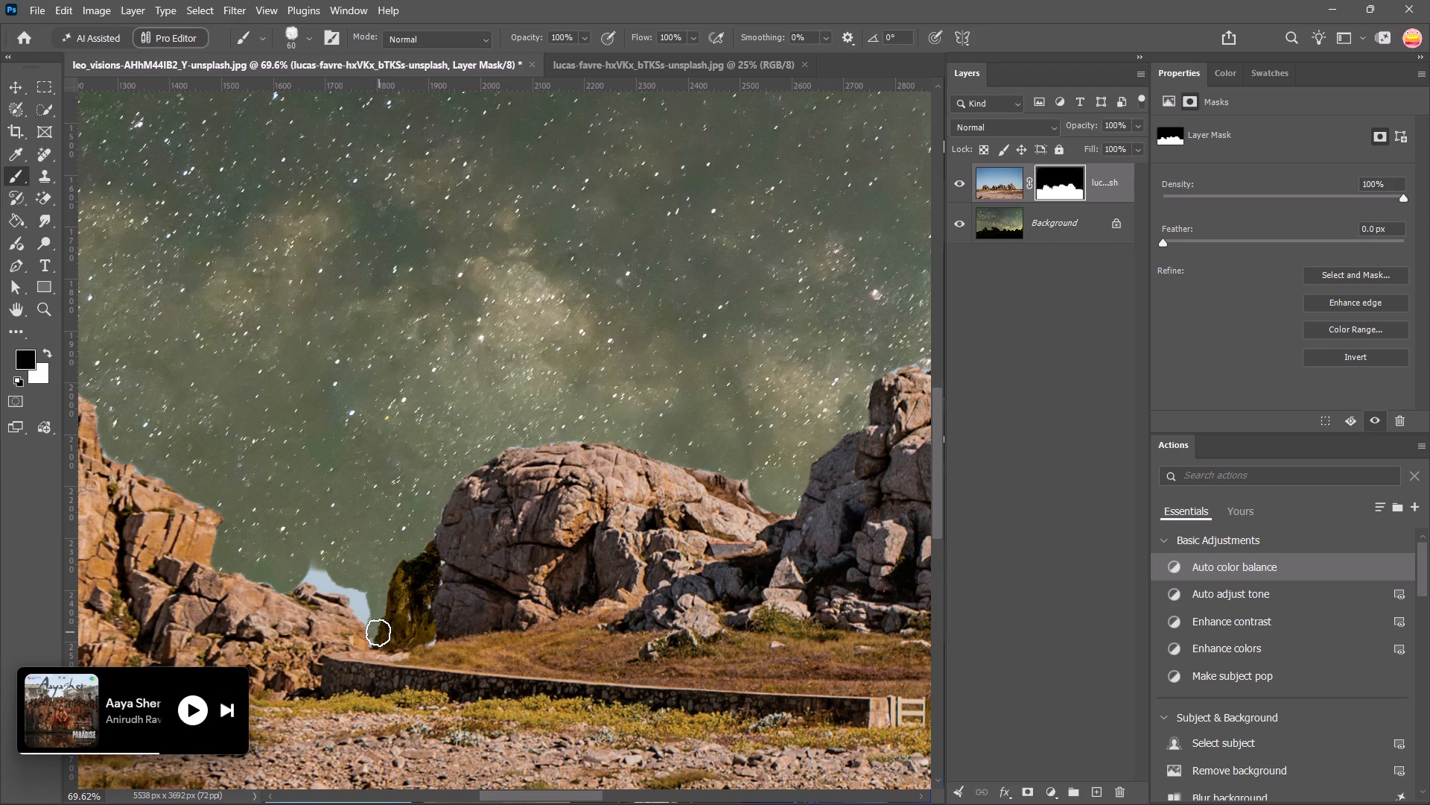
pyautogui.moveTo(379, 633); pyautogui.dragTo(313, 574)
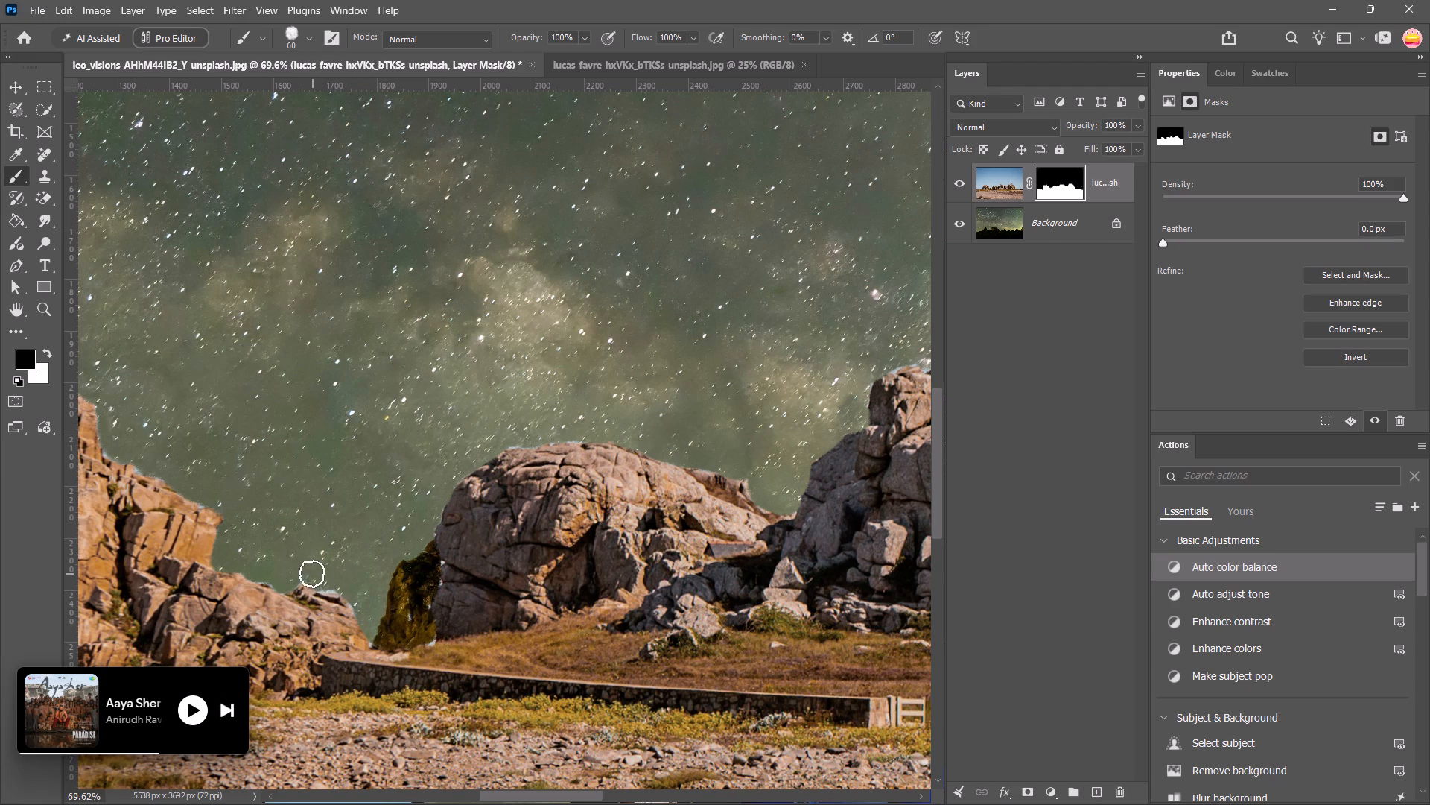
pyautogui.moveTo(313, 574); pyautogui.dragTo(341, 576)
# Examine the masked composite along the rocks and as a whole, comparing it with the house photo layer hidden and shown.
pyautogui.press('space')
pyautogui.press('space')
pyautogui.press('space')
pyautogui.press('space')
pyautogui.press('space')
pyautogui.press('space')
pyautogui.moveTo(360, 425); pyautogui.dragTo(416, 413)
pyautogui.moveTo(416, 413); pyautogui.dragTo(596, 364)
pyautogui.keyDown('alt'); pyautogui.scroll(-12, 596, 363); pyautogui.keyUp('alt')
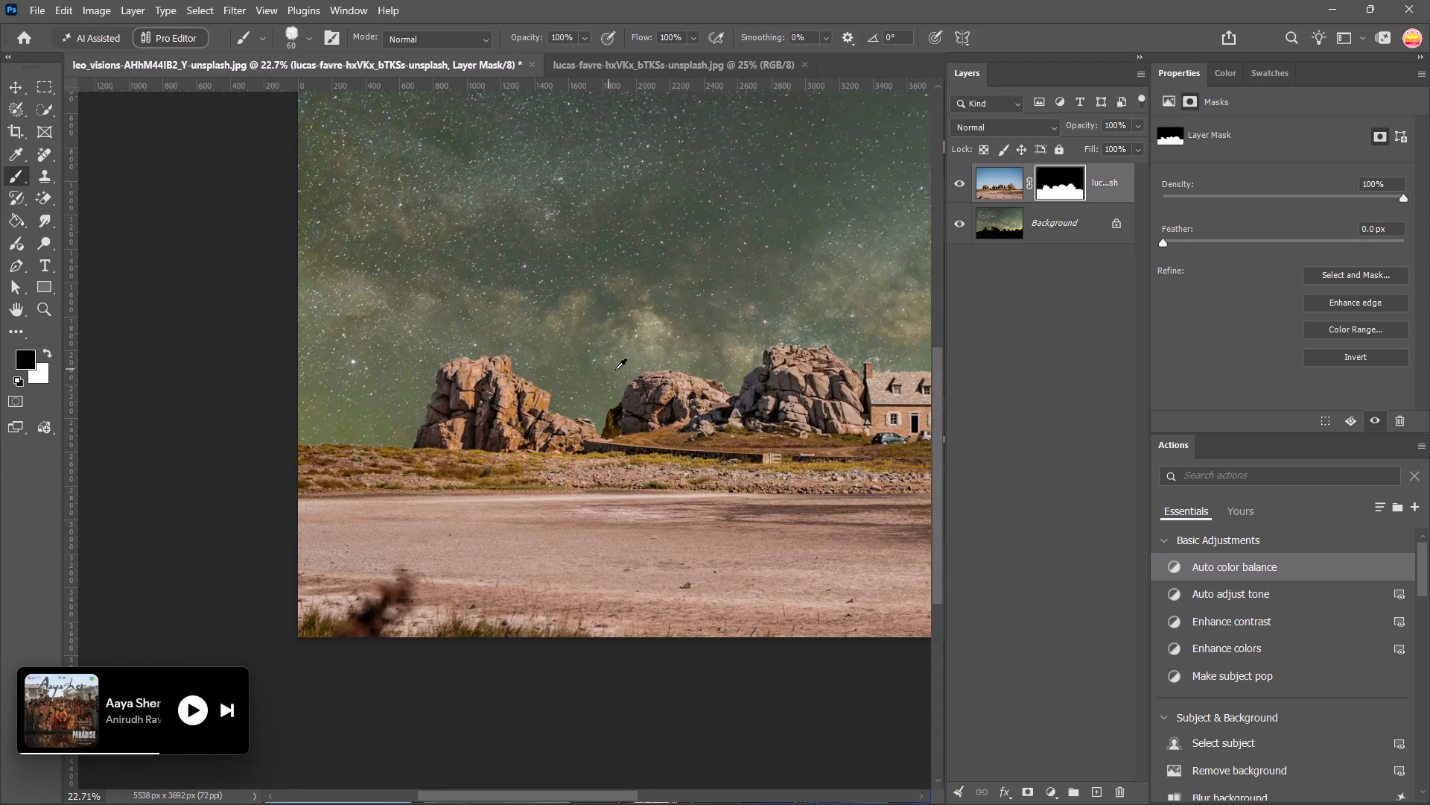
pyautogui.press('space')
pyautogui.press('space')
pyautogui.press('space')
pyautogui.press('space')
pyautogui.press('space')
pyautogui.press('space')
pyautogui.press('space')
pyautogui.press('space')
pyautogui.press('space')
pyautogui.press('space')
pyautogui.press('space')
pyautogui.press('space')
pyautogui.press('space')
pyautogui.press('space')
pyautogui.press('space')
pyautogui.press('space')
pyautogui.press('space')
pyautogui.press('space')
pyautogui.press('space')
pyautogui.press('space')
pyautogui.moveTo(711, 367); pyautogui.dragTo(412, 460)
pyautogui.keyDown('alt'); pyautogui.scroll(-1, 428, 446); pyautogui.keyUp('alt')
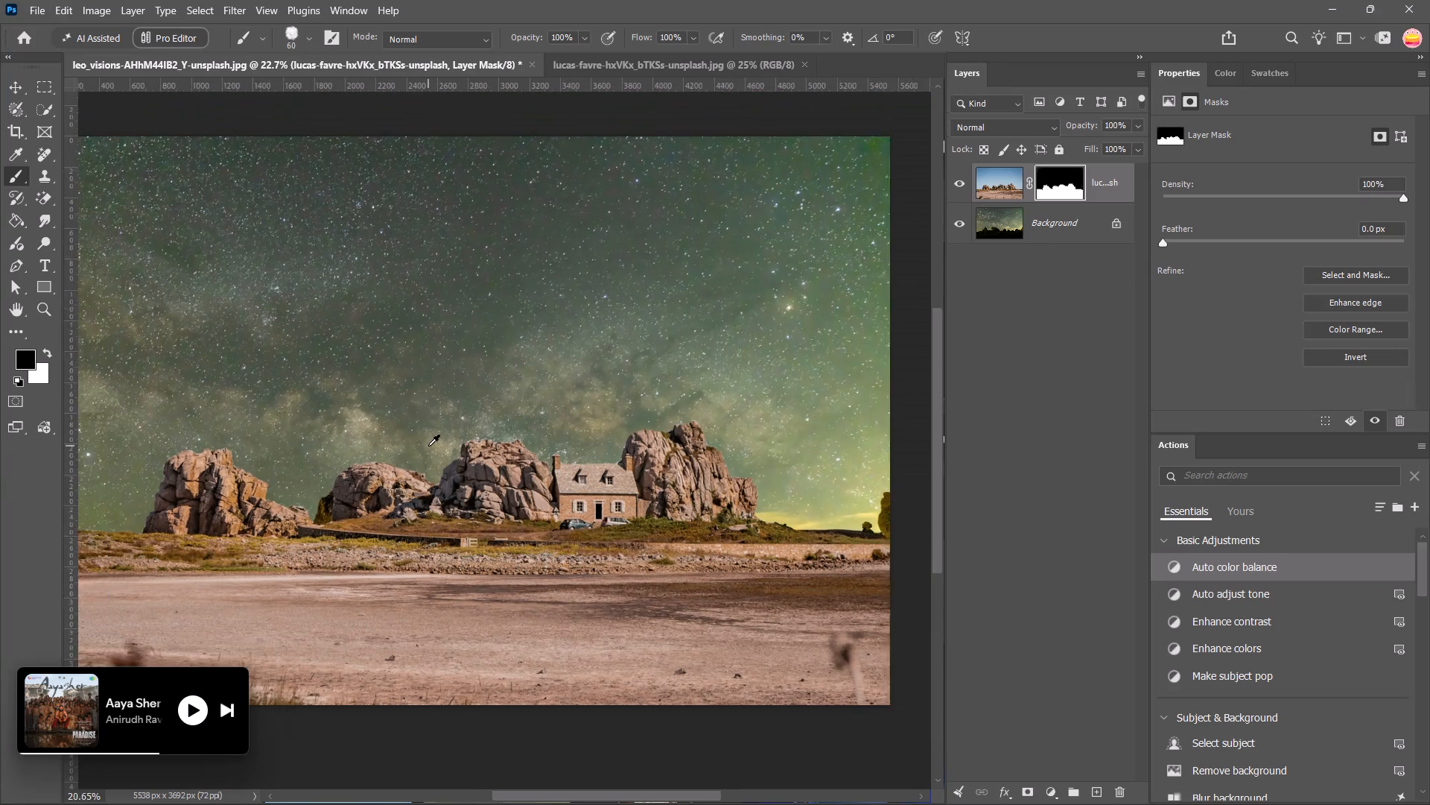
pyautogui.keyDown('alt'); pyautogui.scroll(-3, 428, 446); pyautogui.keyUp('alt')
pyautogui.keyDown('alt'); pyautogui.scroll(5, 366, 471); pyautogui.keyUp('alt')
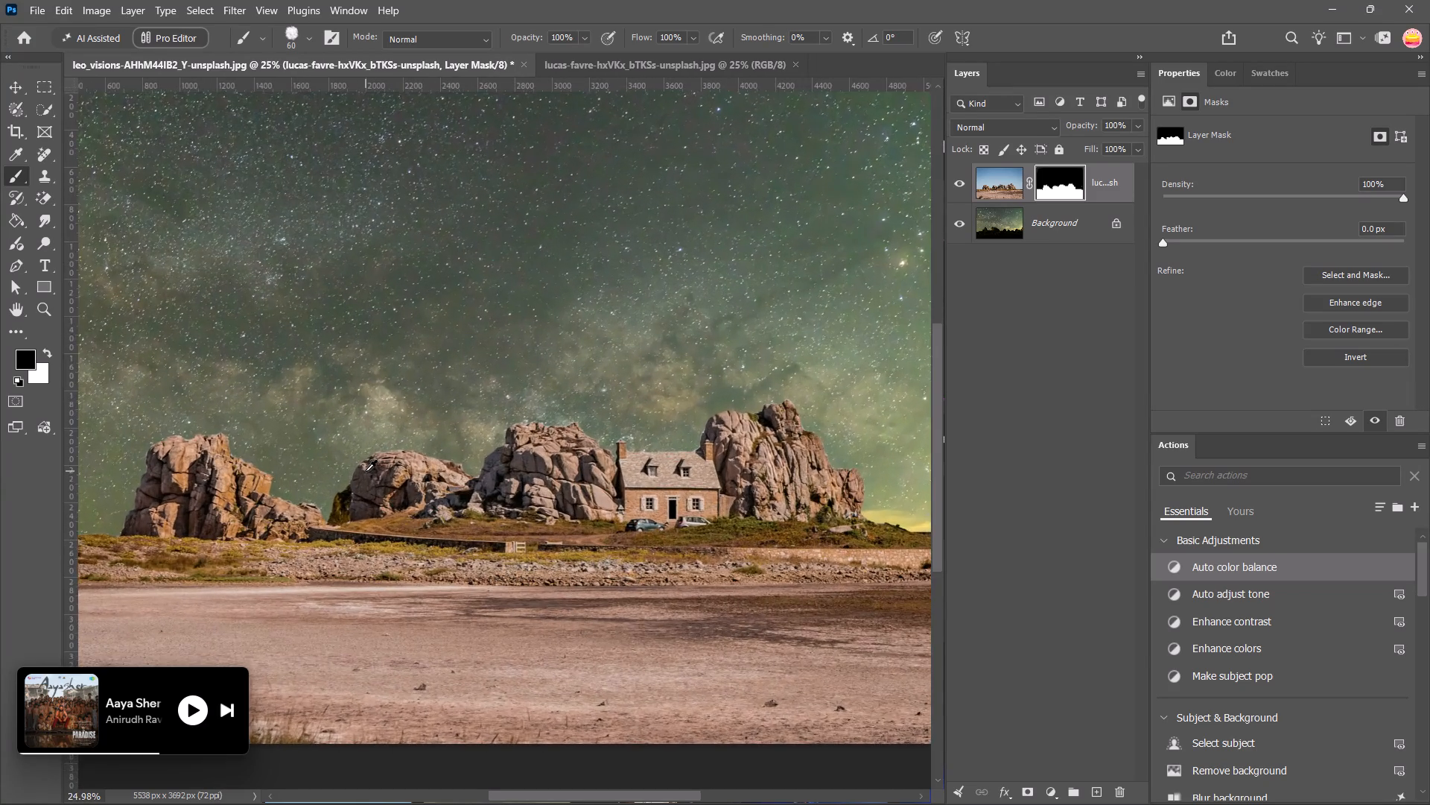
pyautogui.keyDown('alt'); pyautogui.scroll(10, 366, 471); pyautogui.keyUp('alt')
pyautogui.click(960, 182)
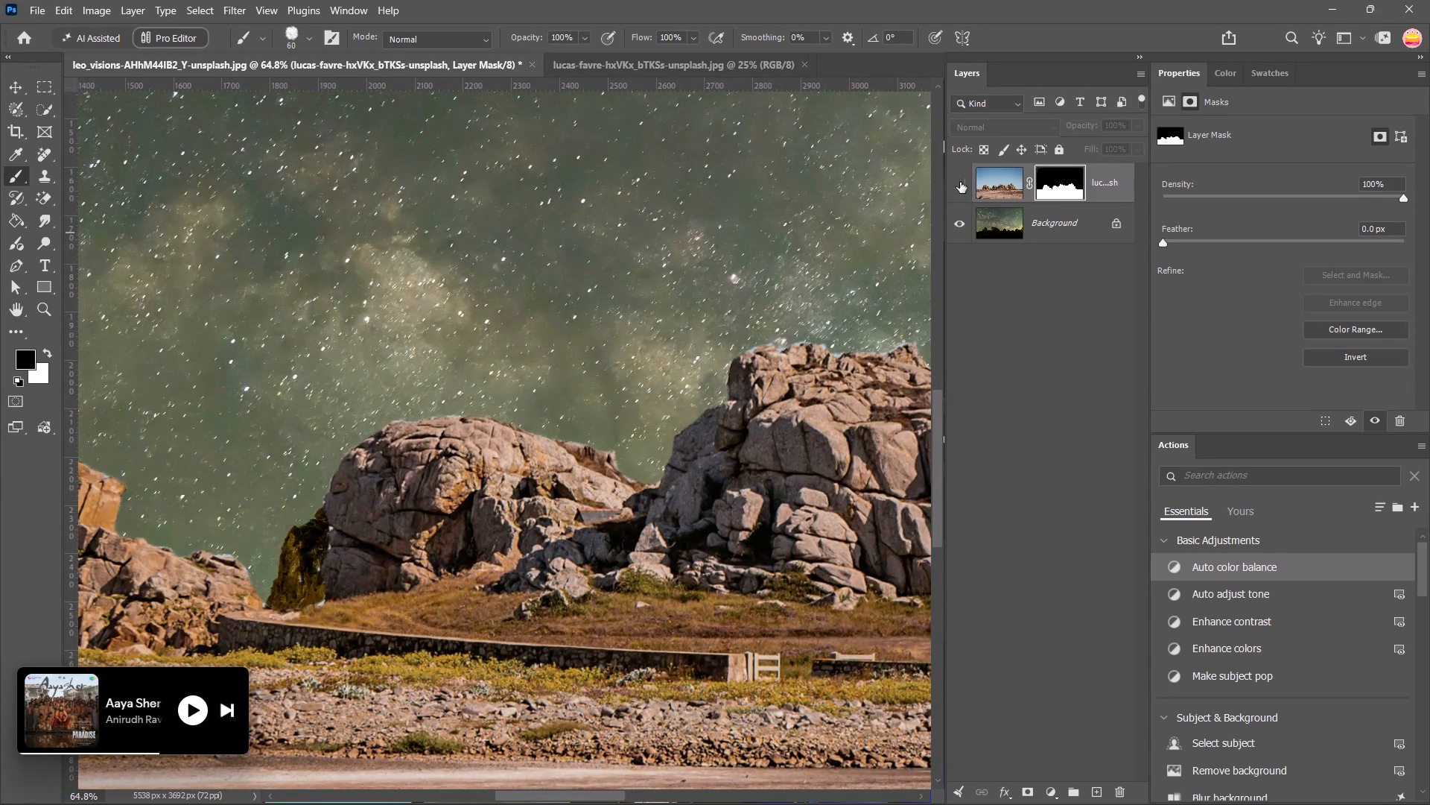
pyautogui.click(960, 182)
pyautogui.click(960, 182)
pyautogui.click(960, 182)
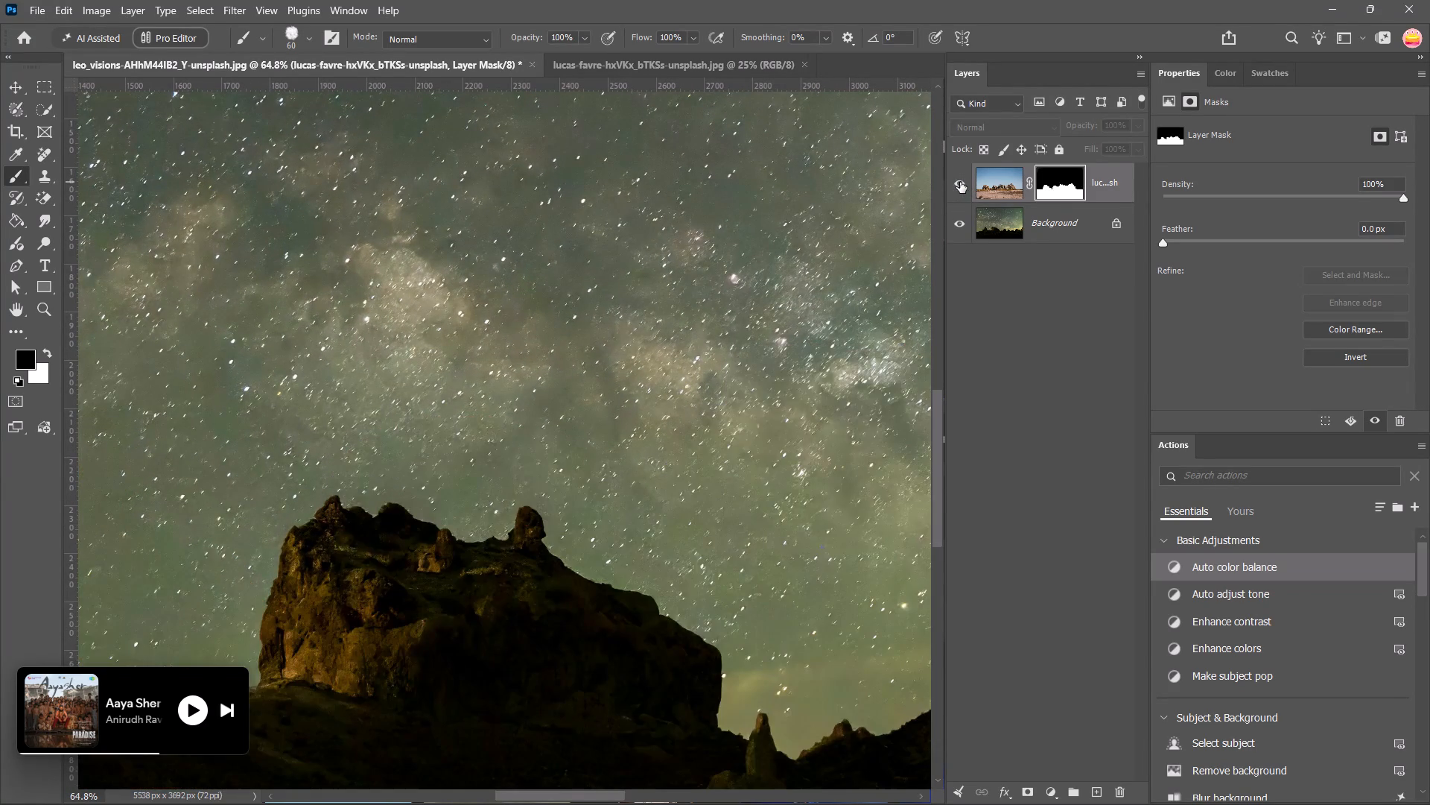
pyautogui.keyDown('alt'); pyautogui.scroll(-11, 375, 429); pyautogui.keyUp('alt')
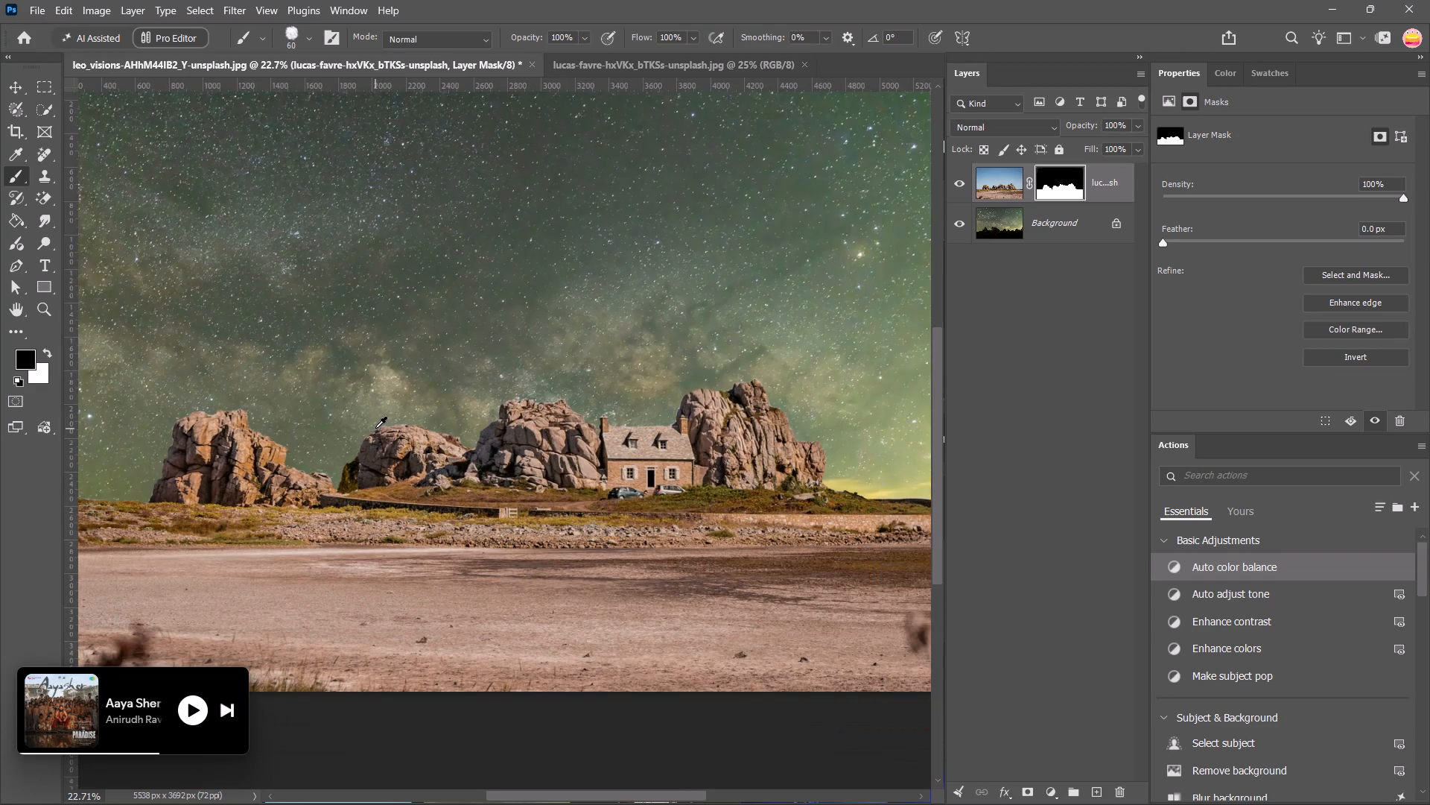
pyautogui.keyDown('alt'); pyautogui.scroll(-4, 375, 428); pyautogui.keyUp('alt')
pyautogui.press('space')
pyautogui.press('space')
pyautogui.press('space')
pyautogui.press('space')
pyautogui.press('space')
pyautogui.press('space')
pyautogui.press('space')
pyautogui.press('space')
pyautogui.press('space')
pyautogui.press('space')
pyautogui.press('space')
pyautogui.press('space')
pyautogui.press('space')
pyautogui.press('space')
pyautogui.press('space')
pyautogui.press('space')
pyautogui.press('space')
pyautogui.press('space')
pyautogui.press('space')
pyautogui.press('space')
pyautogui.moveTo(419, 379); pyautogui.dragTo(477, 443)
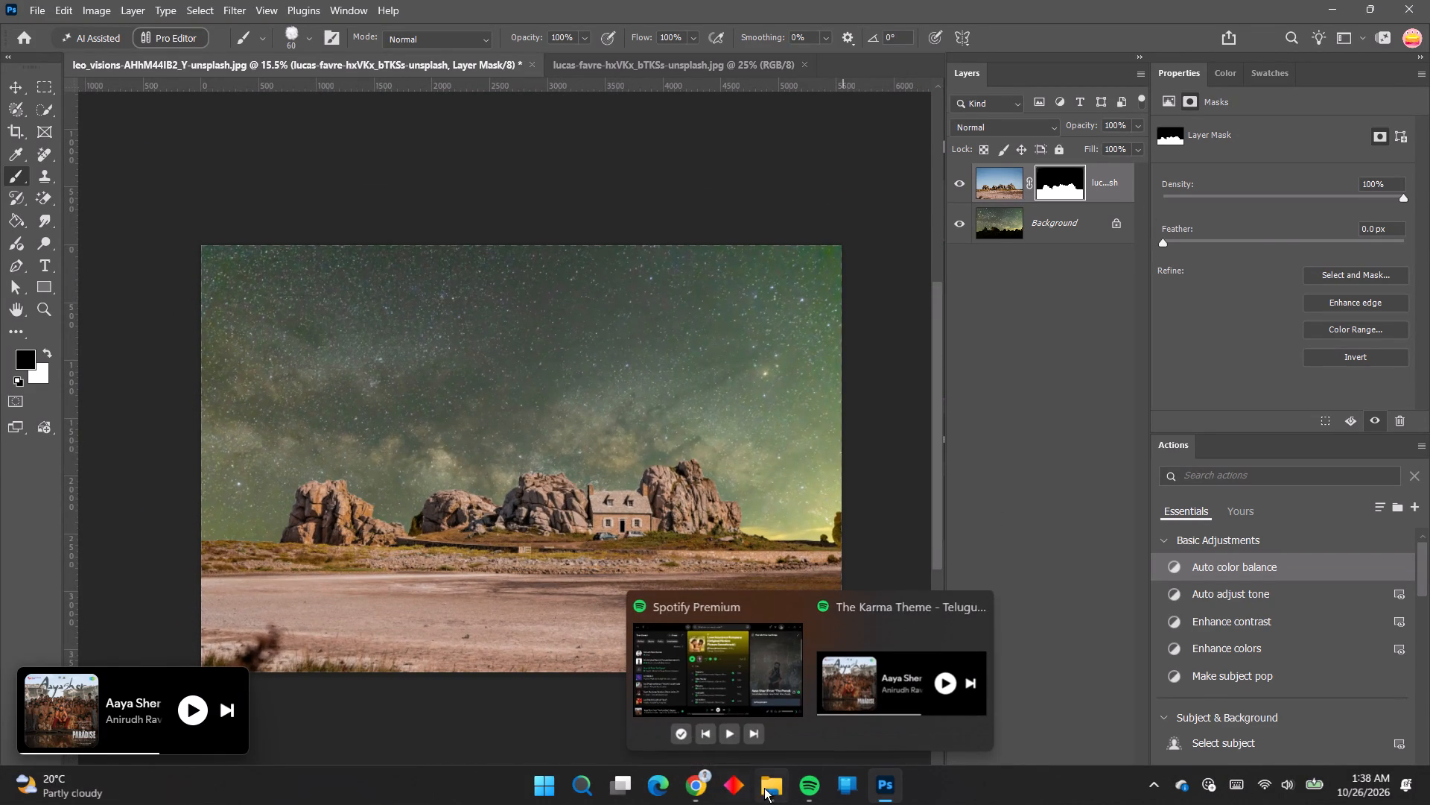
# Place the original stone house photo from Downloads as the top layer, scaled to 141.89% so it spans the canvas width.
pyautogui.click(769, 788)
pyautogui.moveTo(384, 180); pyautogui.dragTo(753, 791)
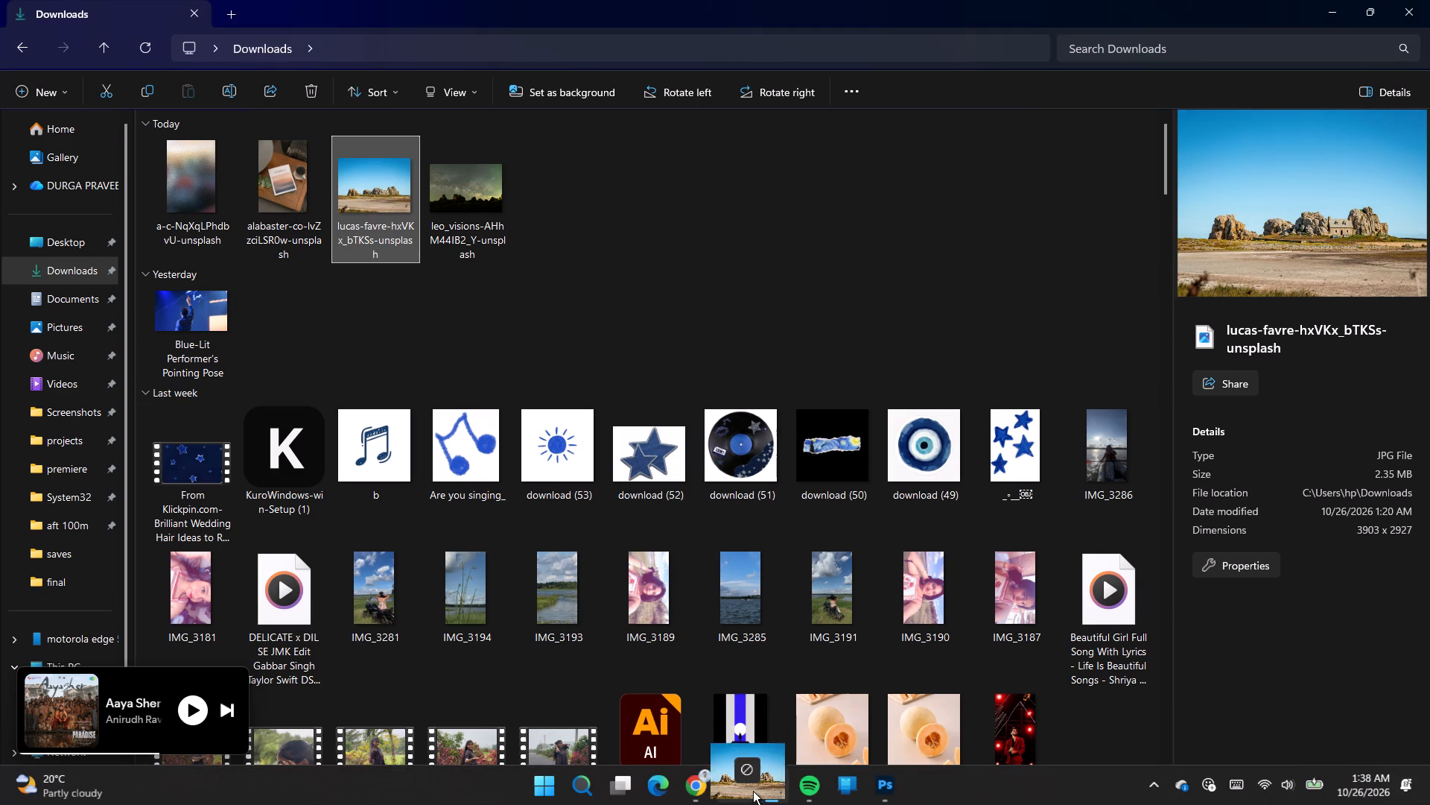
pyautogui.moveTo(753, 791); pyautogui.dragTo(889, 780)
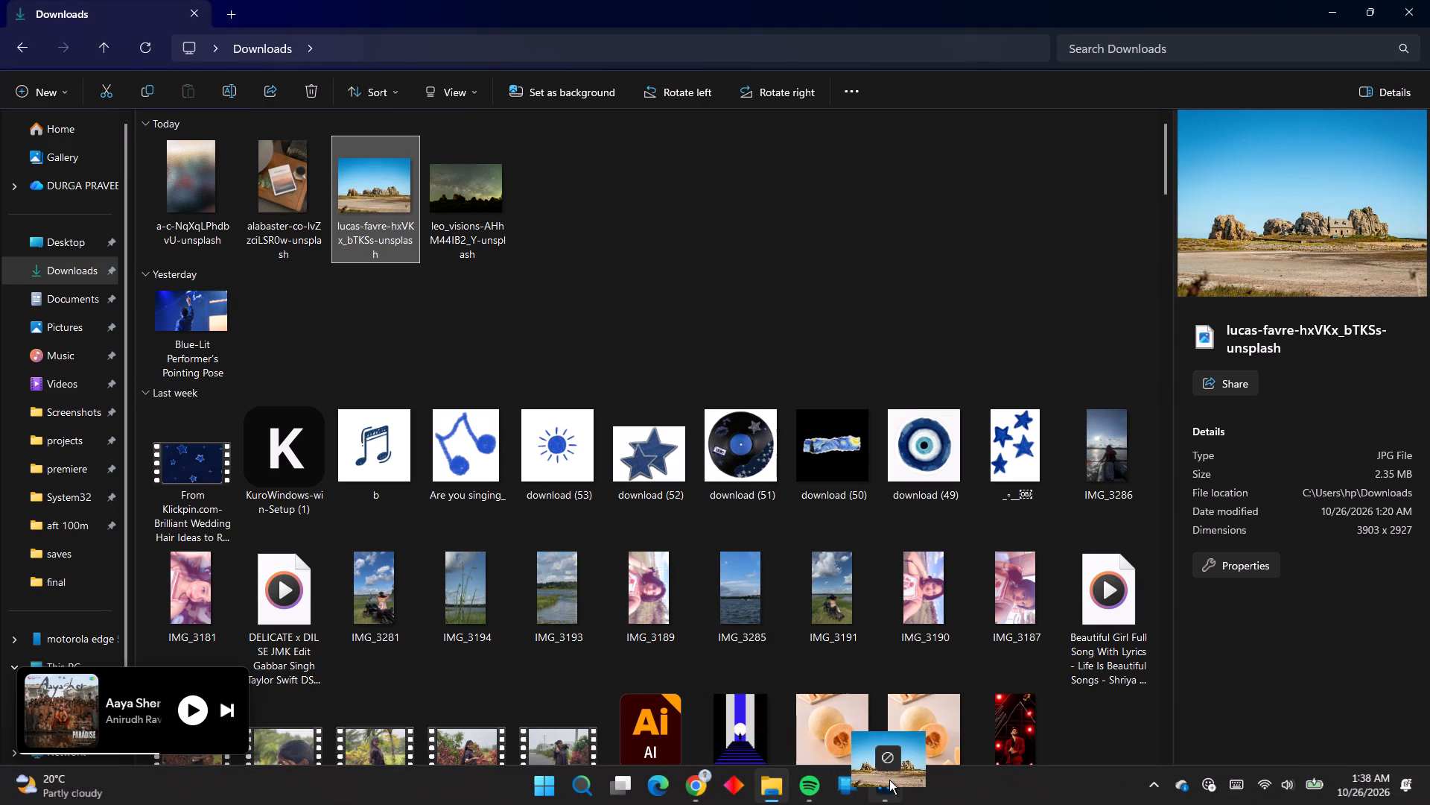
pyautogui.moveTo(889, 780); pyautogui.dragTo(541, 459)
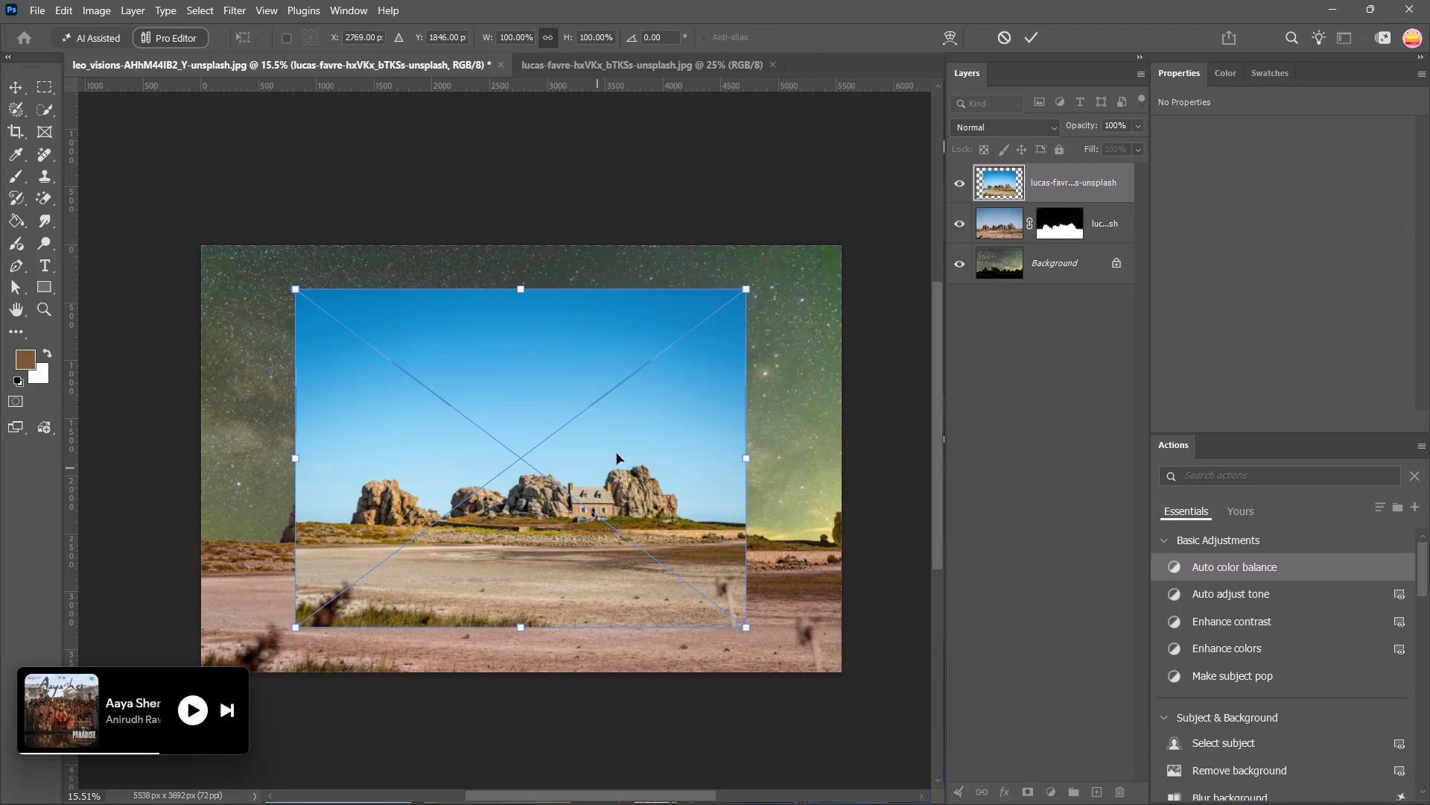
pyautogui.moveTo(749, 458); pyautogui.dragTo(913, 479)
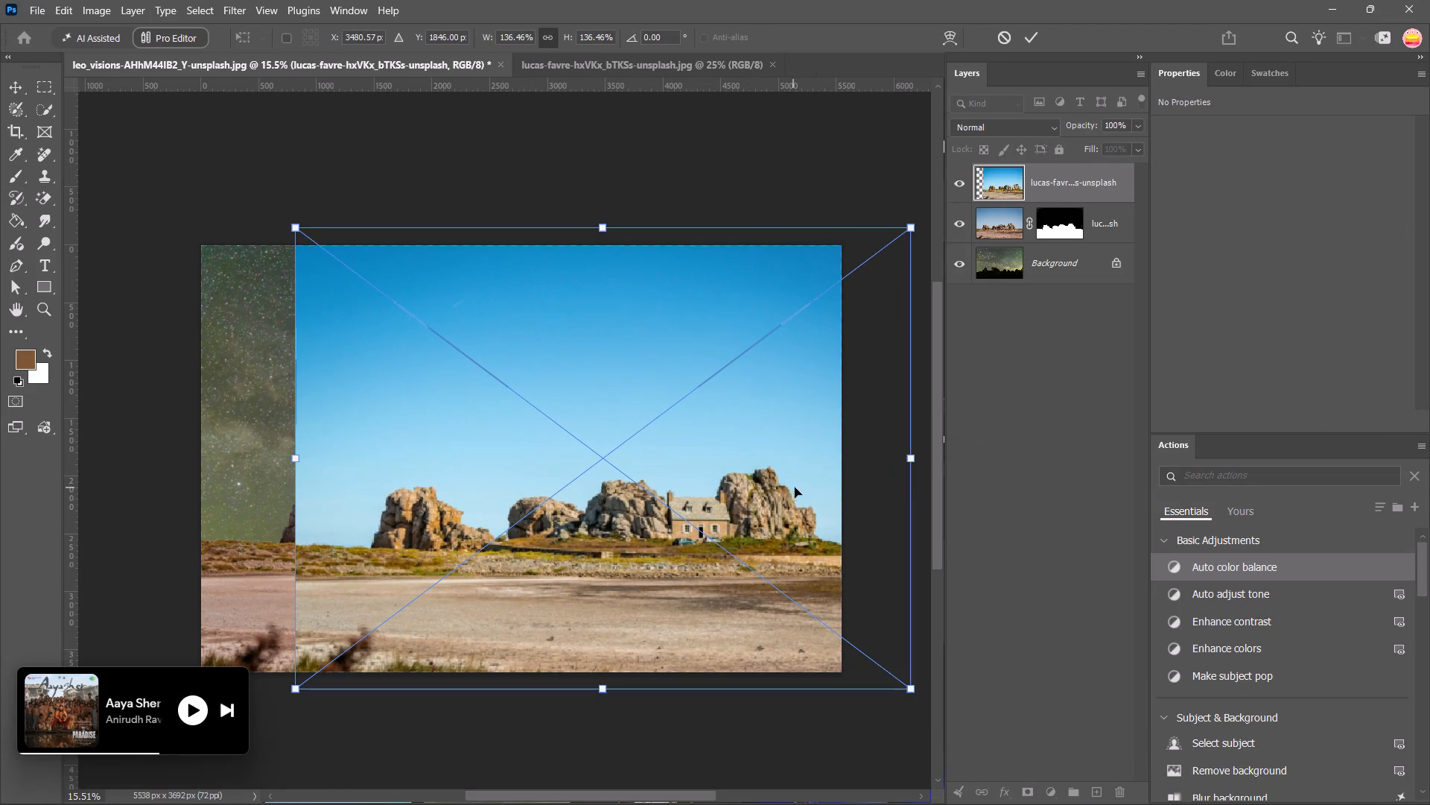
pyautogui.moveTo(845, 483); pyautogui.dragTo(745, 488)
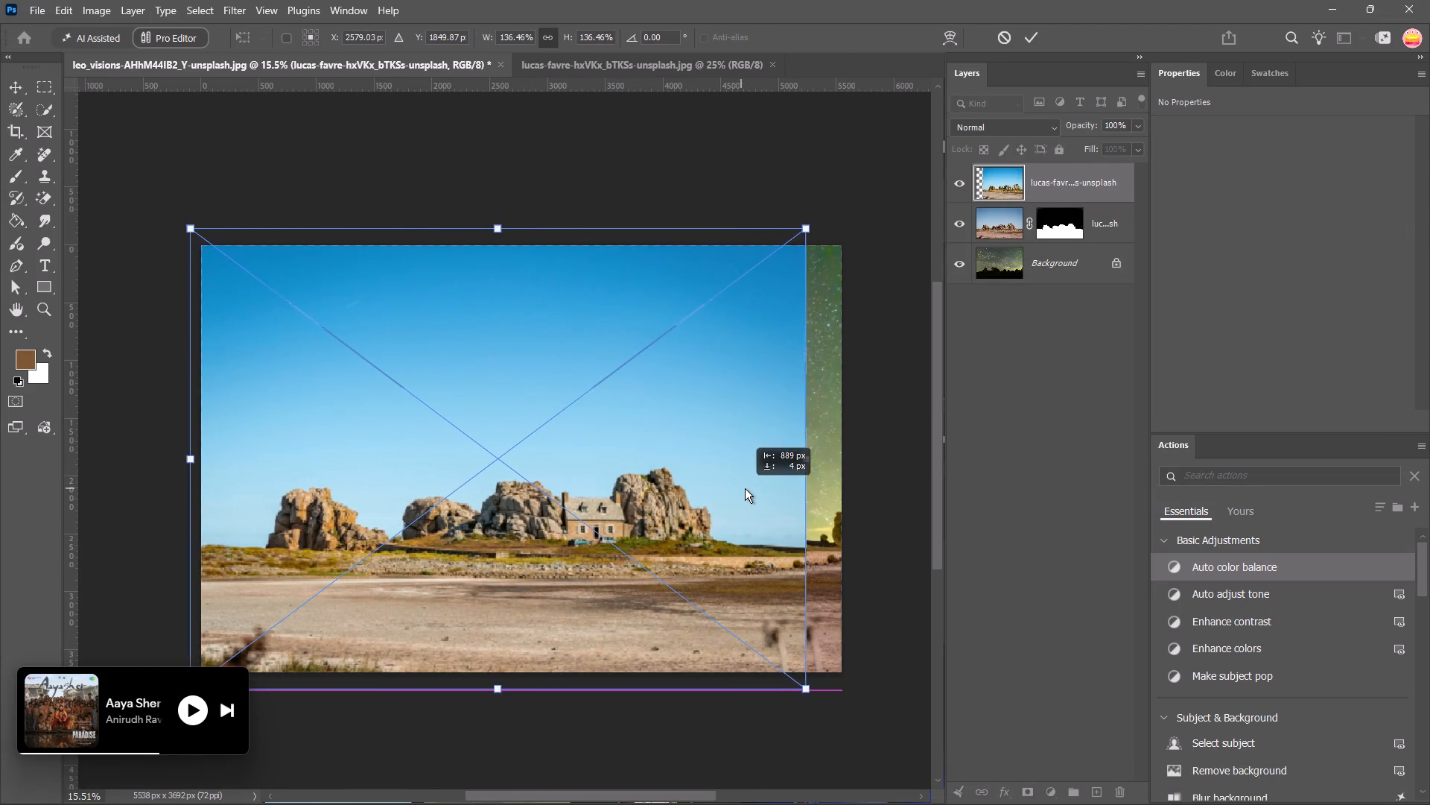
pyautogui.moveTo(745, 488); pyautogui.dragTo(746, 488)
pyautogui.moveTo(818, 456); pyautogui.dragTo(857, 456)
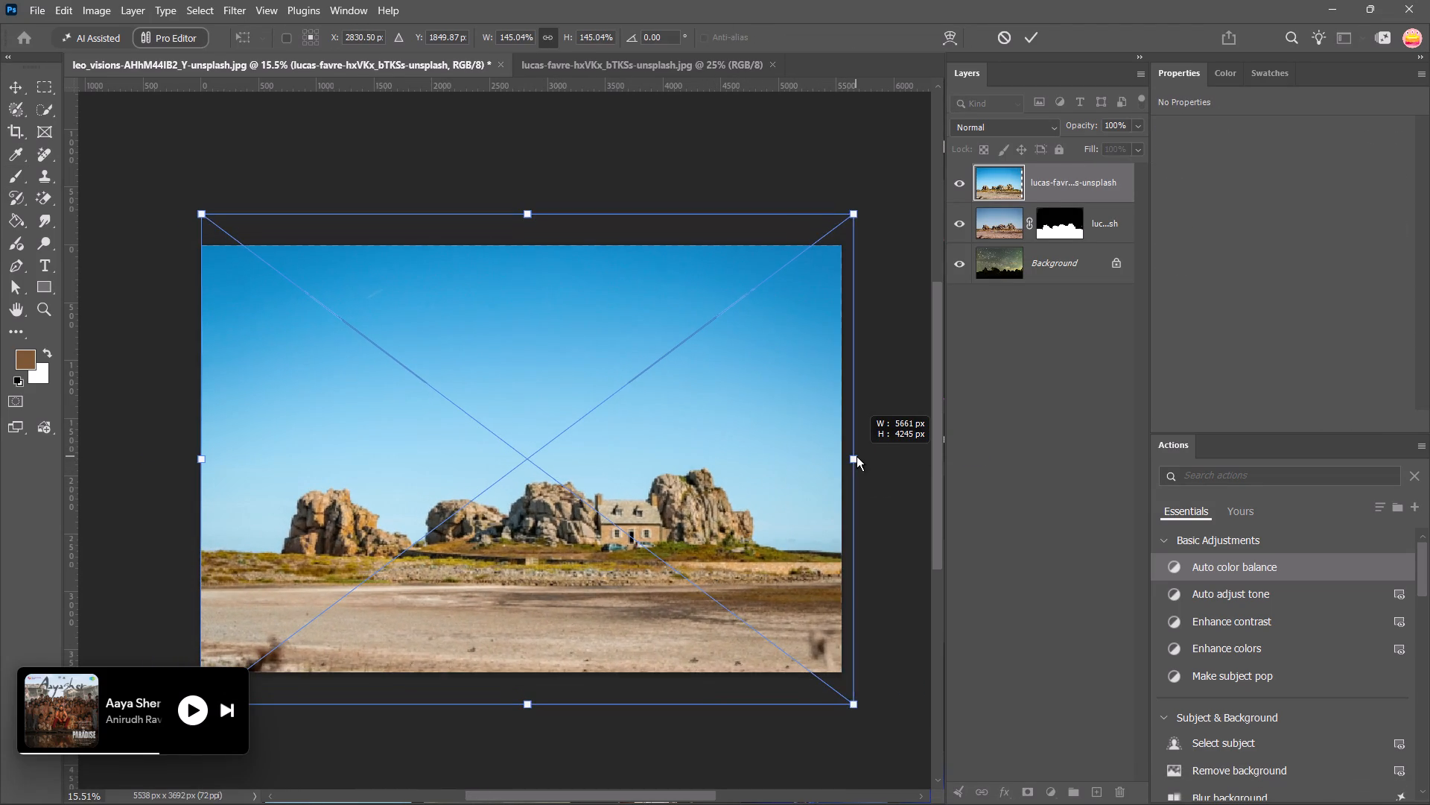
pyautogui.moveTo(857, 456); pyautogui.dragTo(845, 455)
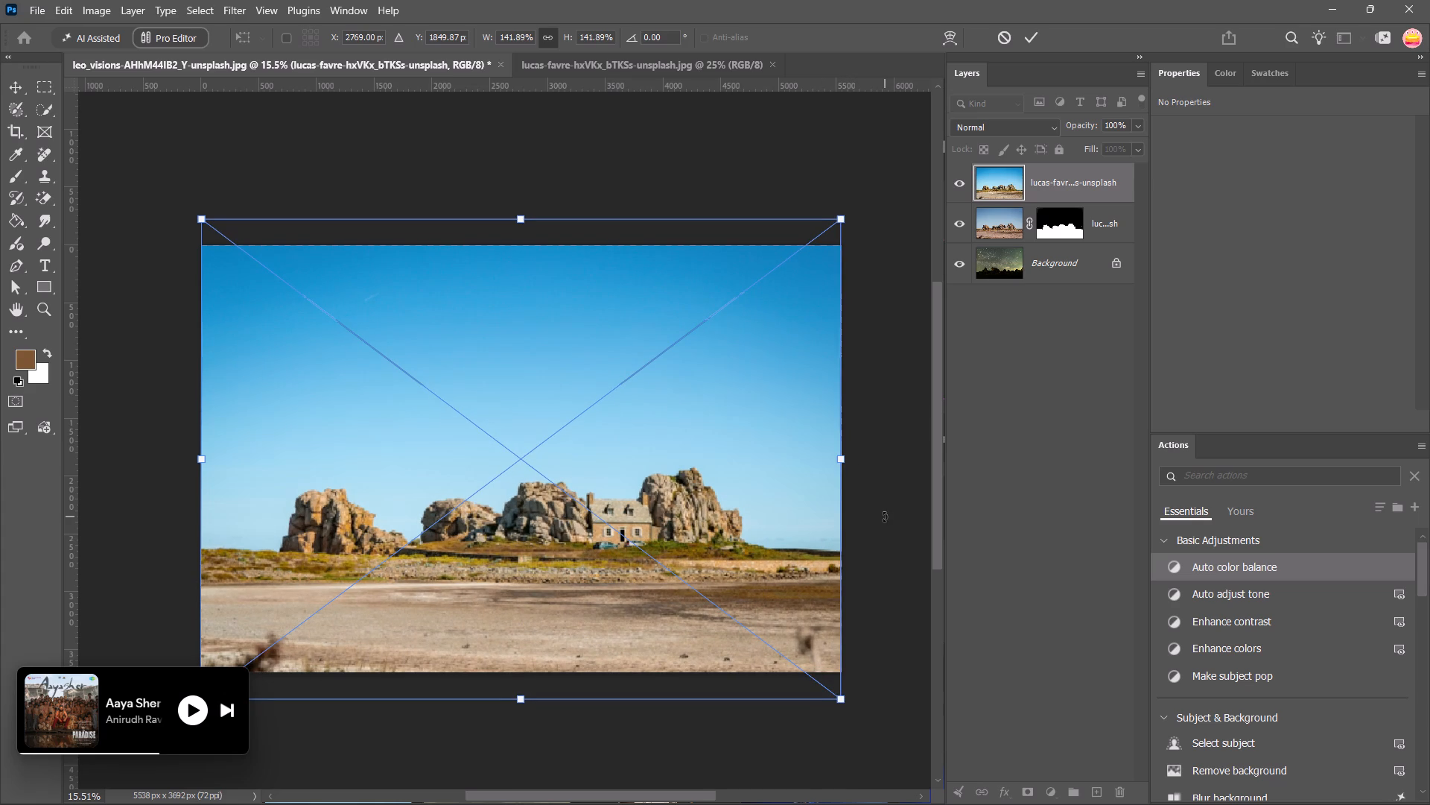
pyautogui.click(1029, 32)
# Compare the original photo with the night-sky composite by toggling the placed top layer's visibility, leaving that layer hidden.
pyautogui.click(958, 180)
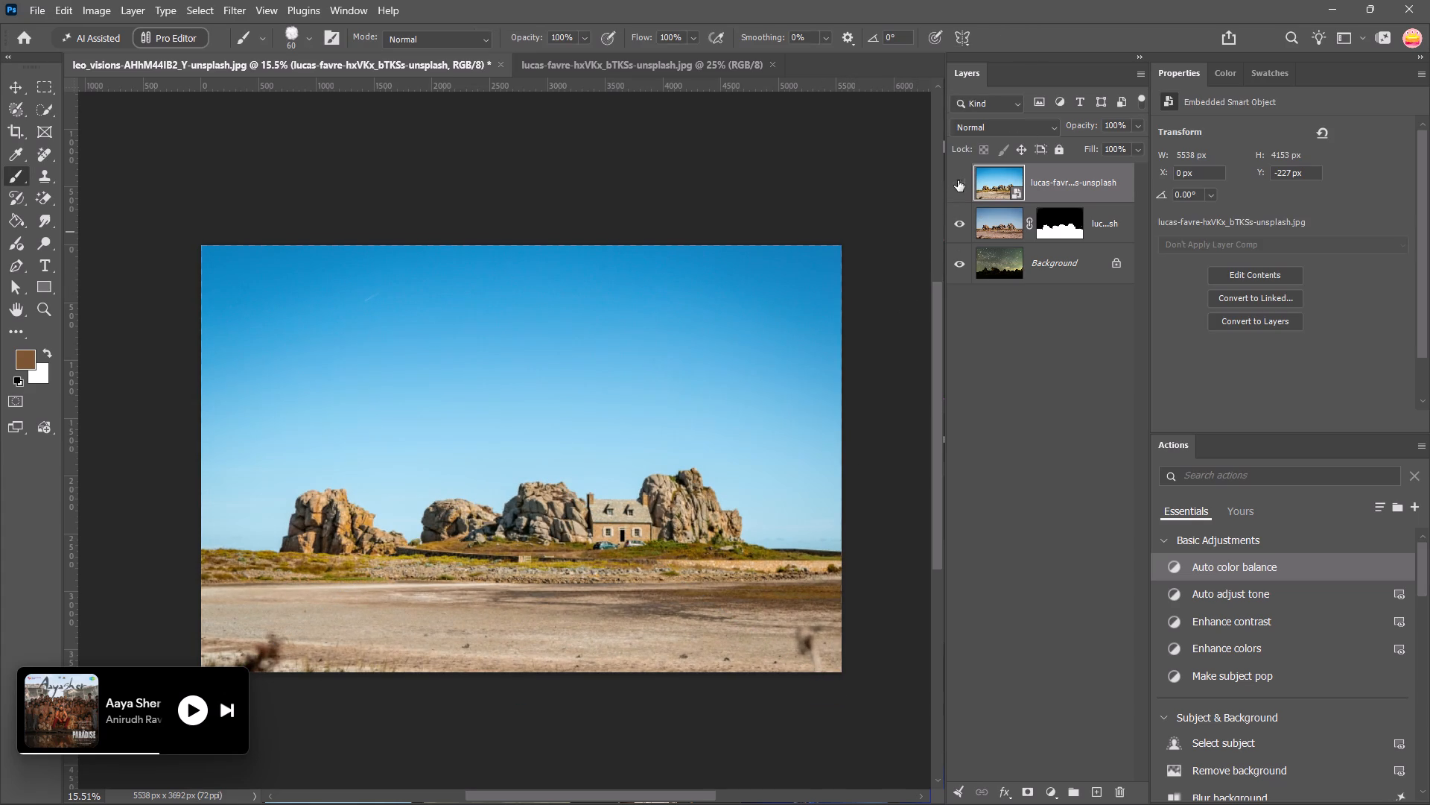
pyautogui.click(959, 227)
pyautogui.click(959, 227)
pyautogui.click(959, 179)
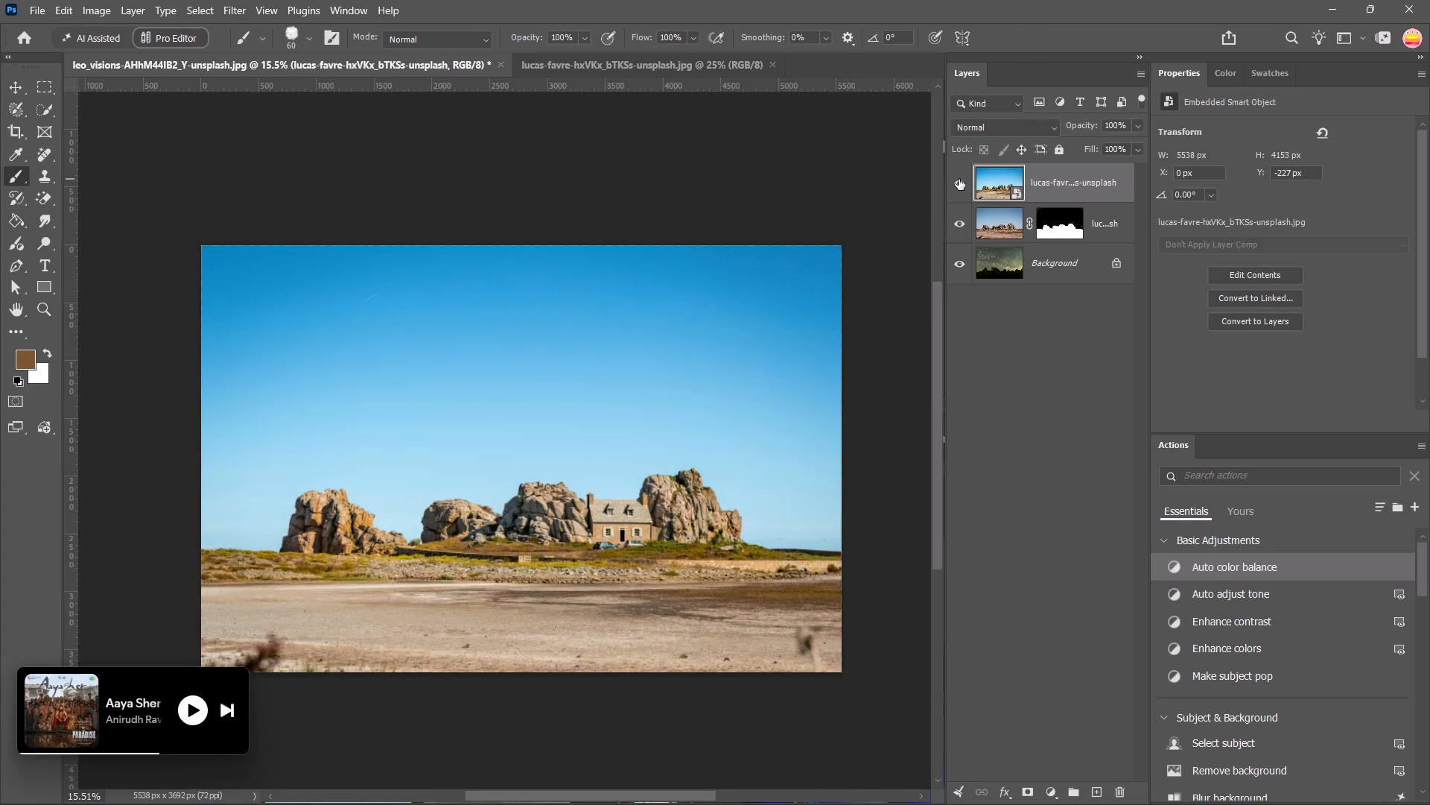
pyautogui.click(959, 179)
pyautogui.click(959, 179)
pyautogui.click(959, 179)
pyautogui.click(959, 179)
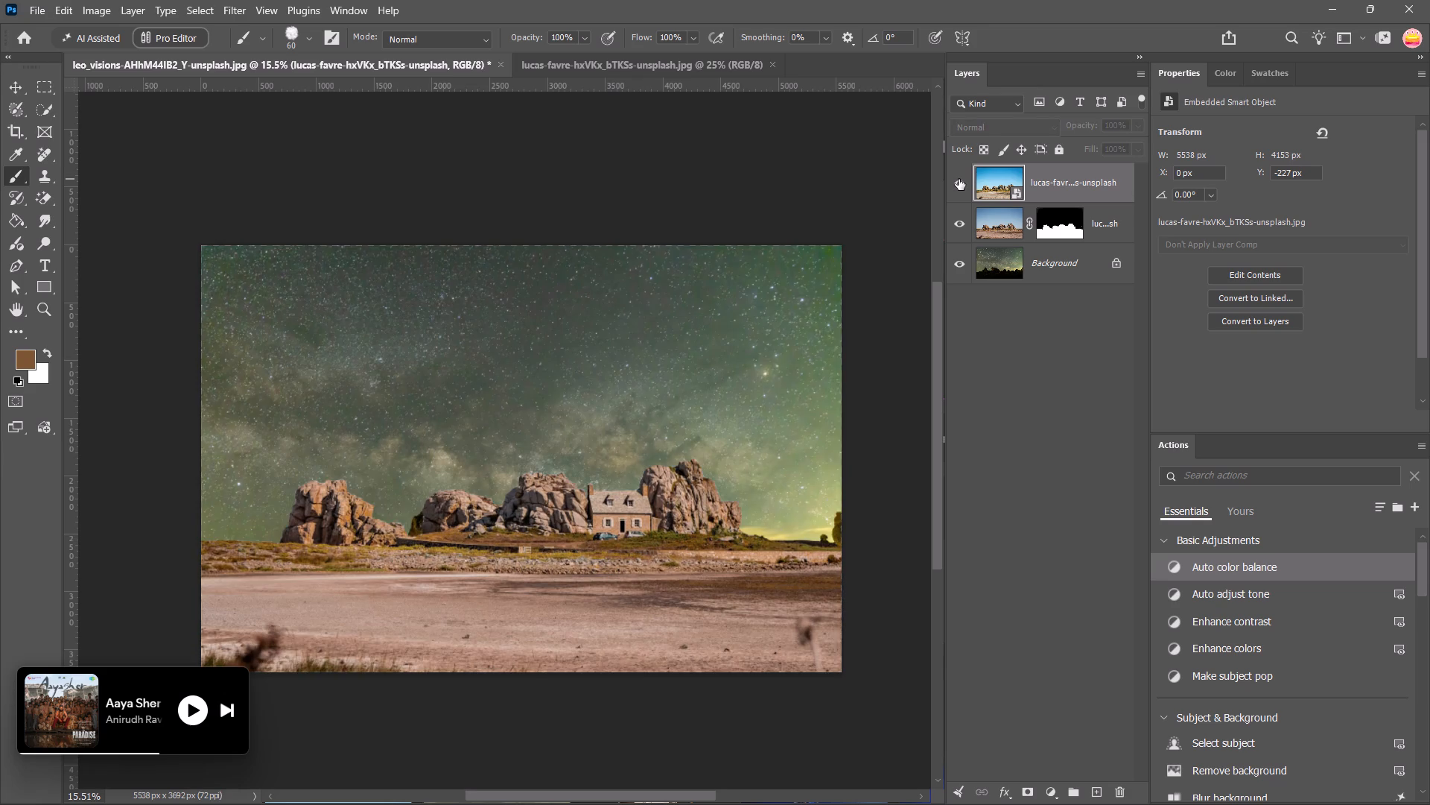
pyautogui.click(959, 179)
pyautogui.click(959, 179)
pyautogui.click(959, 179)
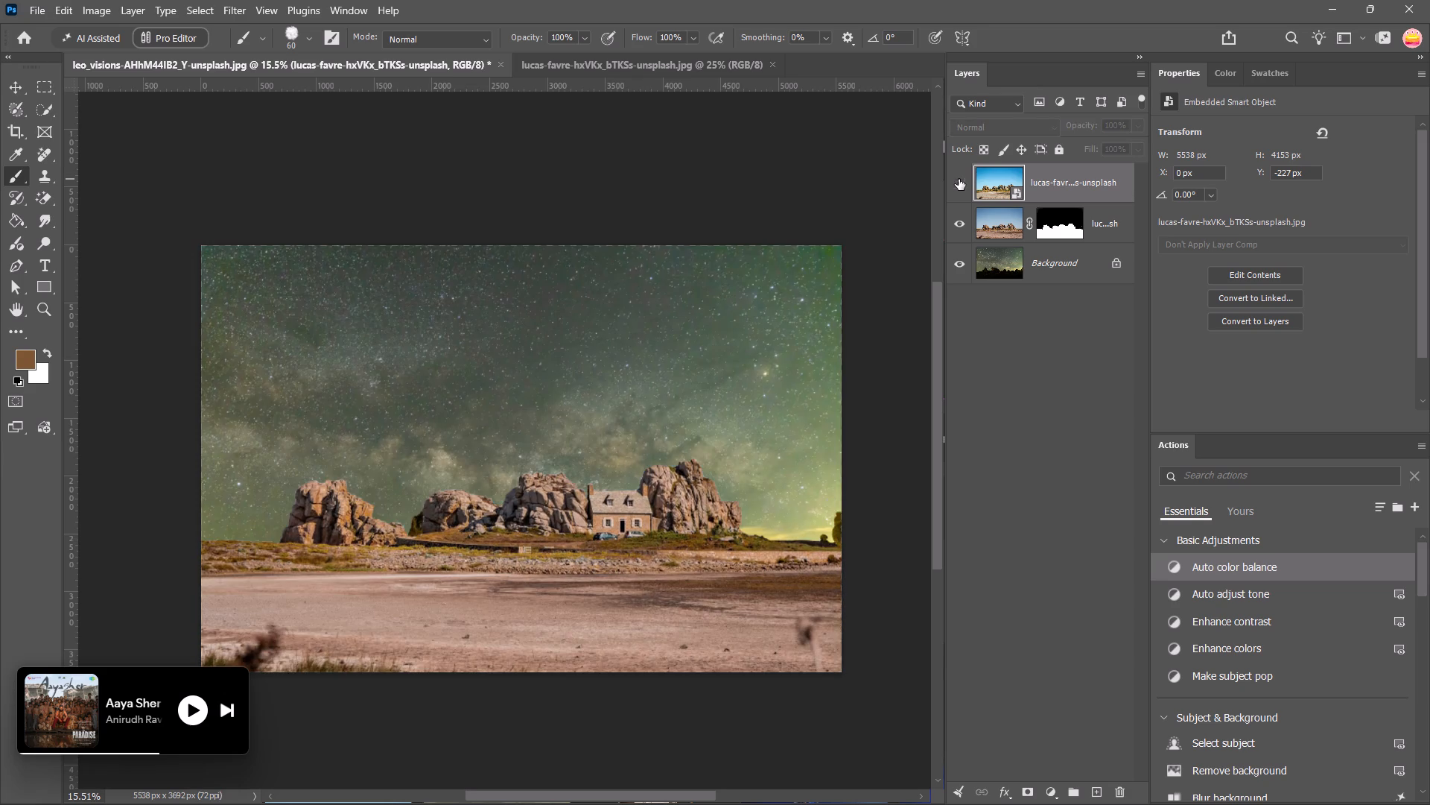
pyautogui.click(959, 179)
pyautogui.click(959, 179)
pyautogui.click(959, 179)
pyautogui.click(959, 179)
pyautogui.click(961, 181)
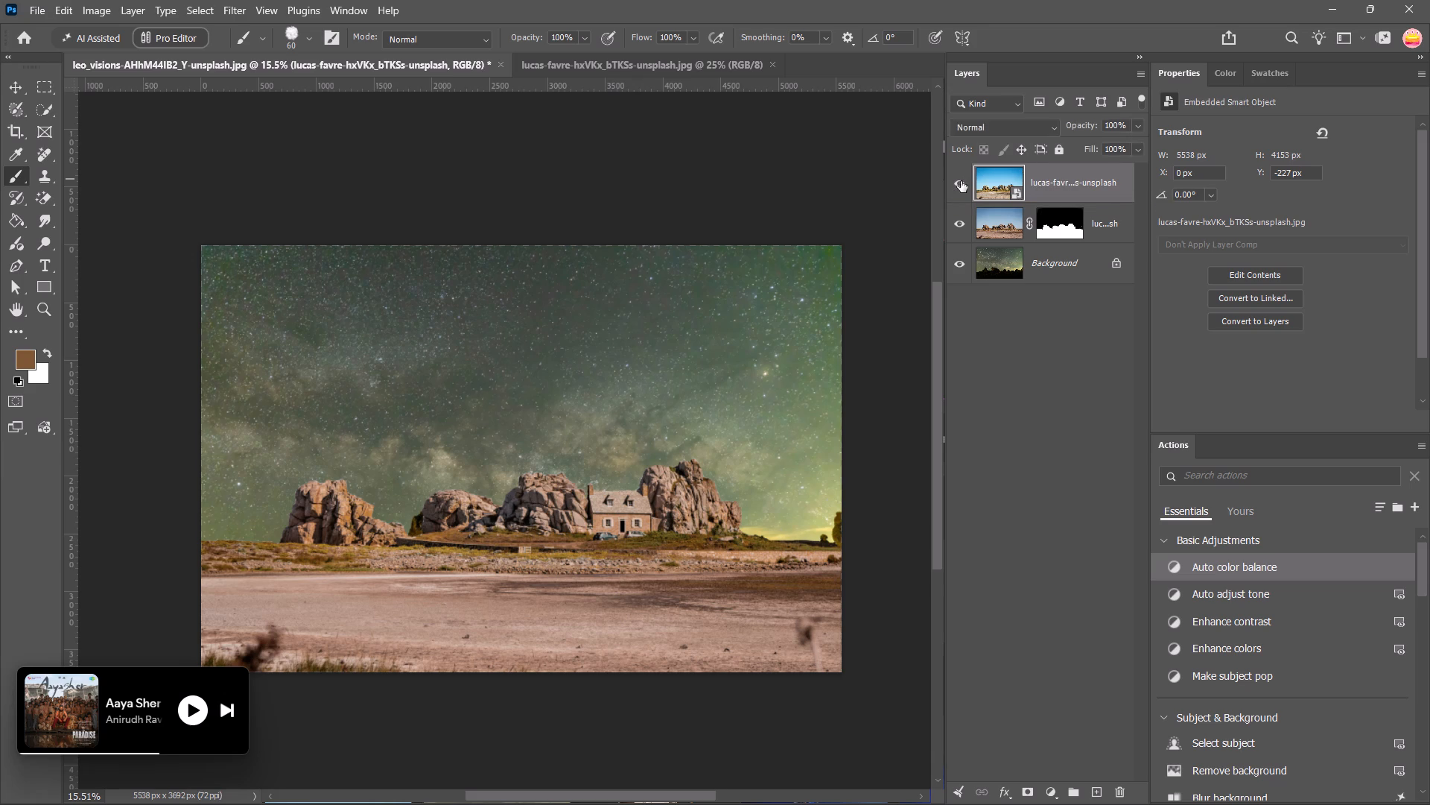
pyautogui.click(961, 181)
pyautogui.click(961, 181)
pyautogui.click(963, 182)
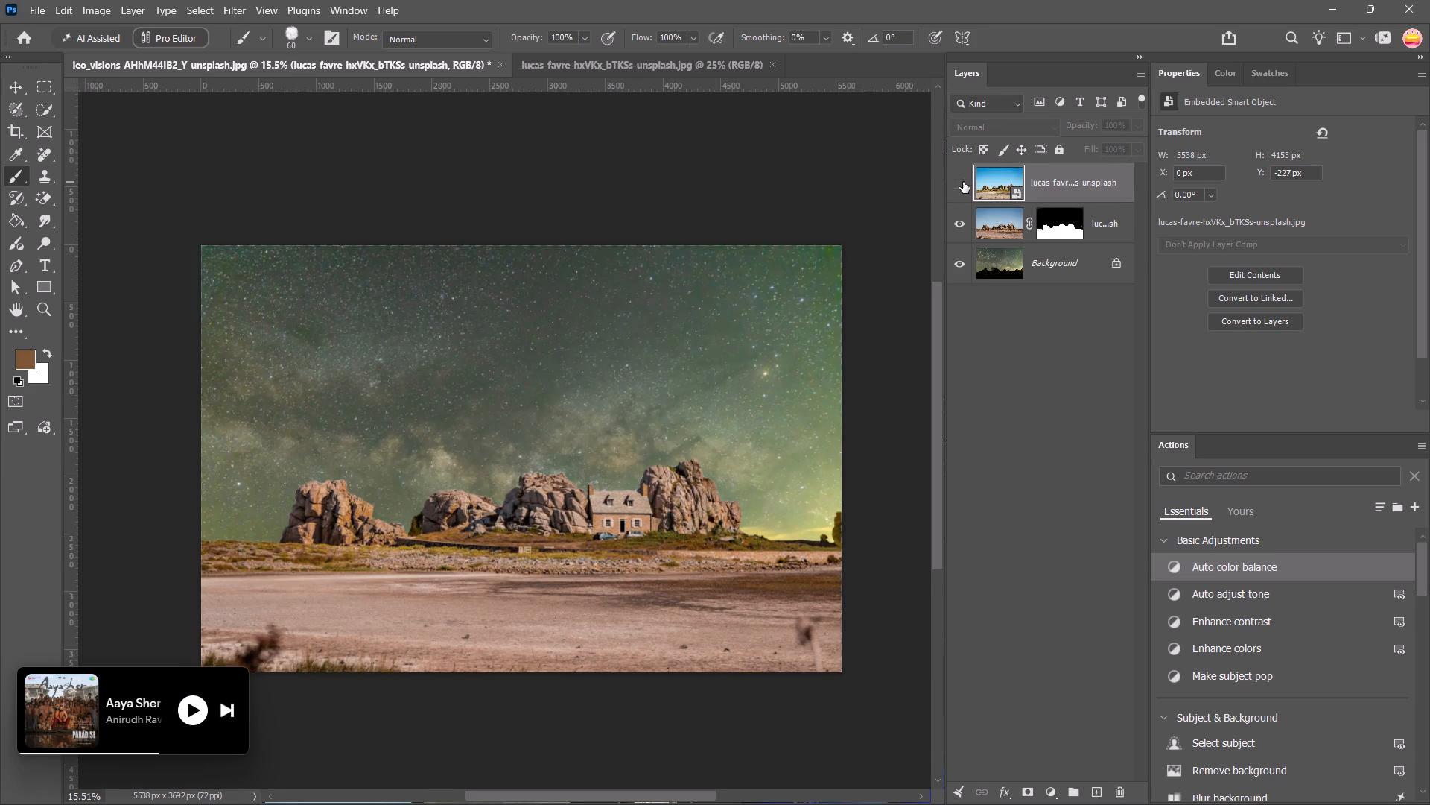
# Compare the night-sky composite with the original house photo by toggling the top layer's visibility, leaving it hidden and all layers deselected.
pyautogui.click(966, 182)
pyautogui.click(967, 182)
pyautogui.click(967, 182)
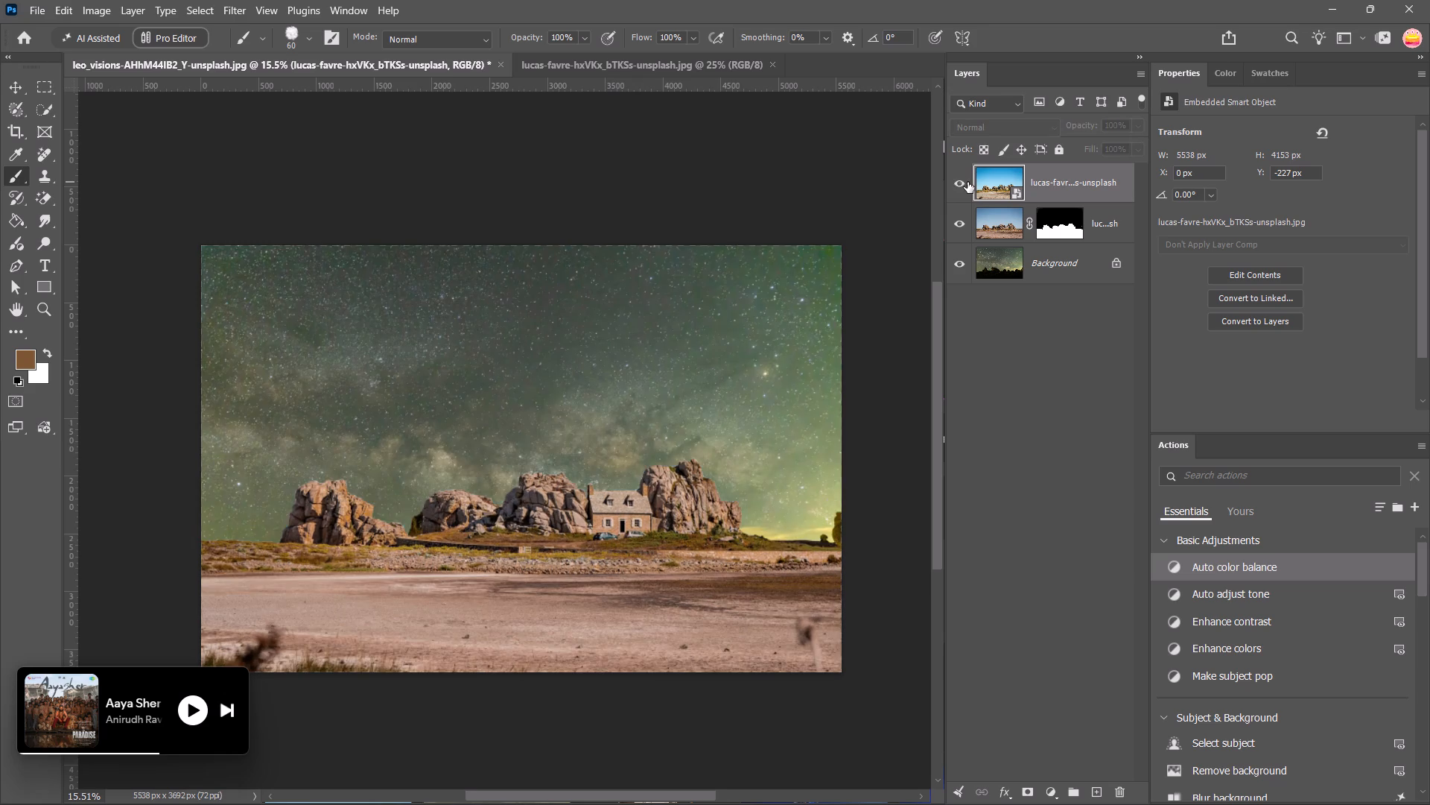
pyautogui.click(967, 182)
pyautogui.click(967, 182)
pyautogui.click(967, 182)
pyautogui.click(10, 84)
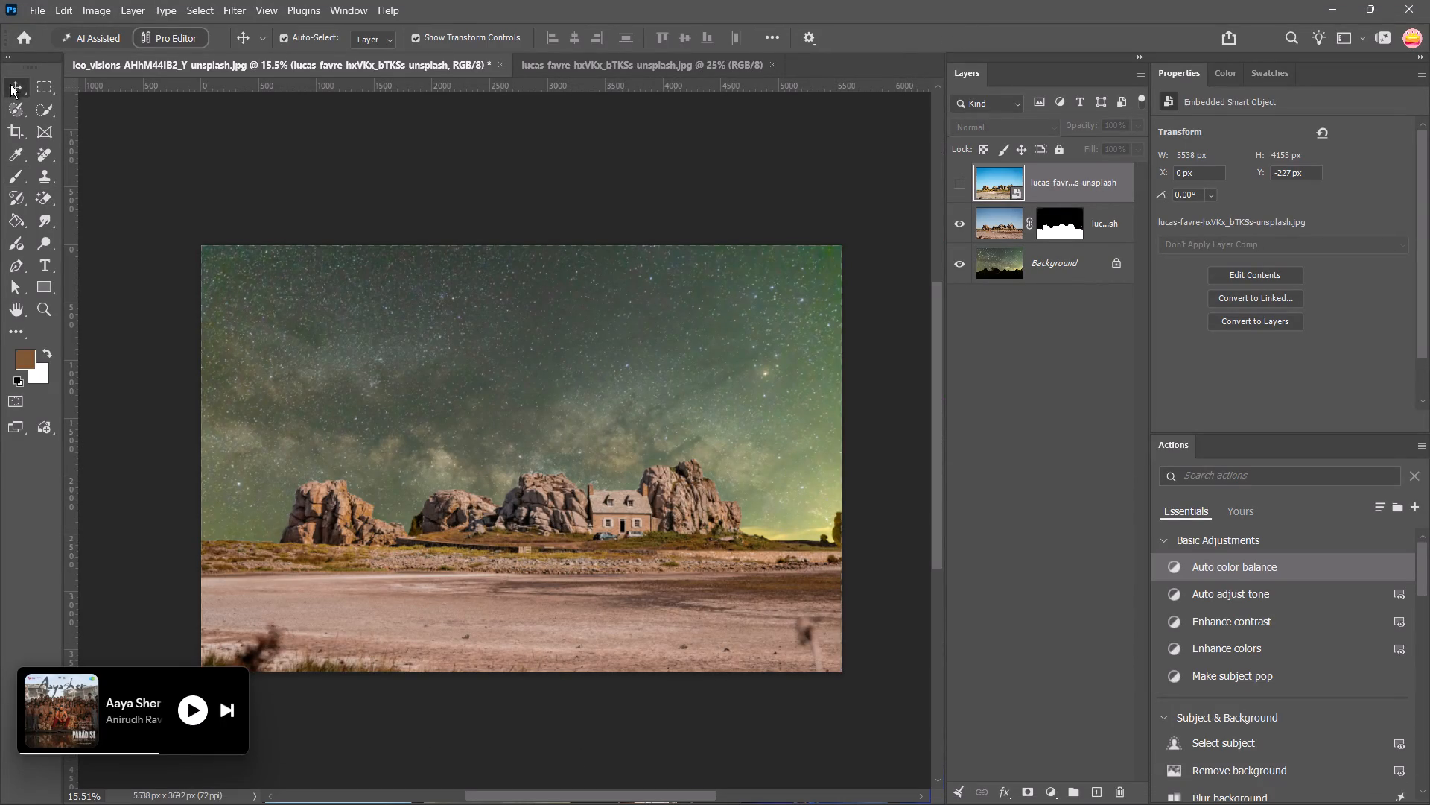
pyautogui.click(318, 192)
pyautogui.click(381, 315)
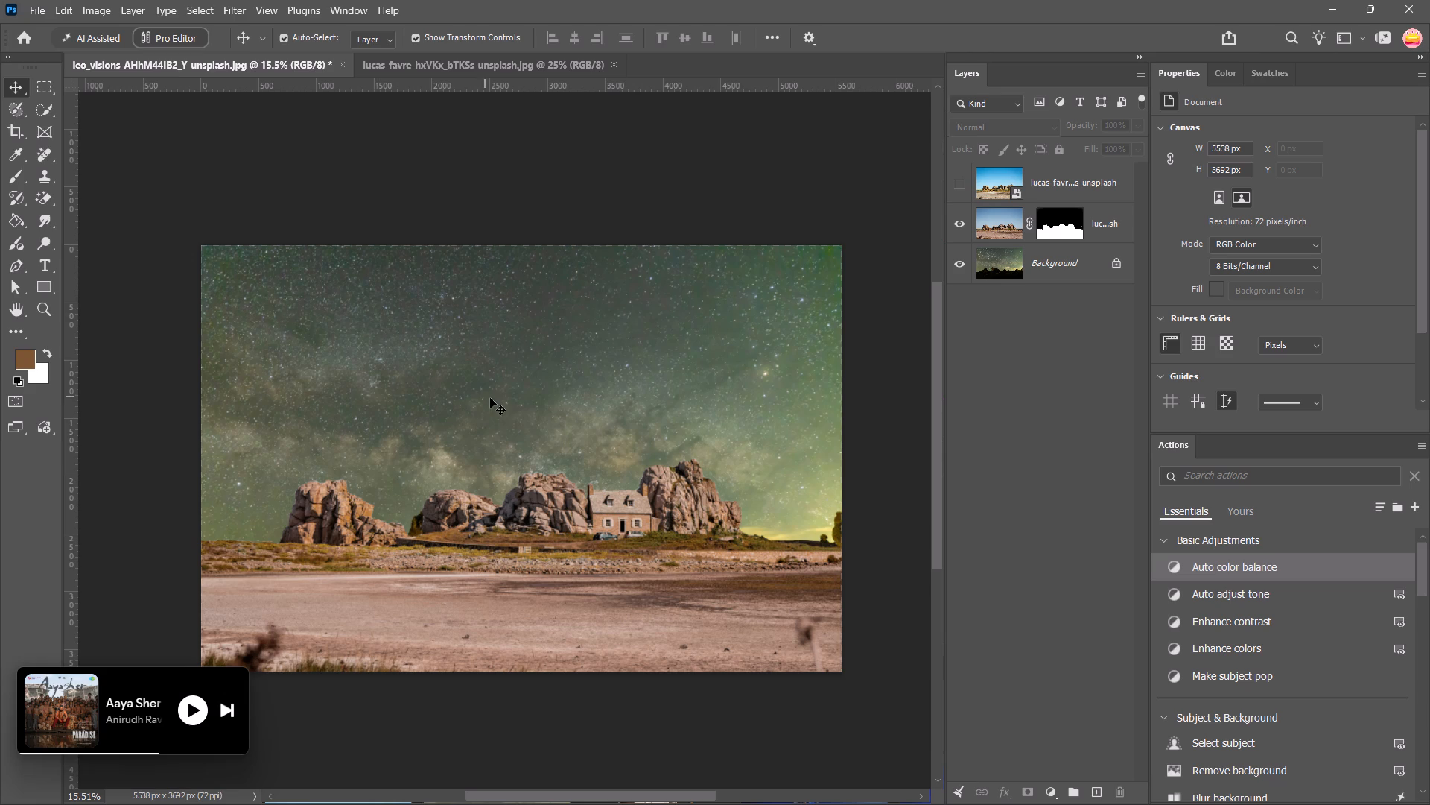
pyautogui.click(950, 175)
pyautogui.click(950, 175)
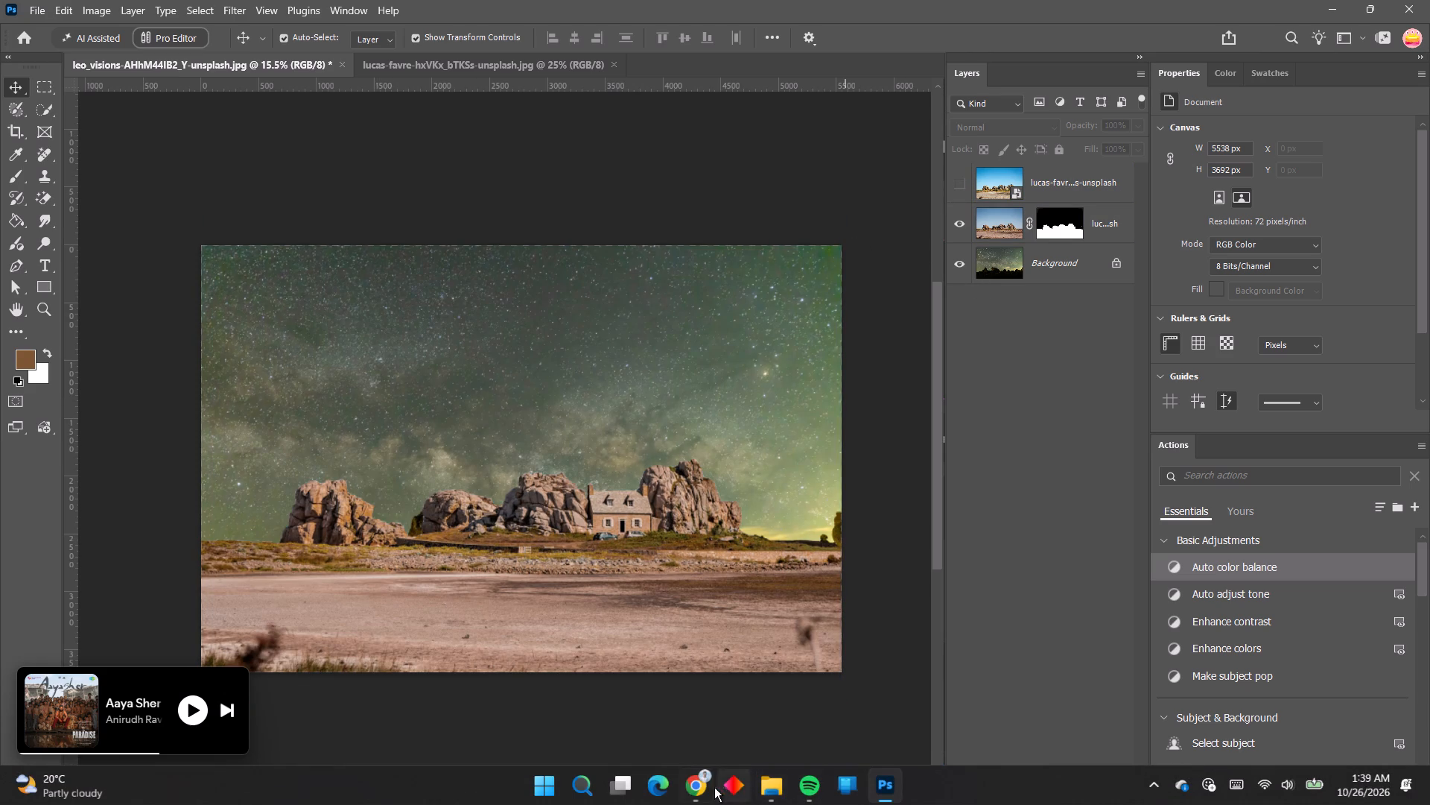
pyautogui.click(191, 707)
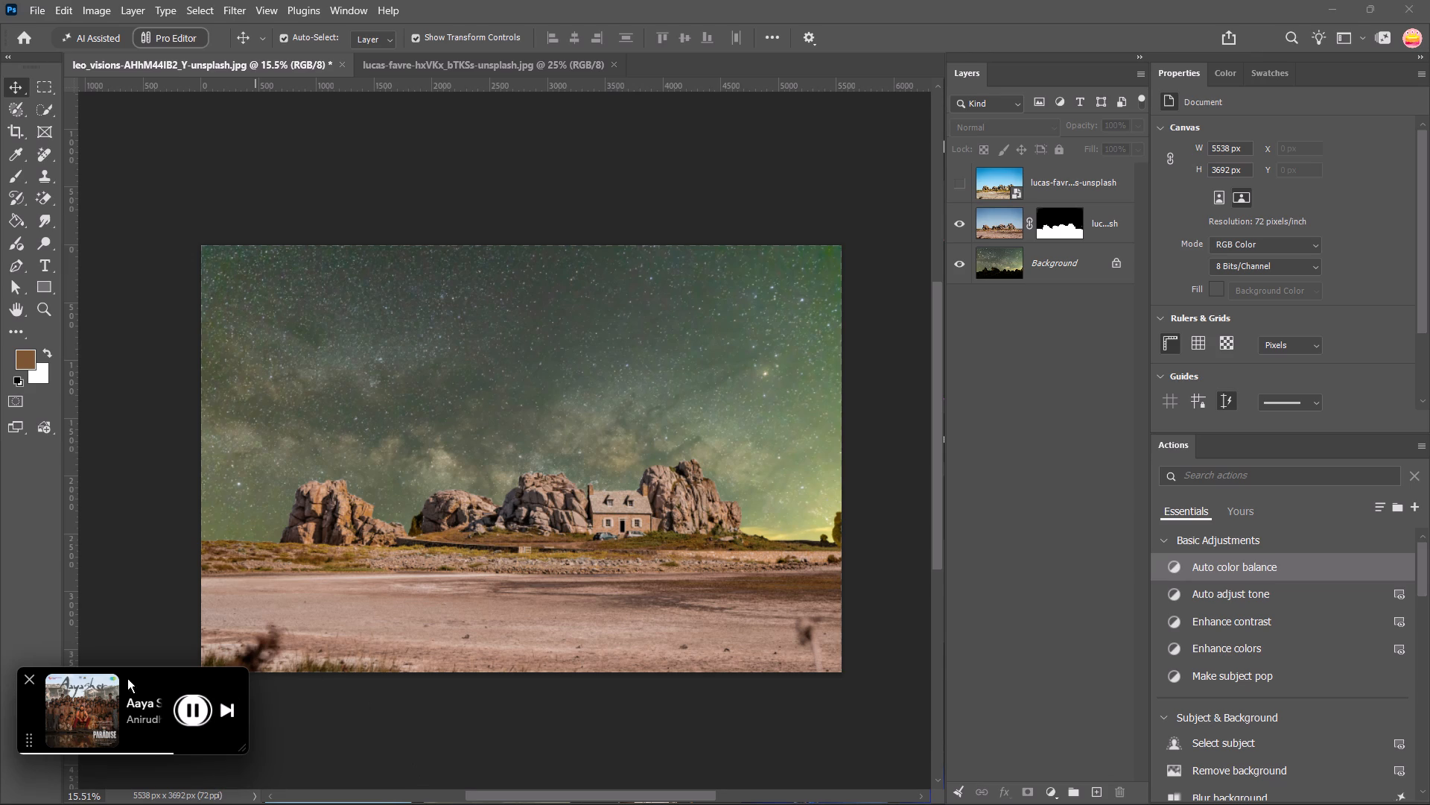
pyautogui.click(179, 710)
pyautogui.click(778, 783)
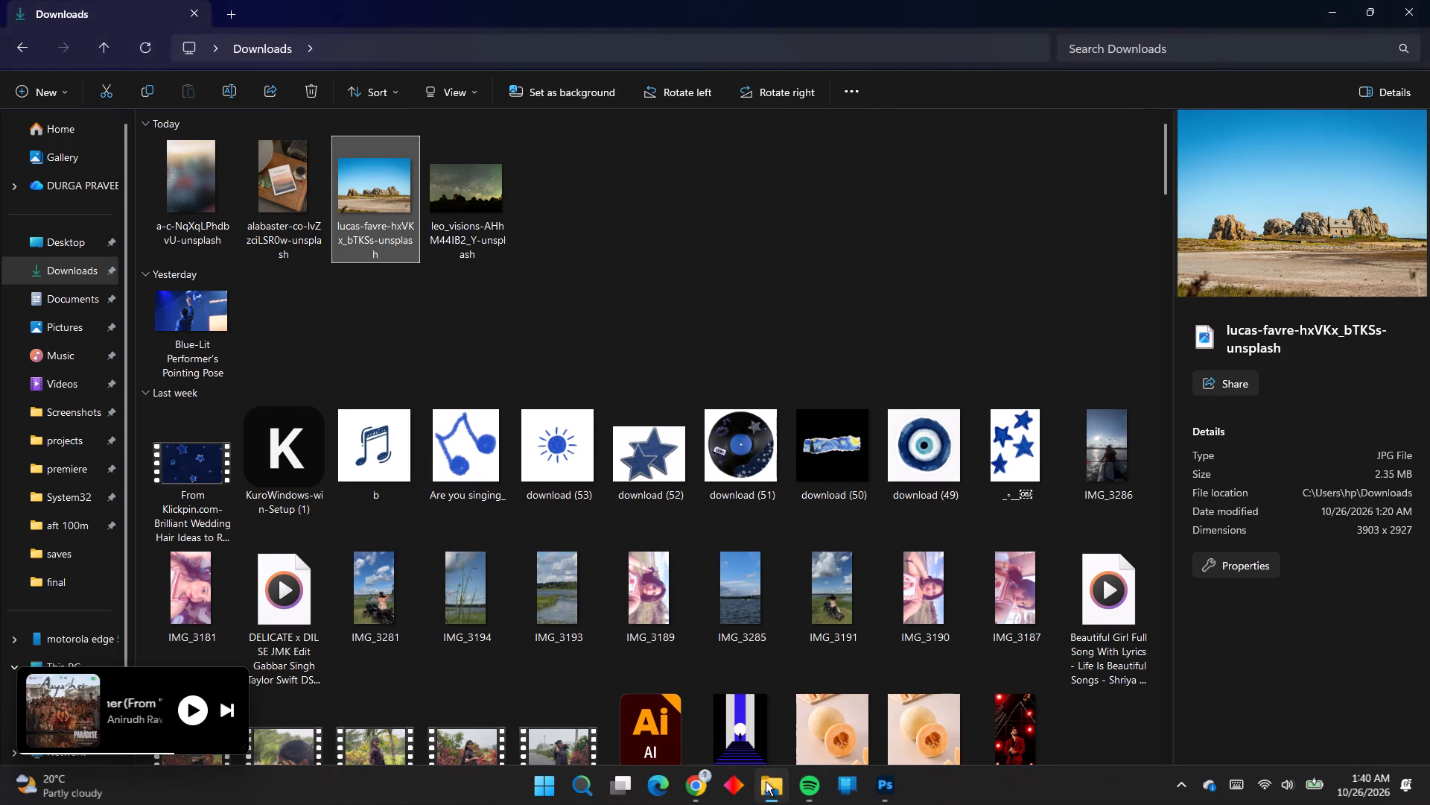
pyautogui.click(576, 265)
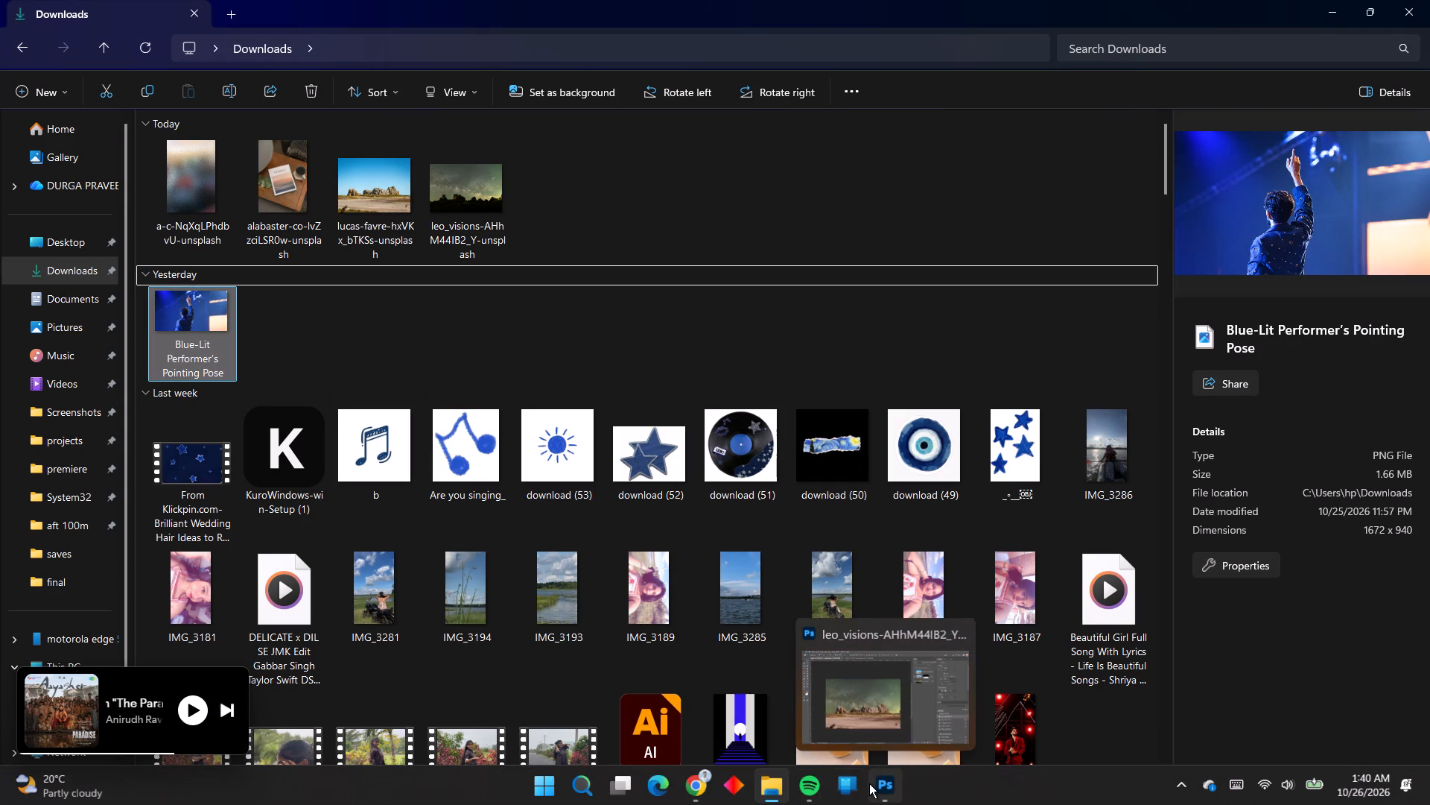
# Switch to the Tutedude lecture in Chrome, resume it and skip ahead to the cloud placement on the curved building photo, around 8:40.
pyautogui.click(689, 782)
pyautogui.click(496, 419)
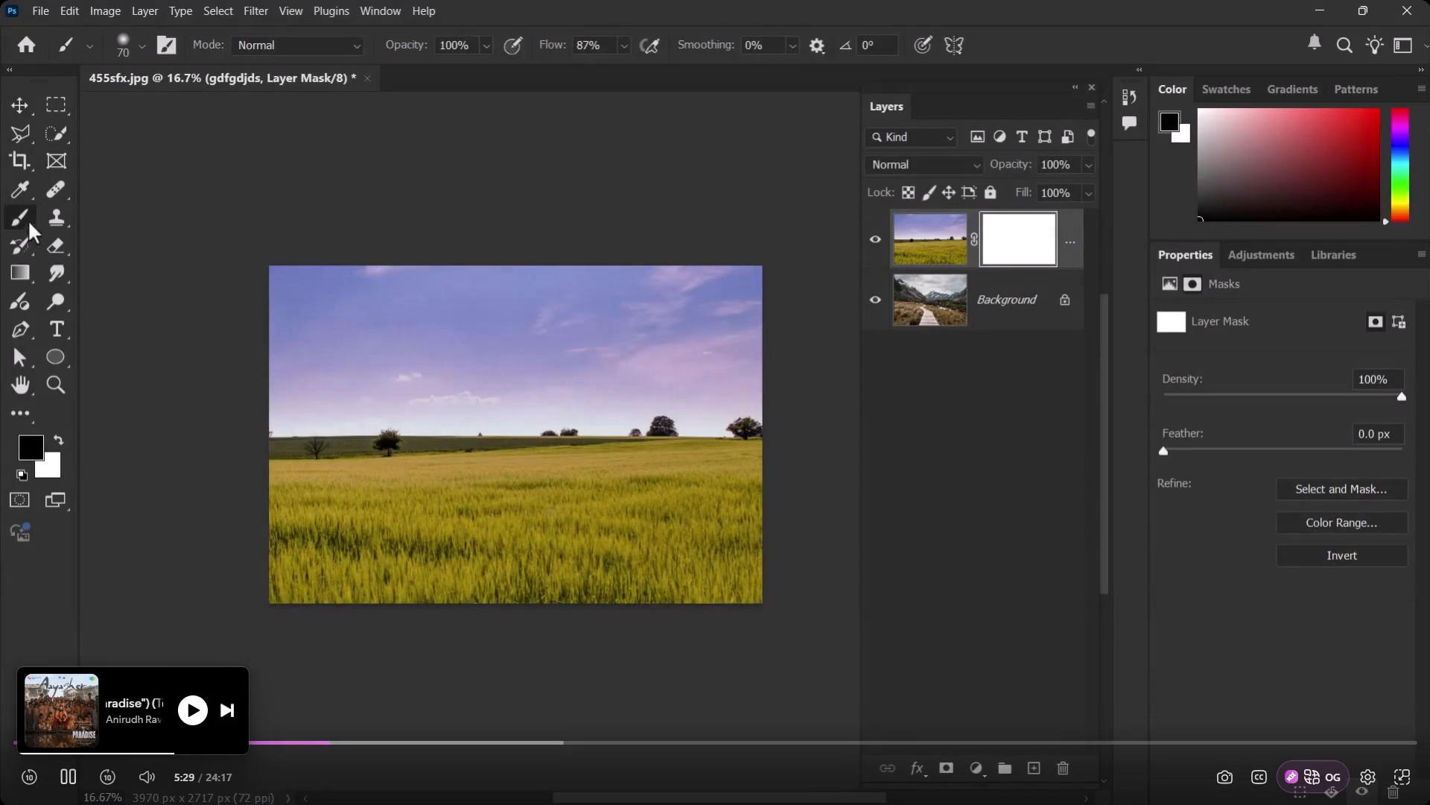
pyautogui.click(459, 737)
pyautogui.click(521, 745)
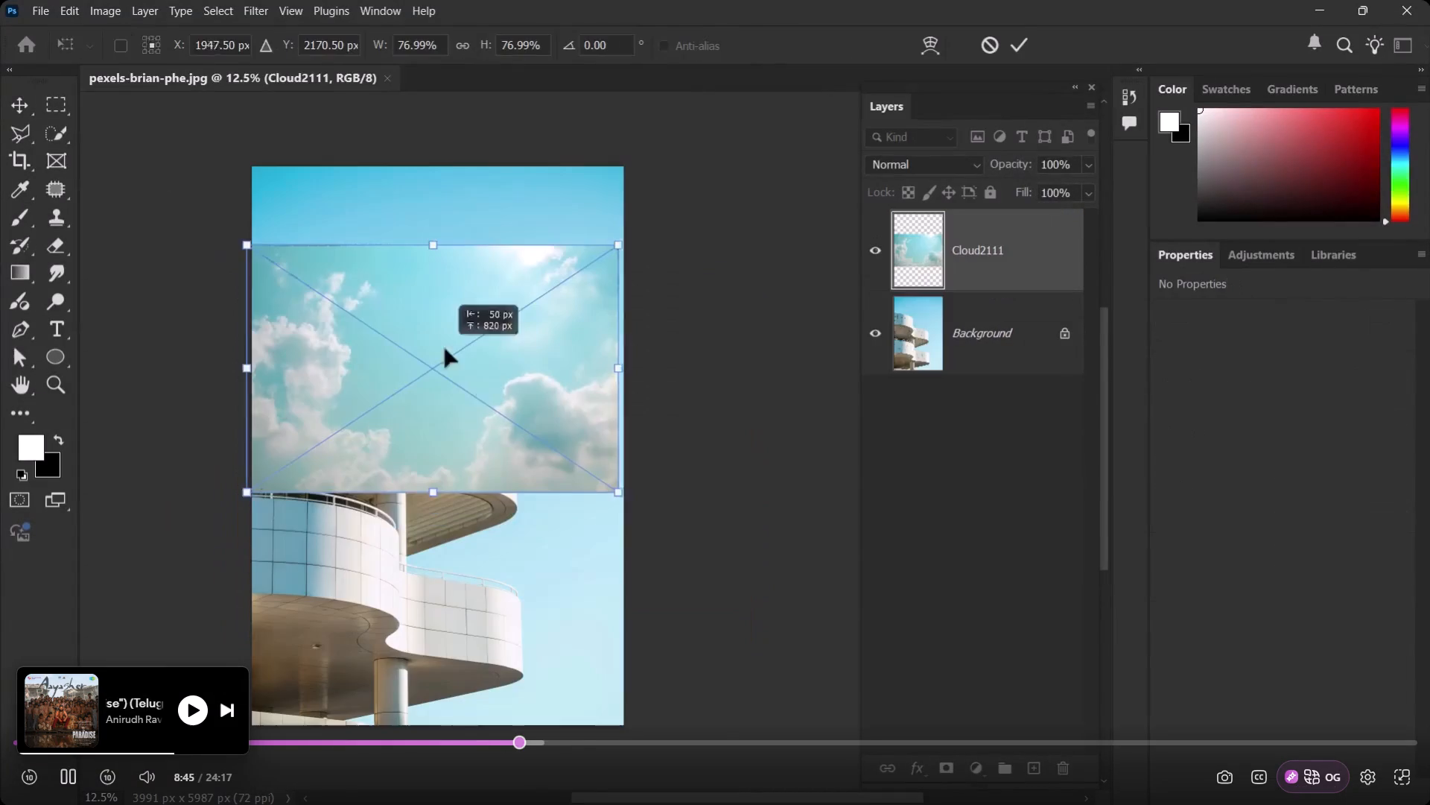
pyautogui.click(500, 739)
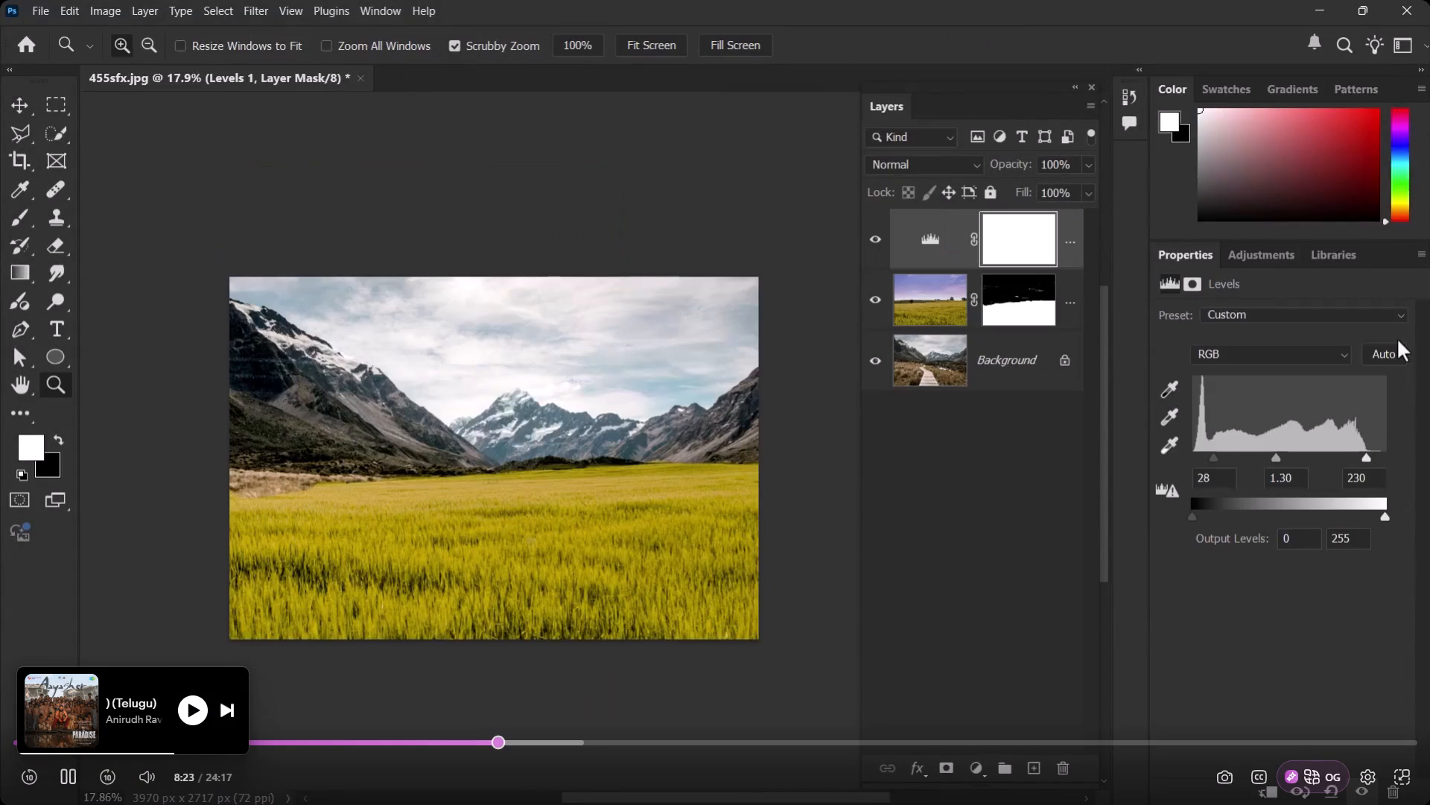
pyautogui.press('Right')
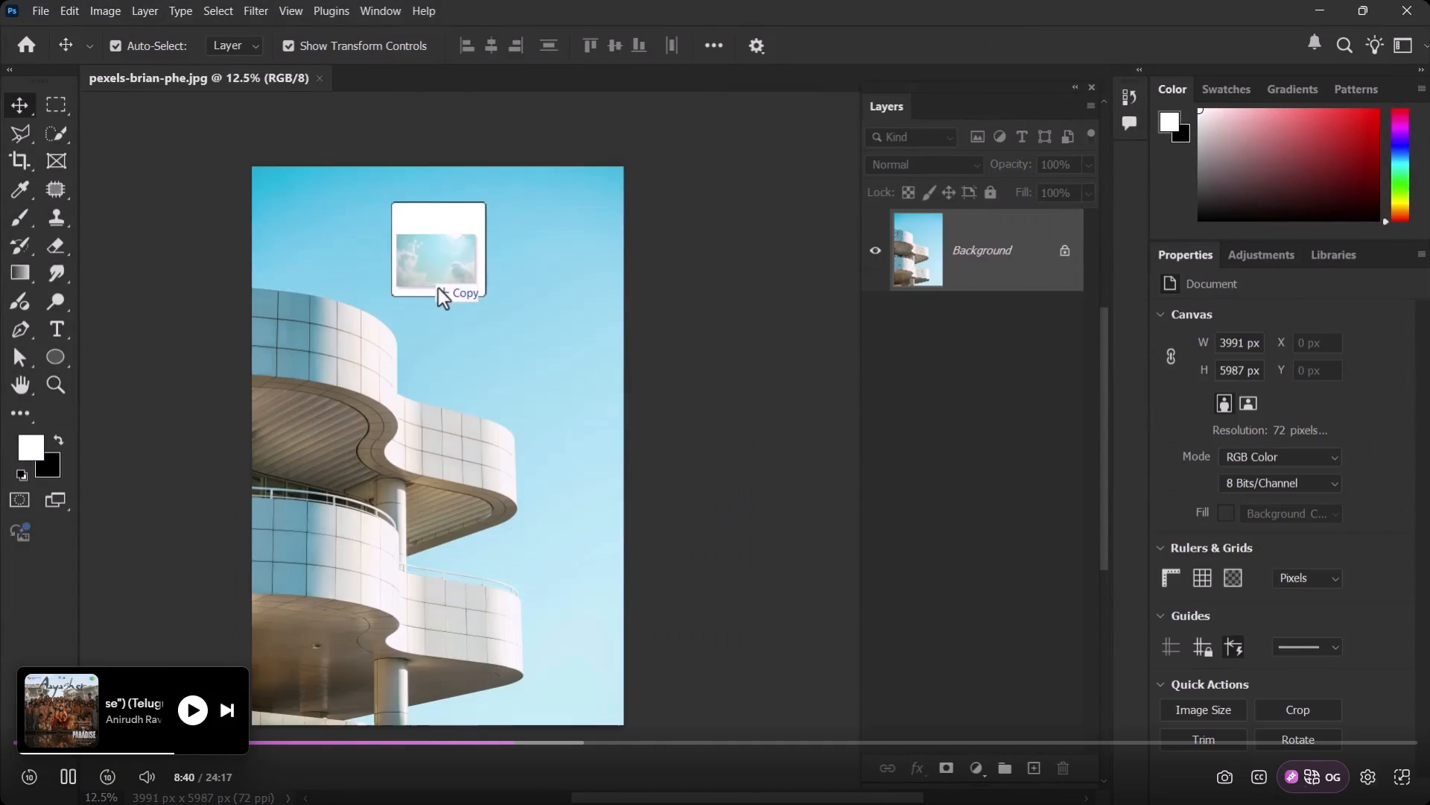
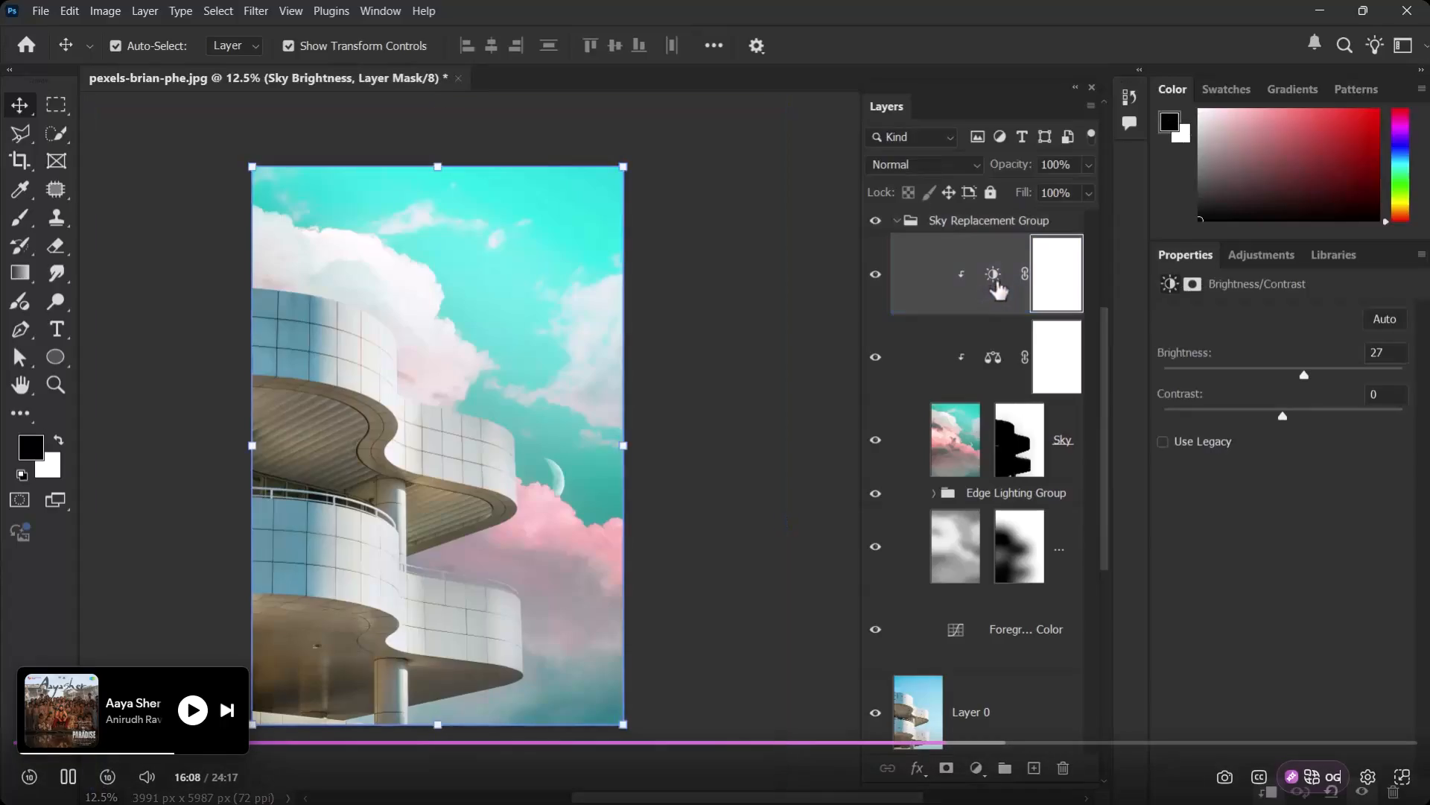
# Pause the lecture at the Sky Temperature layer's Color Balance adjustment, around 16:13, and resume watching it.
pyautogui.click(686, 487)
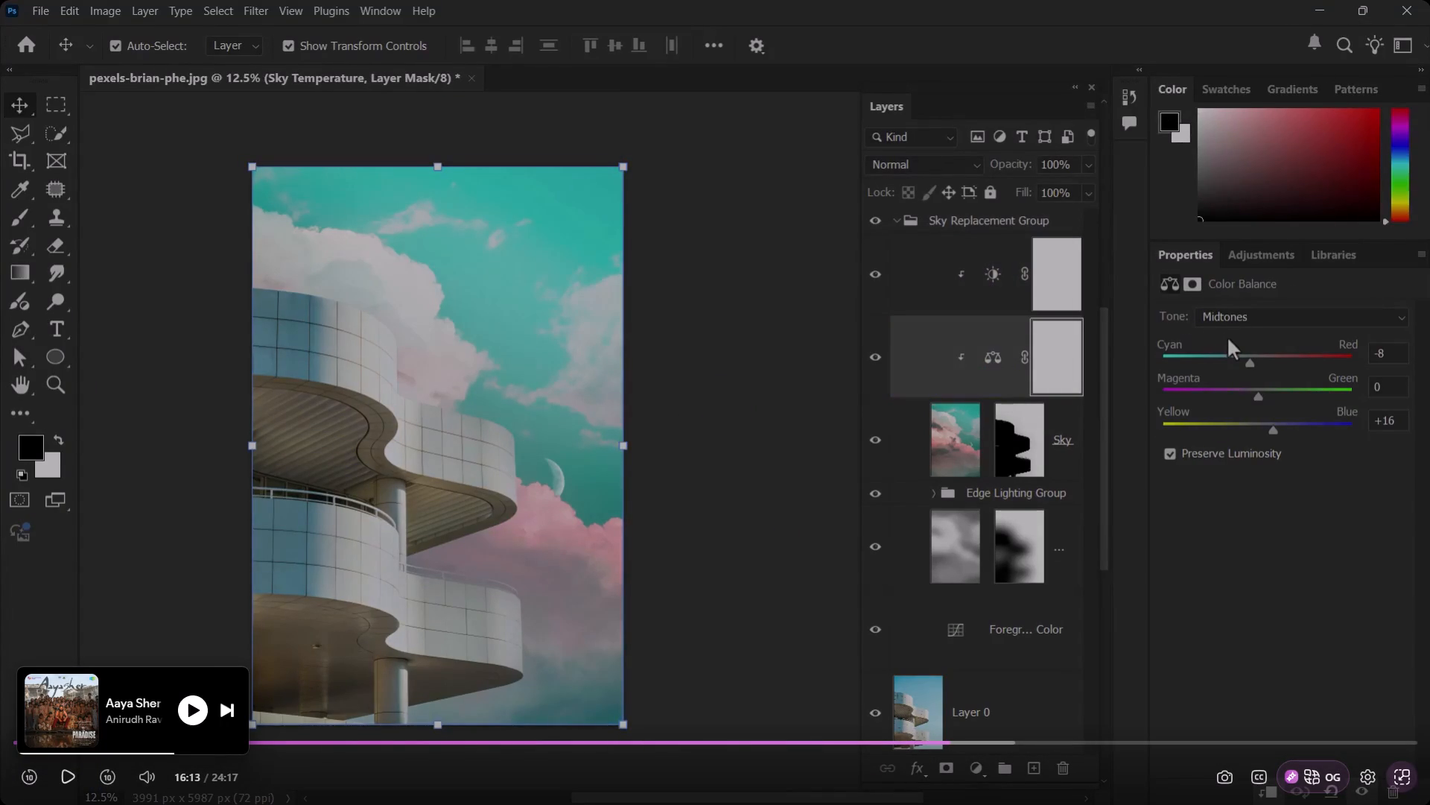
pyautogui.click(900, 555)
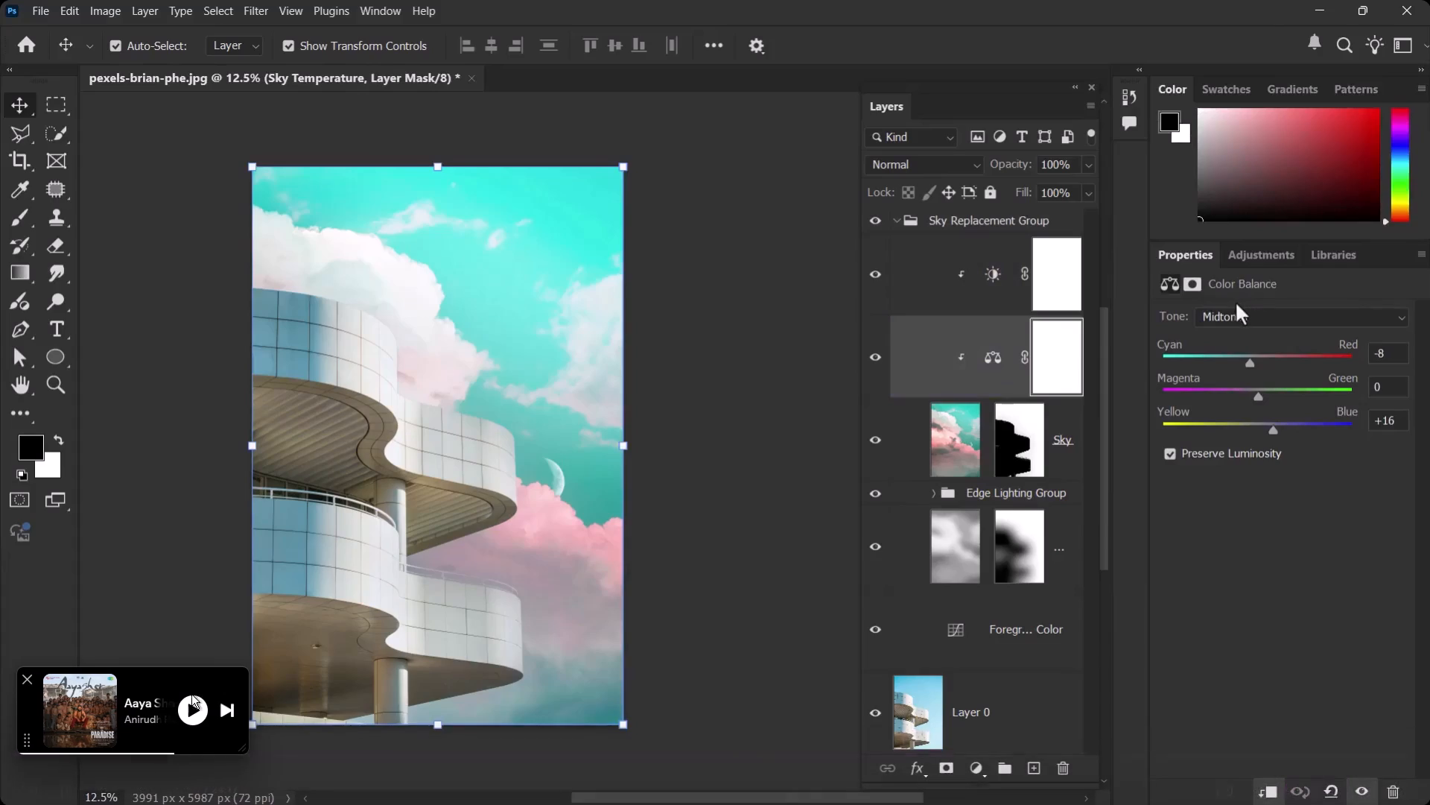
# Switch to the Spotify mini player, briefly play the current song, skip to the next track and pause it.
pyautogui.click(191, 706)
pyautogui.click(193, 709)
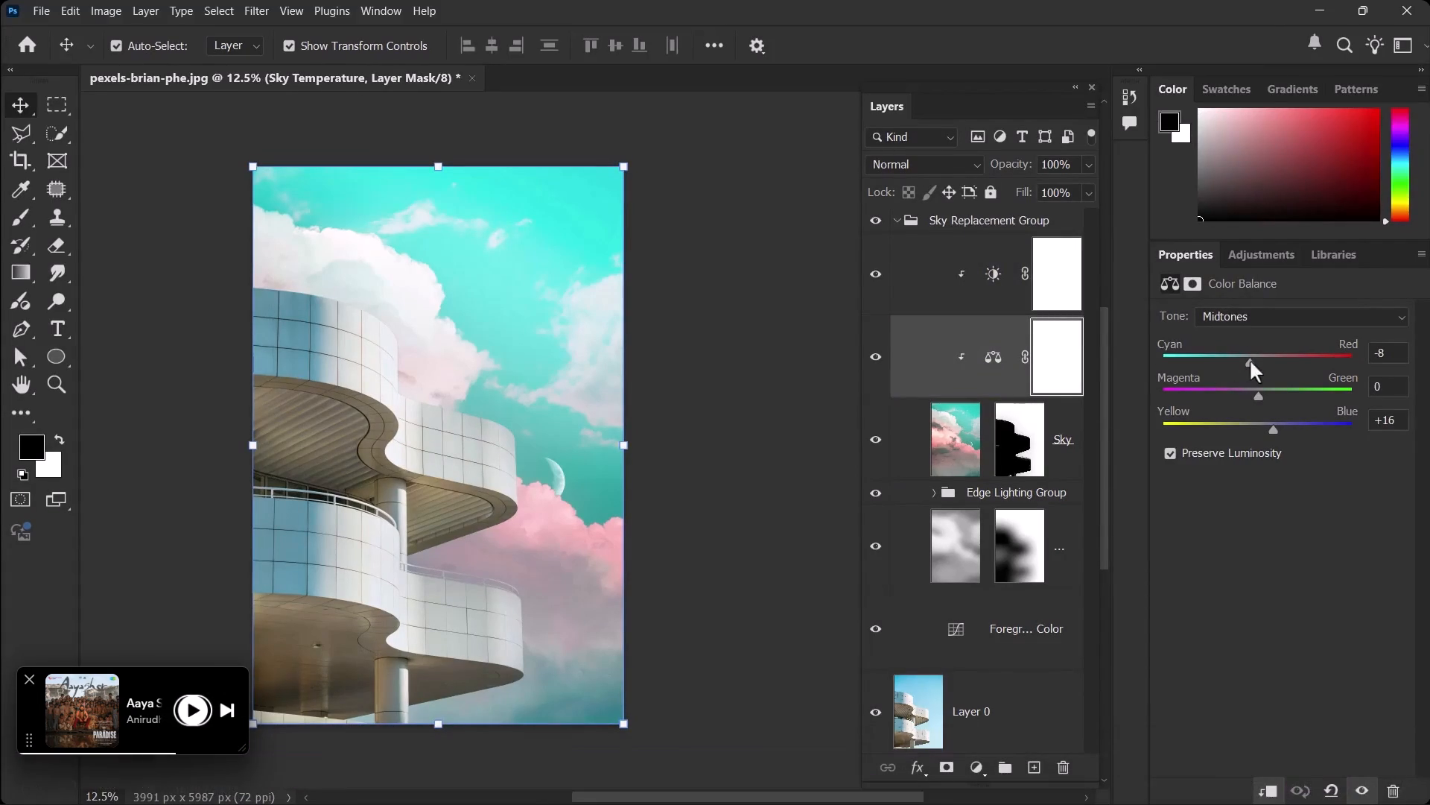
pyautogui.click(221, 705)
pyautogui.click(198, 711)
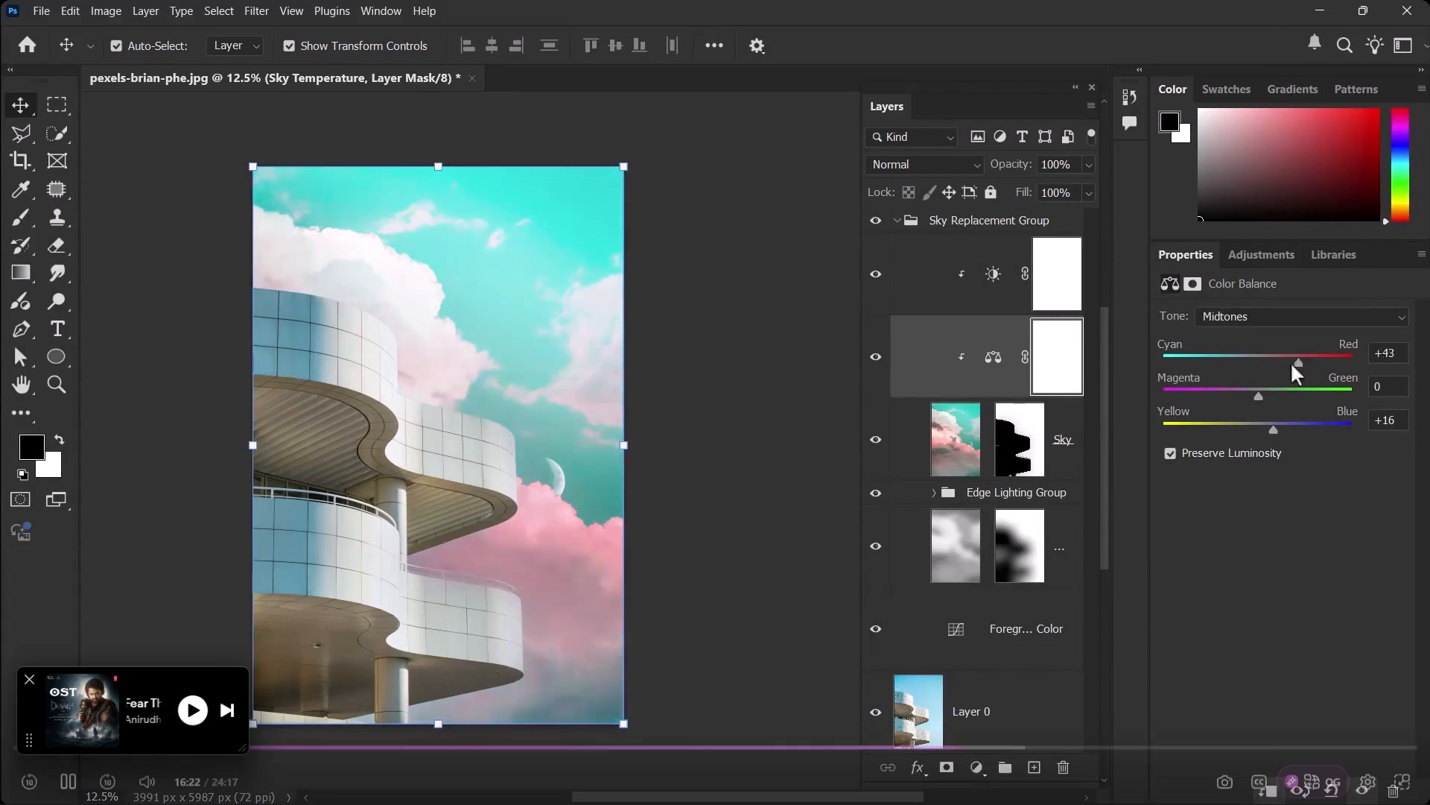
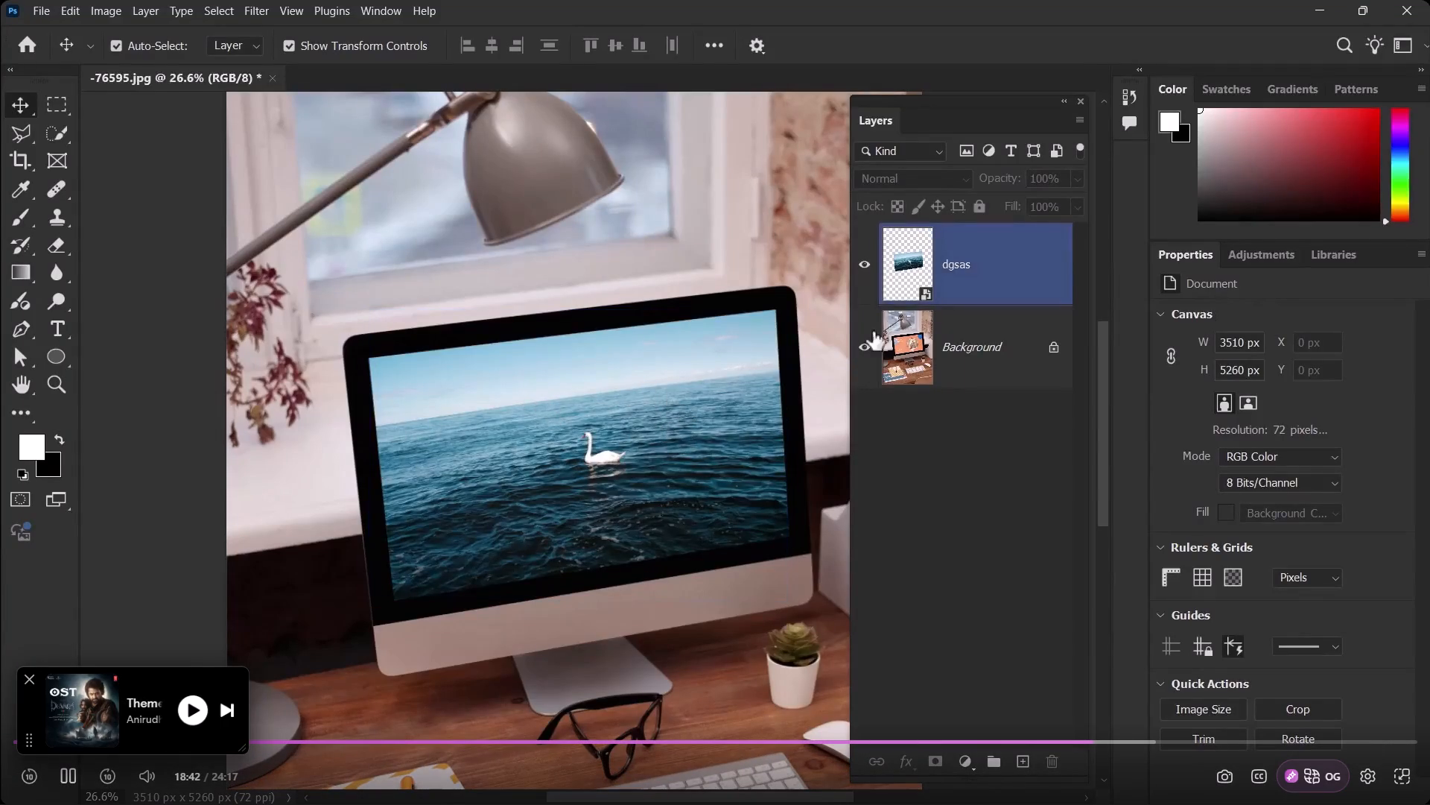
# Skim the lecture back to about 15:05 and ahead to 18:05, leave it paused there and exit full screen.
pyautogui.click(928, 615)
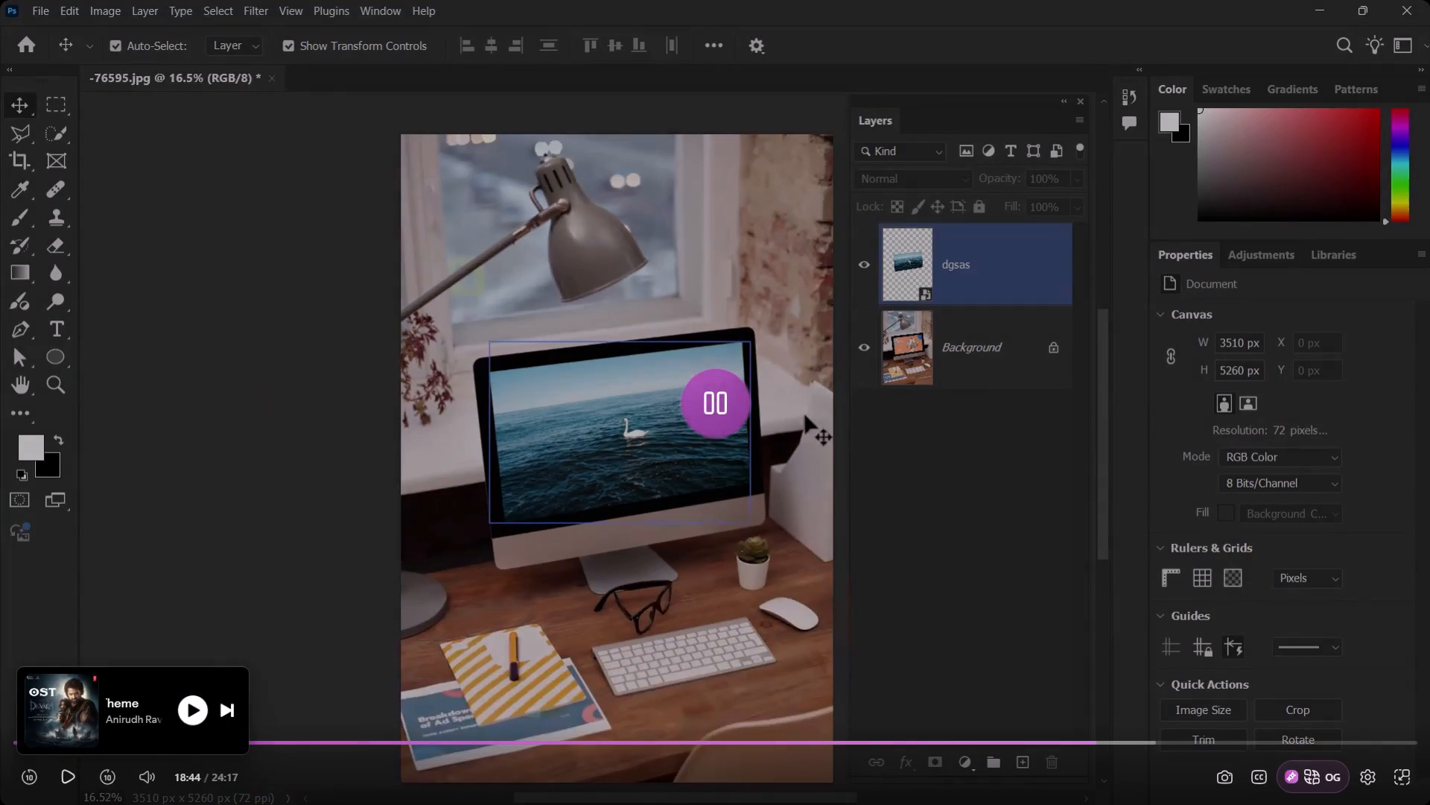
pyautogui.click(883, 740)
pyautogui.click(973, 534)
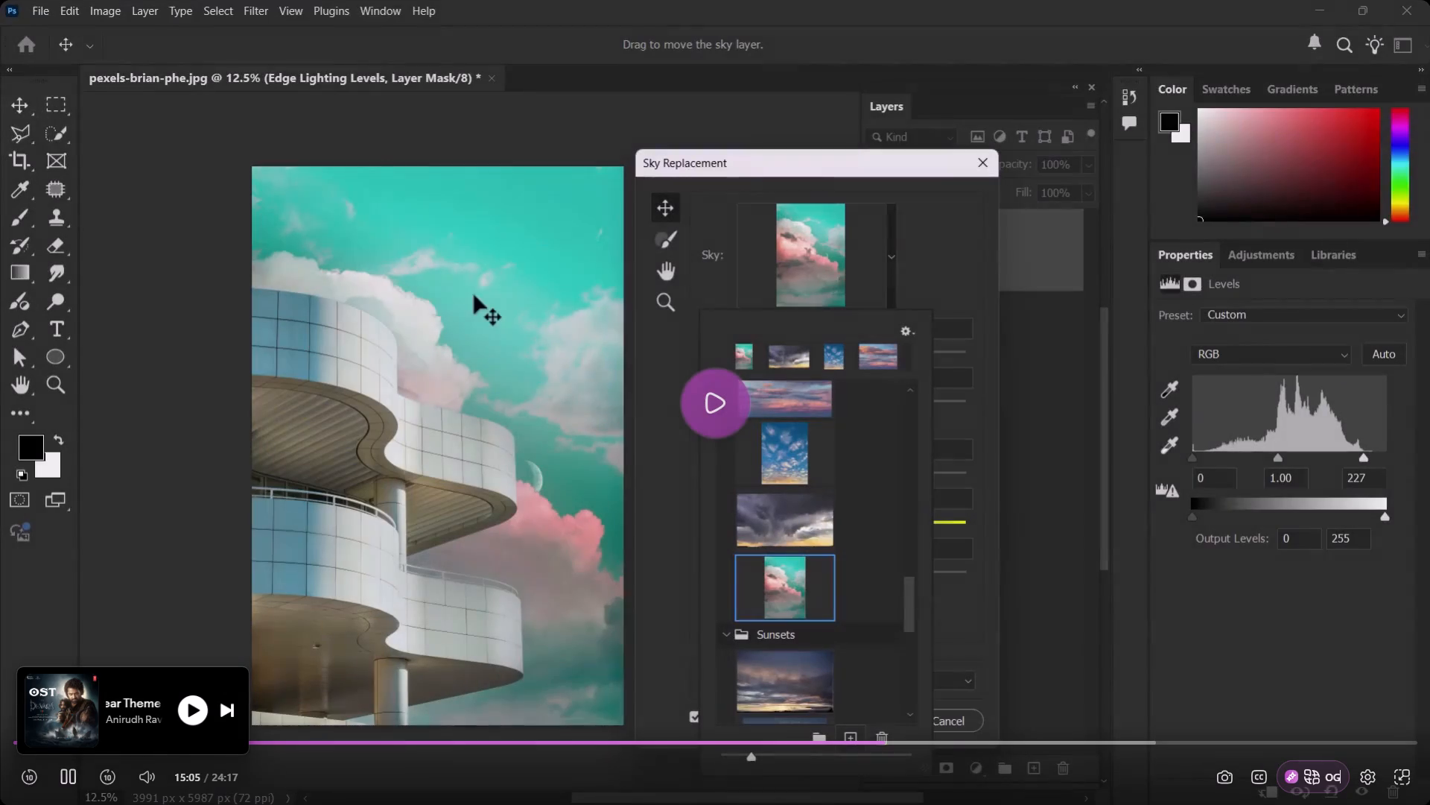
pyautogui.click(973, 534)
pyautogui.click(1053, 745)
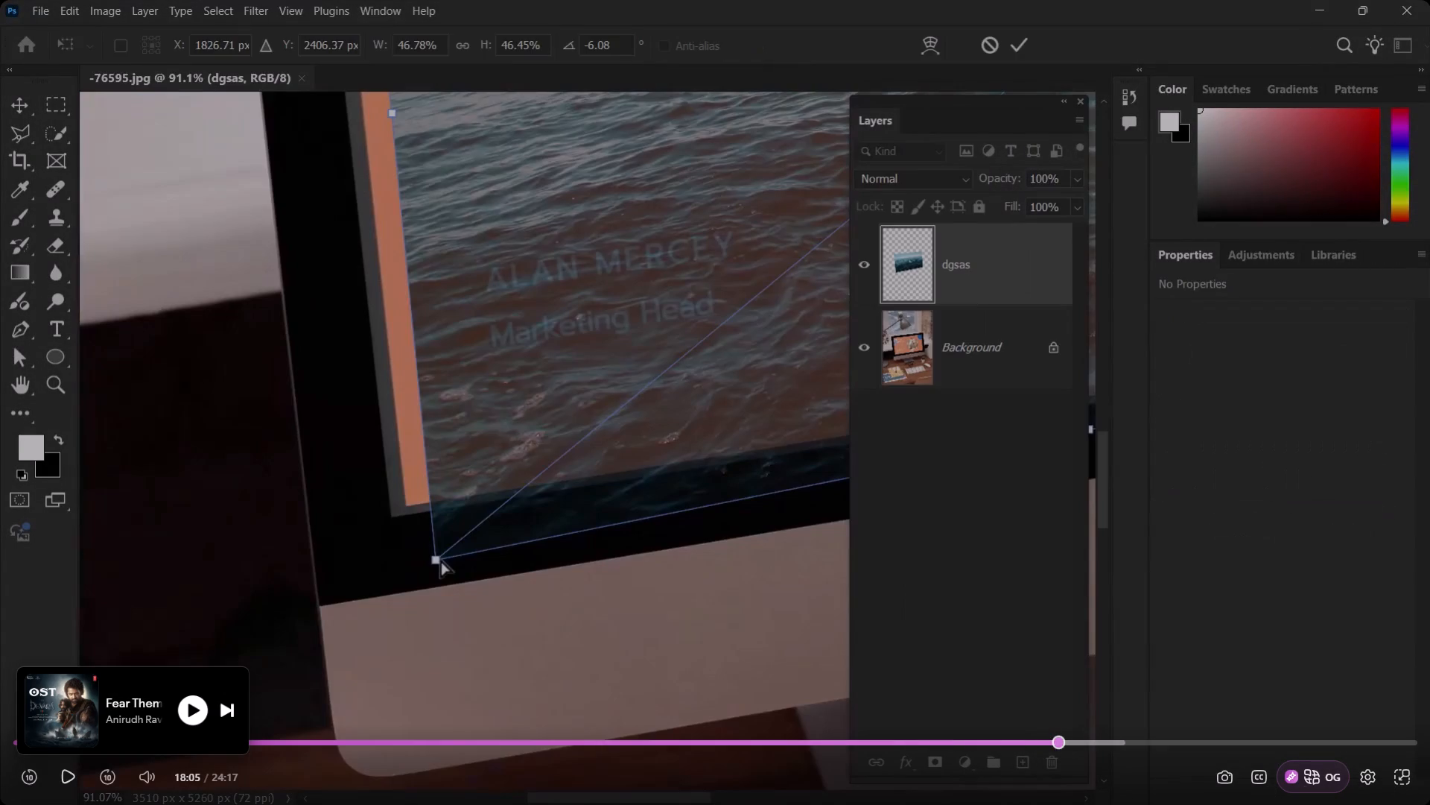
pyautogui.click(1394, 785)
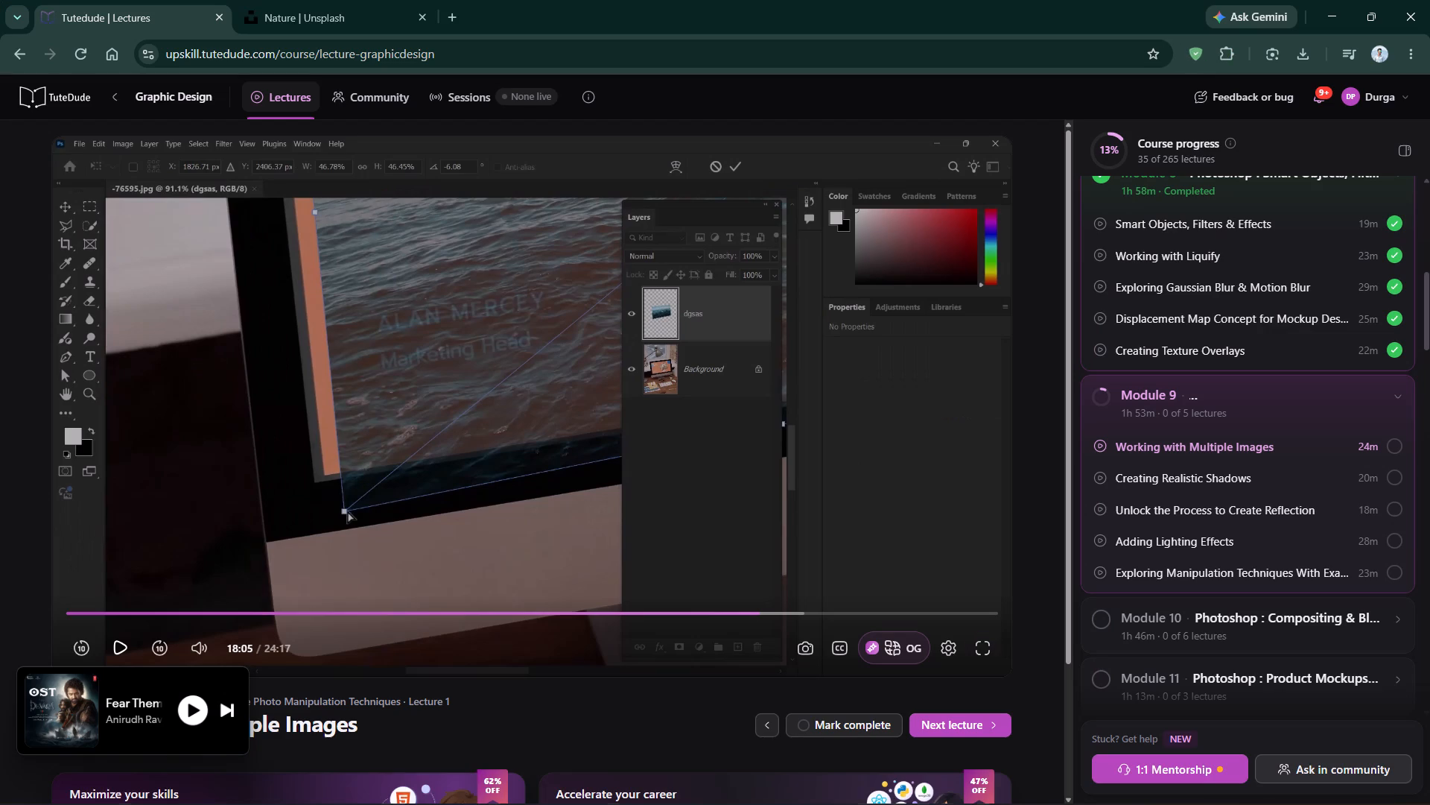
# Switch to Photoshop and toggle the visibility of the two stone-house layers above the night-sky background.
pyautogui.click(886, 778)
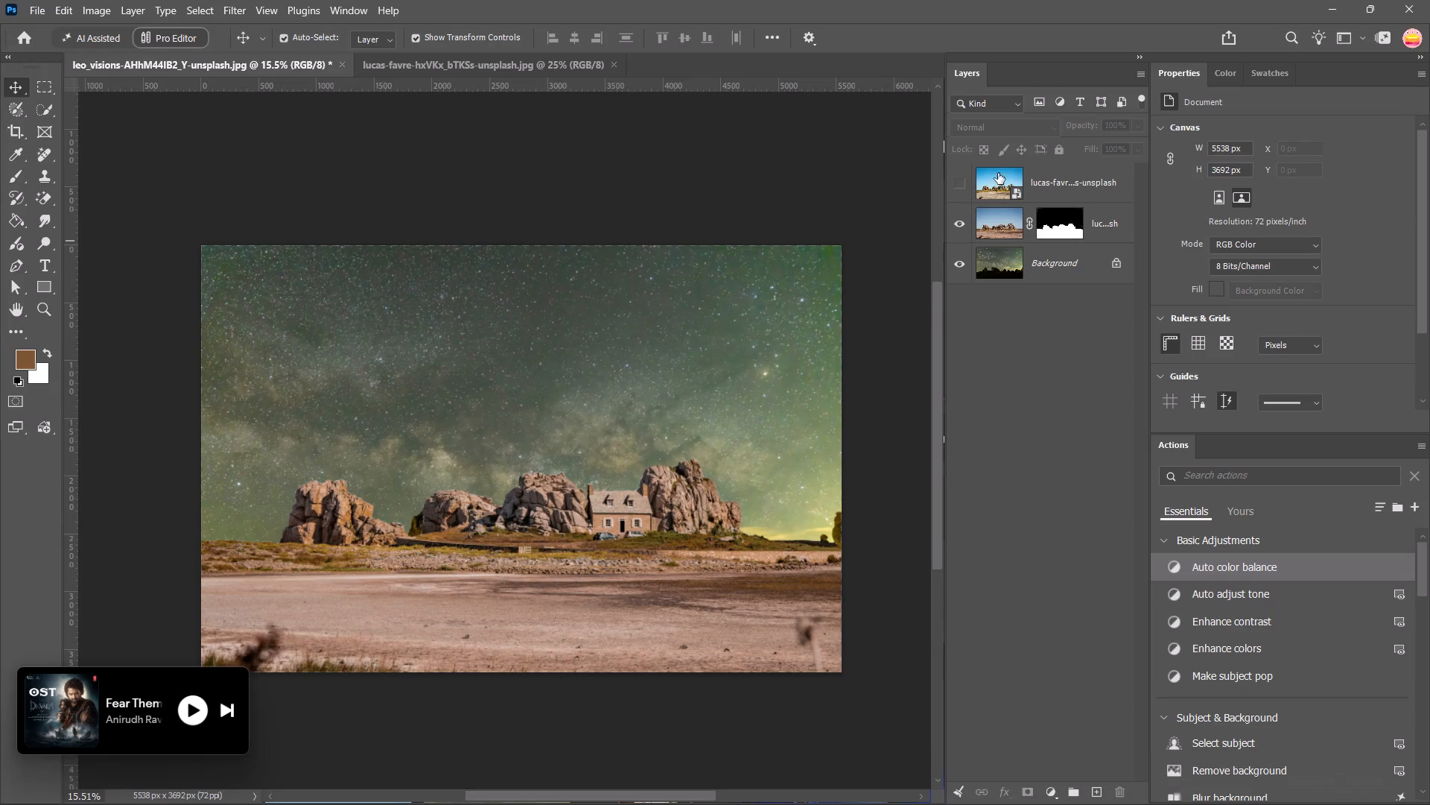
pyautogui.click(956, 220)
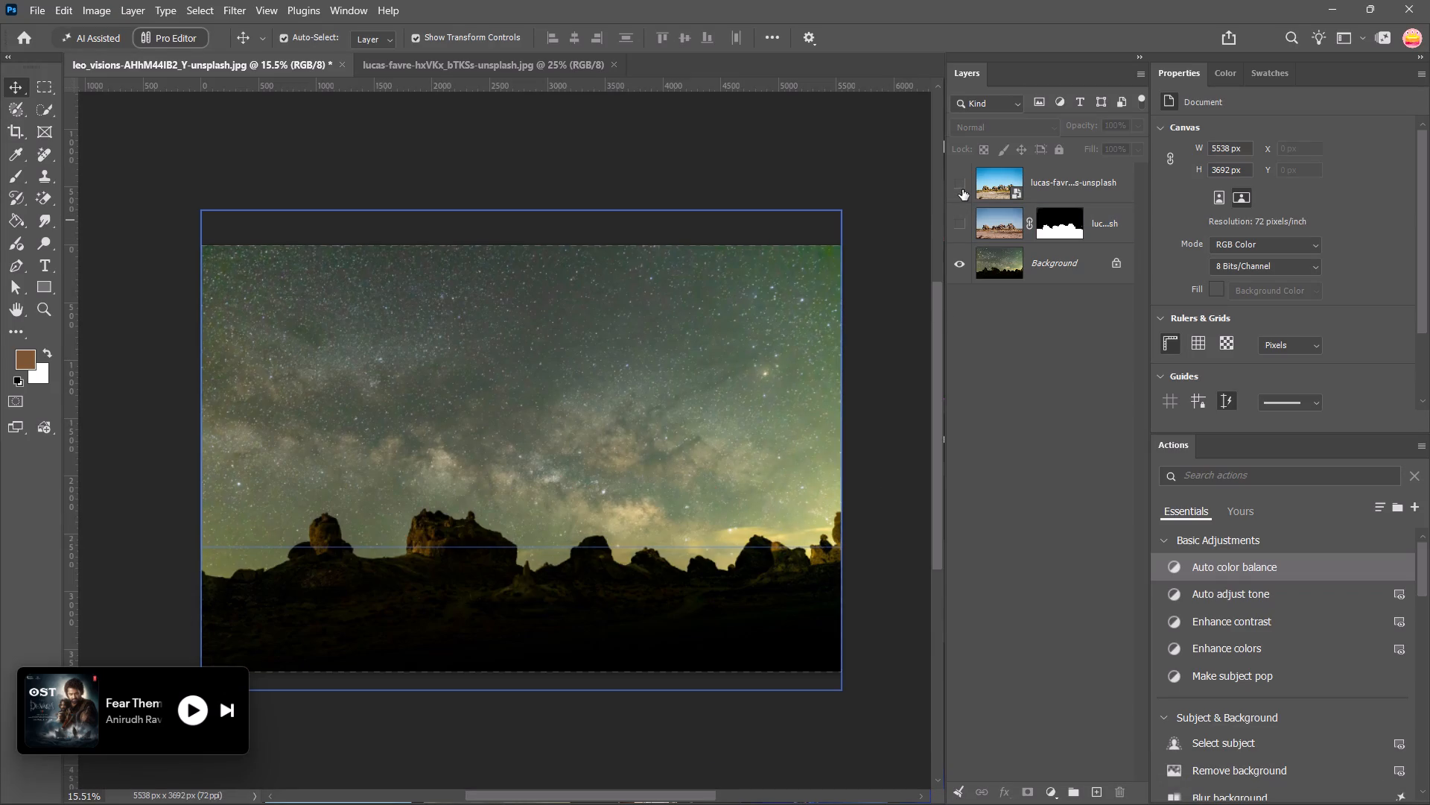
pyautogui.click(962, 189)
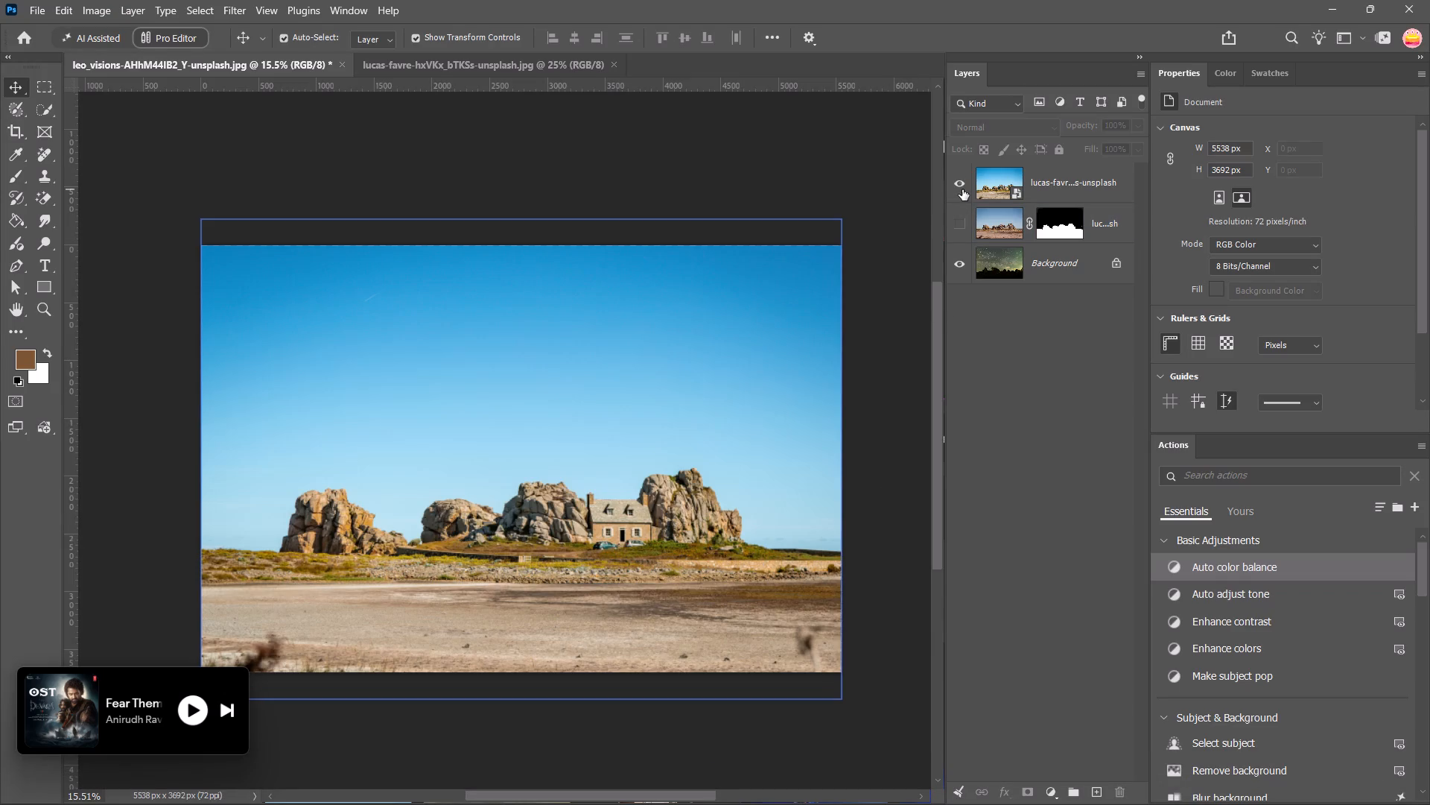
pyautogui.click(962, 189)
pyautogui.click(1078, 190)
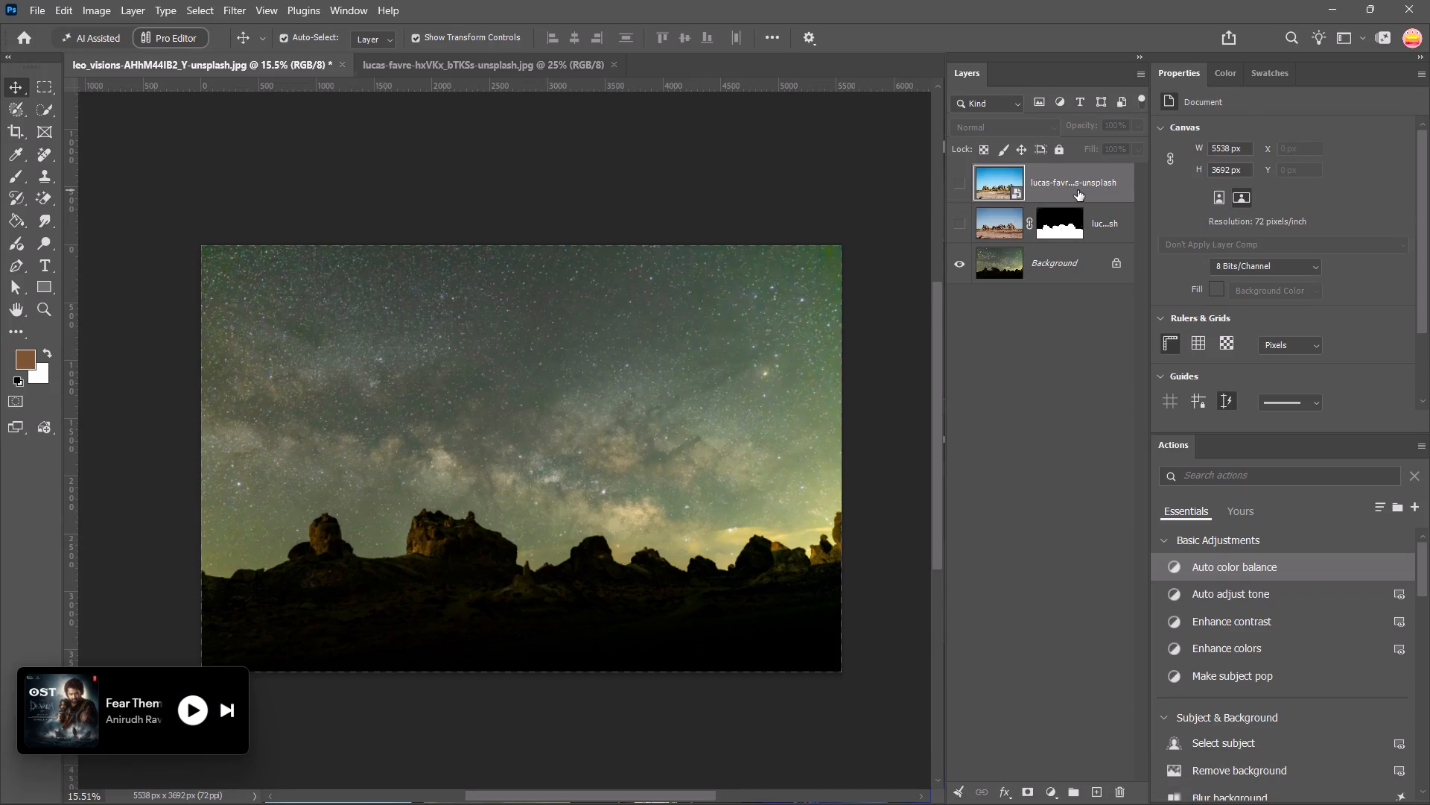
pyautogui.click(946, 175)
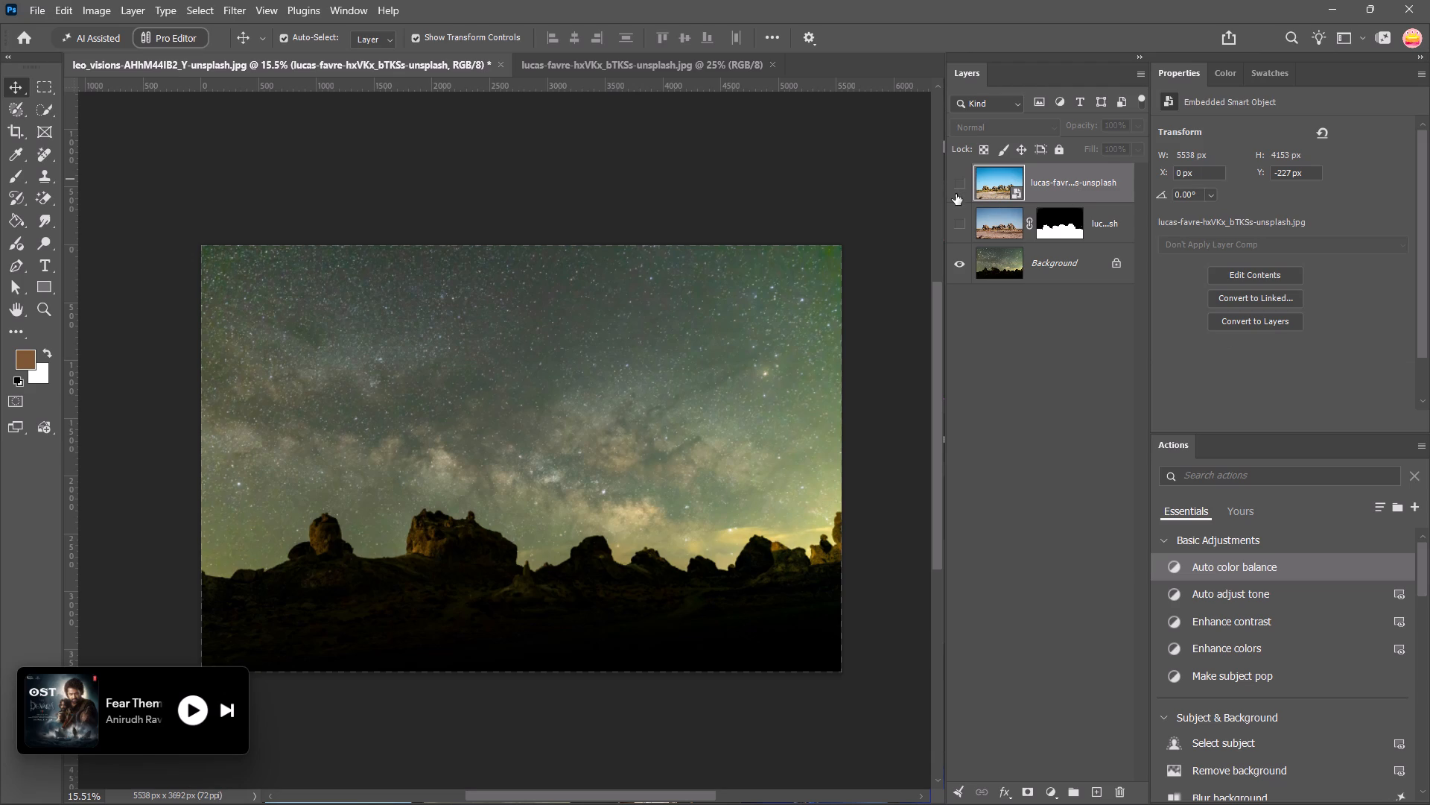
pyautogui.click(960, 189)
pyautogui.click(960, 218)
# Start Sky Replacement on the separate stone-house photo and try the rippled-cloud and wispy-cloud skies from the Blue Skies presets.
pyautogui.click(722, 71)
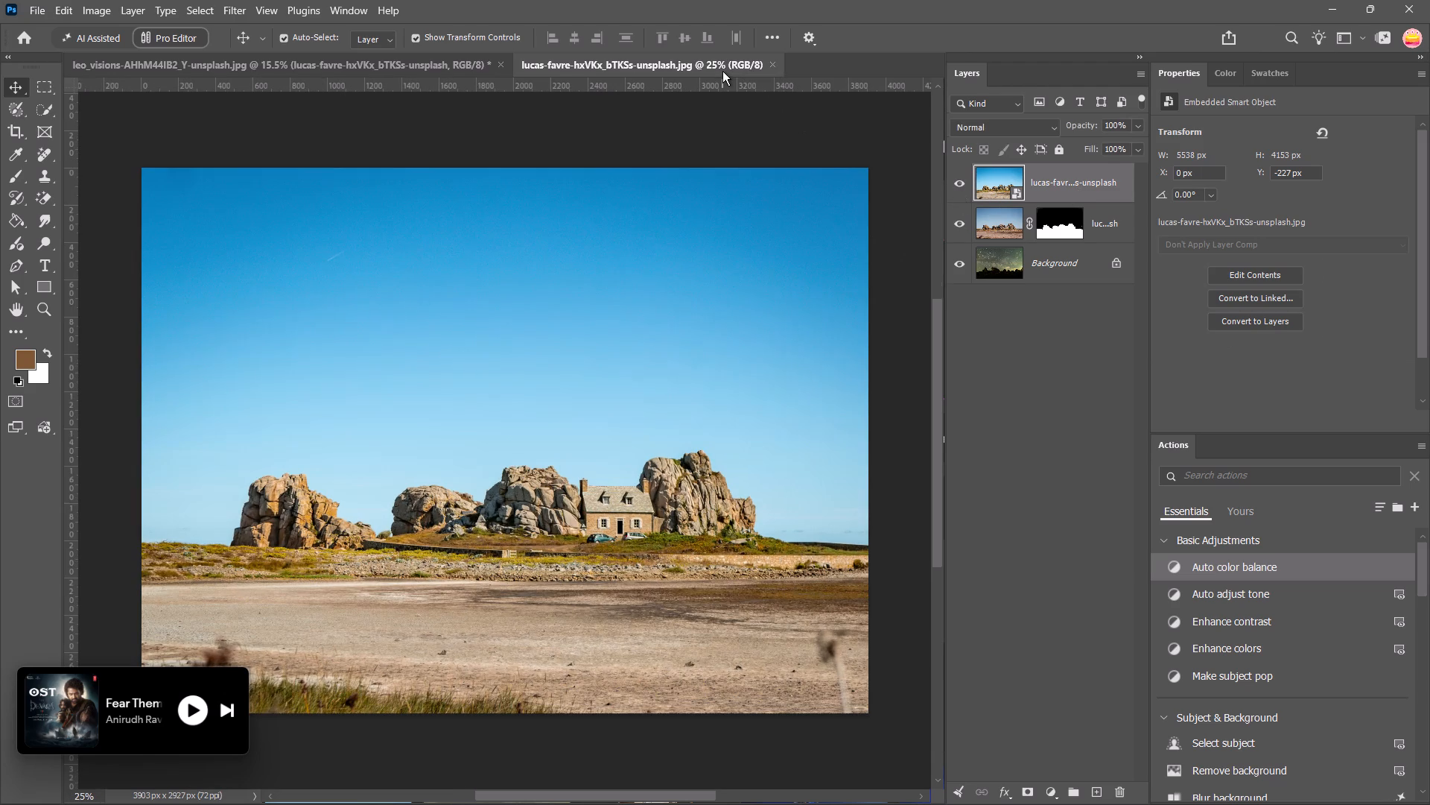
pyautogui.click(84, 9)
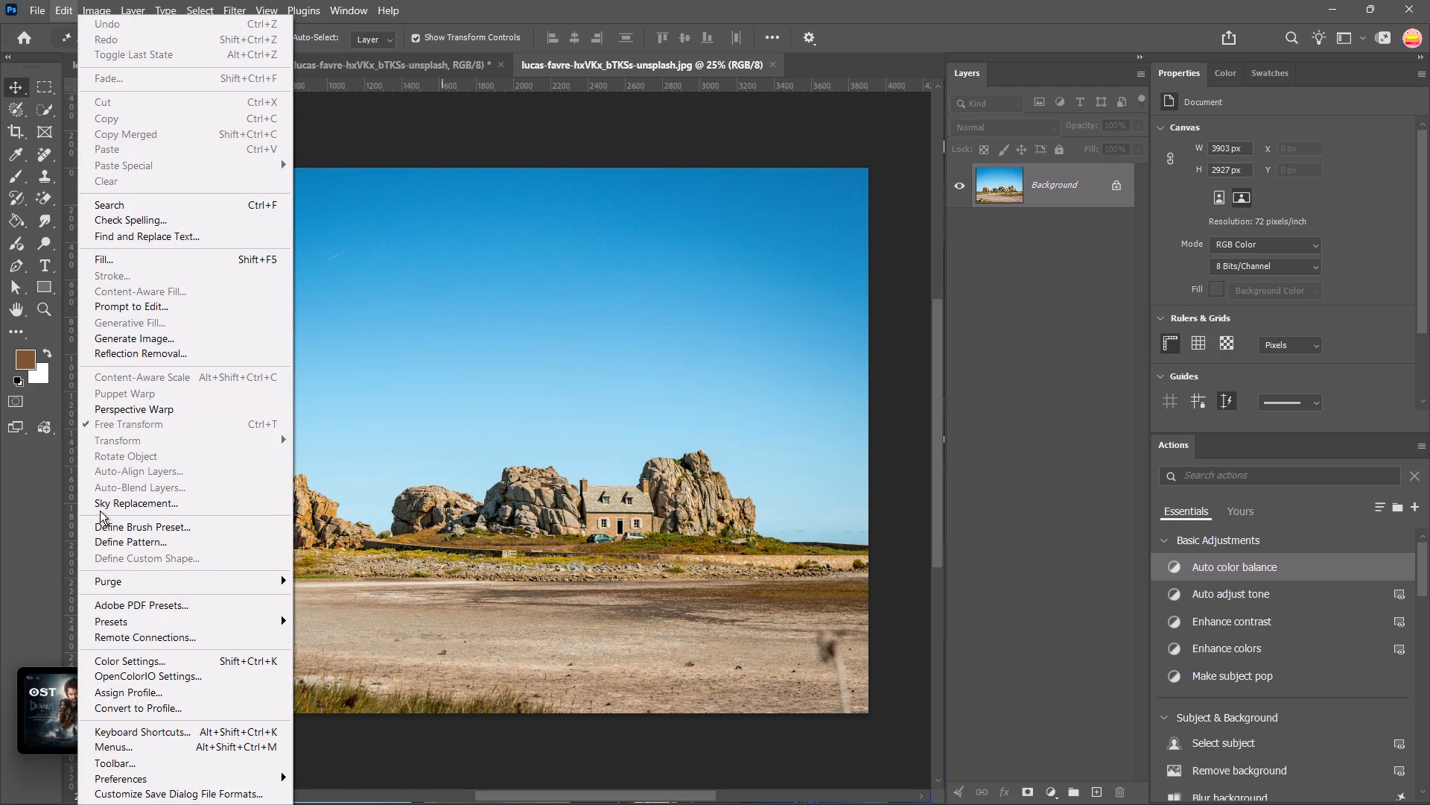
pyautogui.click(101, 496)
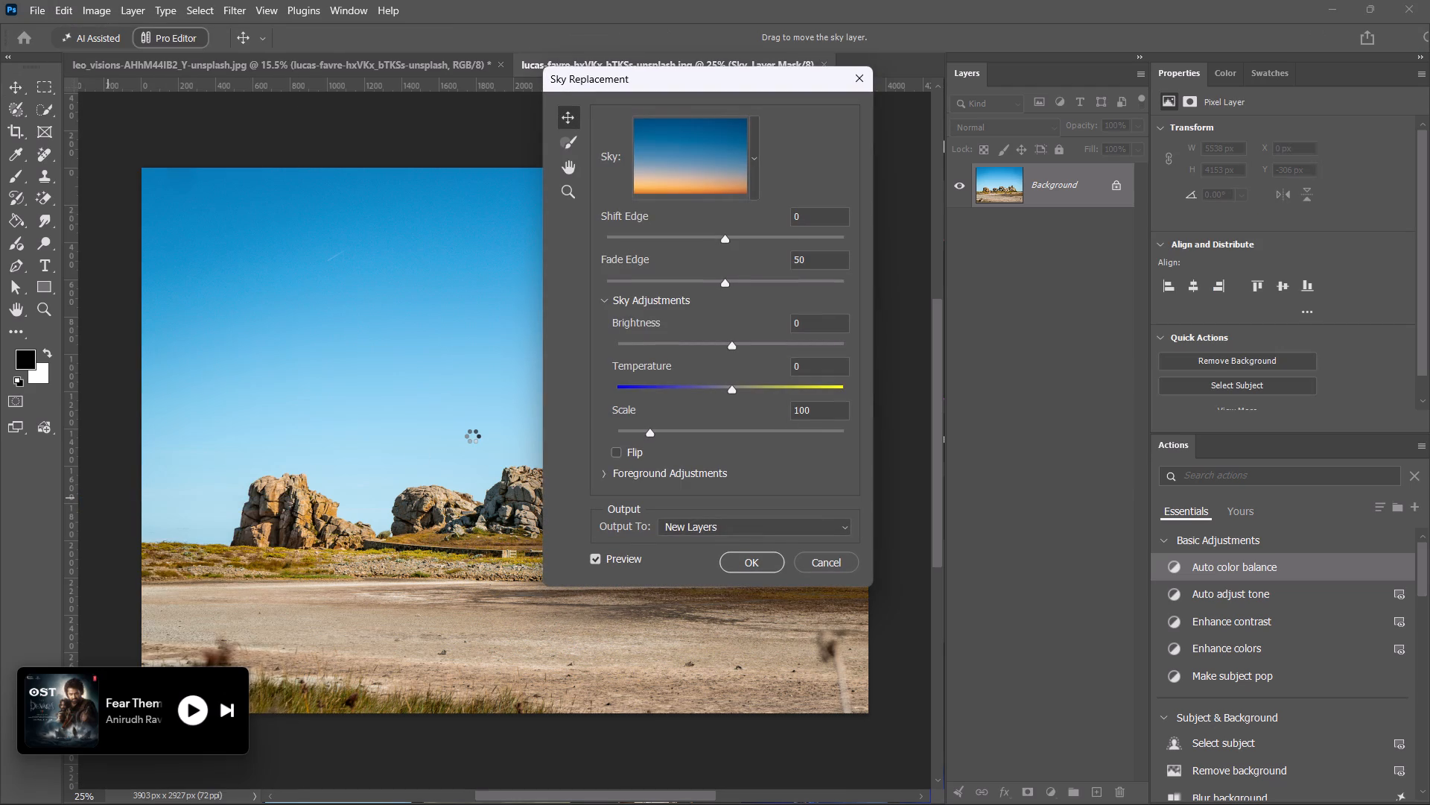
pyautogui.click(754, 168)
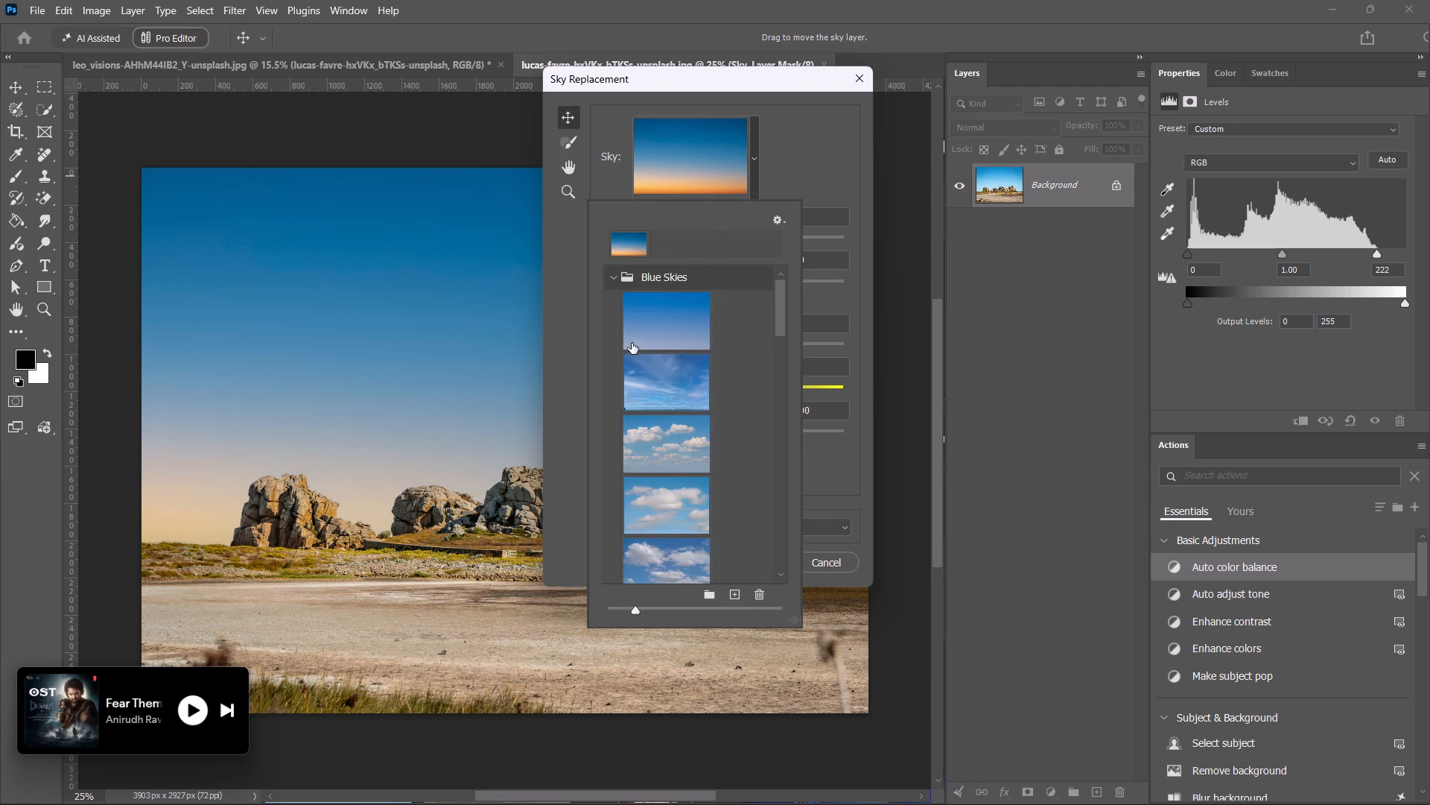
pyautogui.scroll(4, 652, 353)
pyautogui.scroll(-11, 652, 352)
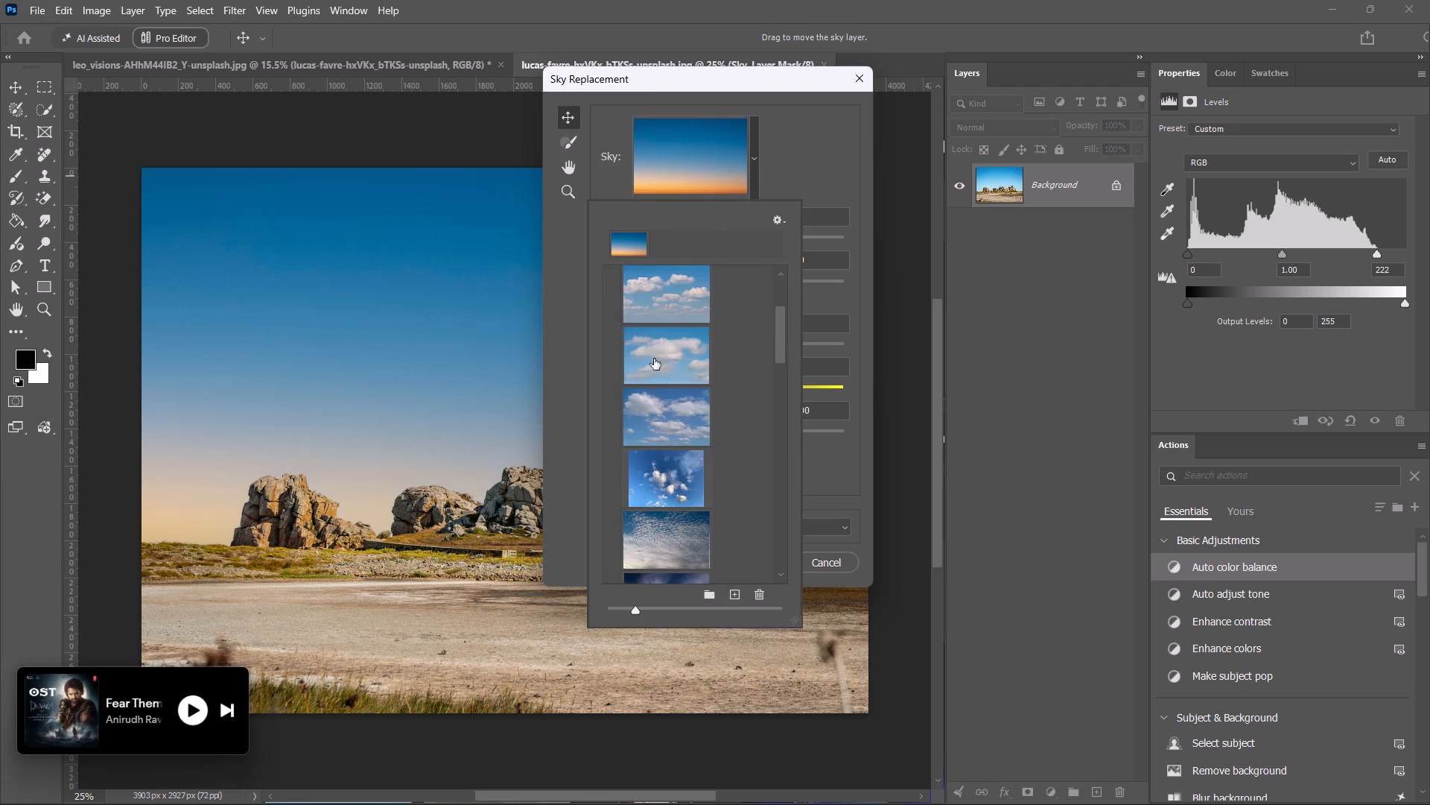
pyautogui.scroll(-6, 640, 444)
pyautogui.click(667, 467)
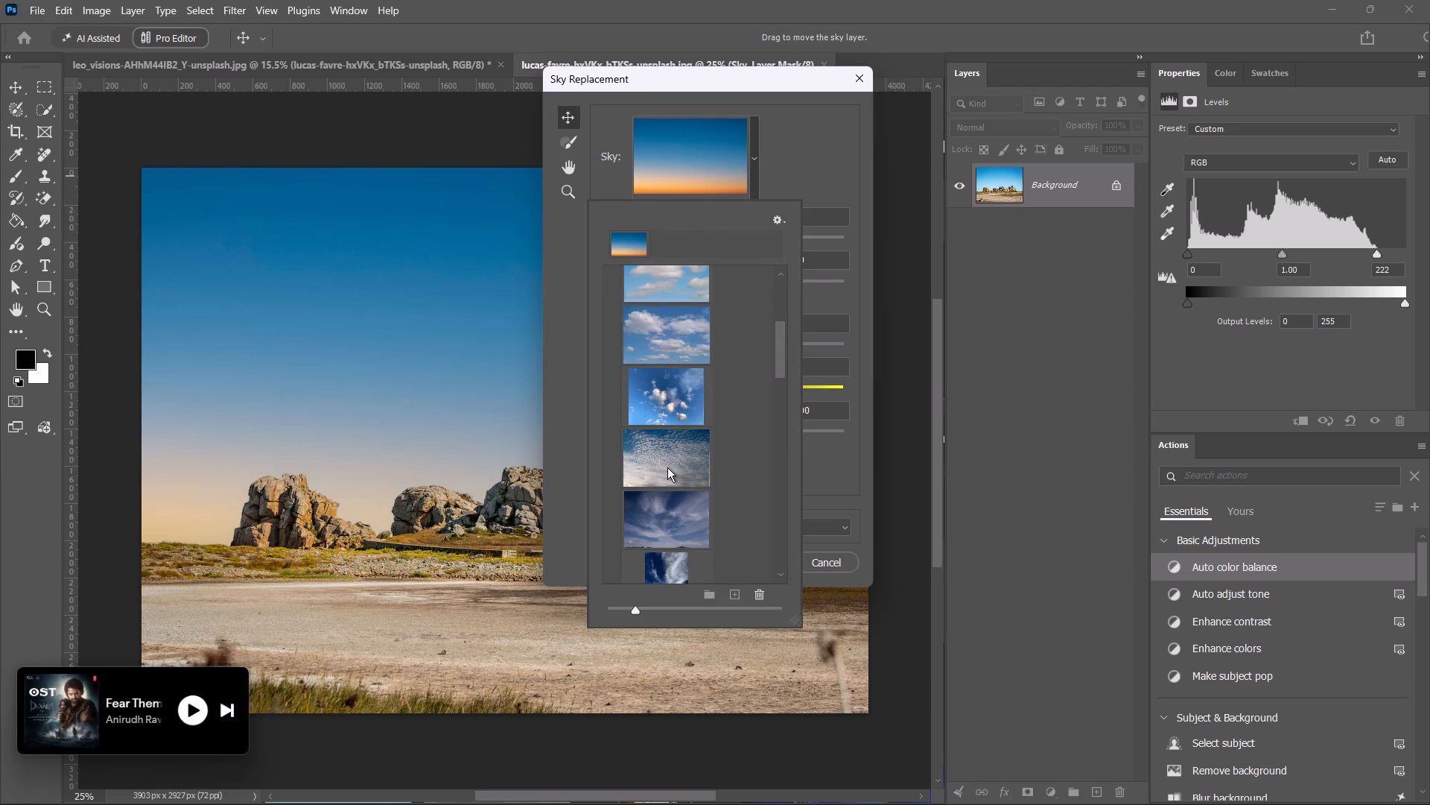
pyautogui.scroll(-5, 672, 480)
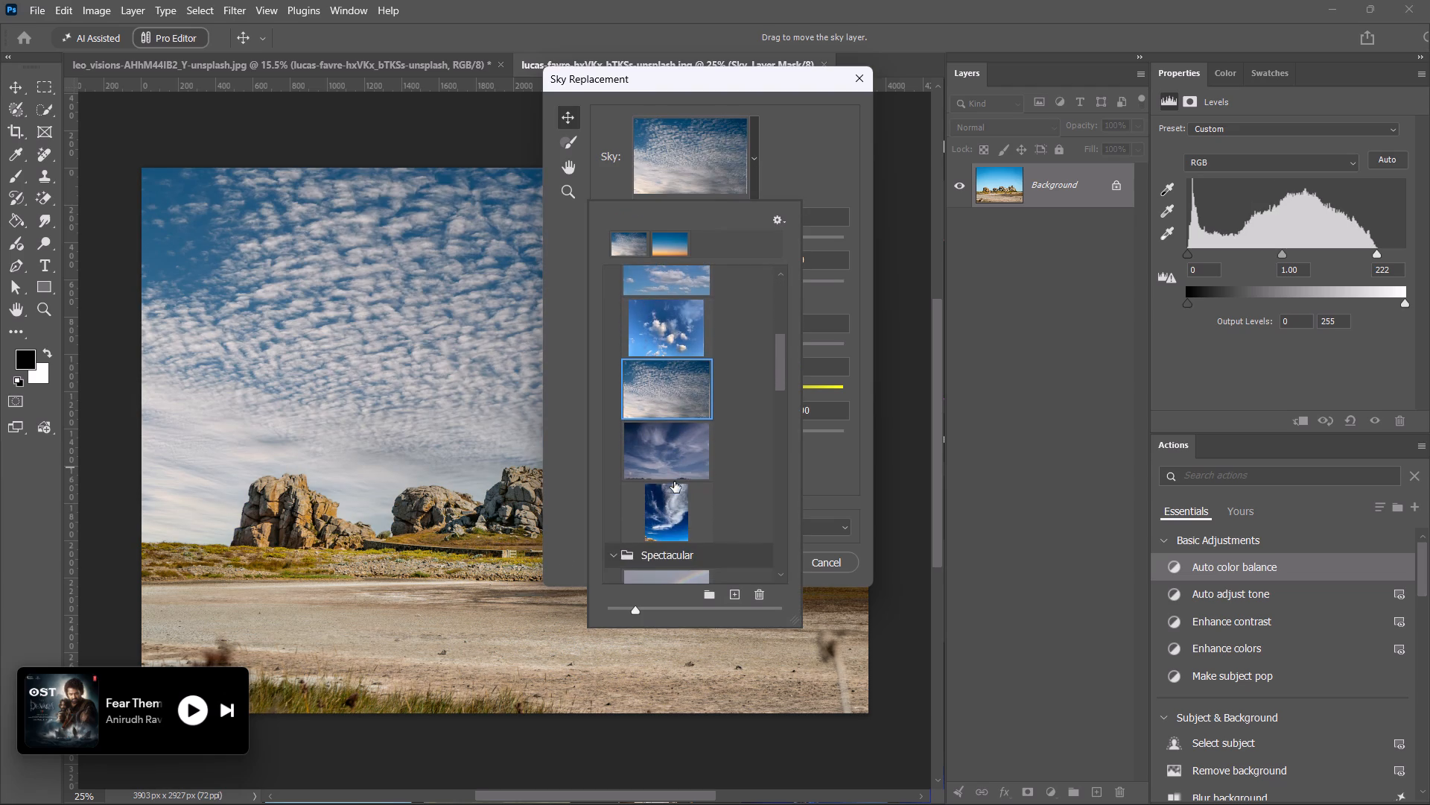
pyautogui.scroll(-6, 674, 482)
pyautogui.click(679, 442)
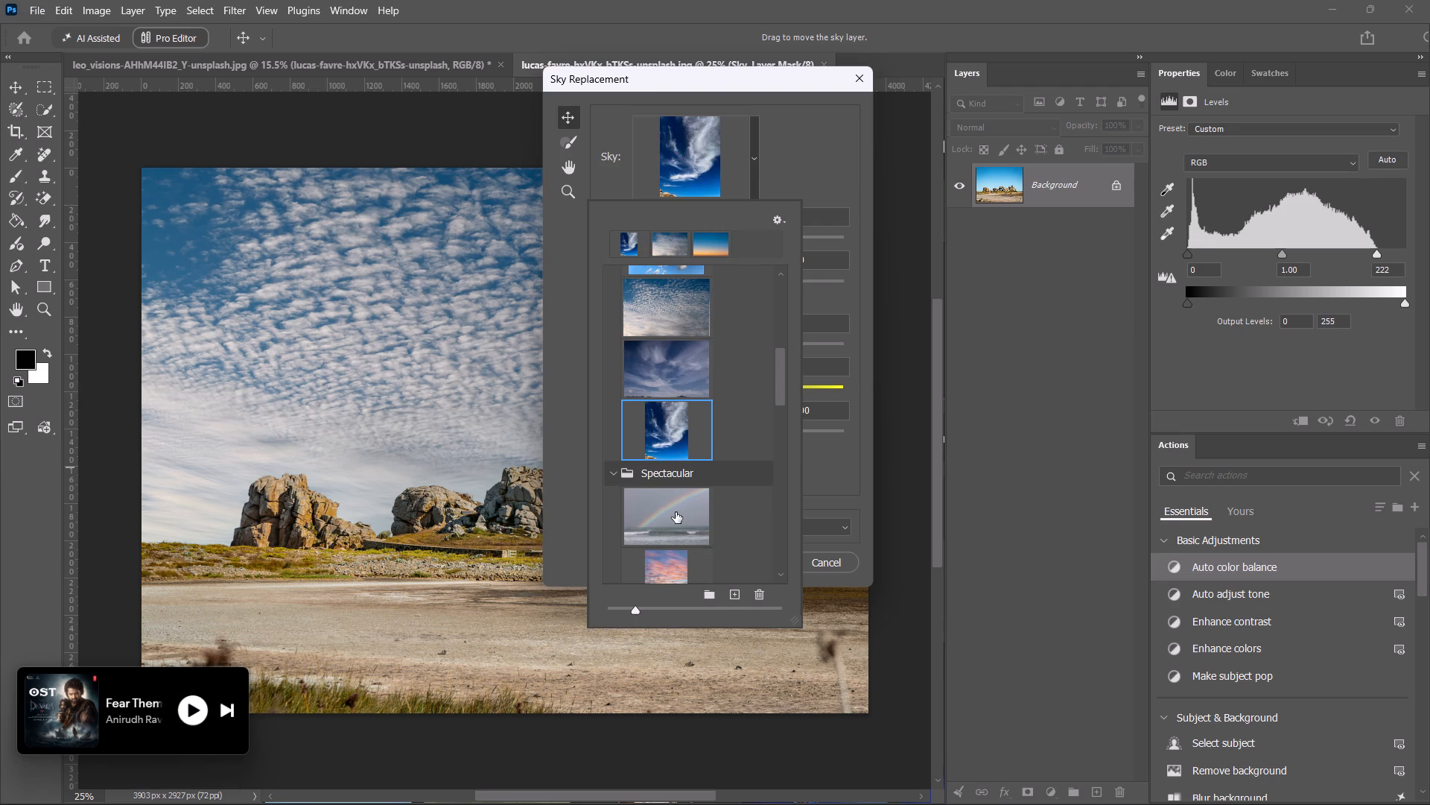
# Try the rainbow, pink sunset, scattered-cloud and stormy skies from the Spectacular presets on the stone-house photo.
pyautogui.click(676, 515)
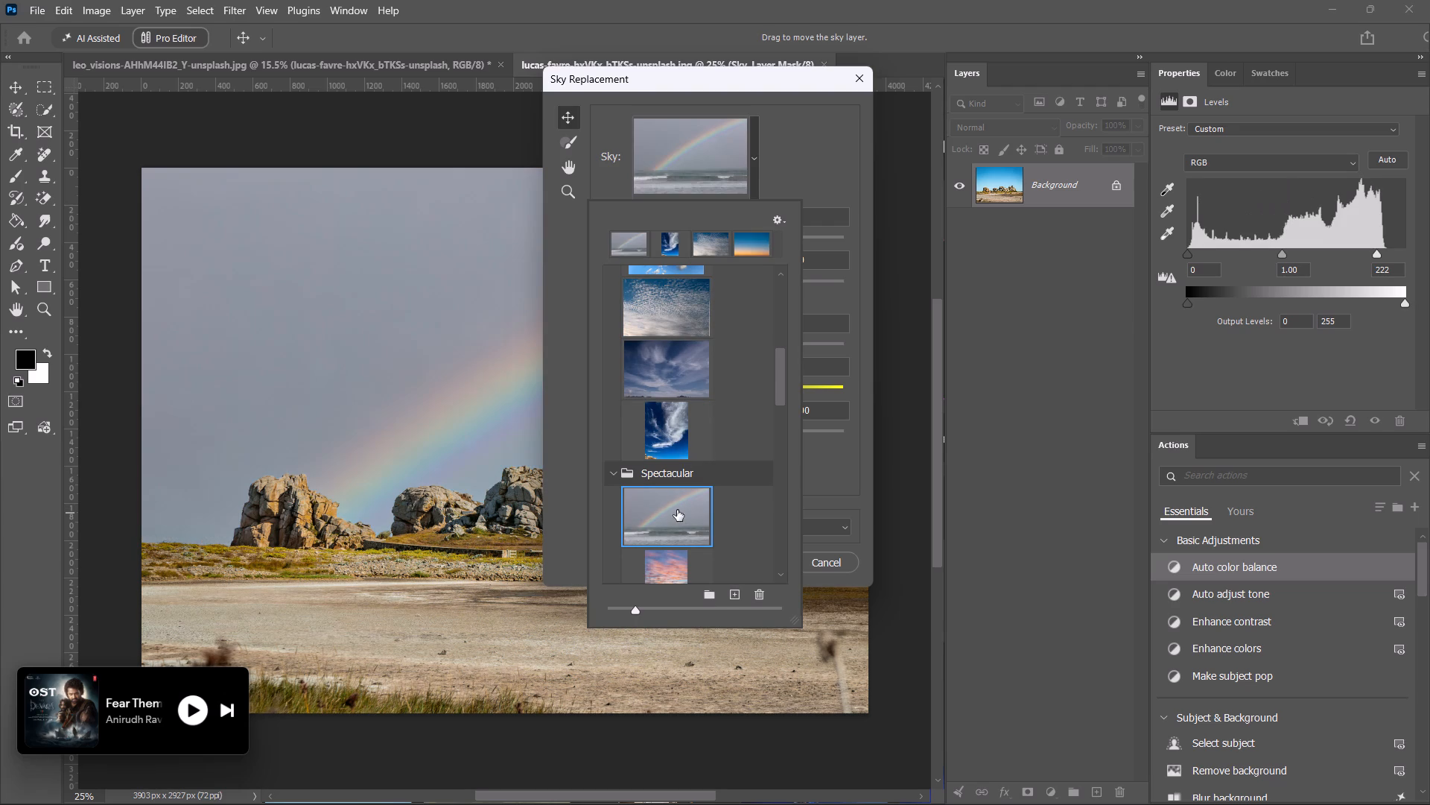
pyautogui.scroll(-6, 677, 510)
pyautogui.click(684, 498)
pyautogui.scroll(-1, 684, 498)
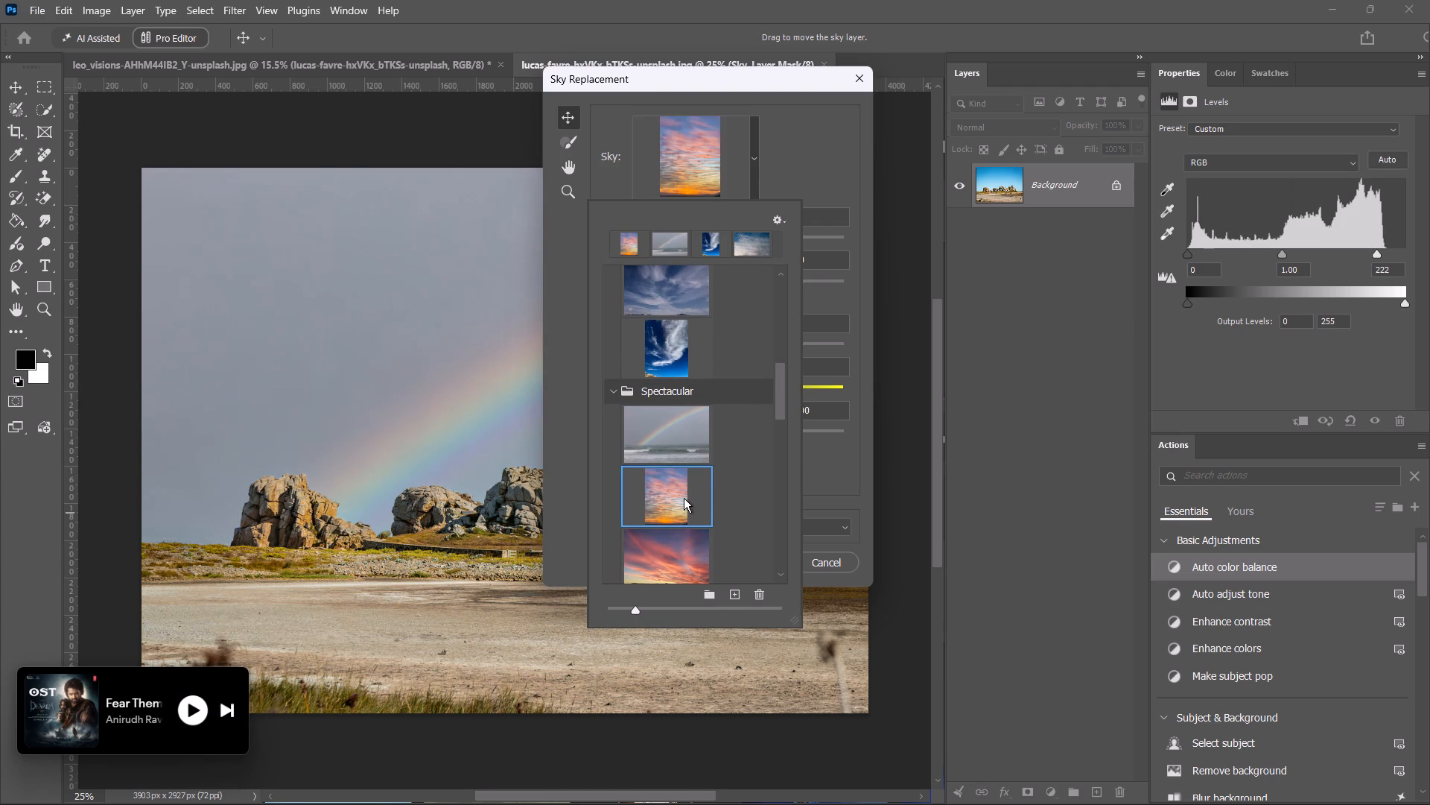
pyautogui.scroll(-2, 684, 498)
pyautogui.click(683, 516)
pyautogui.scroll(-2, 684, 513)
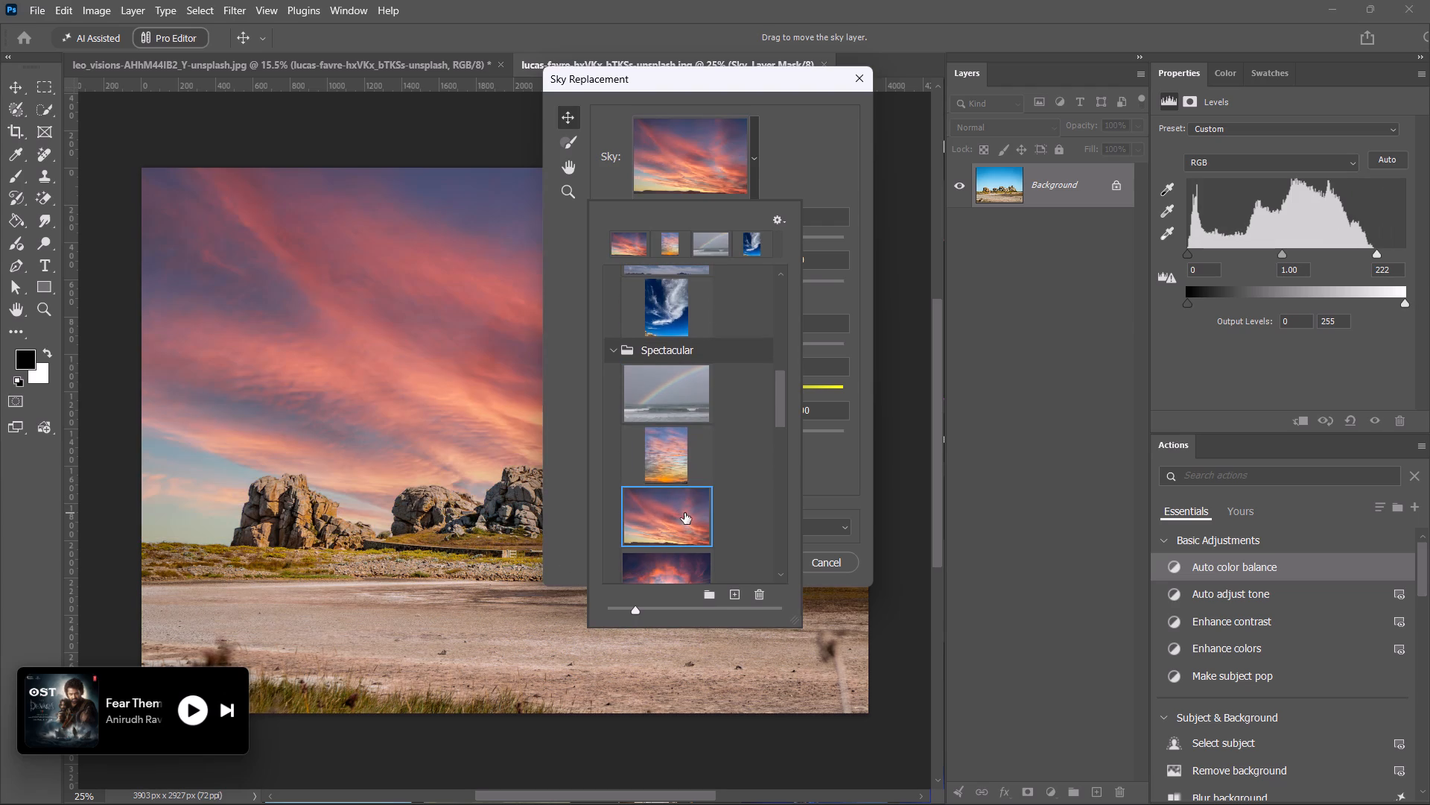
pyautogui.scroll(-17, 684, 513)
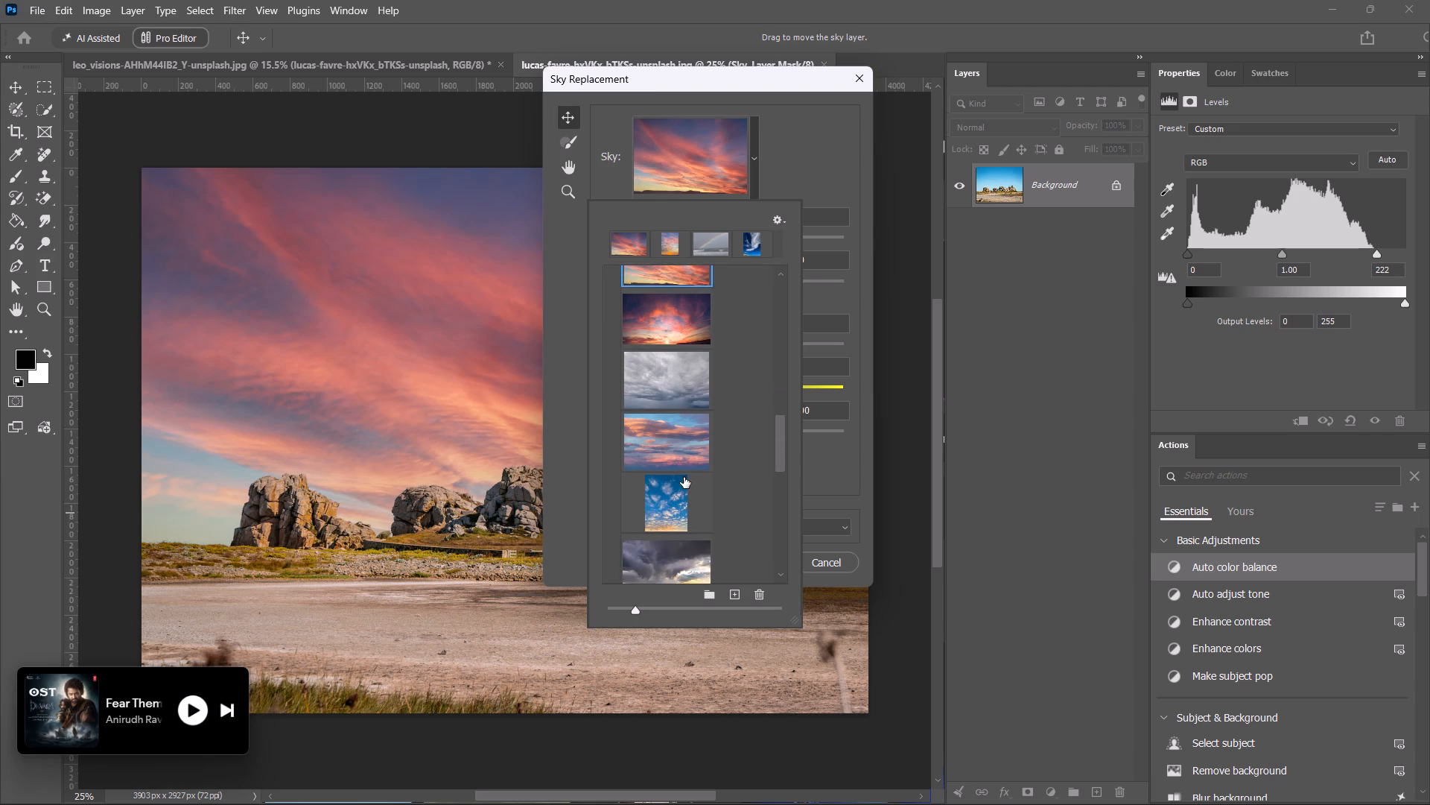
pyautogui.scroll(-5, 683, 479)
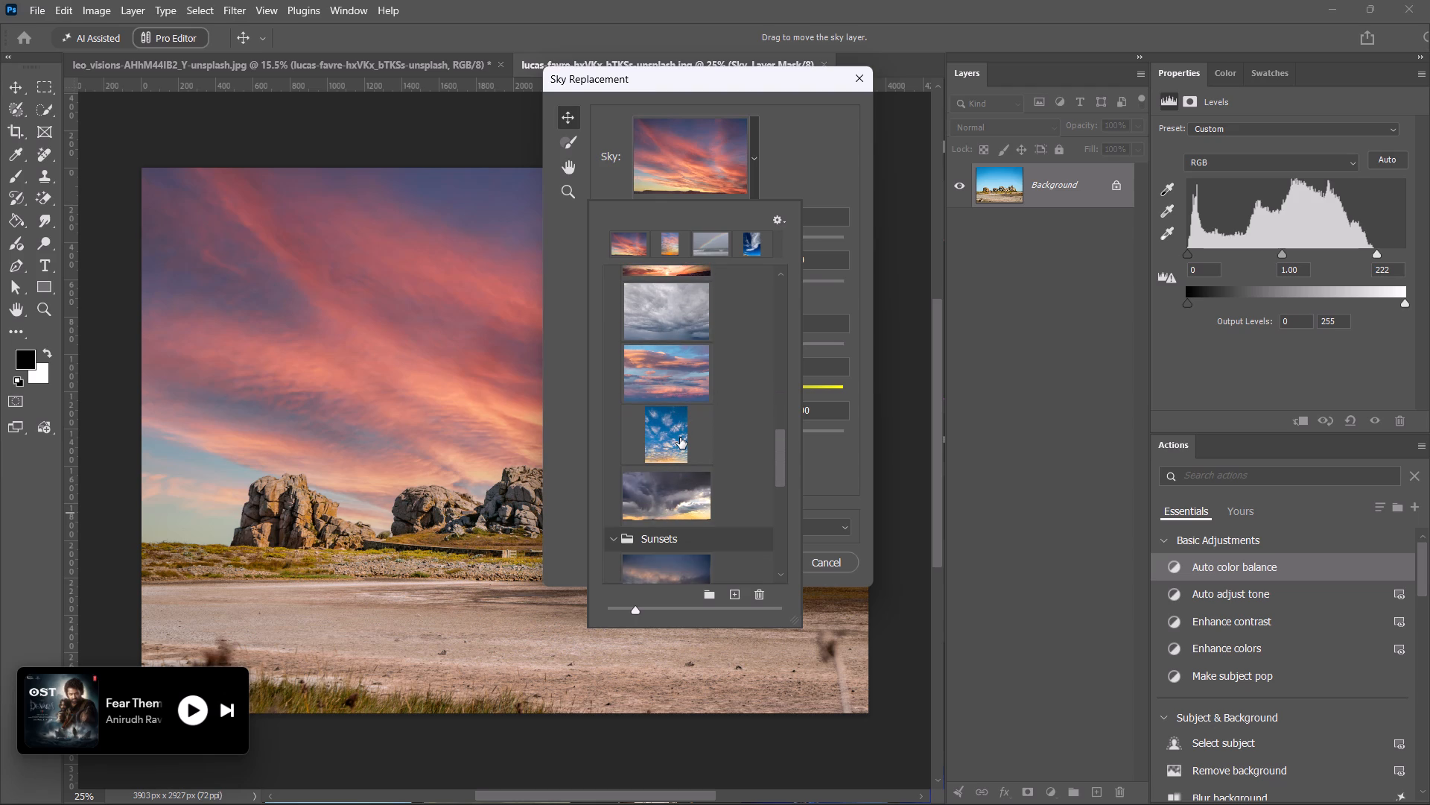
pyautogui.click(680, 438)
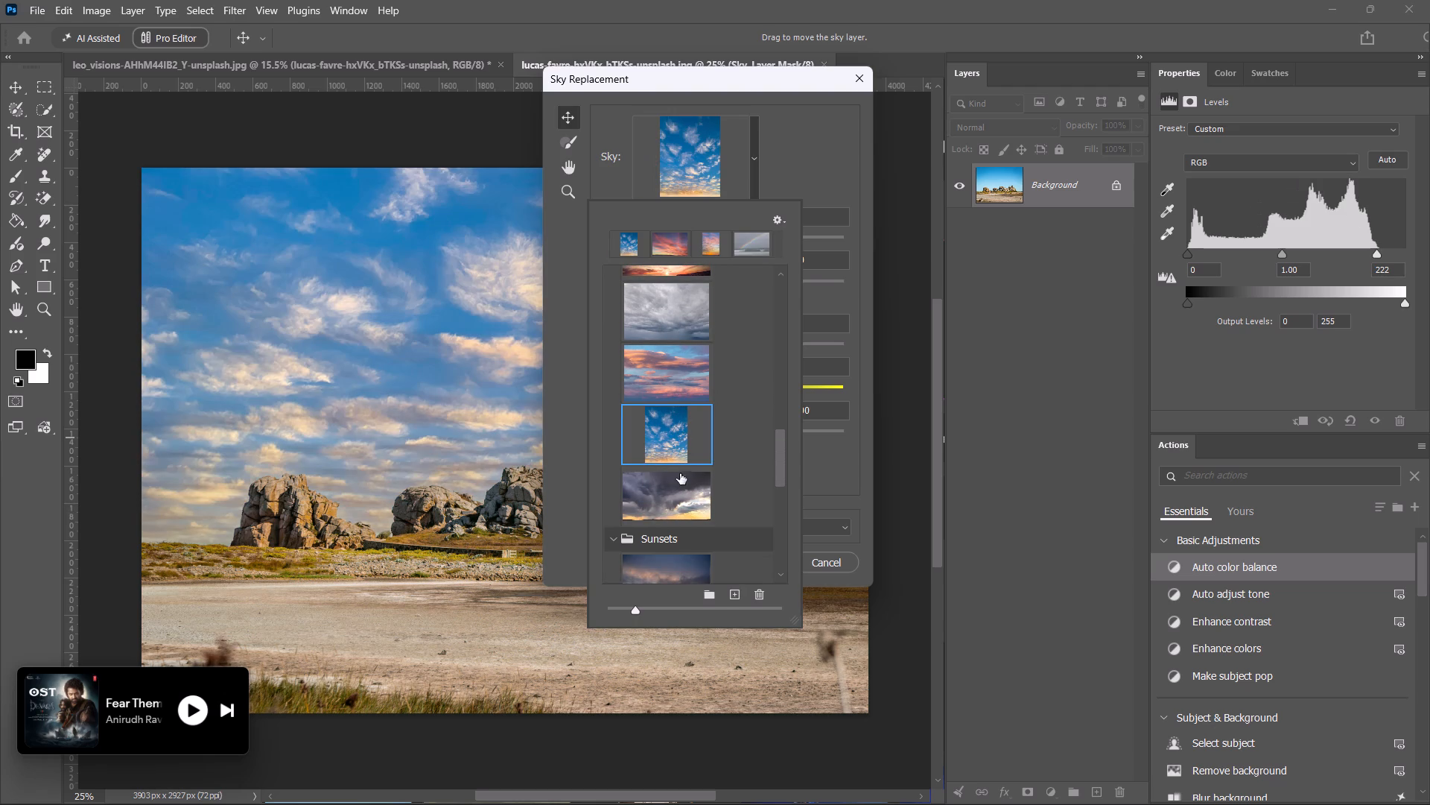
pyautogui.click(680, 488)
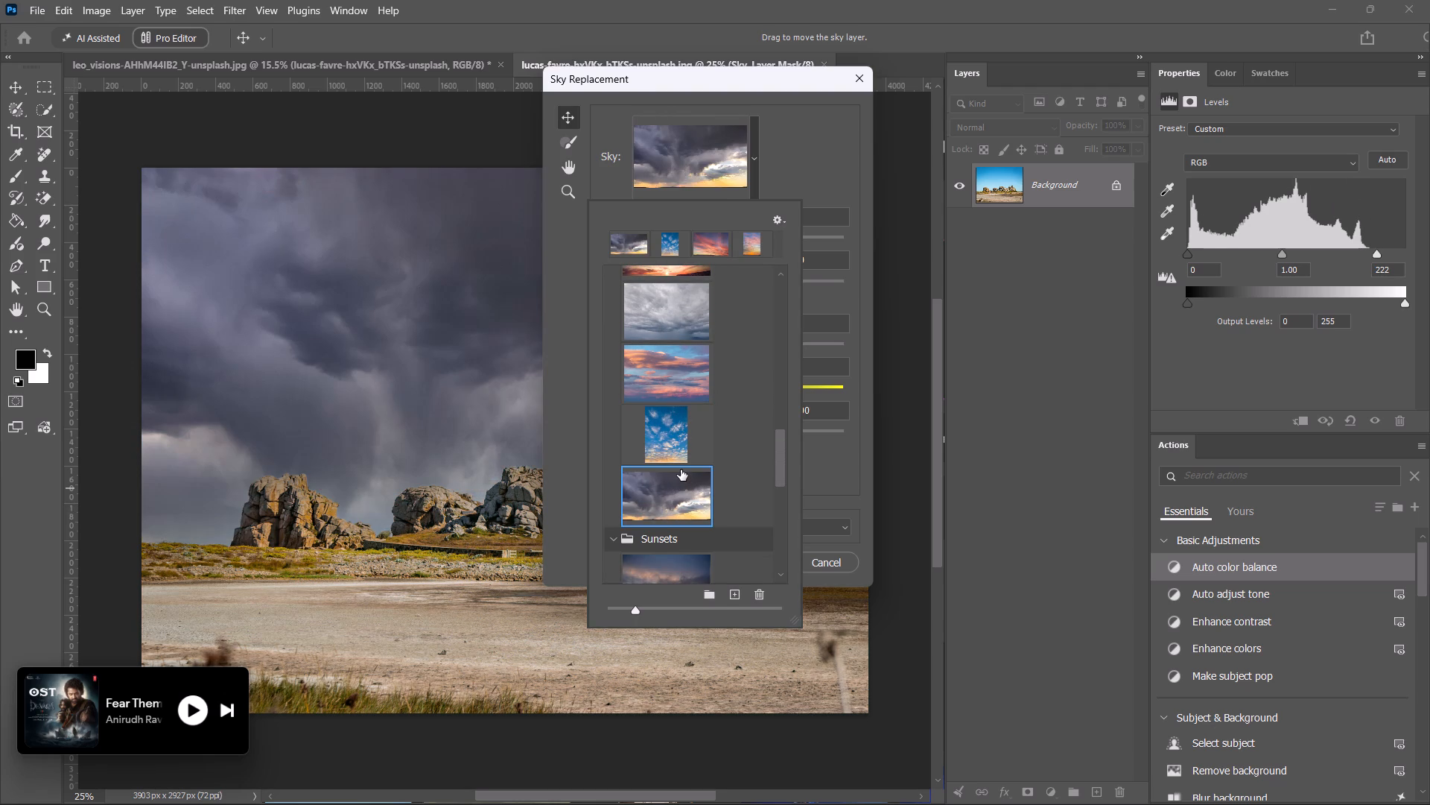
# Choose the orange-cloud sky from the Sunsets presets as the replacement sky and close the preset list.
pyautogui.scroll(-11, 681, 470)
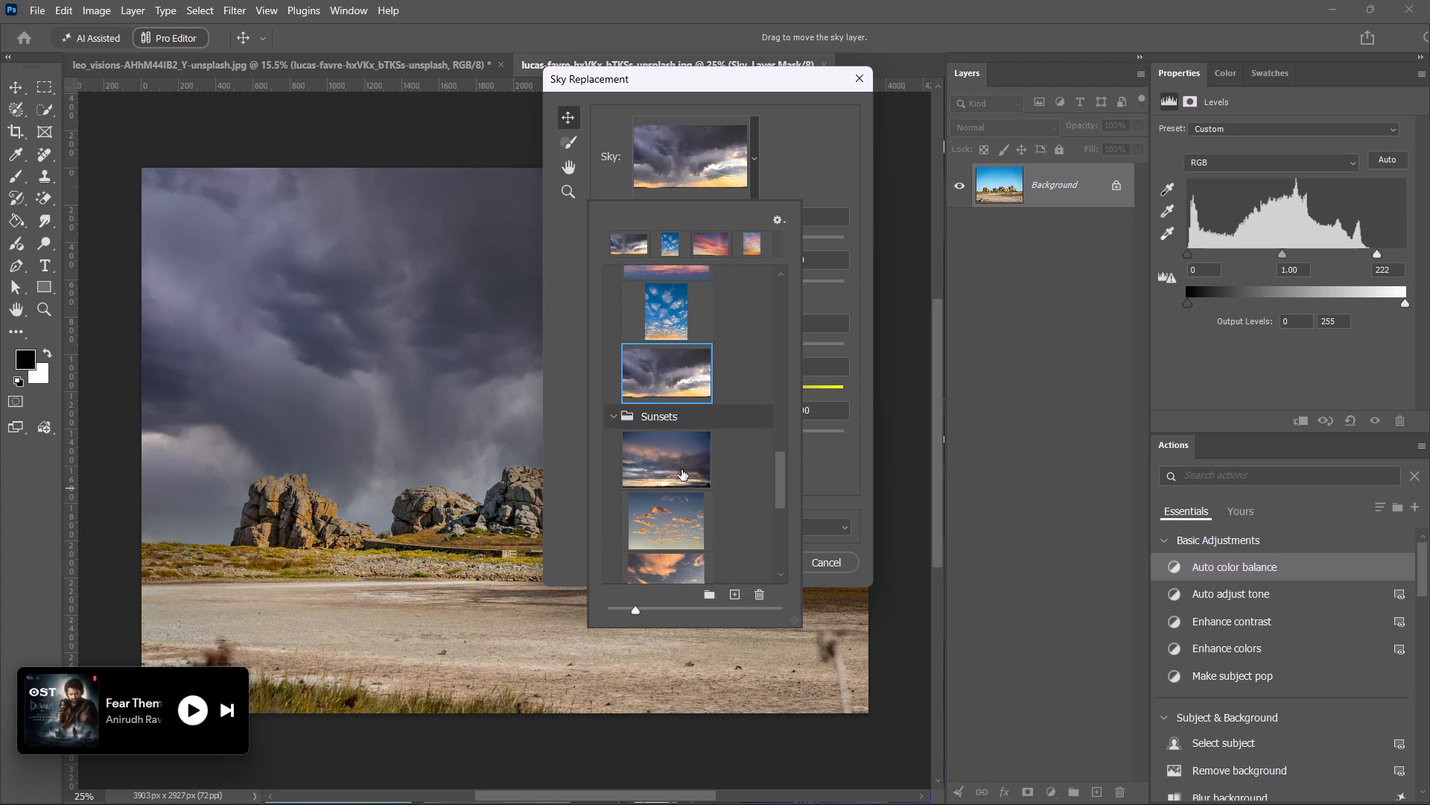
pyautogui.scroll(-3, 681, 466)
pyautogui.click(676, 526)
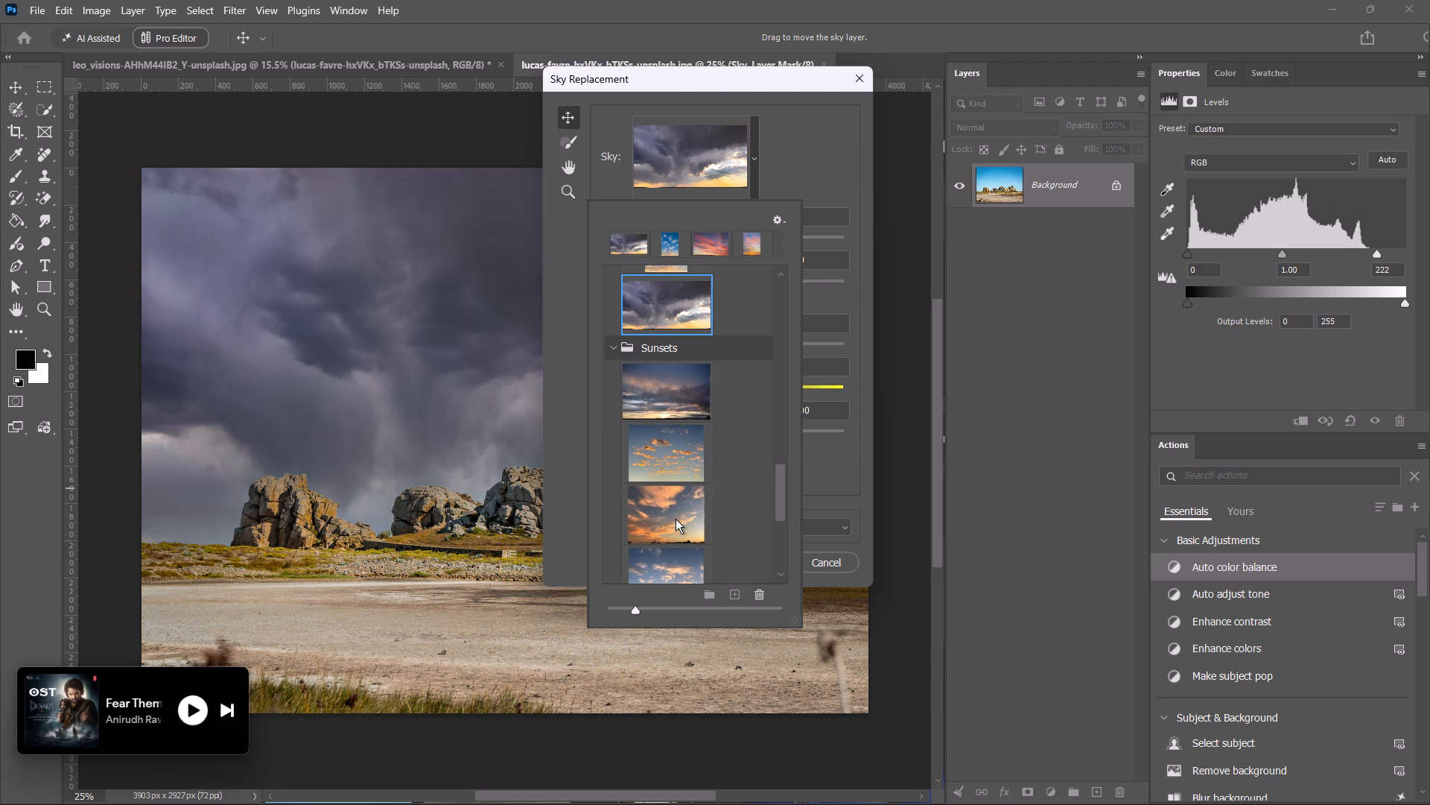
pyautogui.scroll(-18, 675, 514)
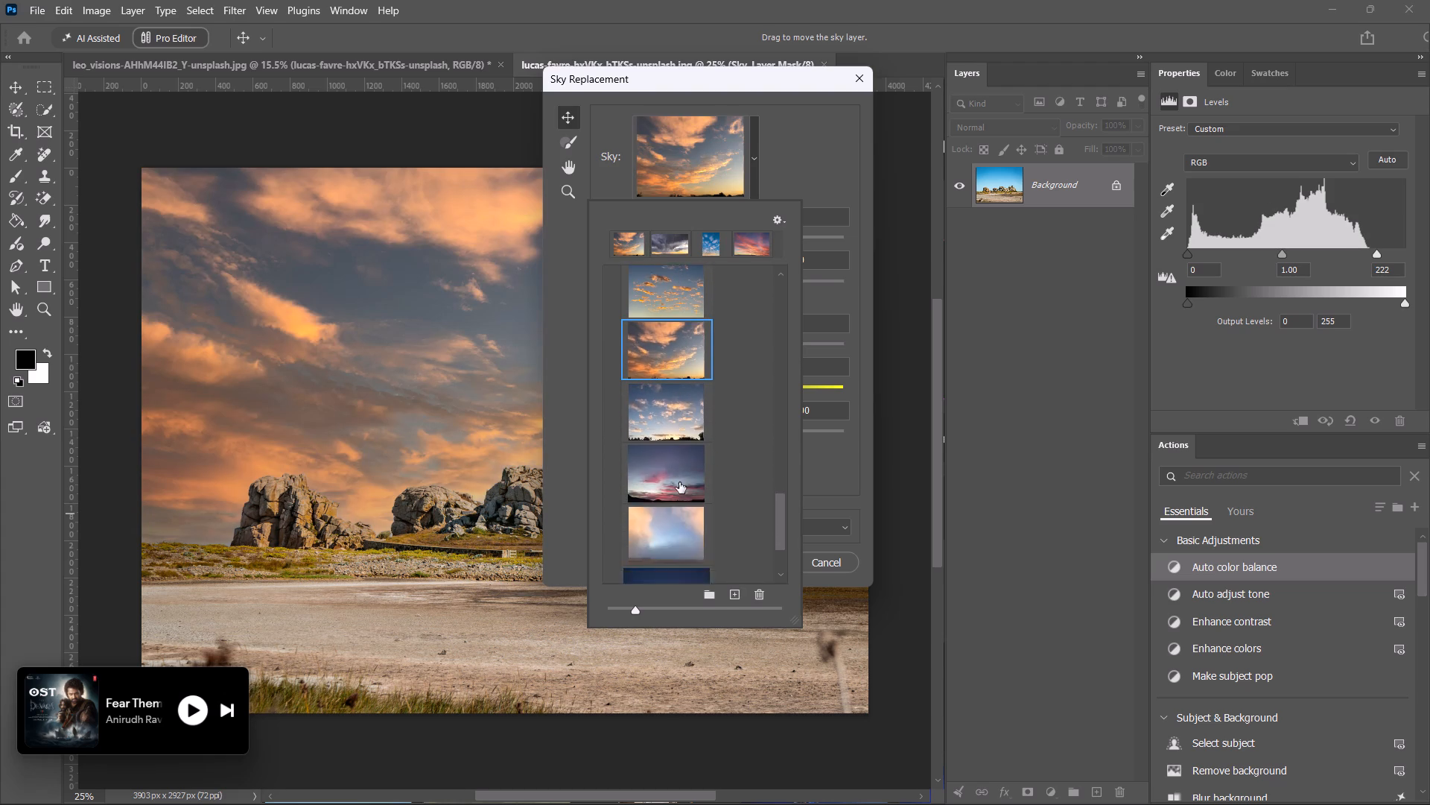
pyautogui.scroll(-17, 680, 481)
pyautogui.scroll(-5, 681, 479)
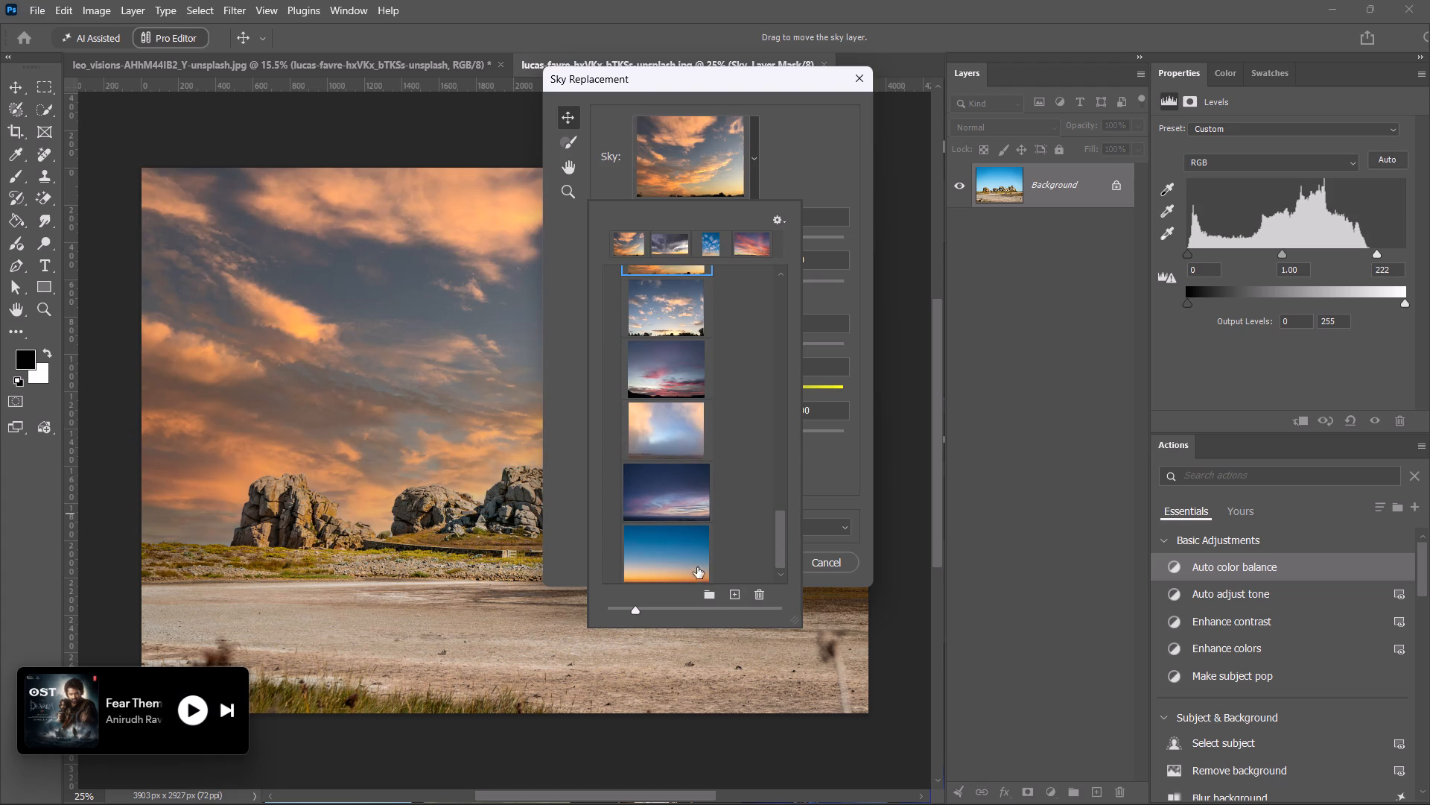
pyautogui.click(758, 480)
pyautogui.click(857, 472)
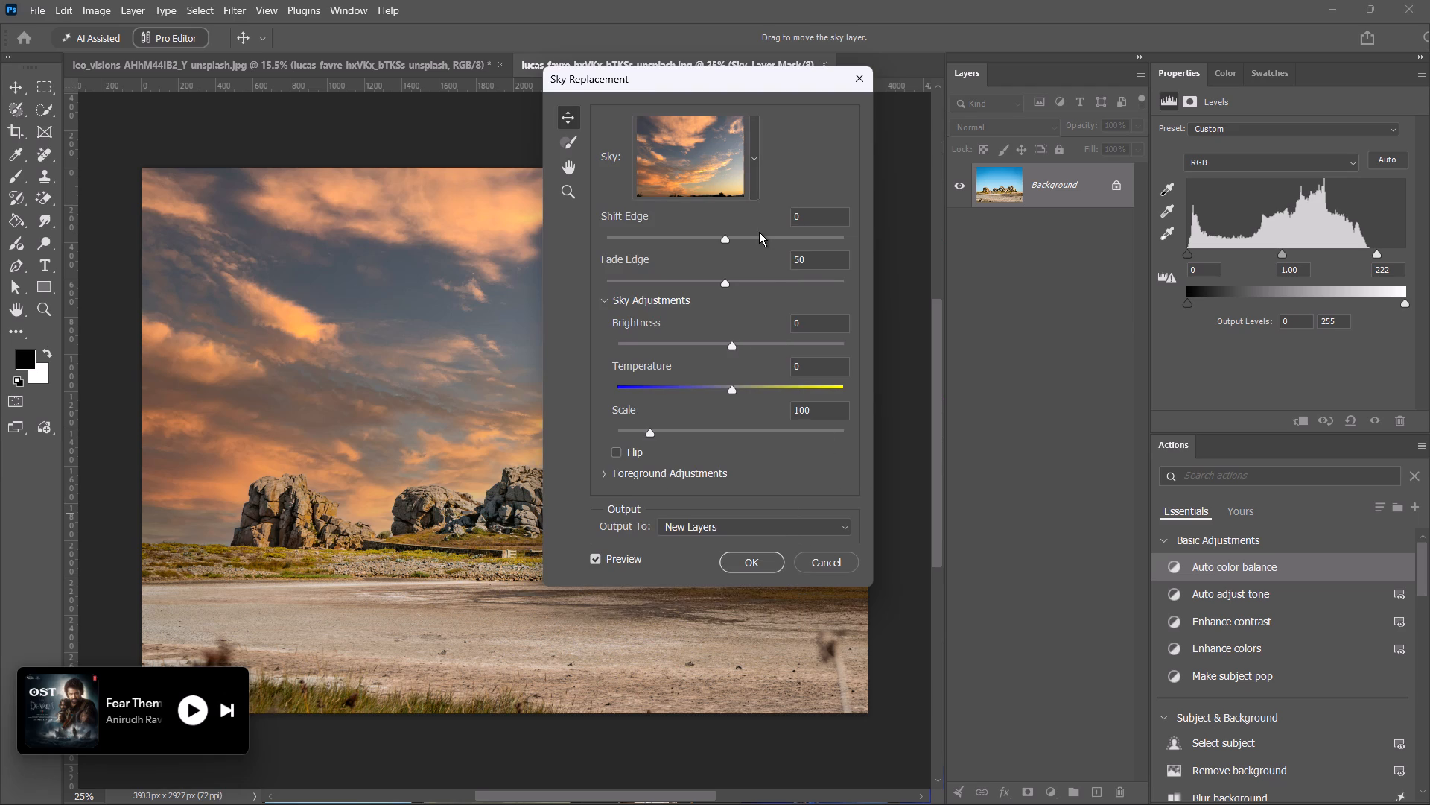
# Set the replacement sky's Shift Edge to 5.
pyautogui.moveTo(725, 239); pyautogui.dragTo(797, 239)
pyautogui.moveTo(797, 239); pyautogui.dragTo(742, 267)
pyautogui.moveTo(742, 267); pyautogui.dragTo(731, 265)
pyautogui.scroll(-3, 731, 468)
# Apply the orange-cloud sky replacement to the stone-house photo, with the output set to New Layers.
pyautogui.click(568, 140)
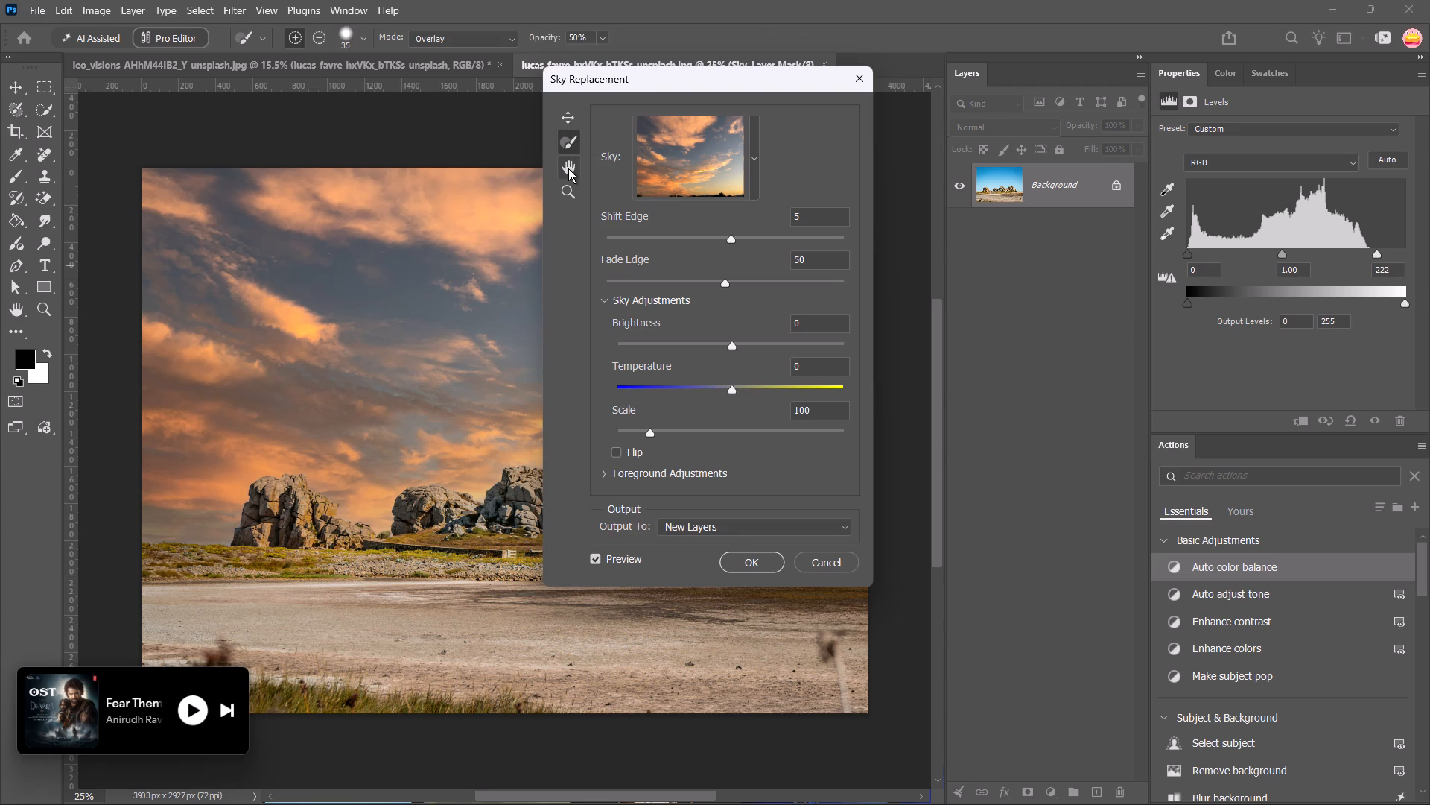
pyautogui.click(568, 168)
pyautogui.click(568, 190)
pyautogui.click(568, 163)
pyautogui.moveTo(467, 259); pyautogui.dragTo(437, 305)
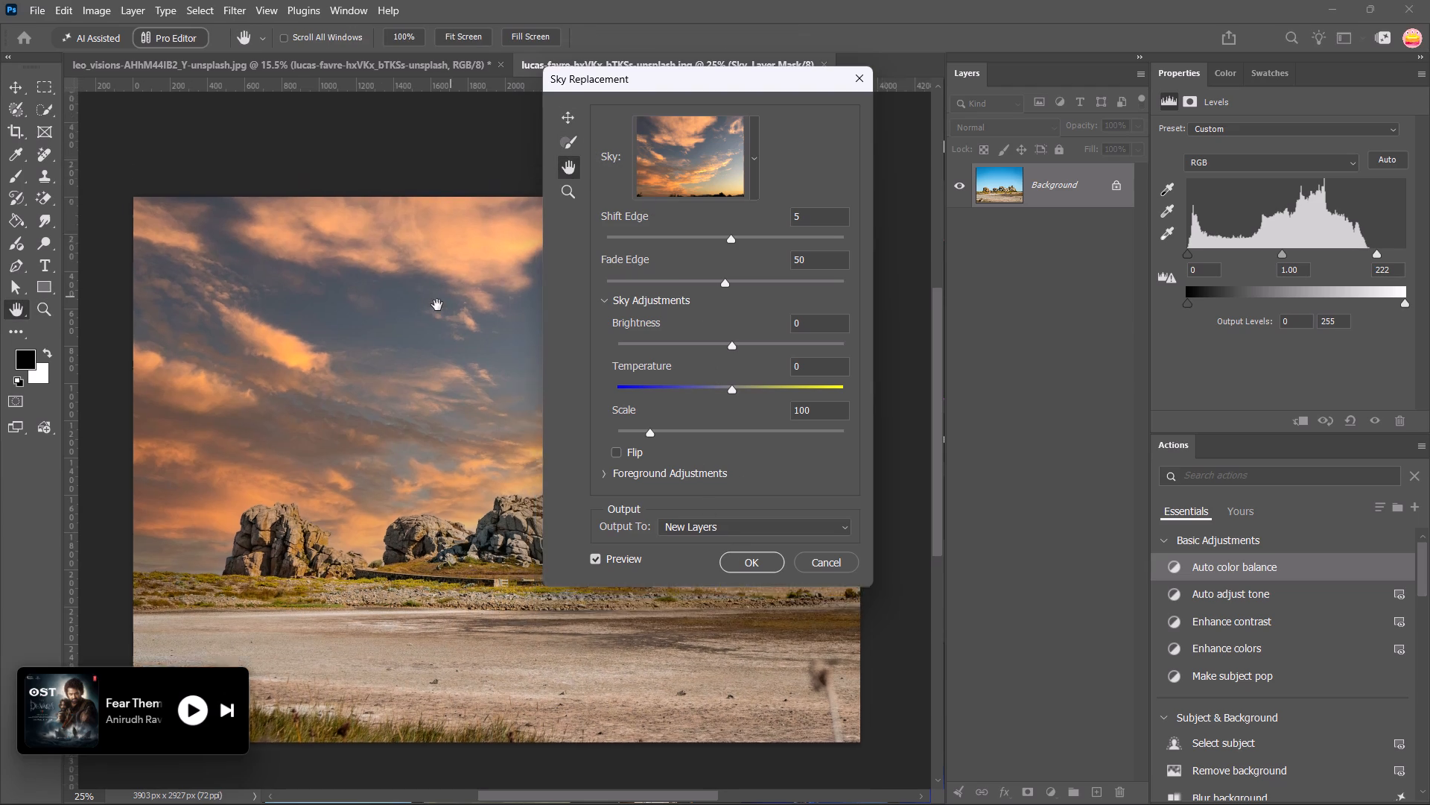
pyautogui.moveTo(437, 305); pyautogui.dragTo(448, 271)
pyautogui.click(562, 144)
pyautogui.click(571, 121)
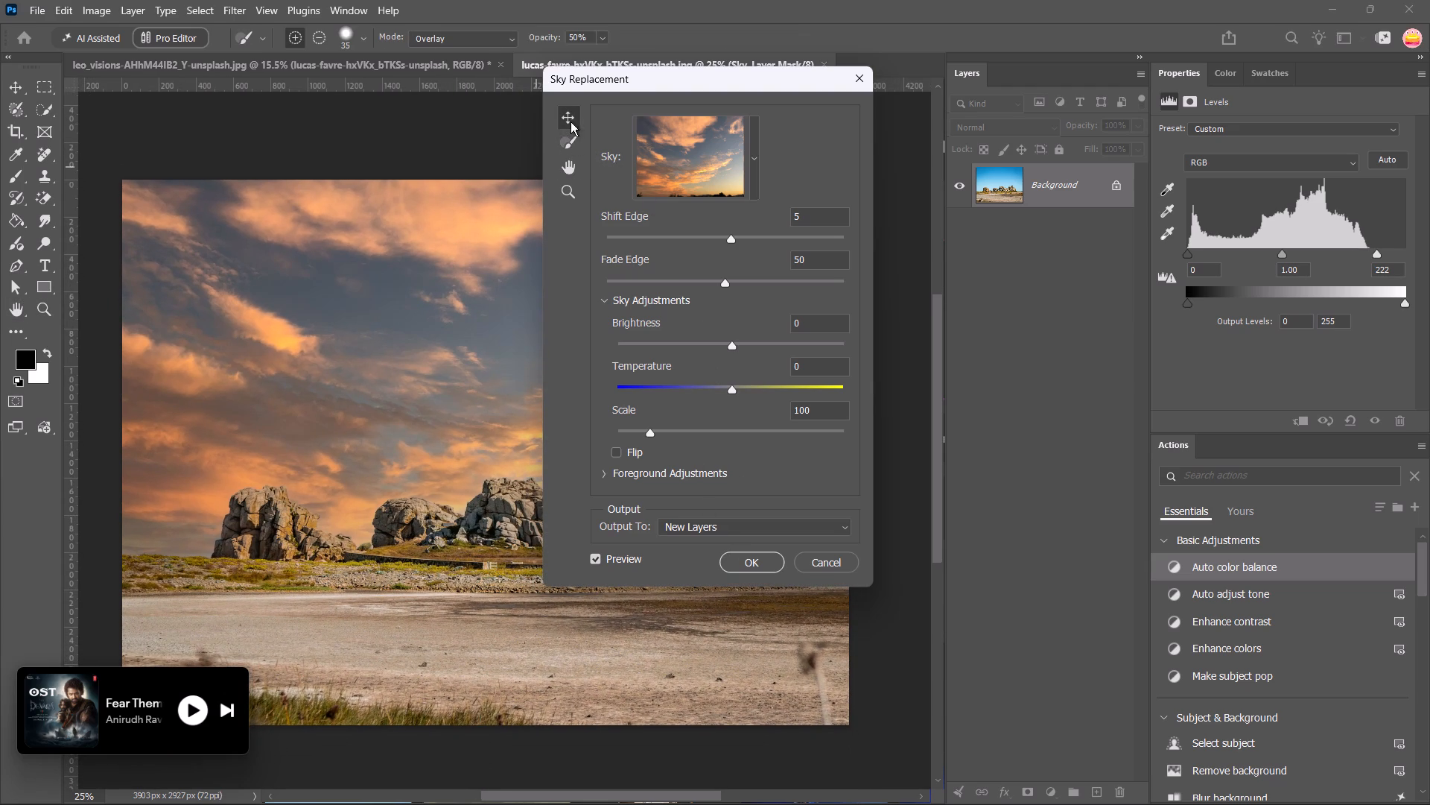
pyautogui.click(752, 561)
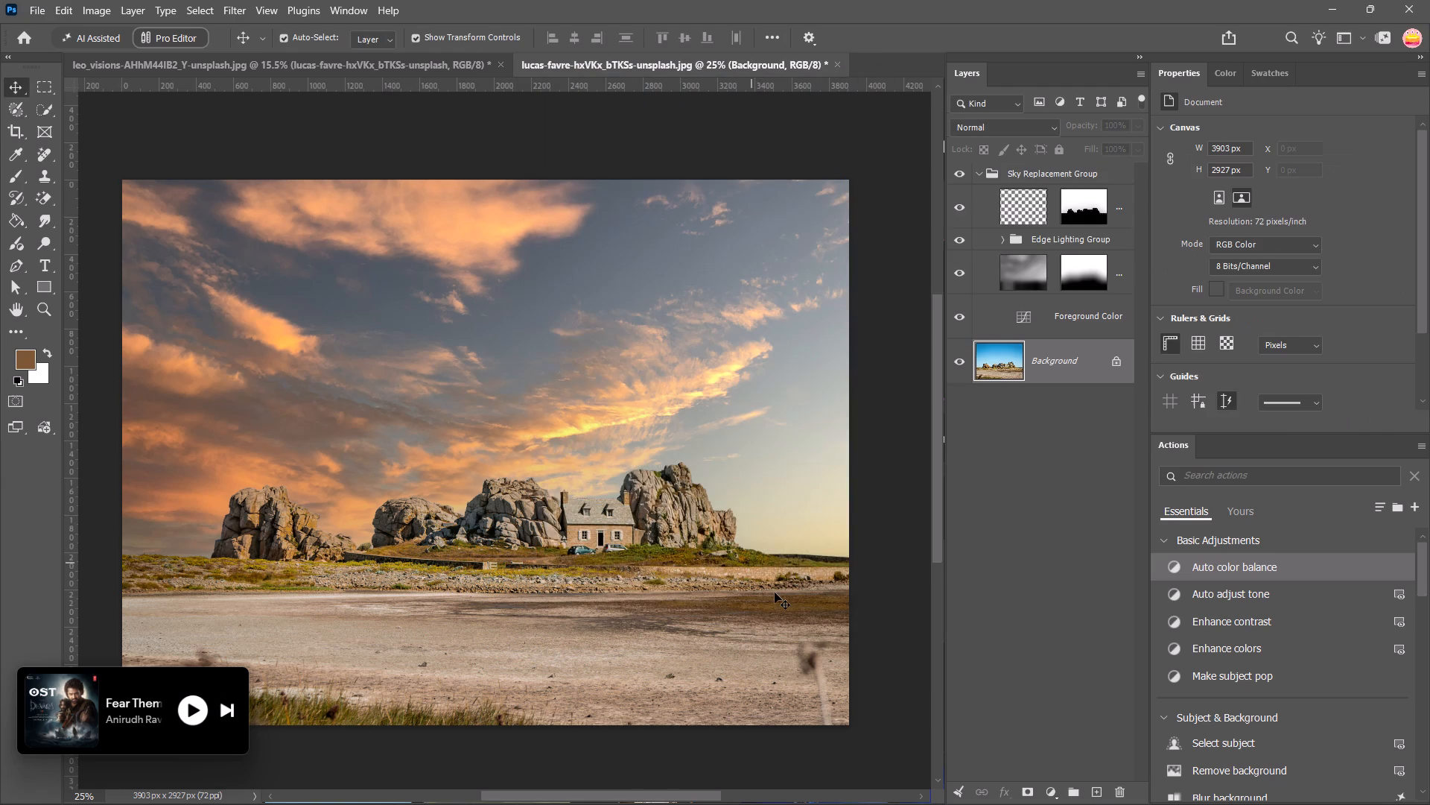
# Examine the Edge Lighting Group's contents and compare the photo with and without the Sky Replacement Group.
pyautogui.click(1001, 239)
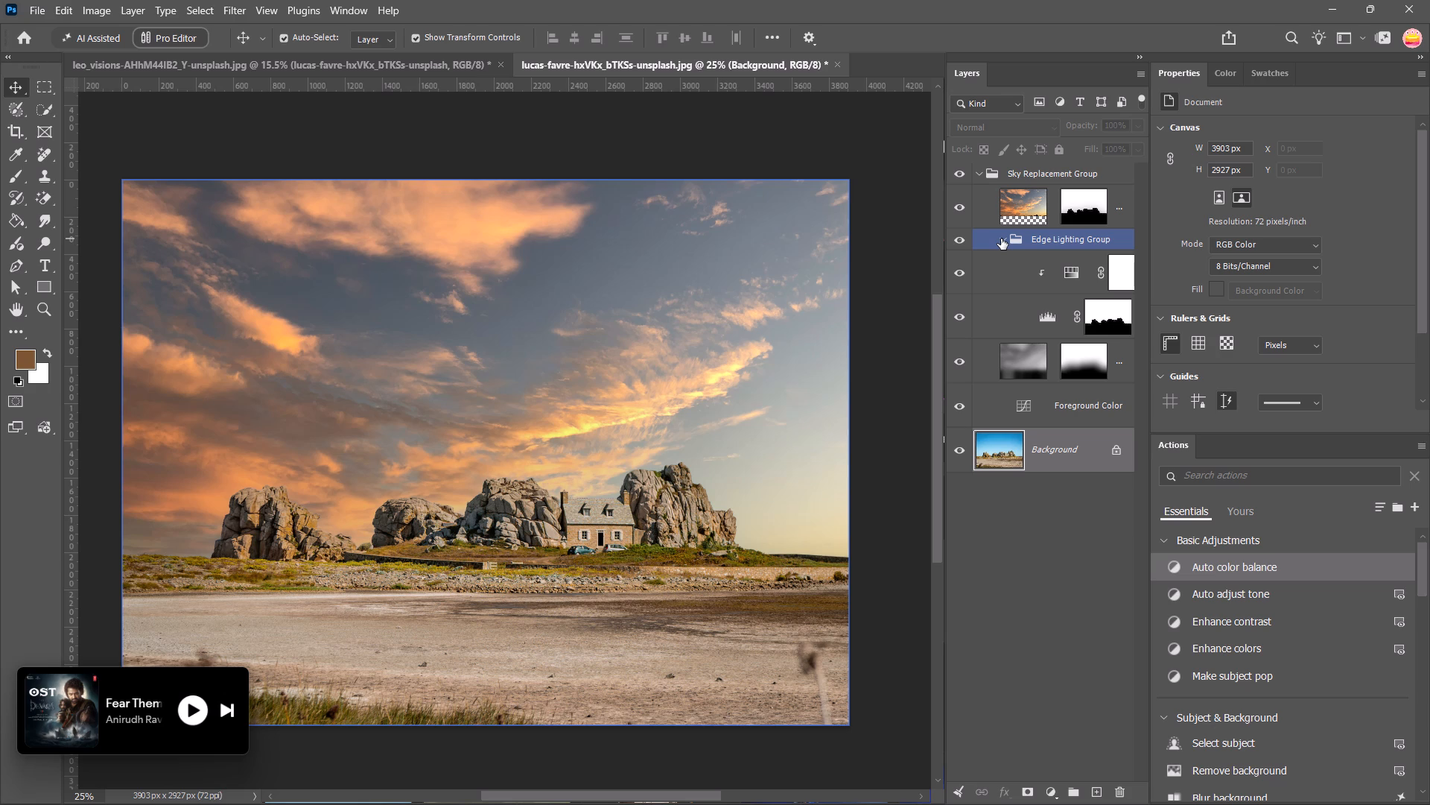
pyautogui.click(1001, 239)
pyautogui.click(961, 171)
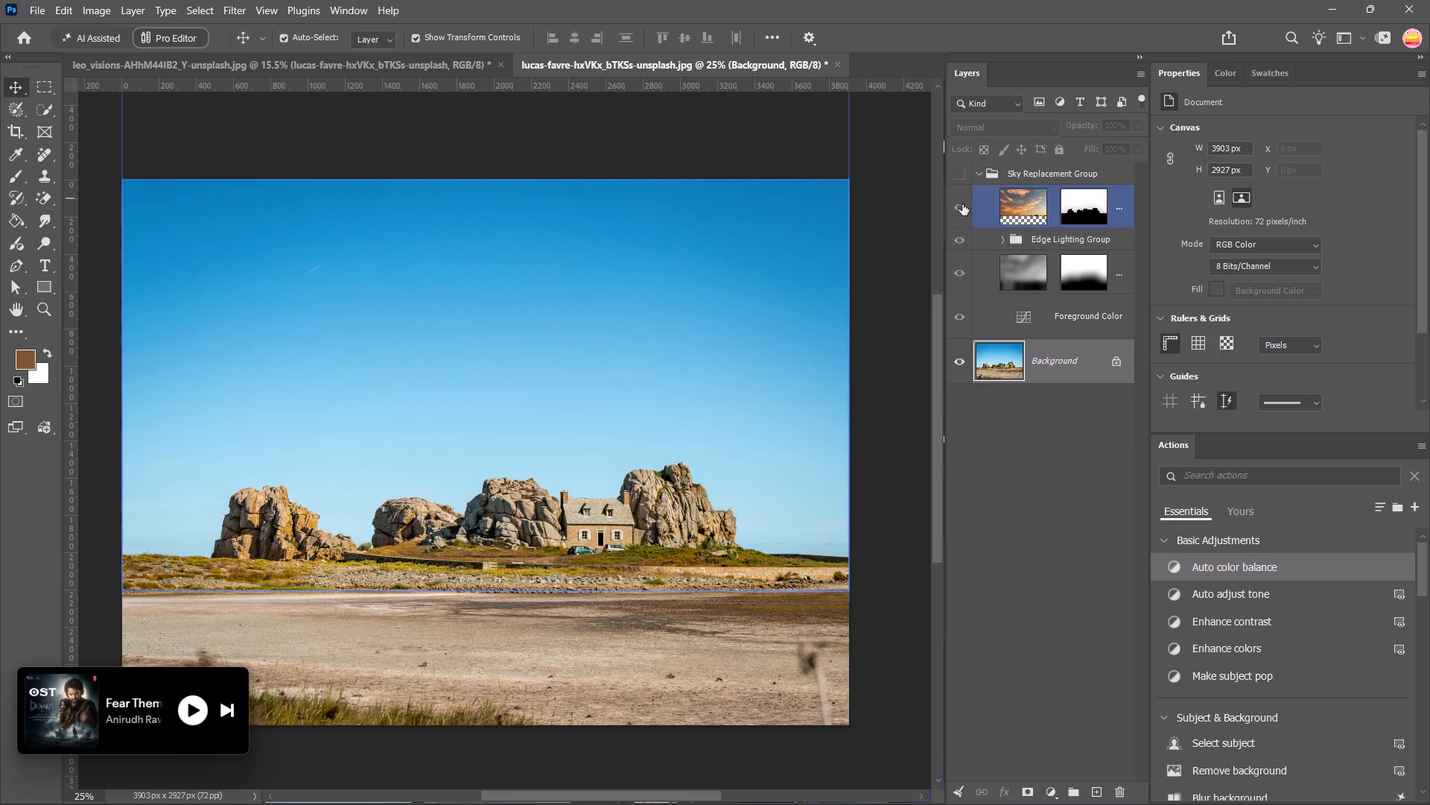
pyautogui.click(965, 209)
pyautogui.click(961, 174)
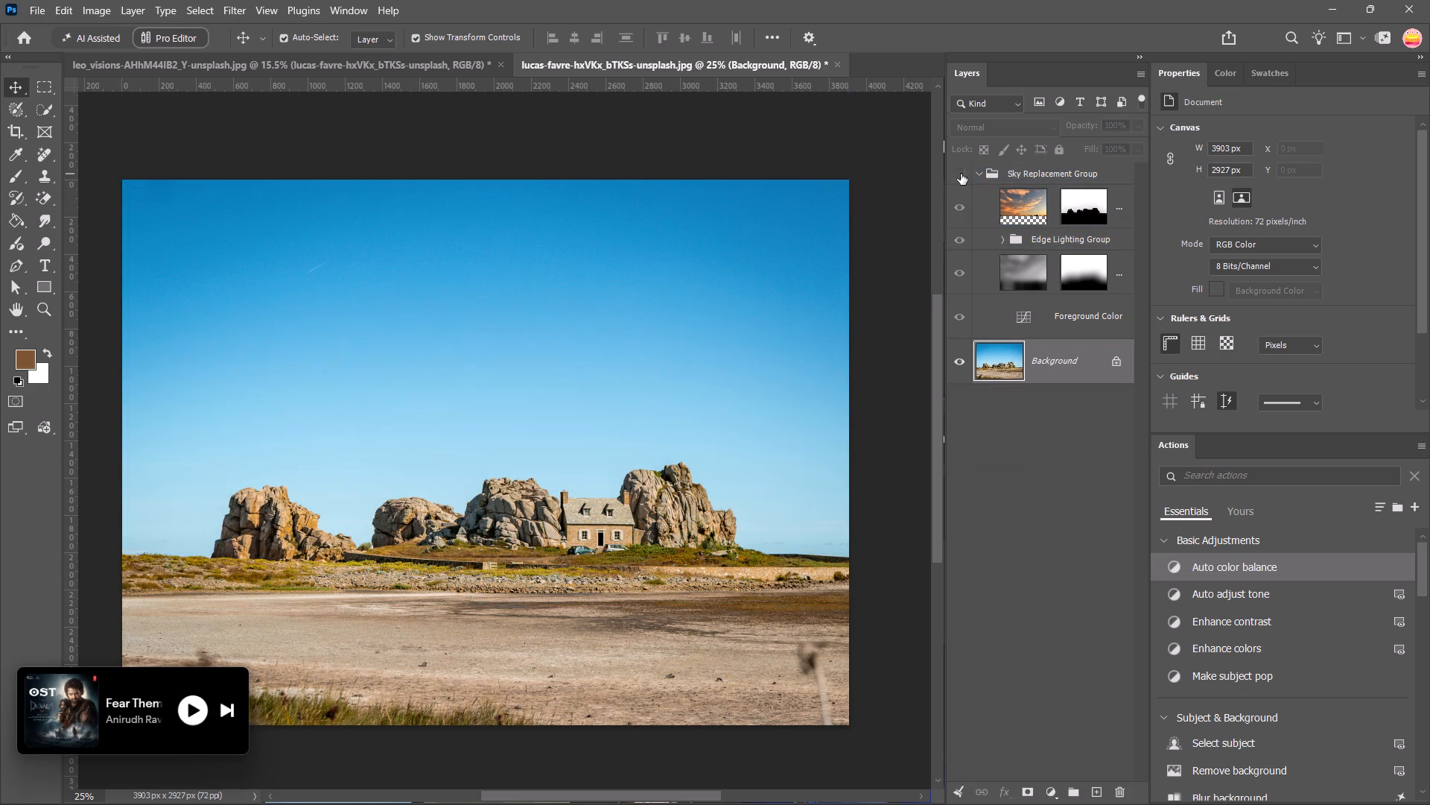
pyautogui.click(961, 174)
pyautogui.click(980, 171)
pyautogui.click(980, 171)
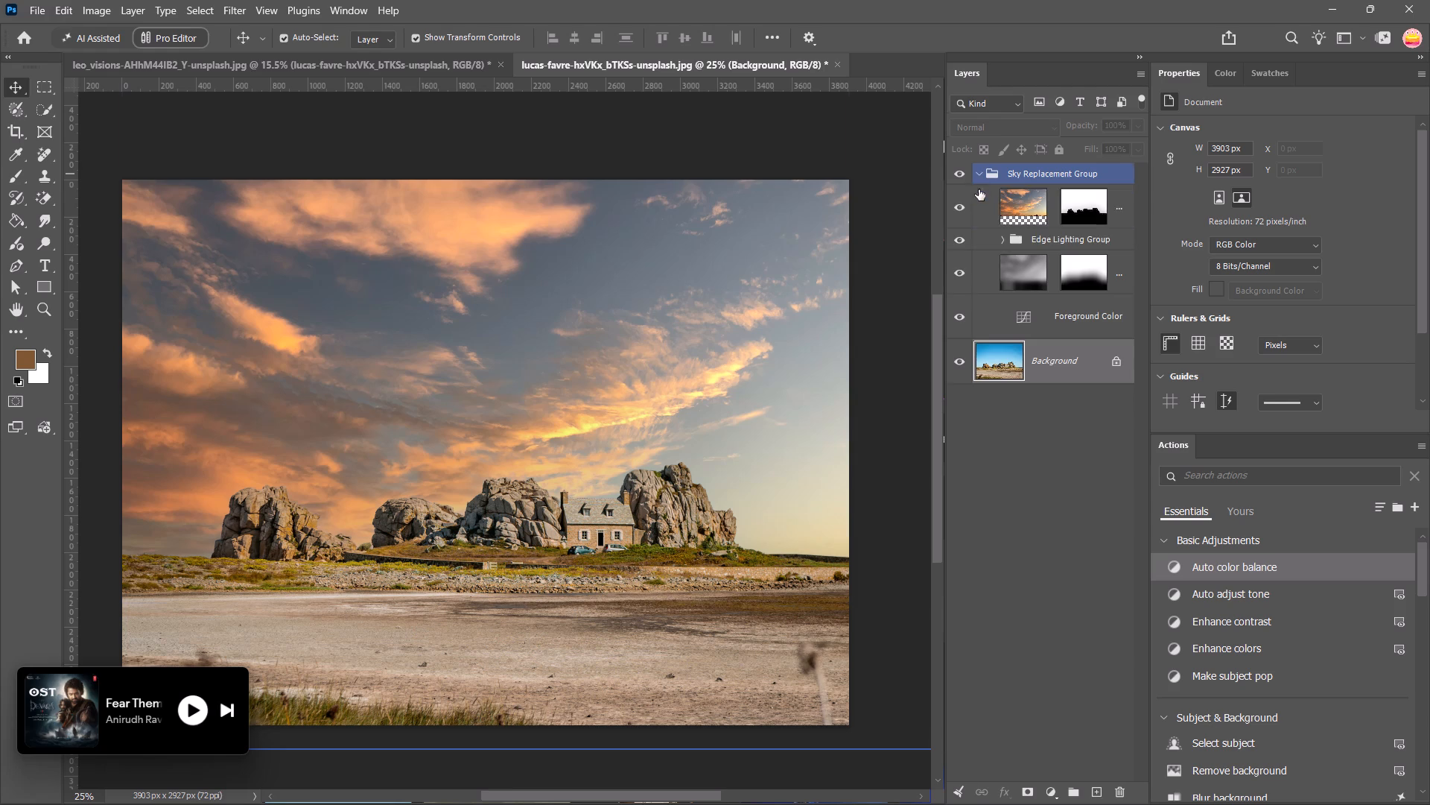
# Hide the sky layer, Edge Lighting Group and foreground lighting layer in turn, and toggle Foreground Color to examine each contribution.
pyautogui.click(958, 198)
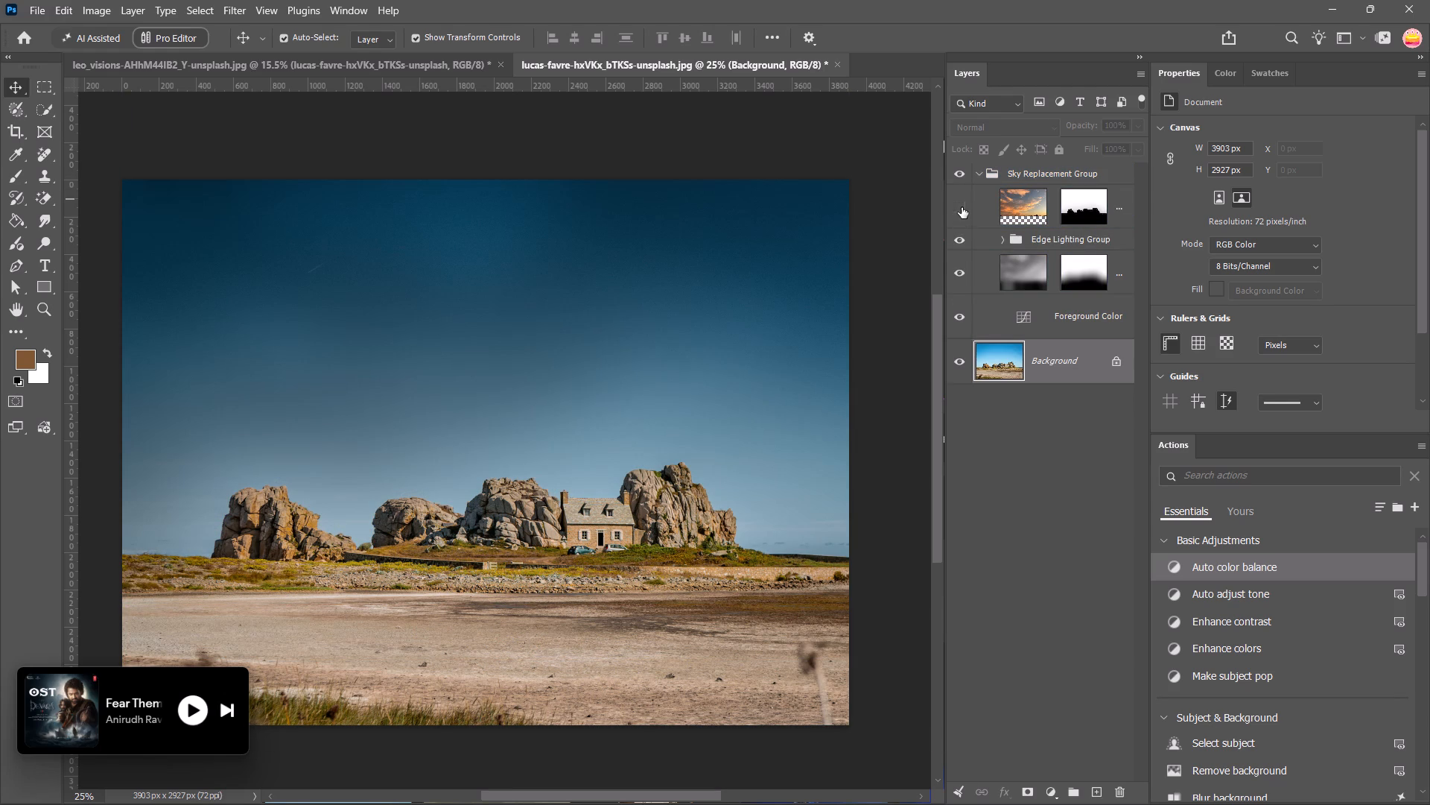
pyautogui.click(962, 207)
pyautogui.click(962, 210)
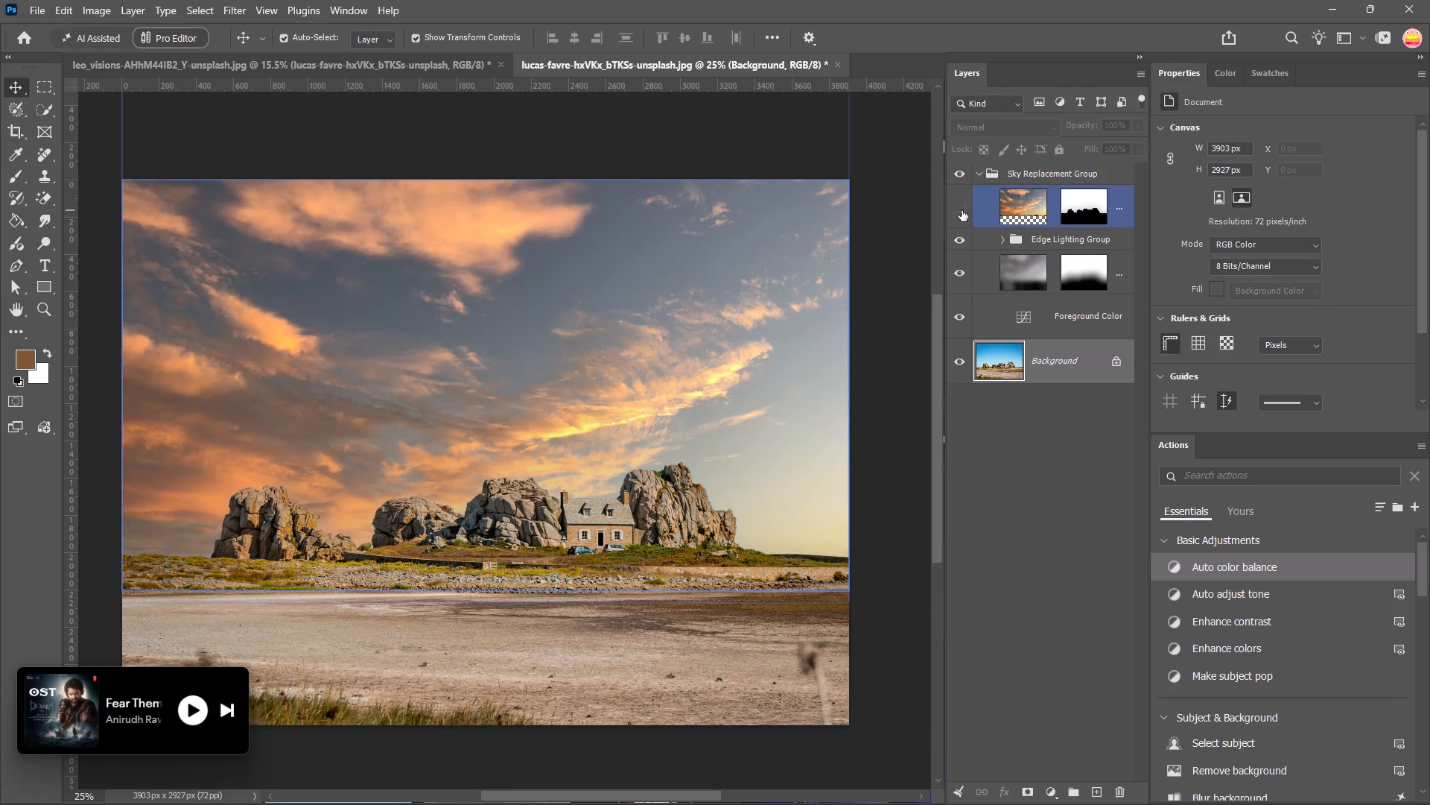
pyautogui.click(962, 236)
pyautogui.click(962, 266)
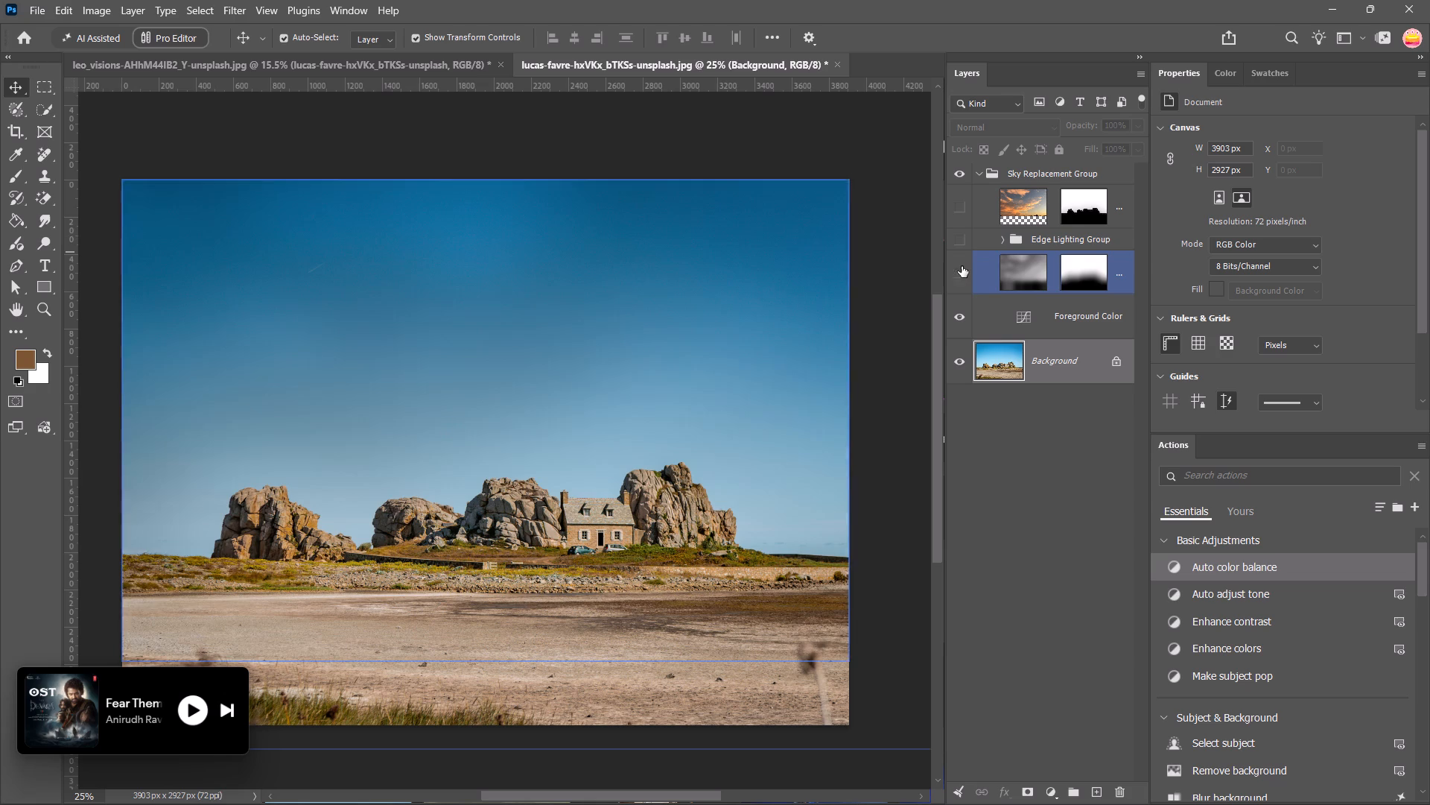
pyautogui.click(962, 311)
pyautogui.click(962, 311)
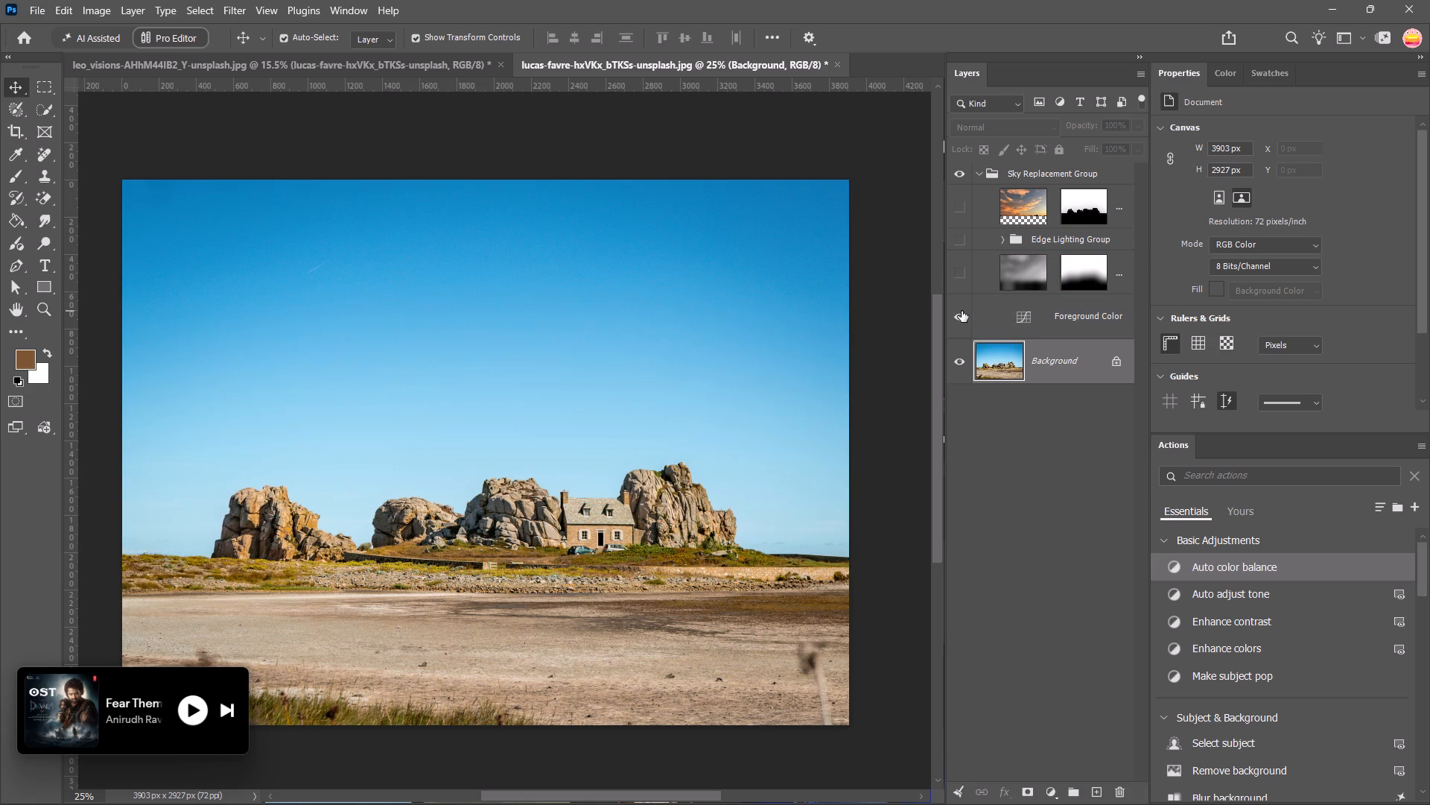
pyautogui.click(962, 311)
pyautogui.click(962, 315)
# Toggle the foreground lighting layer's visibility repeatedly to examine its effect on the photo, leaving it shown.
pyautogui.click(959, 269)
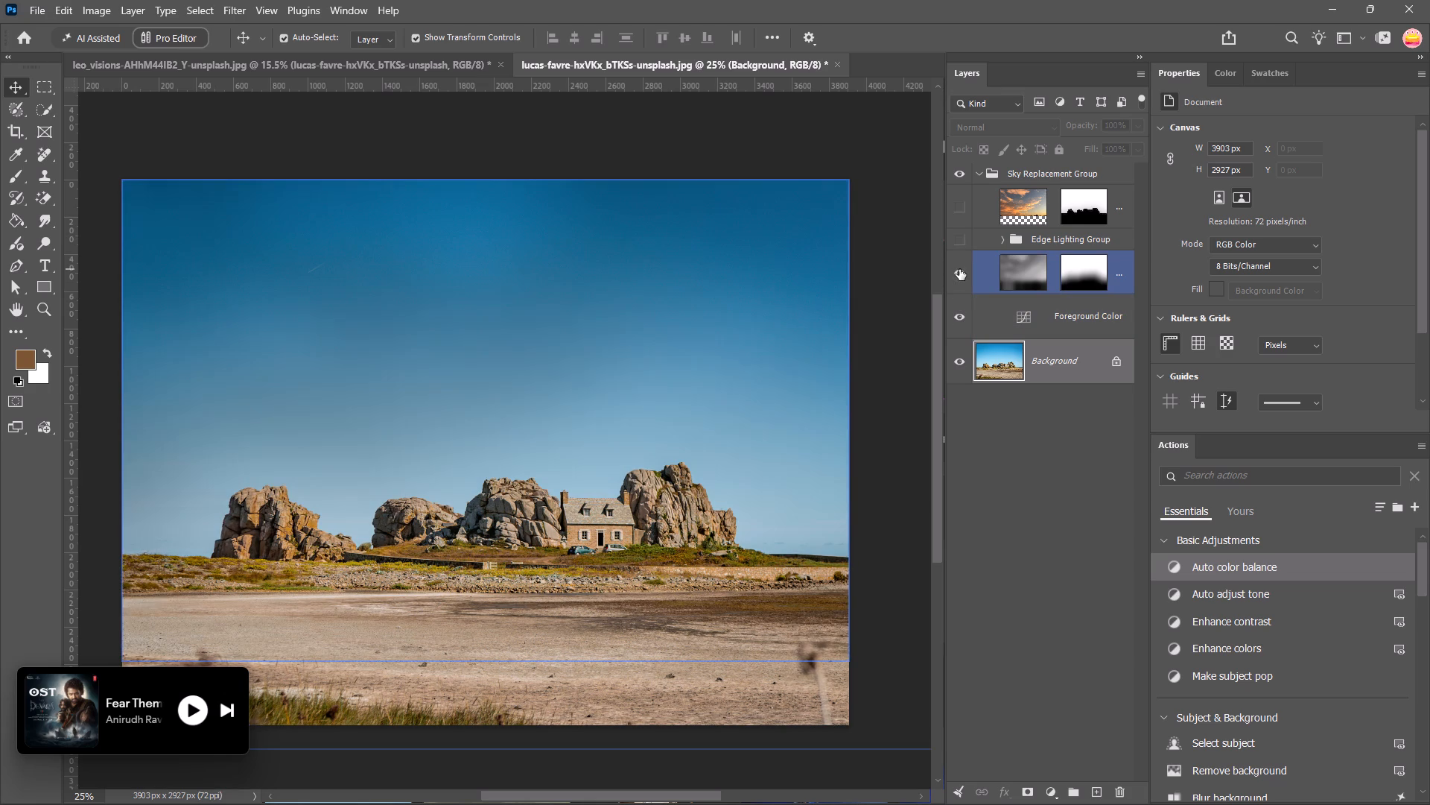
pyautogui.click(959, 269)
pyautogui.click(959, 269)
pyautogui.click(959, 269)
pyautogui.click(959, 269)
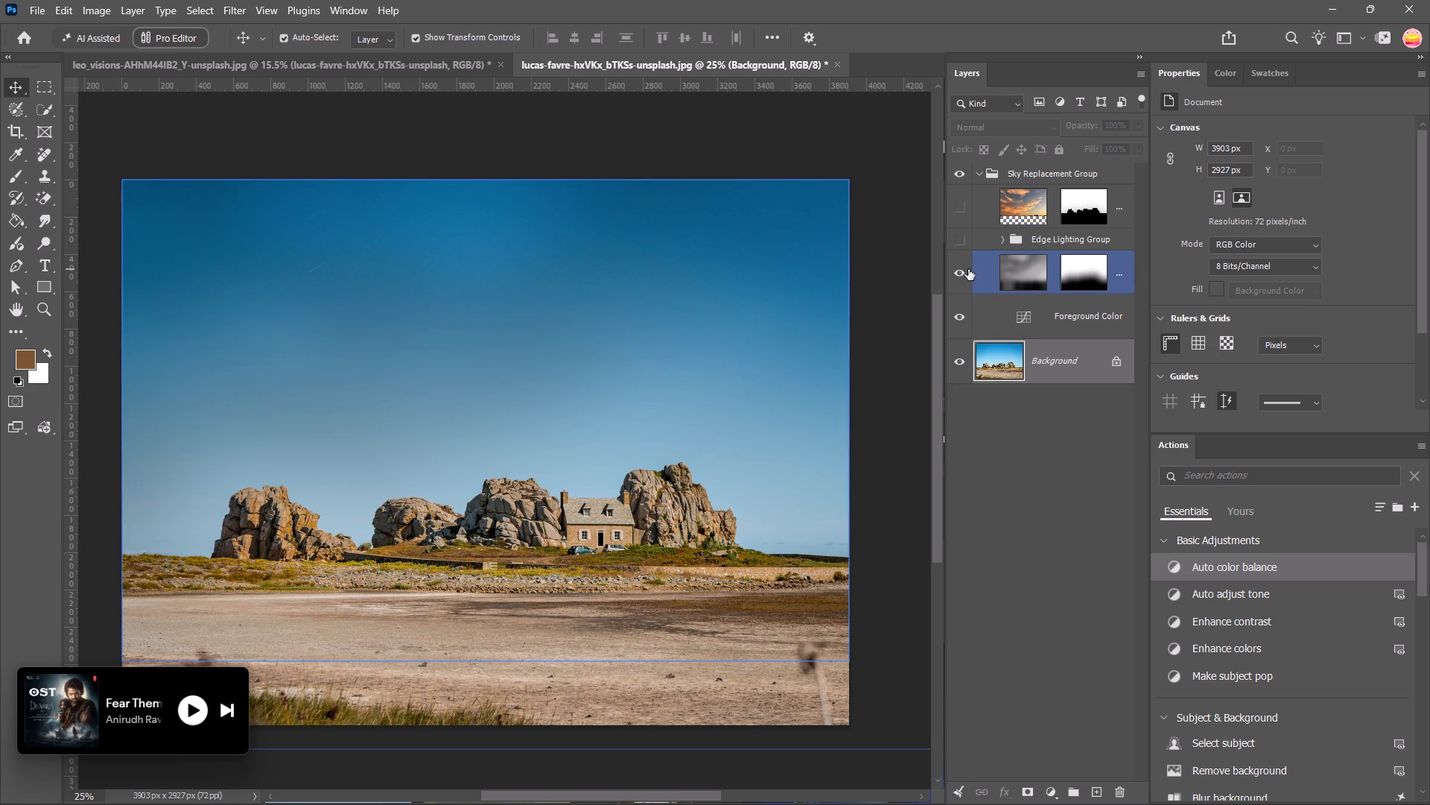
pyautogui.click(963, 270)
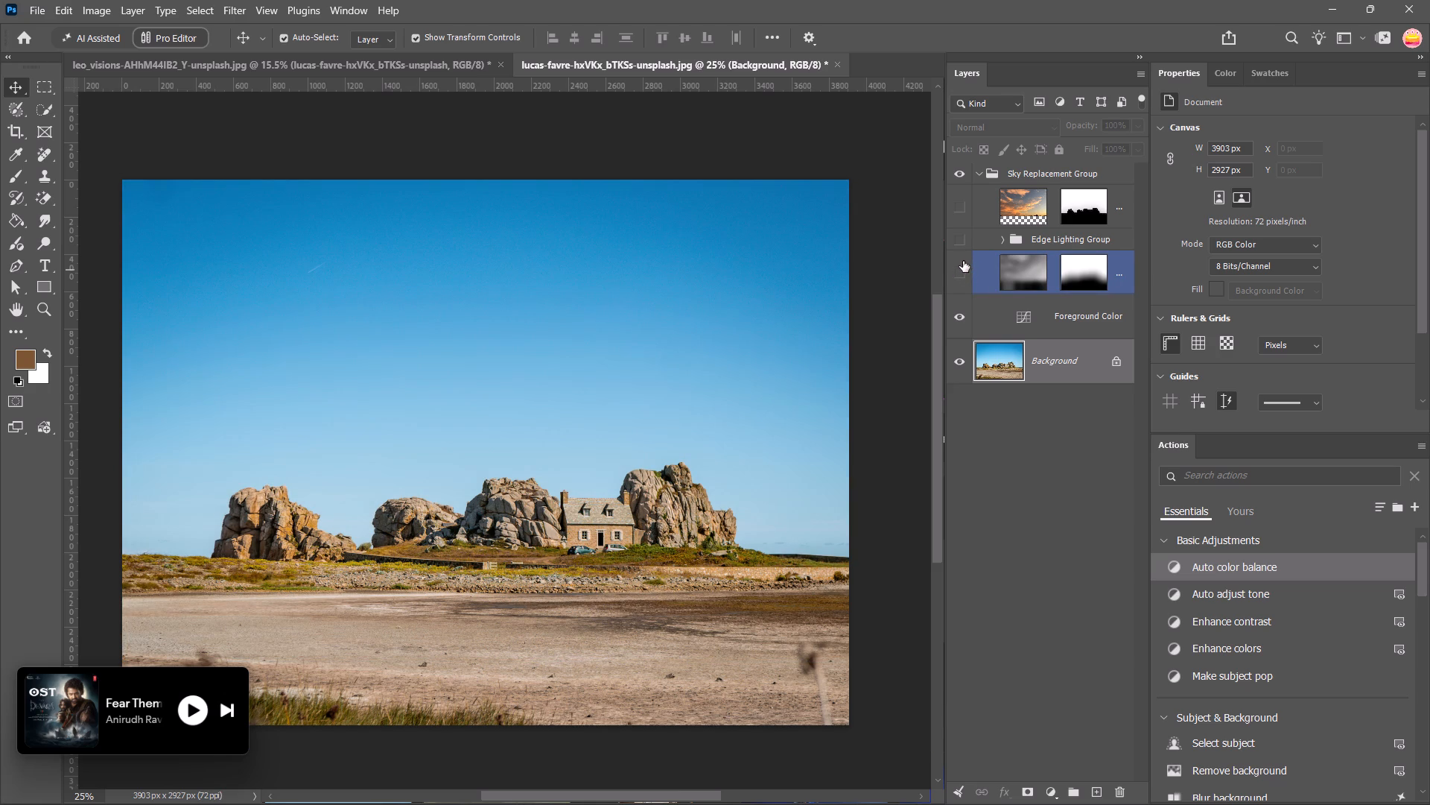
pyautogui.click(962, 263)
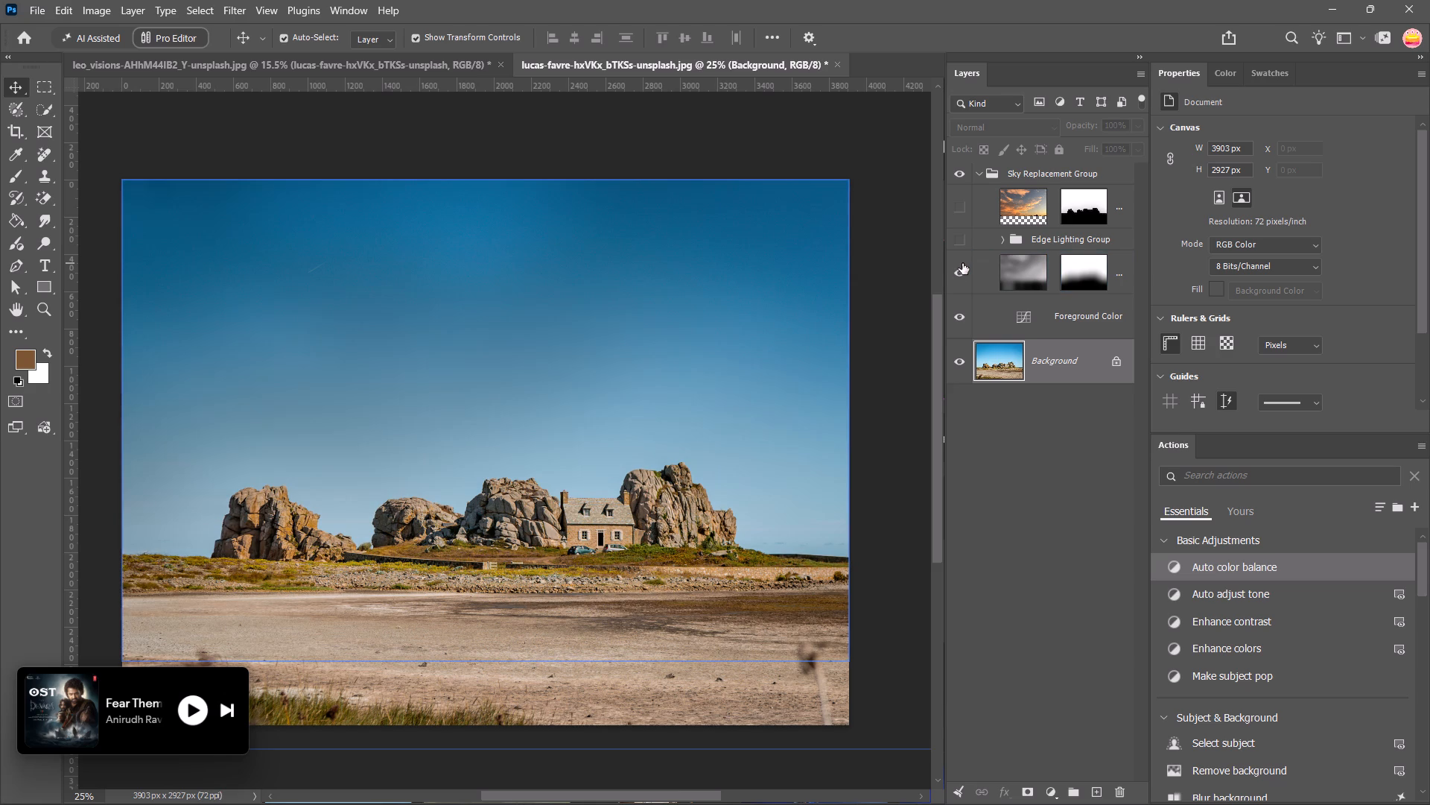
# Expand and show the Edge Lighting Group, and toggle its two adjustment layers to examine their effect.
pyautogui.click(1002, 240)
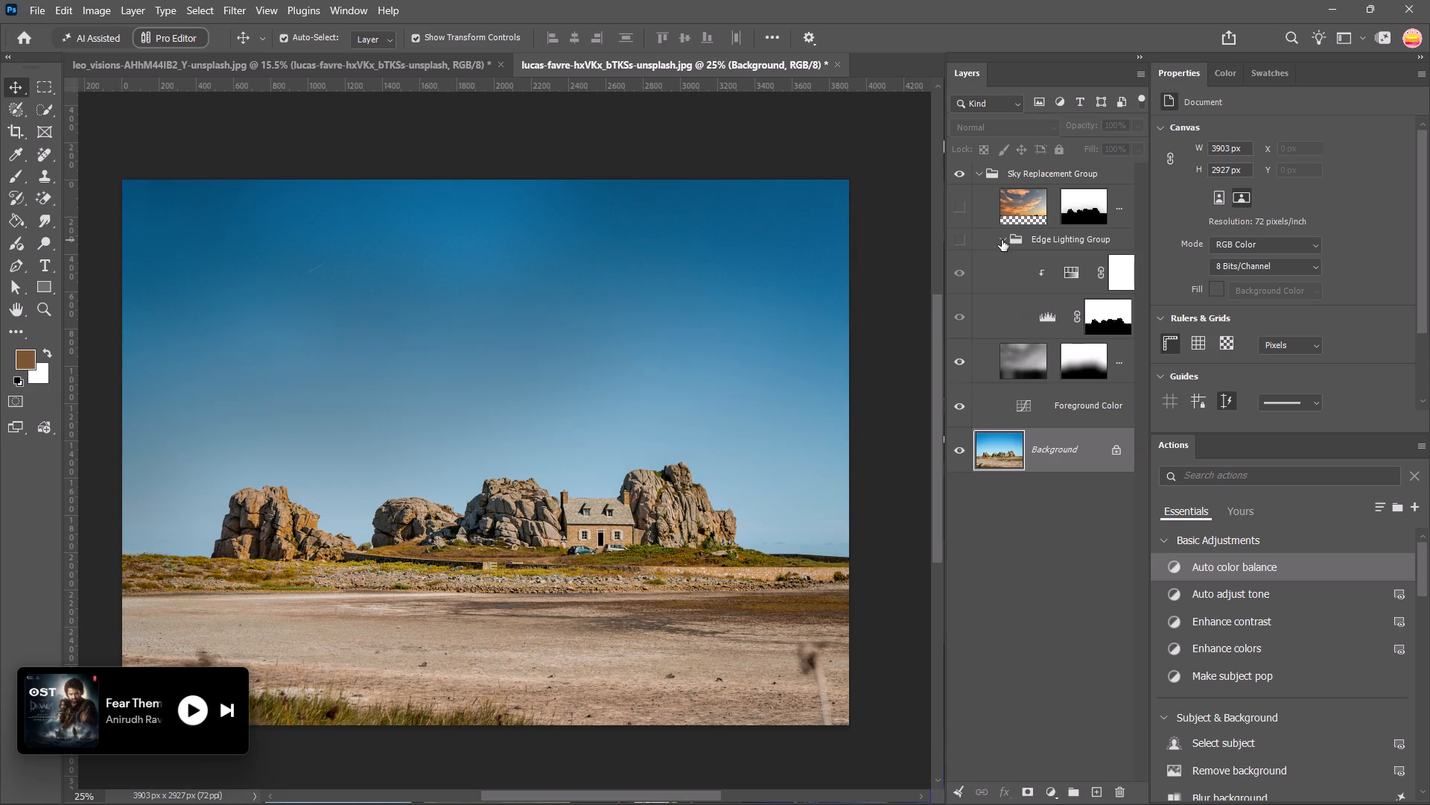
pyautogui.click(956, 237)
pyautogui.click(958, 270)
pyautogui.click(960, 318)
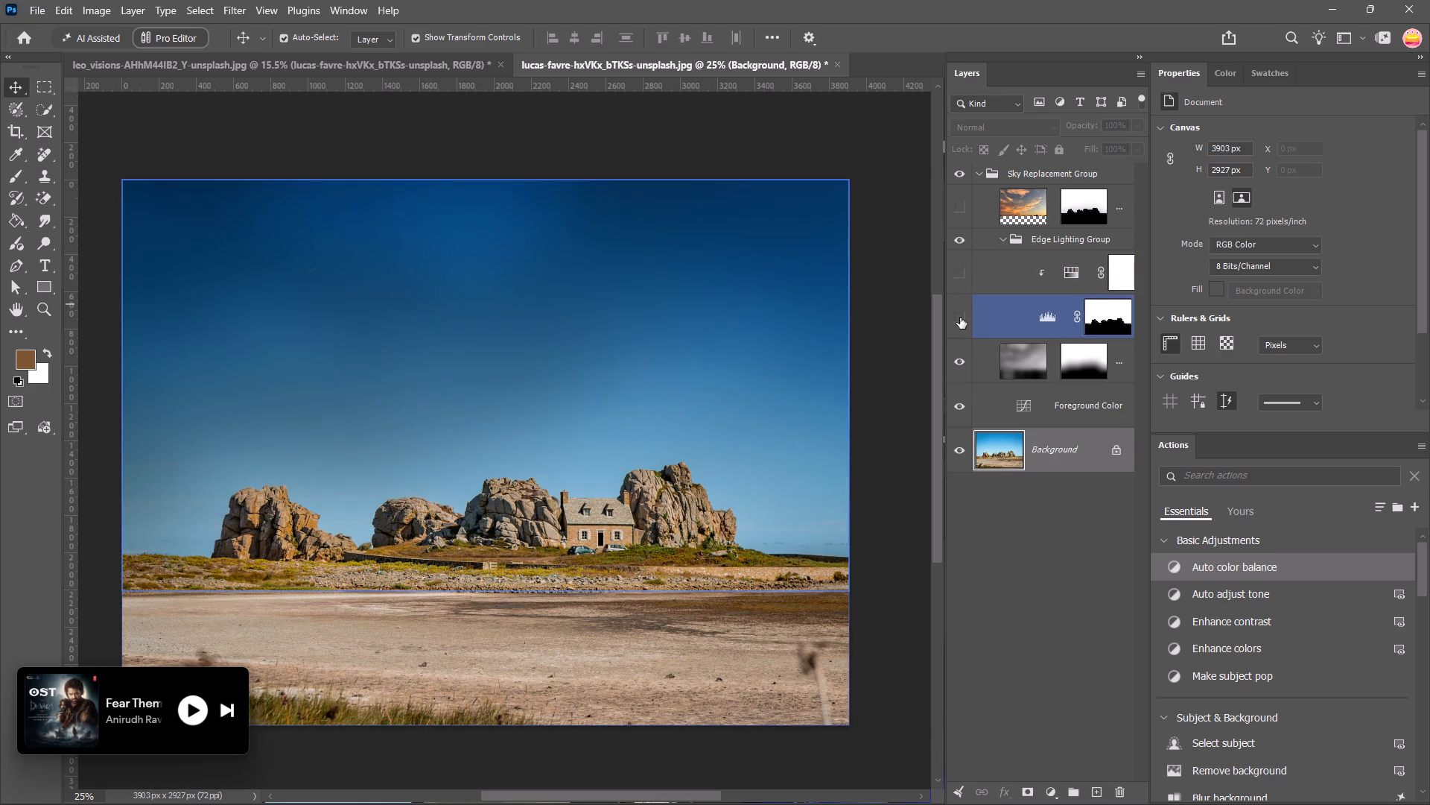
pyautogui.click(961, 318)
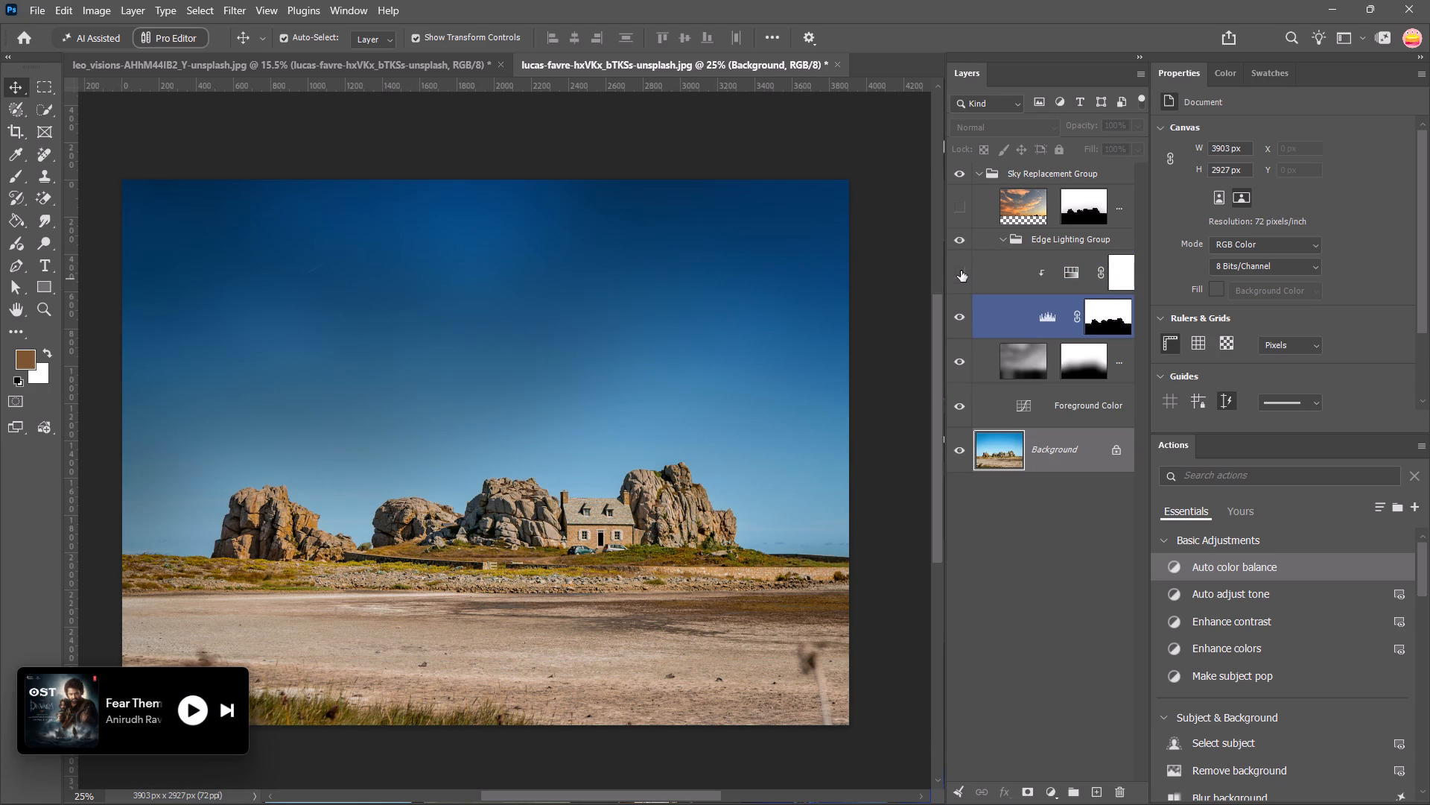
pyautogui.click(961, 271)
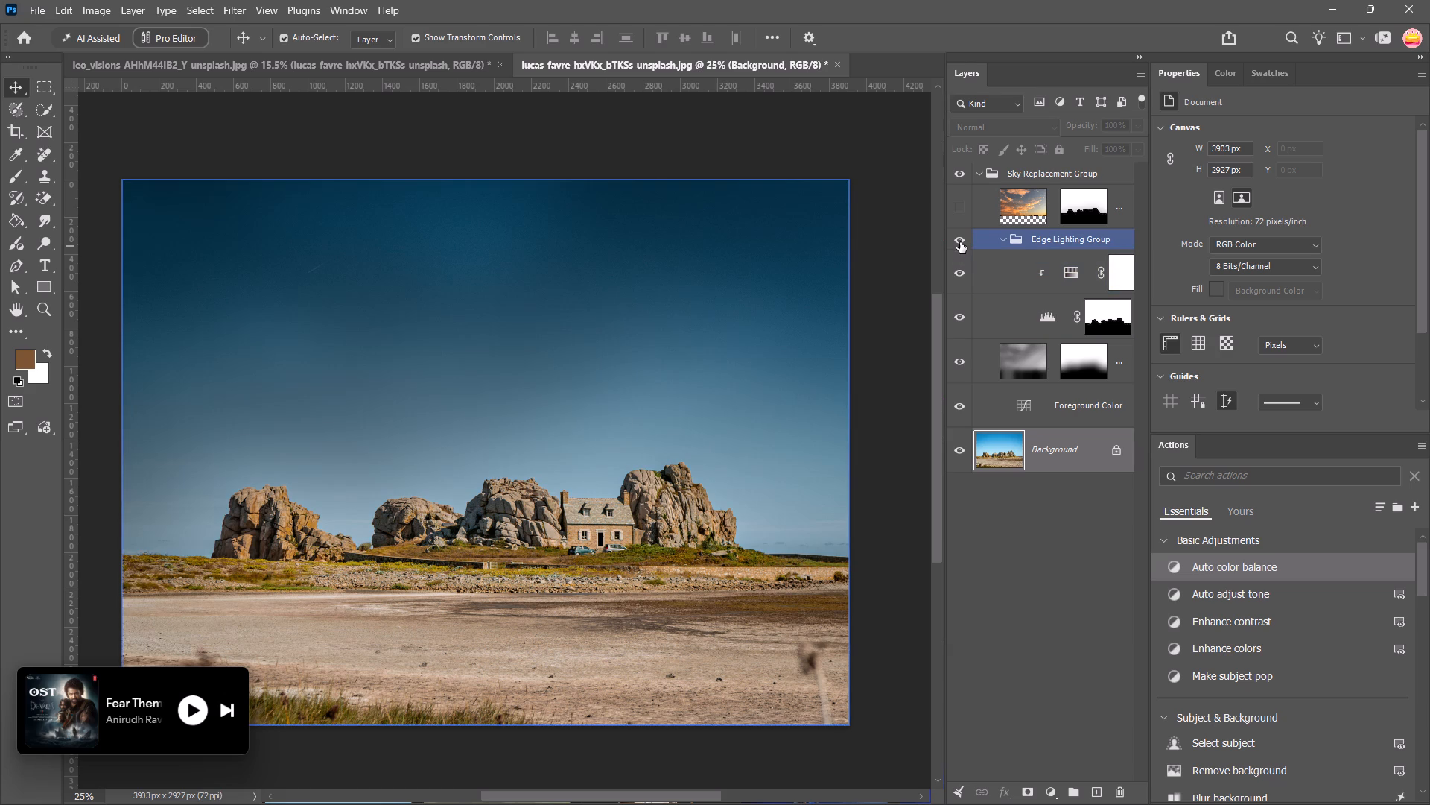
# Show the orange-cloud sky layer again, collapse the Sky Replacement Group and deselect all layers.
pyautogui.click(962, 217)
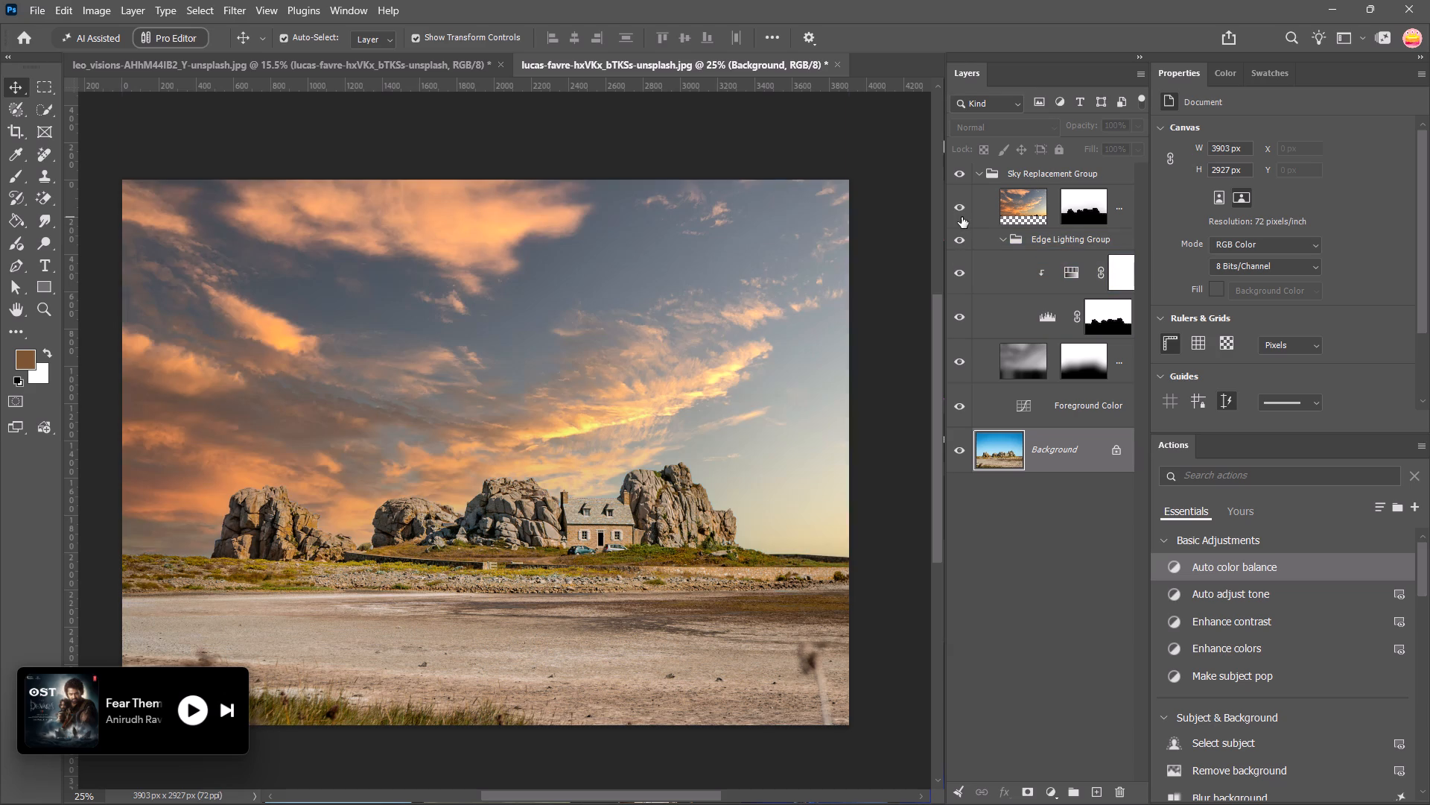
pyautogui.click(978, 172)
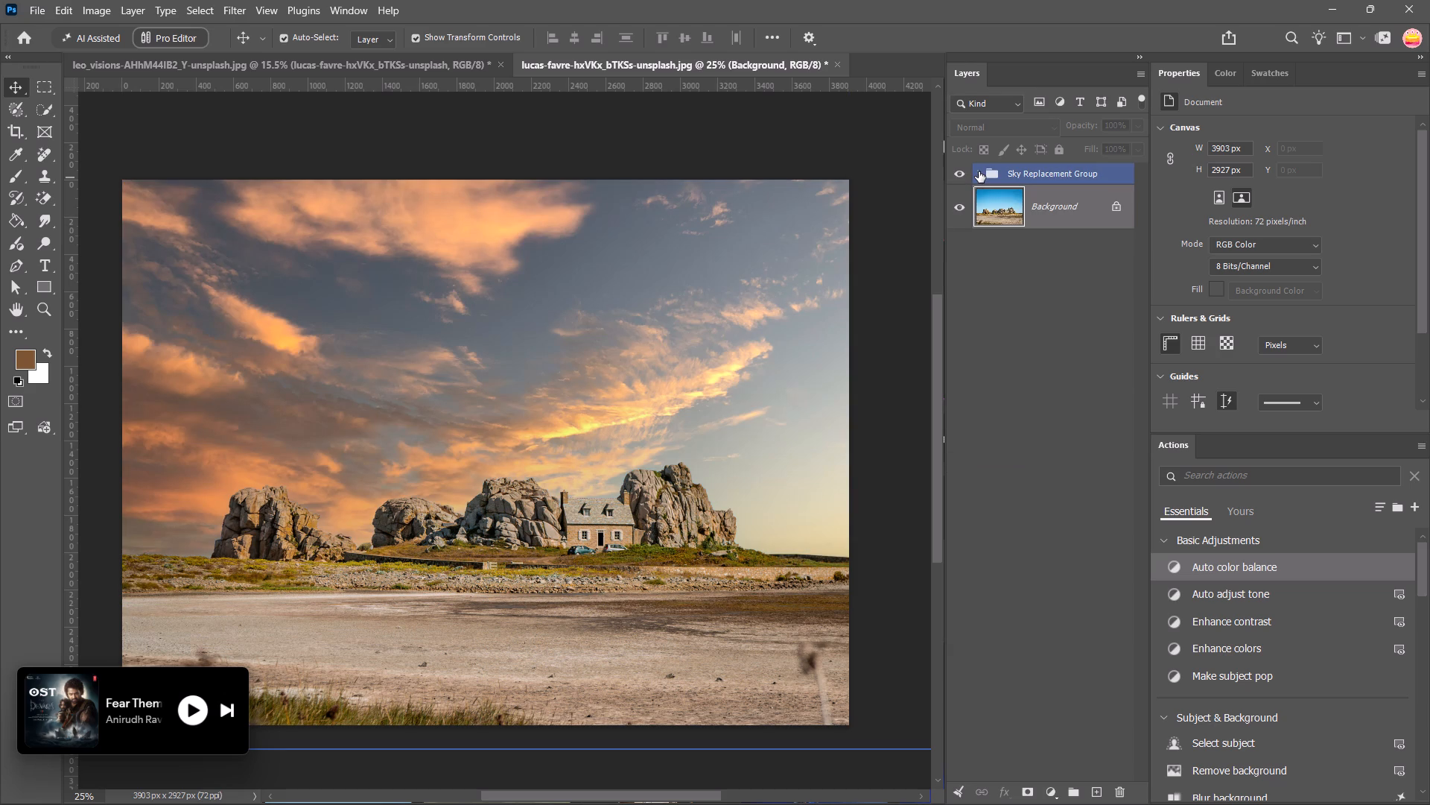
pyautogui.click(992, 307)
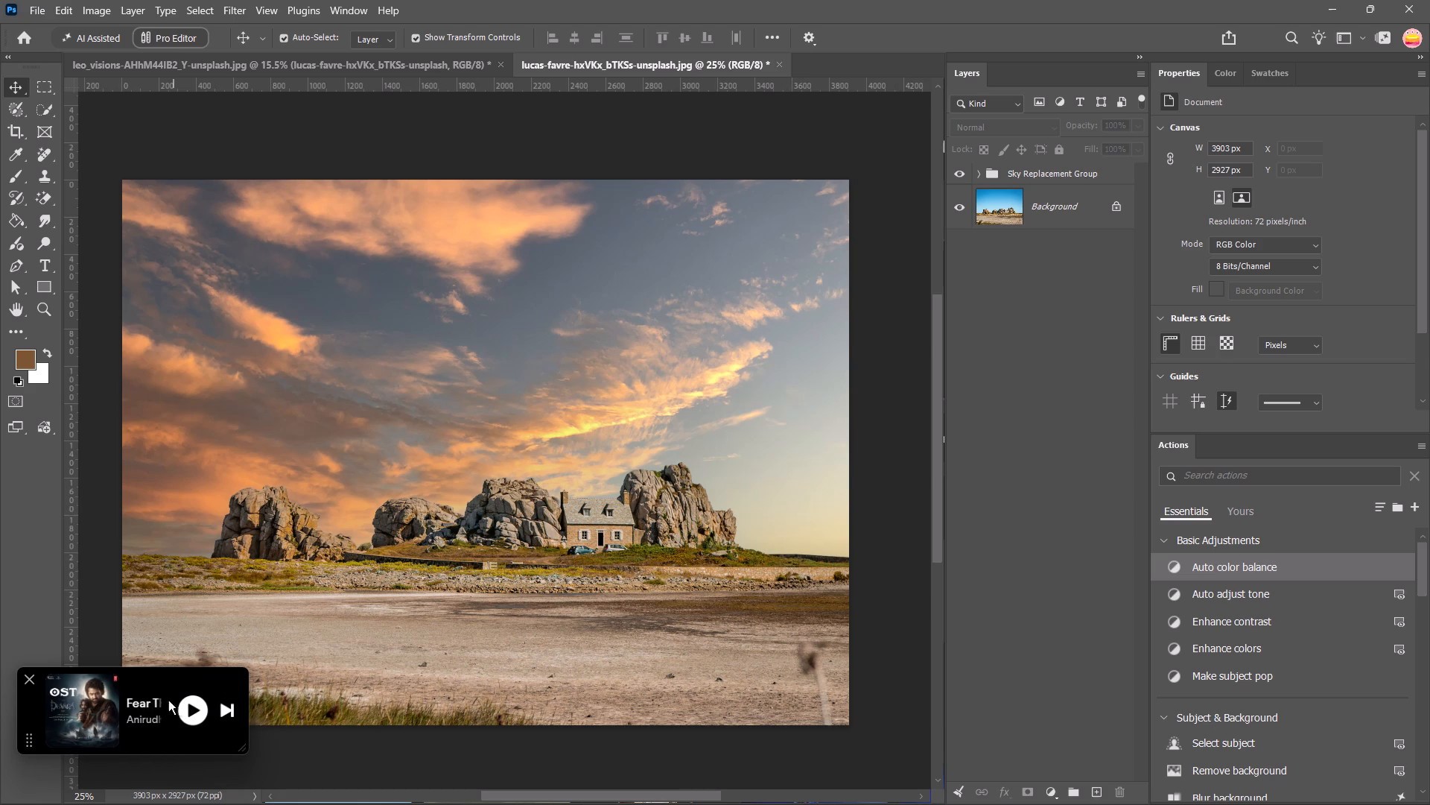
# Resume music playback in the Spotify mini player.
pyautogui.click(190, 705)
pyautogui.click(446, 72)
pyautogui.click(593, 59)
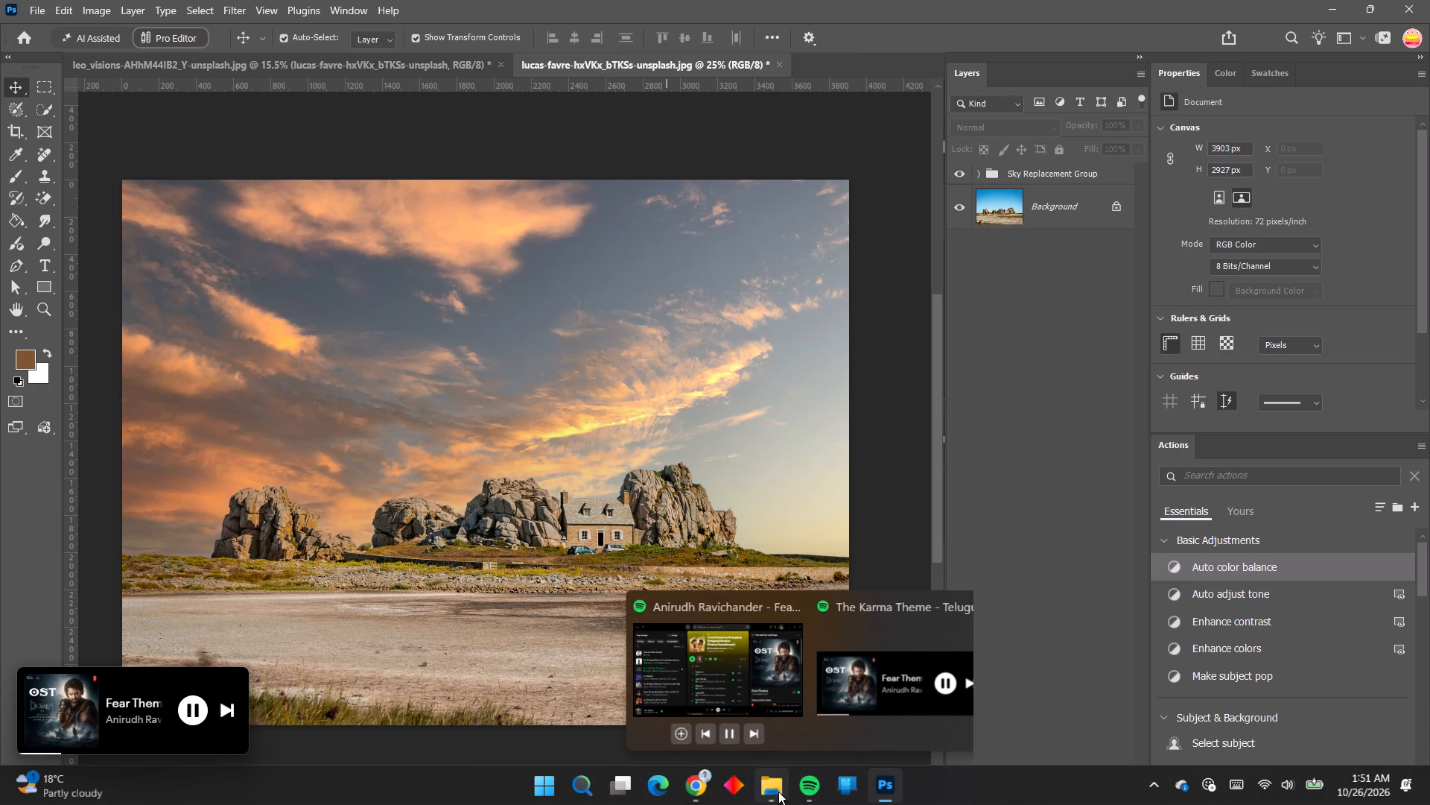
# Switch to the Unsplash page in Chrome, dismiss the photo attribution message and look through the Nature photos.
pyautogui.click(693, 791)
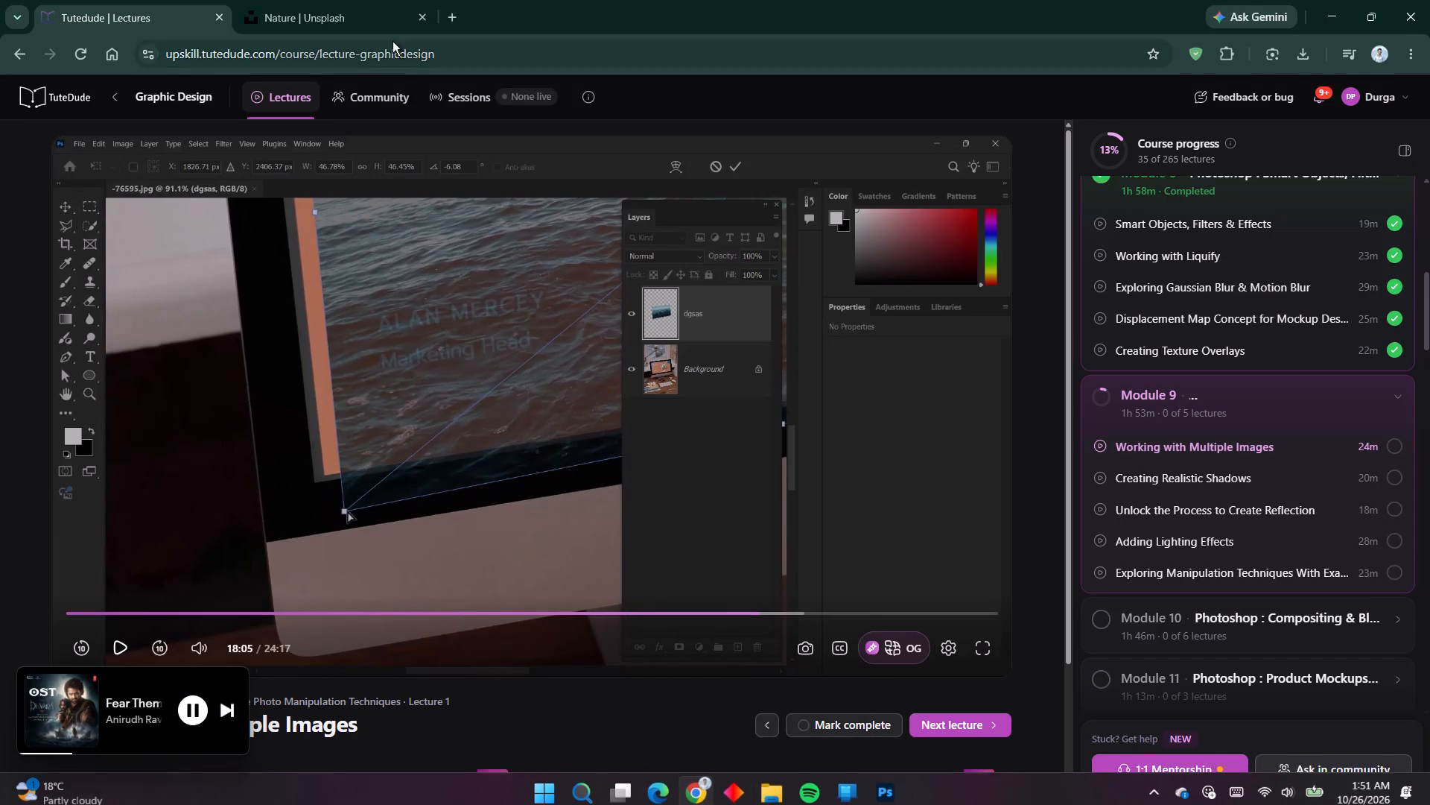
pyautogui.click(386, 18)
pyautogui.scroll(-7, 546, 335)
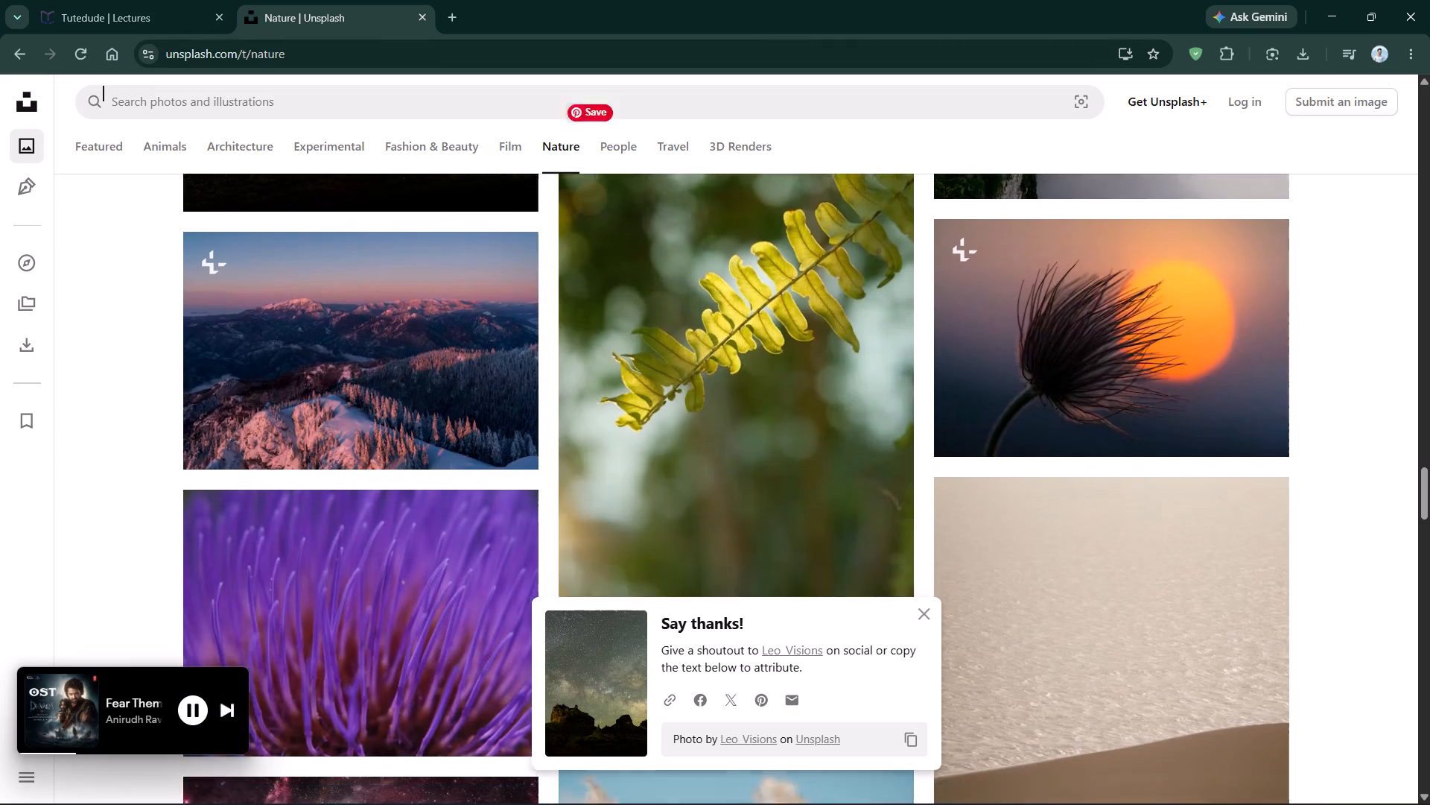
pyautogui.scroll(-2, 569, 378)
pyautogui.click(928, 614)
pyautogui.scroll(-6, 903, 534)
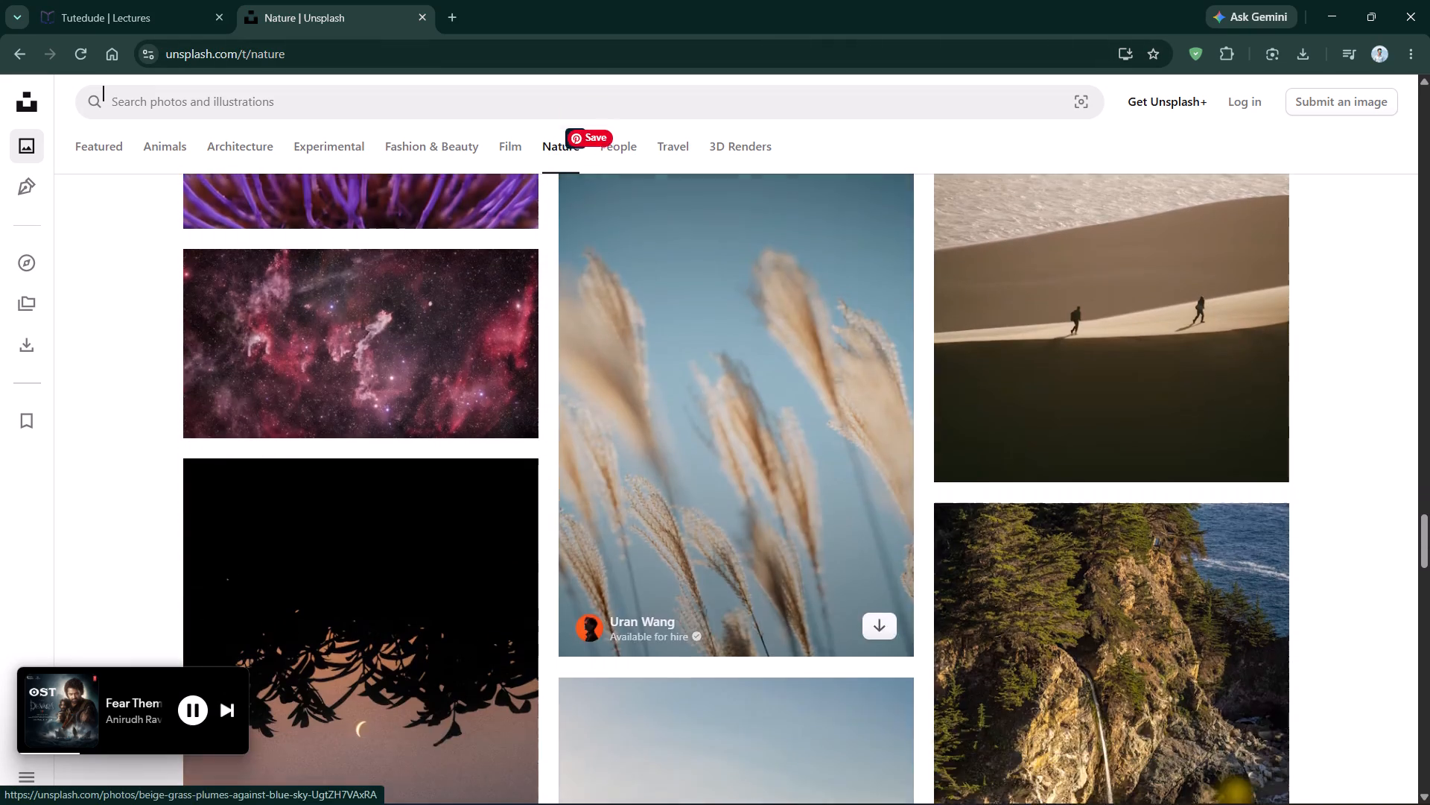
pyautogui.scroll(-6, 900, 514)
pyautogui.scroll(15, 897, 508)
# Switch to Unsplash's Featured photos and look through them for a suitable source image.
pyautogui.click(112, 142)
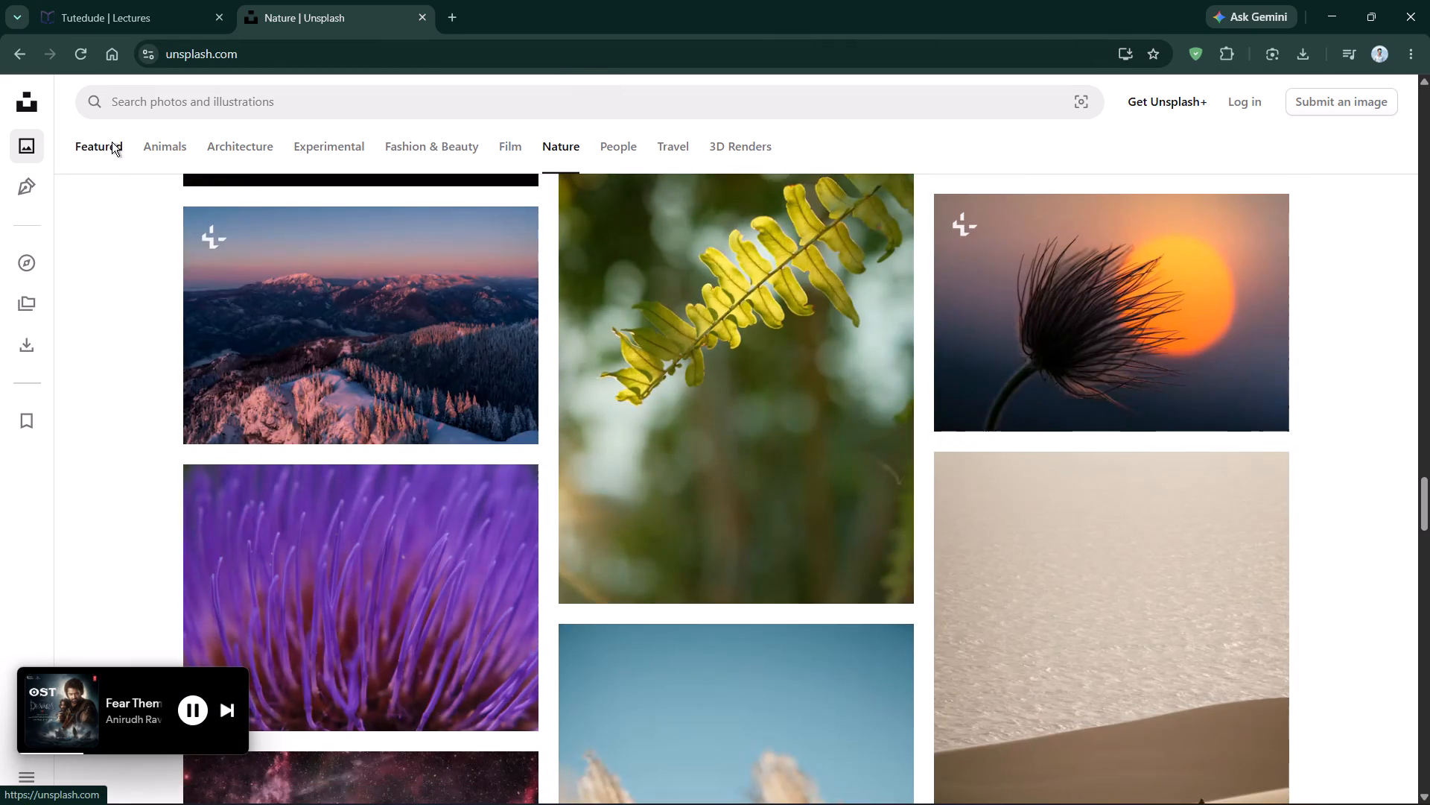
pyautogui.scroll(-7, 251, 383)
pyautogui.scroll(-20, 255, 380)
pyautogui.scroll(-2, 255, 380)
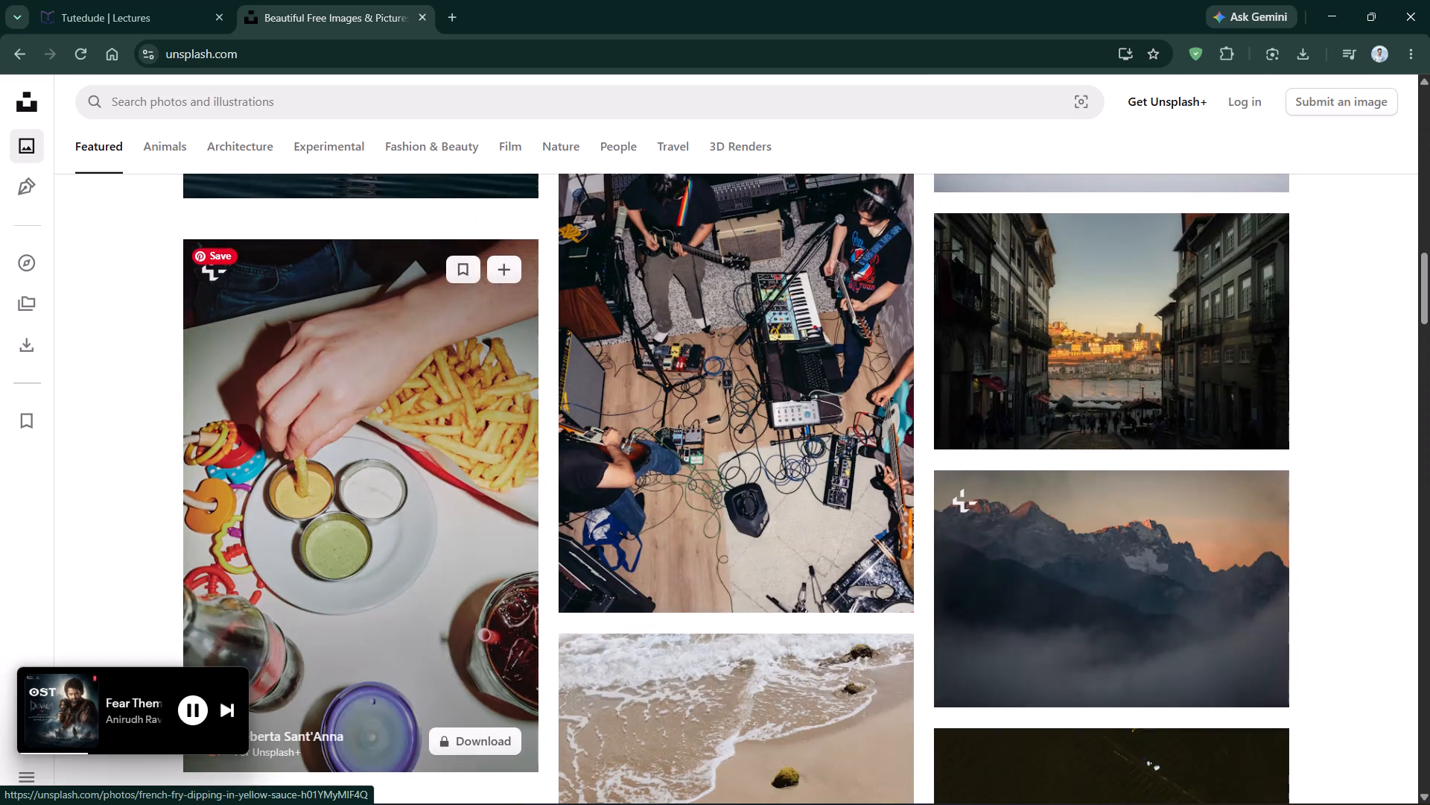
pyautogui.scroll(-5, 1312, 378)
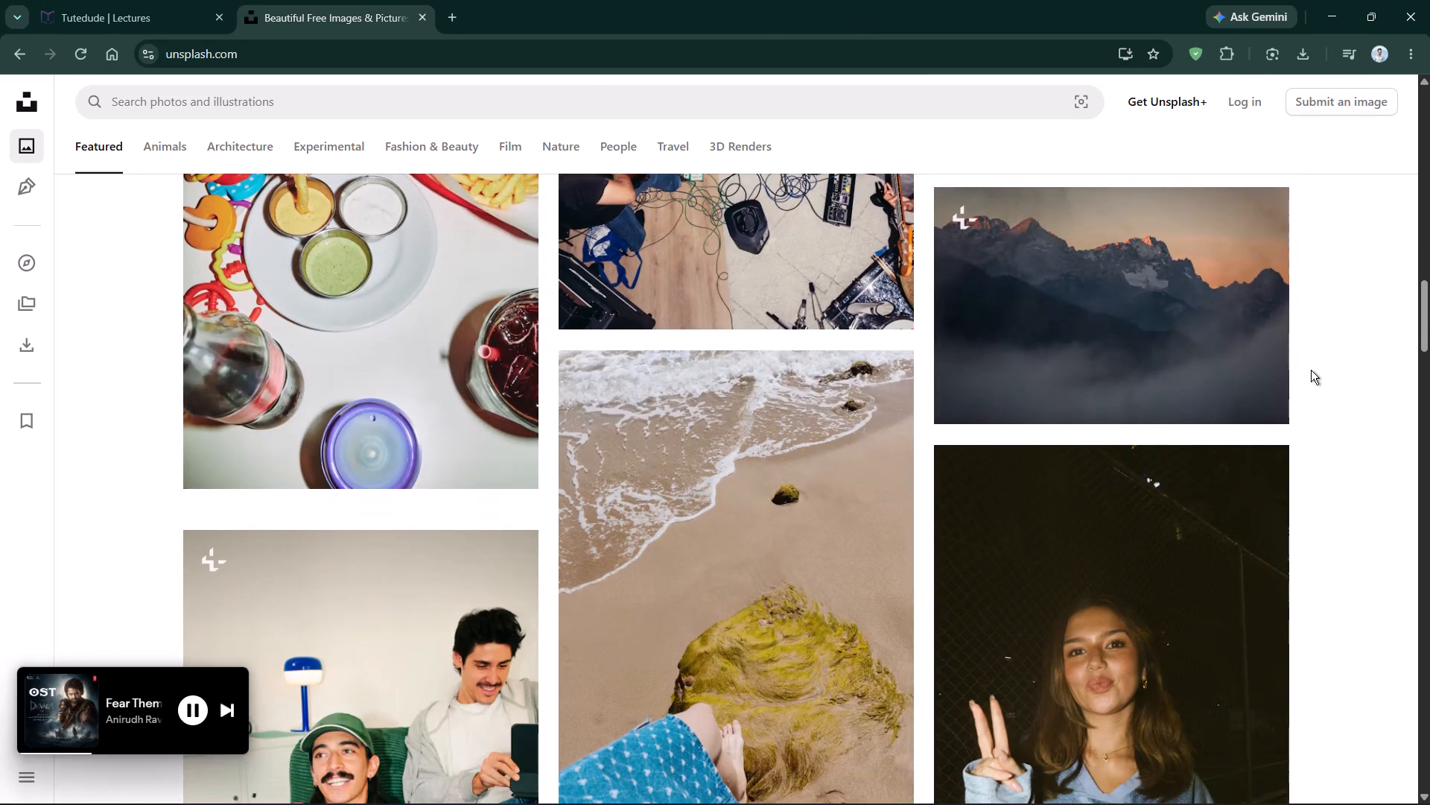
pyautogui.scroll(-12, 1311, 370)
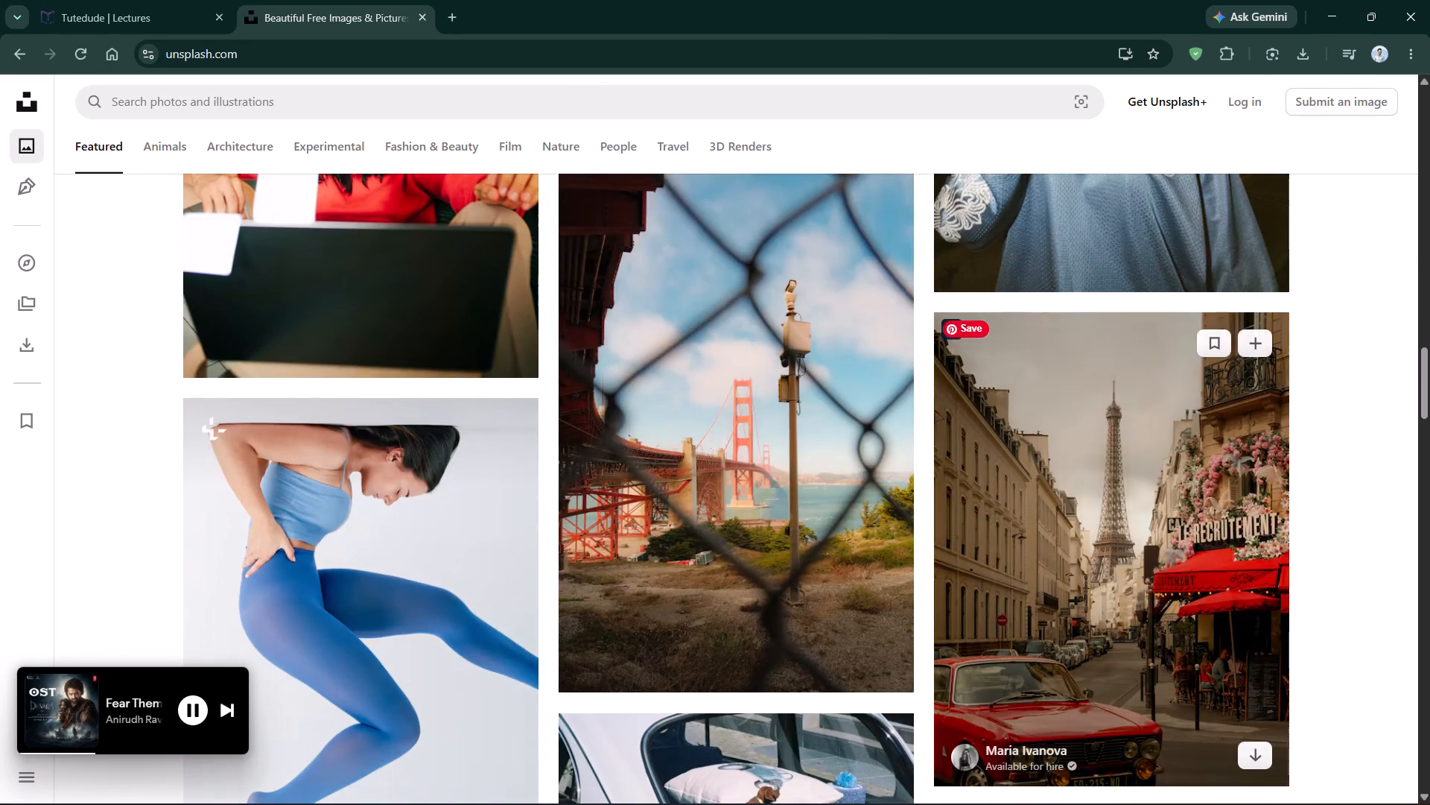
pyautogui.scroll(-13, 1004, 525)
pyautogui.scroll(-18, 1039, 474)
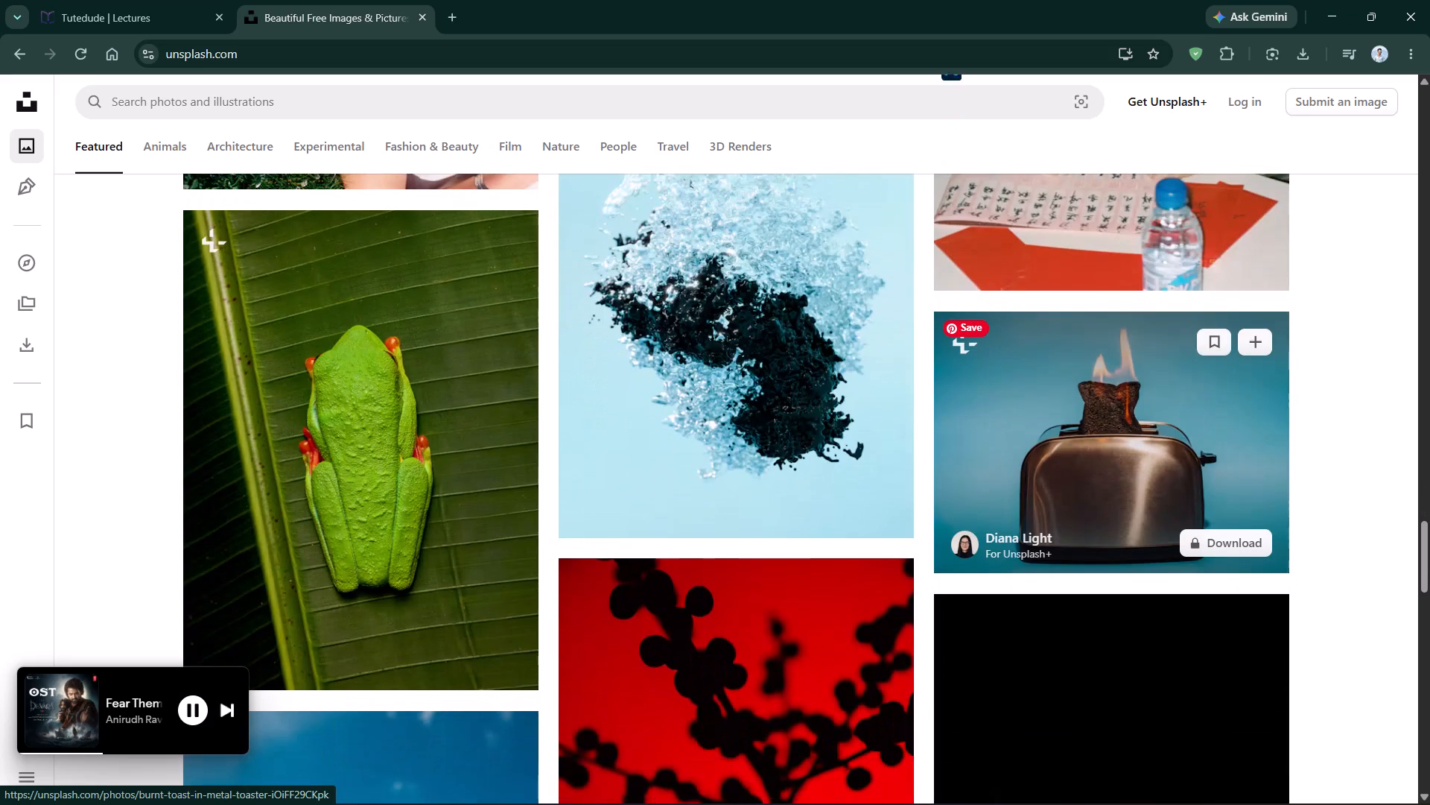
pyautogui.scroll(-18, 1077, 452)
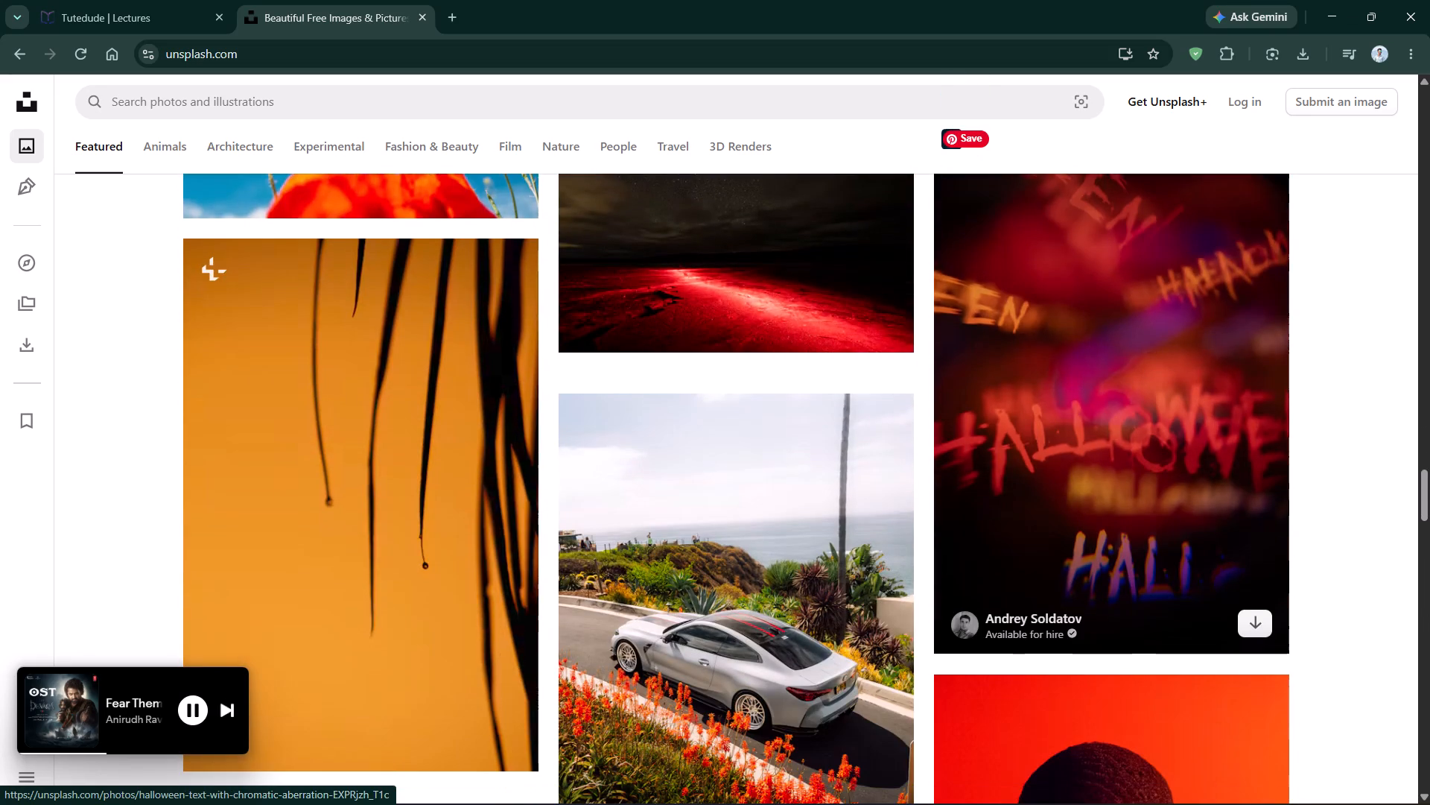
pyautogui.scroll(-13, 1081, 448)
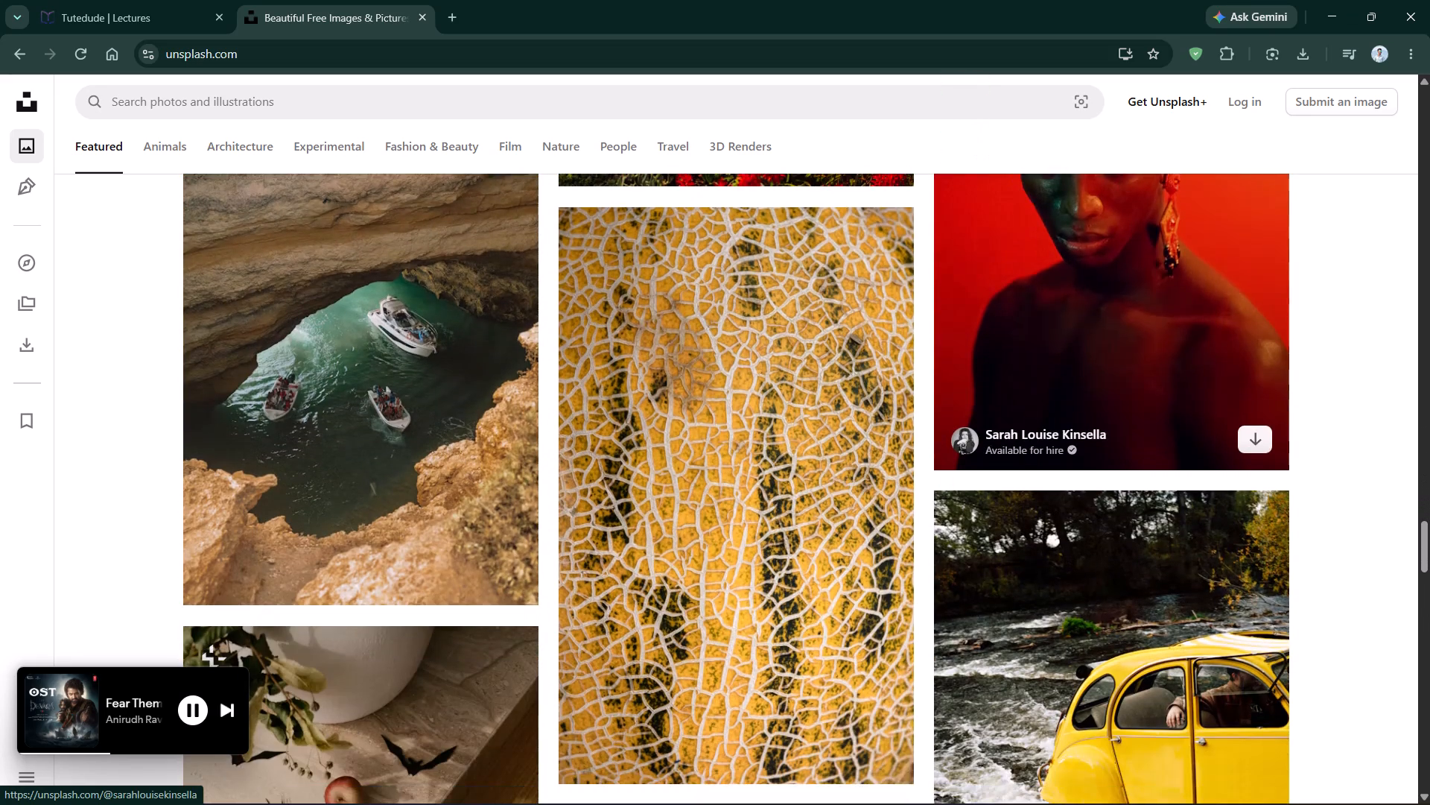
pyautogui.scroll(-20, 1081, 448)
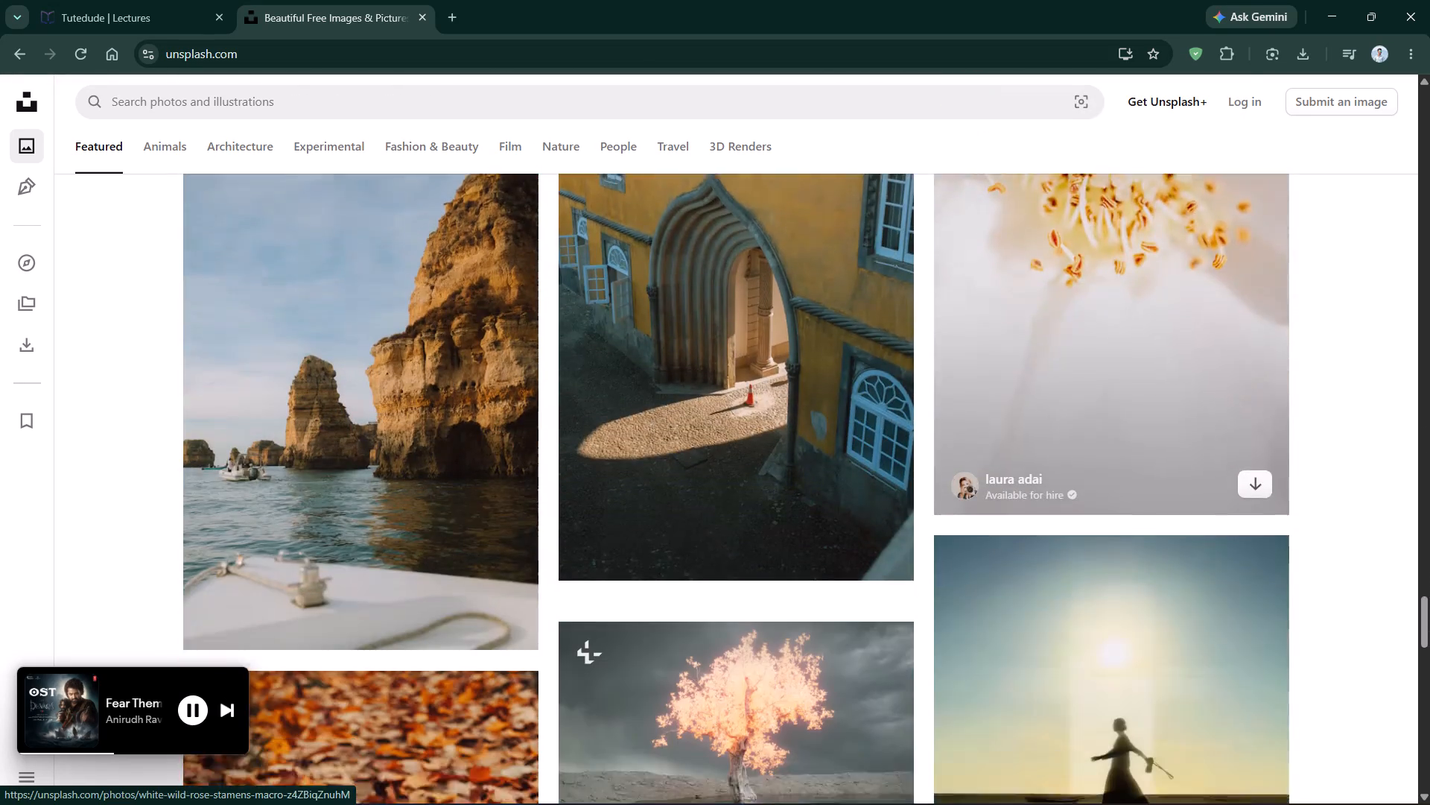
pyautogui.scroll(-14, 1080, 457)
pyautogui.scroll(-17, 1080, 457)
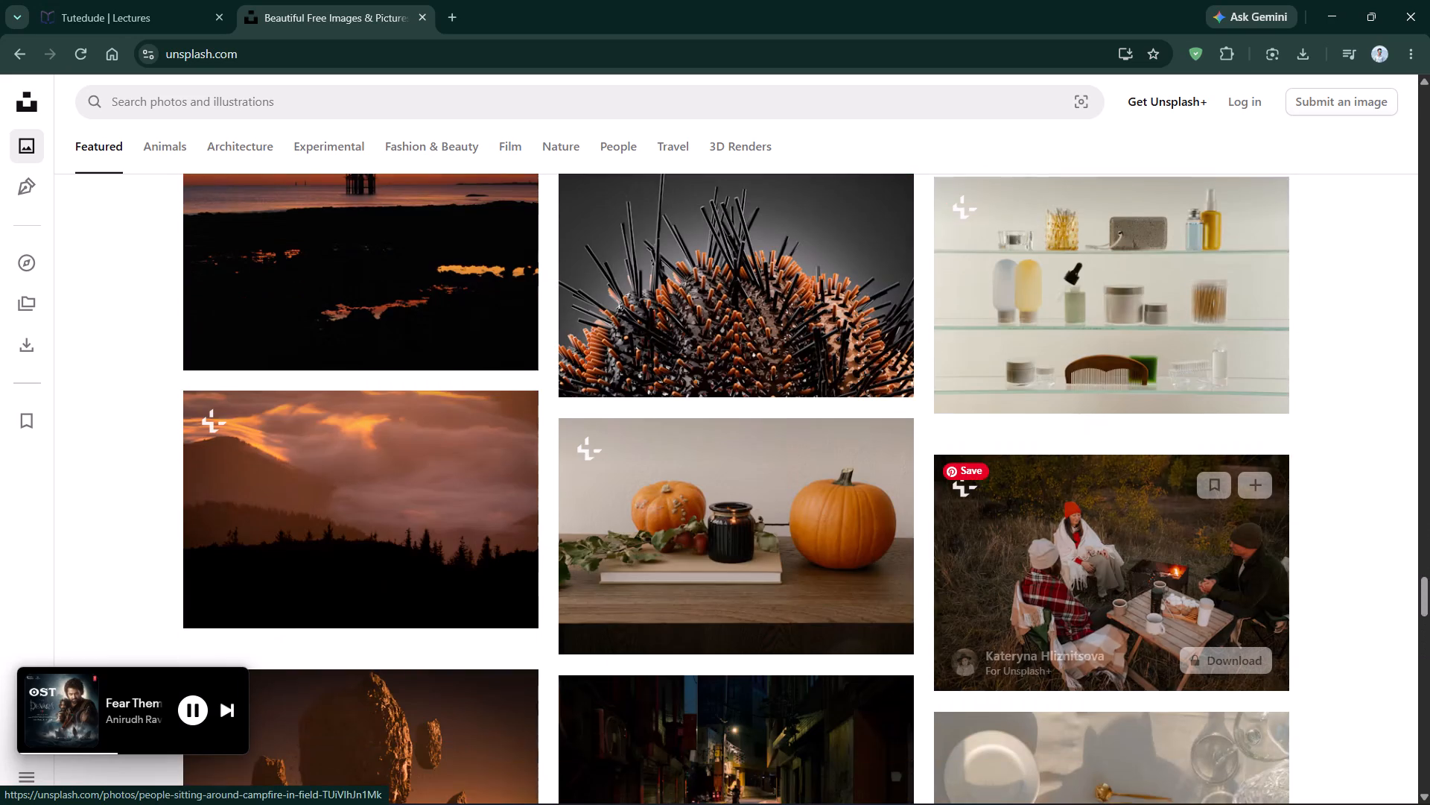
pyautogui.scroll(-13, 1080, 457)
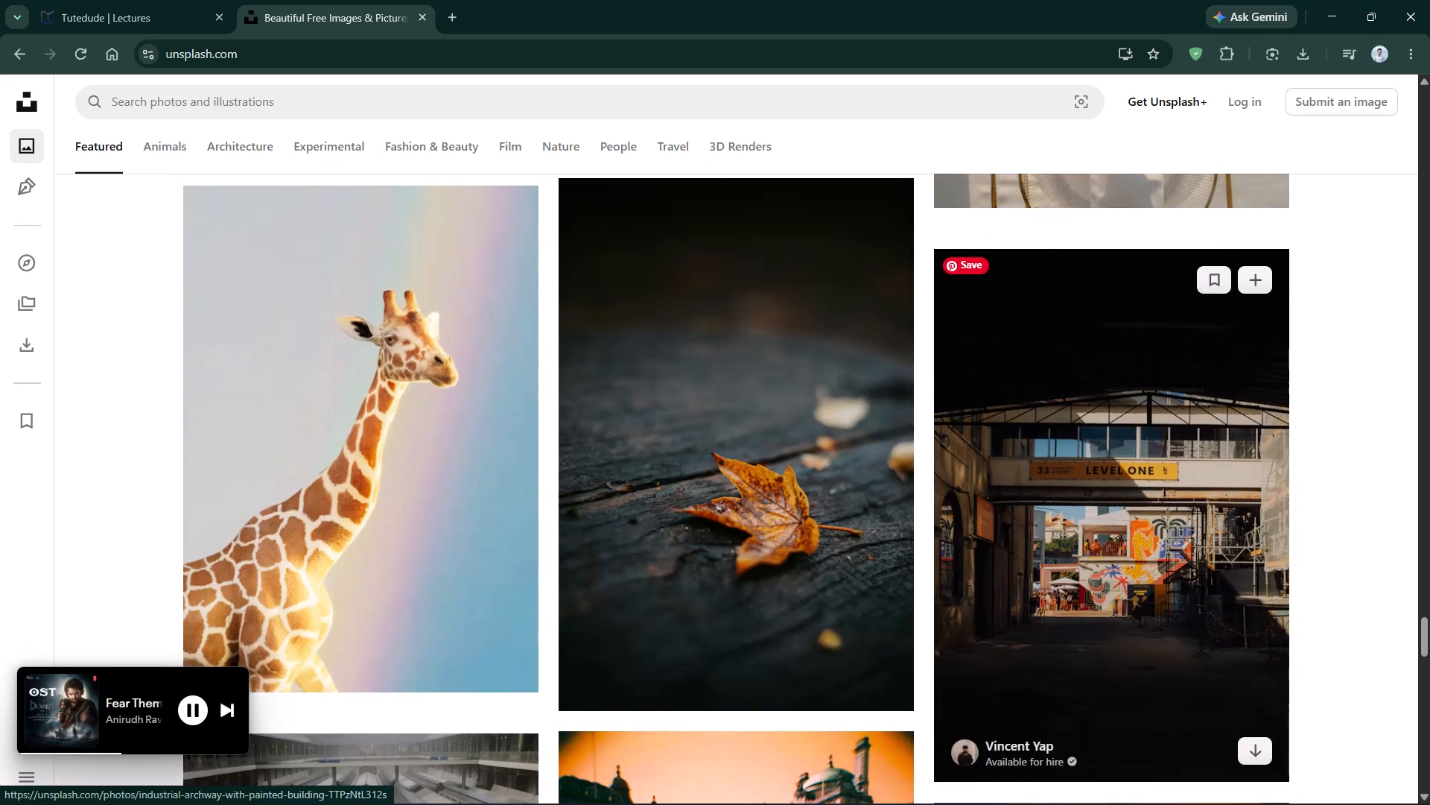
pyautogui.scroll(-16, 1080, 457)
pyautogui.scroll(-11, 1087, 453)
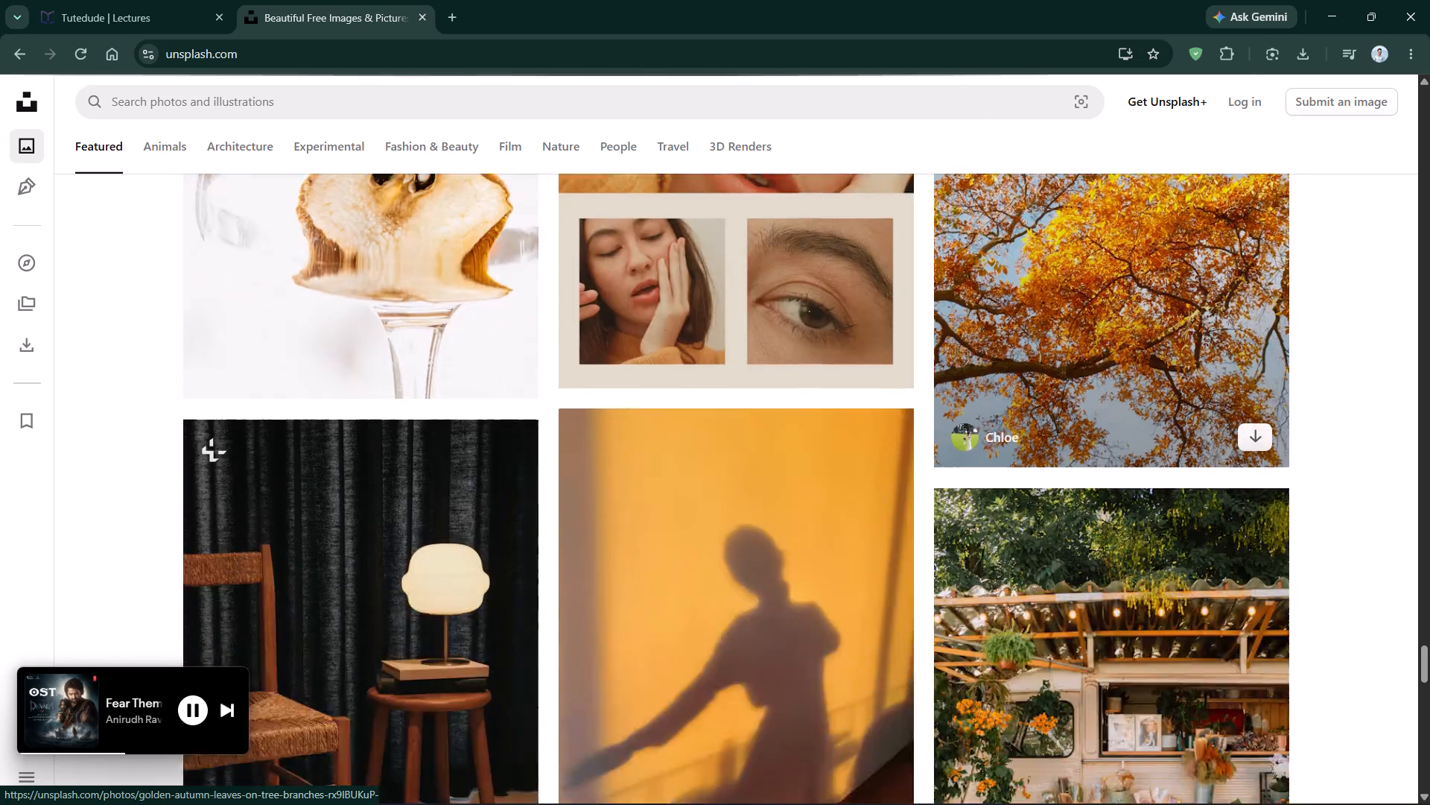
pyautogui.scroll(-17, 1098, 454)
pyautogui.scroll(20, 1099, 452)
pyautogui.scroll(5, 1099, 452)
# Search Unsplash for "laptop" photos.
pyautogui.click(841, 99)
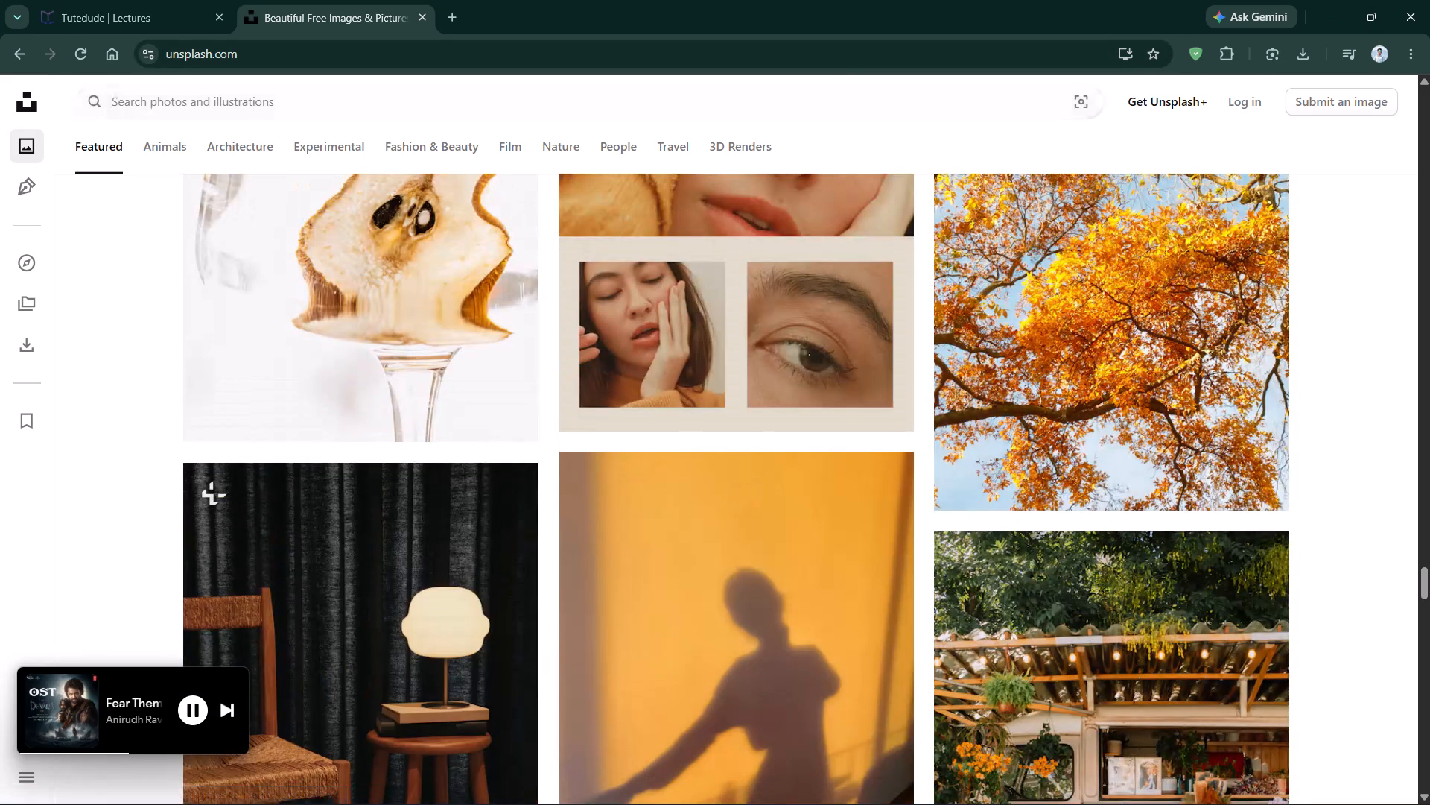
pyautogui.write('lap')
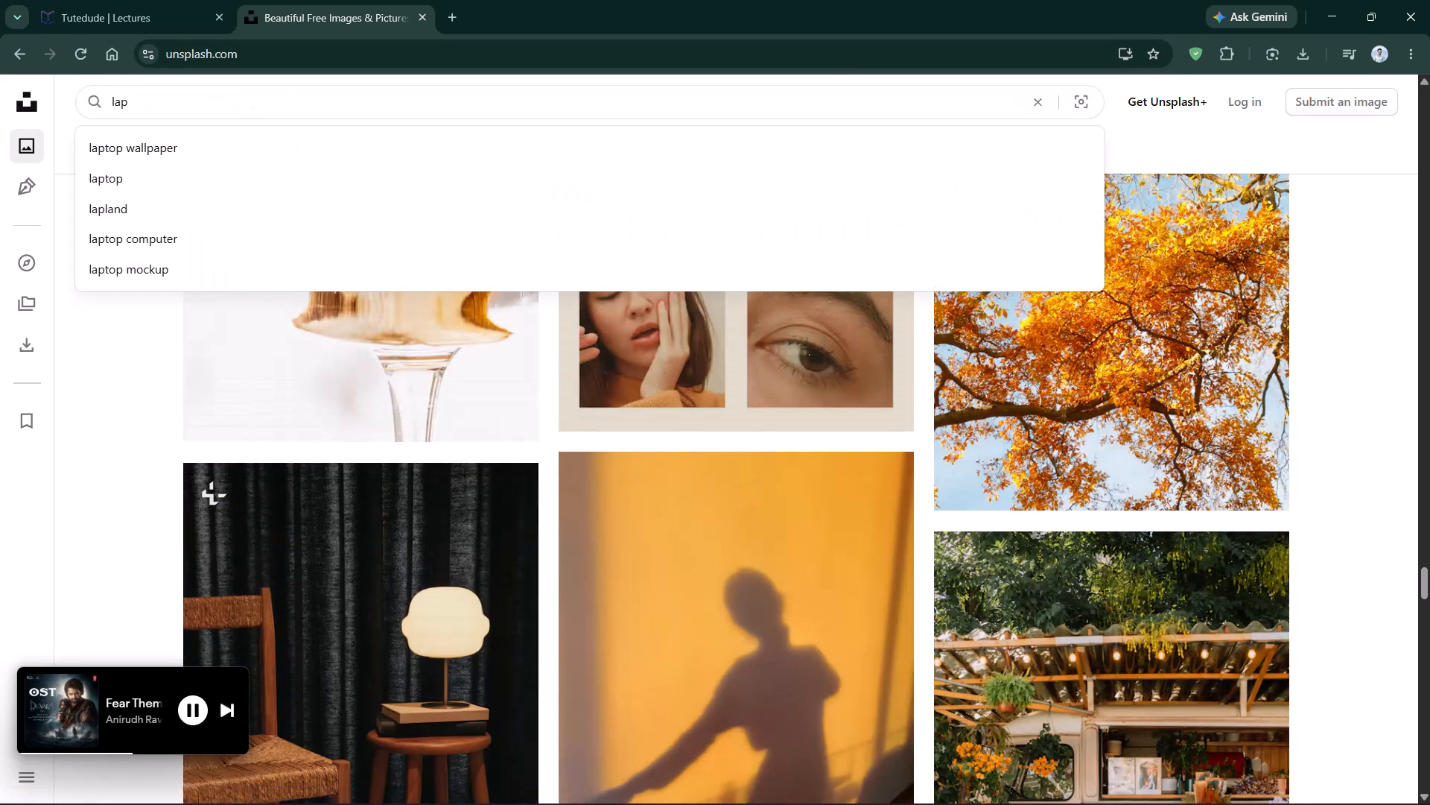
pyautogui.click(804, 171)
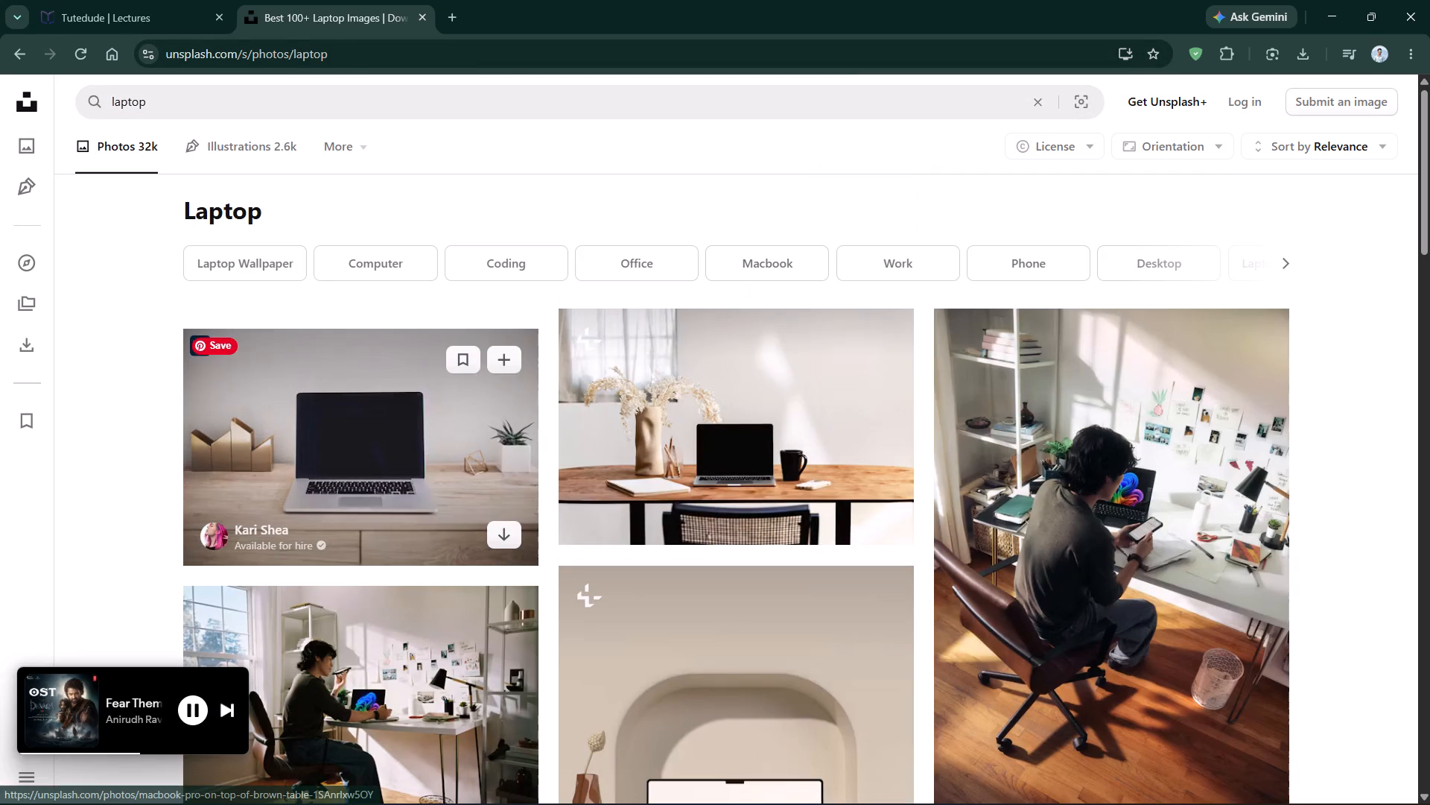
# Look through the laptop photos for one with a clearly visible screen.
pyautogui.scroll(-10, 499, 425)
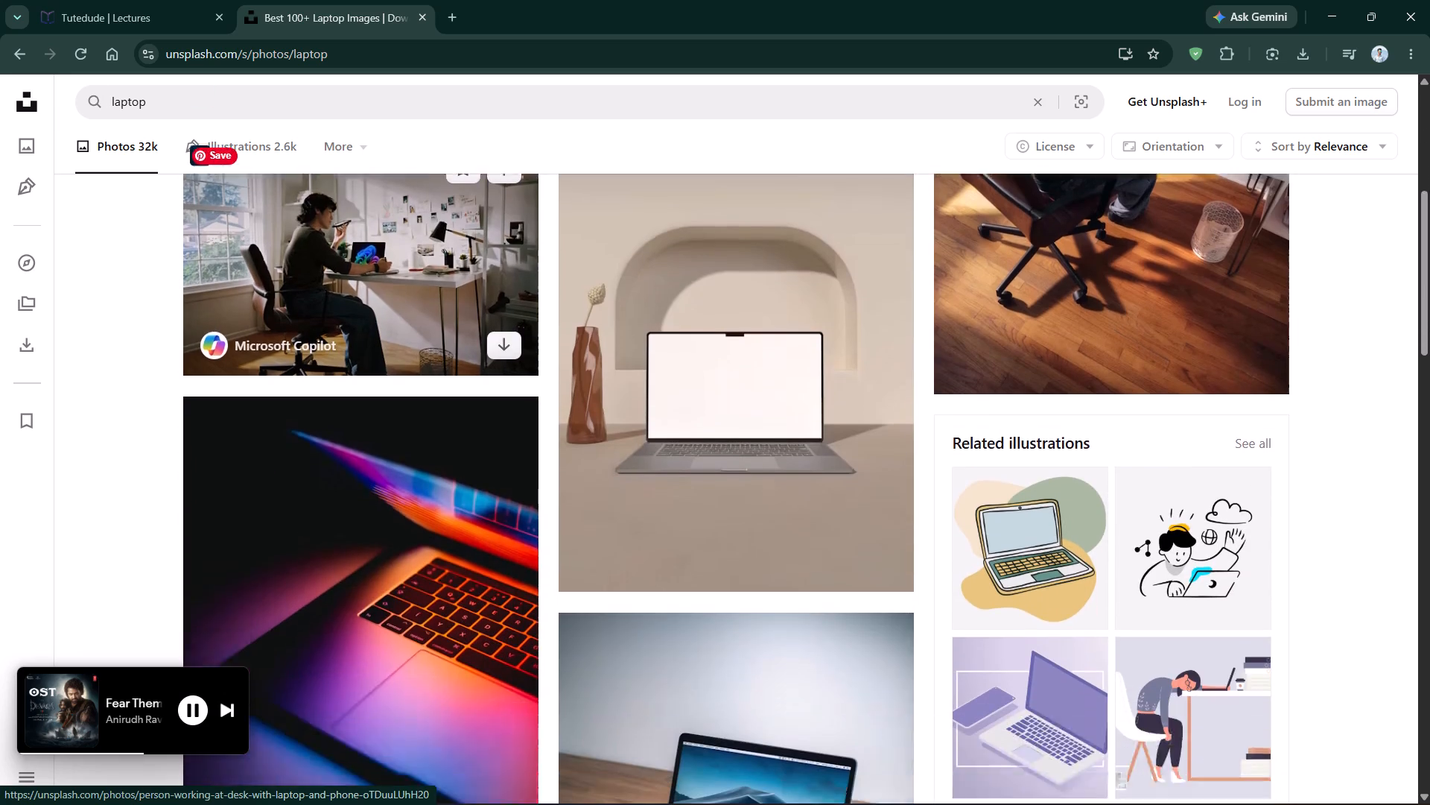
pyautogui.scroll(-6, 509, 430)
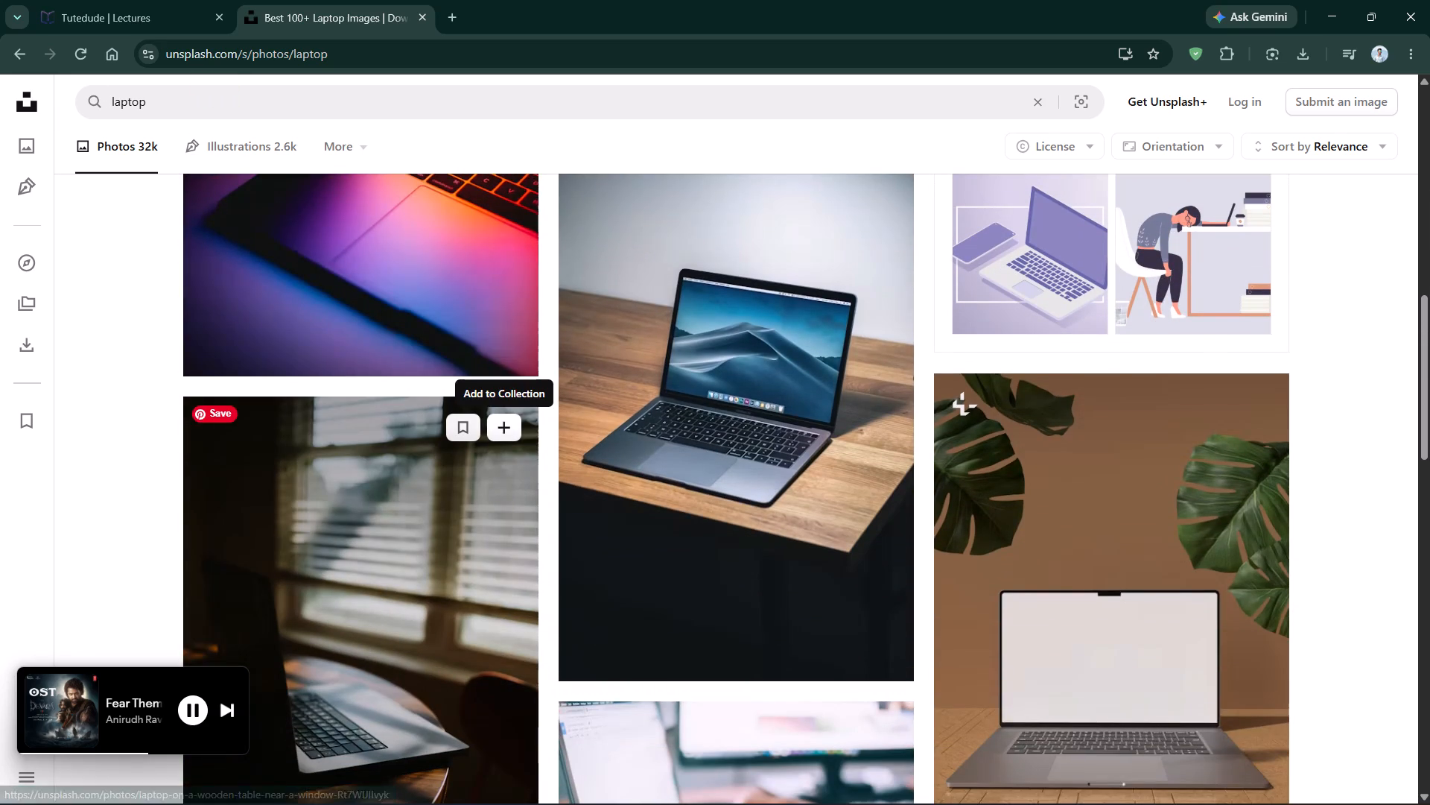
pyautogui.scroll(-11, 509, 430)
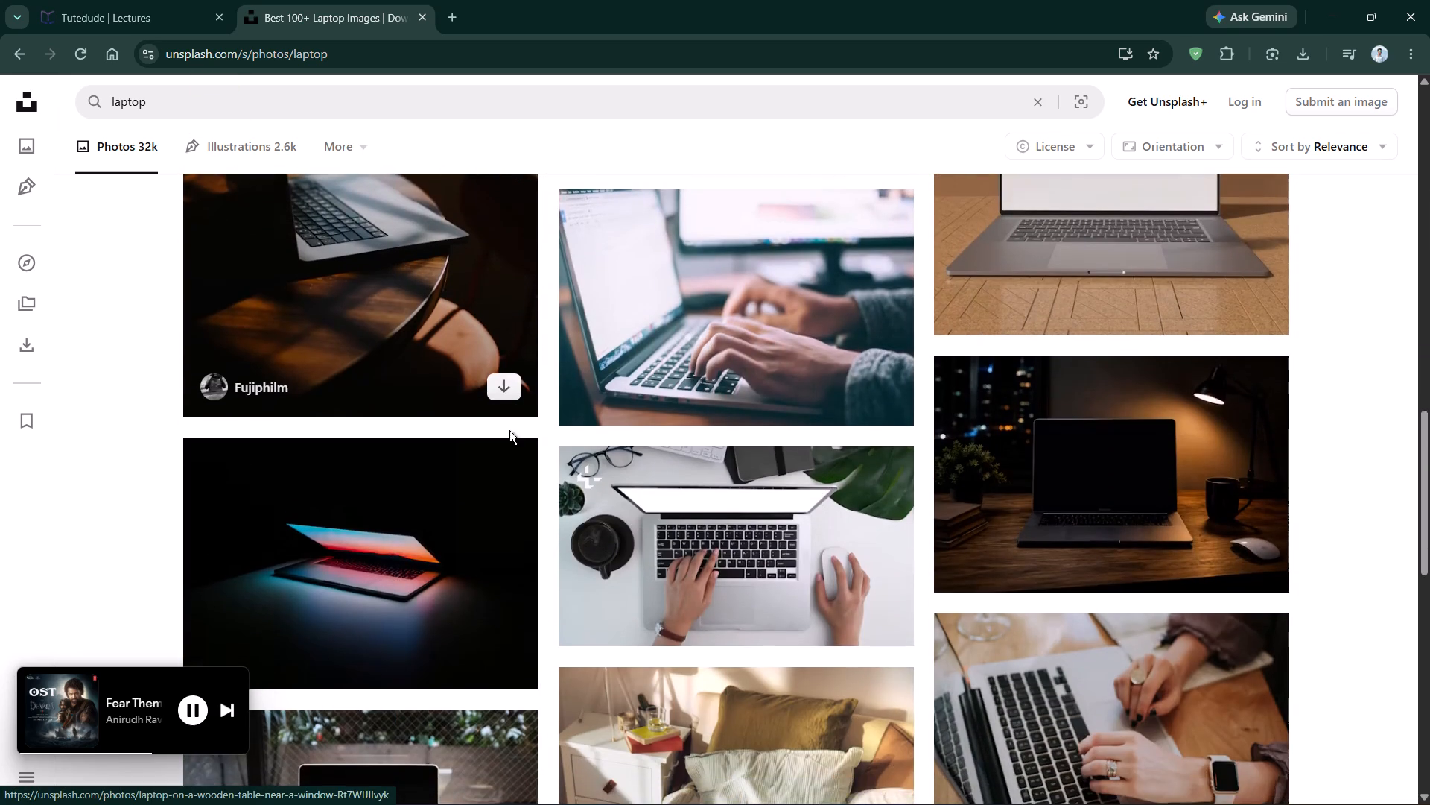
pyautogui.scroll(-9, 509, 430)
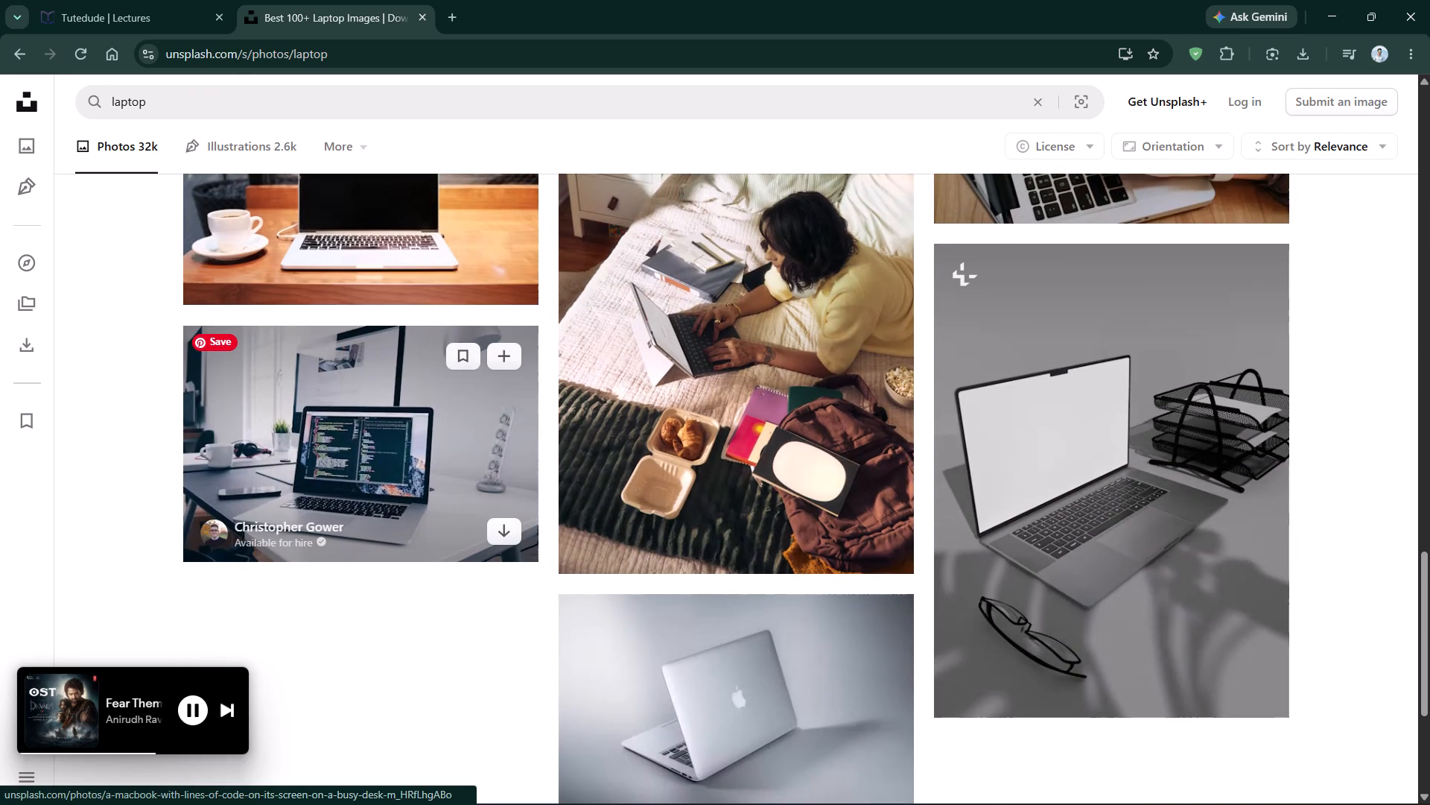
pyautogui.scroll(-2, 509, 430)
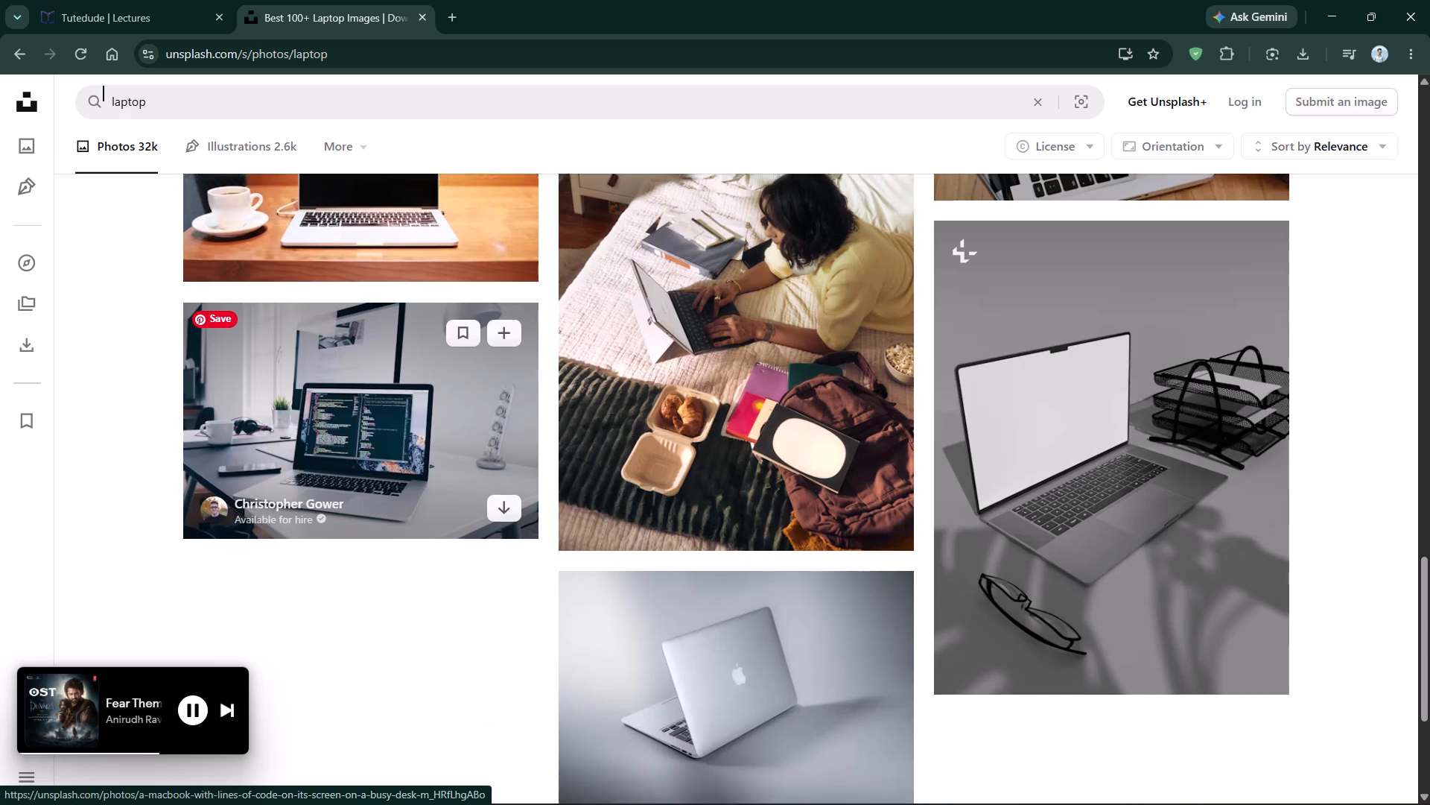
pyautogui.scroll(-6, 509, 430)
pyautogui.scroll(6, 515, 428)
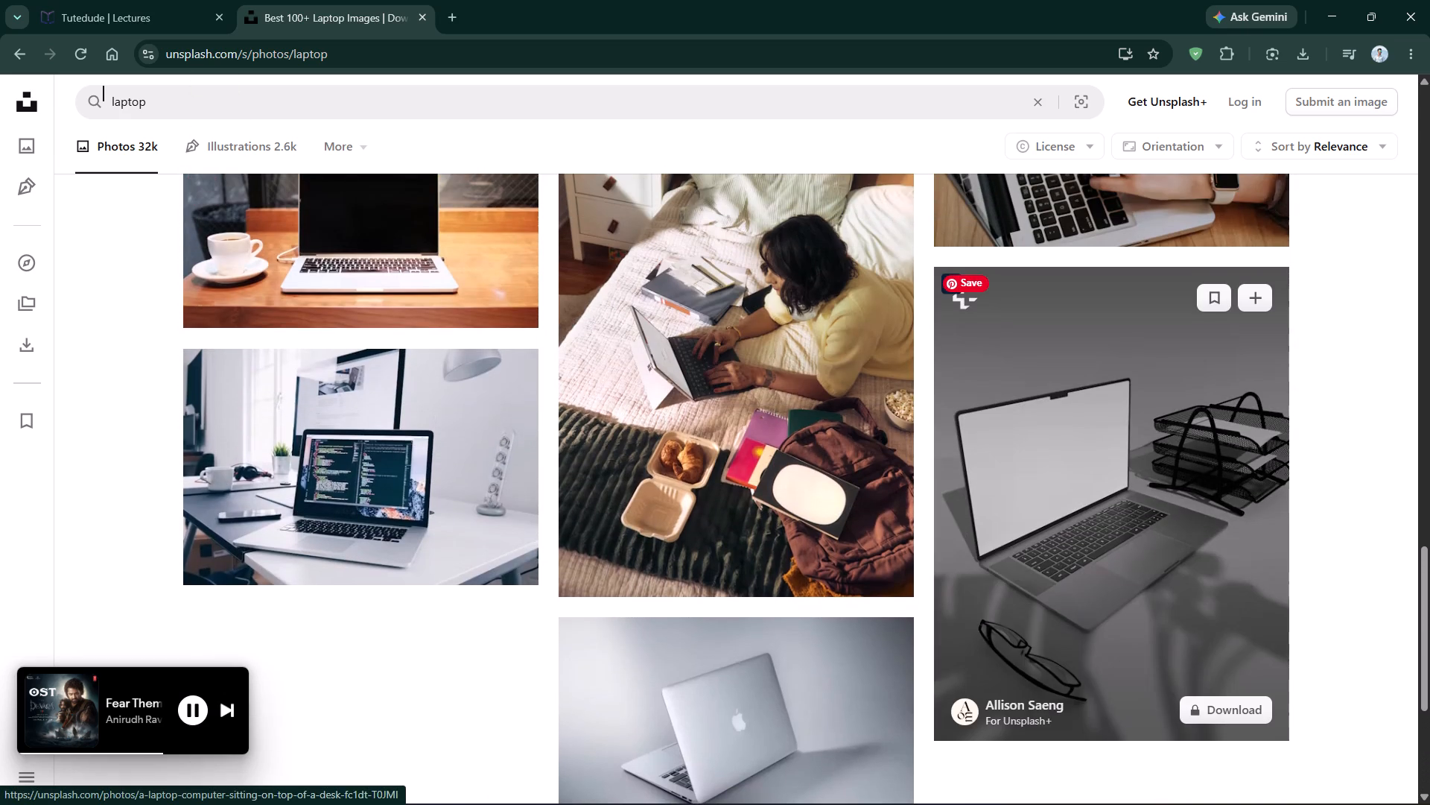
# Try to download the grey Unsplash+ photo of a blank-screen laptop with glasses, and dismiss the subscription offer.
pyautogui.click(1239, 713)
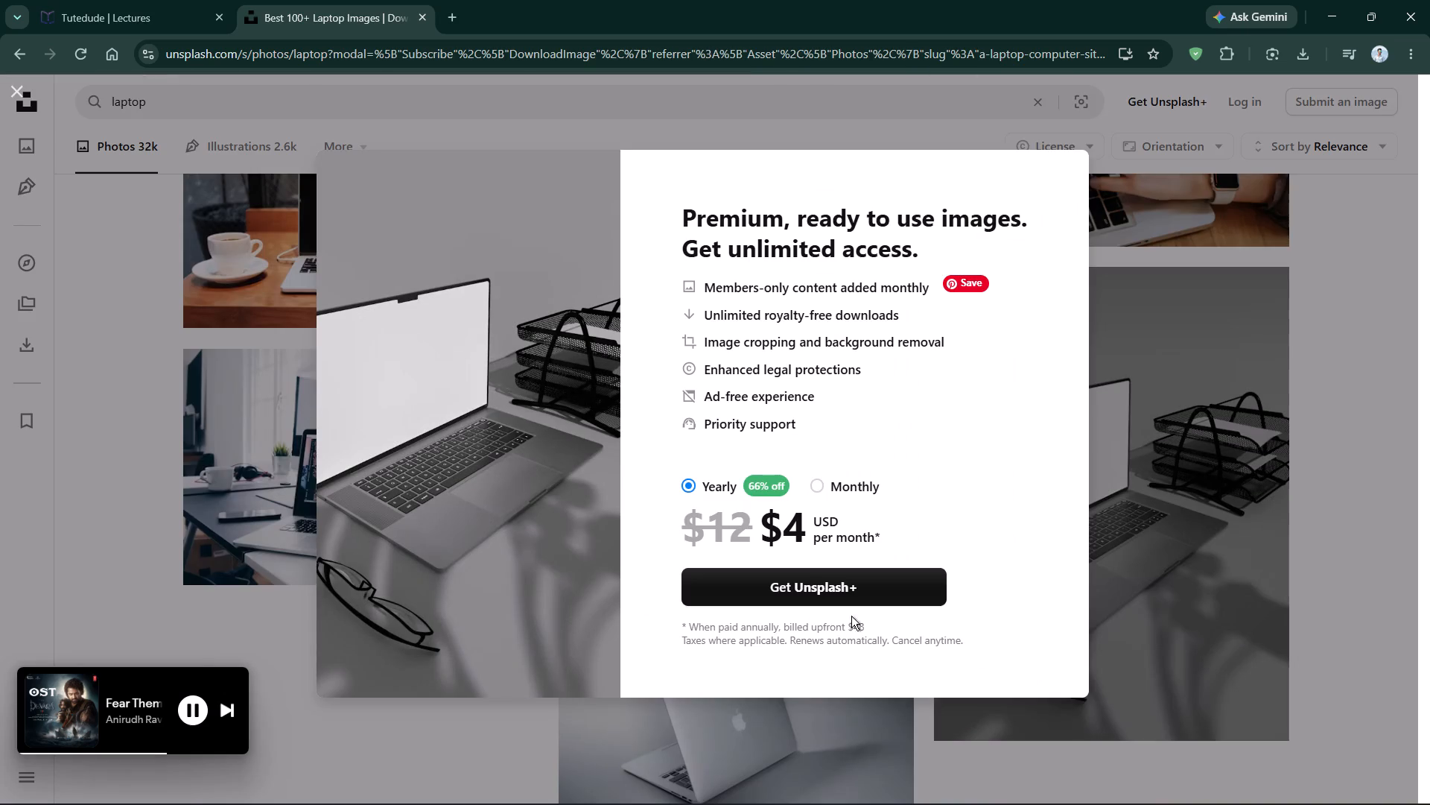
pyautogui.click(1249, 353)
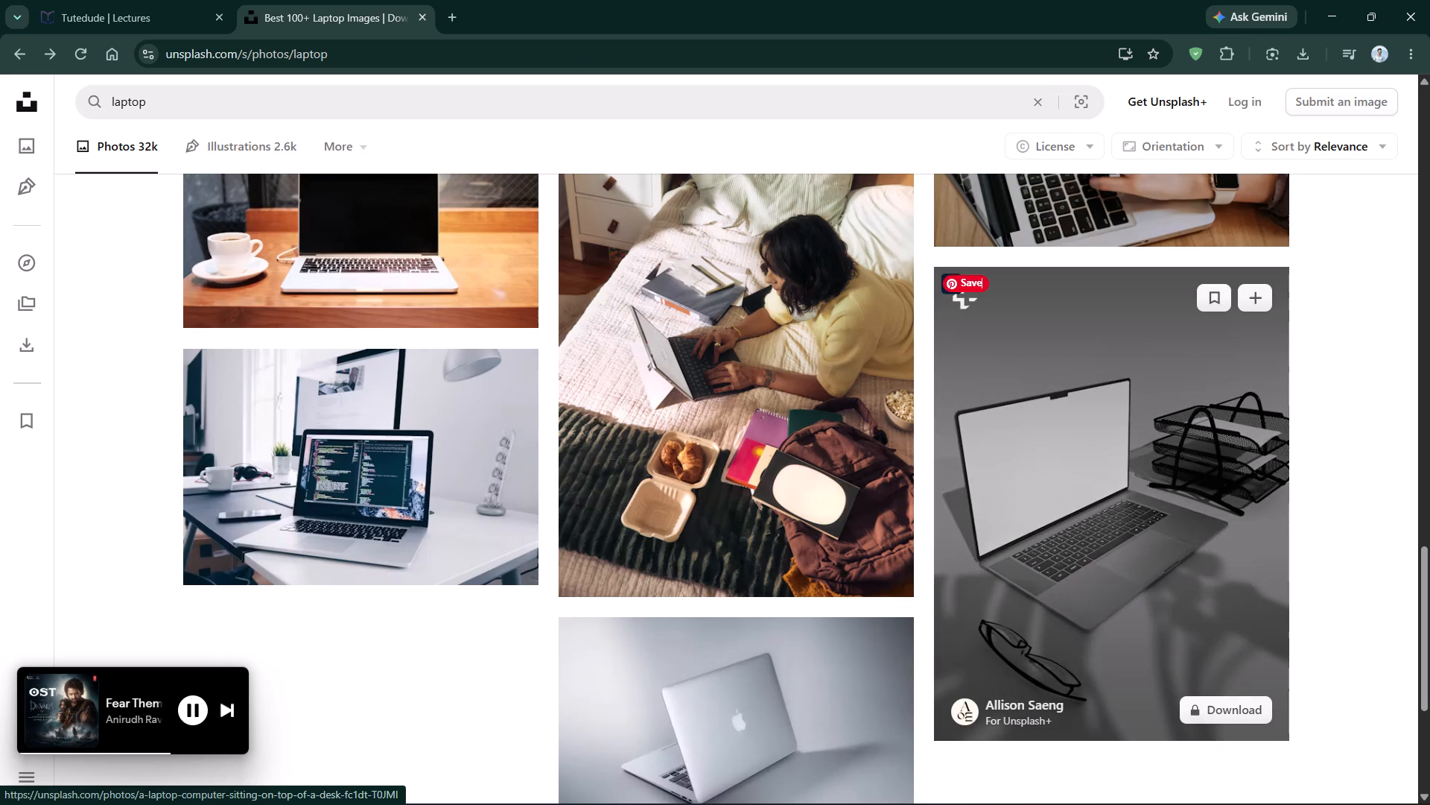
# Open the grey blank-screen laptop photo, examine its related images, and return to the laptop search results.
pyautogui.click(1052, 532)
pyautogui.scroll(-5, 738, 324)
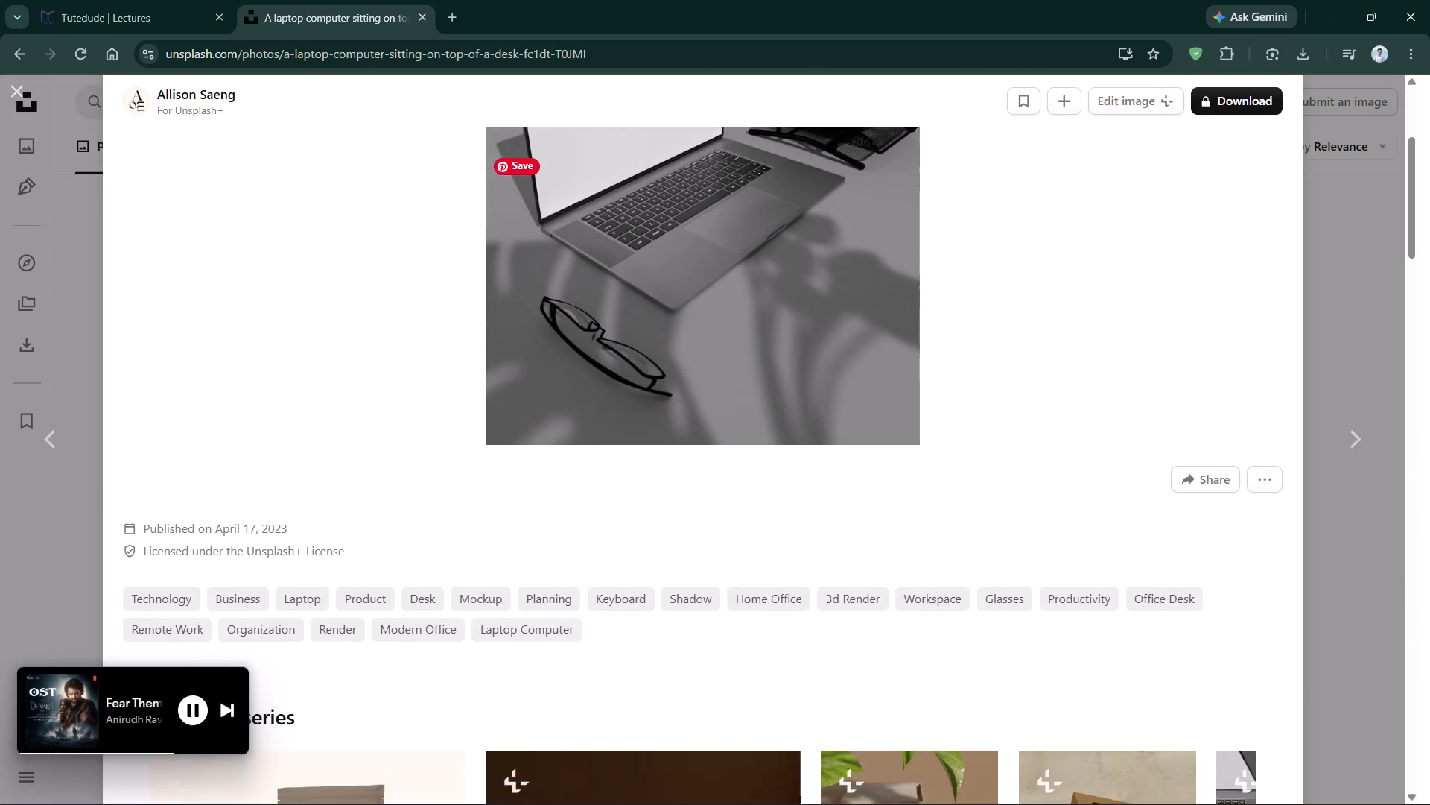
pyautogui.scroll(-16, 740, 338)
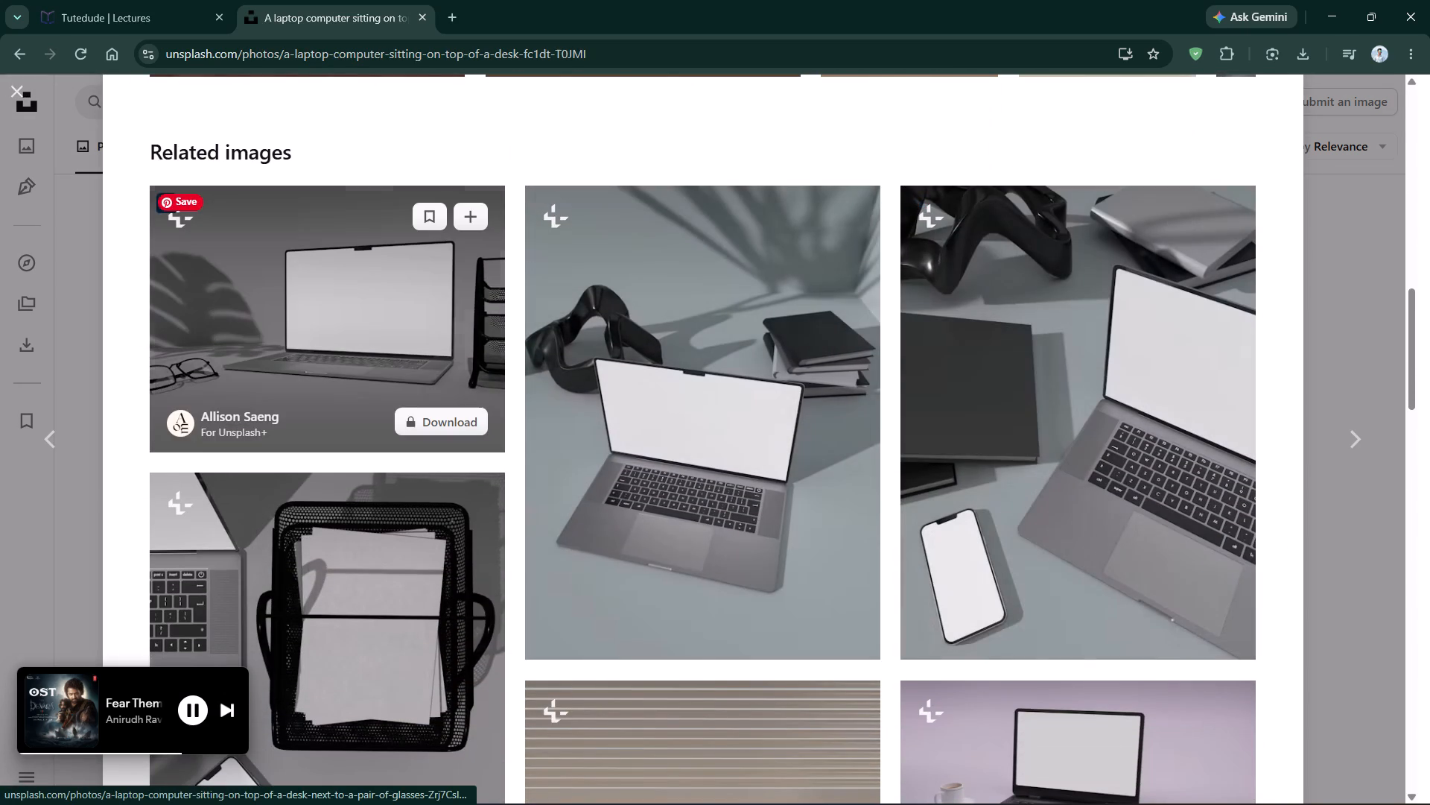
pyautogui.click(364, 283)
pyautogui.scroll(5, 557, 337)
pyautogui.scroll(-3, 558, 370)
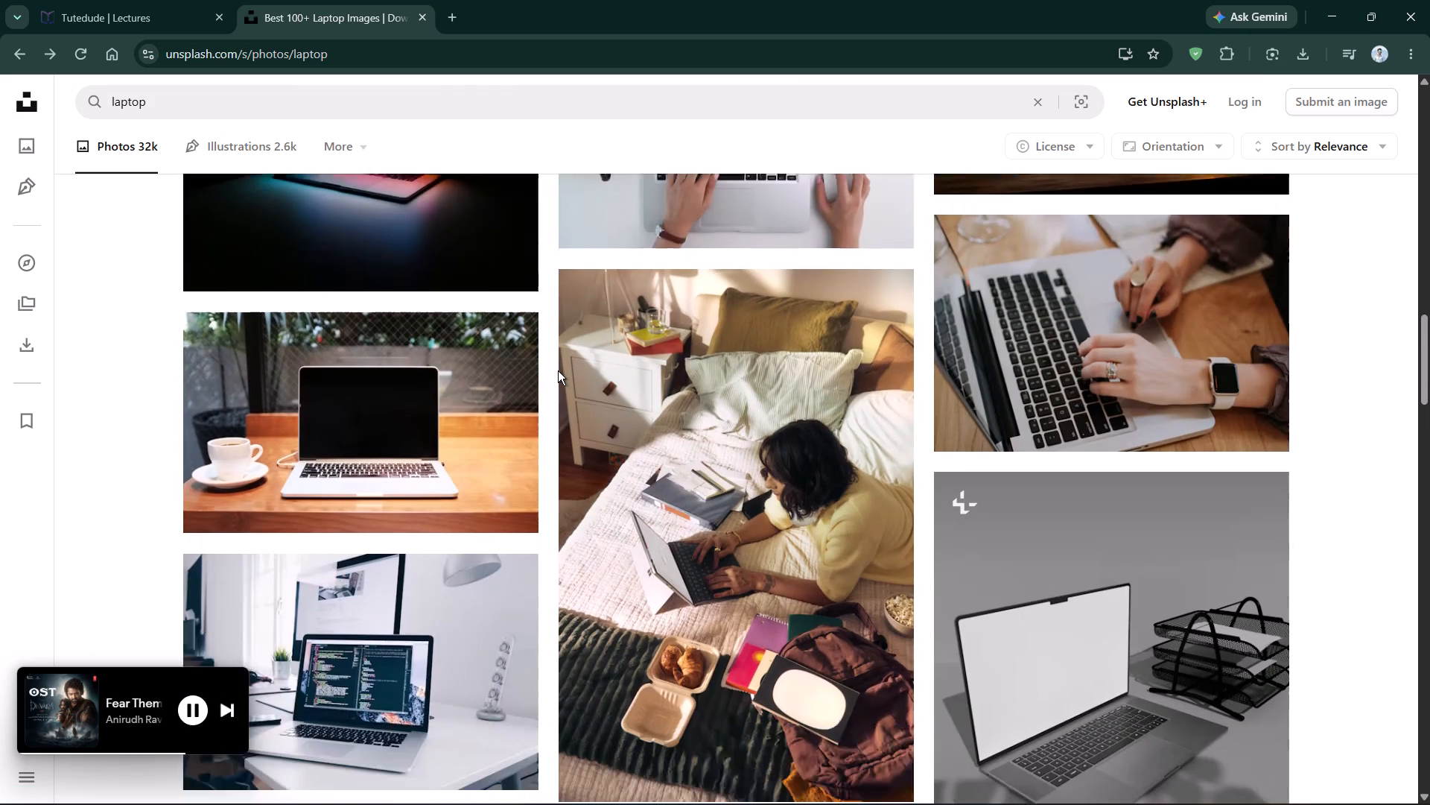
# Download the free photo of a MacBook showing lines of code on a white desk.
pyautogui.scroll(-2, 480, 583)
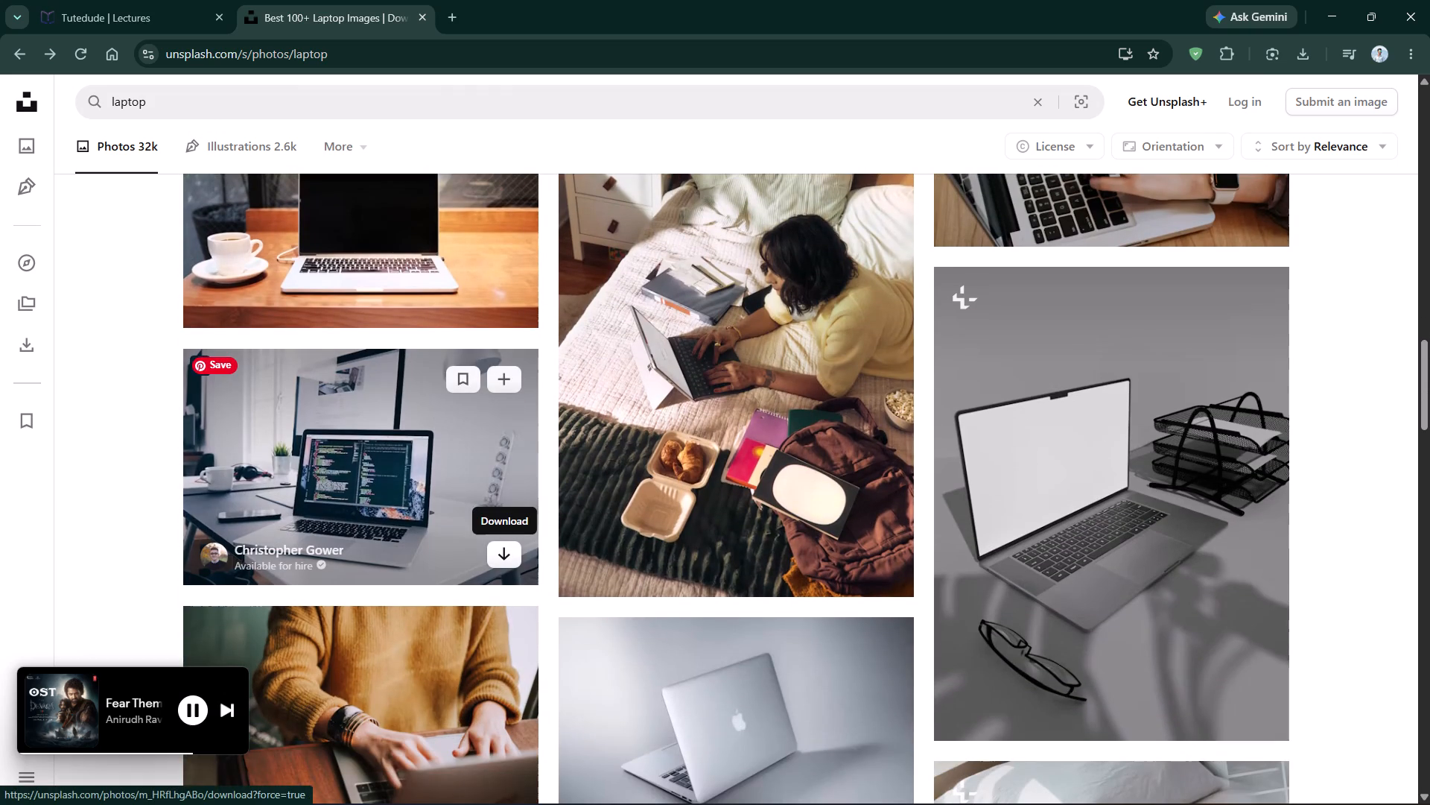
pyautogui.click(508, 561)
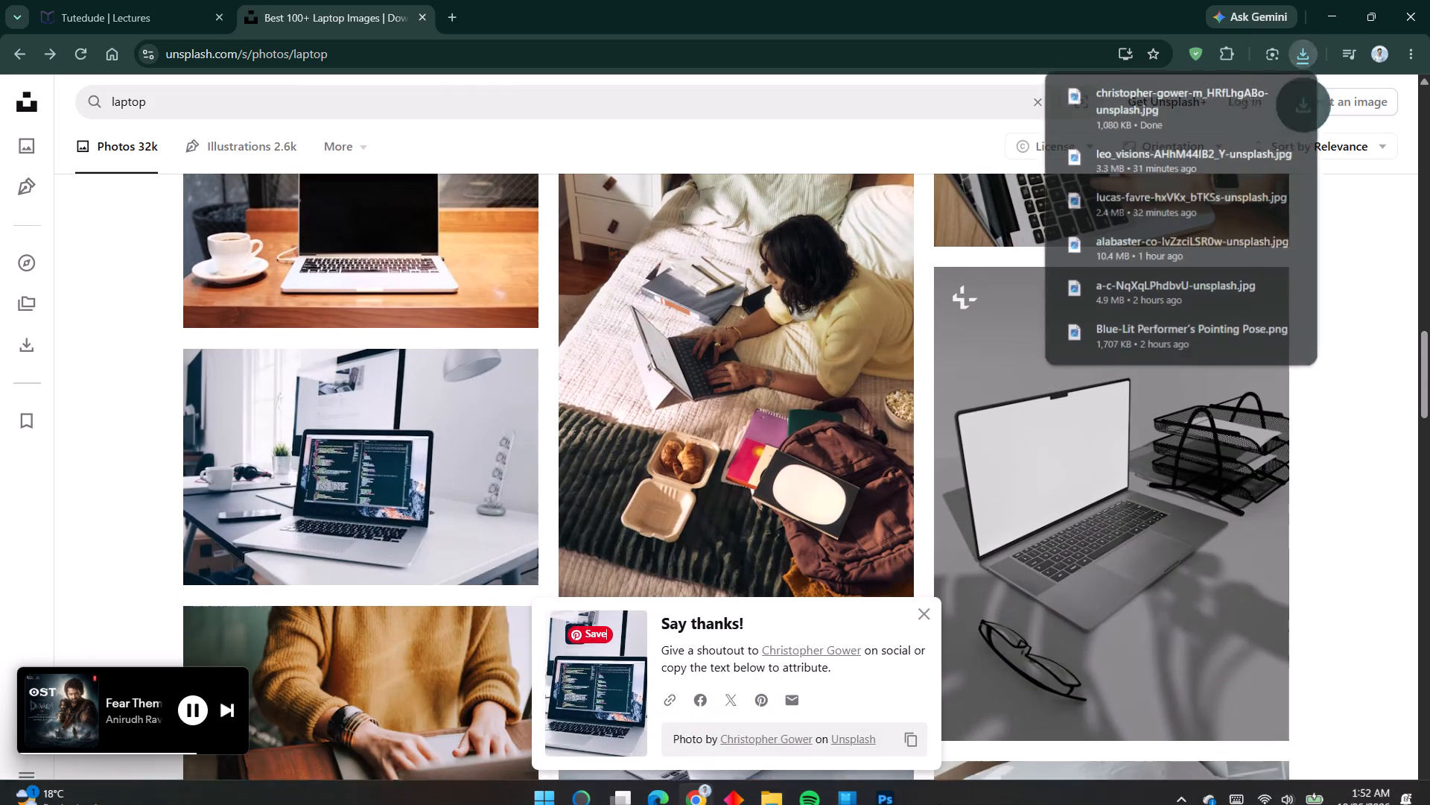
# Open the newly downloaded laptop photo from the Downloads folder as its own document in Photoshop.
pyautogui.click(777, 787)
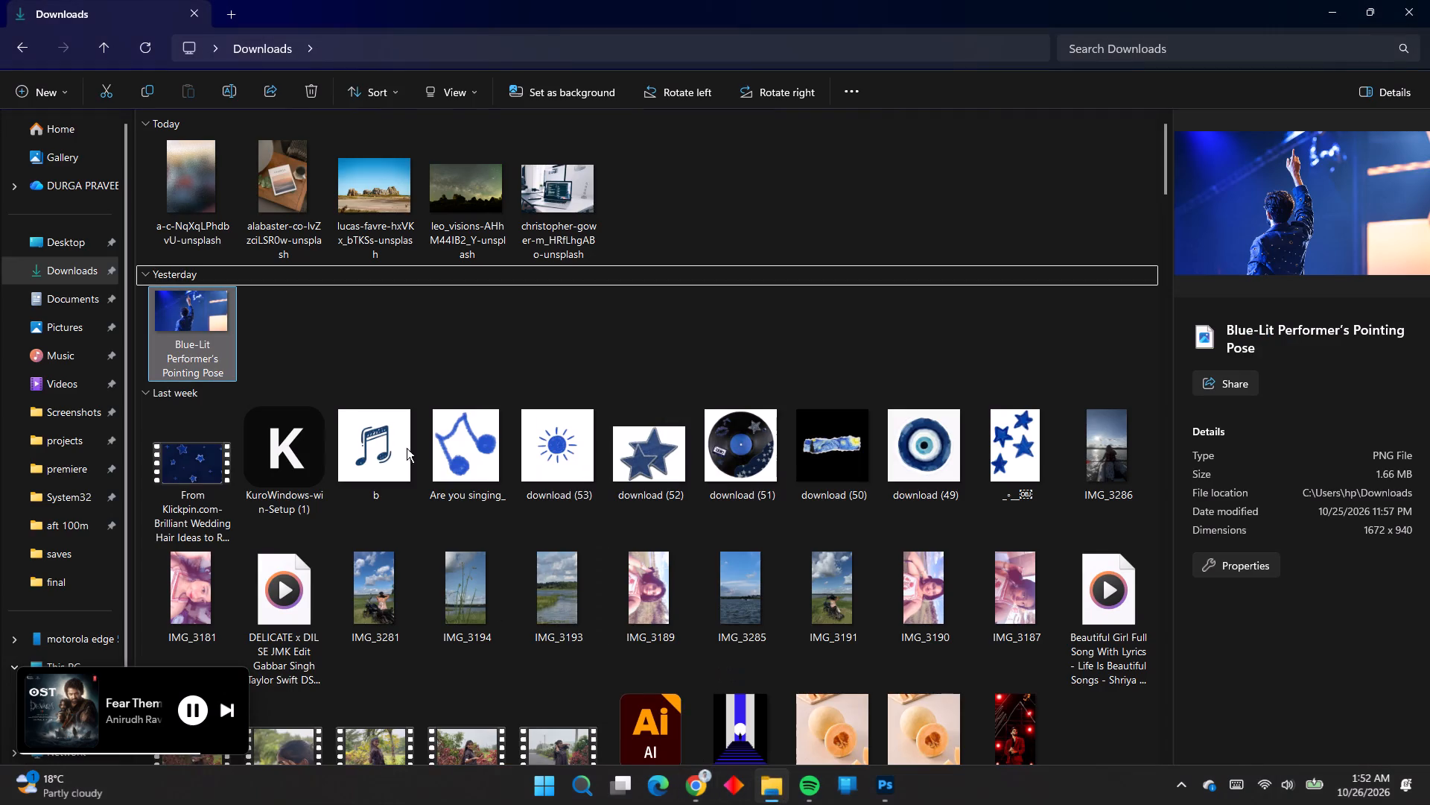
pyautogui.click(807, 204)
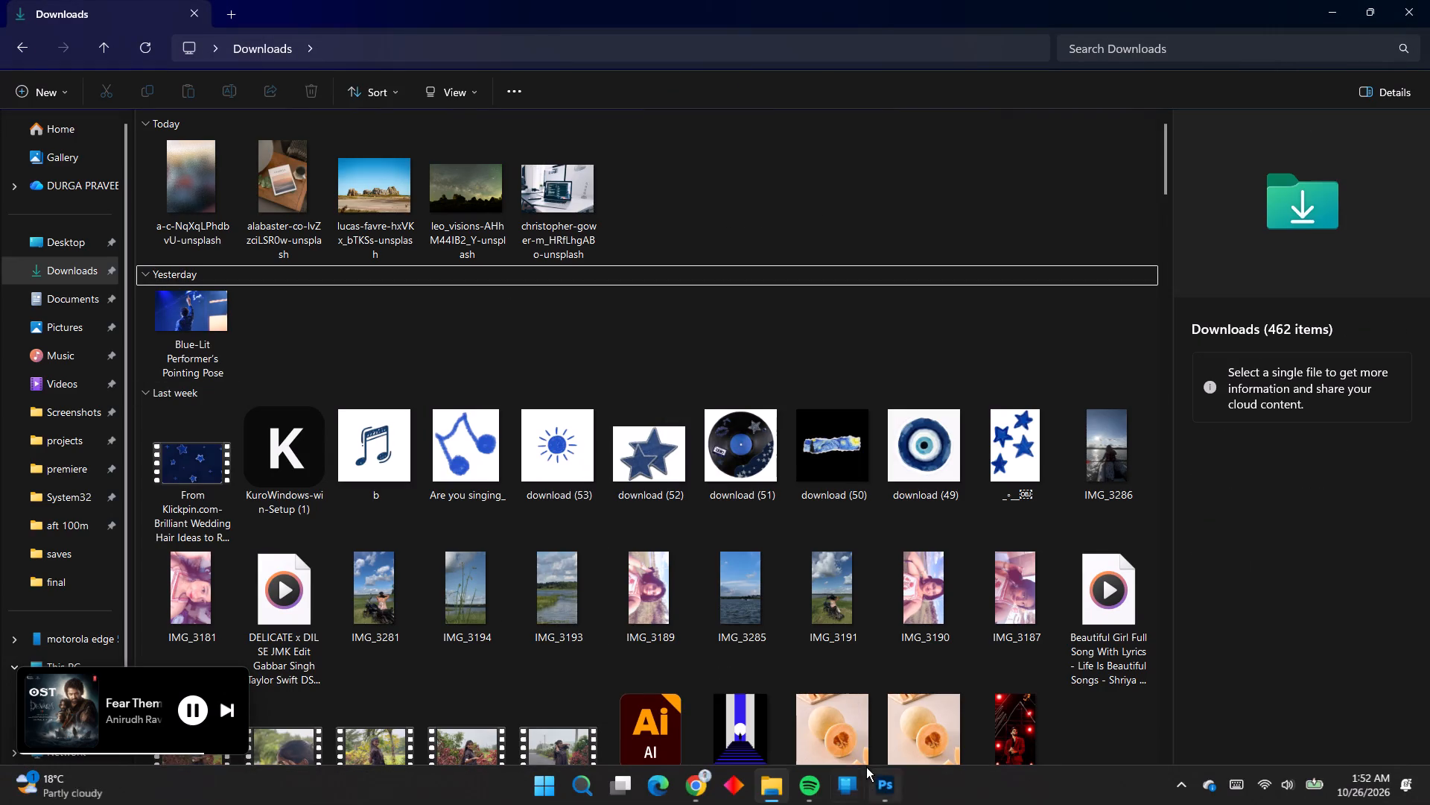
pyautogui.moveTo(580, 195); pyautogui.dragTo(918, 786)
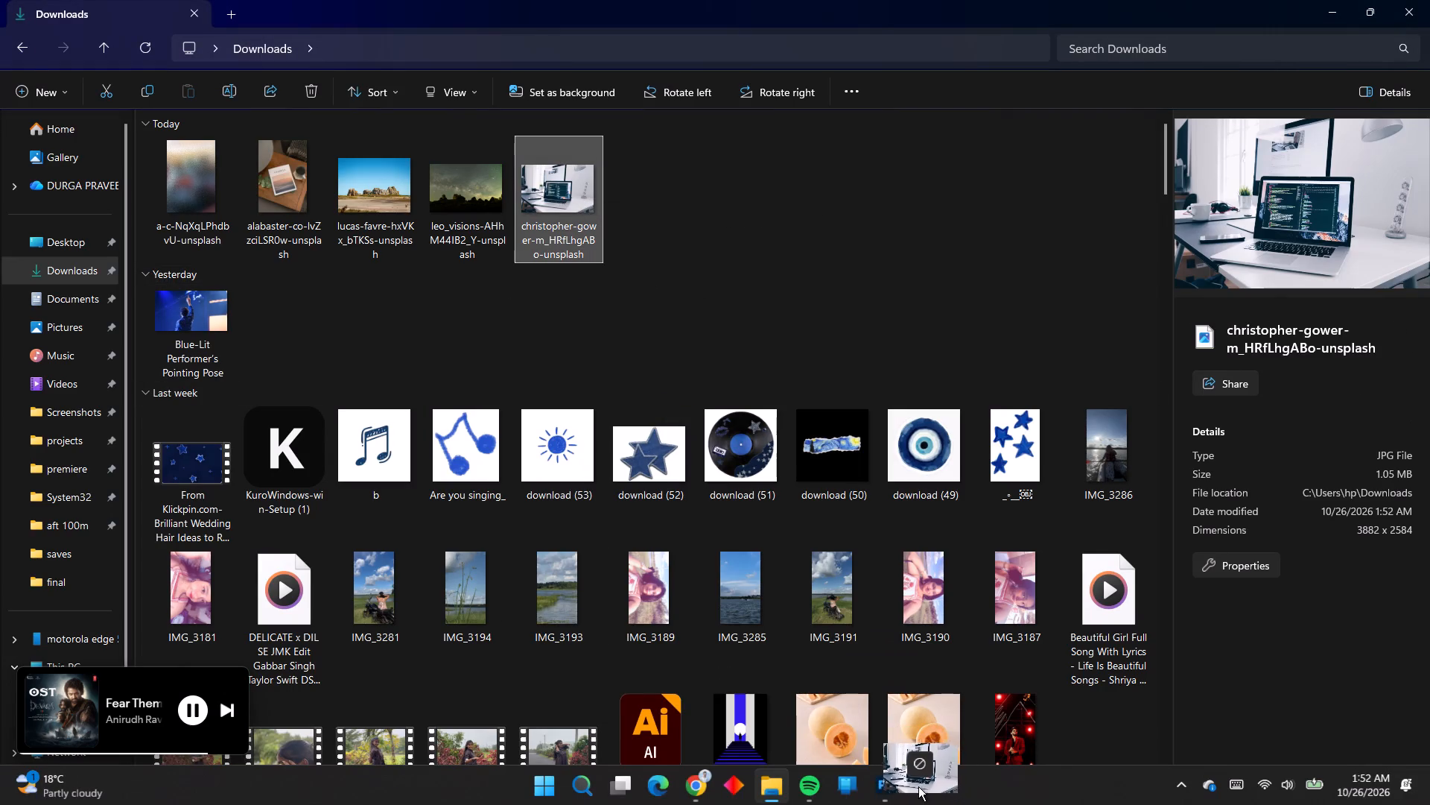
pyautogui.moveTo(918, 786); pyautogui.dragTo(863, 62)
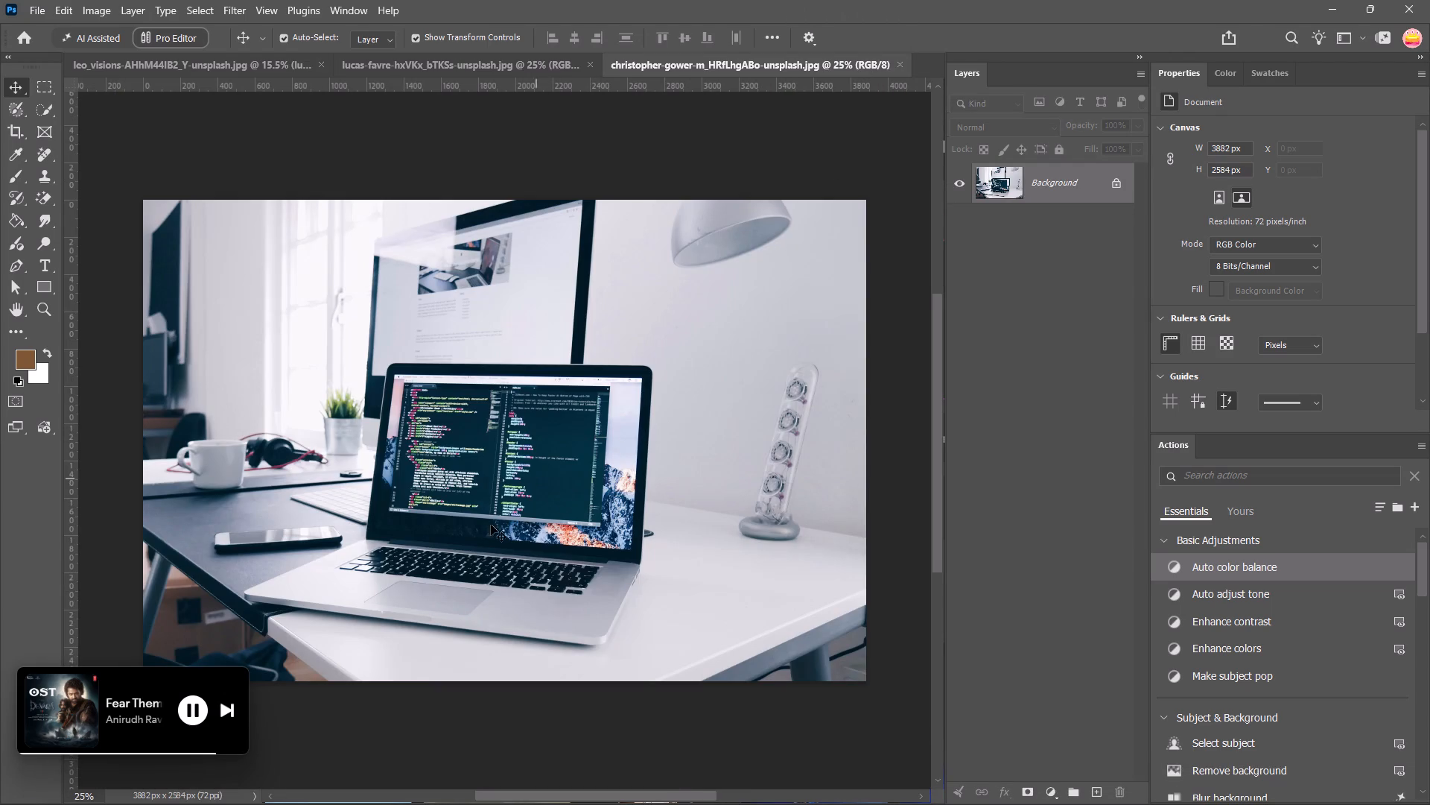
# Shrink the Spotify mini player and move it down towards the corner, clear of the laptop photo.
pyautogui.moveTo(65, 670); pyautogui.dragTo(65, 684)
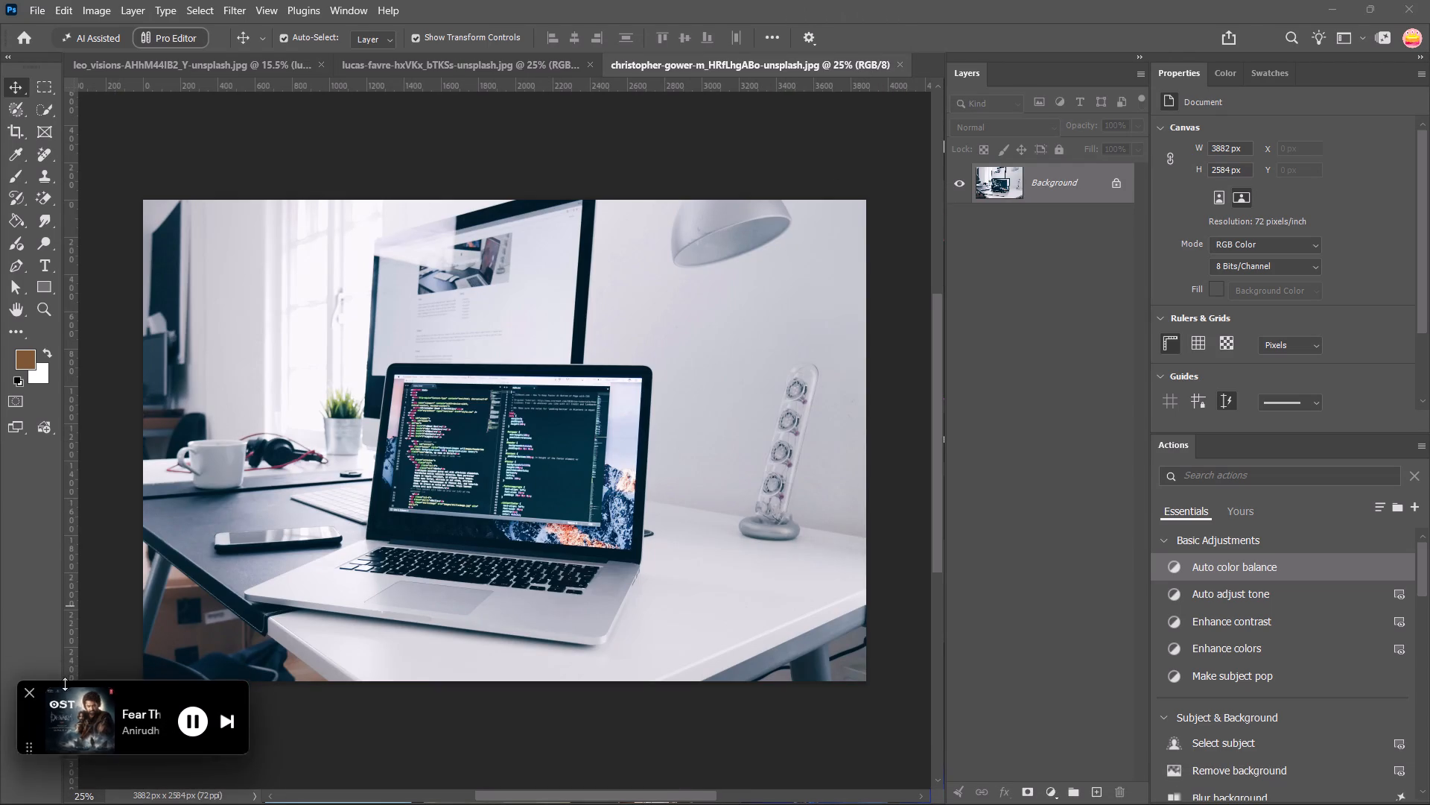
pyautogui.moveTo(65, 684); pyautogui.dragTo(57, 722)
pyautogui.moveTo(59, 713); pyautogui.dragTo(55, 698)
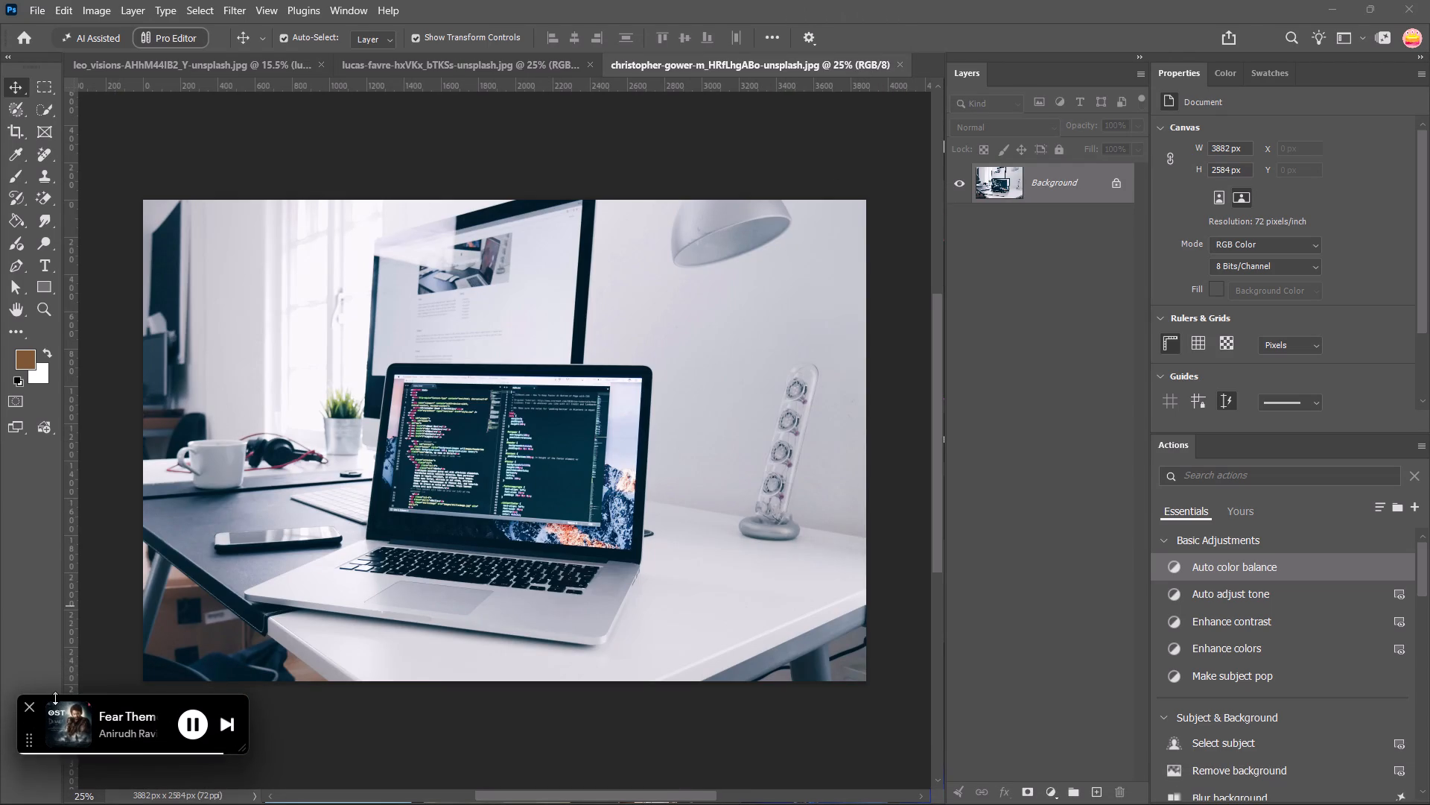
pyautogui.moveTo(55, 698); pyautogui.dragTo(52, 702)
pyautogui.moveTo(34, 737); pyautogui.dragTo(26, 759)
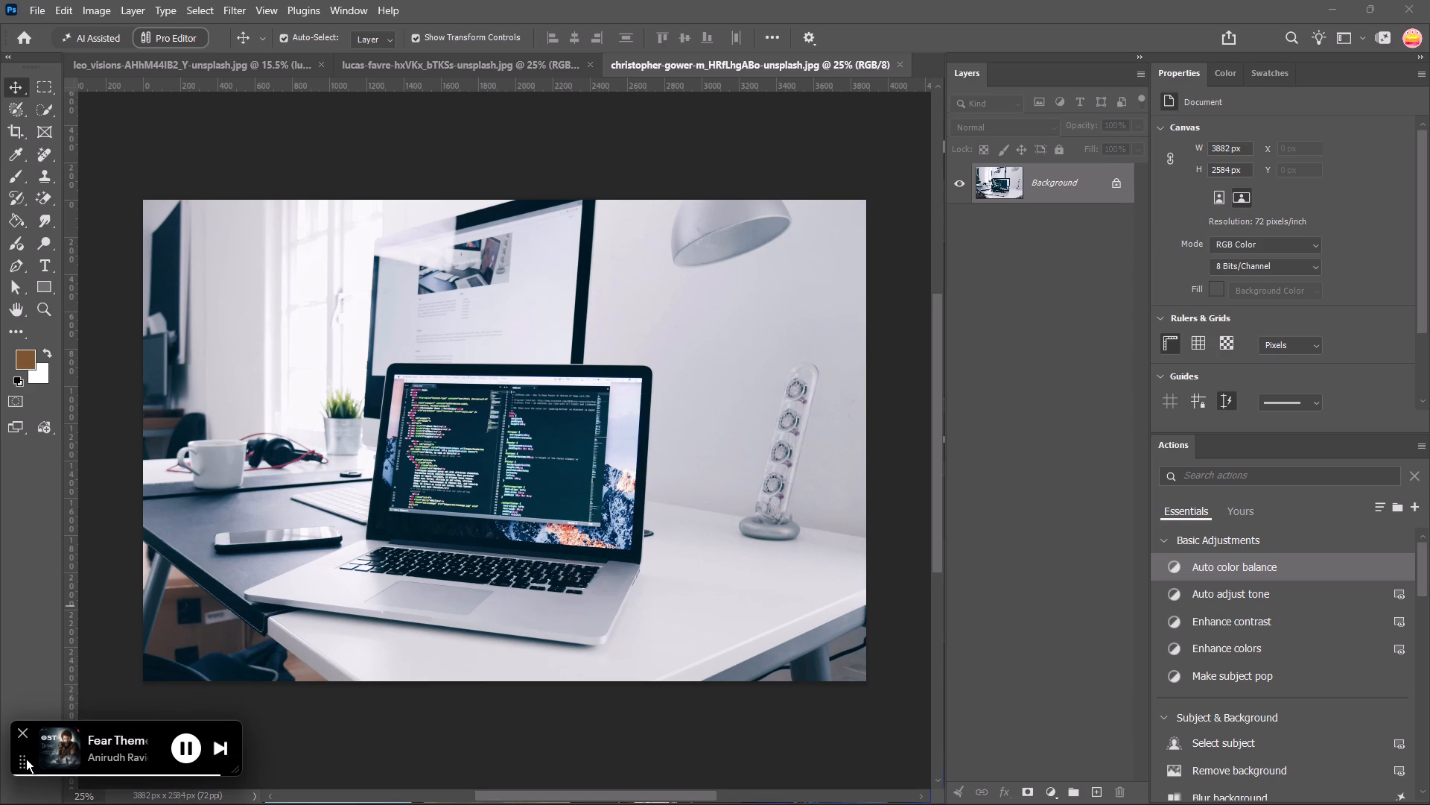
pyautogui.moveTo(26, 759); pyautogui.dragTo(26, 760)
# Place the "Blue-Lit Performer's Pointing Pose" image from the Downloads folder into the laptop photo, positioned over the laptop's screen.
pyautogui.keyDown('alt'); pyautogui.scroll(8, 436, 493); pyautogui.keyUp('alt')
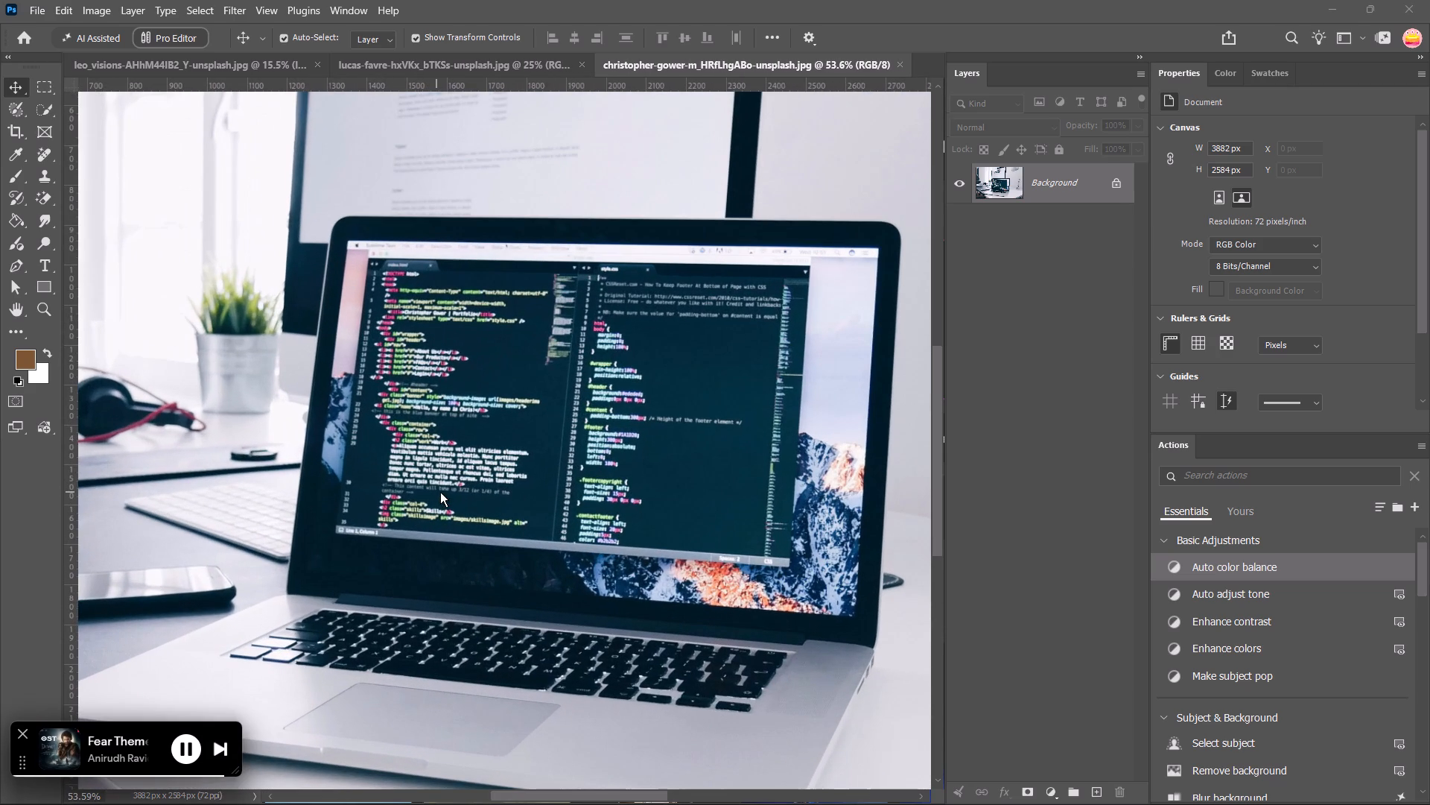
pyautogui.keyDown('alt'); pyautogui.scroll(4, 703, 480); pyautogui.keyUp('alt')
pyautogui.keyDown('alt'); pyautogui.scroll(-2, 703, 479); pyautogui.keyUp('alt')
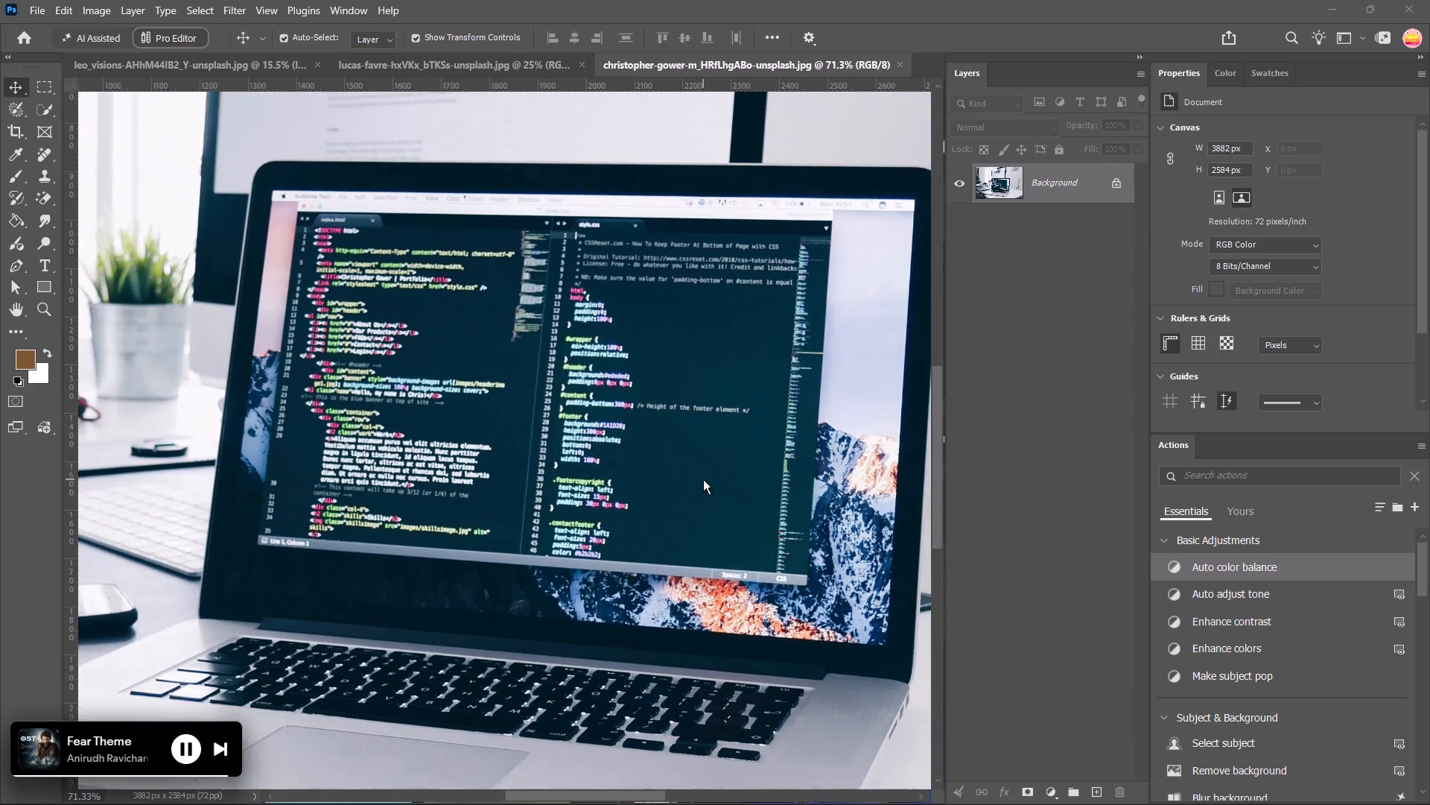
pyautogui.moveTo(715, 472); pyautogui.dragTo(705, 472)
pyautogui.press('space')
pyautogui.press('space')
pyautogui.press('space')
pyautogui.press('space')
pyautogui.press('space')
pyautogui.press('space')
pyautogui.press('space')
pyautogui.press('space')
pyautogui.press('space')
pyautogui.press('space')
pyautogui.press('space')
pyautogui.press('space')
pyautogui.press('space')
pyautogui.press('space')
pyautogui.press('space')
pyautogui.press('space')
pyautogui.press('space')
pyautogui.press('space')
pyautogui.press('space')
pyautogui.press('space')
pyautogui.moveTo(716, 472); pyautogui.dragTo(682, 491)
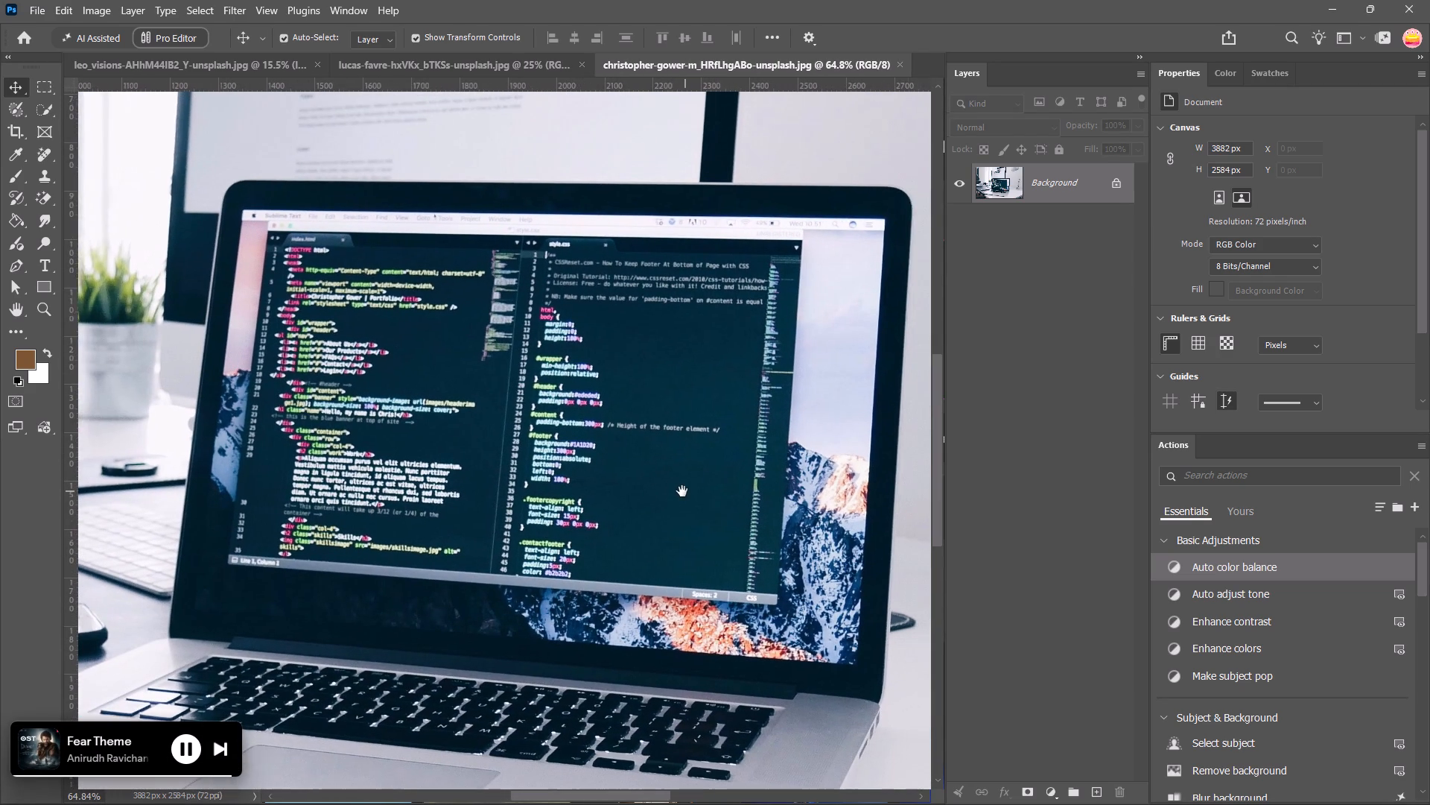
pyautogui.moveTo(682, 491); pyautogui.dragTo(659, 511)
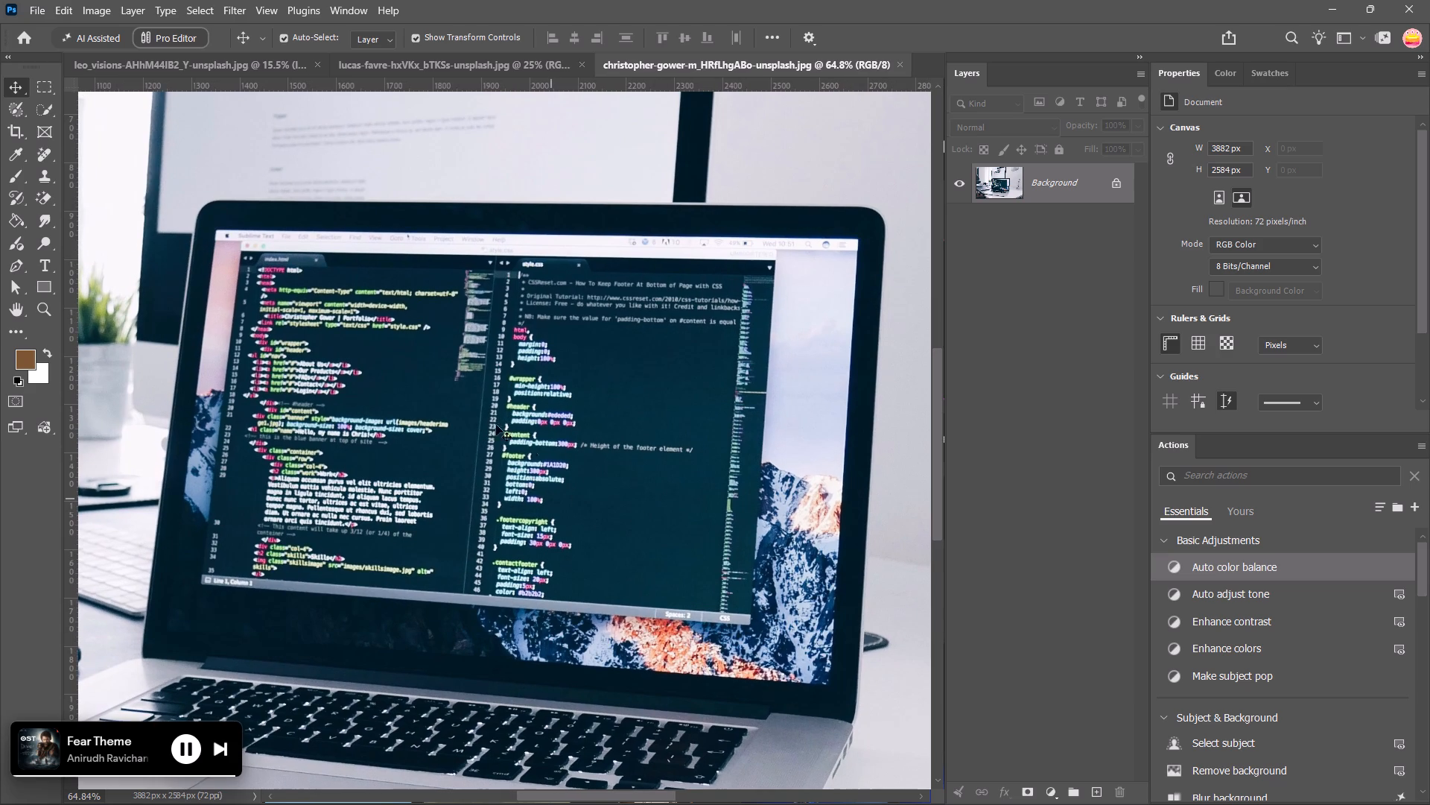
pyautogui.click(770, 792)
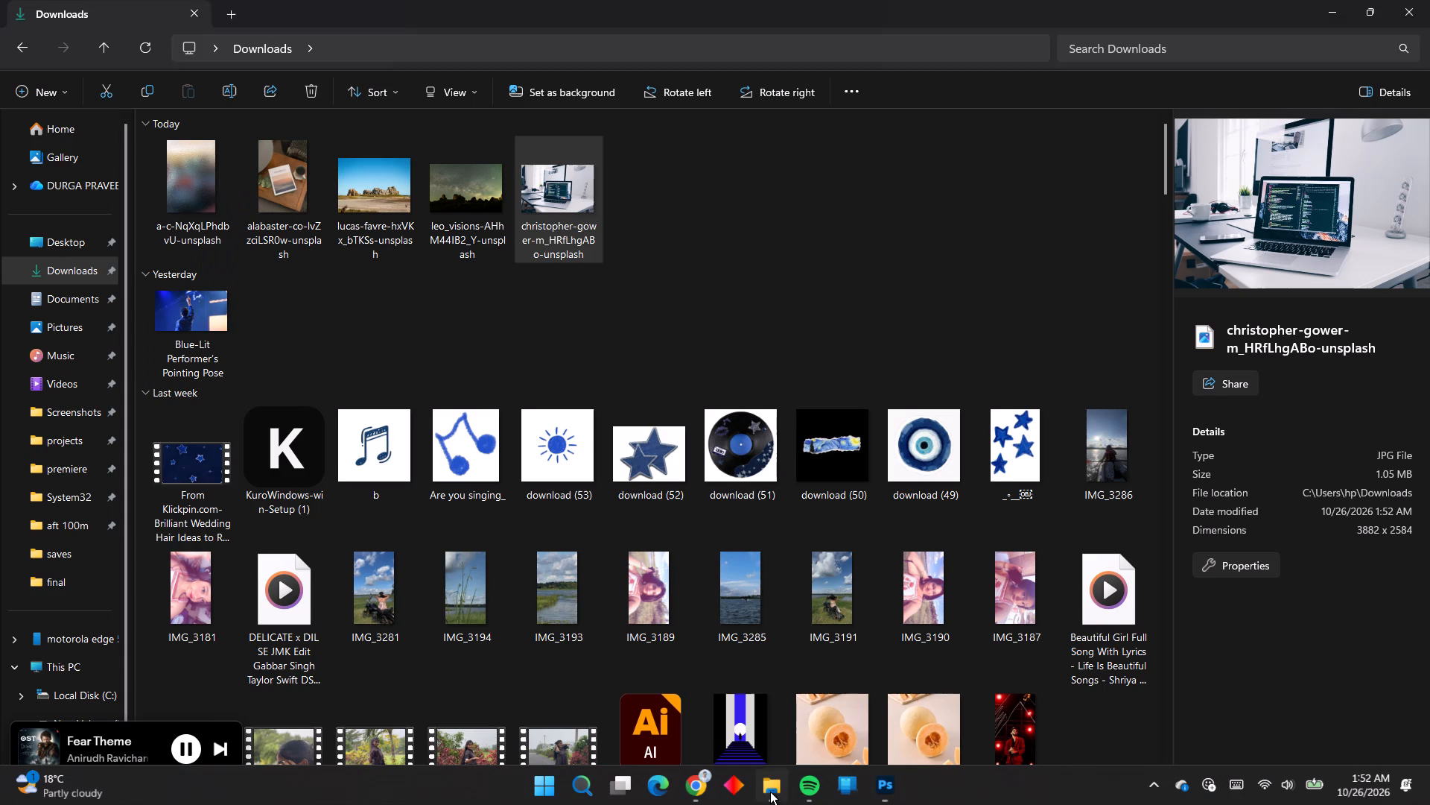
pyautogui.click(781, 261)
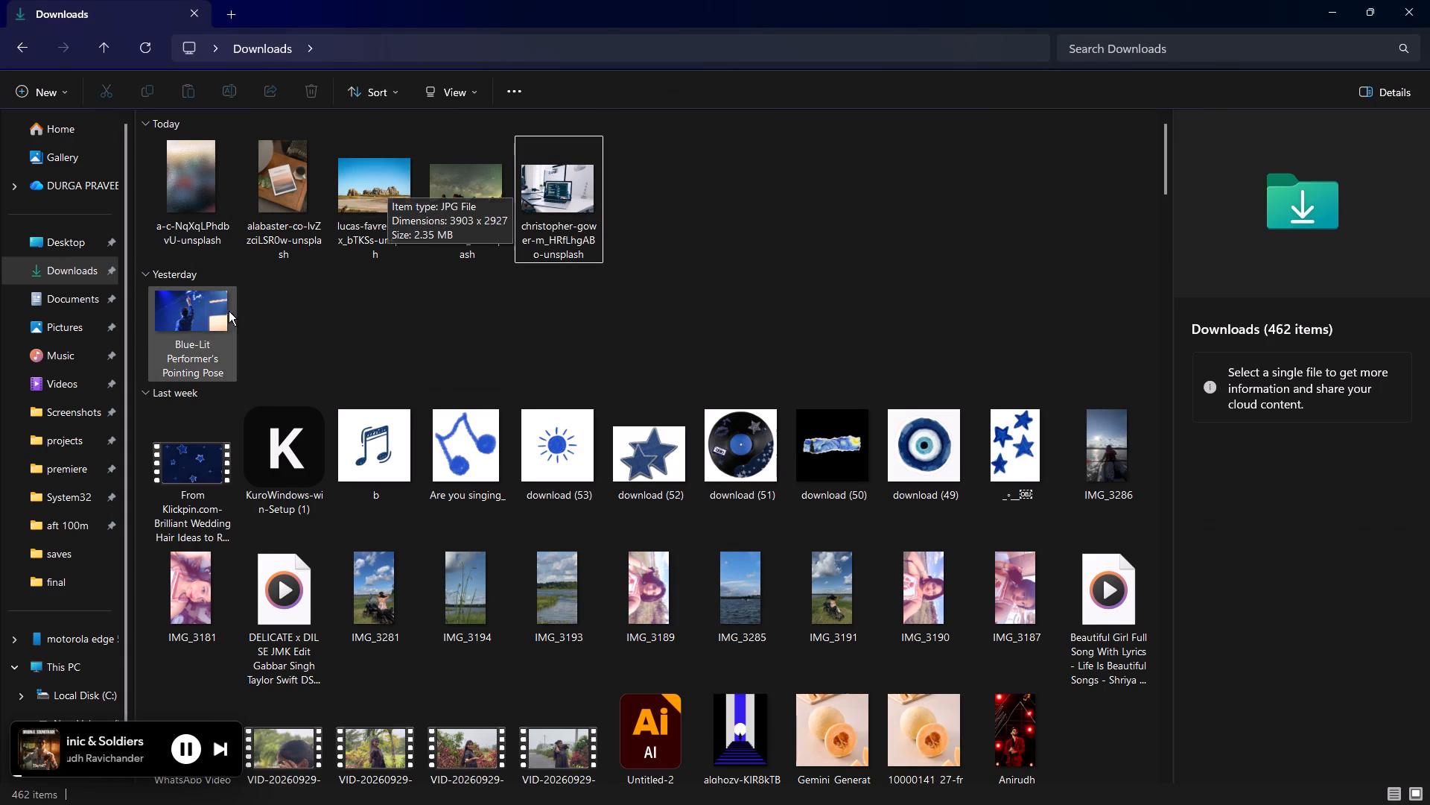
pyautogui.moveTo(209, 312); pyautogui.dragTo(875, 793)
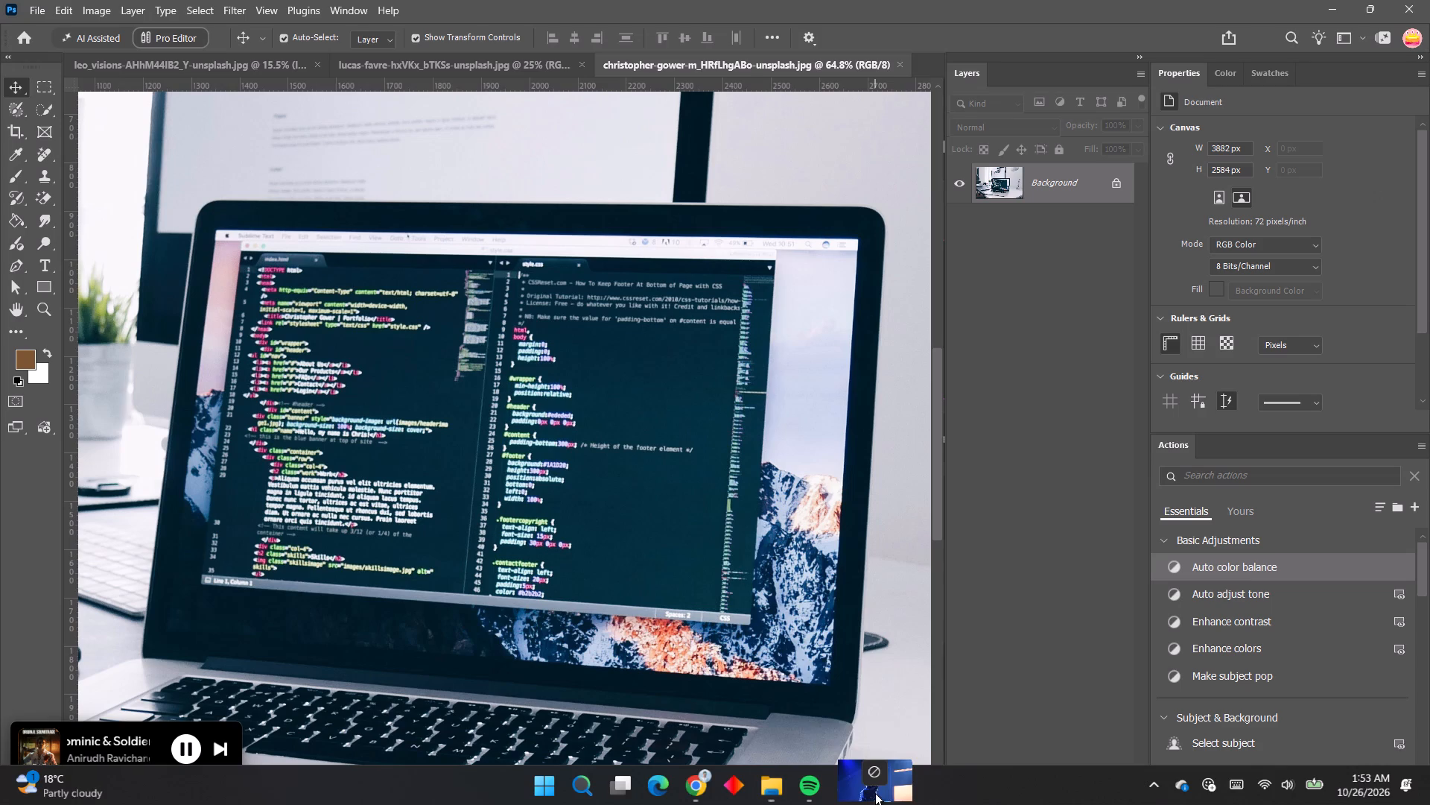
pyautogui.moveTo(875, 793); pyautogui.dragTo(564, 490)
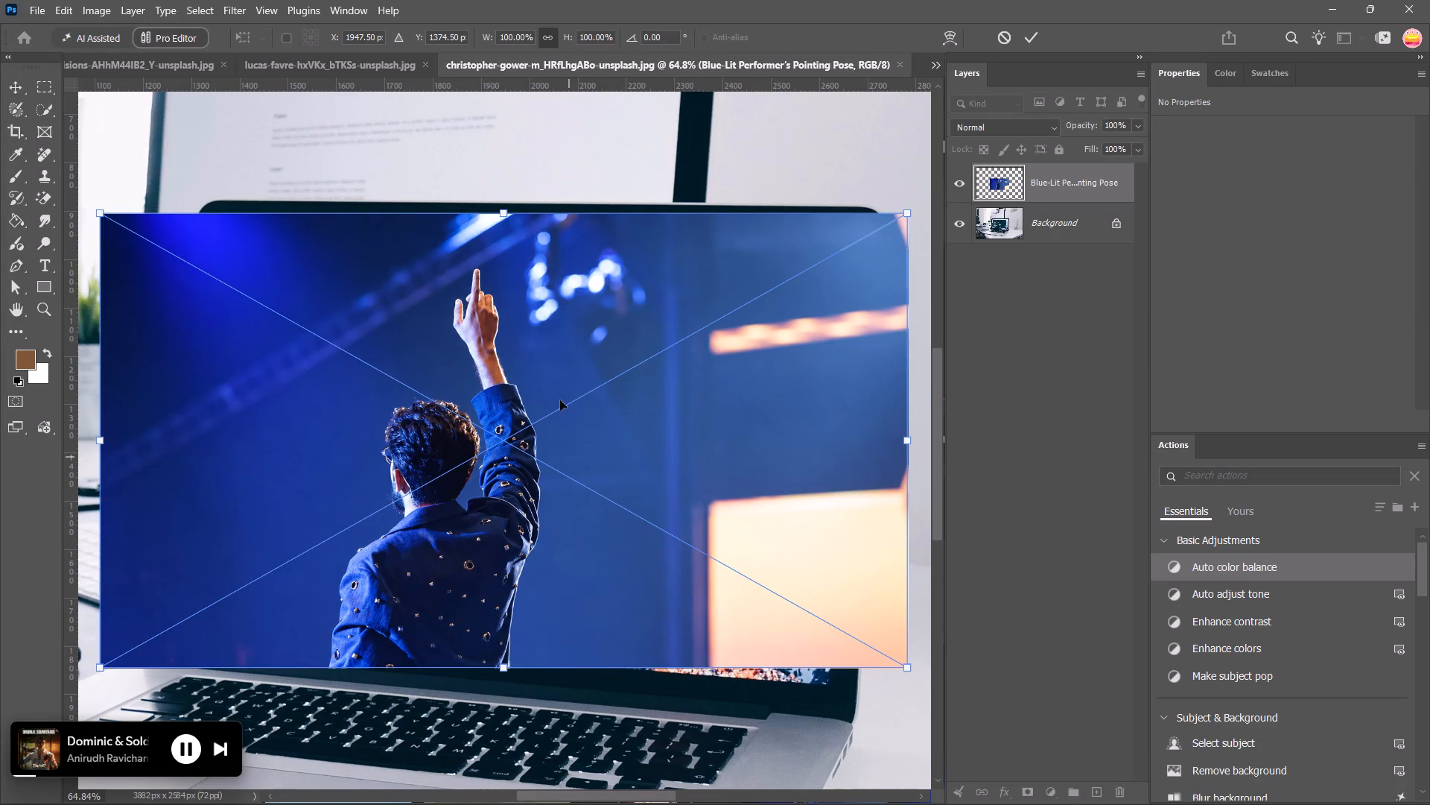
pyautogui.moveTo(506, 444); pyautogui.dragTo(542, 427)
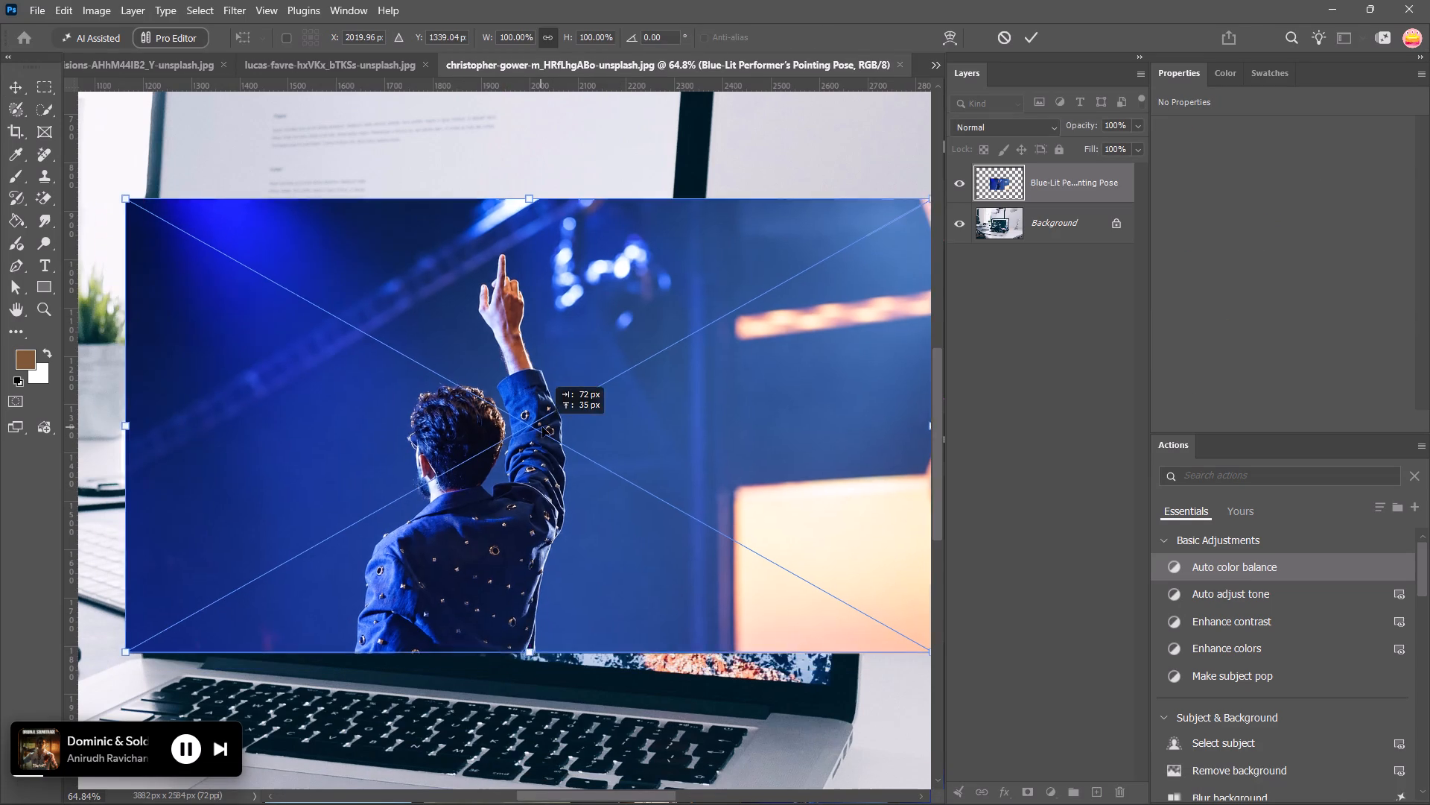
pyautogui.moveTo(542, 427); pyautogui.dragTo(538, 441)
pyautogui.click(1037, 37)
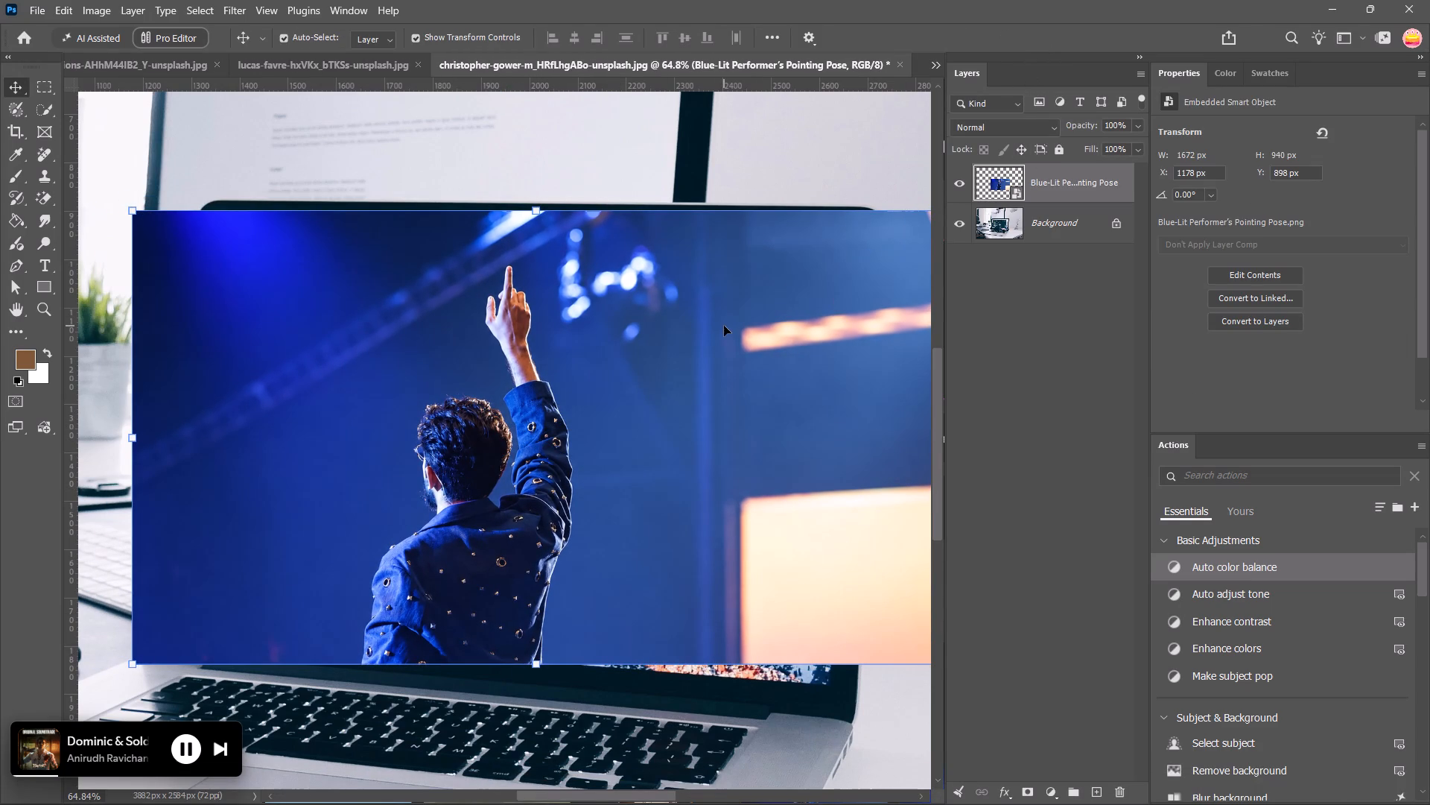
# Rasterize the placed performer image layer.
pyautogui.rightClick(1053, 186)
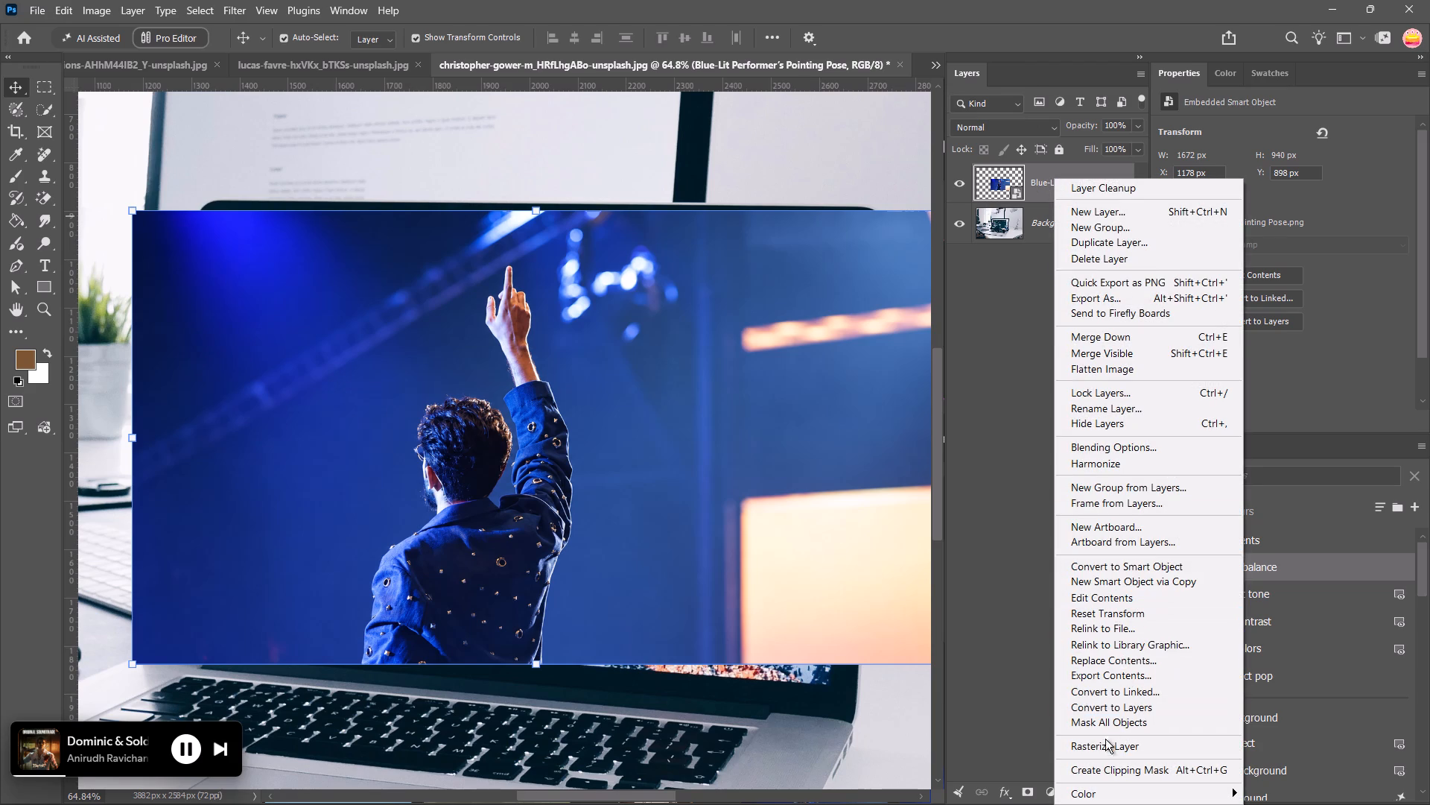
pyautogui.click(1105, 748)
# Skip the current song in the Spotify mini player.
pyautogui.click(219, 751)
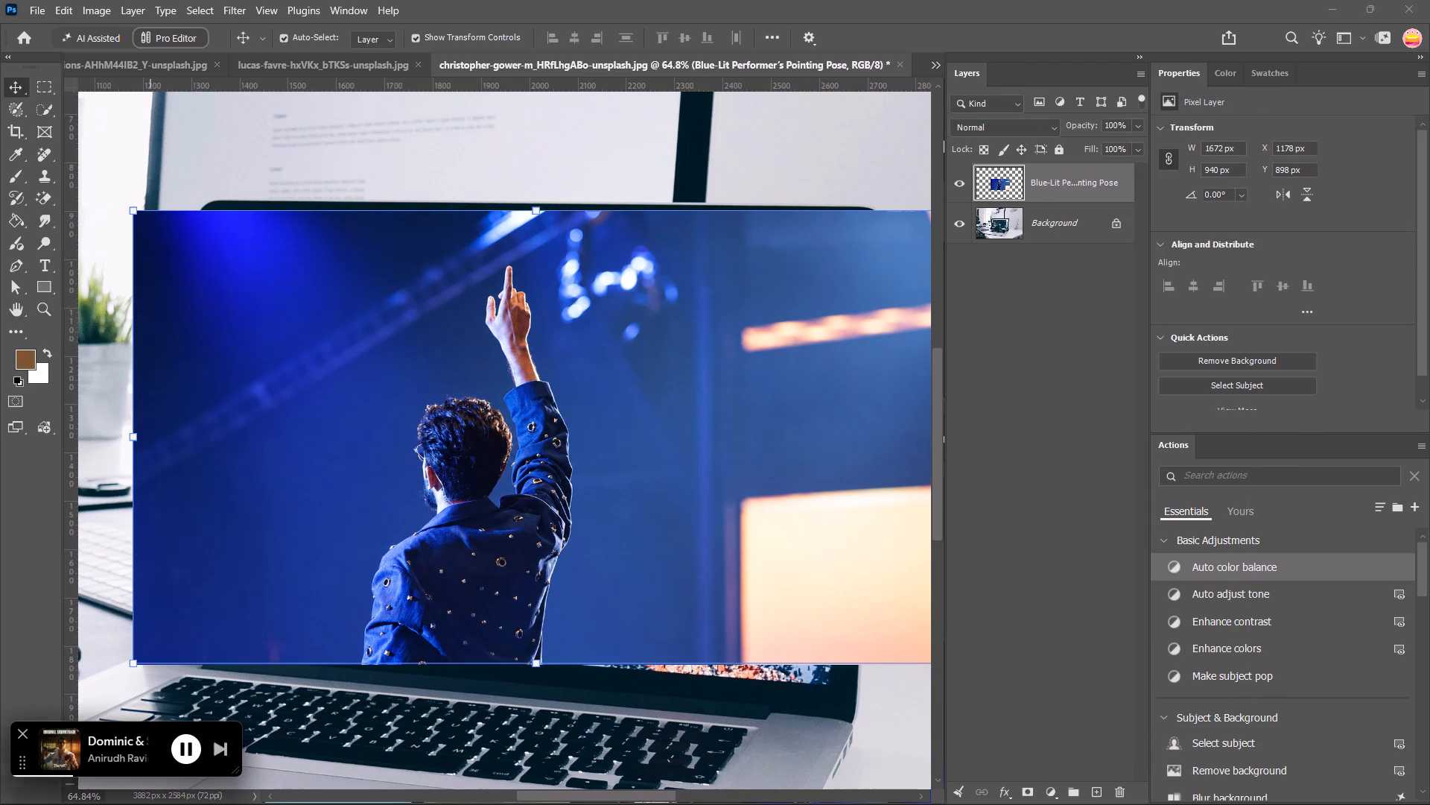
pyautogui.click(219, 751)
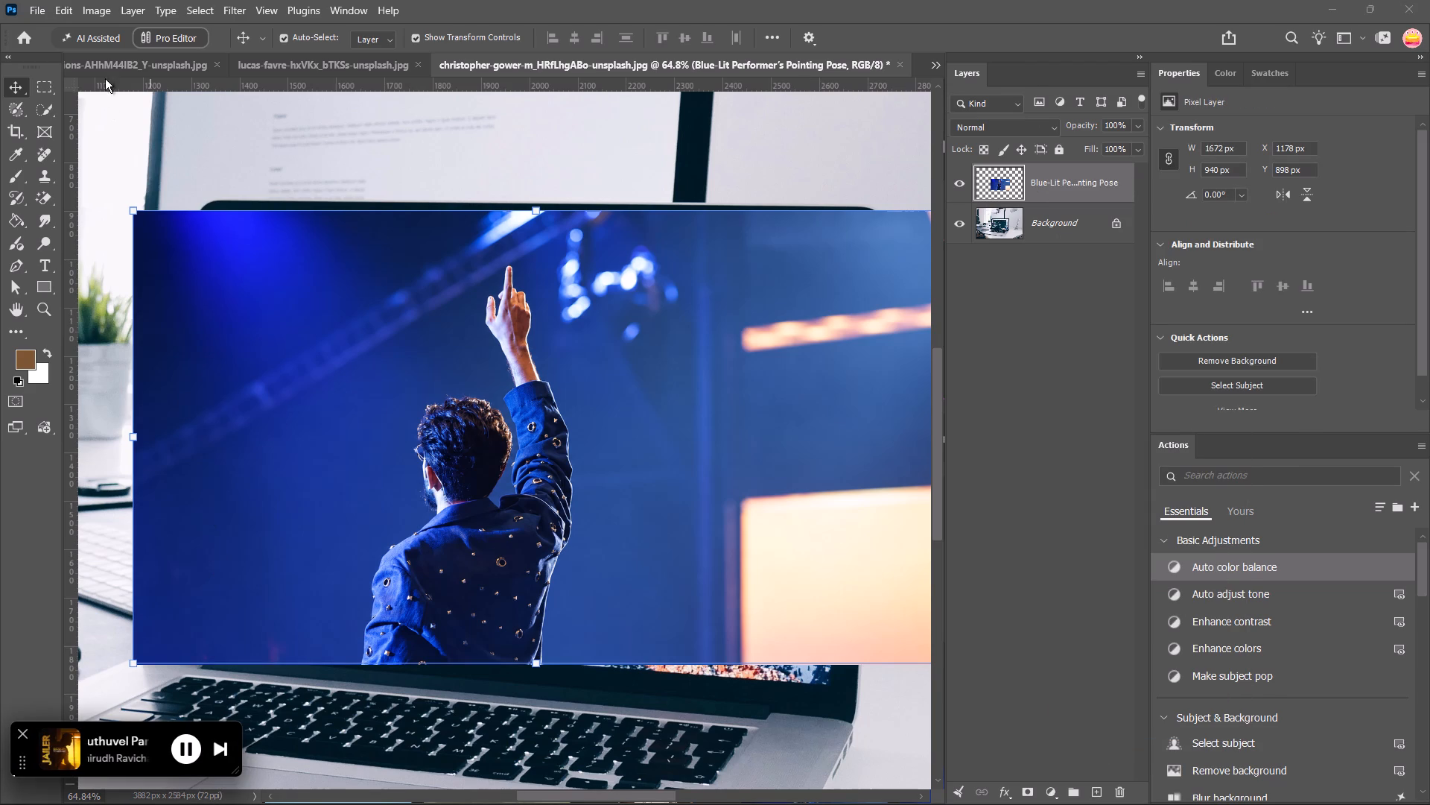
# Begin a Distort transform on the performer layer and lower the layer's opacity to 36%.
pyautogui.rightClick(349, 292)
pyautogui.rightClick(419, 327)
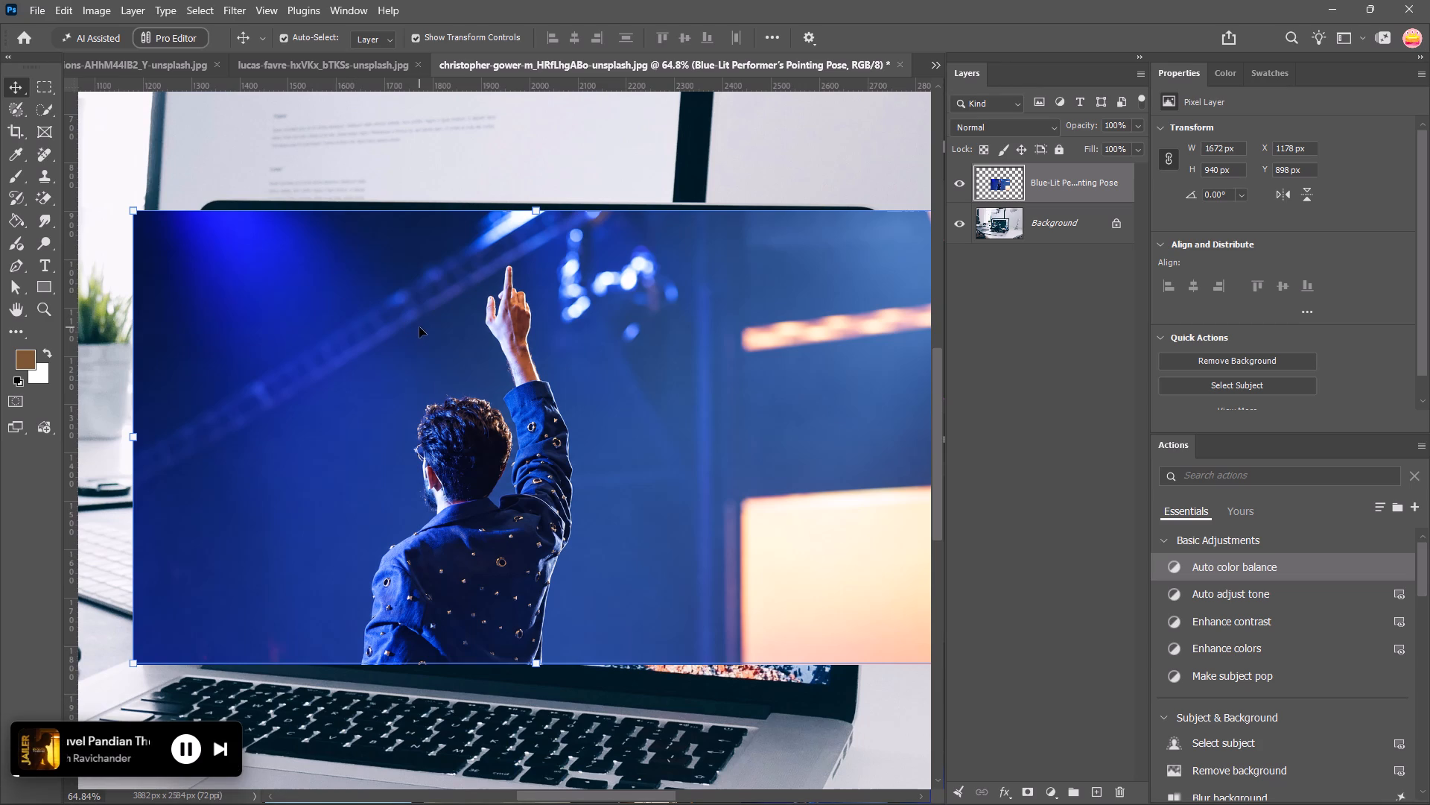
pyautogui.click(517, 326)
pyautogui.hotkey('ctrl', 't')
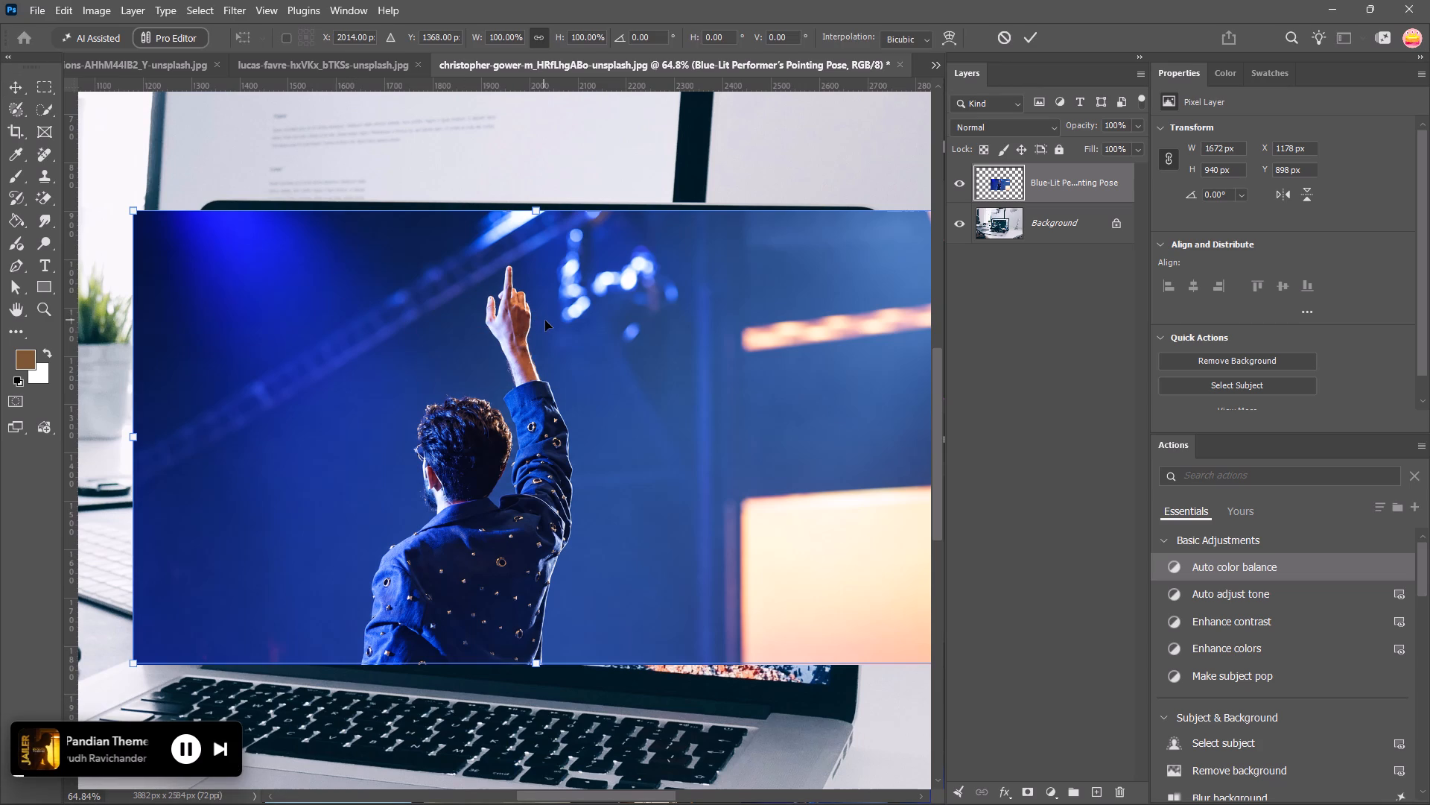
pyautogui.rightClick(549, 321)
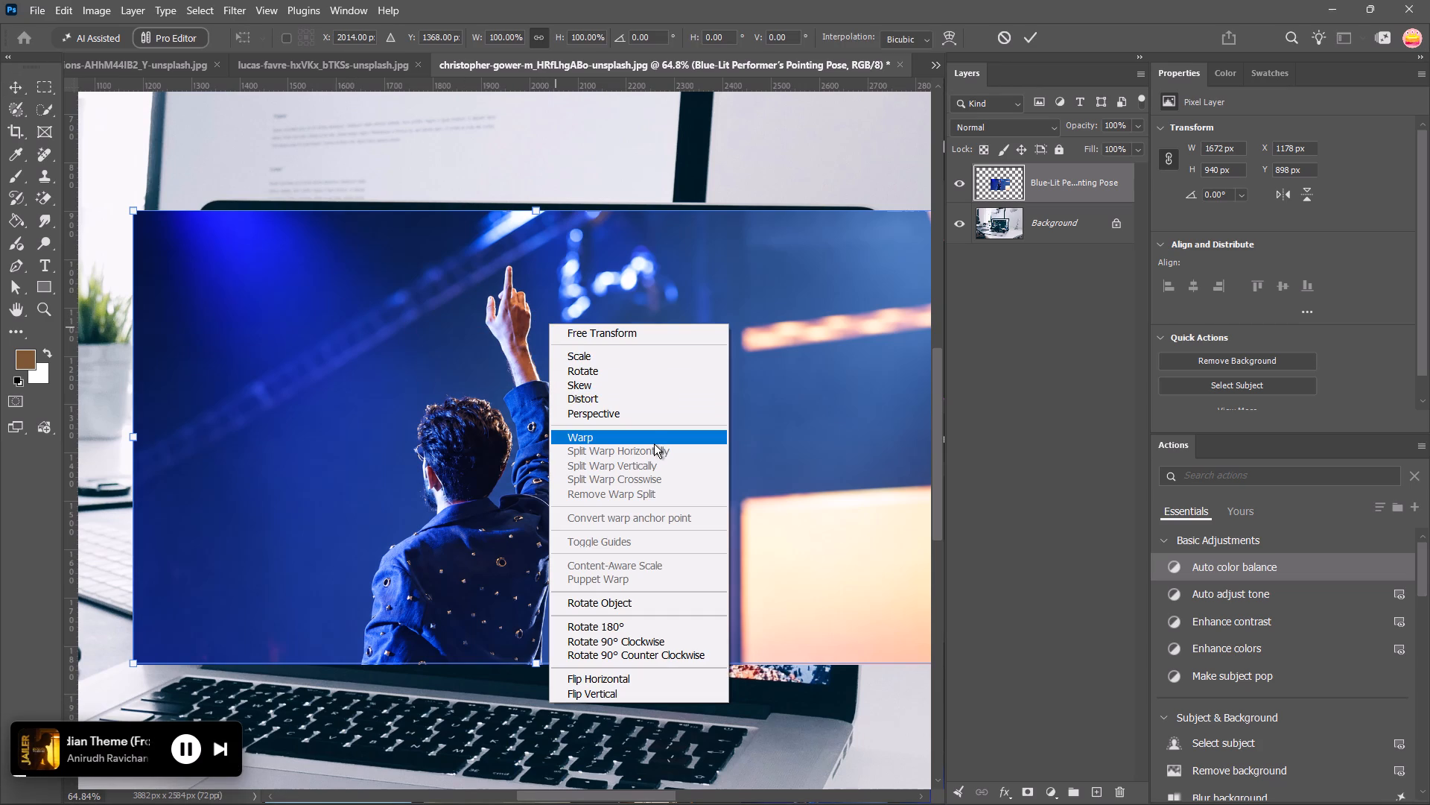
pyautogui.click(646, 397)
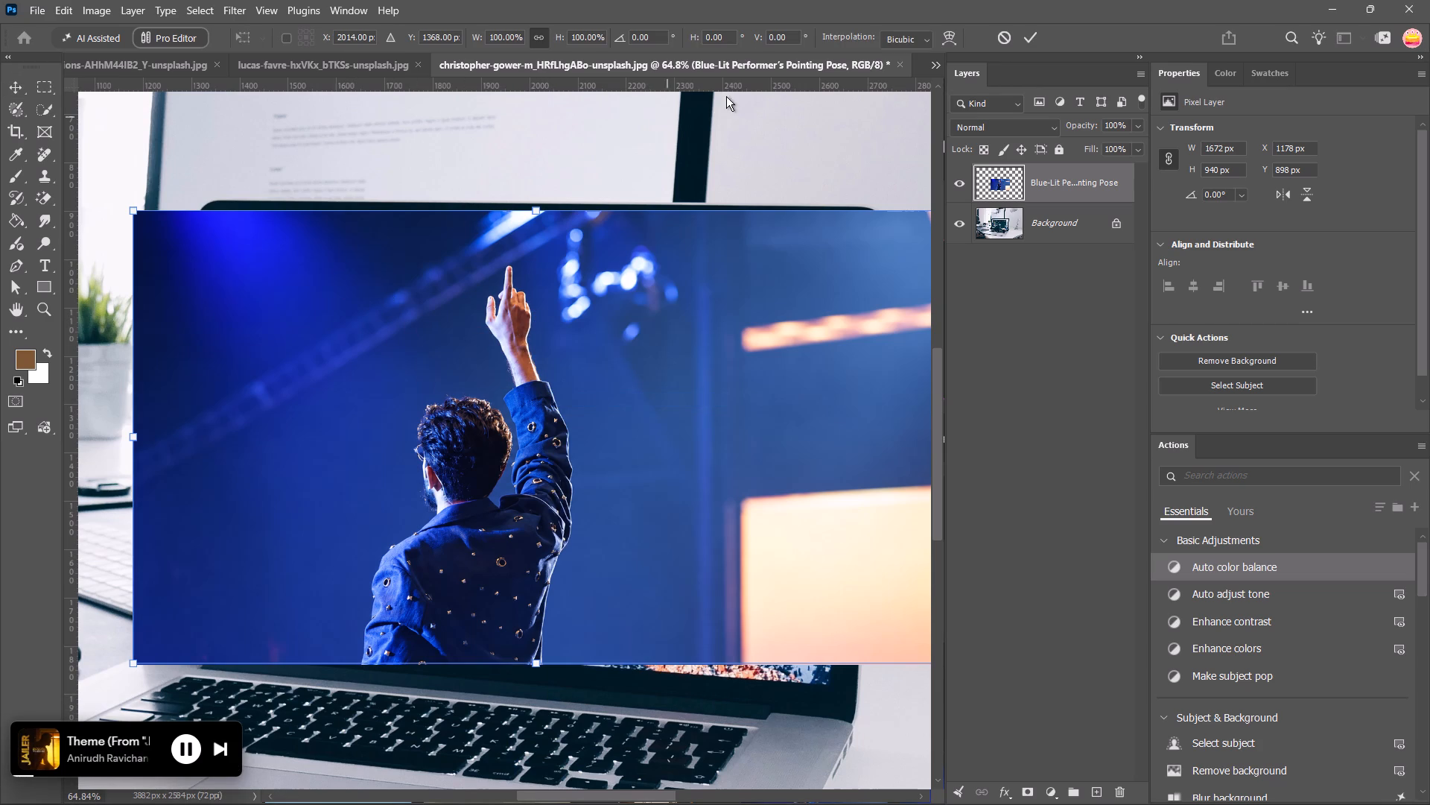
pyautogui.moveTo(1081, 128); pyautogui.dragTo(1004, 133)
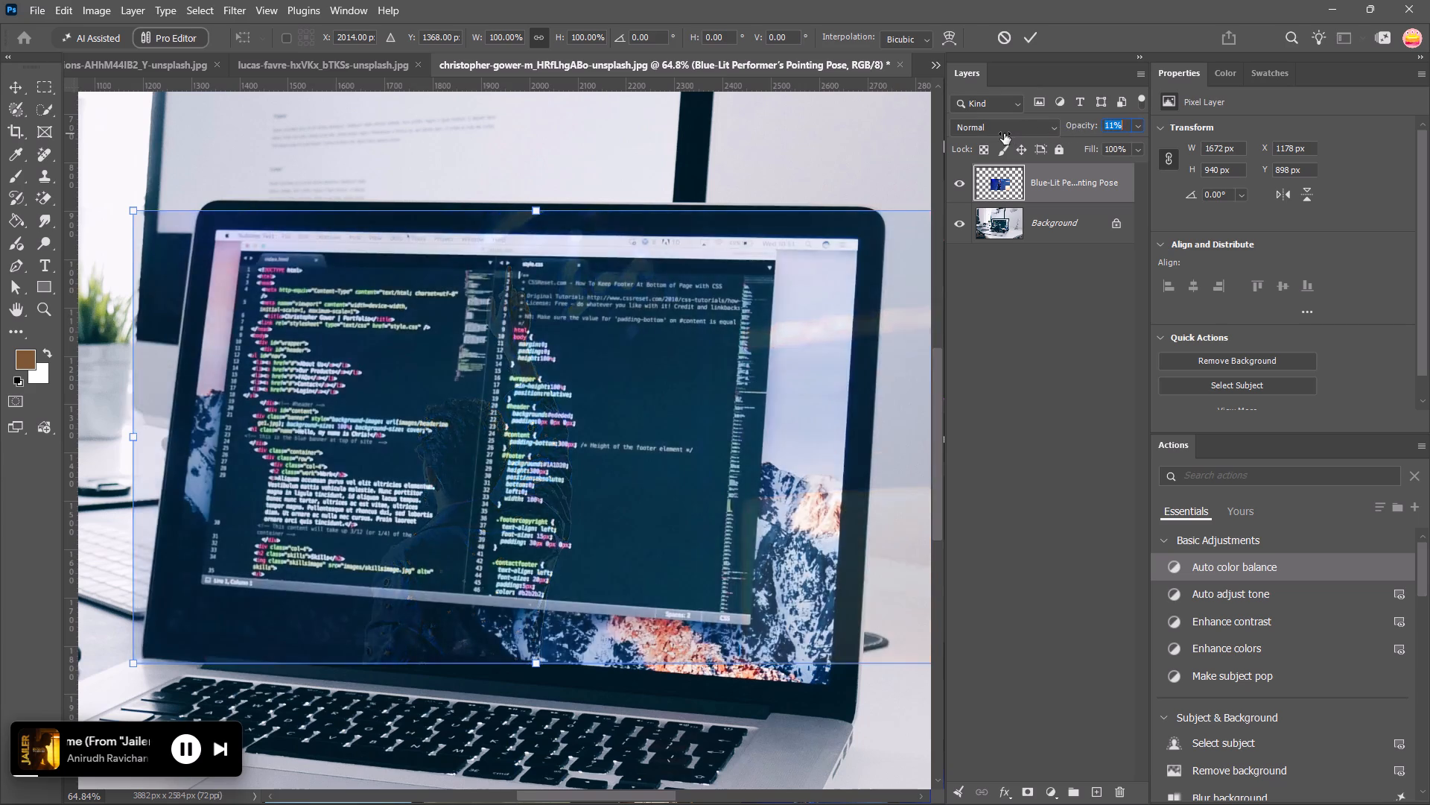
pyautogui.moveTo(1004, 133); pyautogui.dragTo(1025, 136)
# Distort the performer image's upper-left corner onto the upper-left corner of the laptop's display area.
pyautogui.keyDown('alt'); pyautogui.scroll(4, 264, 345); pyautogui.keyUp('alt')
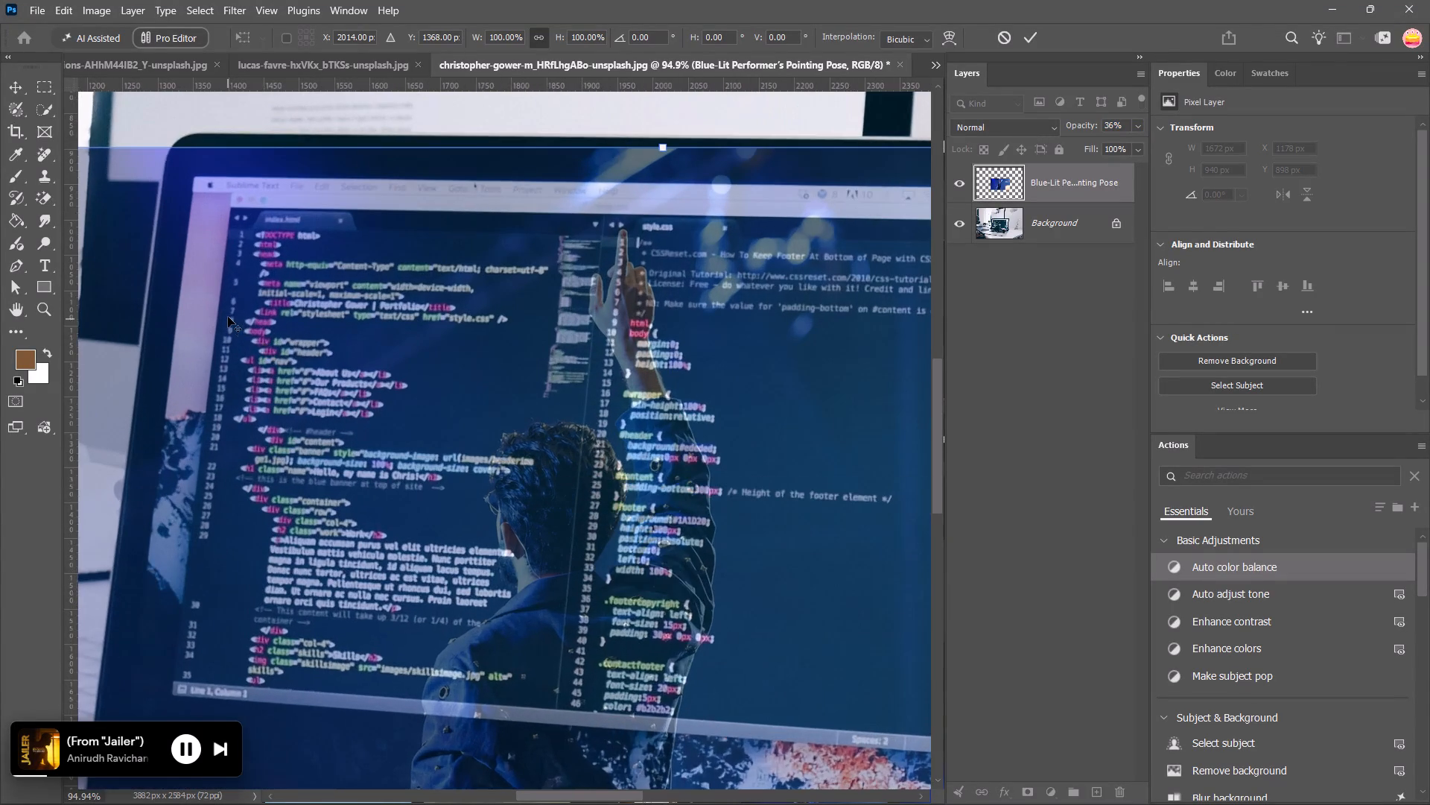
pyautogui.keyDown('alt'); pyautogui.scroll(4, 228, 316); pyautogui.keyUp('alt')
pyautogui.press('space')
pyautogui.press('space')
pyautogui.press('space')
pyautogui.press('space')
pyautogui.press('space')
pyautogui.press('space')
pyautogui.press('space')
pyautogui.press('space')
pyautogui.press('space')
pyautogui.press('space')
pyautogui.press('space')
pyautogui.moveTo(226, 282); pyautogui.dragTo(396, 352)
pyautogui.press('space')
pyautogui.press('space')
pyautogui.press('space')
pyautogui.press('space')
pyautogui.press('space')
pyautogui.press('space')
pyautogui.press('space')
pyautogui.press('space')
pyautogui.press('space')
pyautogui.press('space')
pyautogui.press('space')
pyautogui.press('space')
pyautogui.press('space')
pyautogui.press('space')
pyautogui.press('space')
pyautogui.press('space')
pyautogui.press('space')
pyautogui.press('space')
pyautogui.press('space')
pyautogui.press('space')
pyautogui.moveTo(373, 328); pyautogui.dragTo(401, 360)
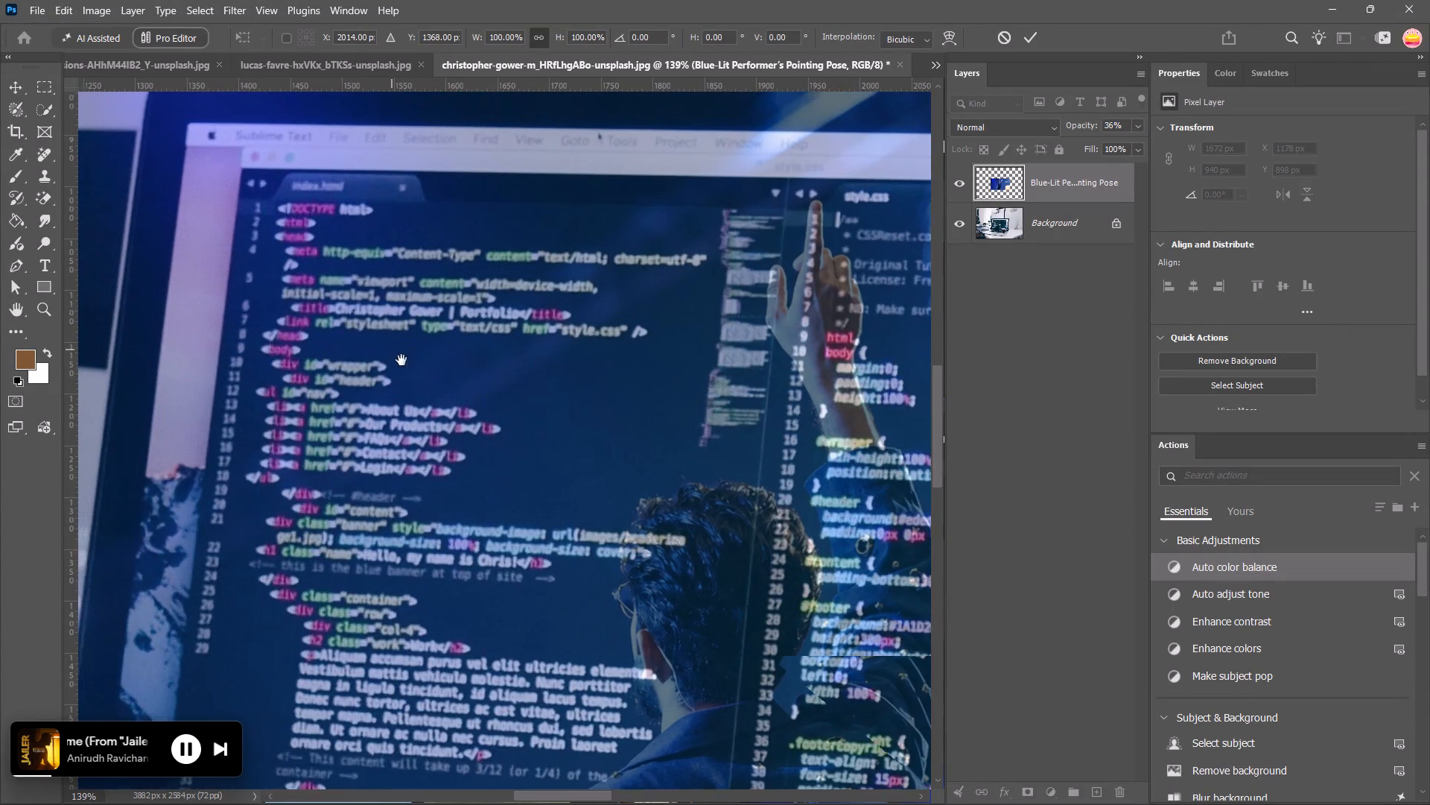
pyautogui.moveTo(401, 360); pyautogui.dragTo(542, 446)
pyautogui.moveTo(168, 188); pyautogui.dragTo(206, 198)
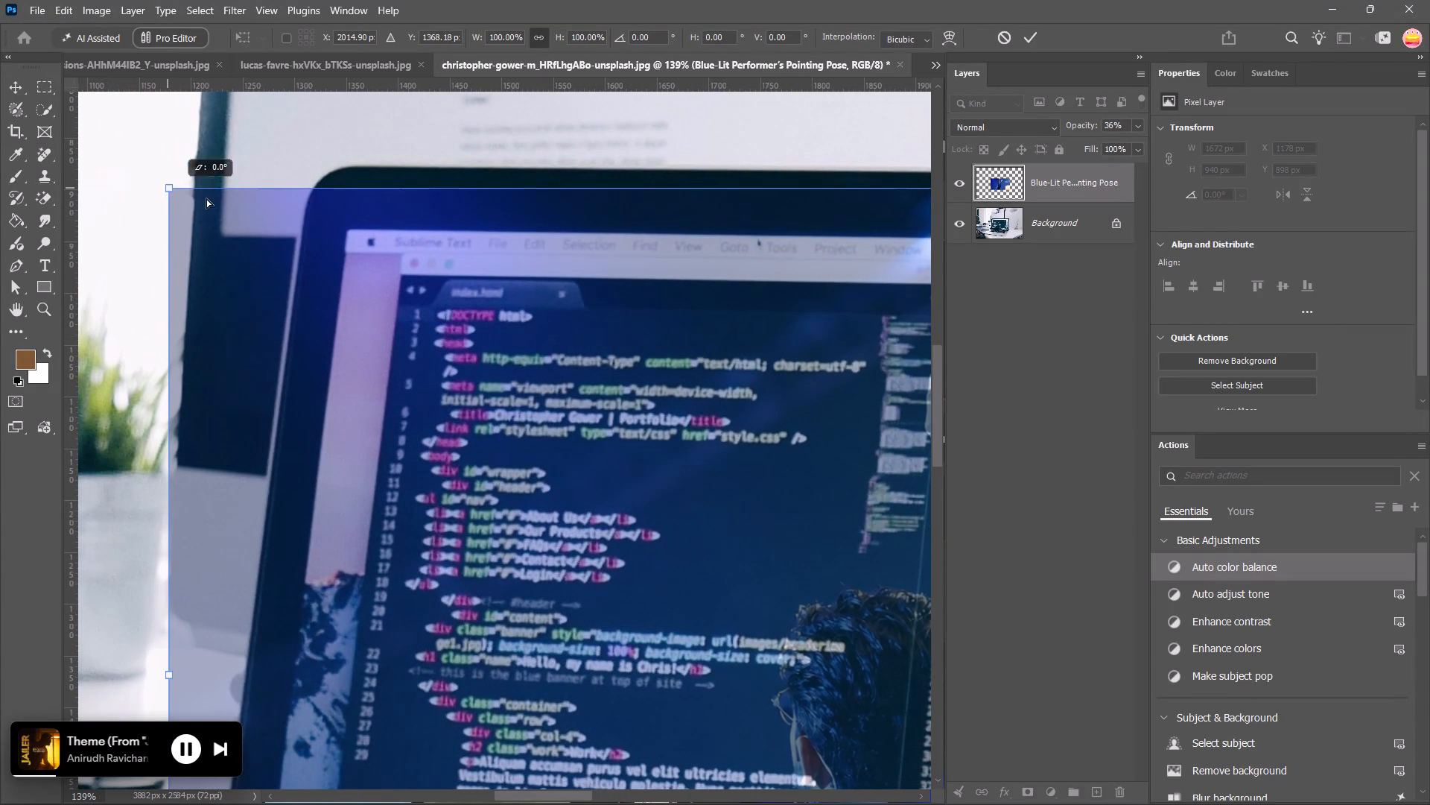
pyautogui.moveTo(206, 198); pyautogui.dragTo(347, 230)
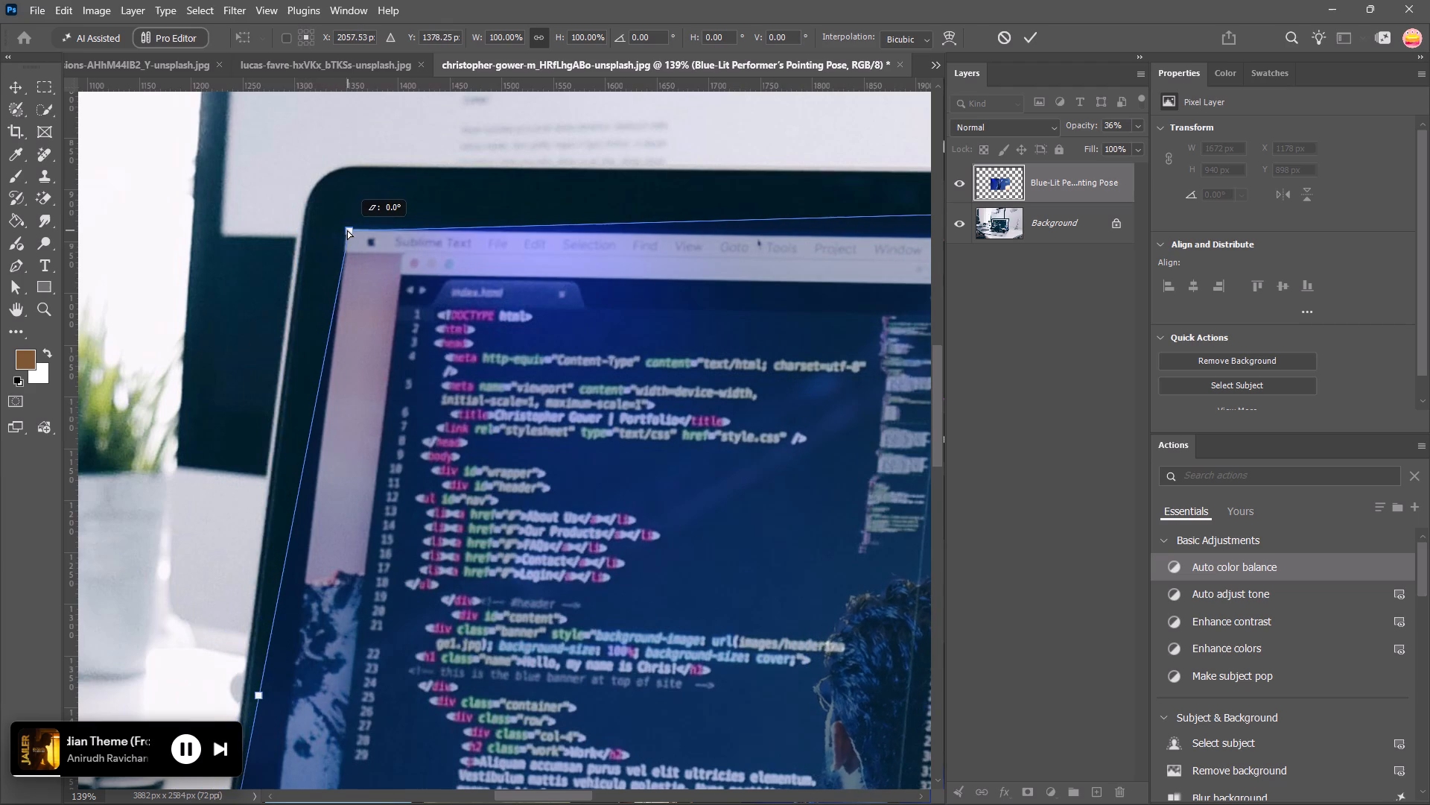
pyautogui.moveTo(347, 230); pyautogui.dragTo(346, 230)
# Distort the performer image's upper-right corner onto the upper-right corner of the laptop's display area.
pyautogui.press('space')
pyautogui.press('space')
pyautogui.press('space')
pyautogui.press('space')
pyautogui.press('space')
pyautogui.press('space')
pyautogui.press('space')
pyautogui.press('space')
pyautogui.press('space')
pyautogui.press('space')
pyautogui.press('space')
pyautogui.press('space')
pyautogui.press('space')
pyautogui.press('space')
pyautogui.press('space')
pyautogui.press('space')
pyautogui.press('space')
pyautogui.press('space')
pyautogui.press('space')
pyautogui.press('space')
pyautogui.moveTo(737, 403); pyautogui.dragTo(677, 400)
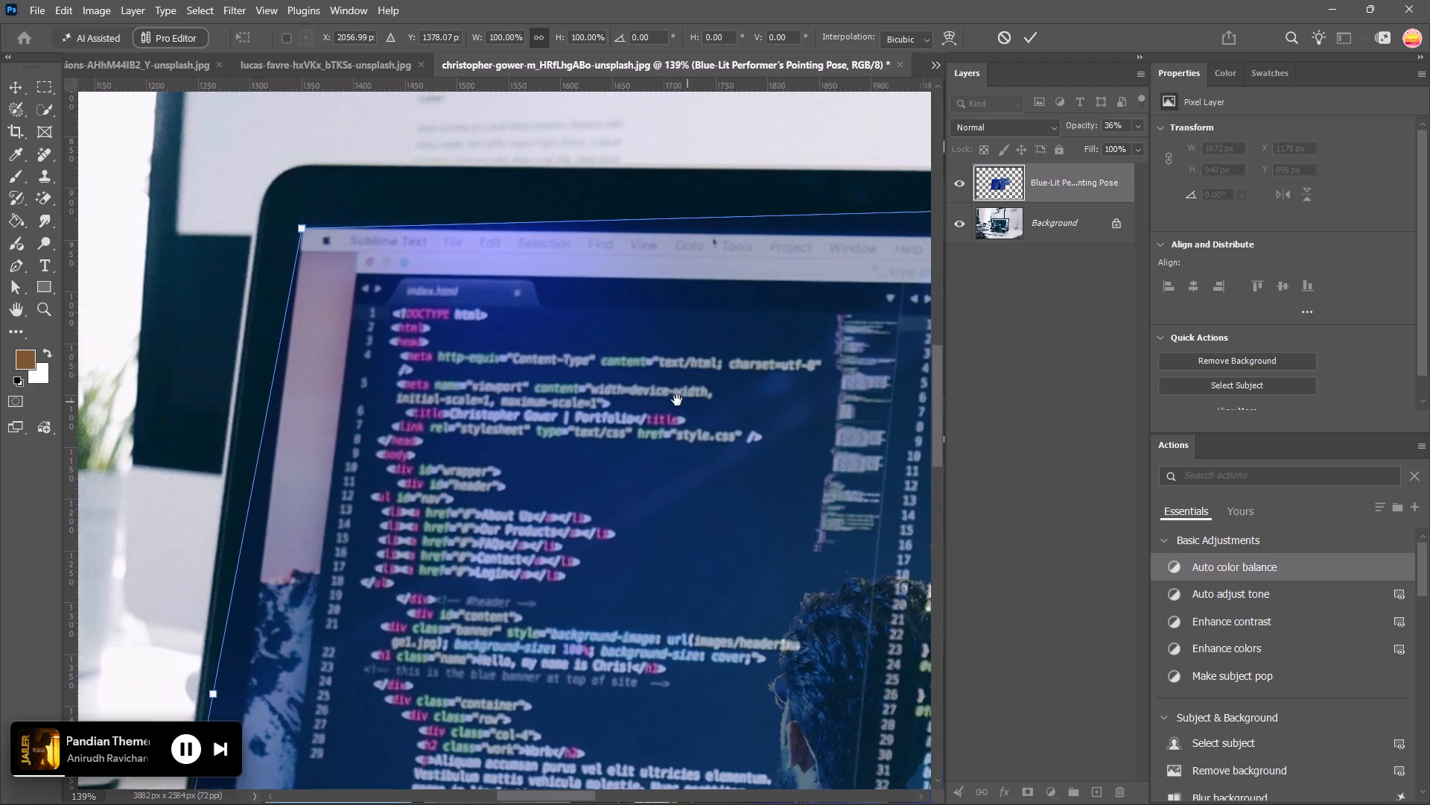
pyautogui.moveTo(677, 400); pyautogui.dragTo(212, 391)
pyautogui.moveTo(611, 367); pyautogui.dragTo(296, 360)
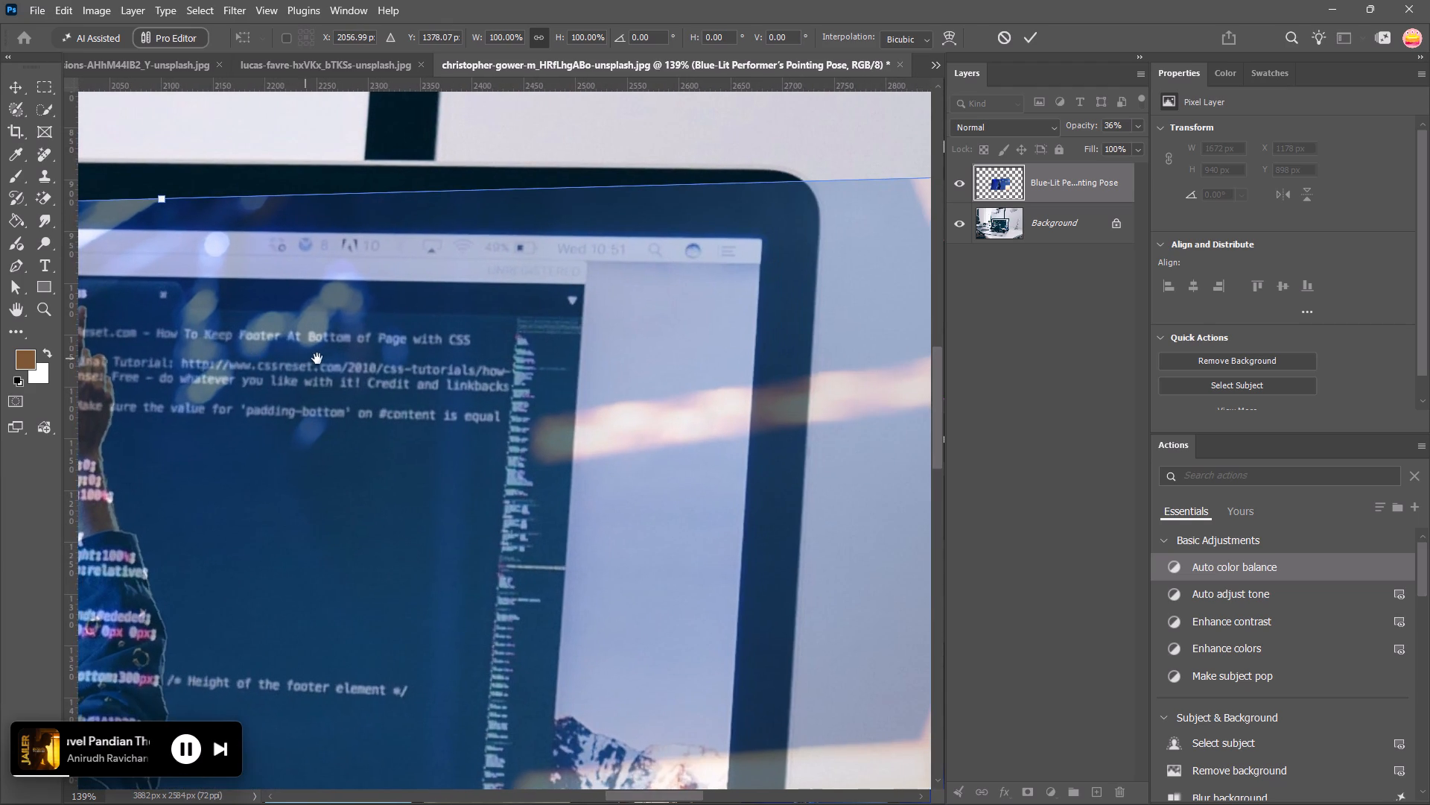
pyautogui.moveTo(595, 359); pyautogui.dragTo(361, 363)
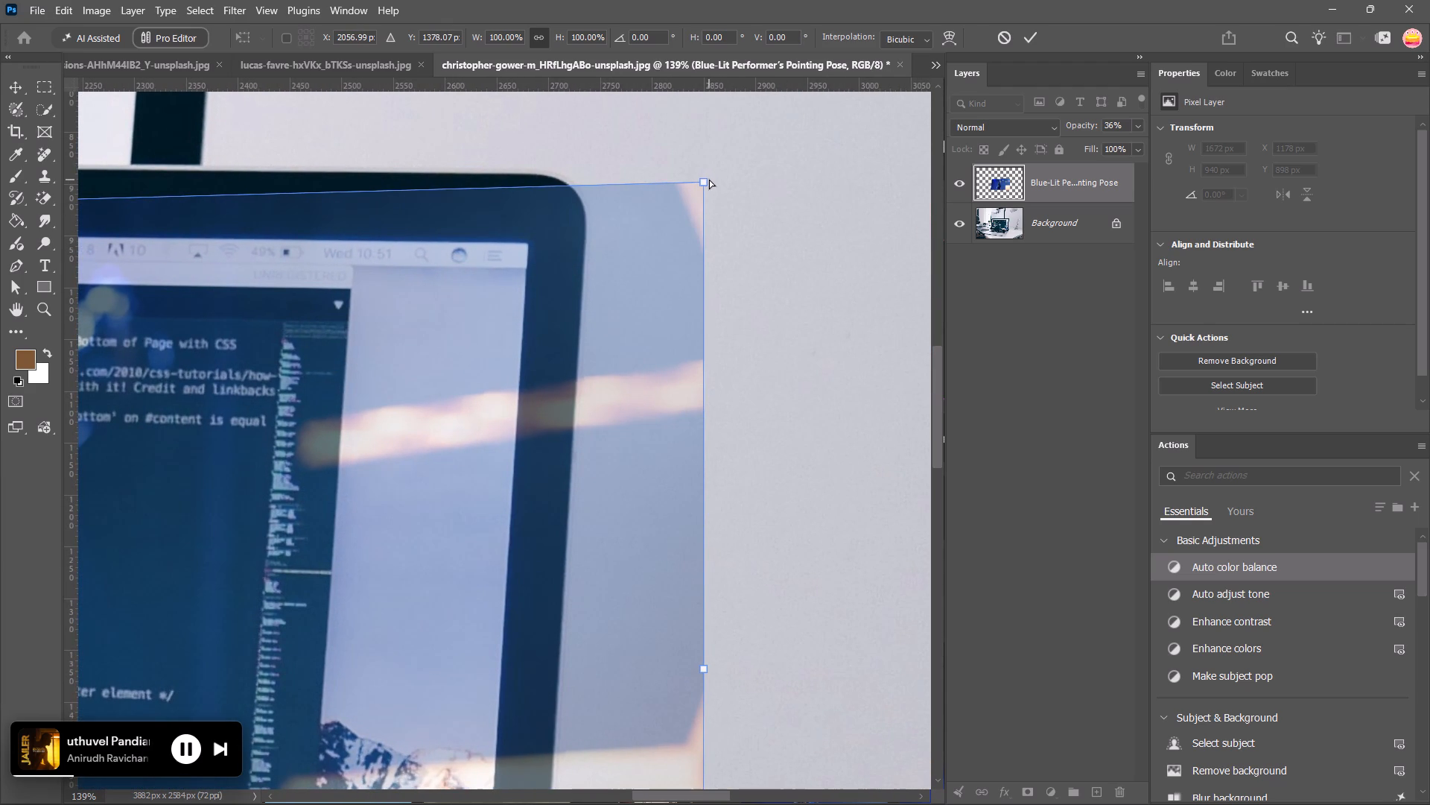
pyautogui.moveTo(709, 179); pyautogui.dragTo(538, 239)
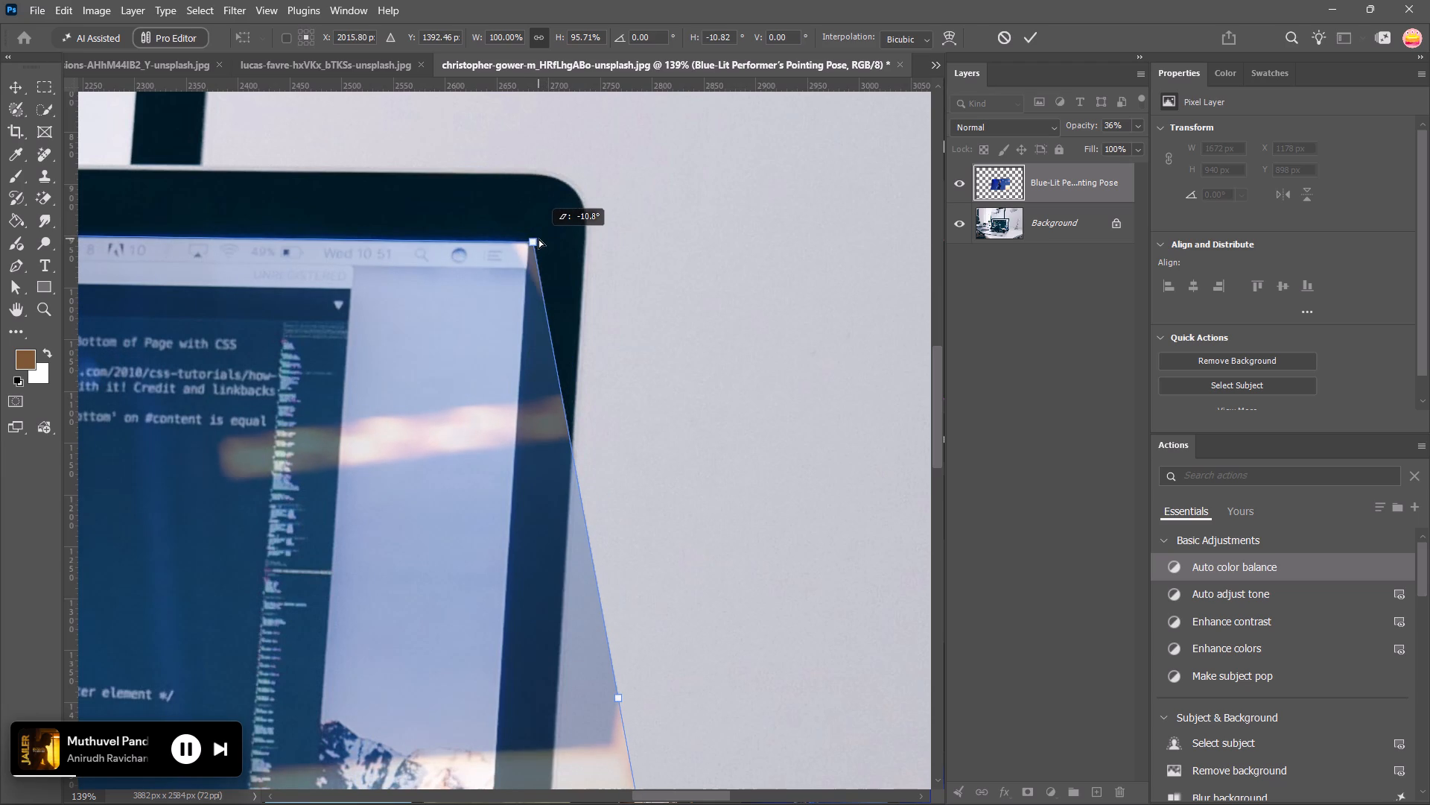
pyautogui.moveTo(538, 239); pyautogui.dragTo(535, 238)
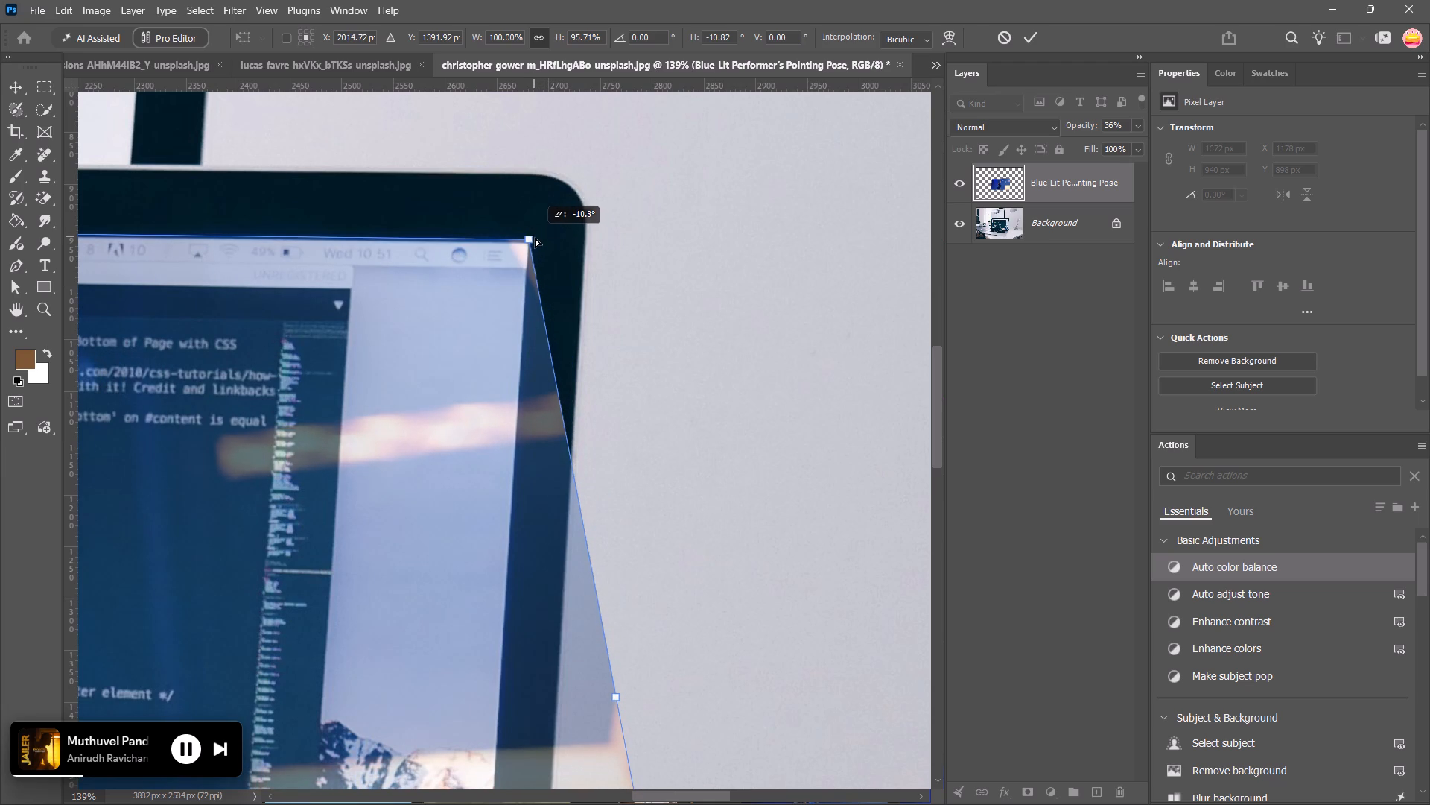
pyautogui.moveTo(535, 238); pyautogui.dragTo(536, 239)
# Distort the performer image's lower-right corner onto the lower-right corner of the laptop's display area.
pyautogui.press('space')
pyautogui.press('space')
pyautogui.press('space')
pyautogui.press('space')
pyautogui.press('space')
pyautogui.press('space')
pyautogui.press('space')
pyautogui.press('space')
pyautogui.press('space')
pyautogui.press('space')
pyautogui.press('space')
pyautogui.press('space')
pyautogui.press('space')
pyautogui.press('space')
pyautogui.press('space')
pyautogui.press('space')
pyautogui.press('space')
pyautogui.press('space')
pyautogui.press('space')
pyautogui.press('space')
pyautogui.moveTo(484, 383); pyautogui.dragTo(512, 116)
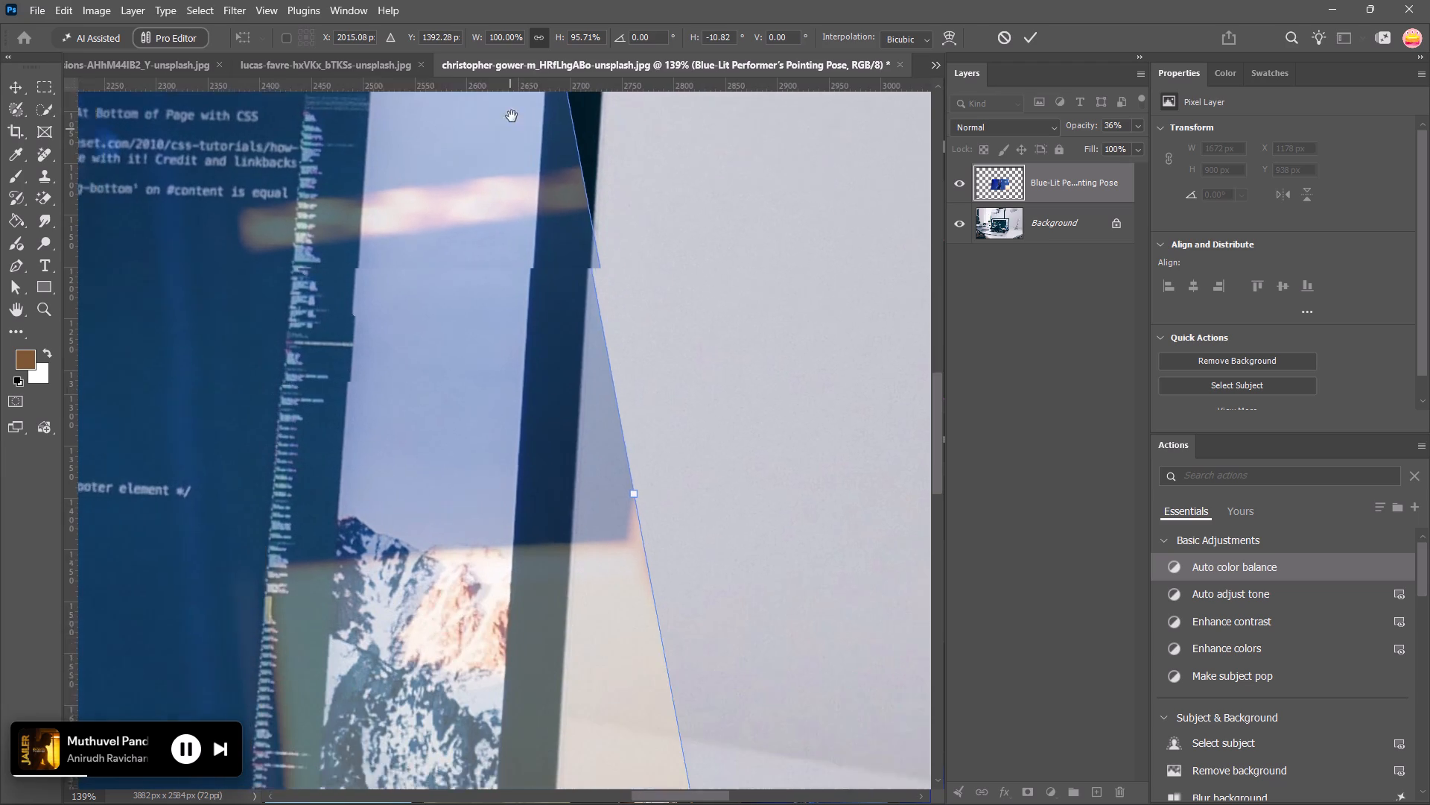
pyautogui.moveTo(512, 116); pyautogui.dragTo(512, 113)
pyautogui.moveTo(497, 406); pyautogui.dragTo(502, 285)
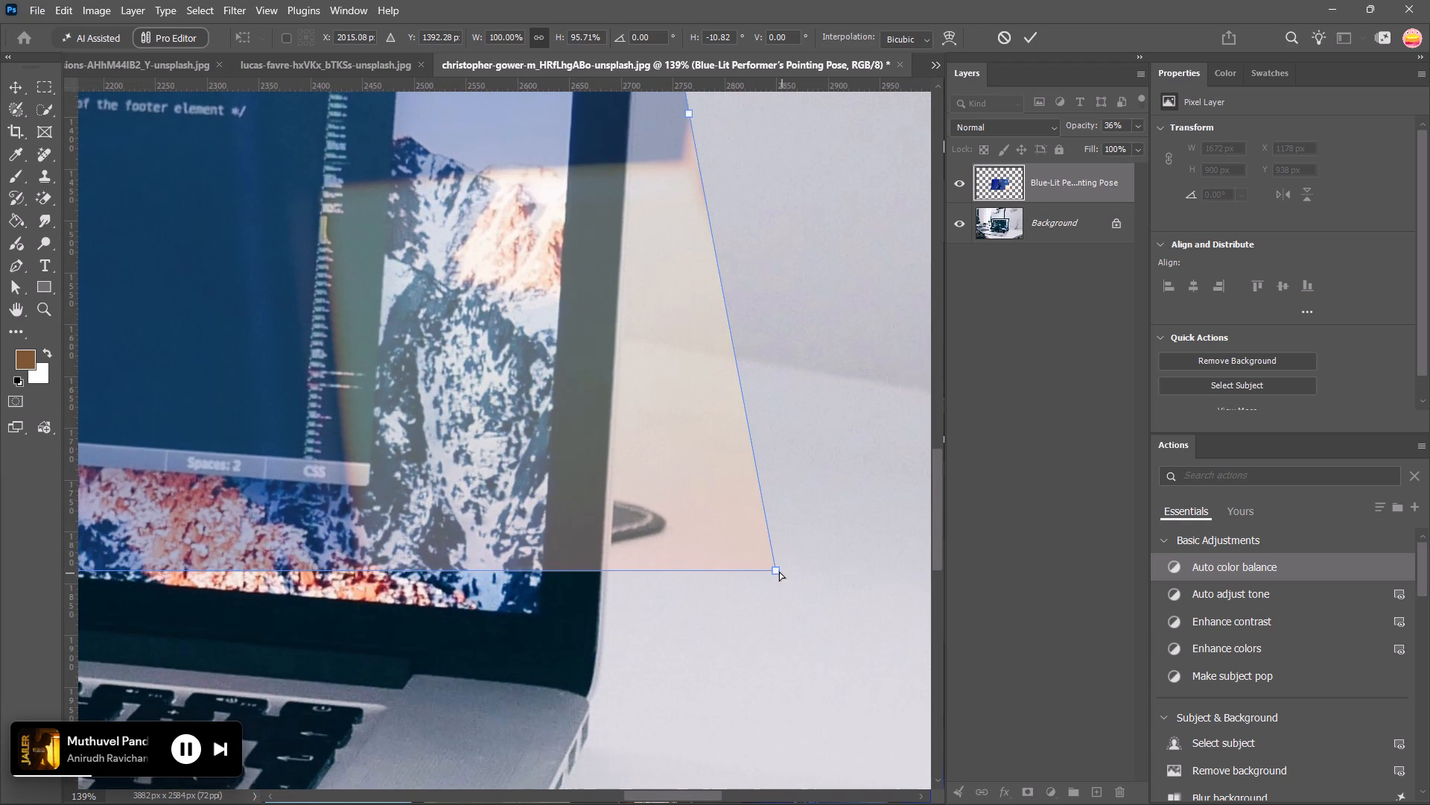
pyautogui.moveTo(777, 570); pyautogui.dragTo(543, 610)
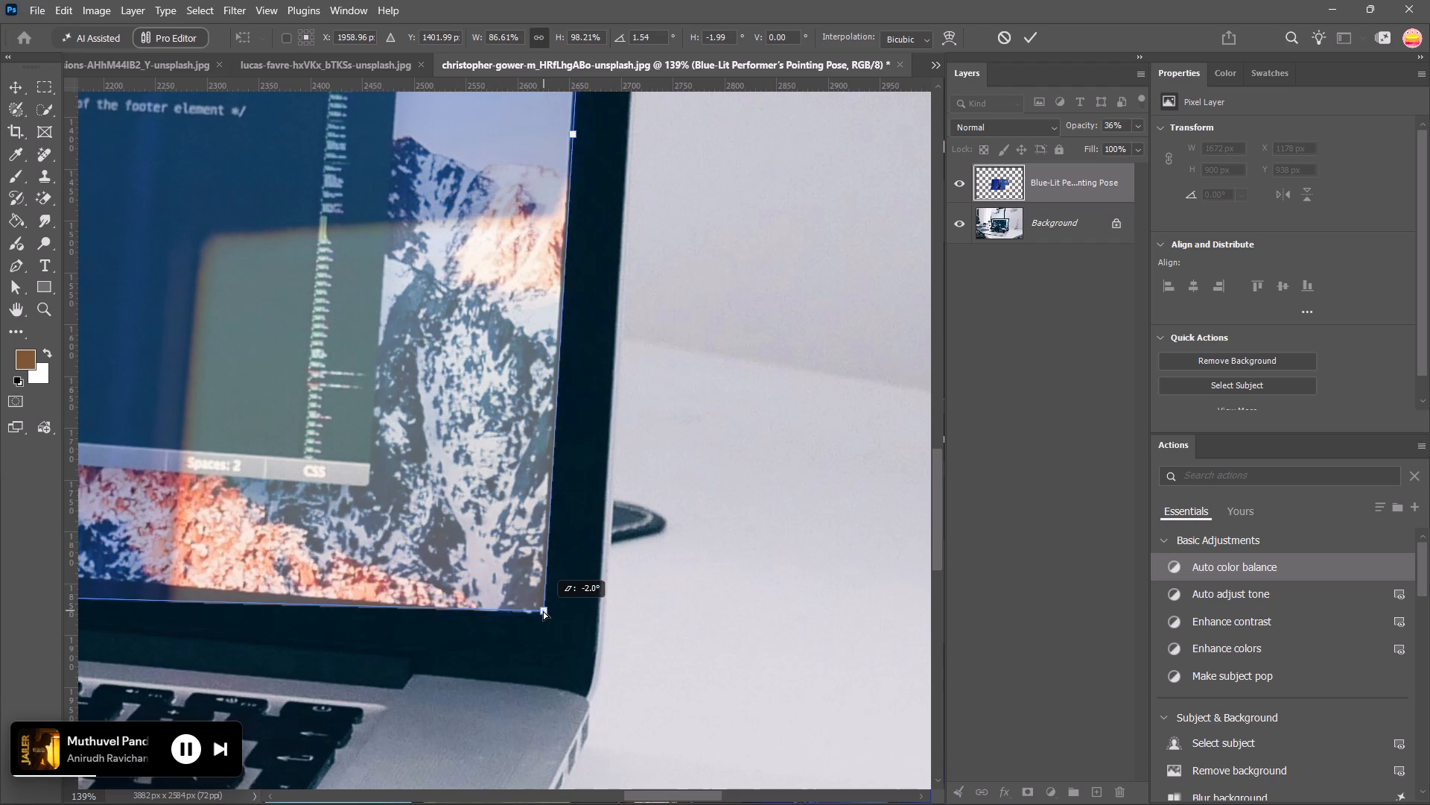
pyautogui.moveTo(543, 610); pyautogui.dragTo(540, 612)
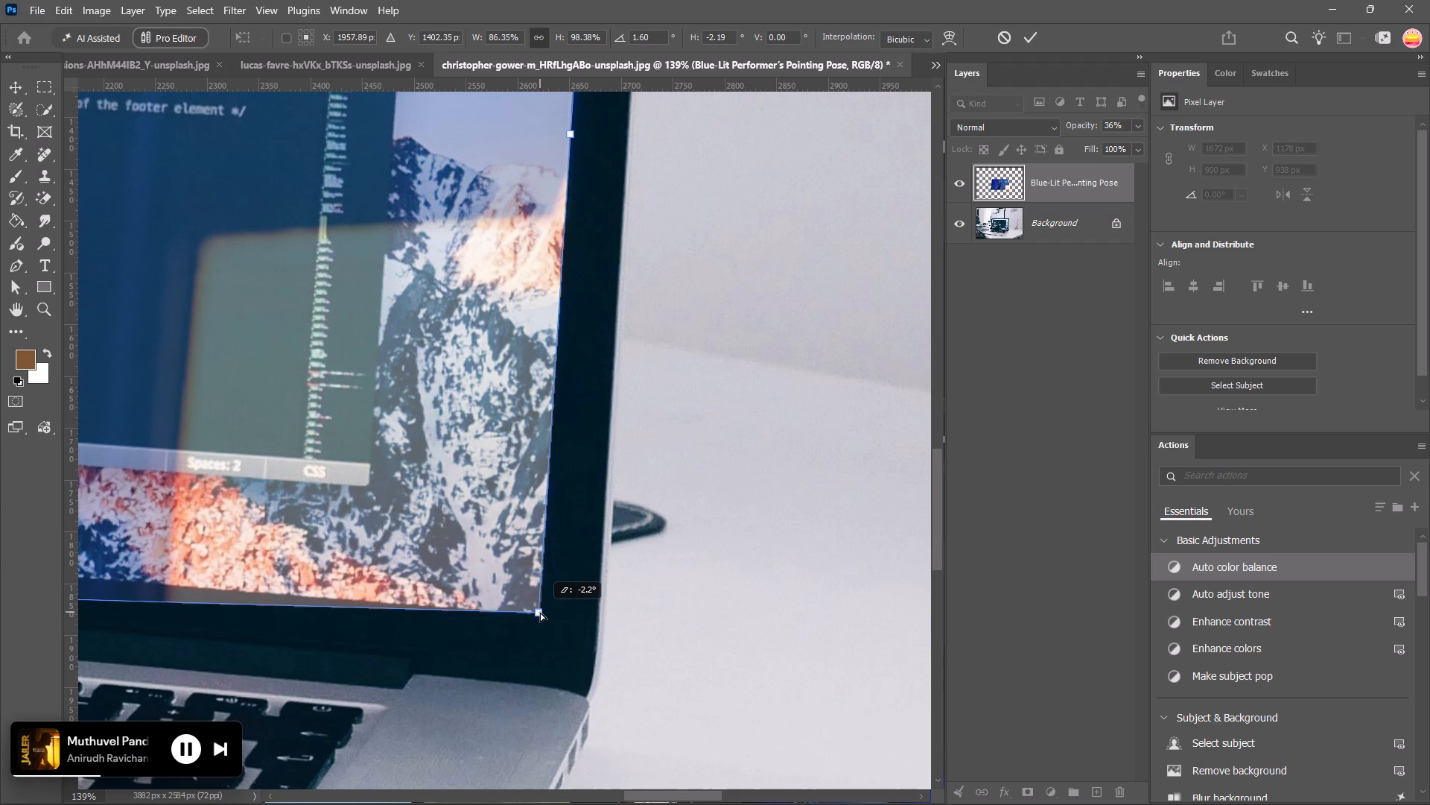
# Fine-tune the performer image's lower-right corner against the lower-right corner of the laptop's display area.
pyautogui.moveTo(540, 612); pyautogui.dragTo(541, 613)
# Distort the performer image's lower-left corner onto the lower-left corner of the laptop's display area.
pyautogui.press('space')
pyautogui.press('space')
pyautogui.press('space')
pyautogui.press('space')
pyautogui.press('space')
pyautogui.press('space')
pyautogui.press('space')
pyautogui.press('space')
pyautogui.press('space')
pyautogui.press('space')
pyautogui.press('space')
pyautogui.press('space')
pyautogui.press('space')
pyautogui.press('space')
pyautogui.press('space')
pyautogui.press('space')
pyautogui.press('space')
pyautogui.press('space')
pyautogui.press('space')
pyautogui.press('space')
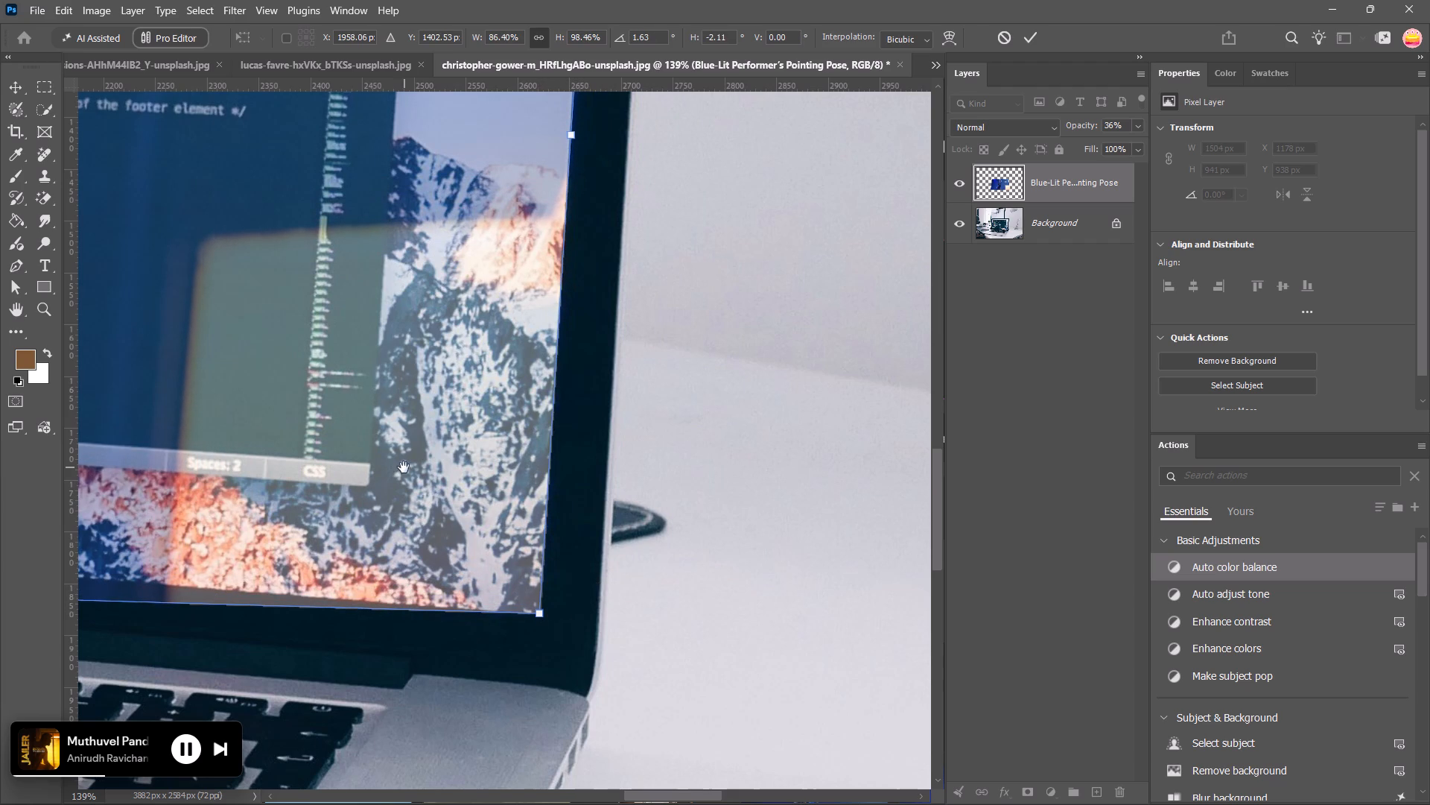
pyautogui.moveTo(404, 467); pyautogui.dragTo(785, 467)
pyautogui.moveTo(349, 463); pyautogui.dragTo(702, 457)
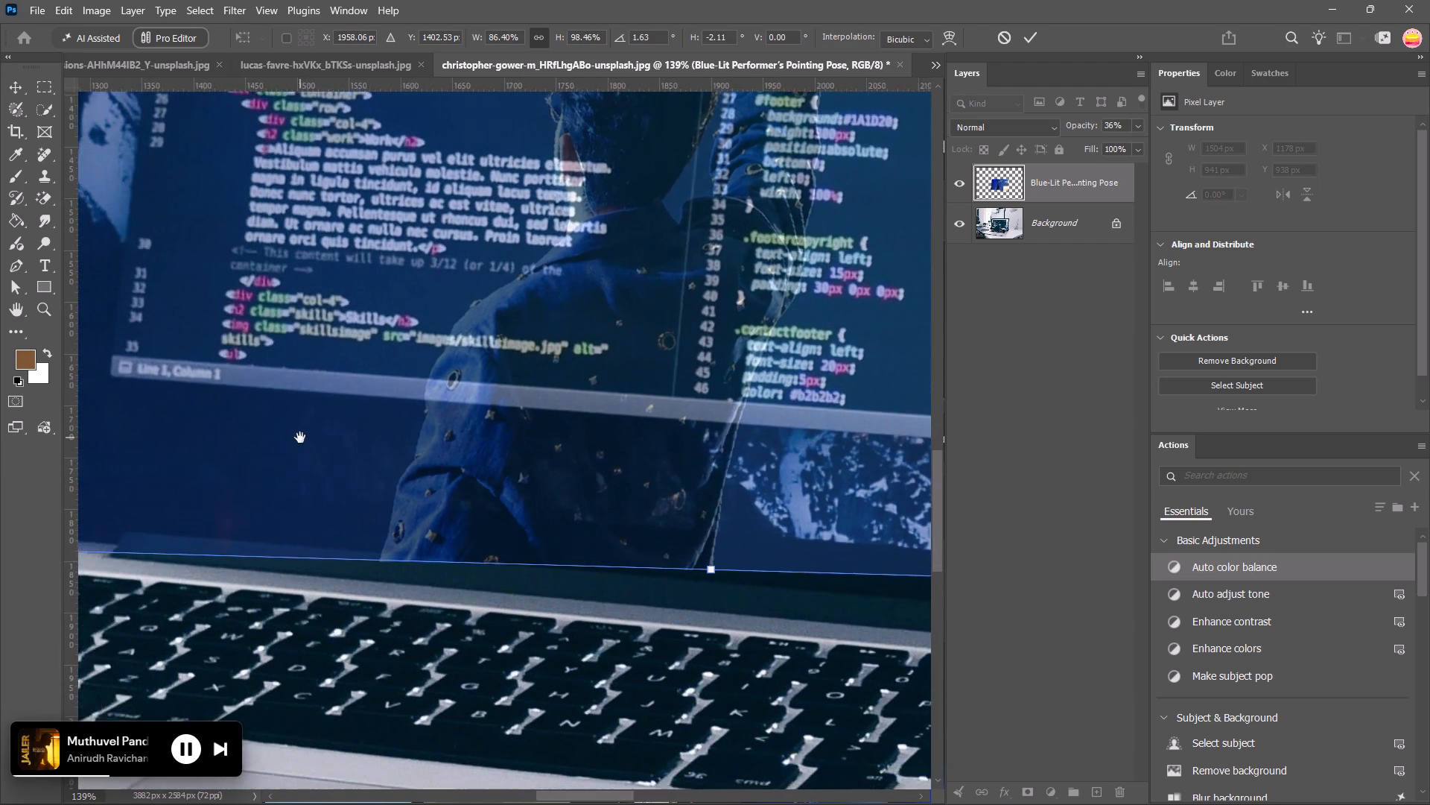
pyautogui.moveTo(300, 438); pyautogui.dragTo(652, 446)
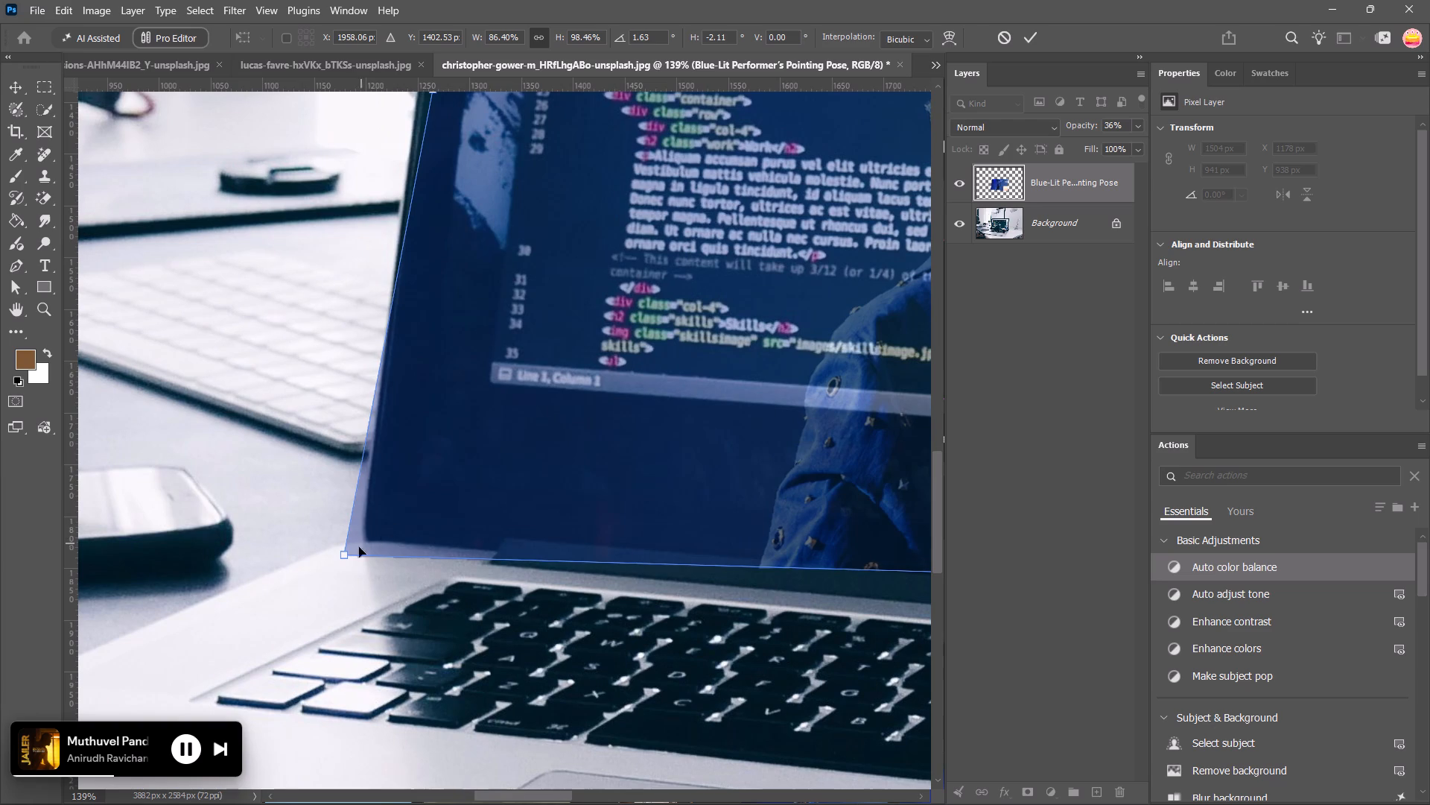
pyautogui.moveTo(346, 553); pyautogui.dragTo(430, 476)
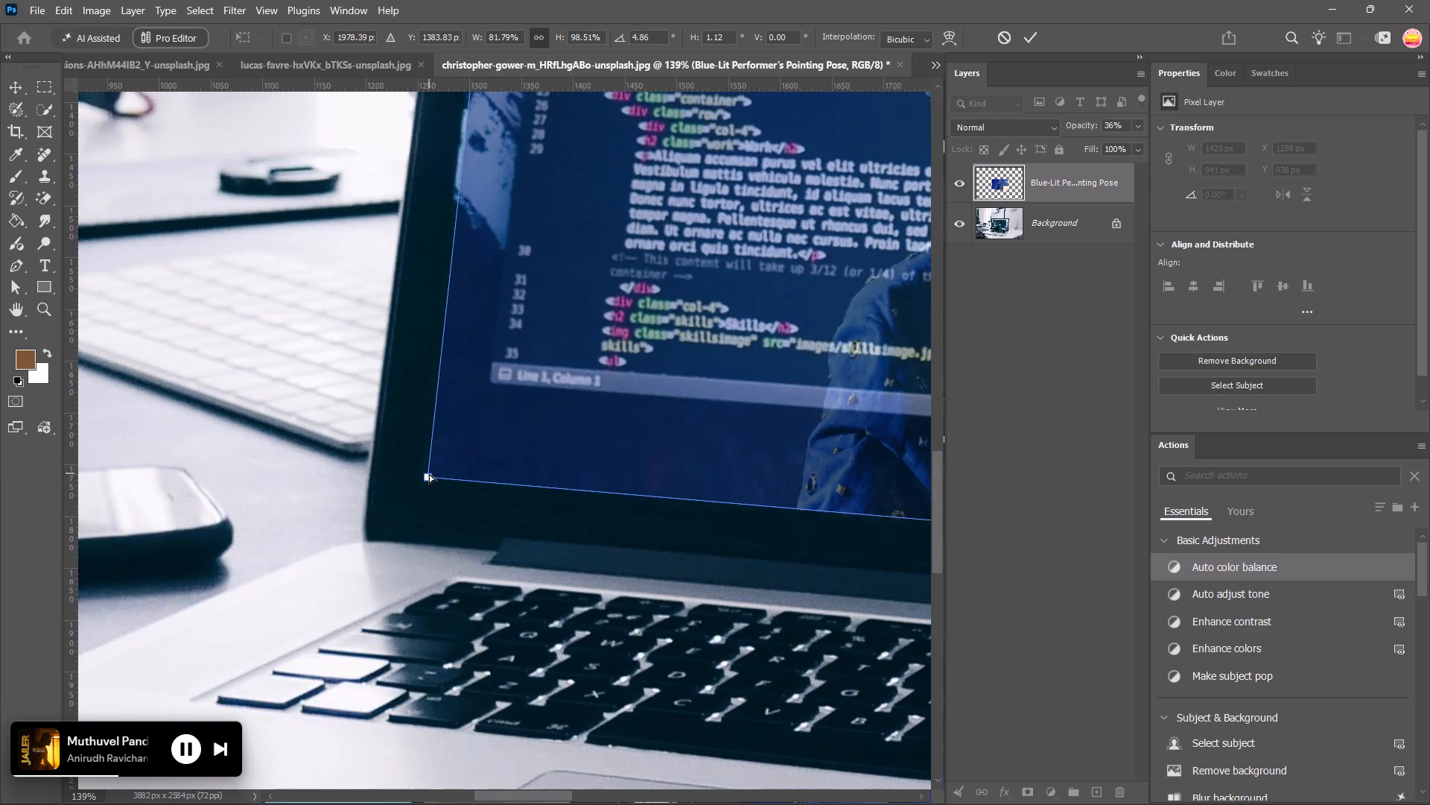
pyautogui.keyDown('alt'); pyautogui.scroll(17, 429, 473); pyautogui.keyUp('alt')
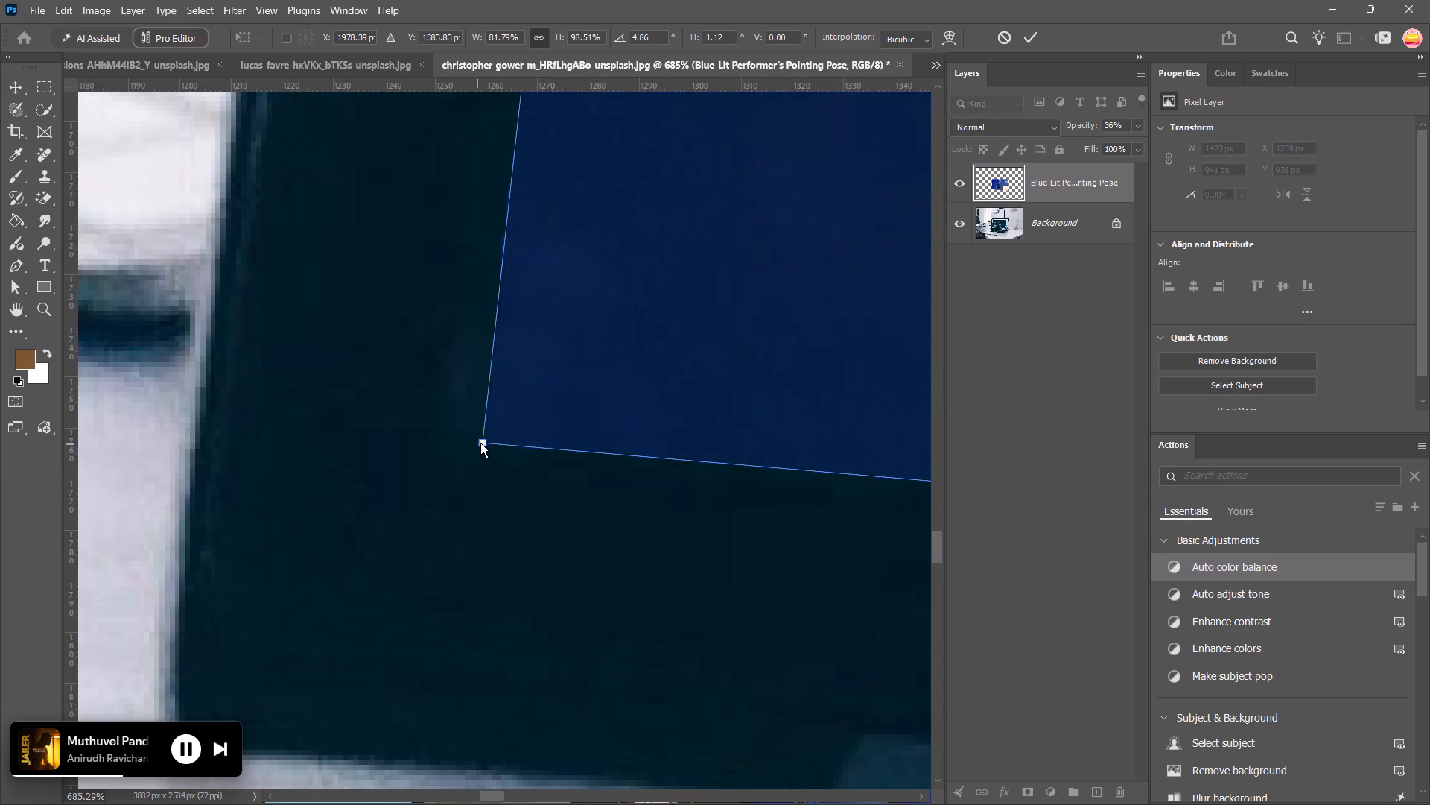
pyautogui.moveTo(481, 442); pyautogui.dragTo(456, 427)
pyautogui.moveTo(482, 443); pyautogui.dragTo(457, 443)
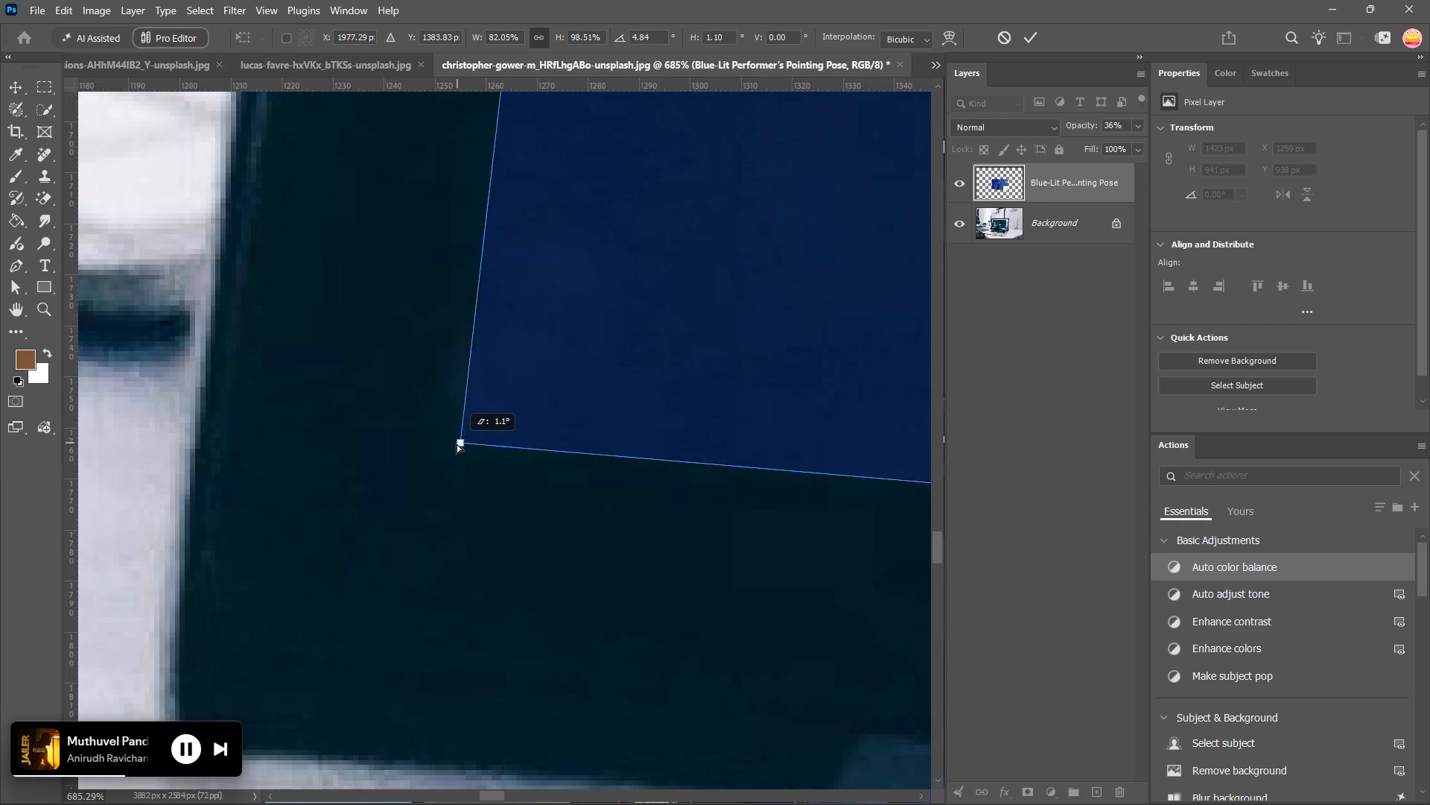
pyautogui.moveTo(457, 443); pyautogui.dragTo(433, 444)
# Vary the performer layer's opacity between 0% and 100% to check its fit against the laptop's display.
pyautogui.keyDown('alt'); pyautogui.scroll(-4, 450, 443); pyautogui.keyUp('alt')
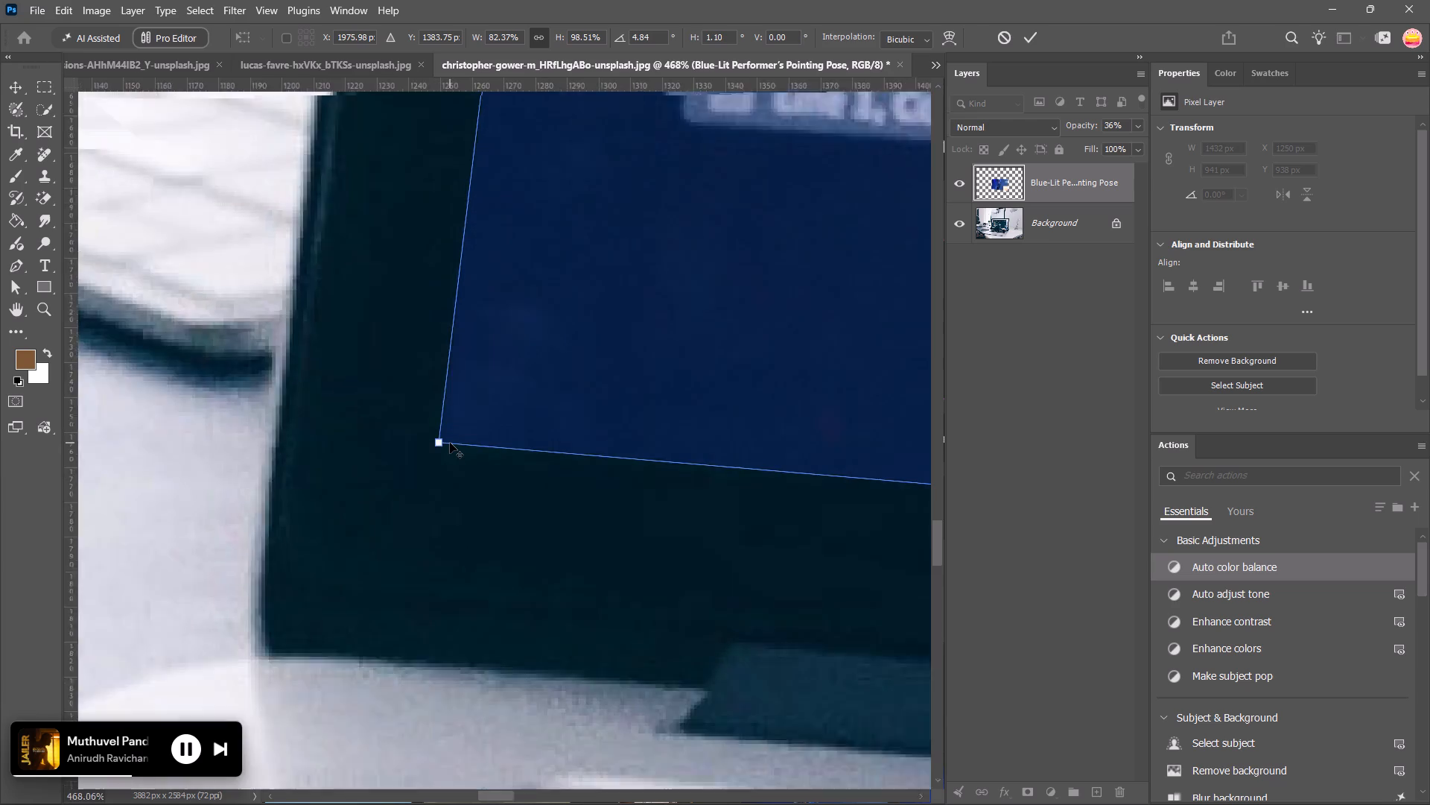
pyautogui.keyDown('alt'); pyautogui.scroll(-17, 450, 443); pyautogui.keyUp('alt')
pyautogui.keyDown('alt'); pyautogui.scroll(-6, 458, 438); pyautogui.keyUp('alt')
pyautogui.press('space')
pyautogui.press('space')
pyautogui.press('space')
pyautogui.press('space')
pyautogui.press('space')
pyautogui.press('space')
pyautogui.press('space')
pyautogui.press('space')
pyautogui.press('space')
pyautogui.press('space')
pyautogui.press('space')
pyautogui.press('space')
pyautogui.moveTo(719, 385); pyautogui.dragTo(659, 399)
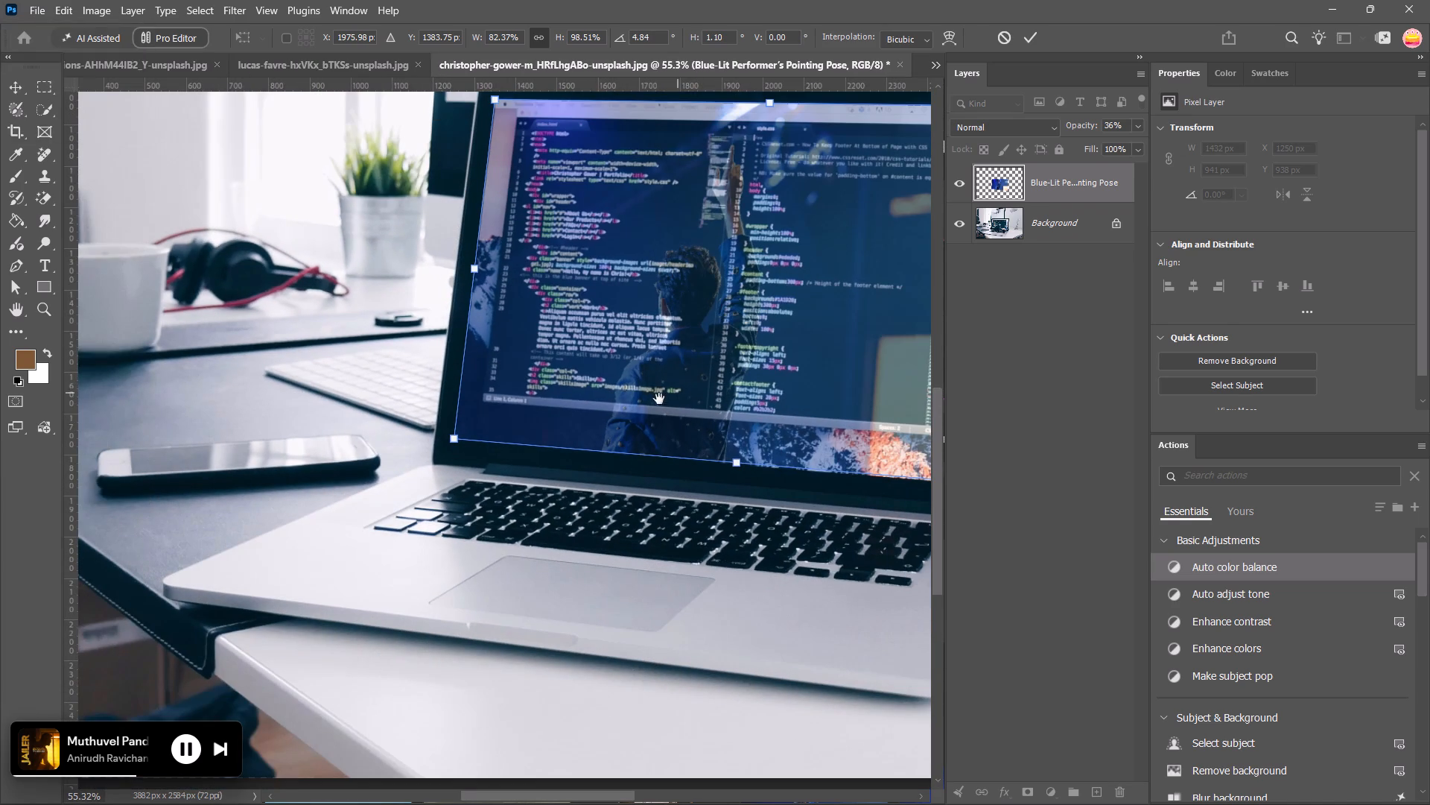
pyautogui.moveTo(659, 399); pyautogui.dragTo(641, 404)
pyautogui.press('space')
pyautogui.press('space')
pyautogui.press('space')
pyautogui.press('space')
pyautogui.press('space')
pyautogui.press('space')
pyautogui.press('space')
pyautogui.press('space')
pyautogui.press('space')
pyautogui.press('space')
pyautogui.press('space')
pyautogui.press('space')
pyautogui.press('space')
pyautogui.press('space')
pyautogui.press('space')
pyautogui.press('space')
pyautogui.press('space')
pyautogui.press('space')
pyautogui.press('space')
pyautogui.press('space')
pyautogui.moveTo(711, 410); pyautogui.dragTo(486, 490)
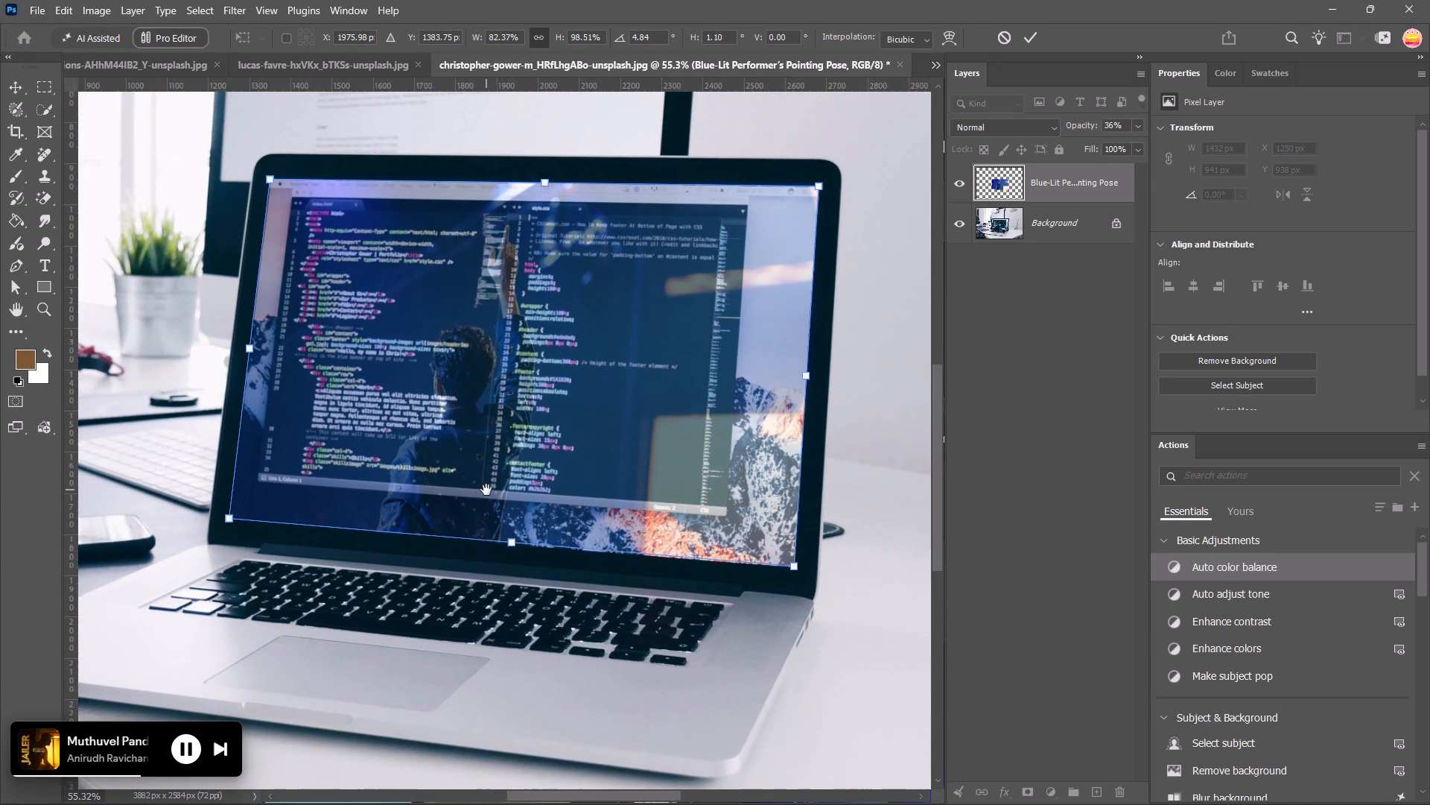
pyautogui.moveTo(486, 490); pyautogui.dragTo(484, 492)
pyautogui.moveTo(1076, 124); pyautogui.dragTo(1329, 117)
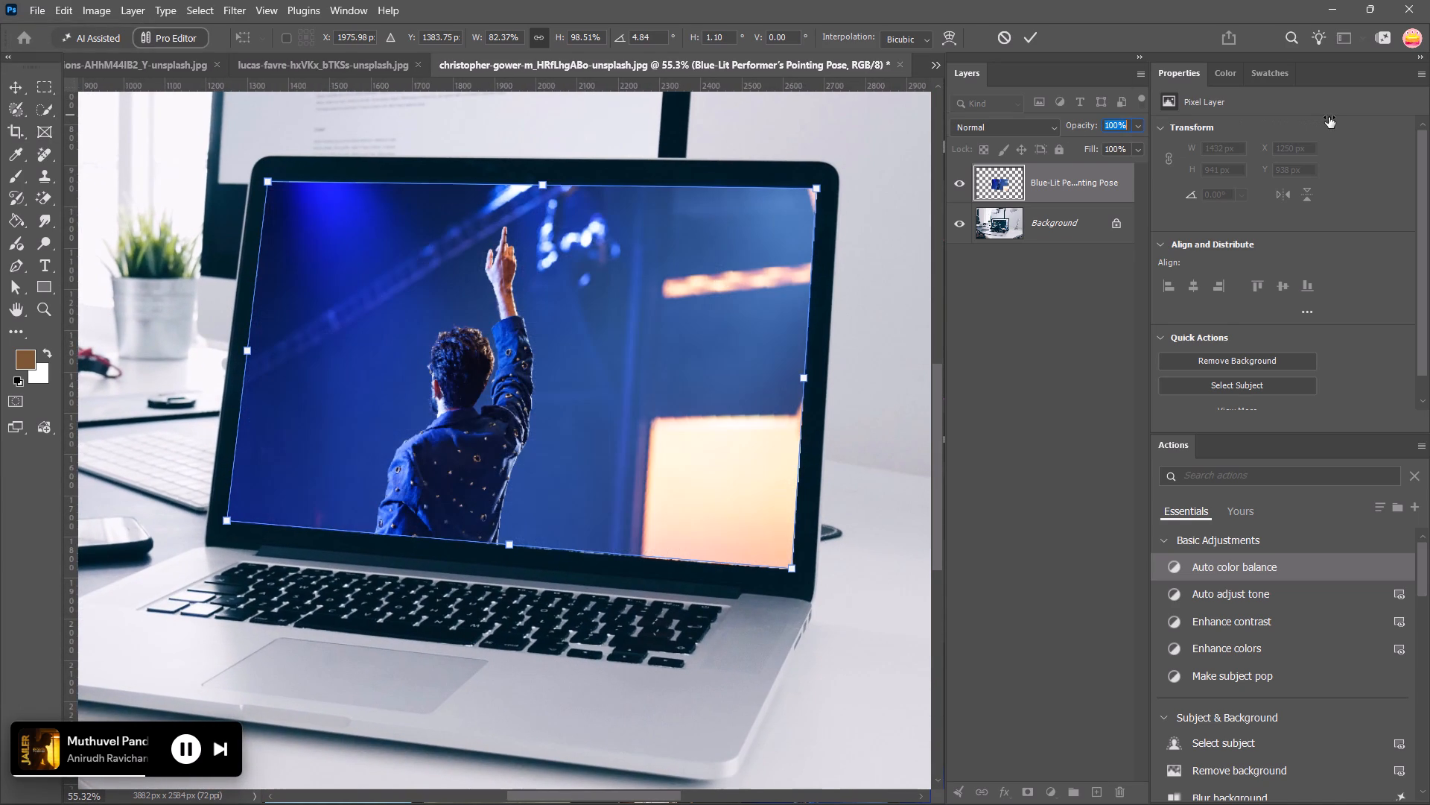
pyautogui.moveTo(1329, 117); pyautogui.dragTo(1338, 107)
pyautogui.moveTo(1338, 107); pyautogui.dragTo(1246, 115)
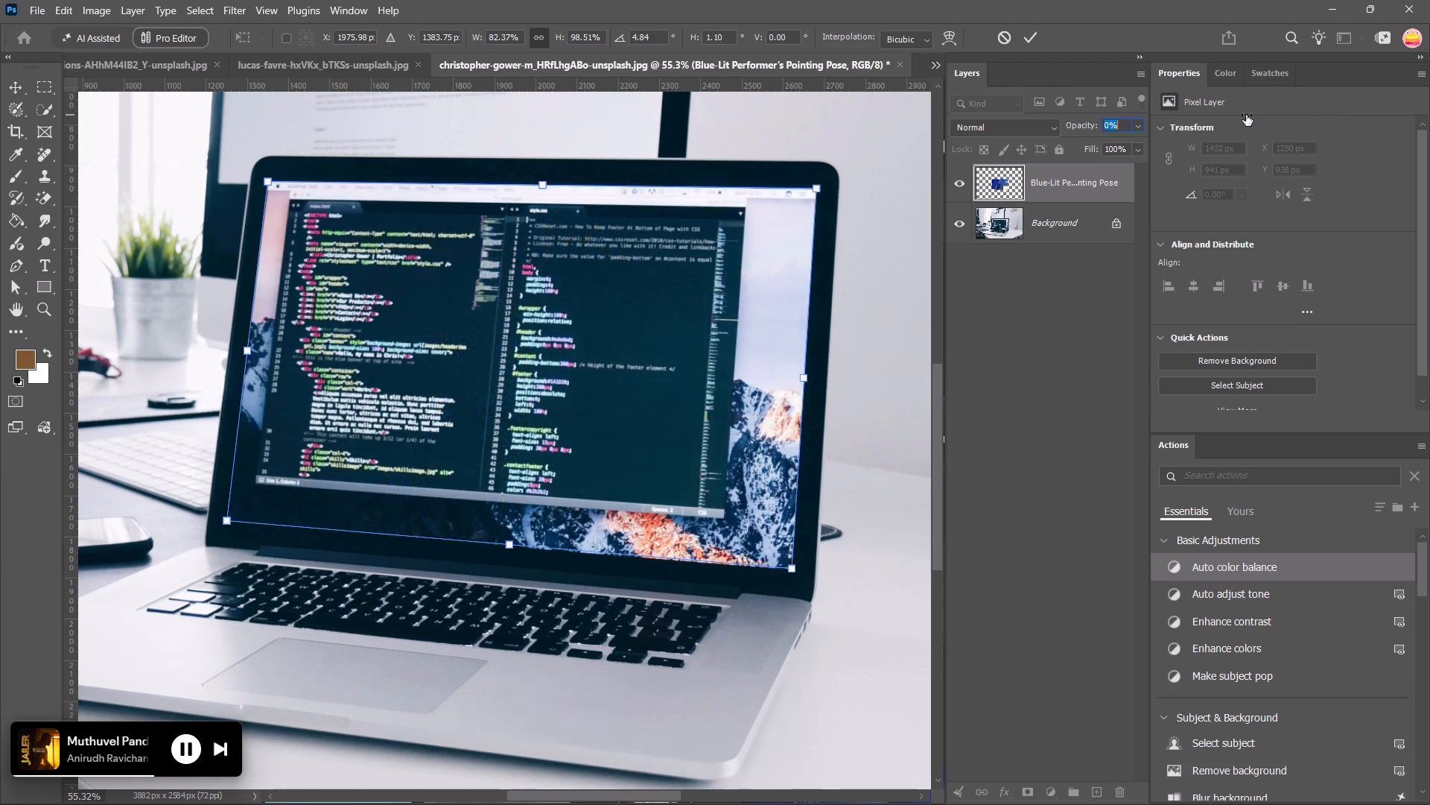
pyautogui.moveTo(1246, 115); pyautogui.dragTo(1289, 119)
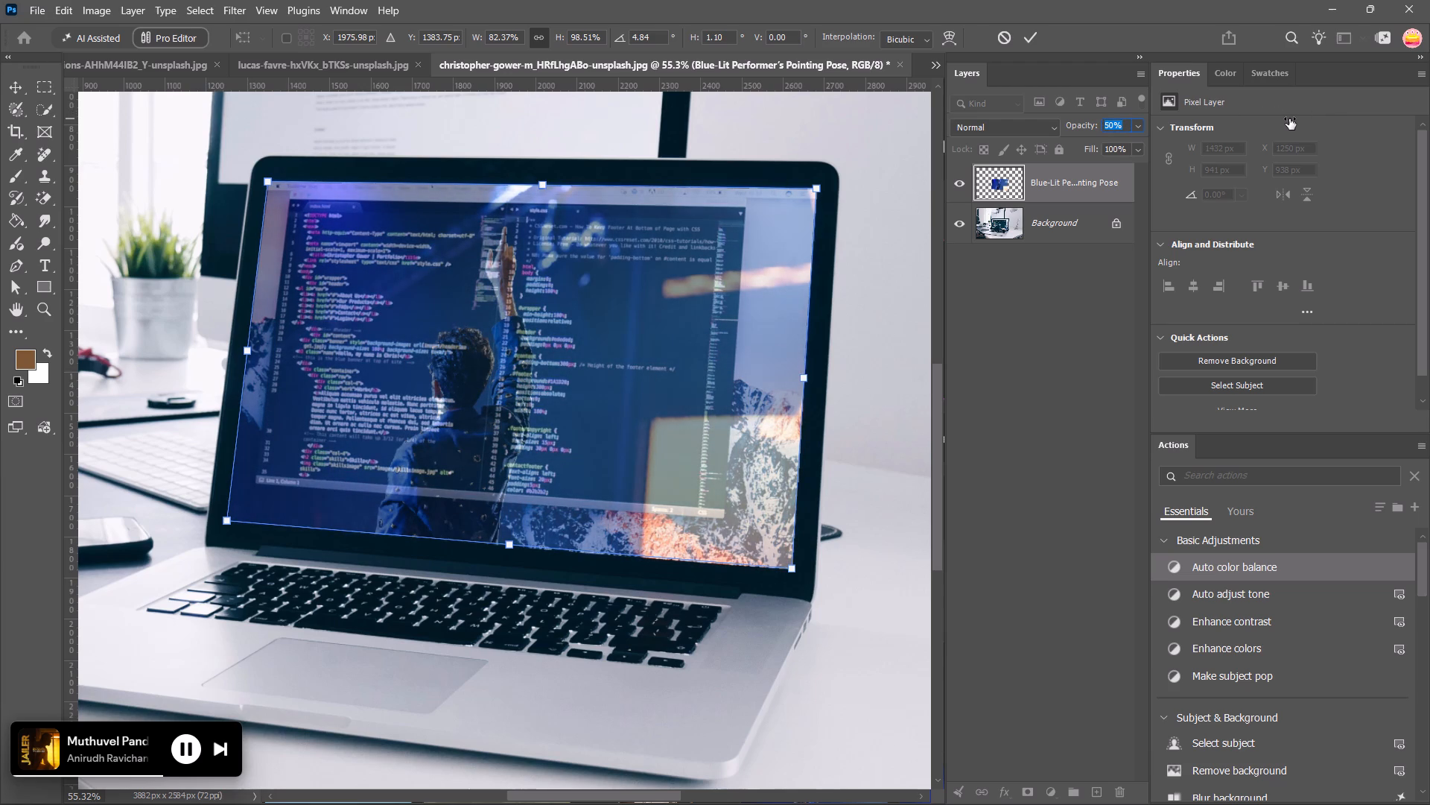
pyautogui.moveTo(1289, 119); pyautogui.dragTo(1210, 112)
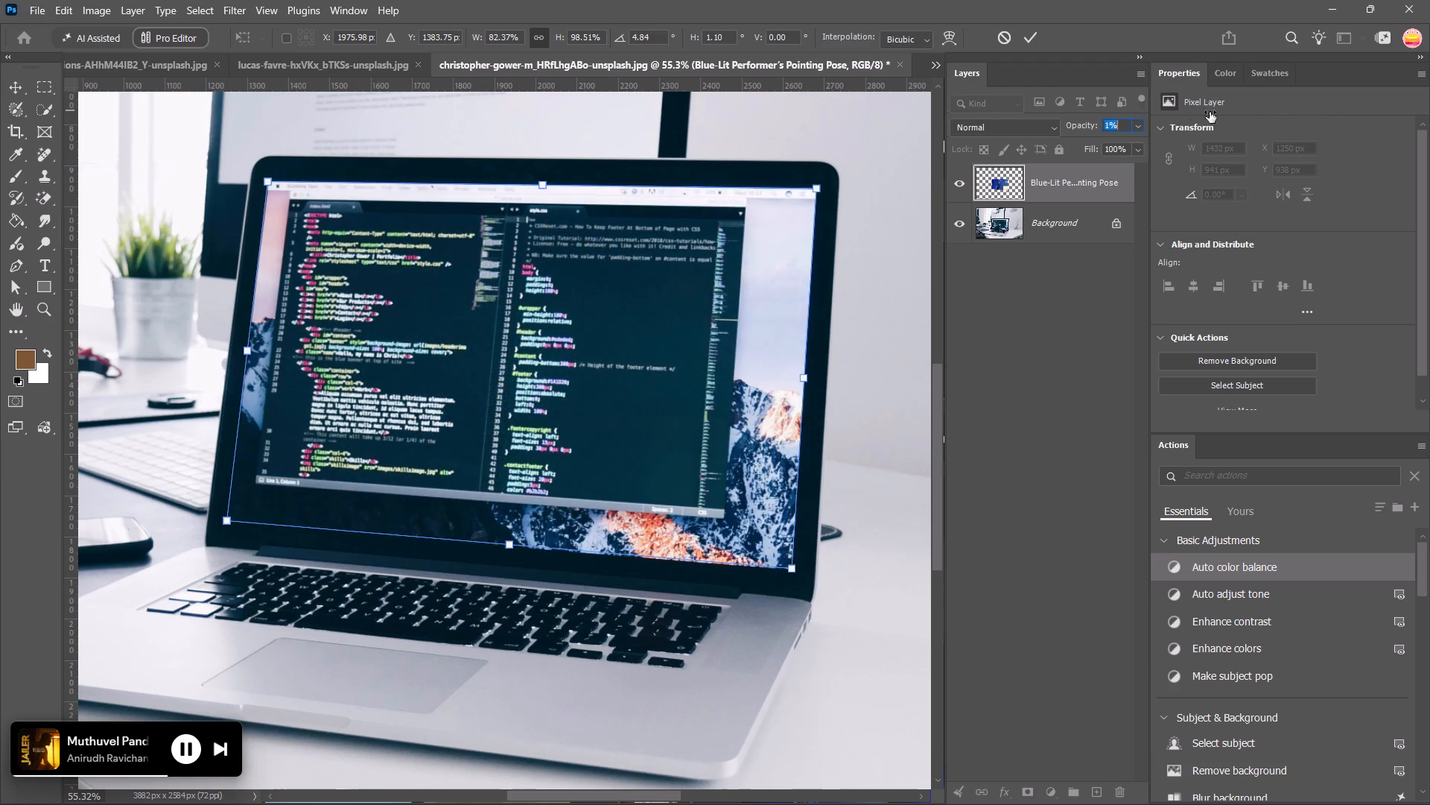
pyautogui.moveTo(1210, 112); pyautogui.dragTo(1303, 97)
pyautogui.moveTo(1303, 97); pyautogui.dragTo(1326, 98)
# Apply the Distort transform to the performer layer.
pyautogui.click(1032, 31)
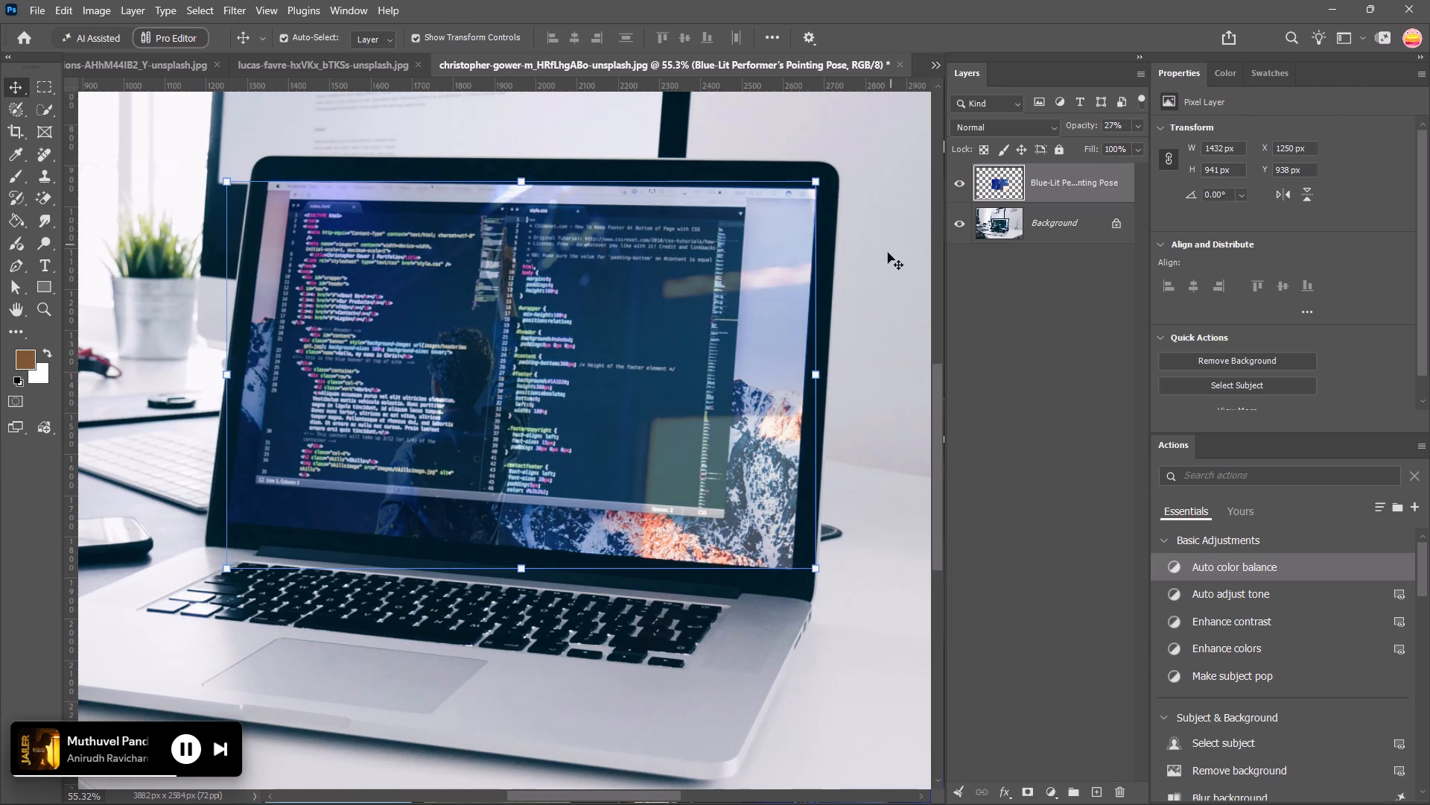
# Set the performer layer's opacity to 100% and deselect the layer.
pyautogui.click(887, 256)
pyautogui.click(1035, 173)
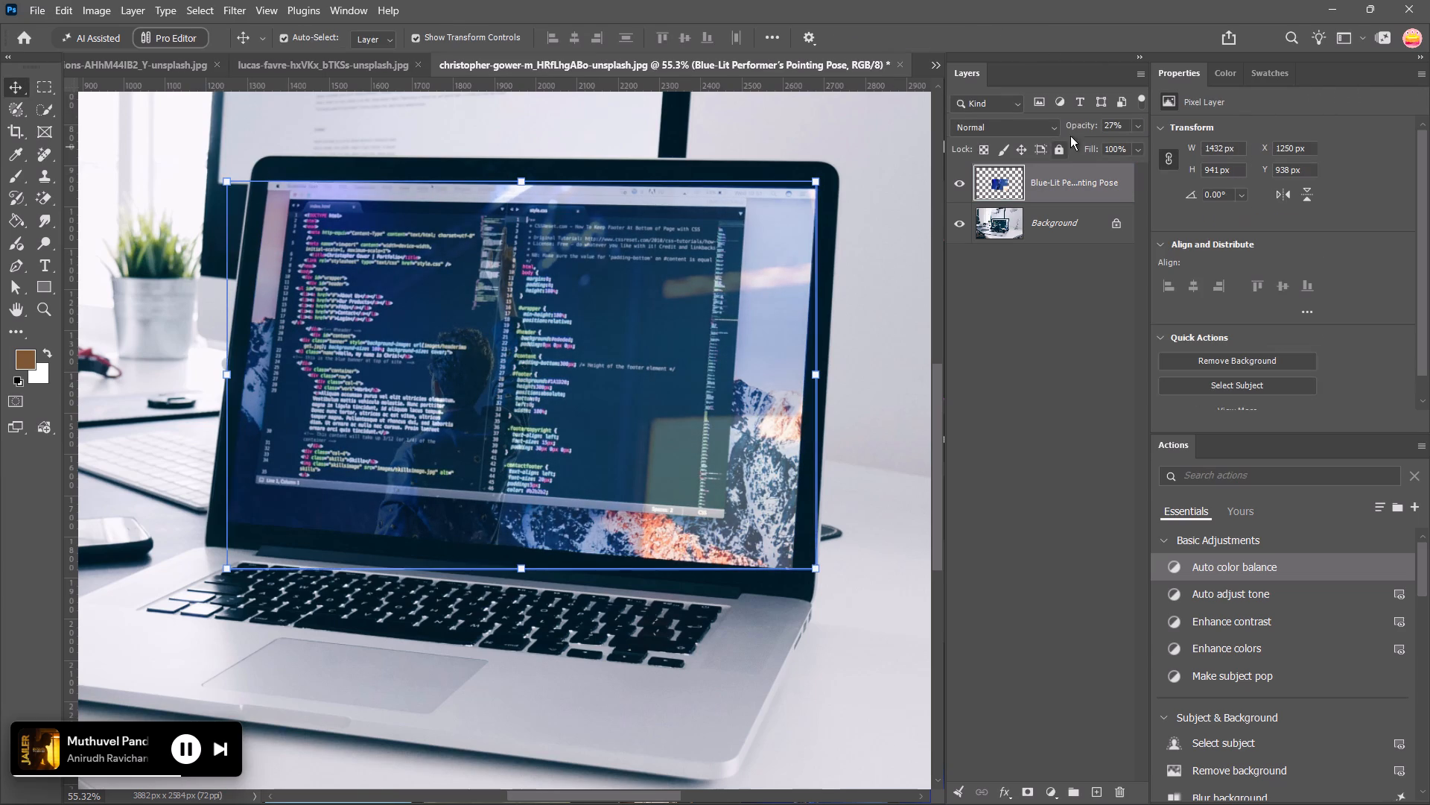
pyautogui.moveTo(1076, 124); pyautogui.dragTo(1325, 115)
pyautogui.click(1019, 308)
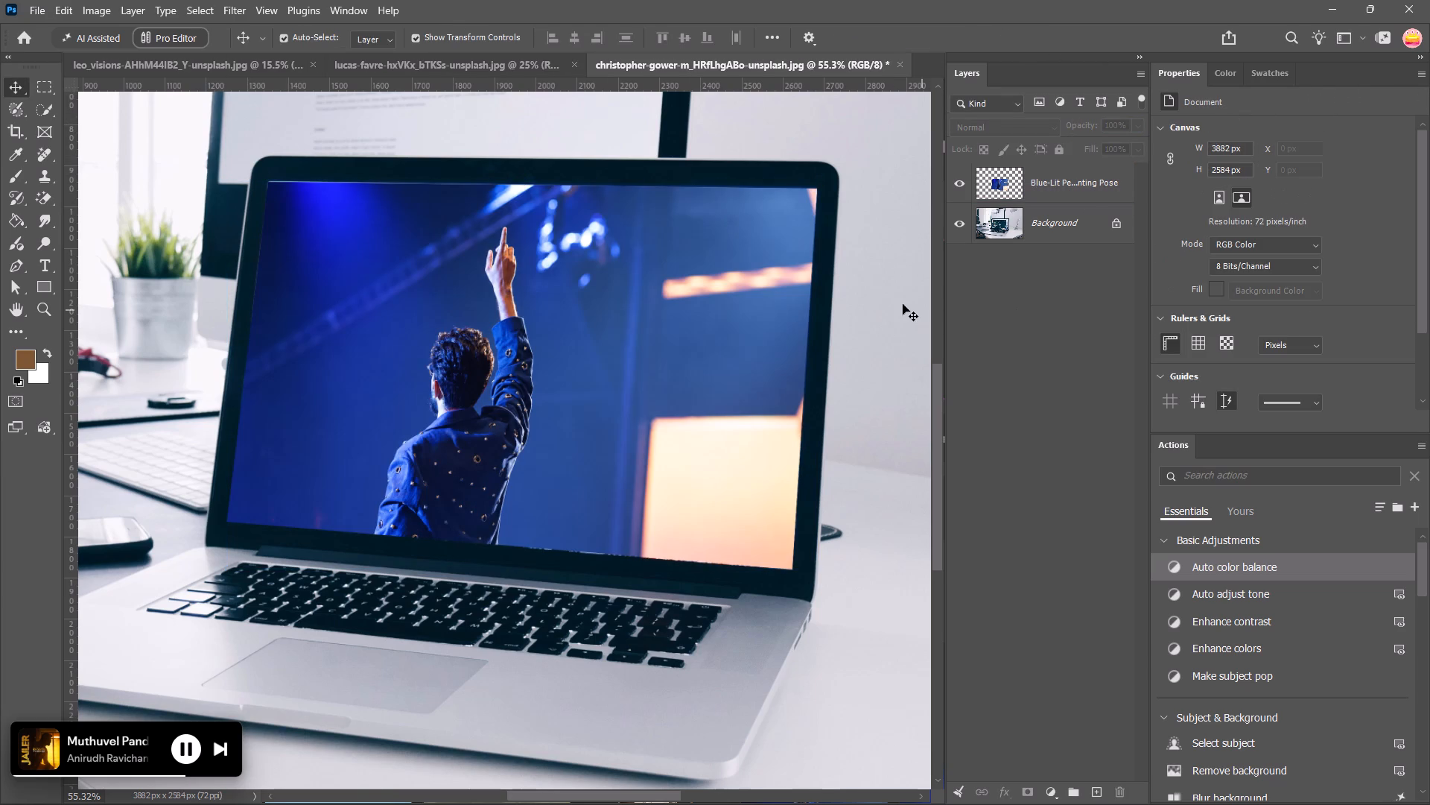
# Distort the performer layer's upper-left corner slightly outward to cover the gap along the display's top edge, and apply it.
pyautogui.click(630, 294)
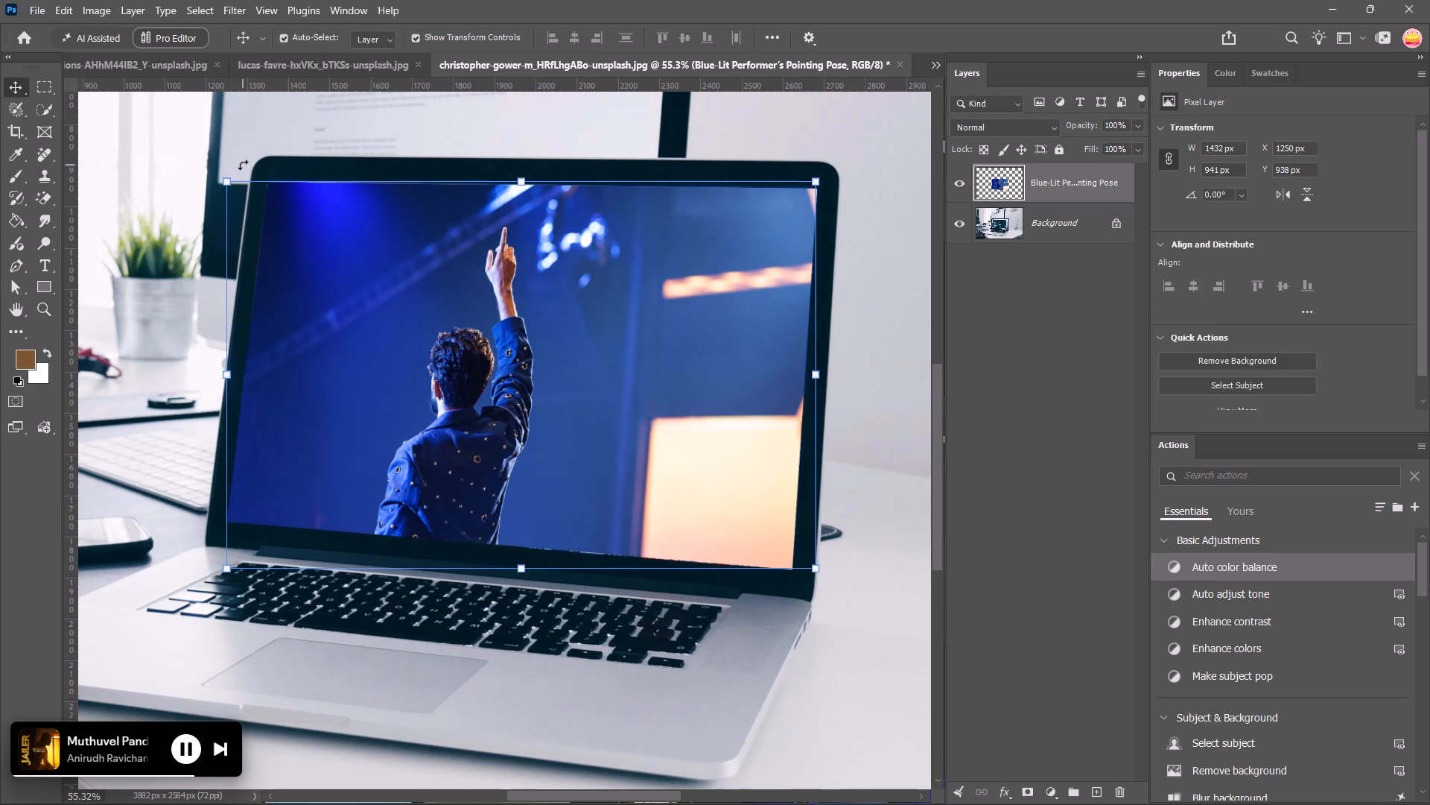
pyautogui.keyDown('alt'); pyautogui.scroll(5, 247, 176); pyautogui.keyUp('alt')
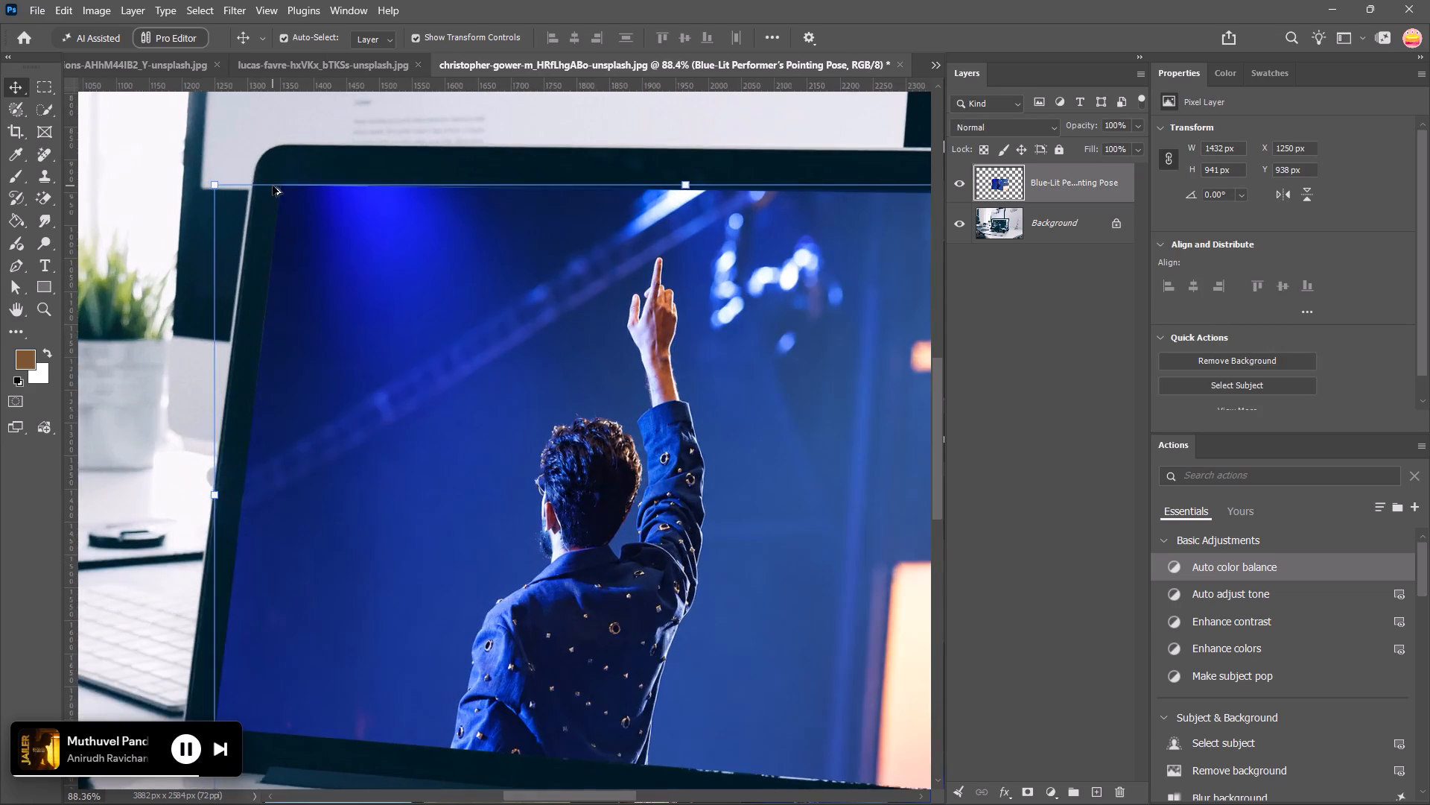
pyautogui.keyDown('alt'); pyautogui.scroll(8, 273, 186); pyautogui.keyUp('alt')
pyautogui.click(464, 153)
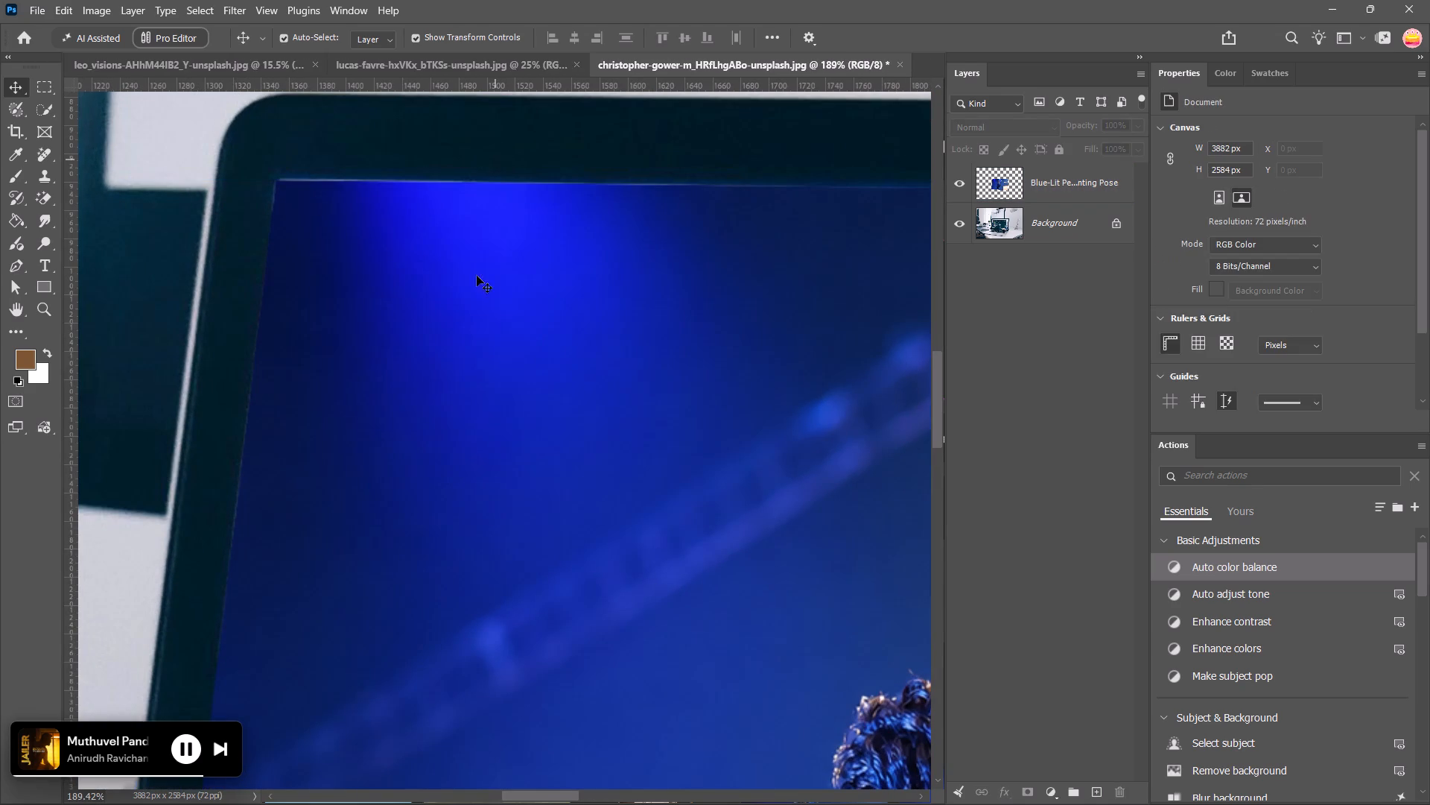
pyautogui.click(468, 291)
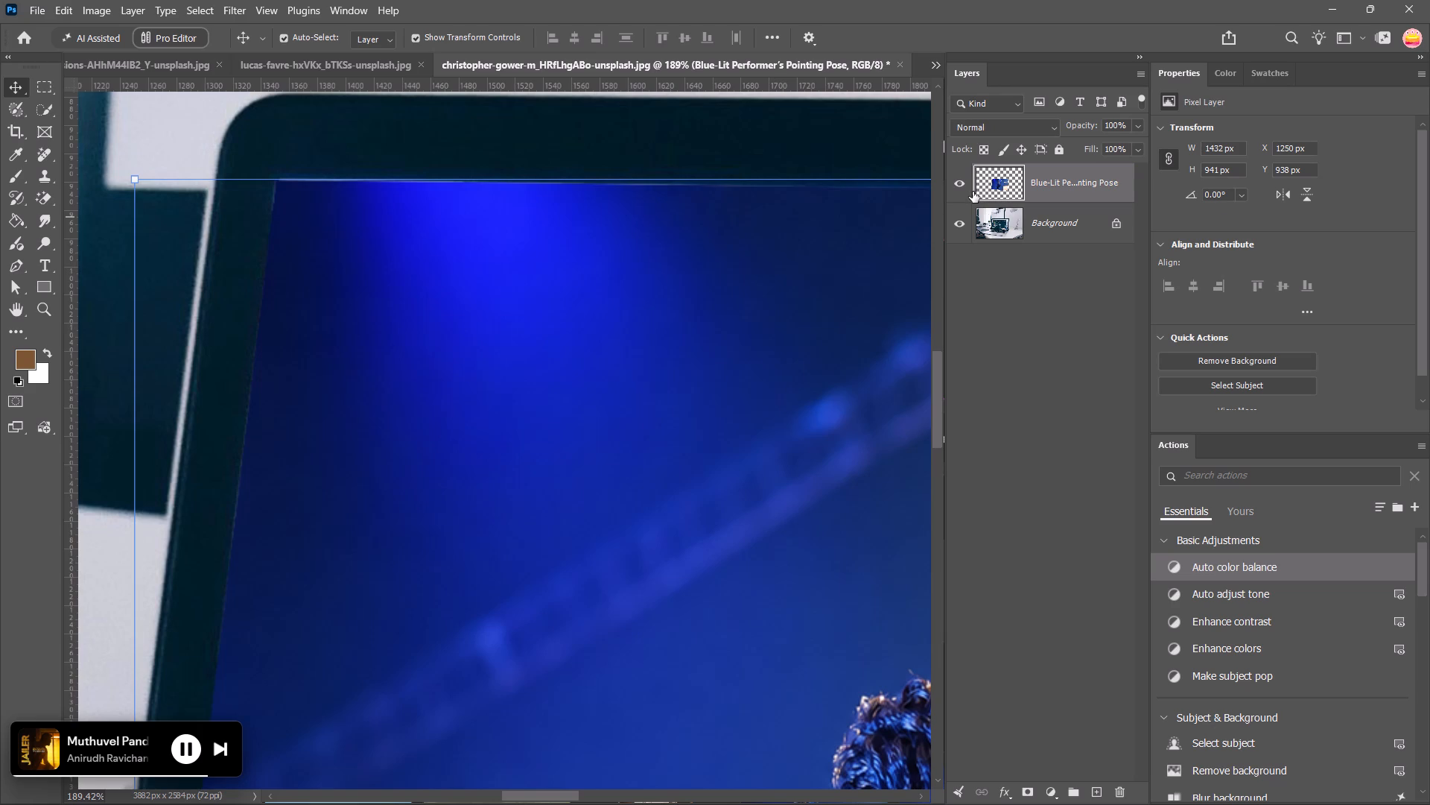
pyautogui.hotkey('ctrl', 't')
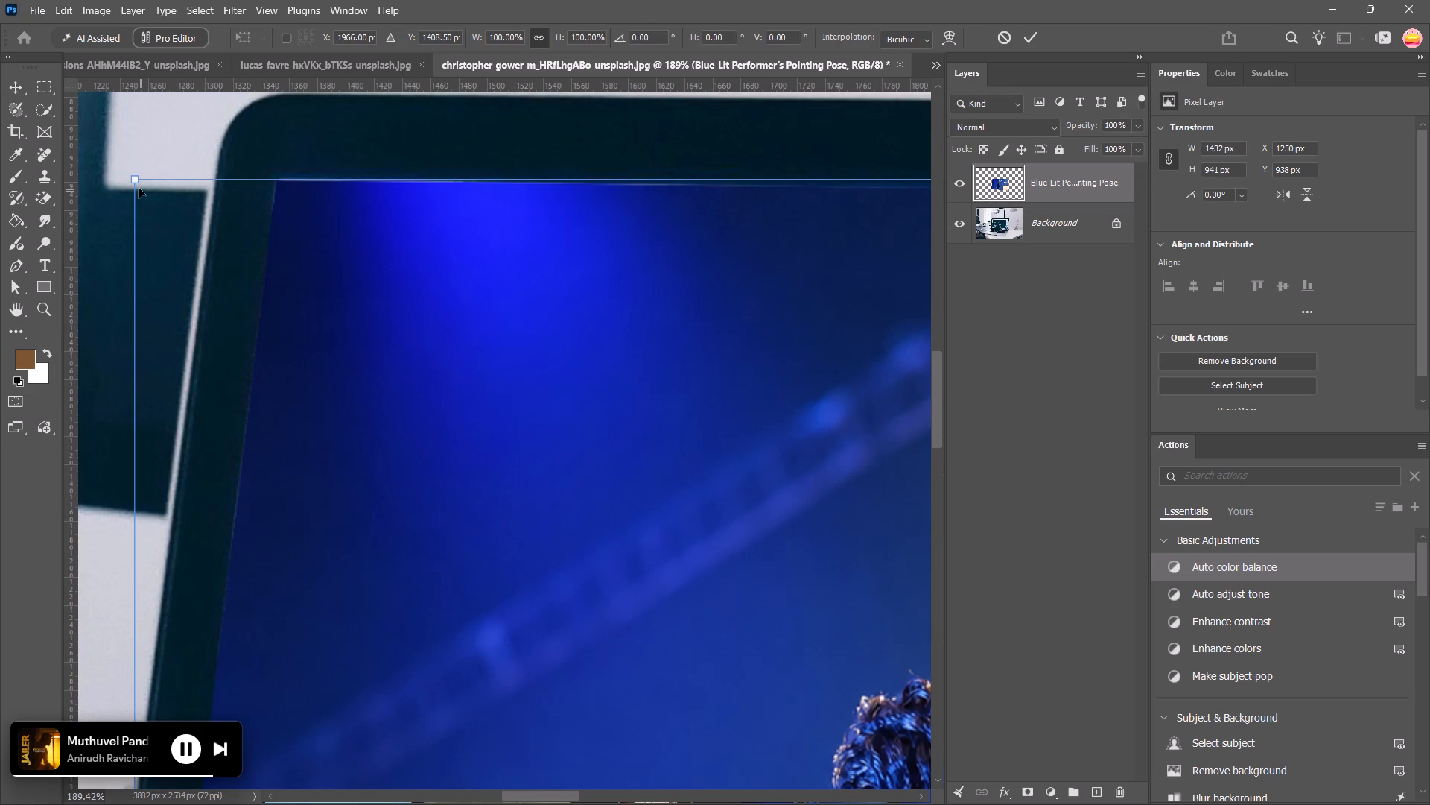
pyautogui.rightClick(368, 246)
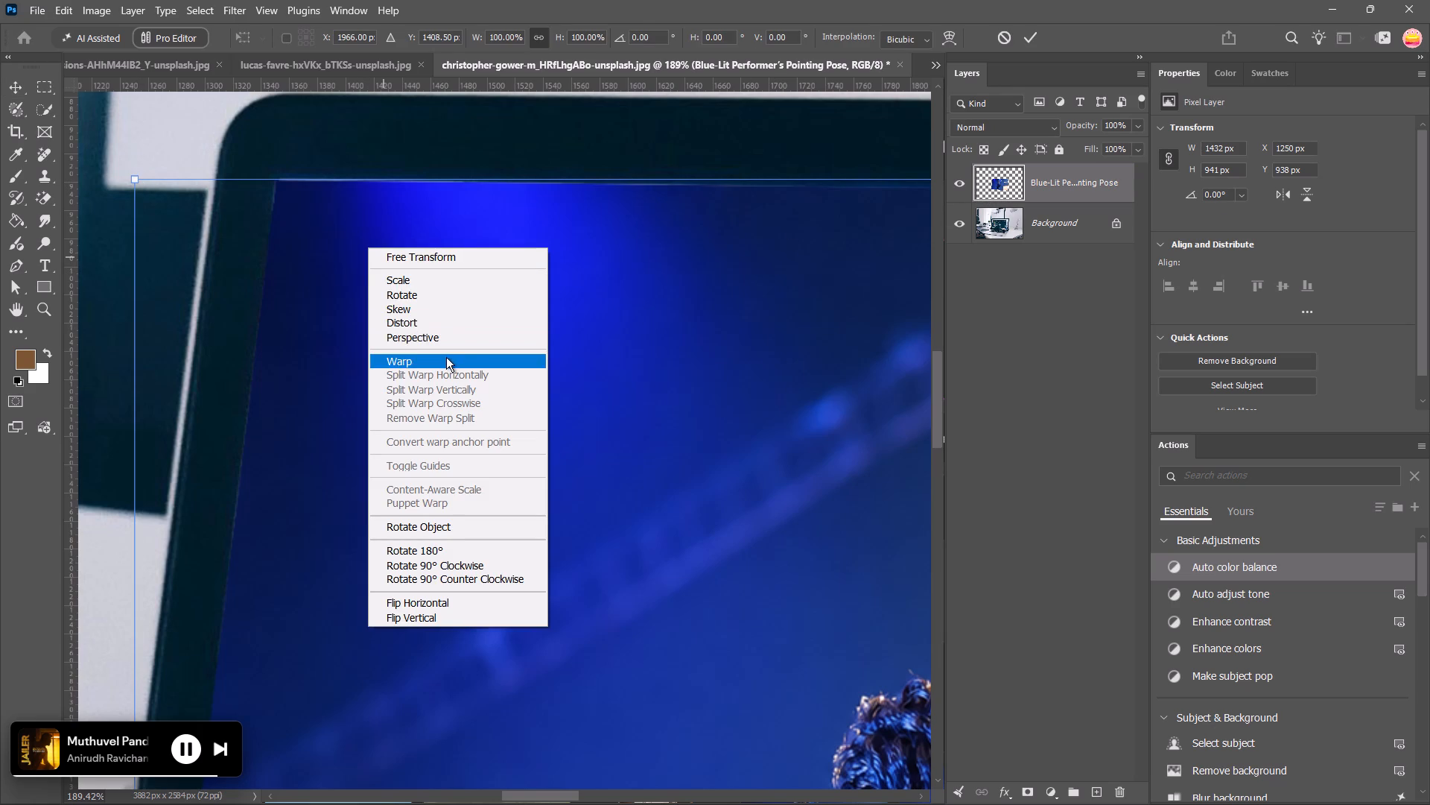
pyautogui.click(442, 325)
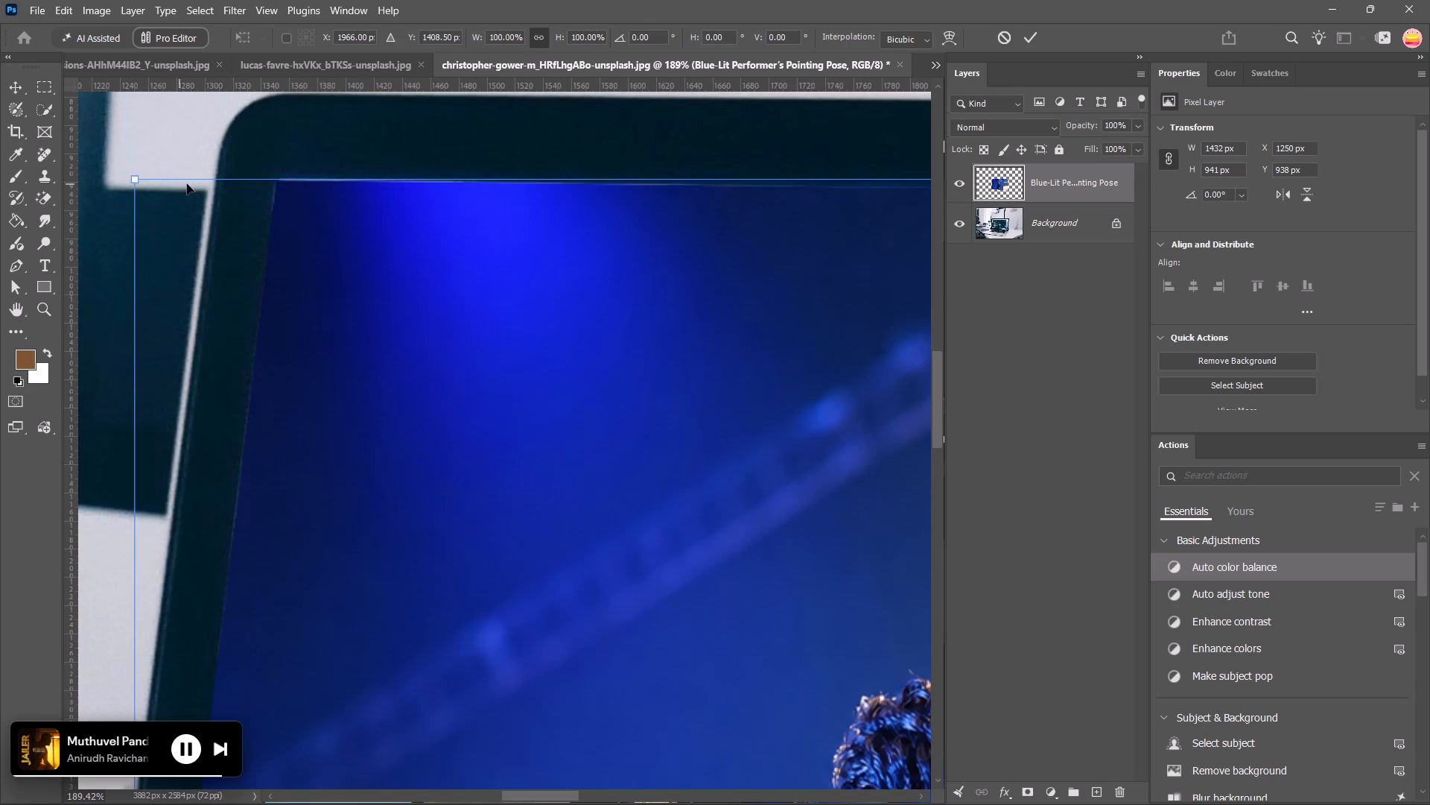
pyautogui.click(134, 180)
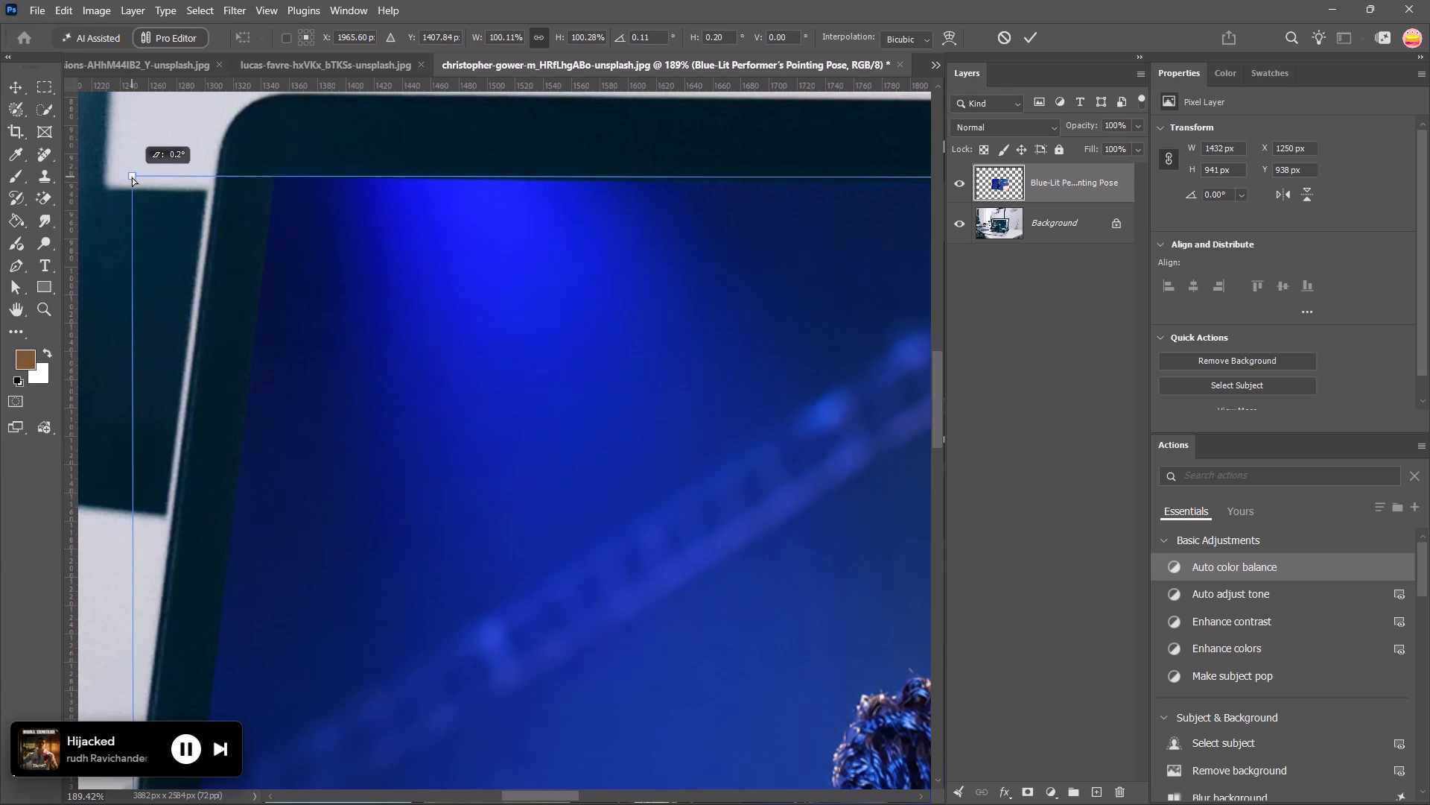
pyautogui.click(1029, 39)
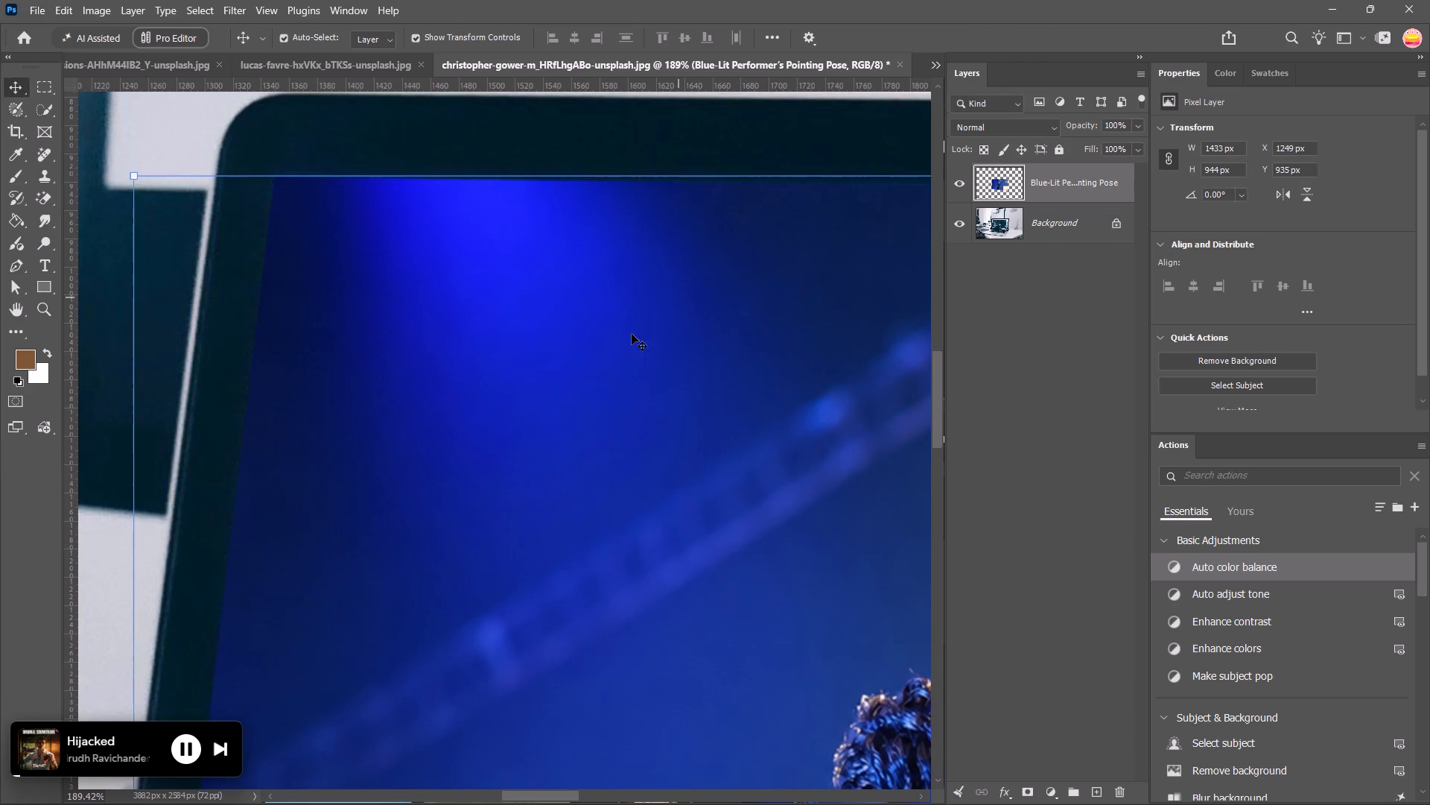
# Examine the performer image's edges against the laptop's display bezel.
pyautogui.keyDown('alt'); pyautogui.scroll(-9, 621, 344); pyautogui.keyUp('alt')
pyautogui.press('space')
pyautogui.press('space')
pyautogui.press('space')
pyautogui.press('space')
pyautogui.press('space')
pyautogui.press('space')
pyautogui.press('space')
pyautogui.press('space')
pyautogui.press('space')
pyautogui.press('space')
pyautogui.press('space')
pyautogui.press('space')
pyautogui.press('space')
pyautogui.press('space')
pyautogui.press('space')
pyautogui.press('space')
pyautogui.press('space')
pyautogui.press('space')
pyautogui.press('space')
pyautogui.press('space')
pyautogui.moveTo(688, 383); pyautogui.dragTo(374, 256)
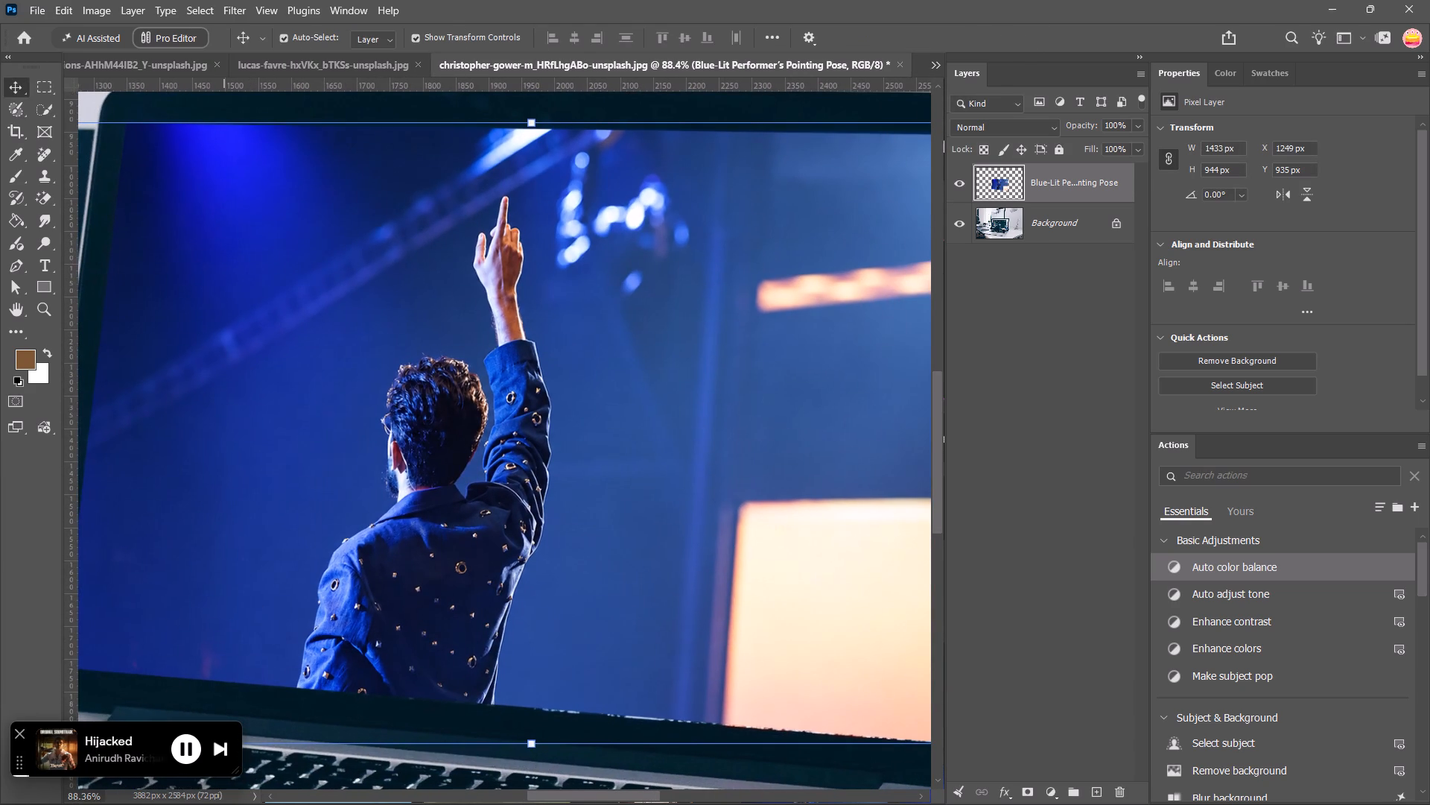
# Skip to the next track in Spotify.
pyautogui.click(222, 748)
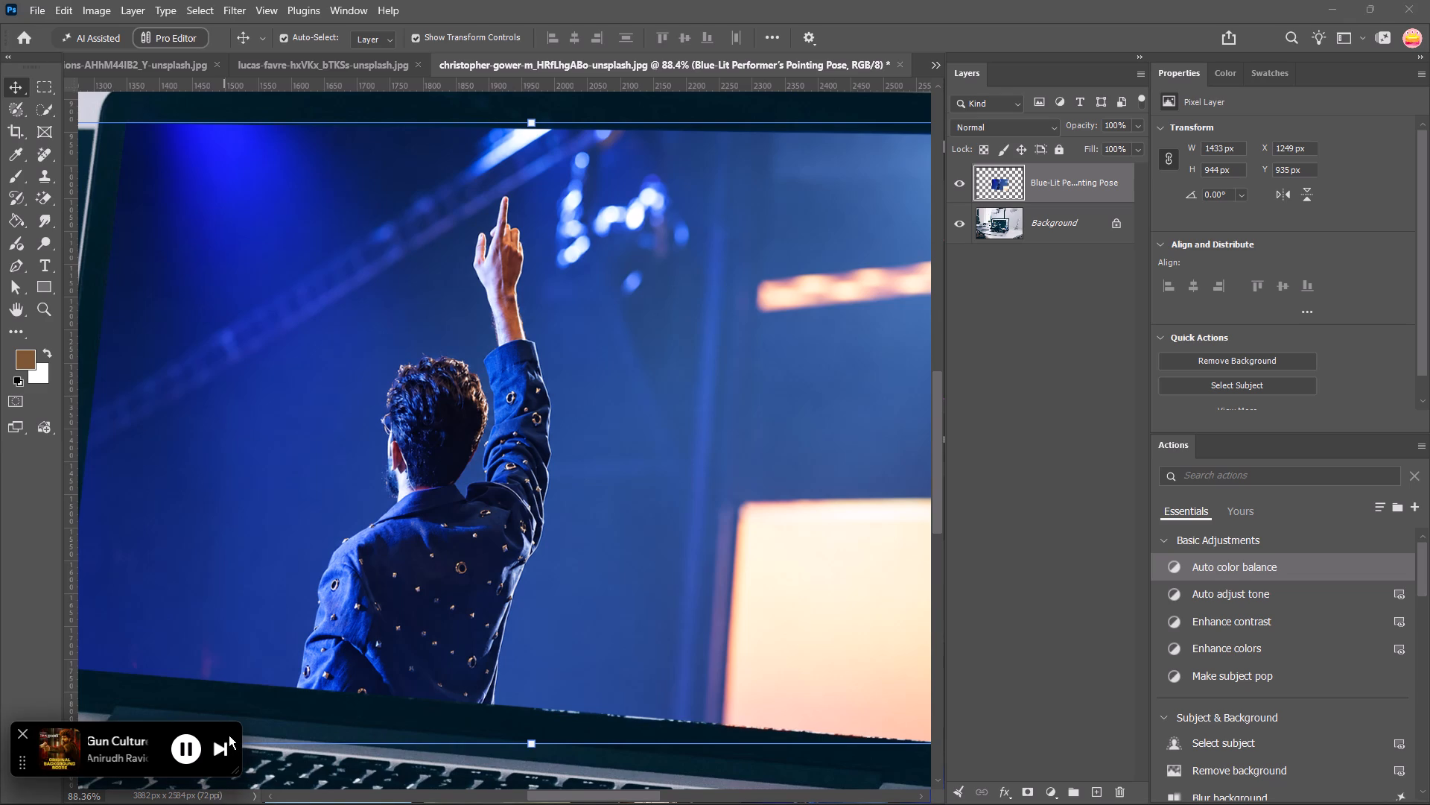
# Toggle the performer layer's visibility to compare the composite with the original laptop screen.
pyautogui.click(954, 183)
pyautogui.click(961, 183)
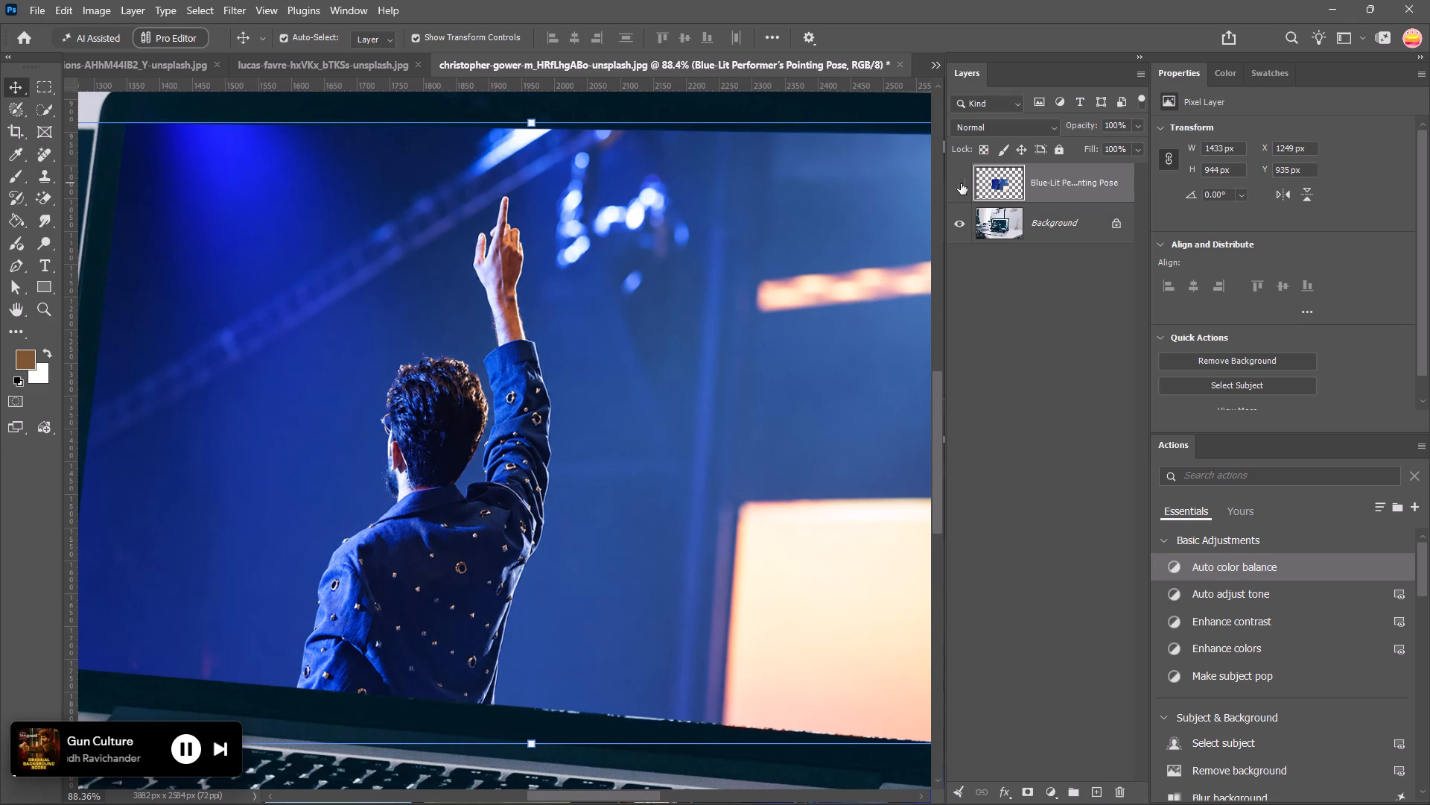
pyautogui.click(961, 183)
pyautogui.click(961, 177)
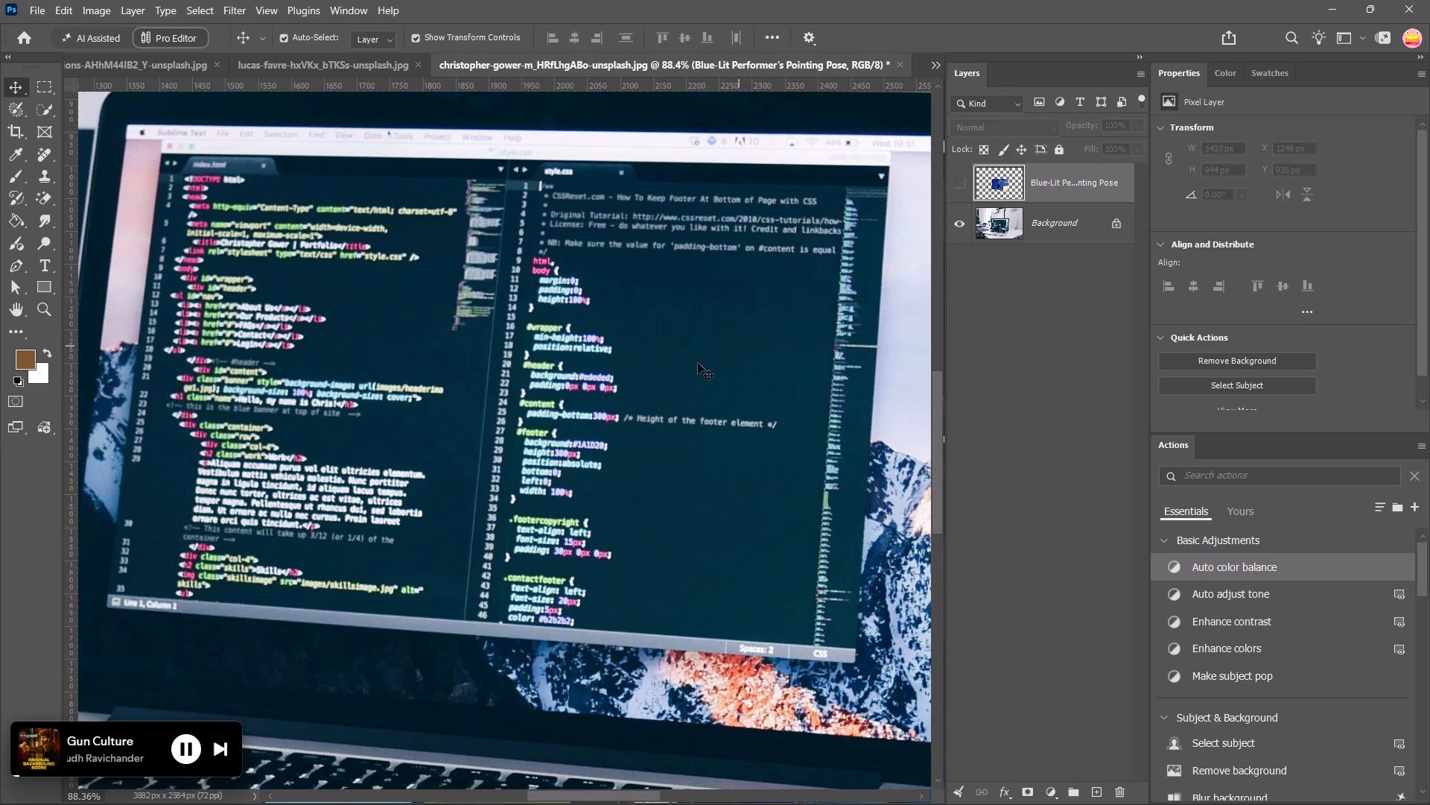
pyautogui.keyDown('alt'); pyautogui.scroll(-5, 698, 363); pyautogui.keyUp('alt')
pyautogui.press('space')
pyautogui.press('space')
pyautogui.press('space')
pyautogui.press('space')
pyautogui.press('space')
pyautogui.press('space')
pyautogui.press('space')
pyautogui.press('space')
pyautogui.press('space')
pyautogui.press('space')
pyautogui.press('space')
pyautogui.press('space')
pyautogui.press('space')
pyautogui.press('space')
pyautogui.press('space')
pyautogui.press('space')
pyautogui.press('space')
pyautogui.press('space')
pyautogui.moveTo(814, 411); pyautogui.dragTo(679, 422)
pyautogui.click(961, 183)
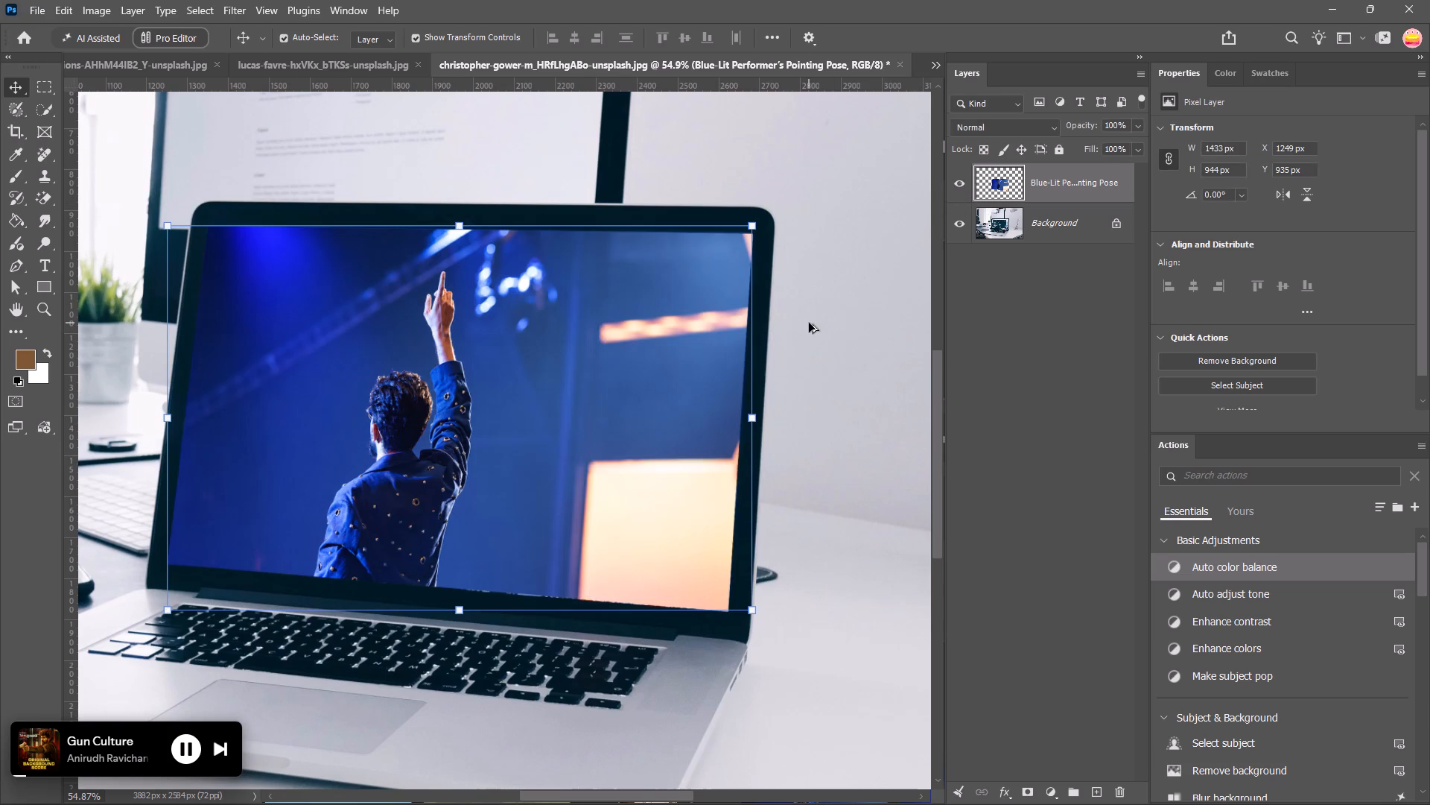
# Warp the performer layer's bottom edge slightly downward at its right-hand third to cover the gap along the display's lower bezel, and apply it.
pyautogui.keyDown('alt'); pyautogui.scroll(-2, 809, 323); pyautogui.keyUp('alt')
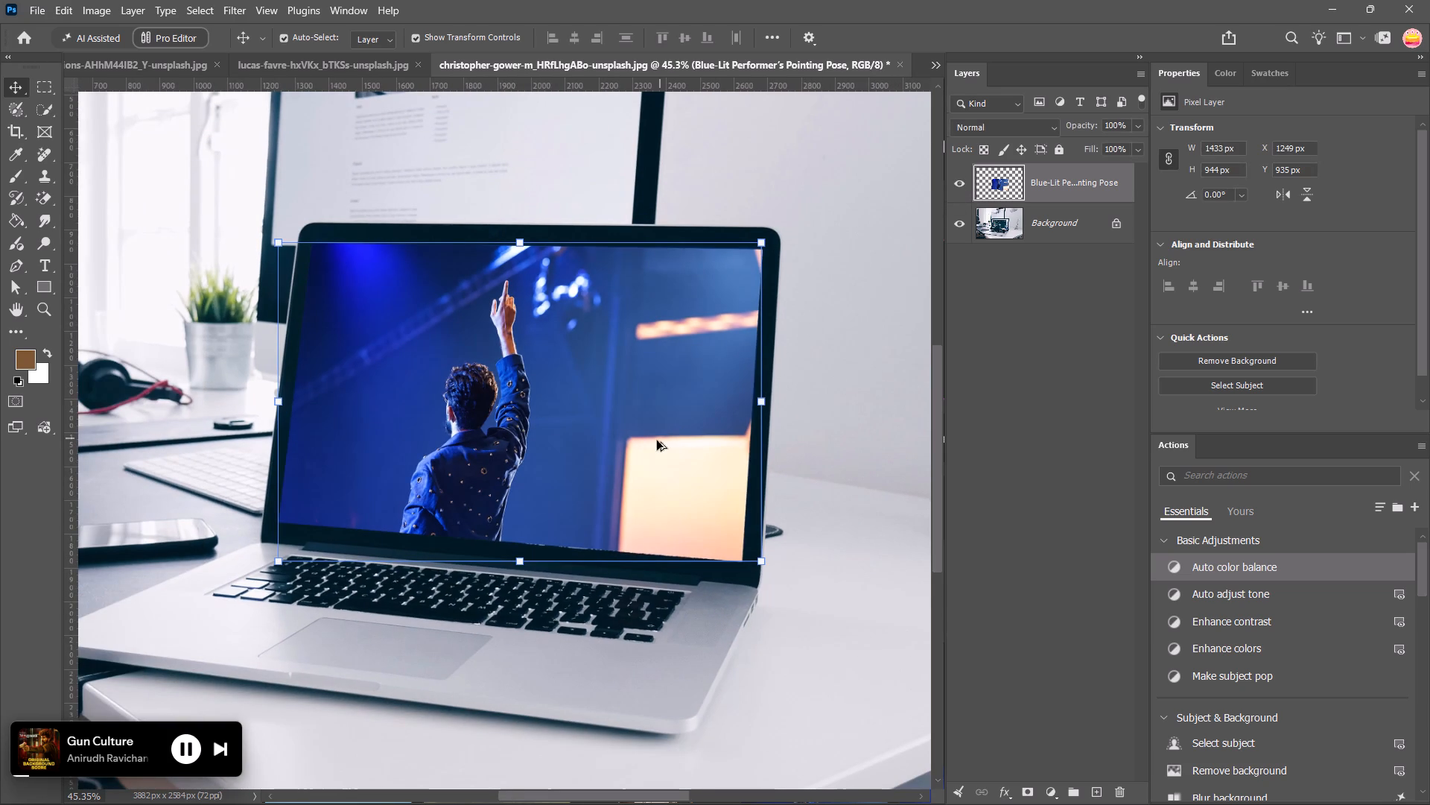
pyautogui.rightClick(597, 474)
pyautogui.rightClick(645, 420)
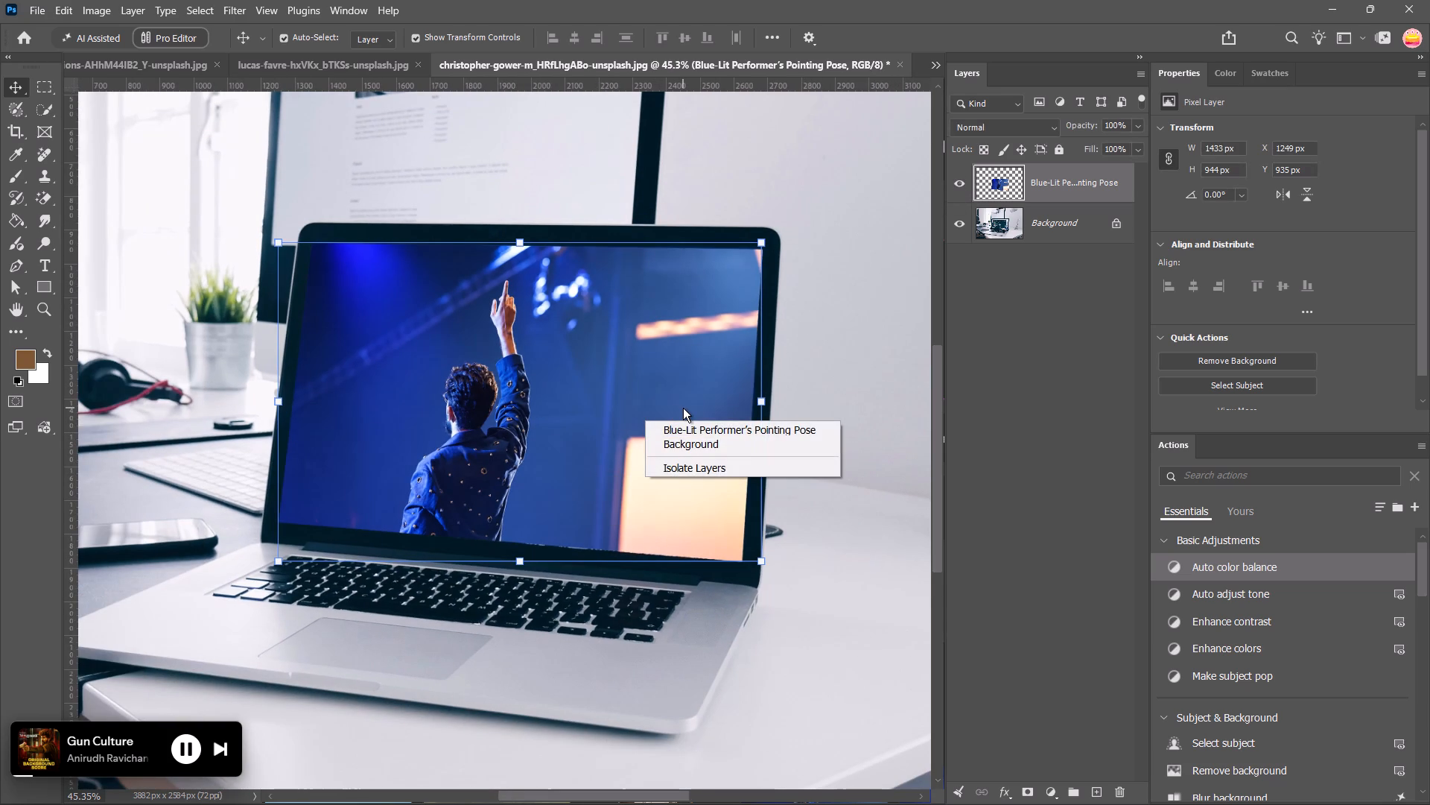
pyautogui.hotkey('ctrl', 't')
pyautogui.click(576, 421)
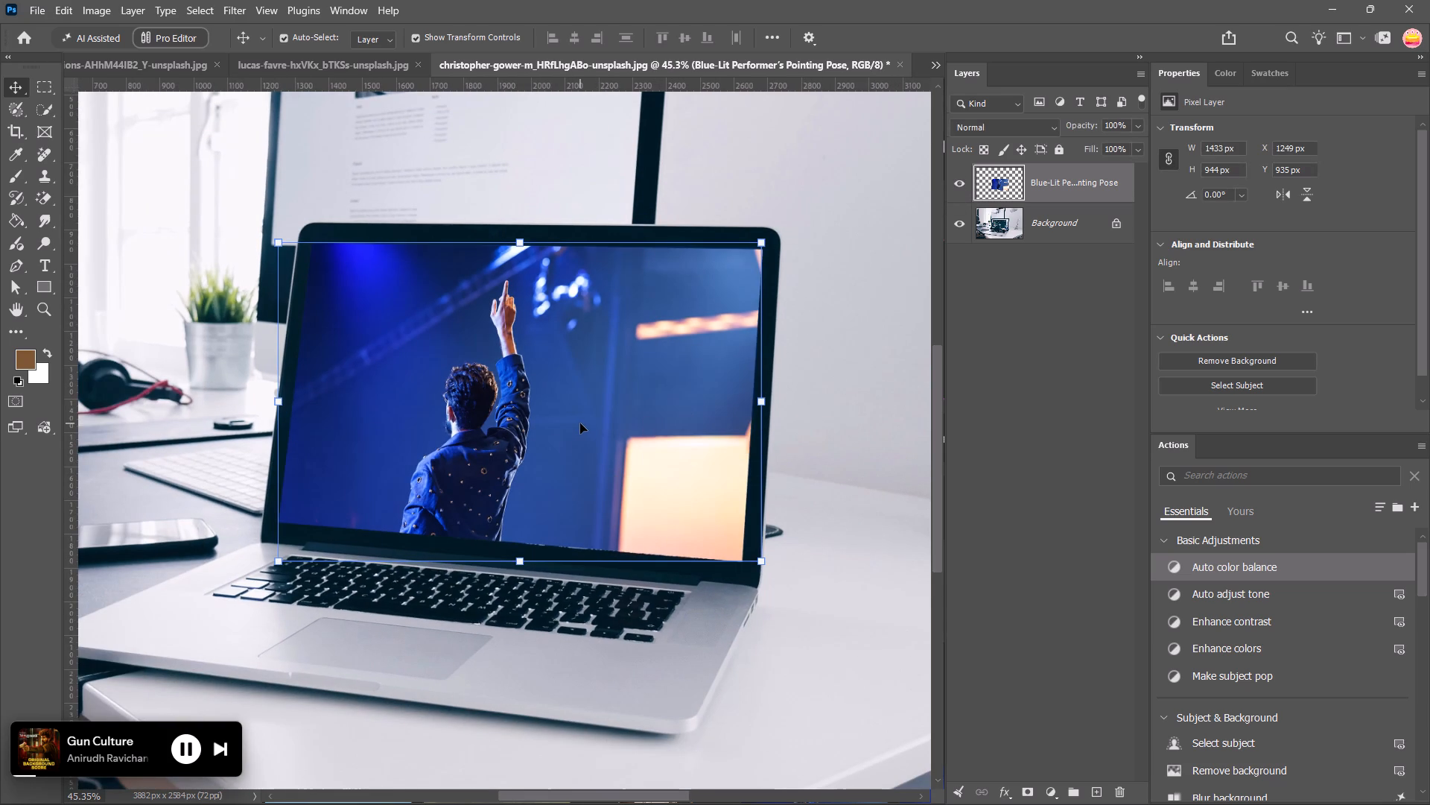
pyautogui.hotkey('ctrl', 't')
pyautogui.rightClick(580, 423)
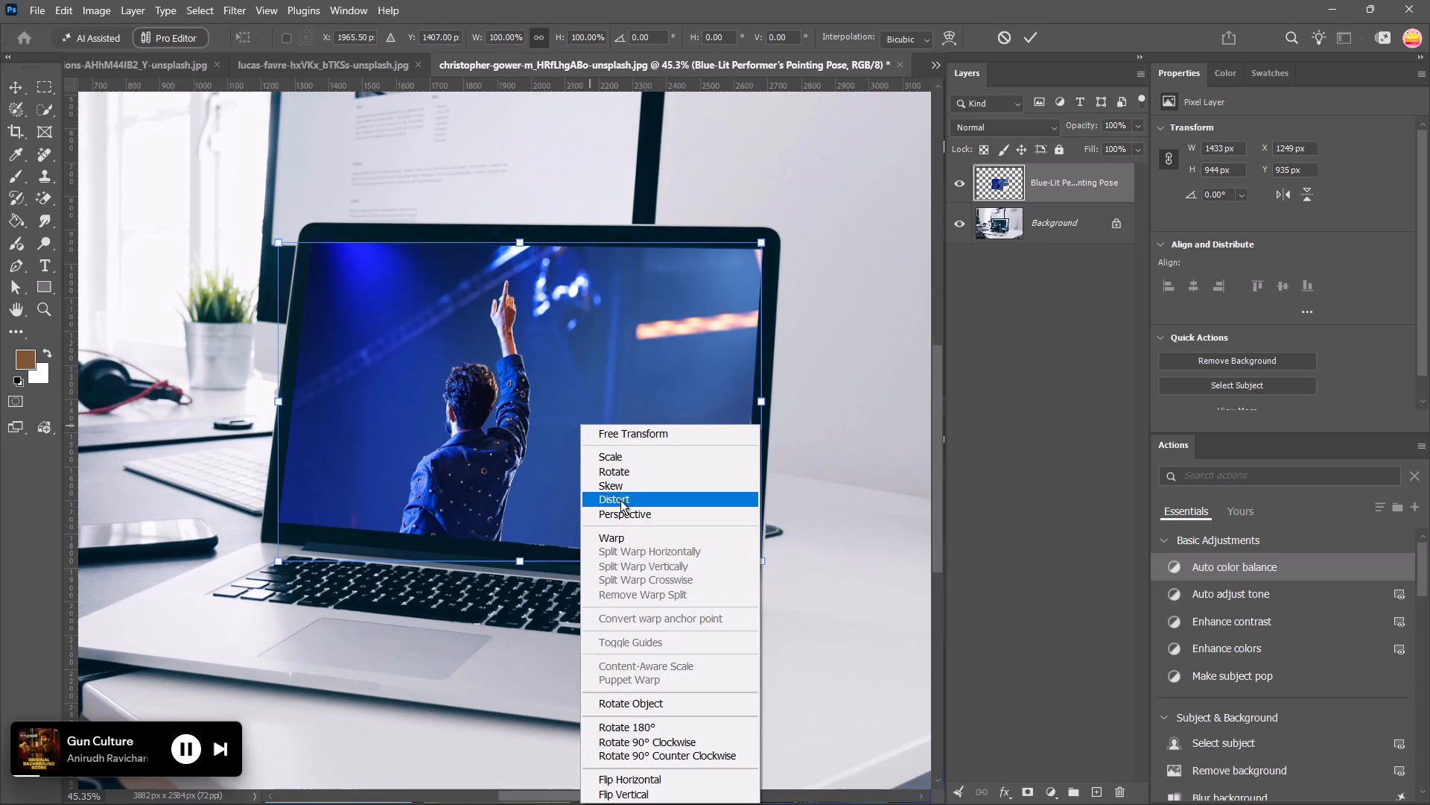
pyautogui.click(620, 538)
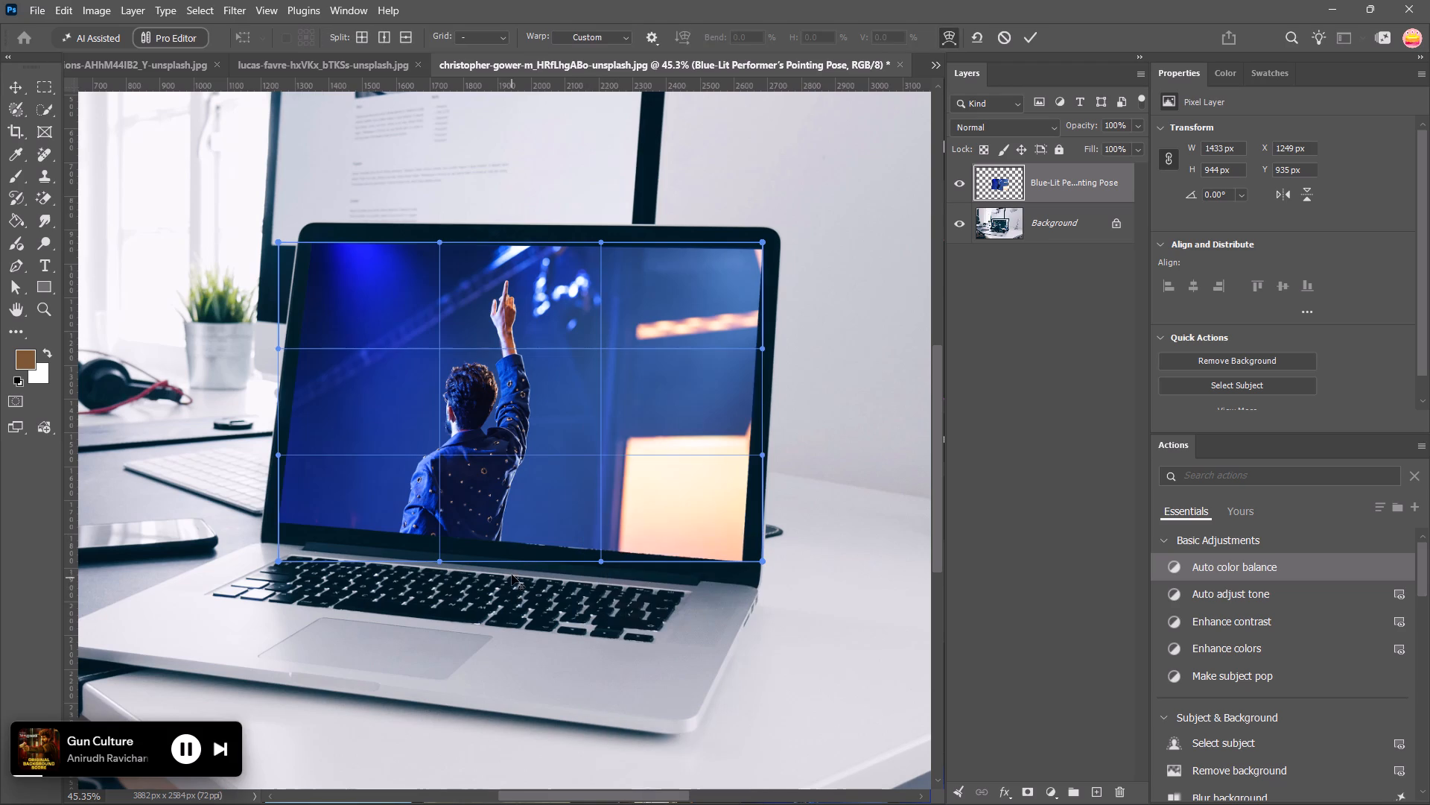
pyautogui.keyDown('alt'); pyautogui.scroll(9, 512, 575); pyautogui.keyUp('alt')
pyautogui.keyDown('alt'); pyautogui.scroll(2, 590, 553); pyautogui.keyUp('alt')
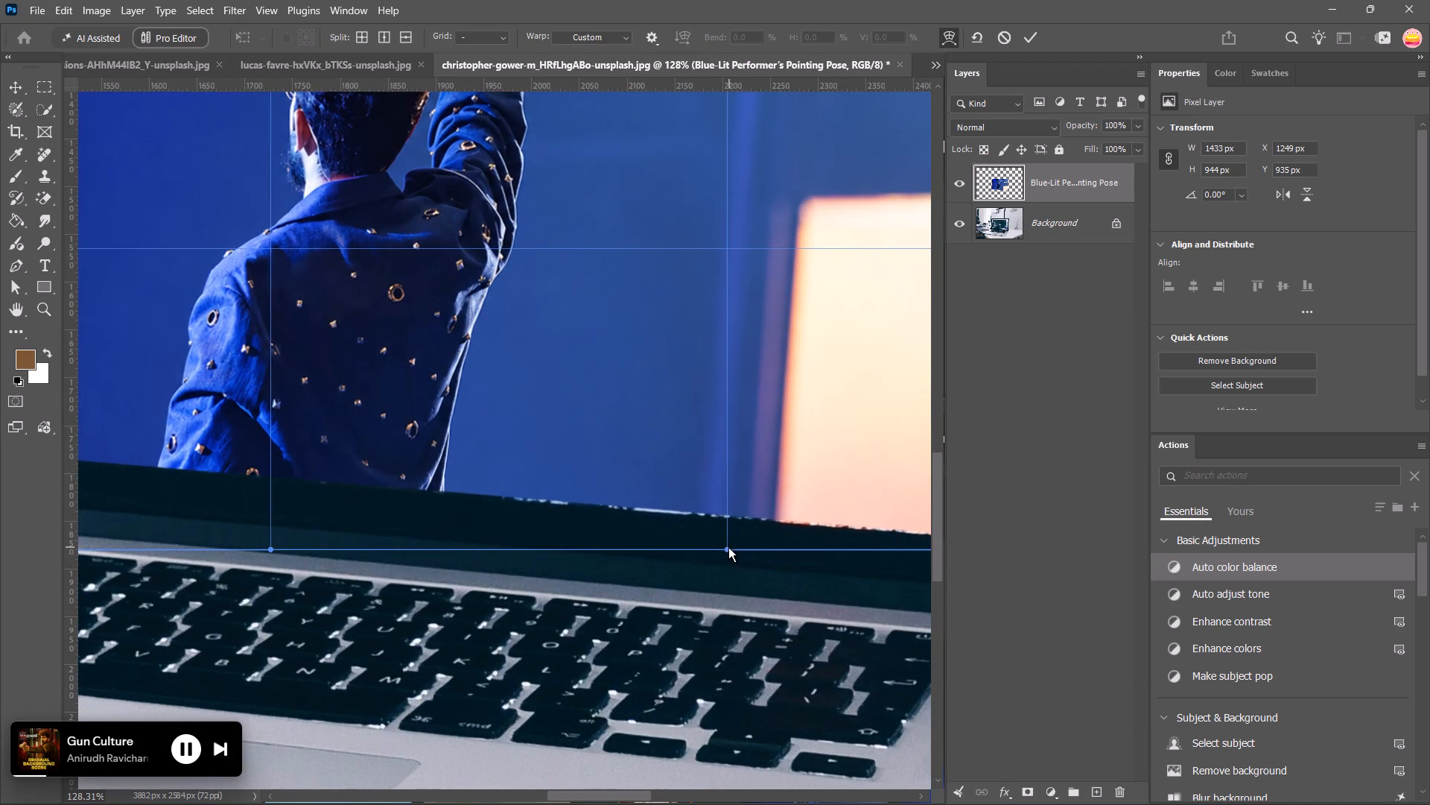
pyautogui.moveTo(728, 547); pyautogui.dragTo(714, 547)
pyautogui.moveTo(725, 549); pyautogui.dragTo(722, 556)
pyautogui.moveTo(722, 556); pyautogui.dragTo(722, 559)
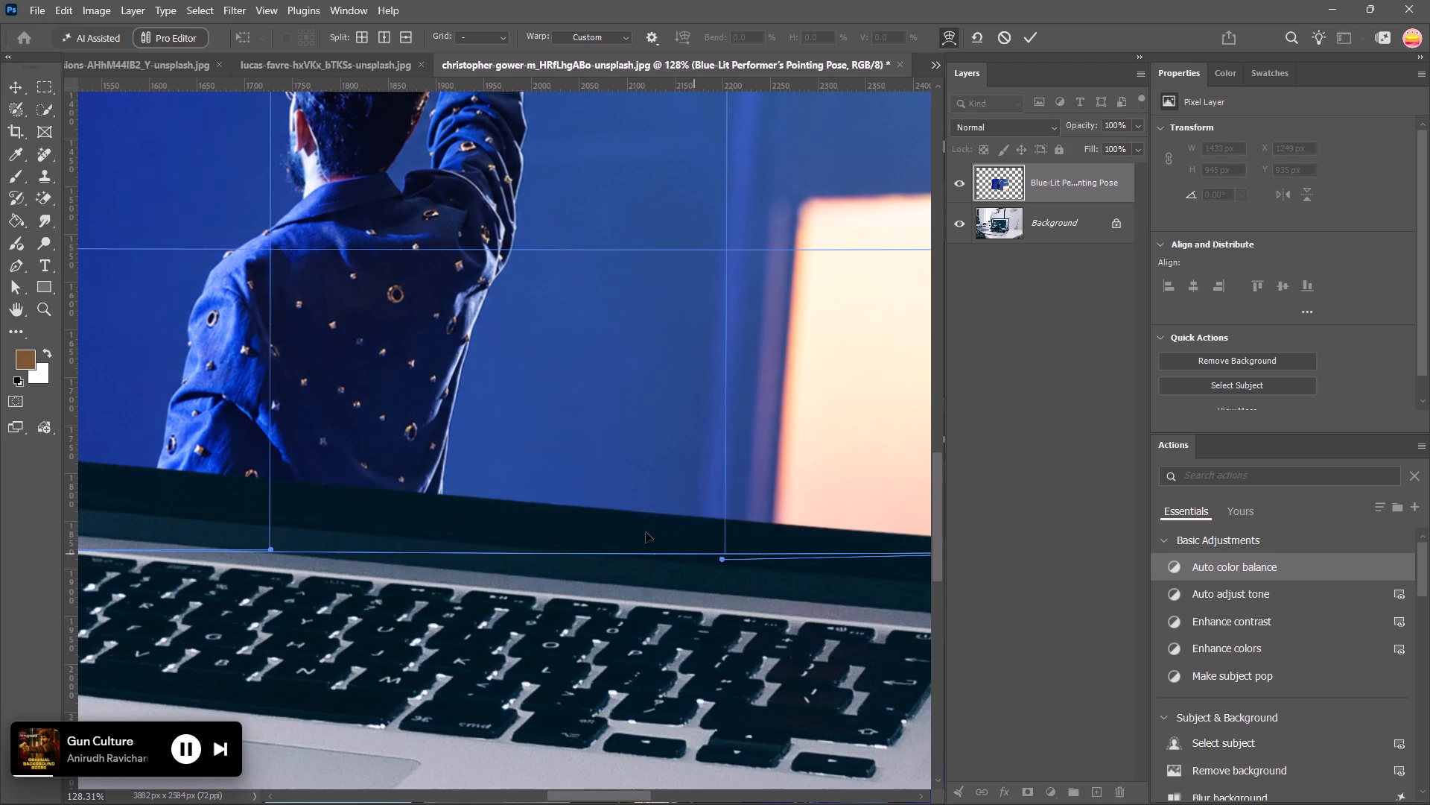
pyautogui.press('space')
pyautogui.press('space')
pyautogui.press('space')
pyautogui.press('space')
pyautogui.press('space')
pyautogui.press('space')
pyautogui.press('space')
pyautogui.press('space')
pyautogui.press('space')
pyautogui.press('space')
pyautogui.press('space')
pyautogui.press('space')
pyautogui.press('space')
pyautogui.press('space')
pyautogui.press('space')
pyautogui.press('space')
pyautogui.press('space')
pyautogui.press('space')
pyautogui.press('space')
pyautogui.press('space')
pyautogui.moveTo(568, 479); pyautogui.dragTo(877, 547)
pyautogui.moveTo(548, 385); pyautogui.dragTo(520, 494)
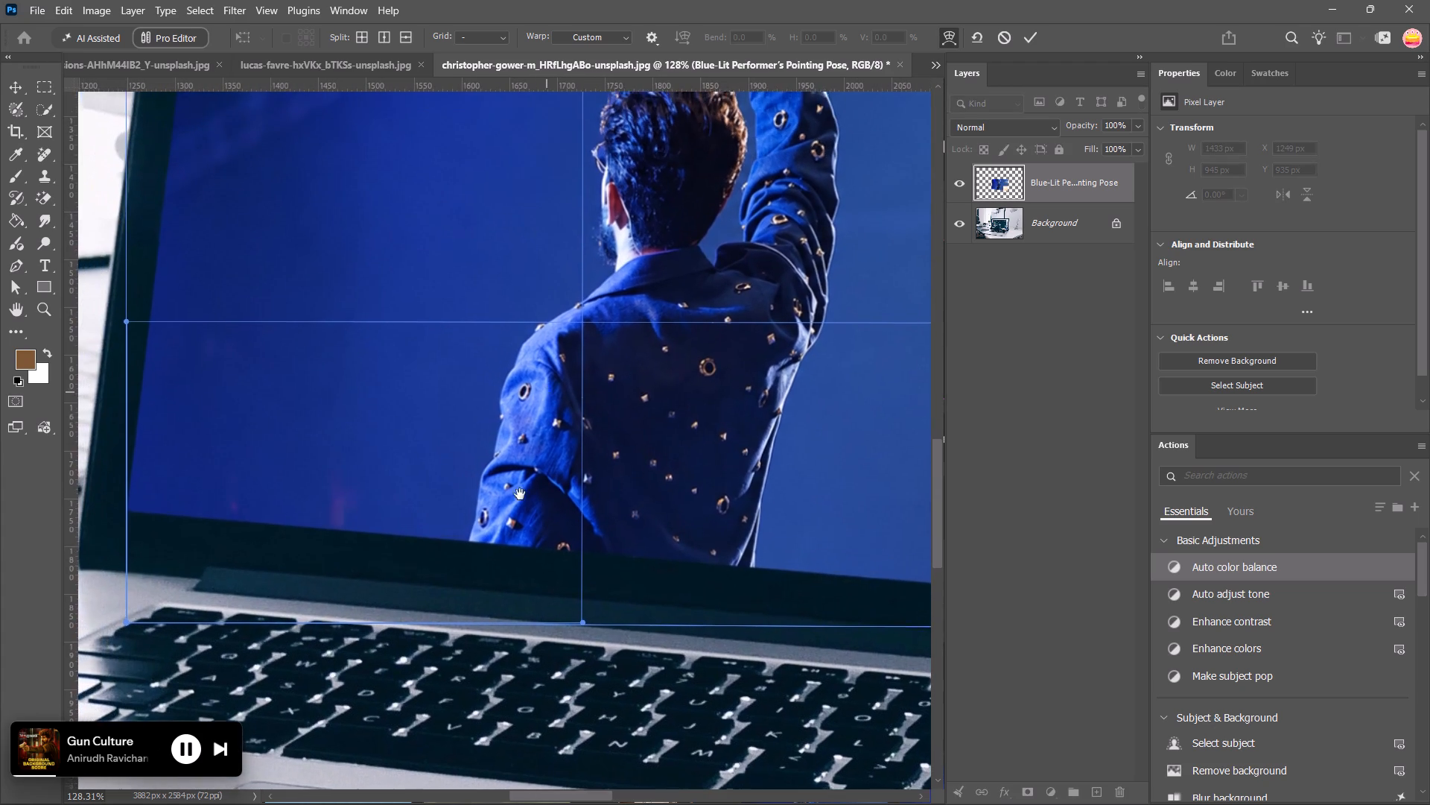
pyautogui.moveTo(520, 494); pyautogui.dragTo(468, 651)
pyautogui.moveTo(590, 482); pyautogui.dragTo(0, 642)
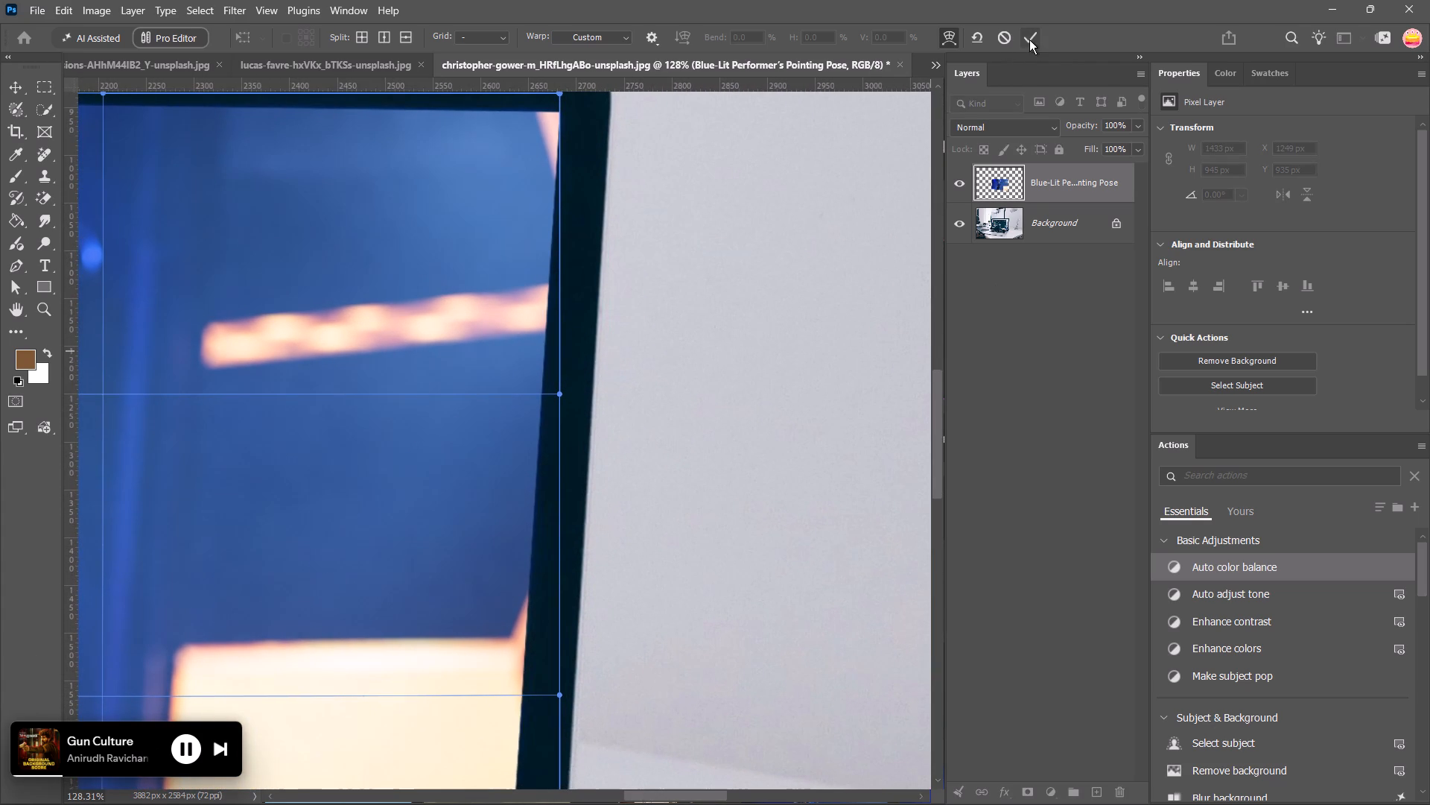
pyautogui.click(1029, 40)
# Examine the warped performer image's fit on the laptop display, up close and within the whole photo.
pyautogui.keyDown('alt'); pyautogui.scroll(-6, 487, 359); pyautogui.keyUp('alt')
pyautogui.keyDown('alt'); pyautogui.scroll(2, 506, 373); pyautogui.keyUp('alt')
pyautogui.keyDown('alt'); pyautogui.scroll(-5, 509, 379); pyautogui.keyUp('alt')
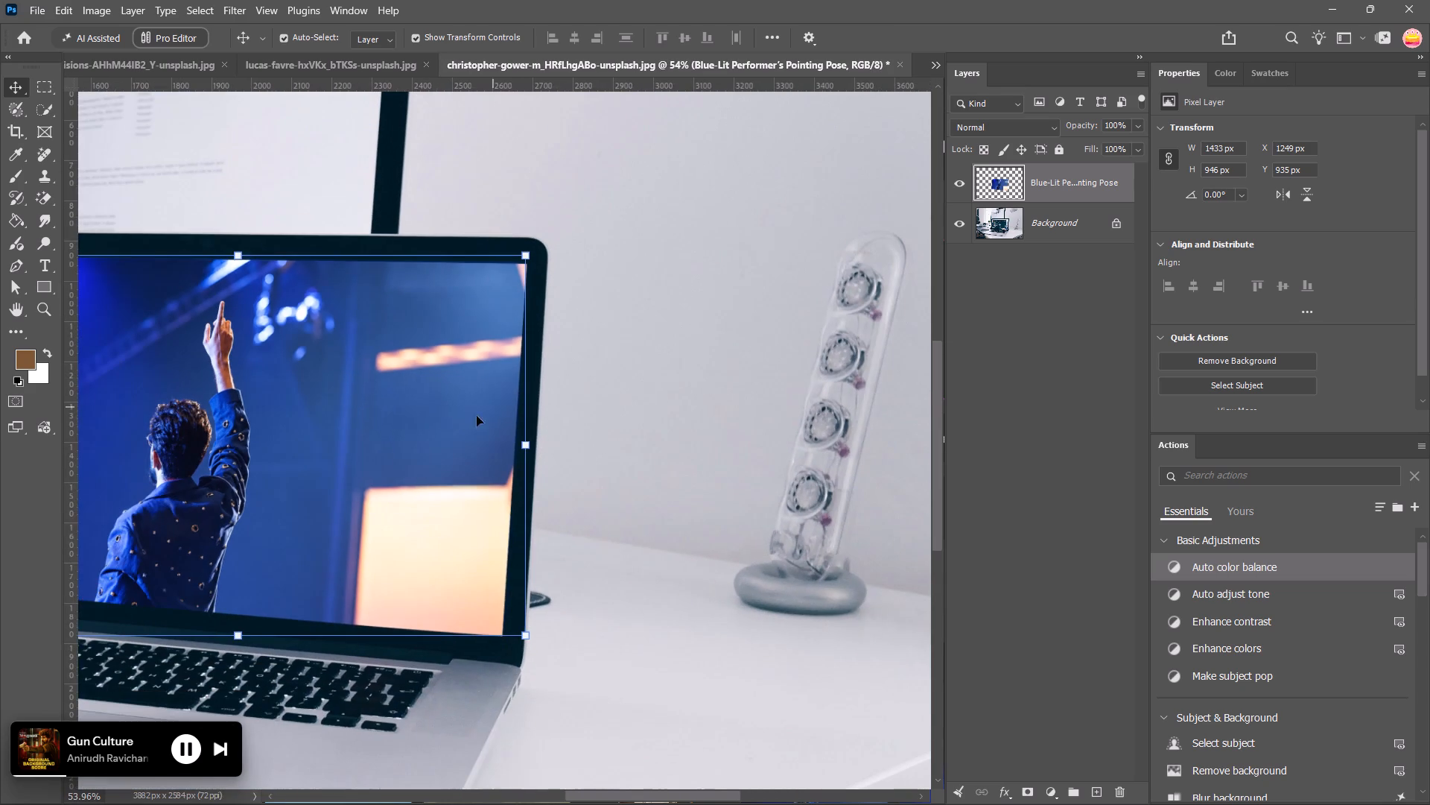
pyautogui.press('space')
pyautogui.press('space')
pyautogui.press('space')
pyautogui.press('space')
pyautogui.press('space')
pyautogui.press('space')
pyautogui.press('space')
pyautogui.press('space')
pyautogui.press('space')
pyautogui.press('space')
pyautogui.press('space')
pyautogui.press('space')
pyautogui.press('space')
pyautogui.press('space')
pyautogui.press('space')
pyautogui.press('space')
pyautogui.press('space')
pyautogui.press('space')
pyautogui.press('space')
pyautogui.press('space')
pyautogui.moveTo(425, 416); pyautogui.dragTo(731, 388)
pyautogui.keyDown('alt'); pyautogui.scroll(-1, 734, 386); pyautogui.keyUp('alt')
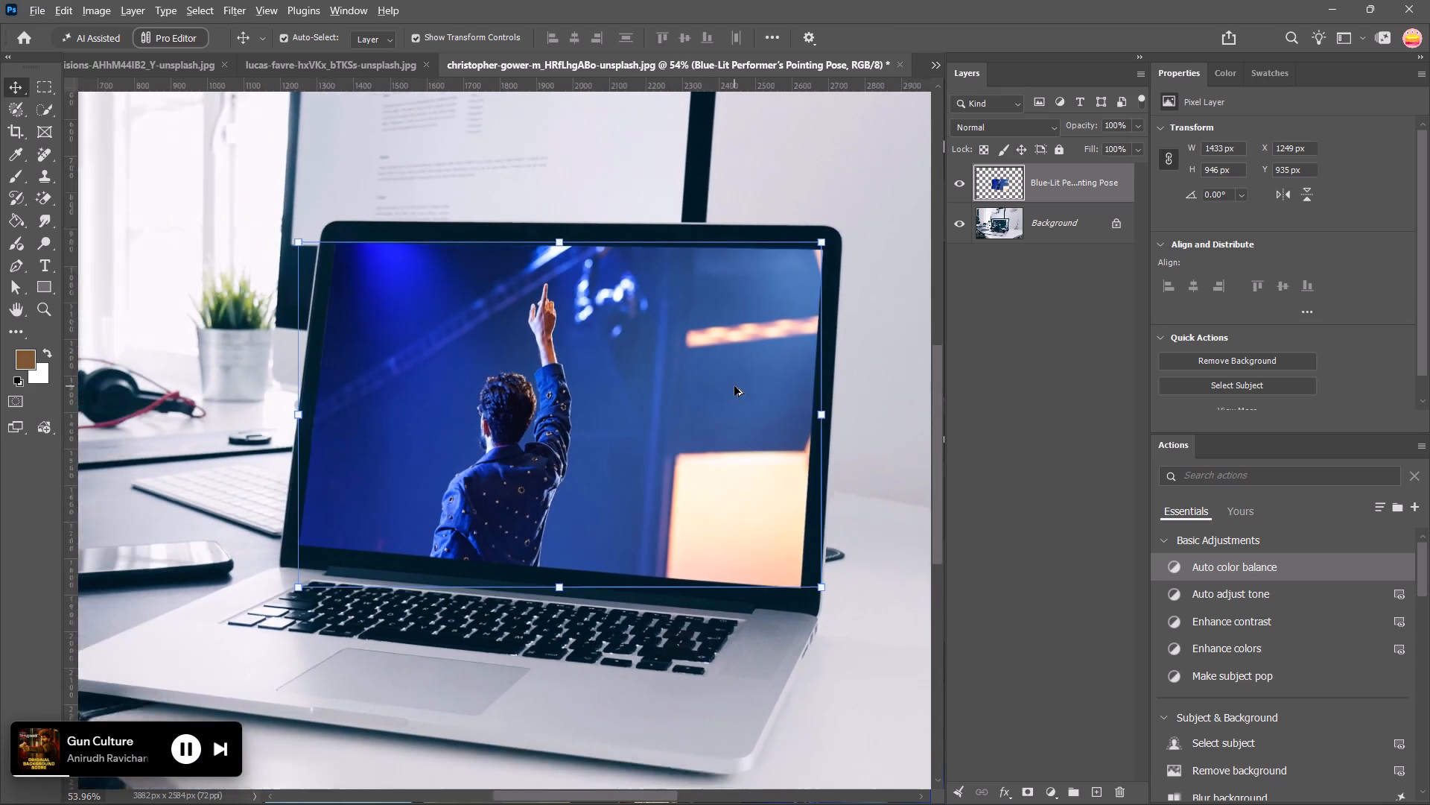
pyautogui.keyDown('alt'); pyautogui.scroll(-5, 734, 386); pyautogui.keyUp('alt')
pyautogui.press('space')
pyautogui.press('space')
pyautogui.press('space')
pyautogui.press('space')
pyautogui.press('space')
pyautogui.press('space')
pyautogui.press('space')
pyautogui.press('space')
pyautogui.press('space')
pyautogui.press('space')
pyautogui.press('space')
pyautogui.press('space')
pyautogui.press('space')
pyautogui.press('space')
pyautogui.press('space')
pyautogui.press('space')
pyautogui.press('space')
pyautogui.press('space')
pyautogui.press('space')
pyautogui.press('space')
pyautogui.moveTo(778, 454); pyautogui.dragTo(606, 505)
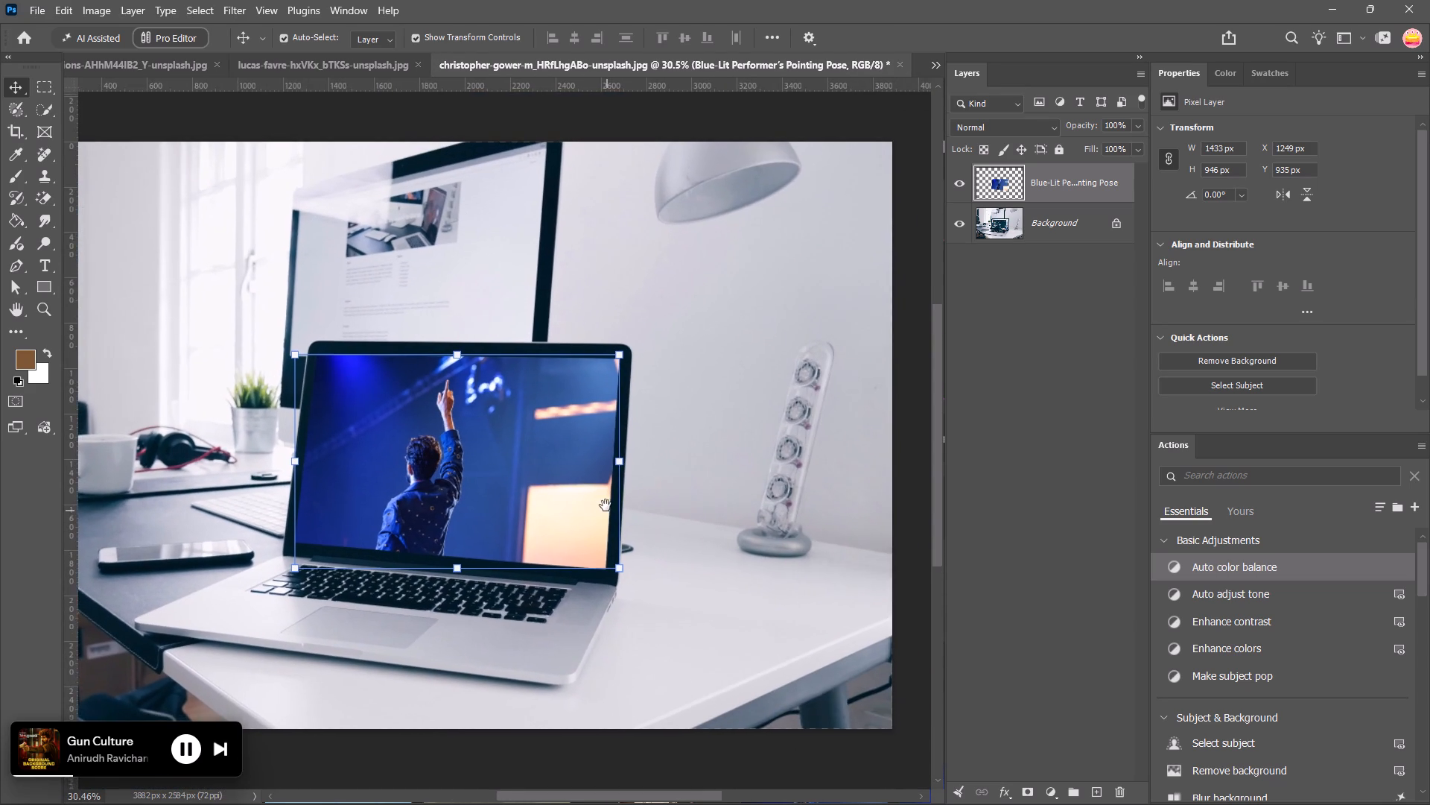
pyautogui.moveTo(606, 505); pyautogui.dragTo(627, 502)
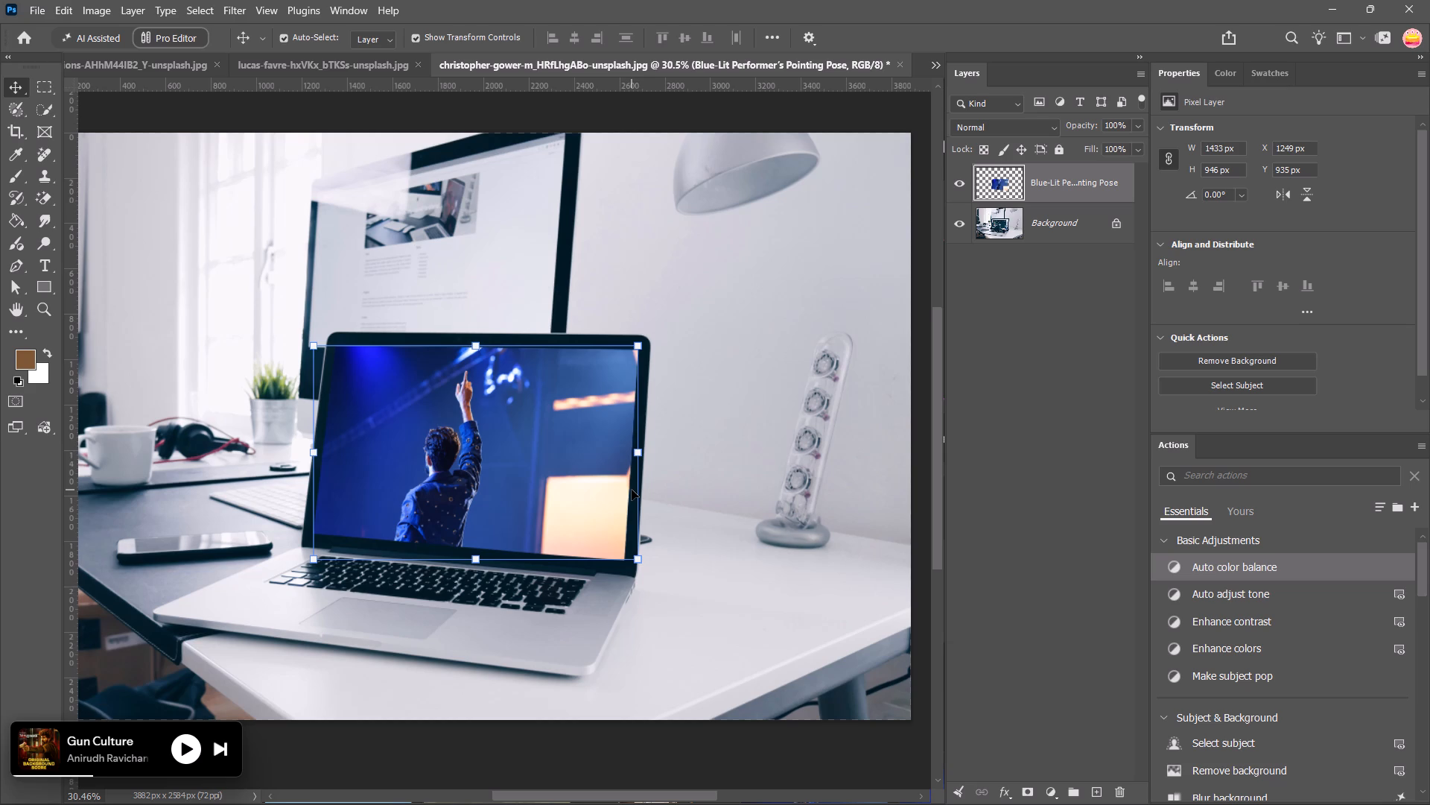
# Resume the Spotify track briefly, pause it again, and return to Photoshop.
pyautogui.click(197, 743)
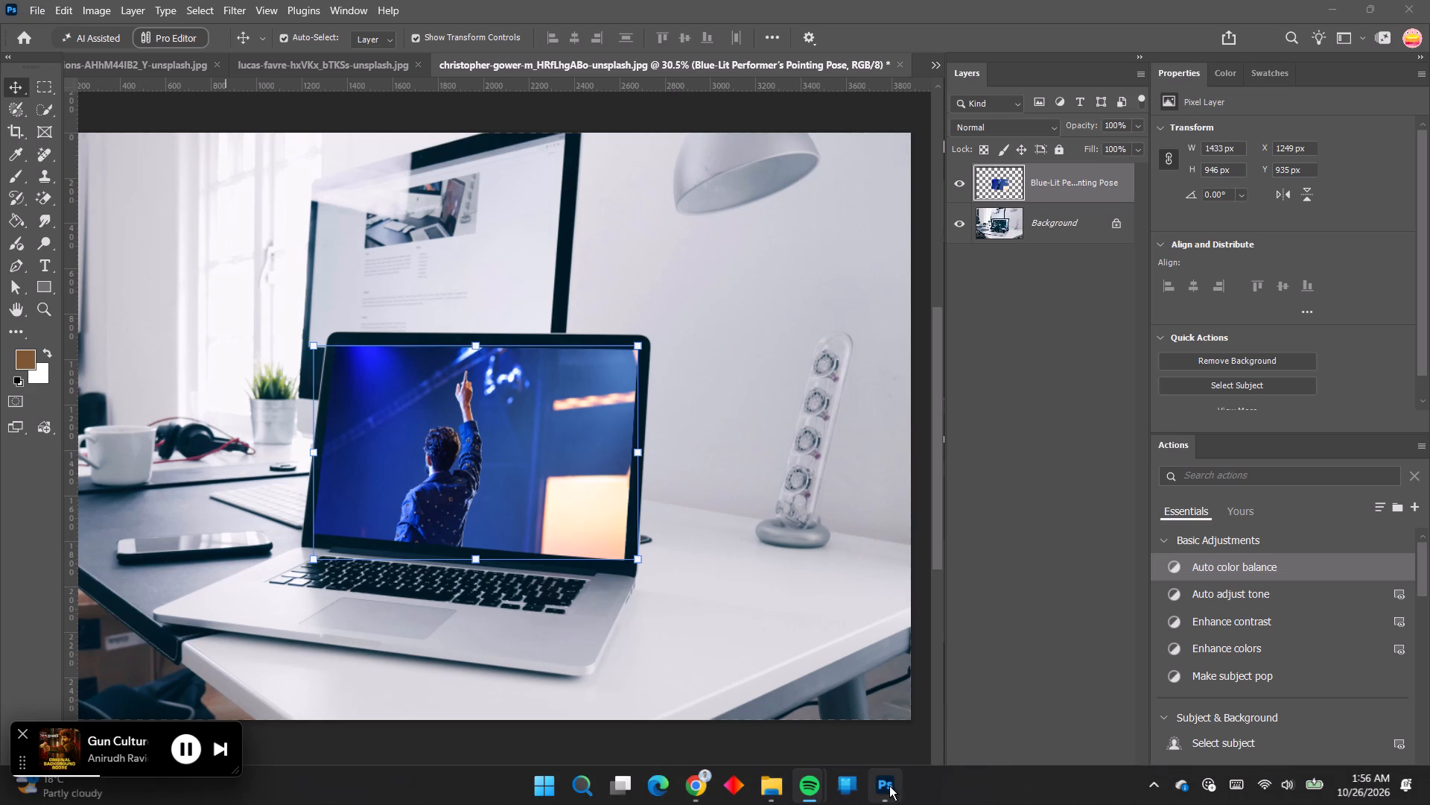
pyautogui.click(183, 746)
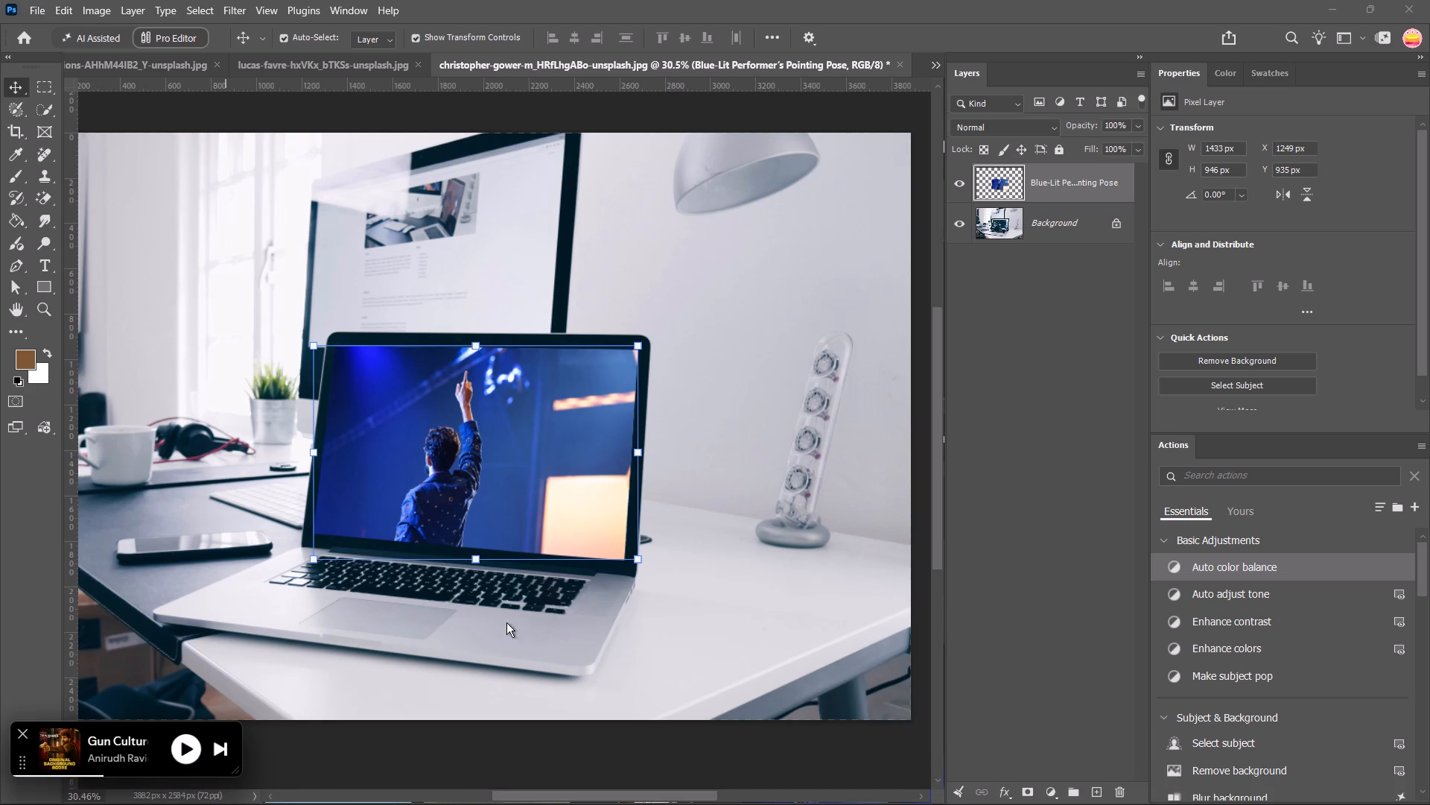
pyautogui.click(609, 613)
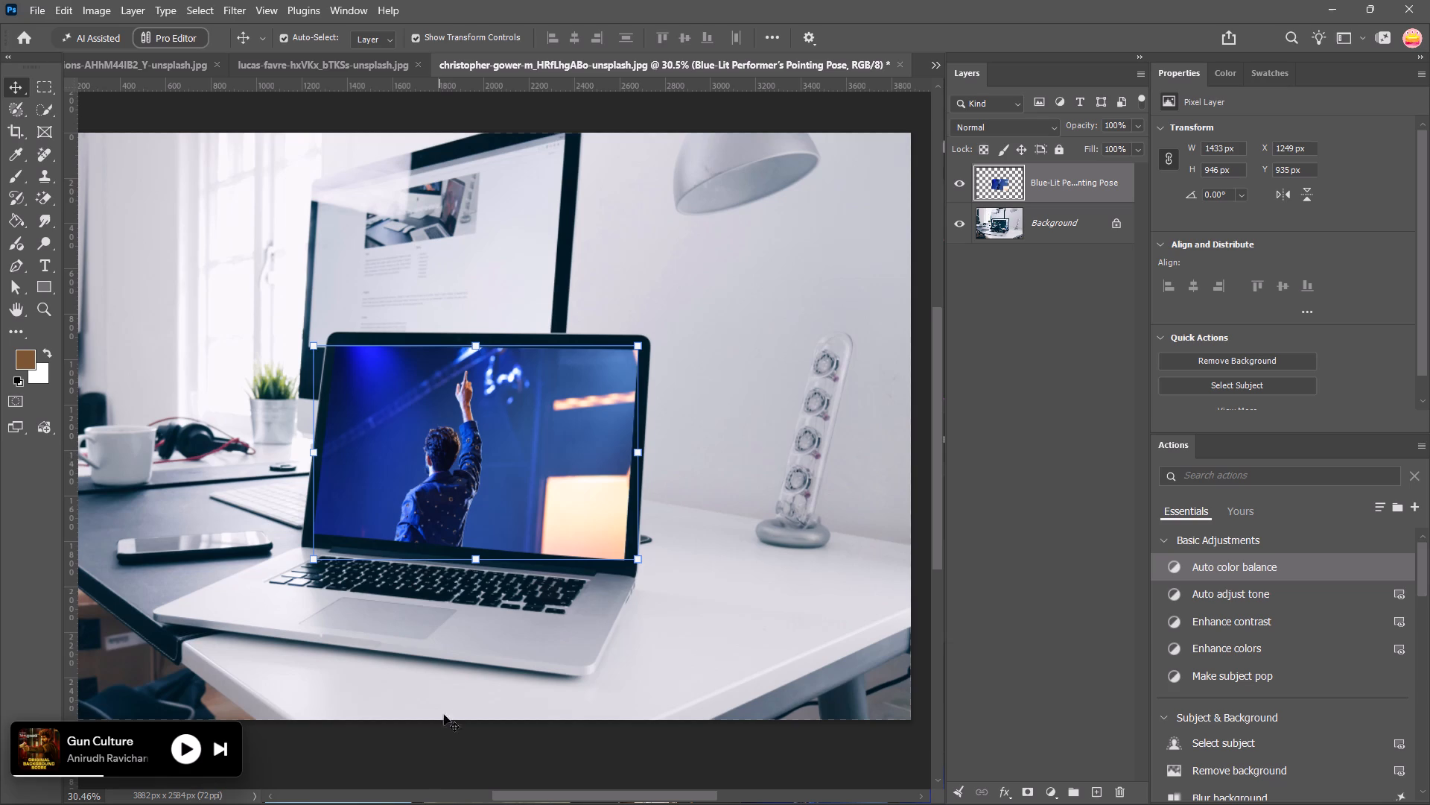
# Toggle the performer layer's visibility to compare the composite with the original laptop screen, leaving the layer hidden.
pyautogui.click(954, 183)
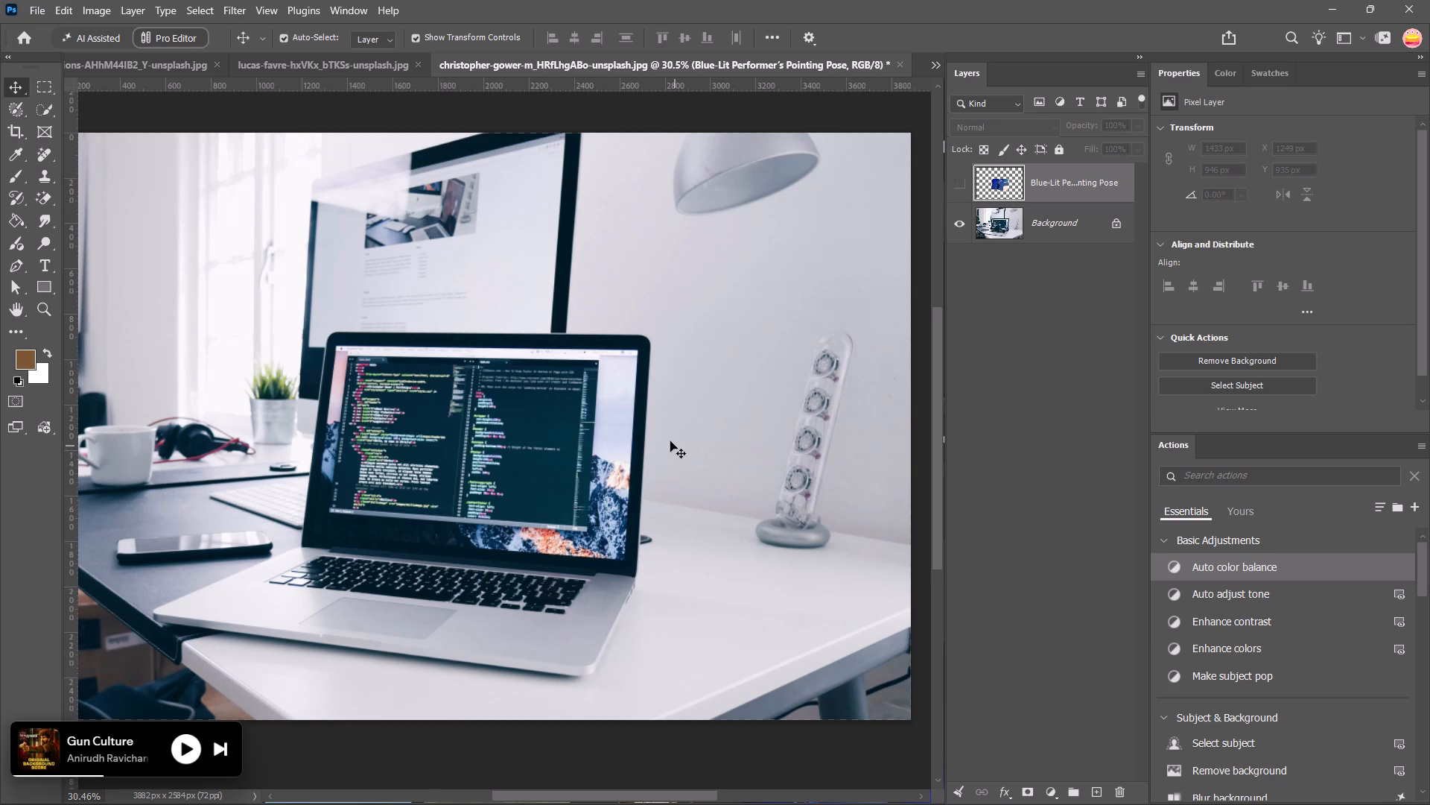
pyautogui.scroll(-1, 670, 443)
pyautogui.hotkey('ctrl', 'z')
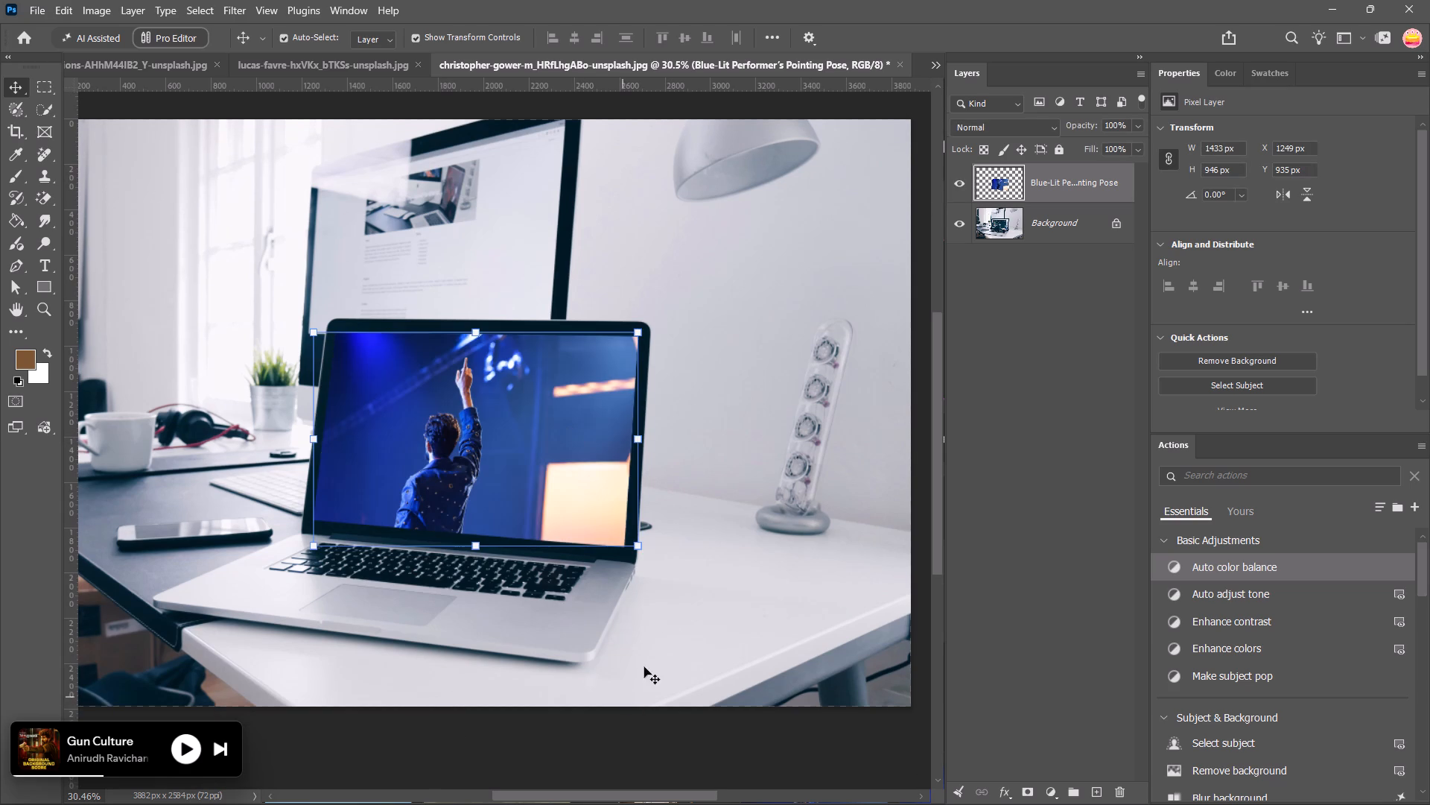
pyautogui.click(964, 176)
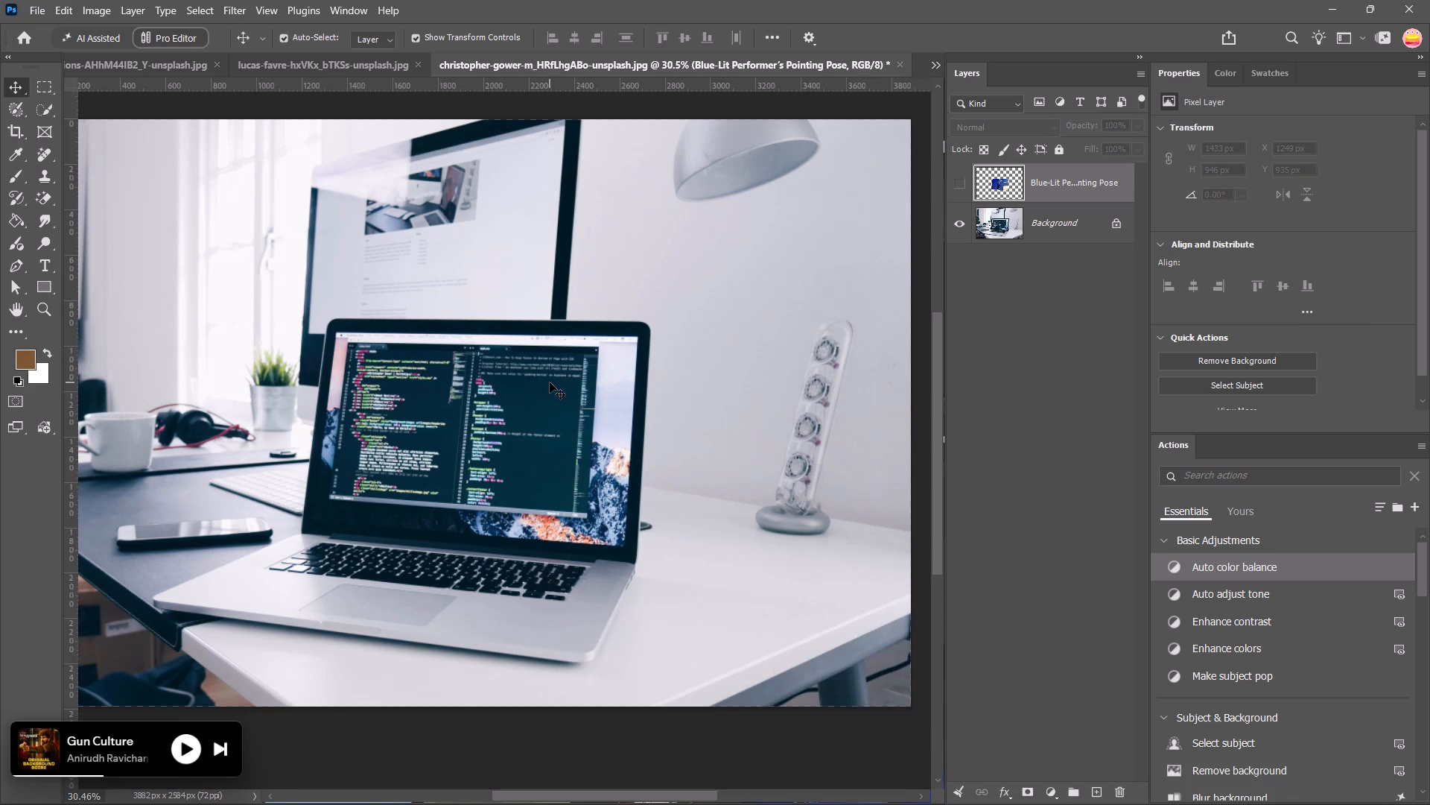
pyautogui.click(963, 176)
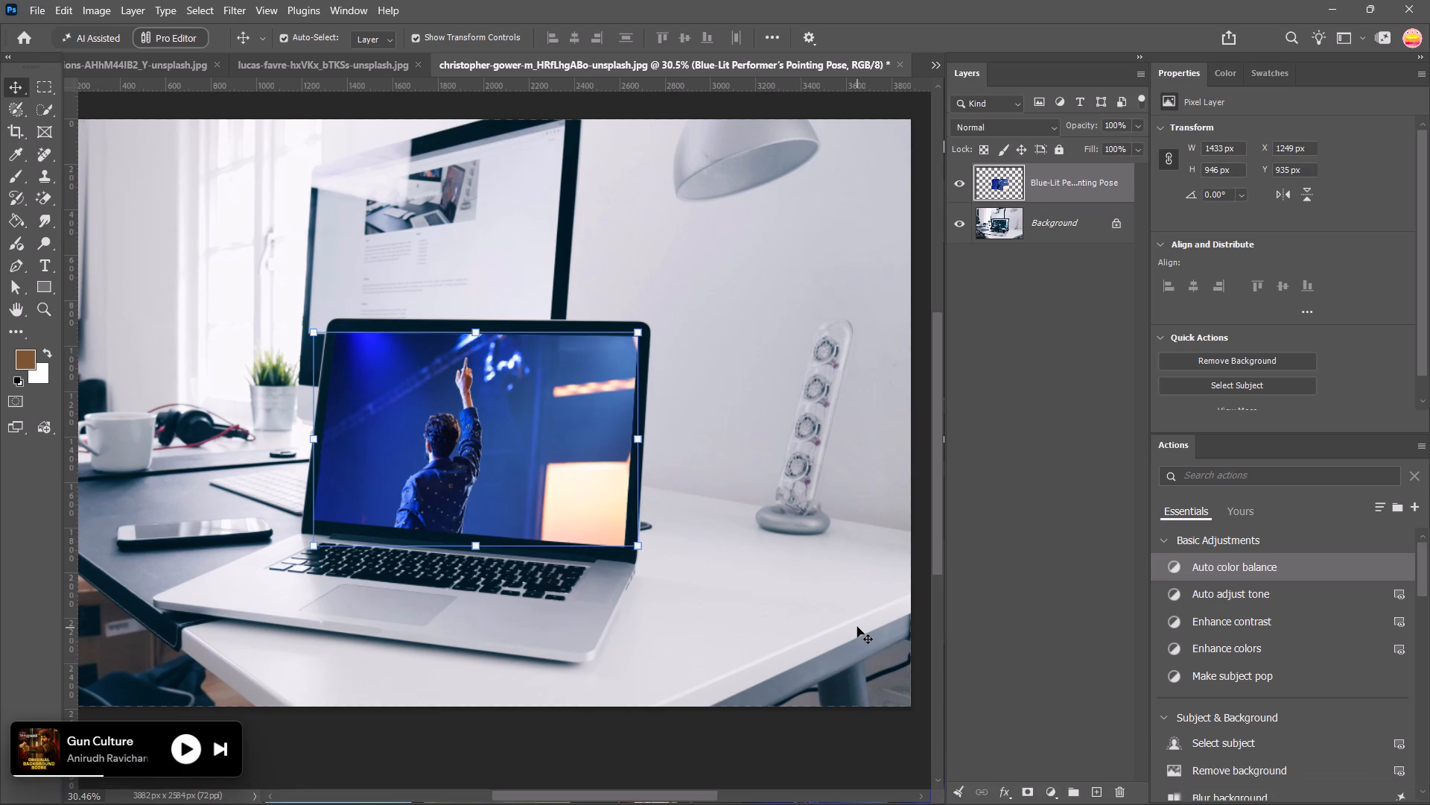
pyautogui.click(953, 183)
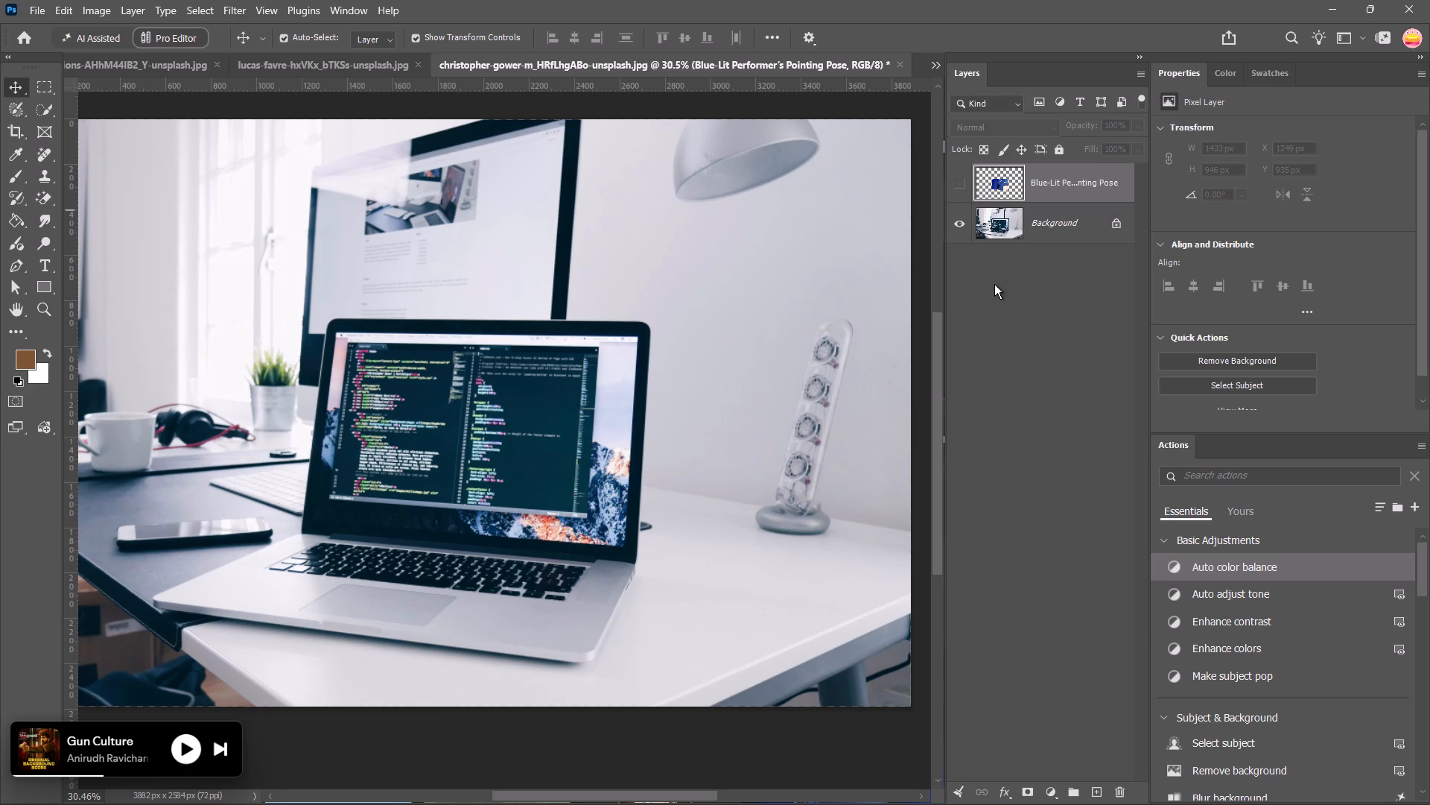
# Switch to Chrome and browse the Unsplash laptop photo results back up to the first images.
pyautogui.hotkey('alt', 'Tab')
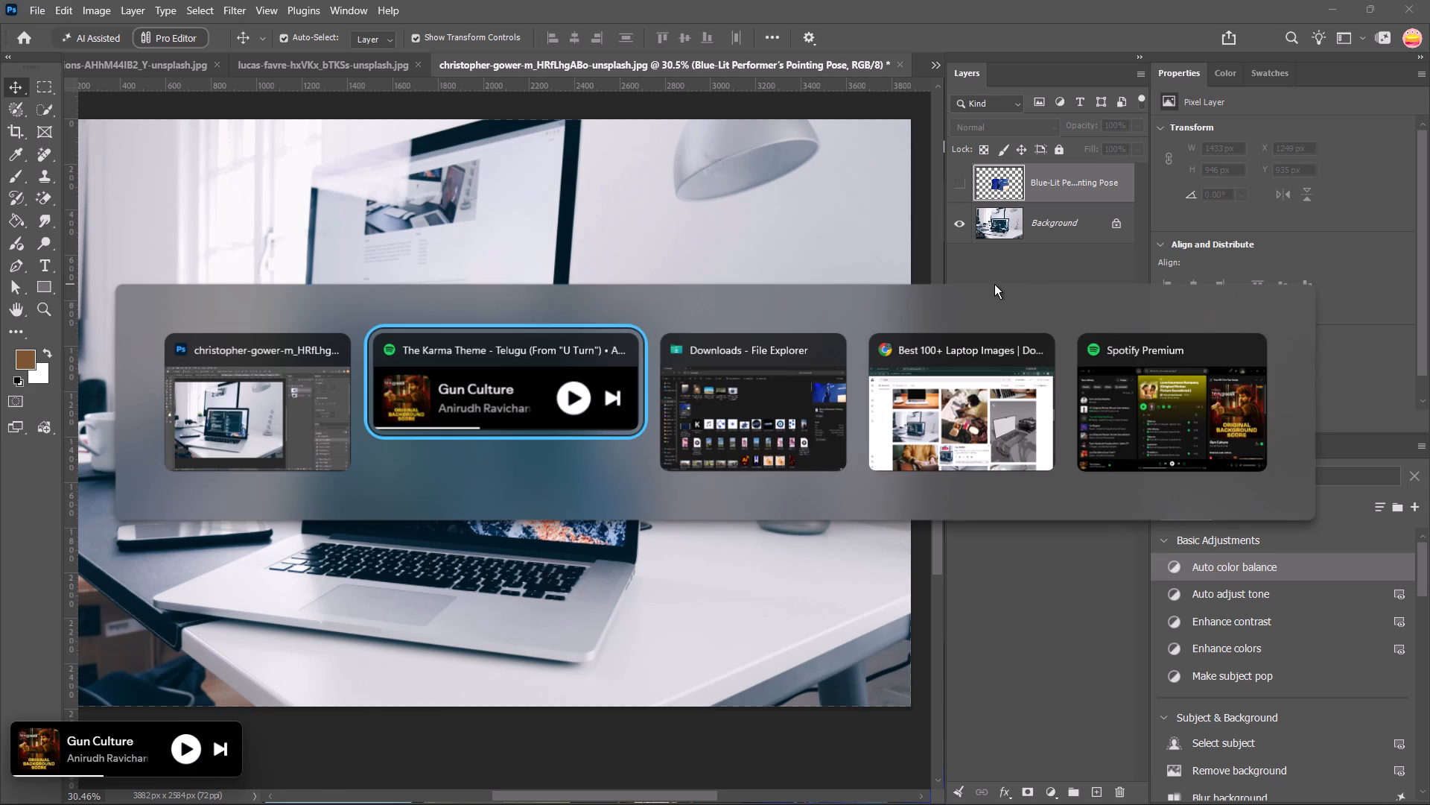
pyautogui.hotkey('alt', 'Tab')
pyautogui.hotkey('alt', 'Tab')
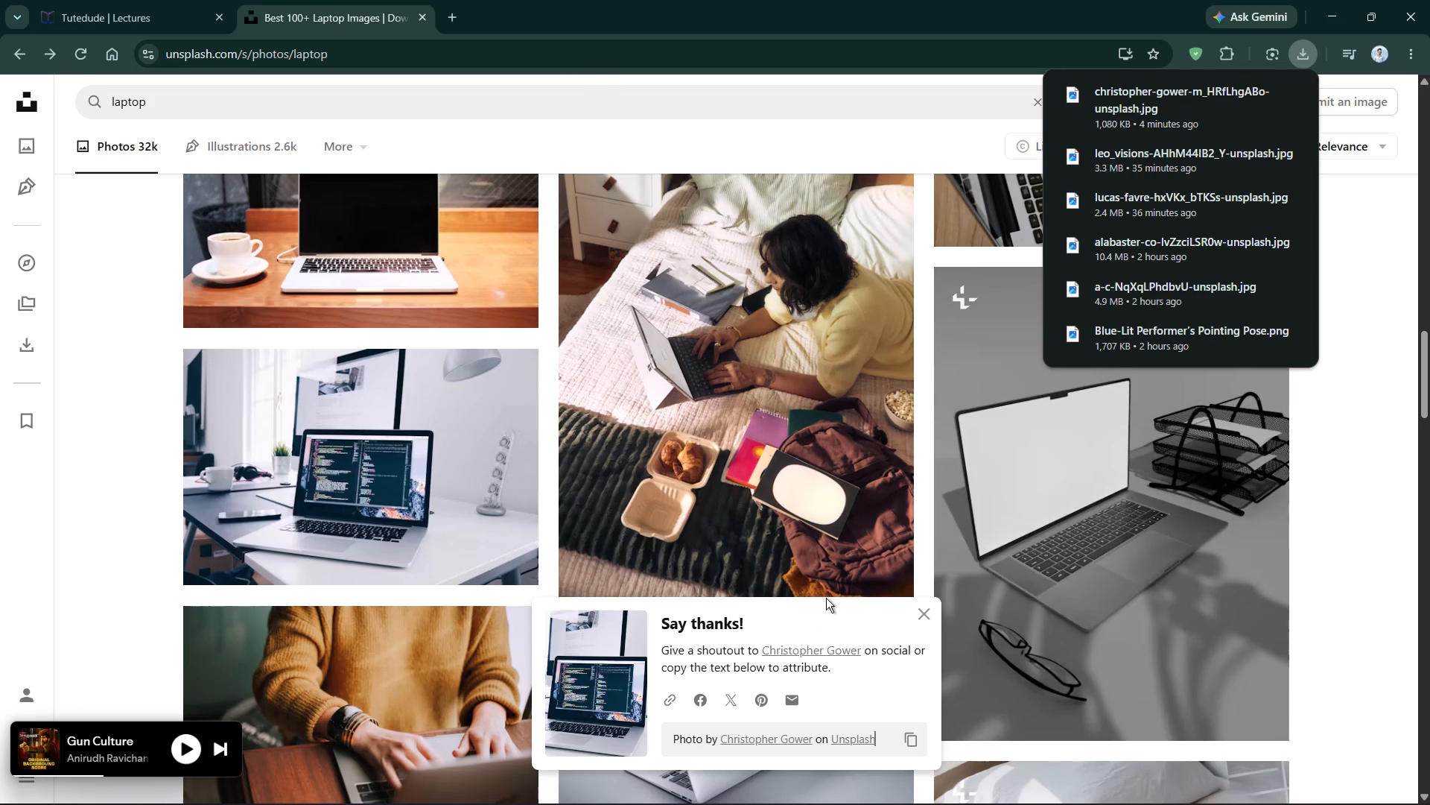
pyautogui.scroll(2, 826, 598)
pyautogui.scroll(-1, 1115, 553)
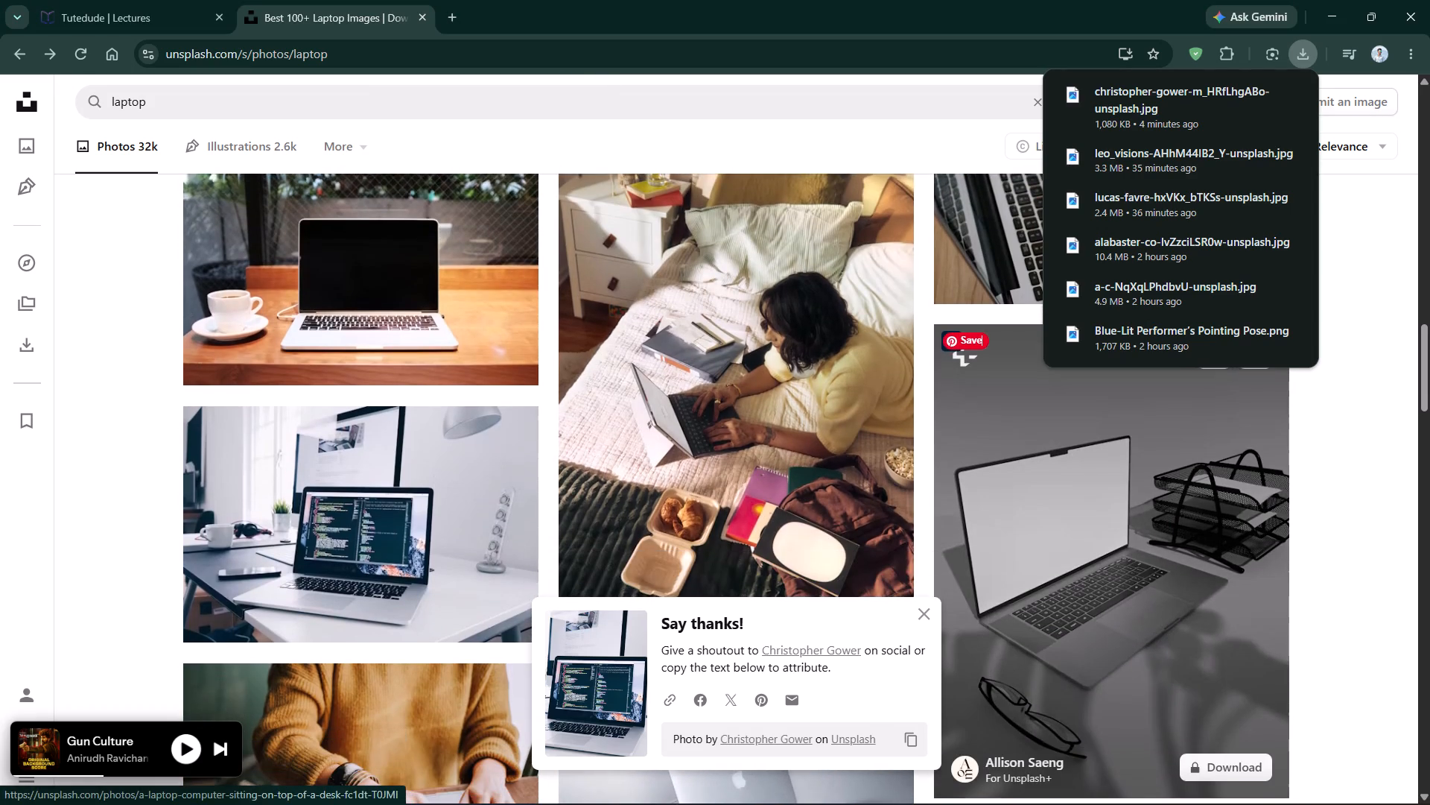
pyautogui.scroll(1, 412, 305)
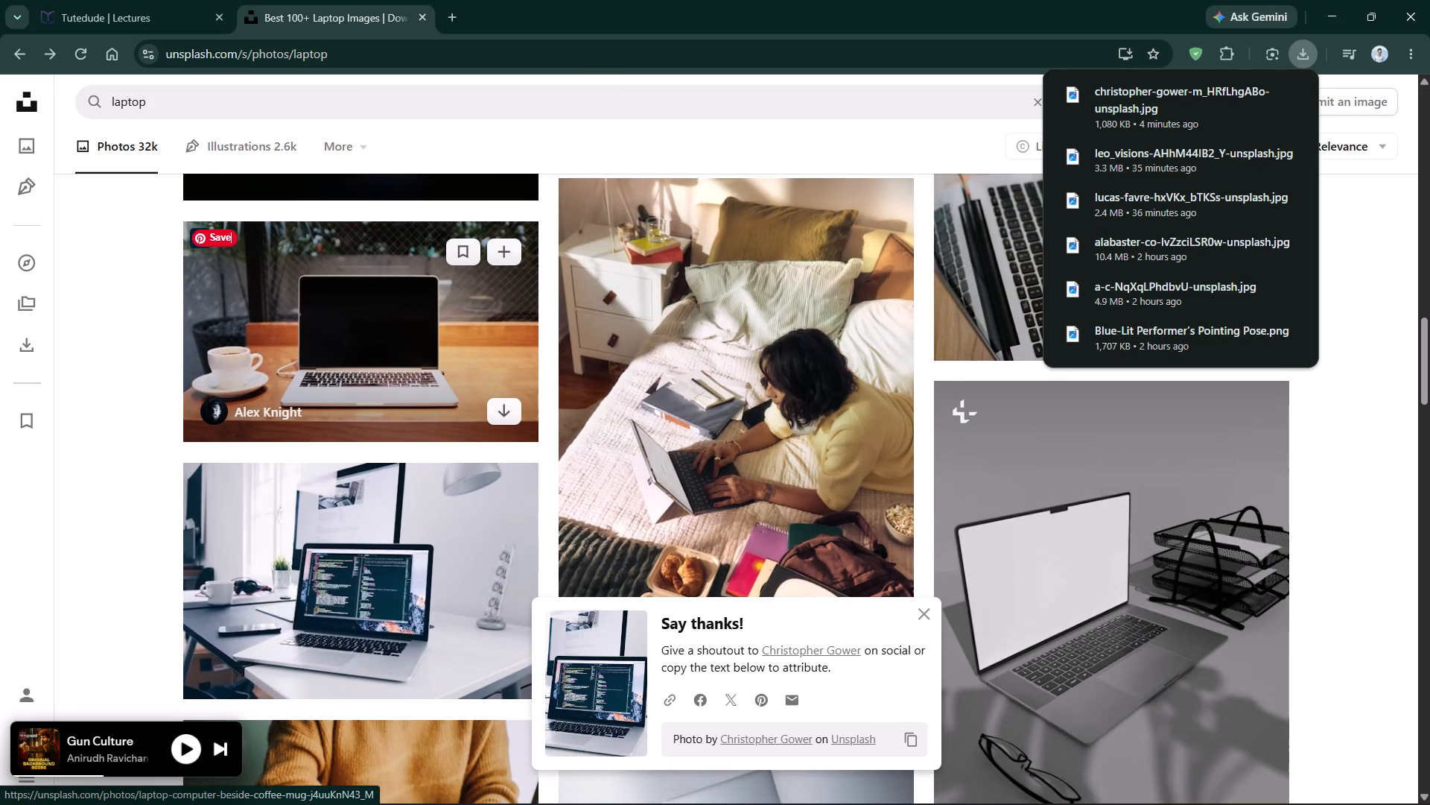
pyautogui.scroll(-2, 932, 502)
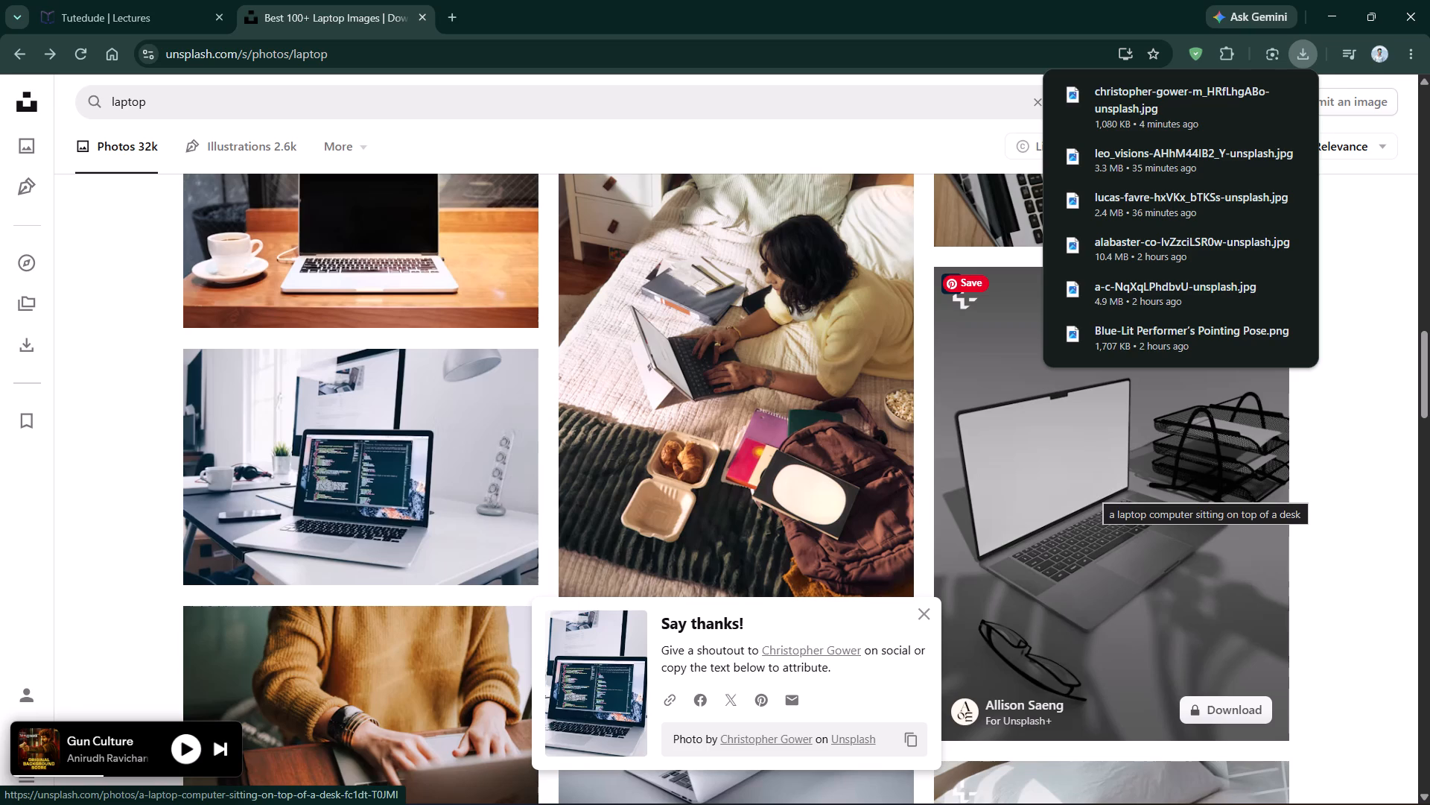
pyautogui.scroll(10, 1094, 490)
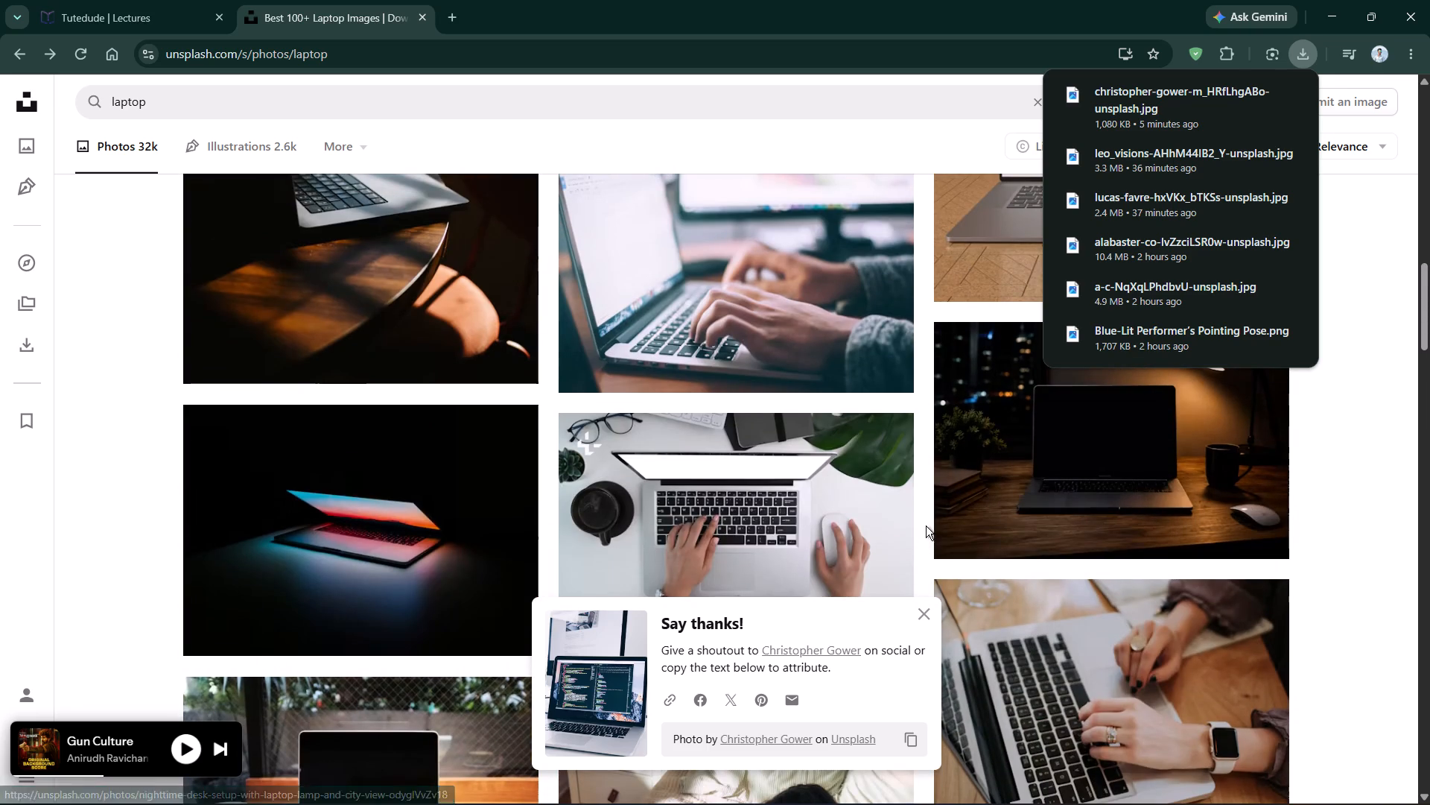
pyautogui.scroll(7, 930, 513)
pyautogui.scroll(1, 1096, 509)
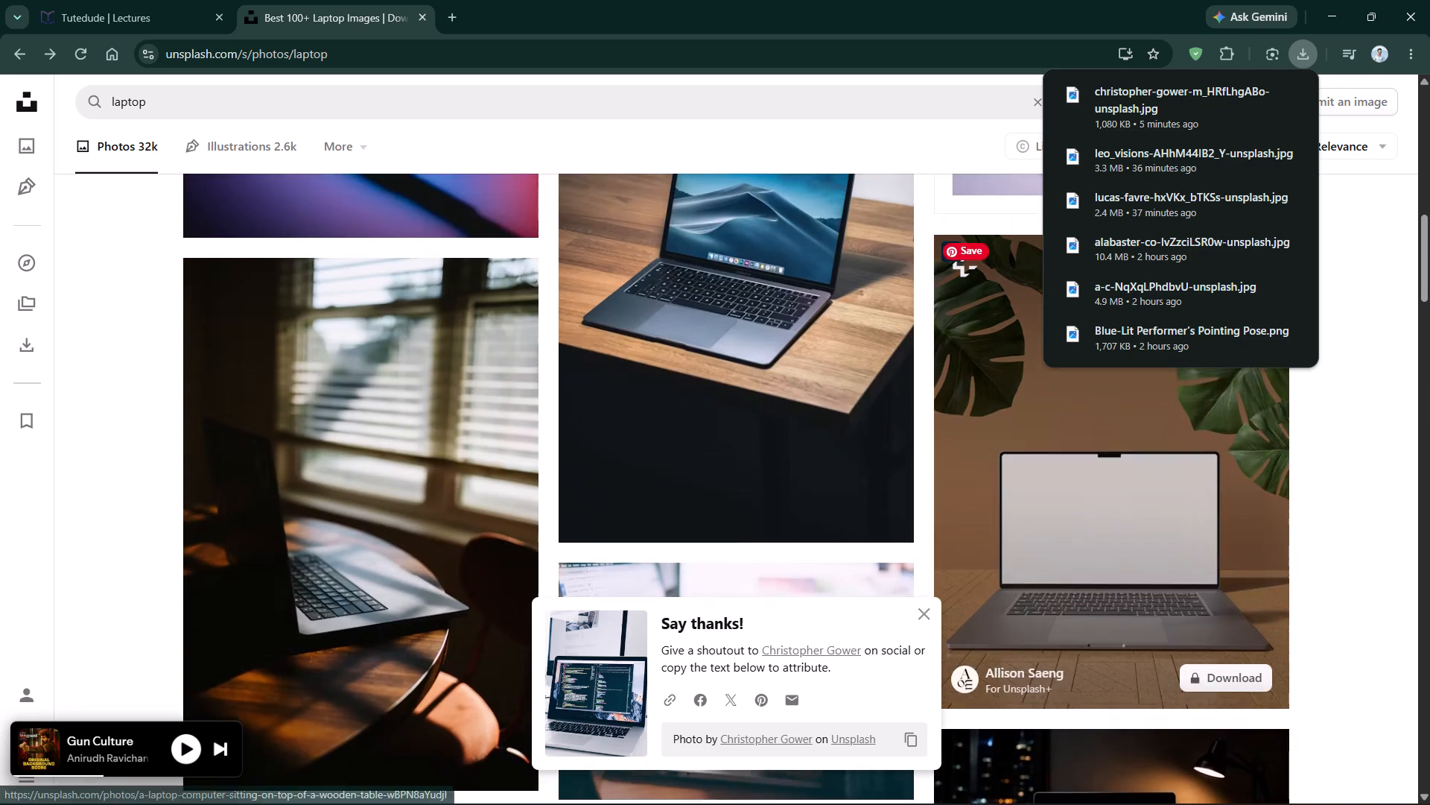
pyautogui.scroll(6, 1096, 509)
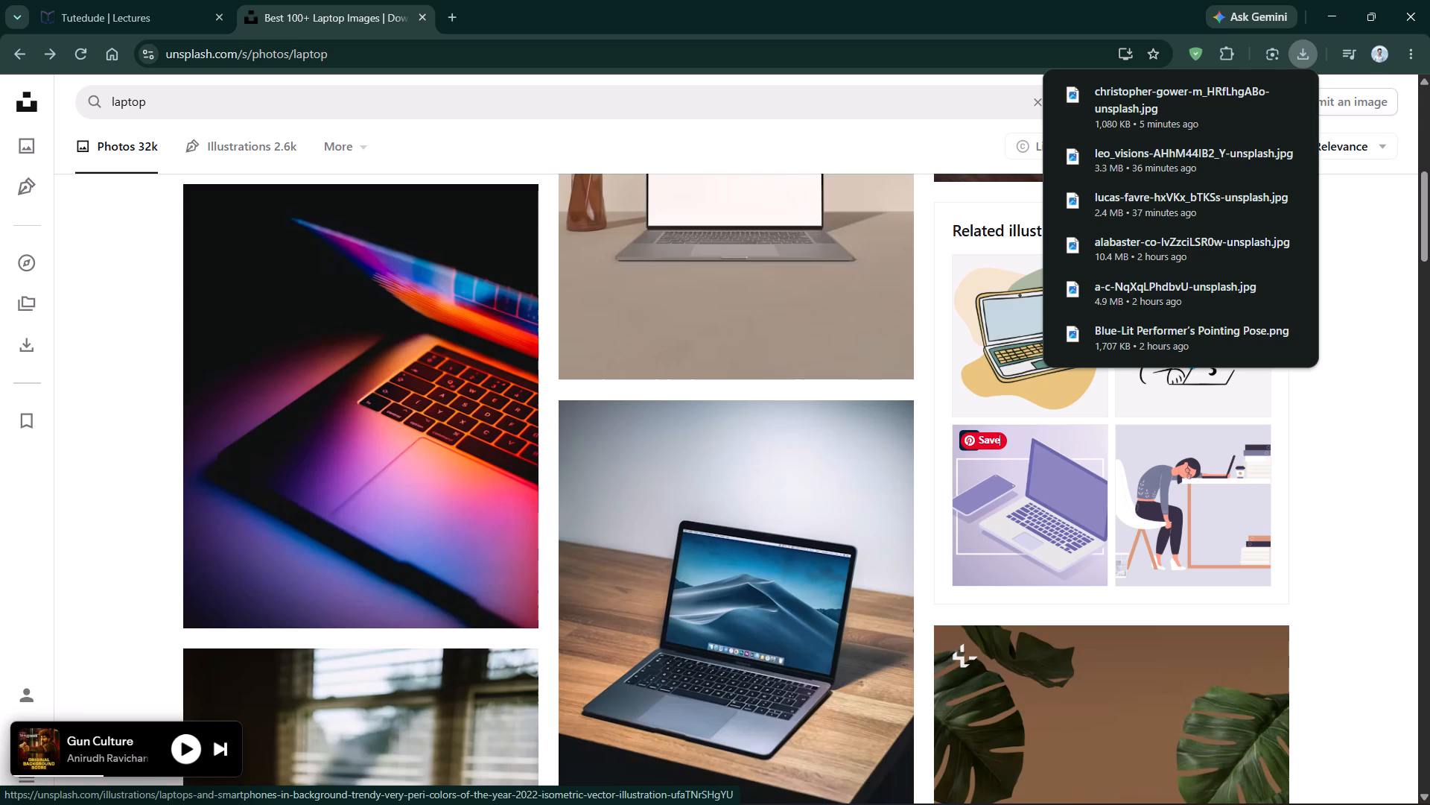
pyautogui.scroll(4, 1049, 547)
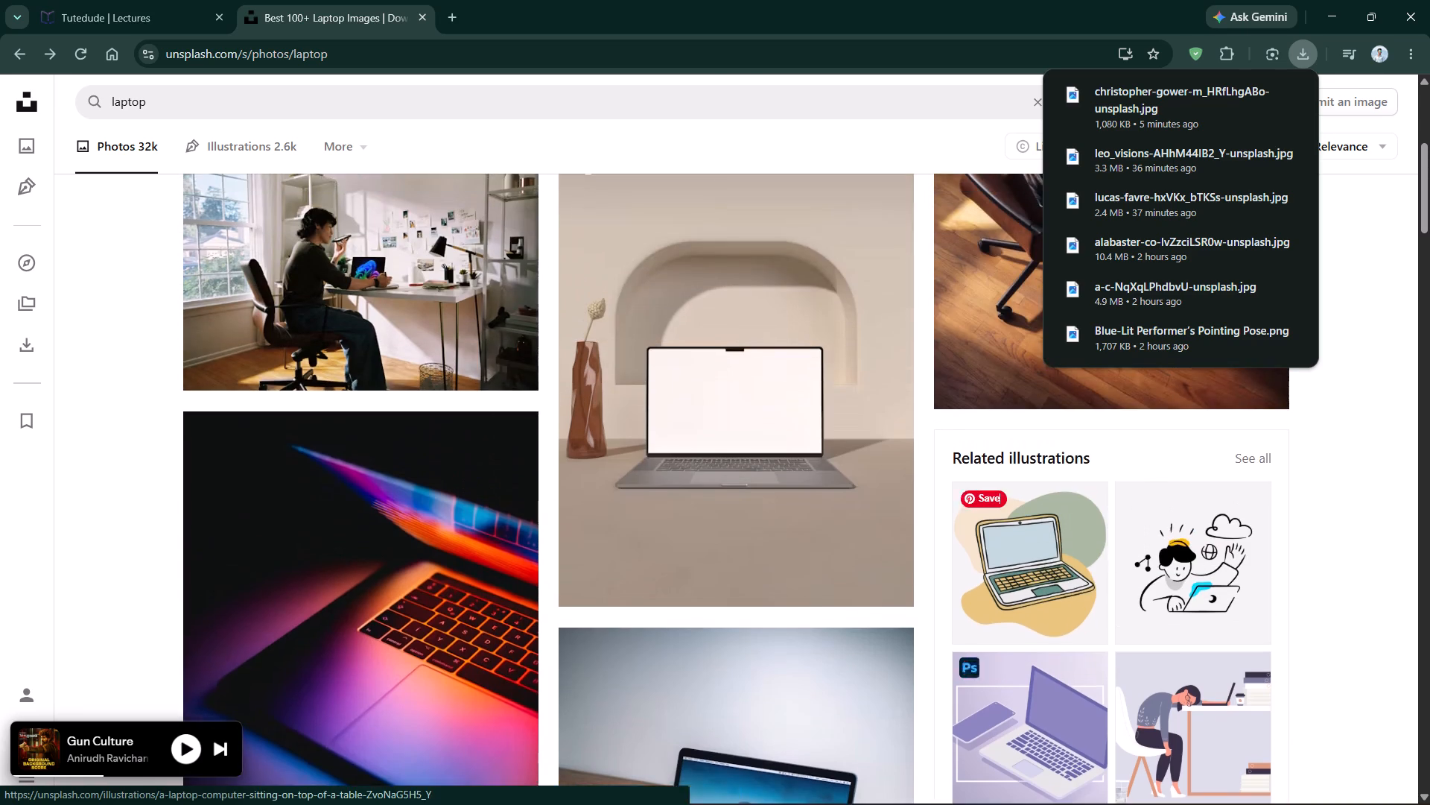
pyautogui.scroll(4, 1049, 546)
pyautogui.scroll(5, 732, 570)
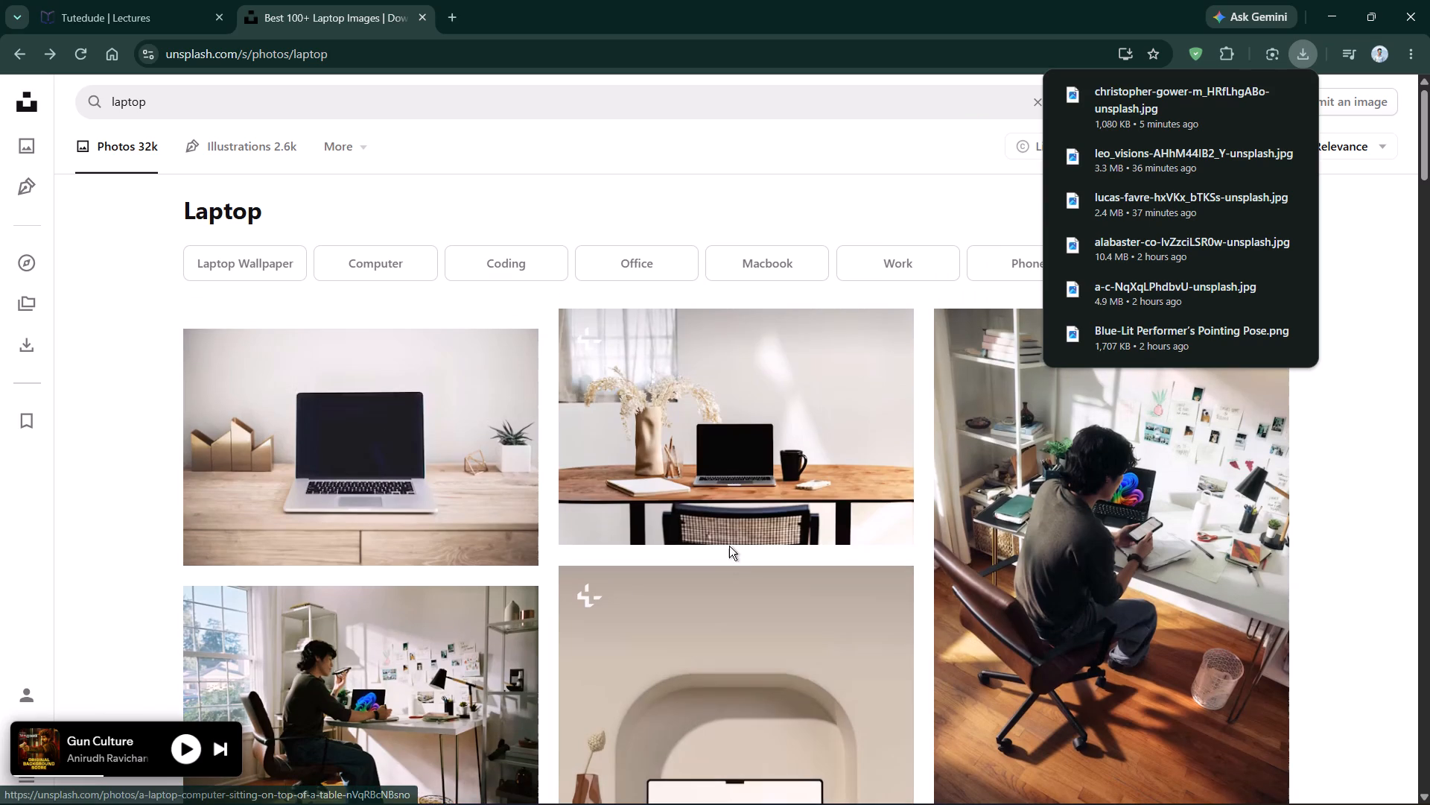
pyautogui.scroll(1, 732, 533)
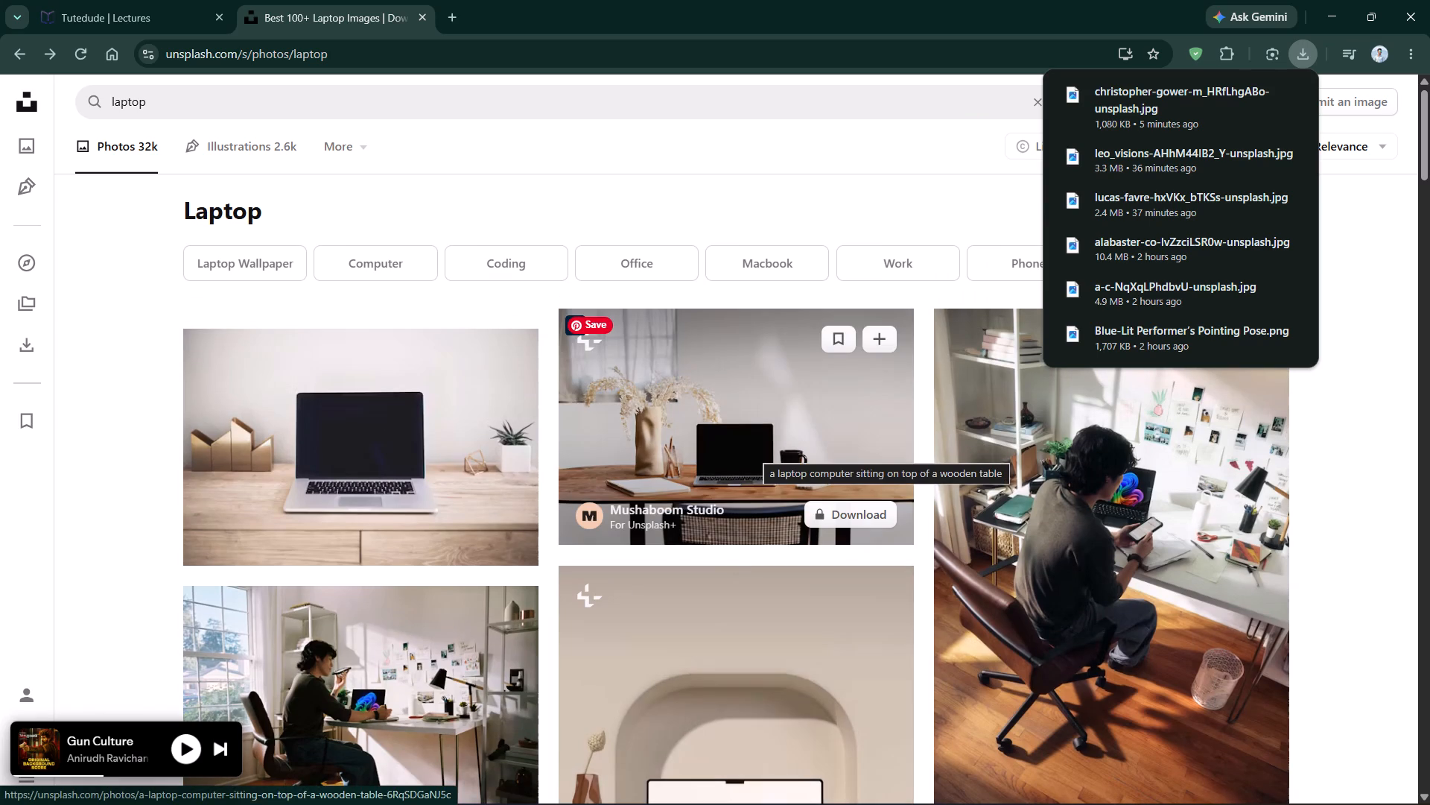
pyautogui.scroll(1, 757, 467)
pyautogui.scroll(-2, 757, 467)
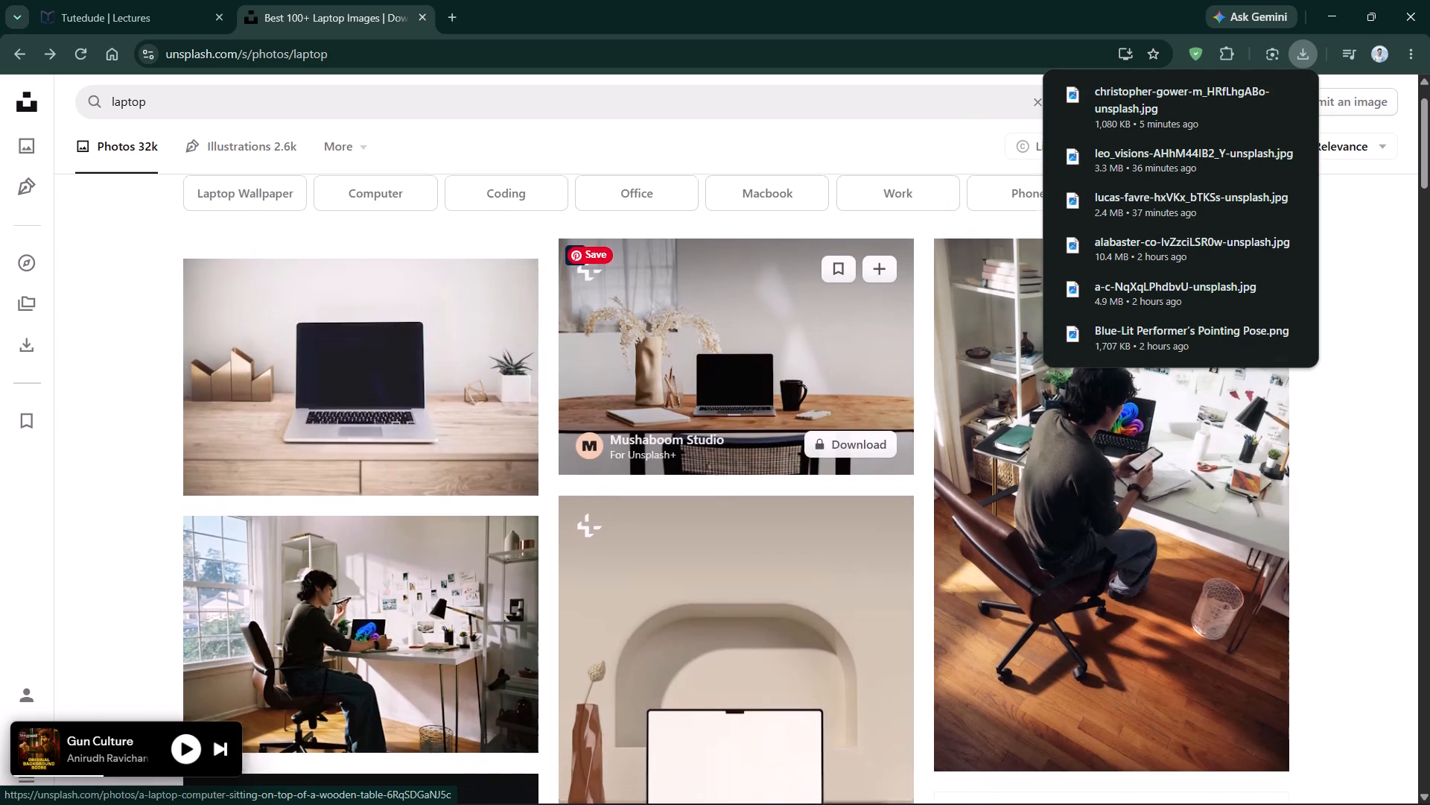
pyautogui.scroll(3, 757, 465)
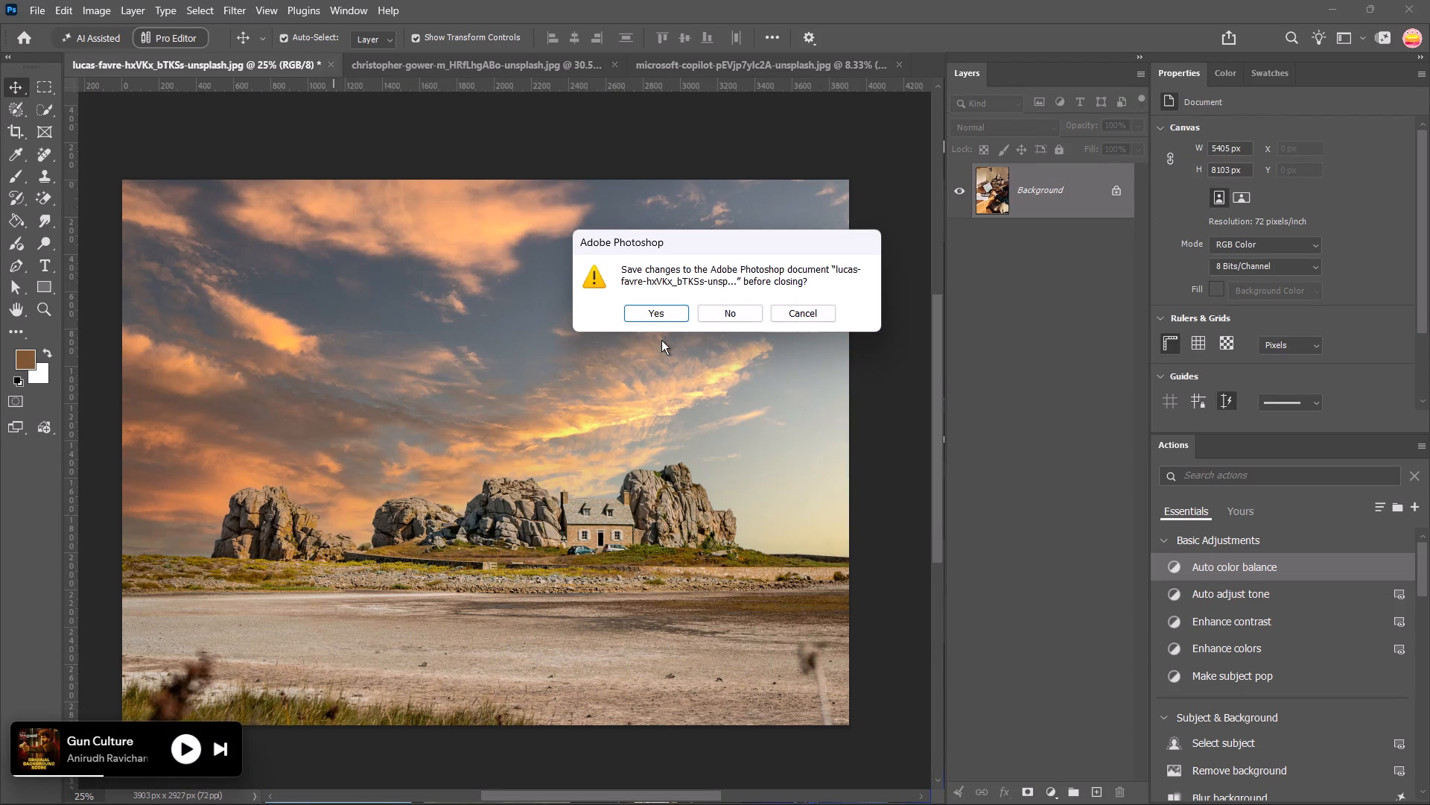
pyautogui.click(716, 317)
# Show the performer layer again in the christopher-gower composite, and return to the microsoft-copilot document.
pyautogui.click(461, 62)
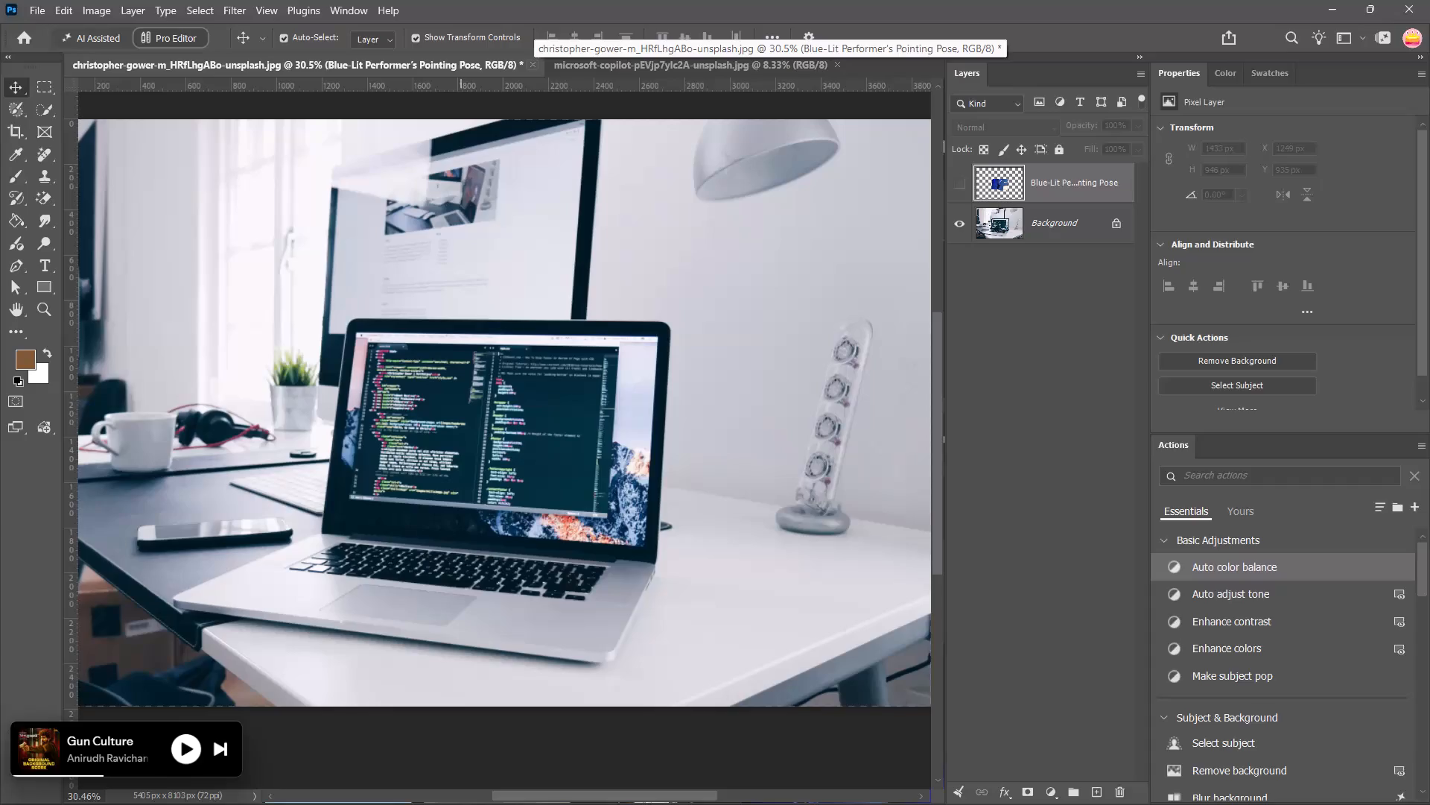
pyautogui.click(960, 178)
pyautogui.click(772, 64)
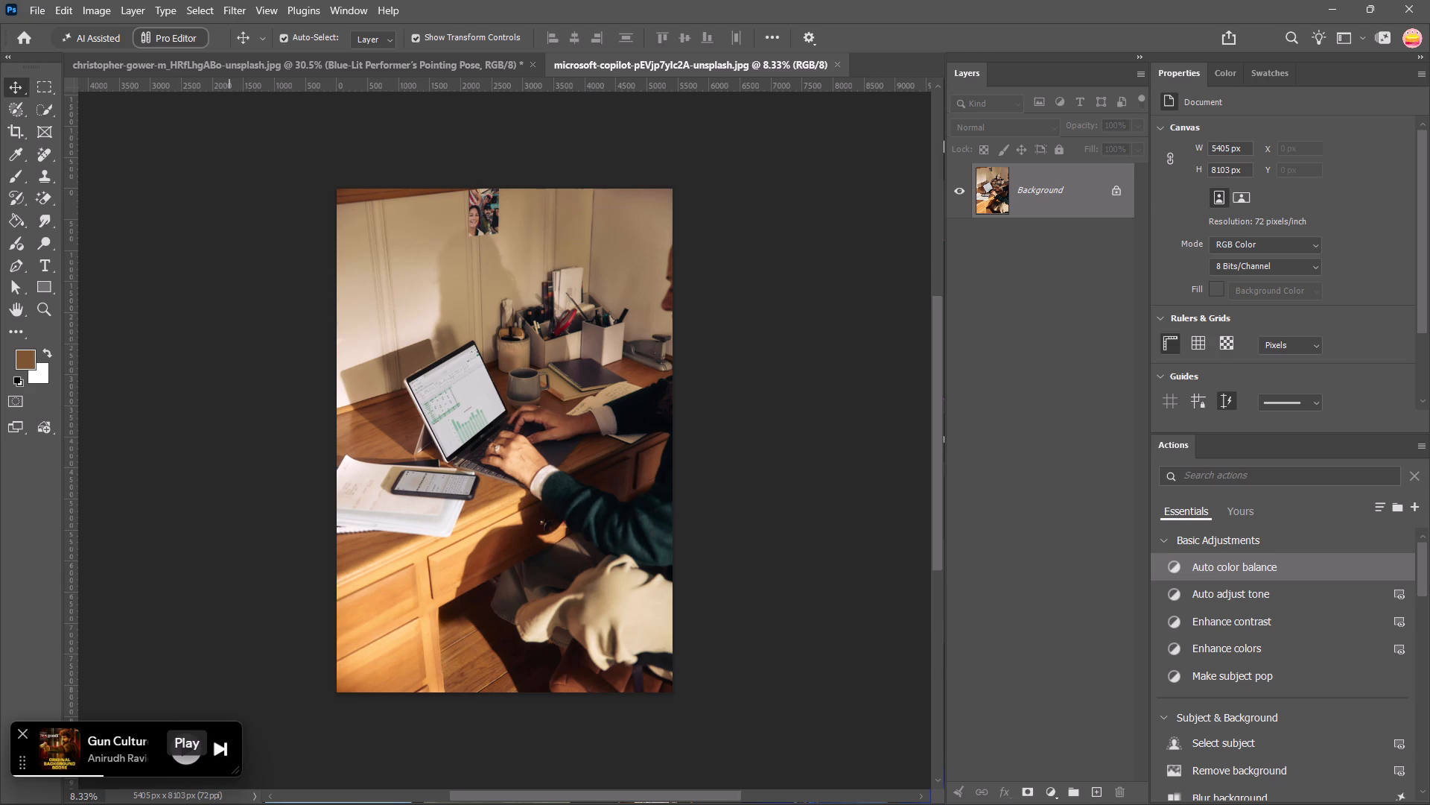
# Resume playback of the Gun Culture track in Spotify.
pyautogui.click(187, 758)
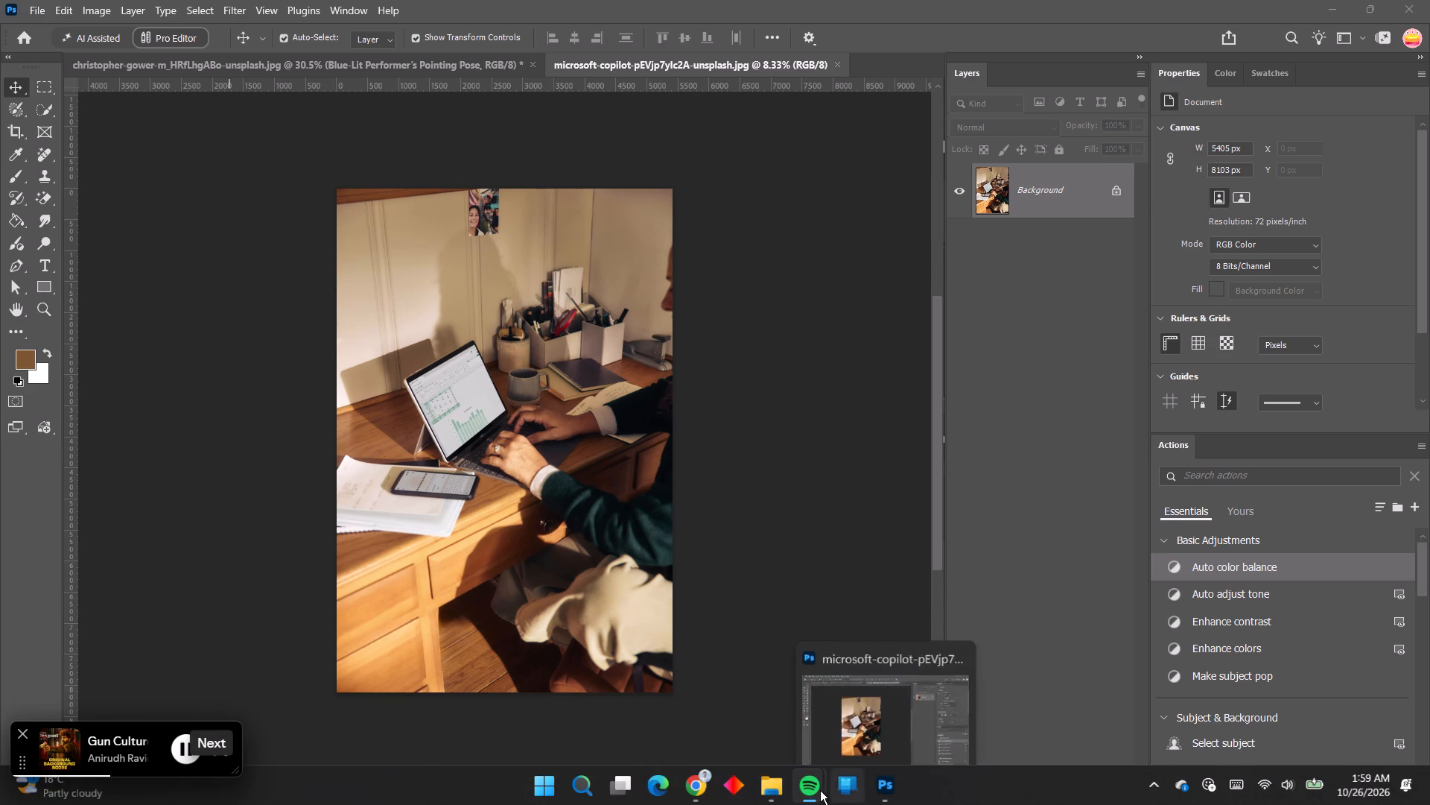
# Switch to File Explorer and look through the Downloads folder for an image to put on the laptop screen.
pyautogui.click(775, 786)
pyautogui.click(720, 277)
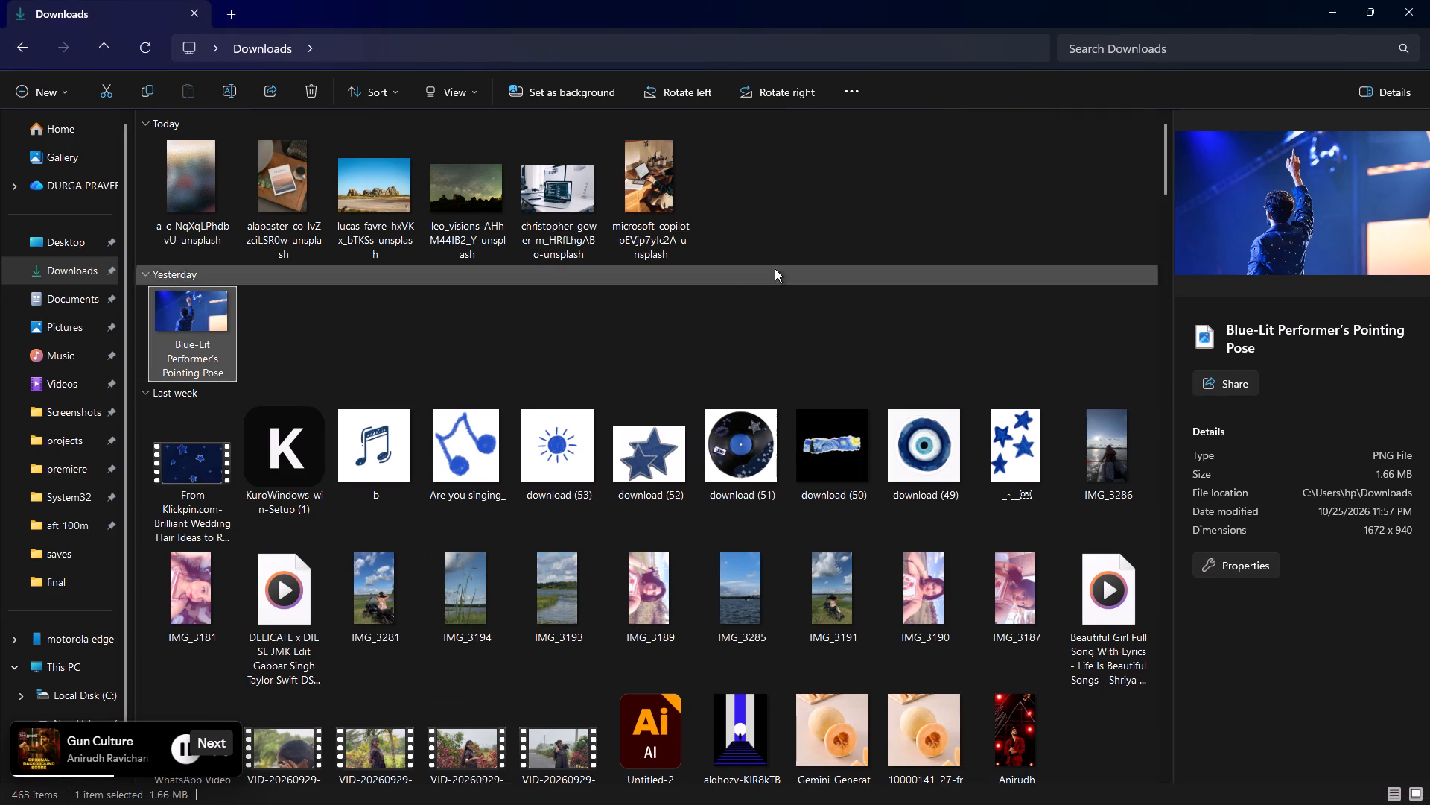
pyautogui.click(865, 177)
pyautogui.scroll(-4, 878, 260)
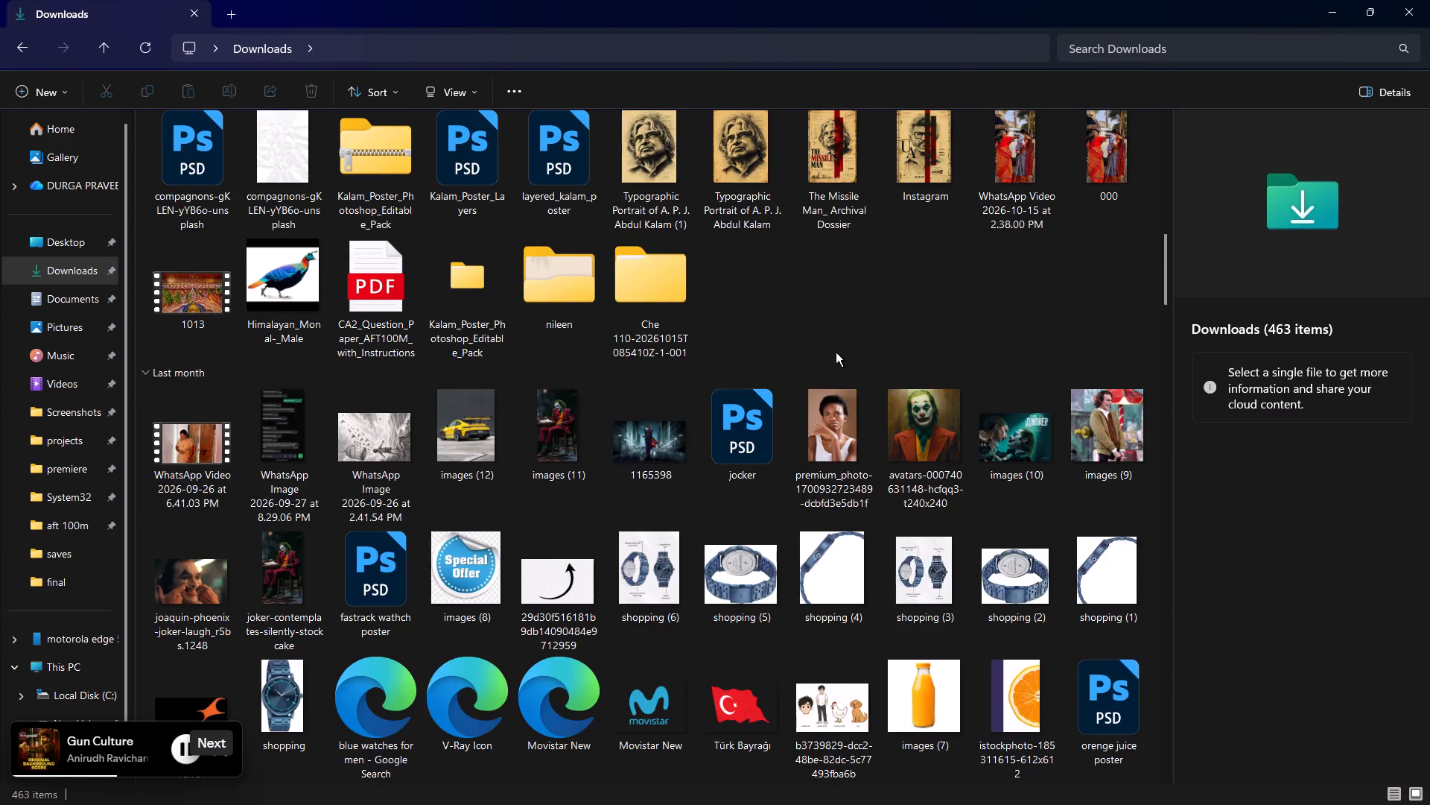
pyautogui.scroll(2, 820, 379)
pyautogui.scroll(-2, 820, 379)
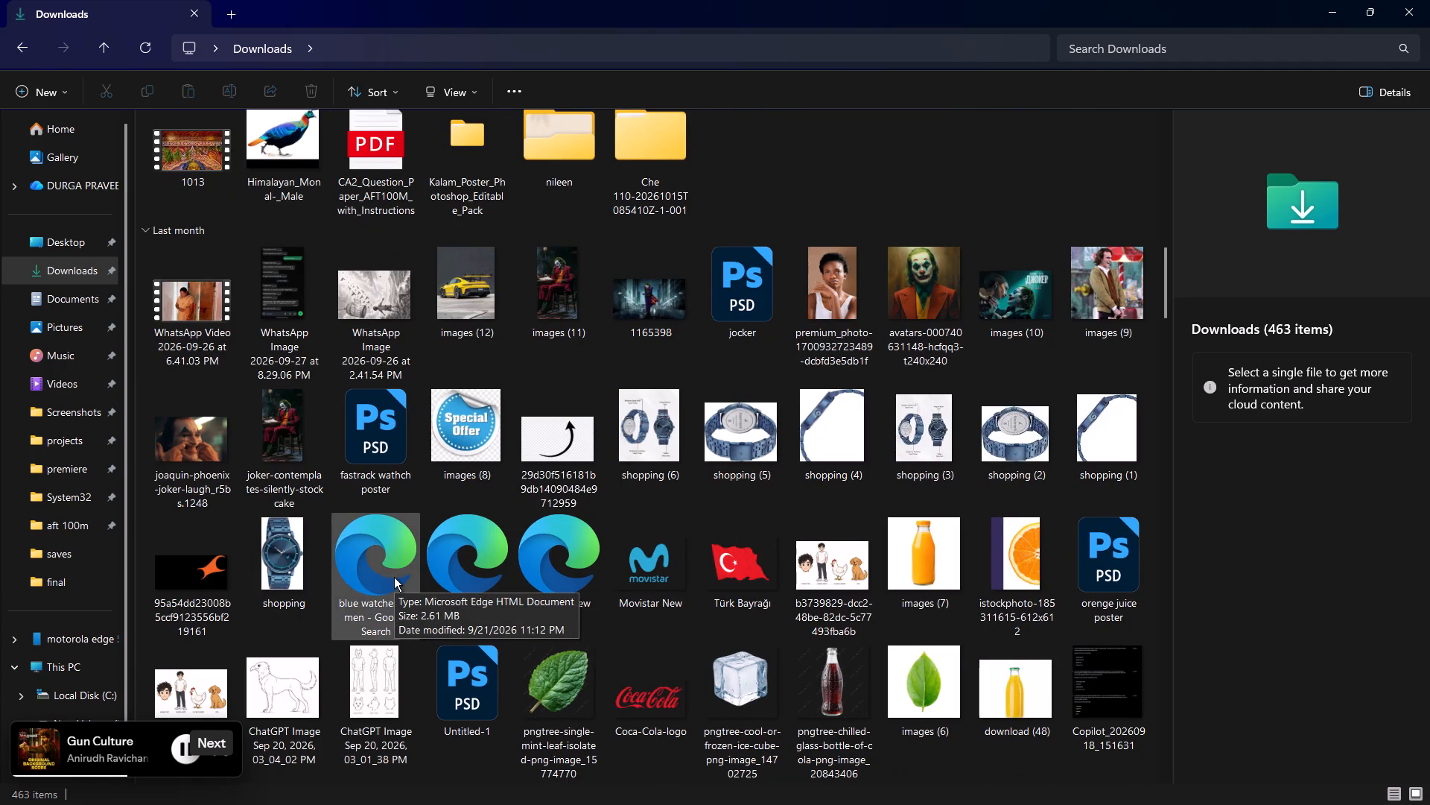
pyautogui.scroll(-2, 673, 515)
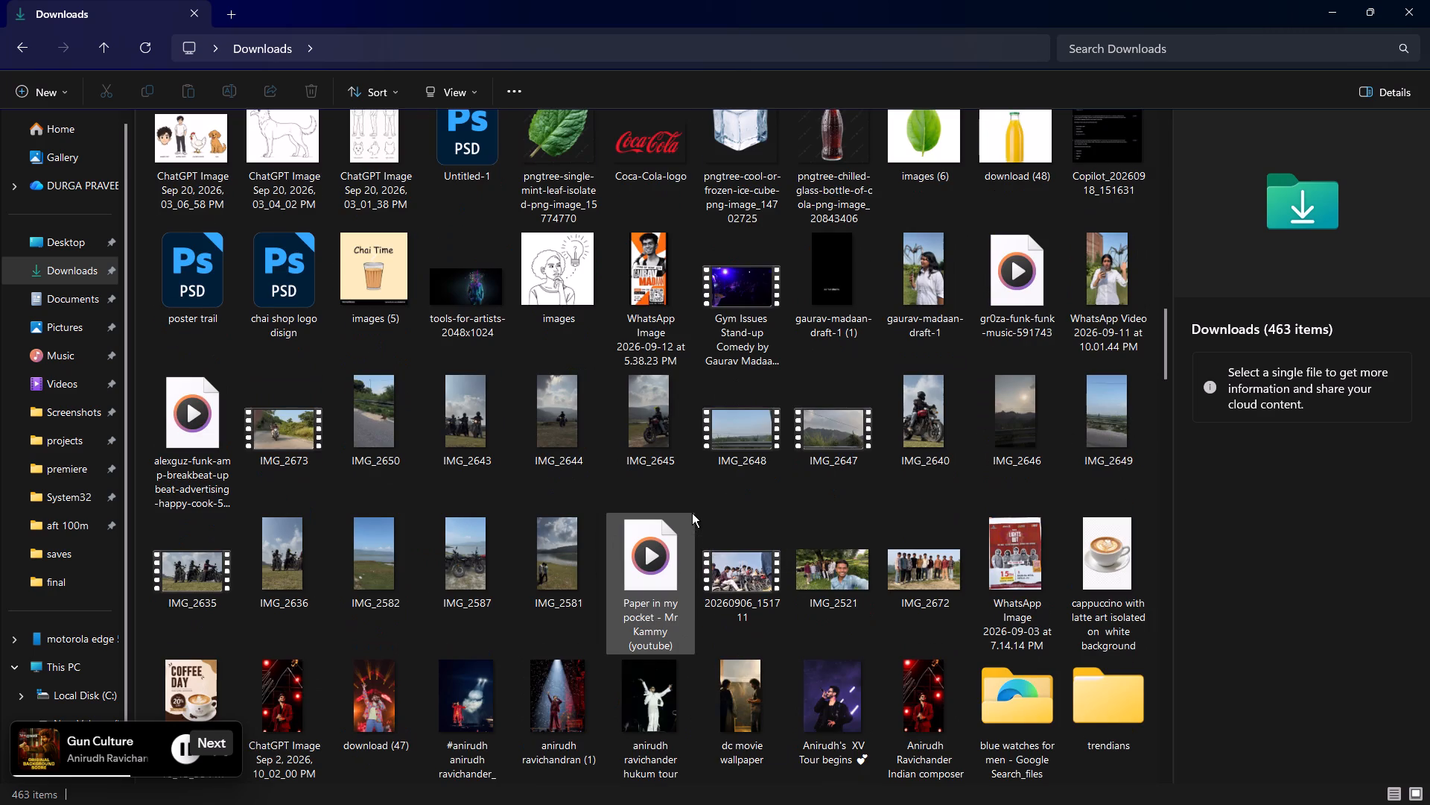
pyautogui.scroll(-2, 696, 513)
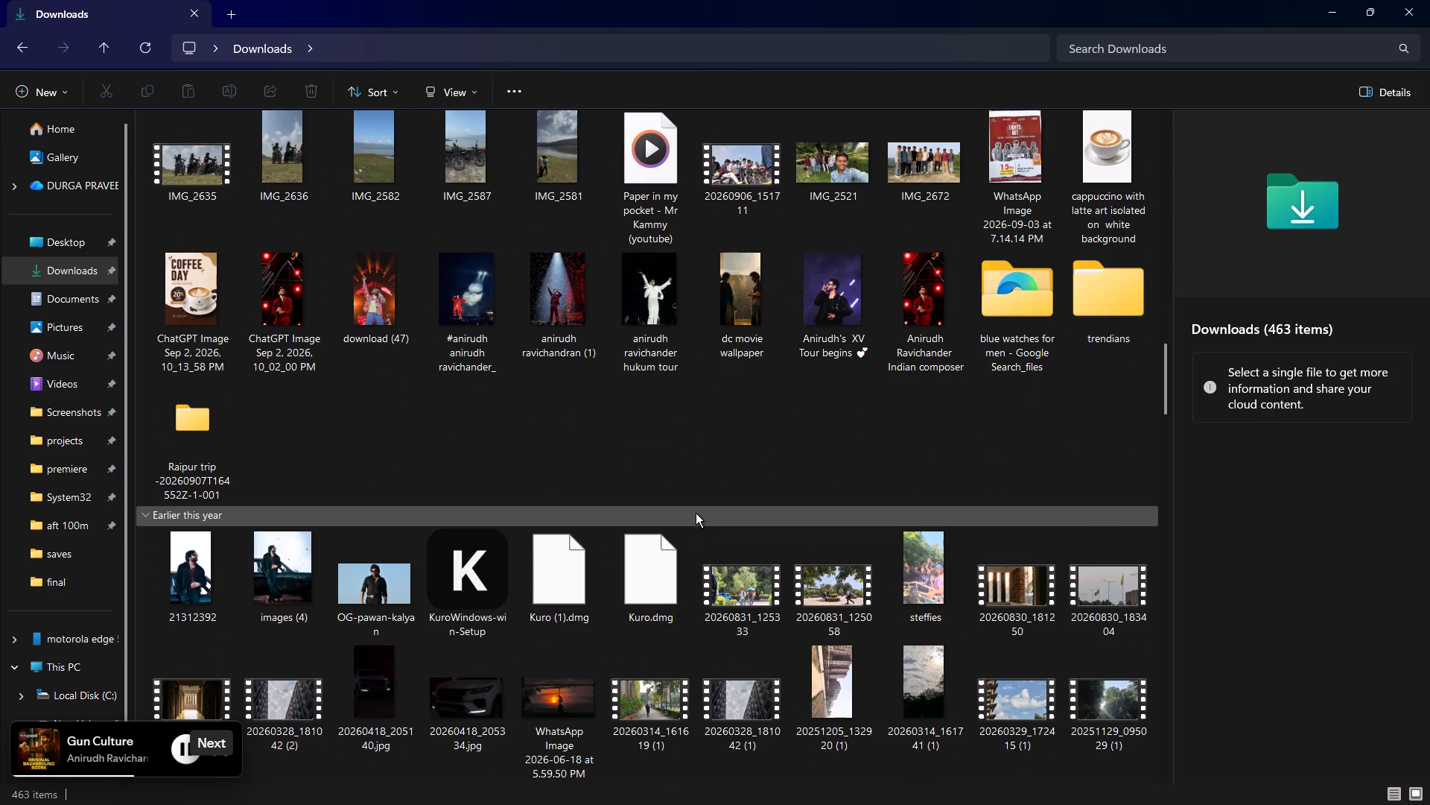
pyautogui.scroll(-2, 696, 513)
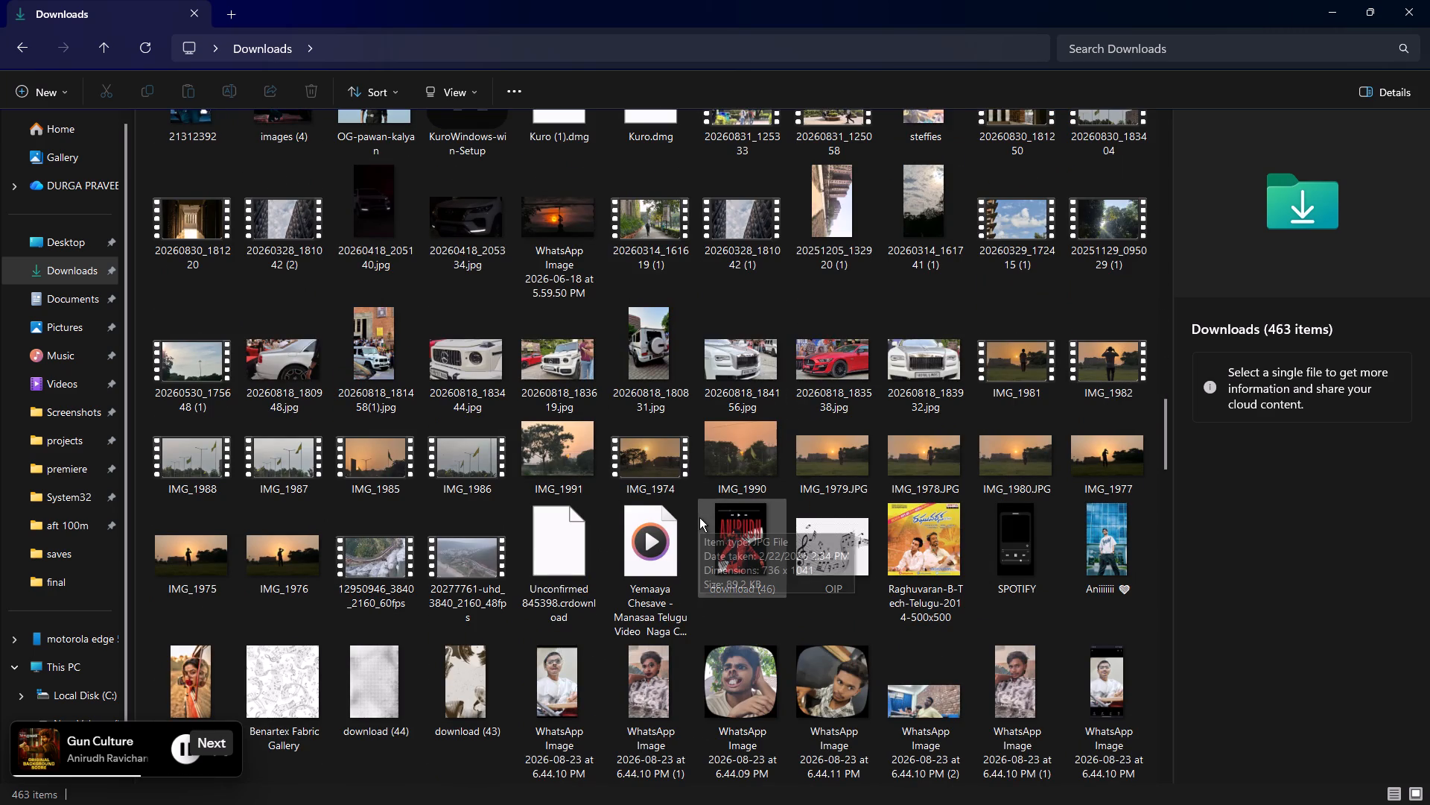
pyautogui.scroll(-3, 699, 517)
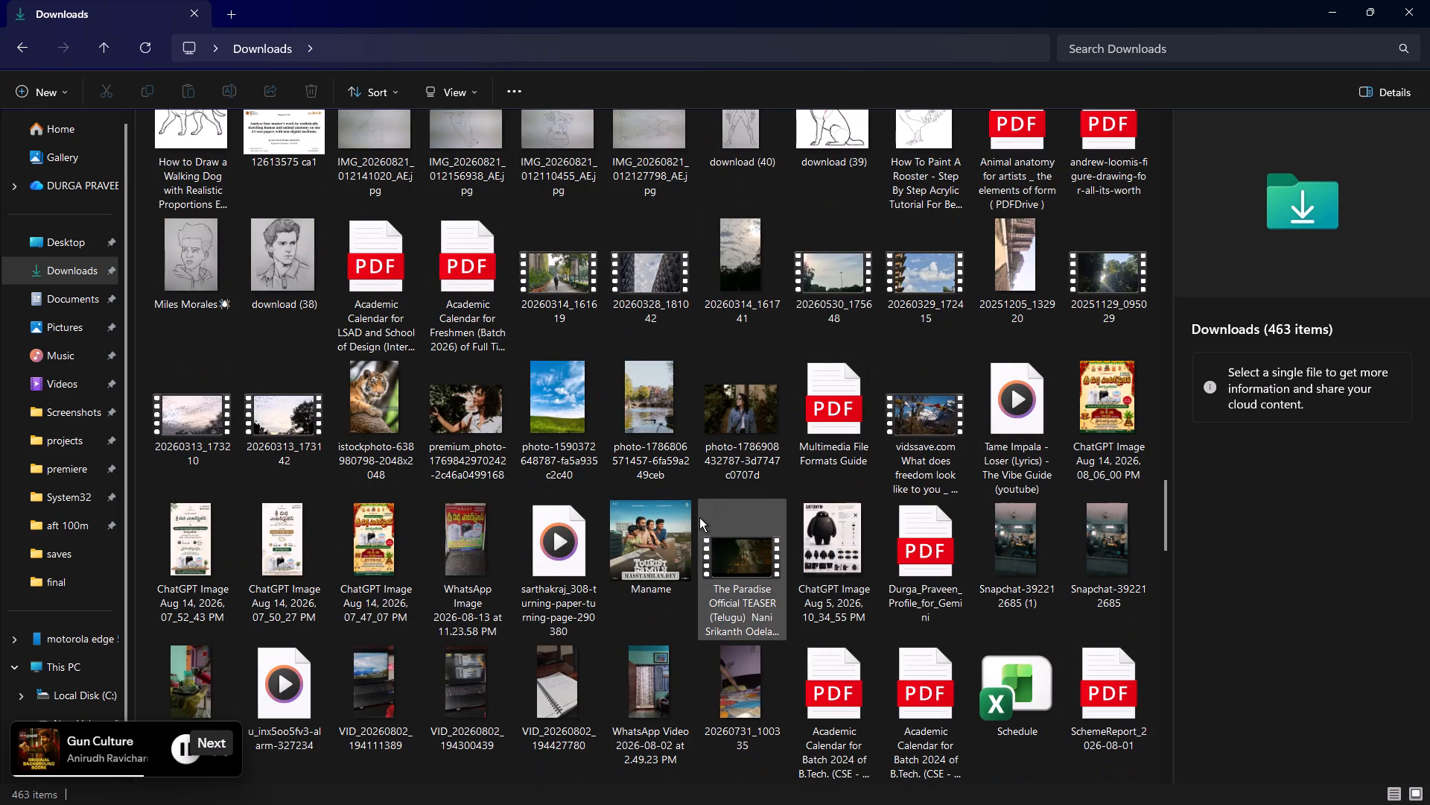
pyautogui.scroll(8, 702, 520)
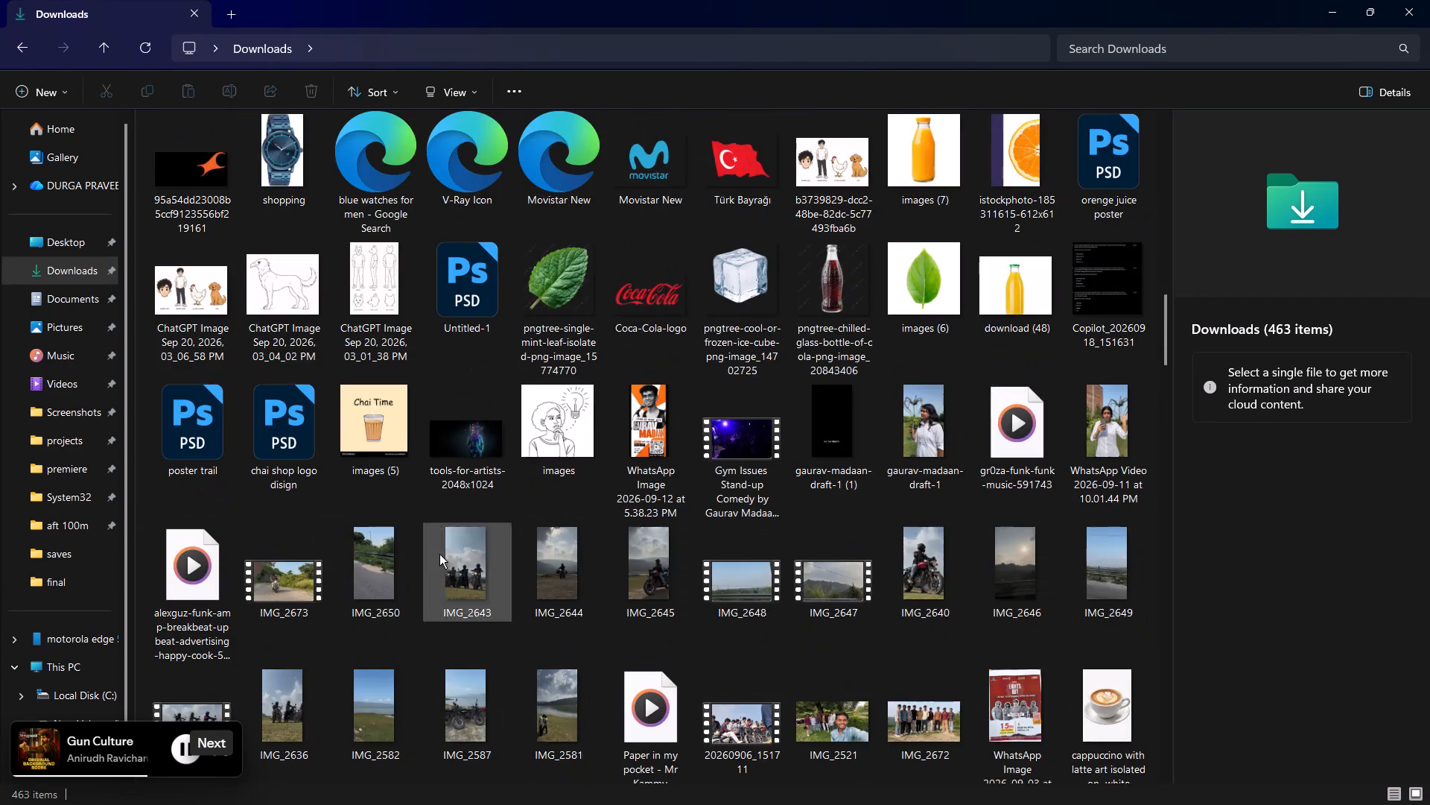
pyautogui.scroll(-2, 372, 563)
pyautogui.scroll(3, 393, 459)
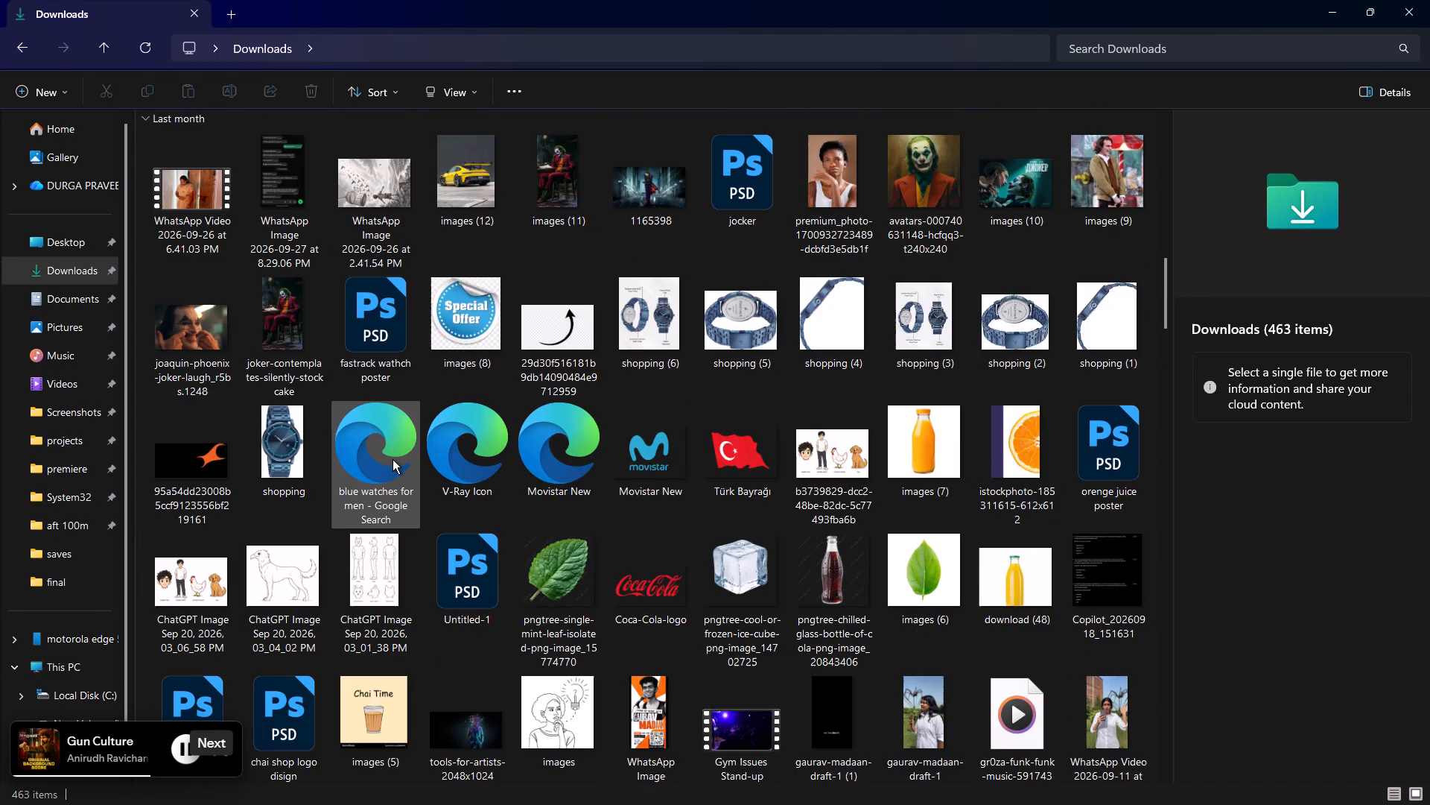
pyautogui.scroll(3, 393, 459)
pyautogui.scroll(-5, 393, 459)
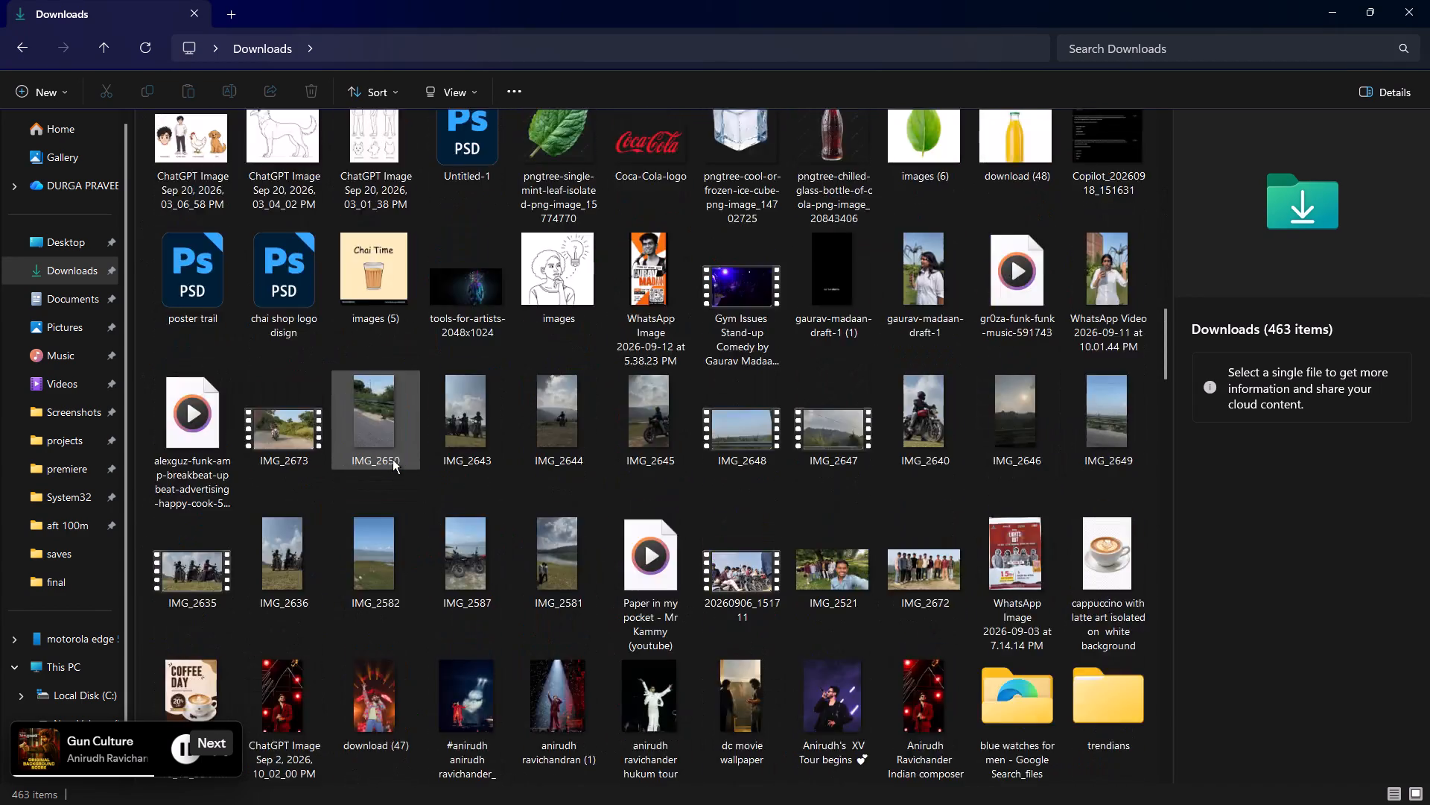
pyautogui.scroll(-3, 393, 459)
# Place the OG-pawan-kalyan image from Downloads into the microsoft-copilot document at 100% size and commit the placement.
pyautogui.click(401, 406)
pyautogui.moveTo(387, 392); pyautogui.dragTo(413, 435)
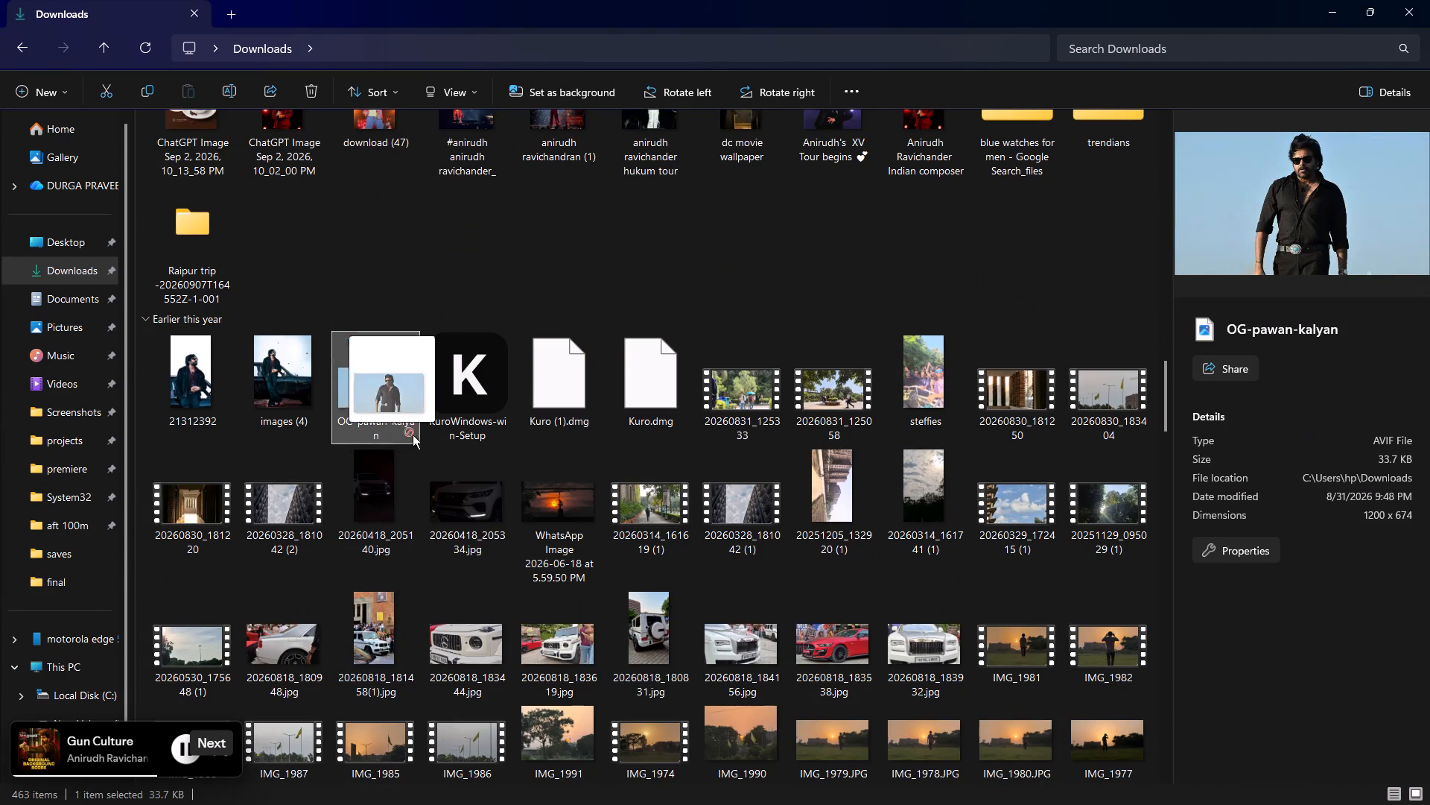
pyautogui.moveTo(413, 435); pyautogui.dragTo(510, 408)
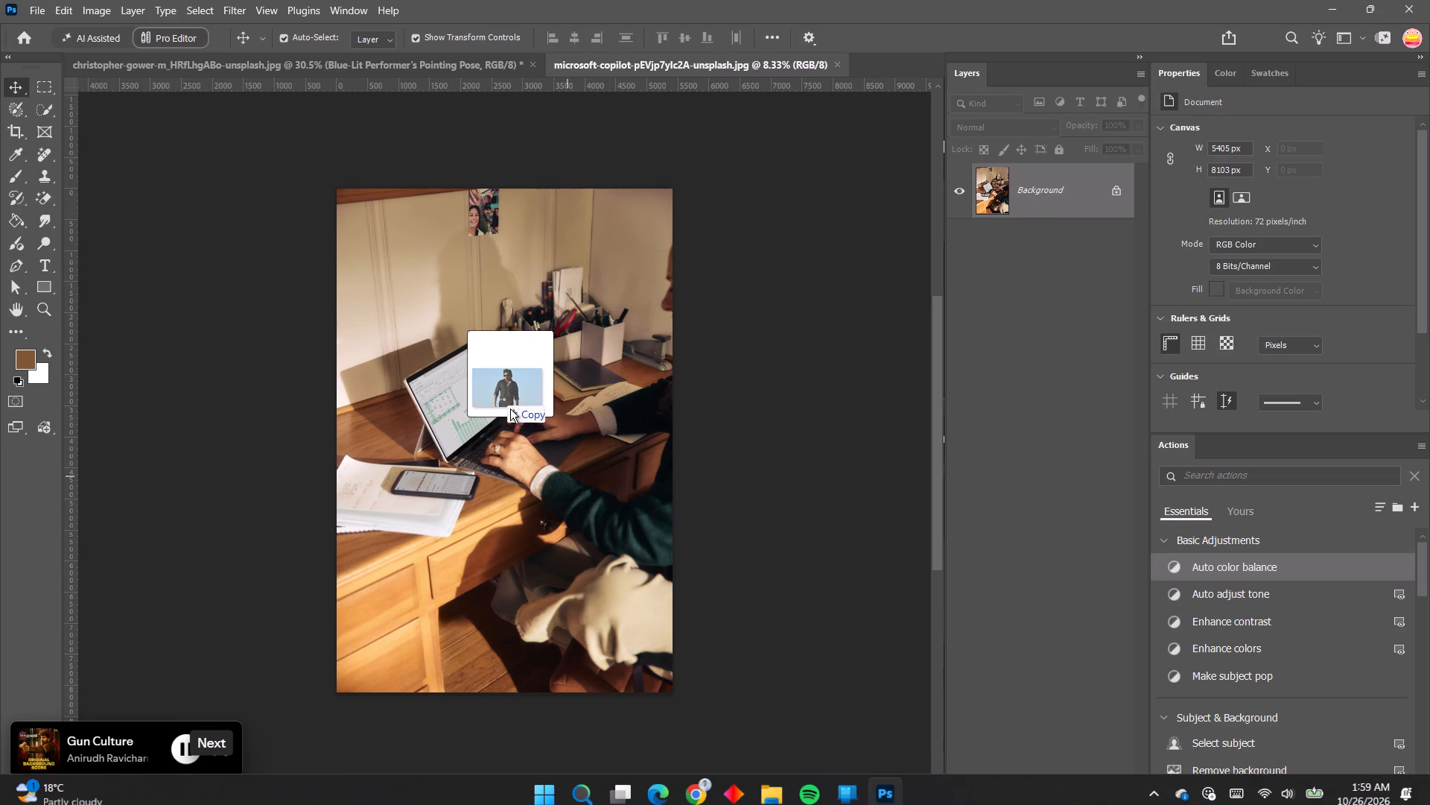
pyautogui.moveTo(510, 408); pyautogui.dragTo(483, 417)
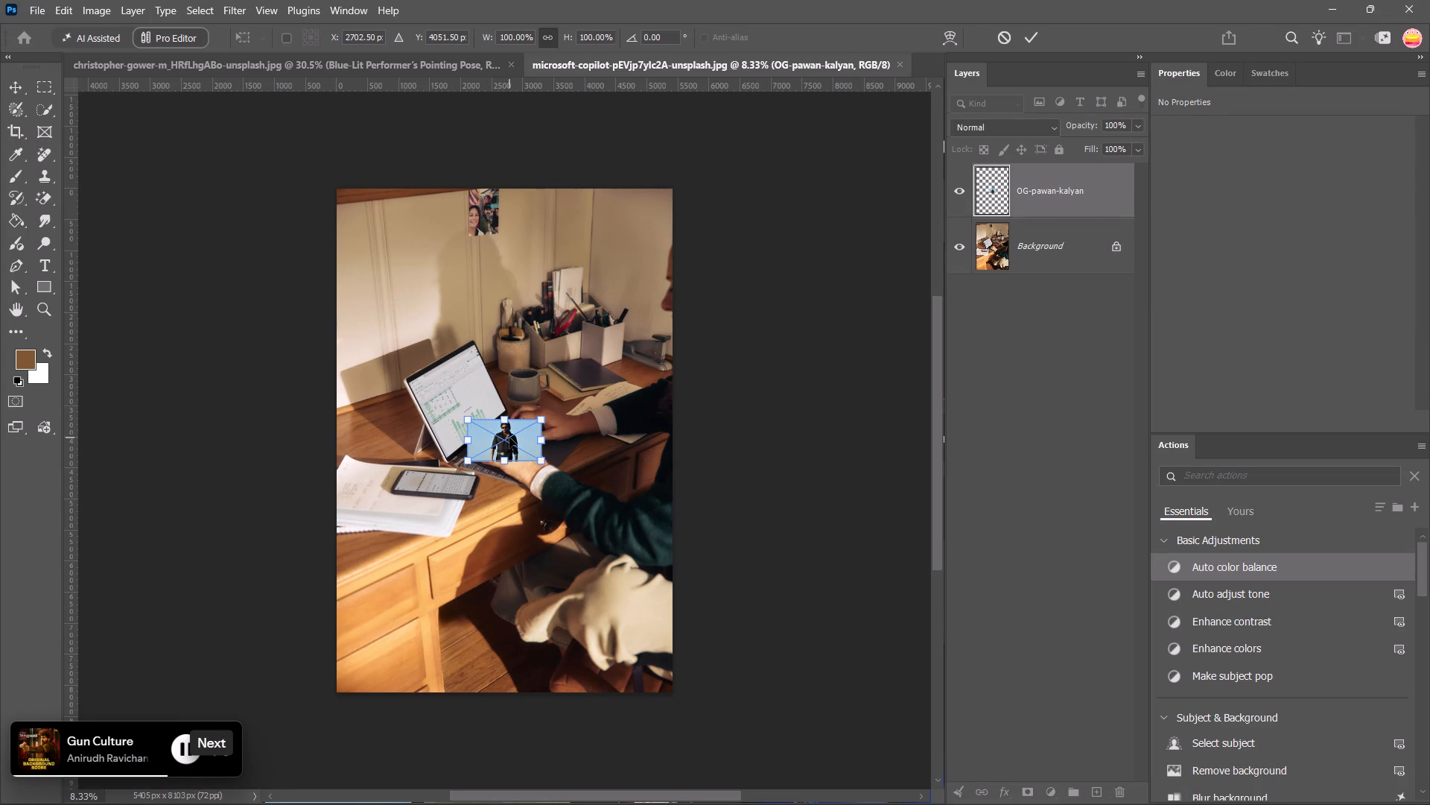
pyautogui.keyDown('alt'); pyautogui.scroll(3, 614, 241); pyautogui.keyUp('alt')
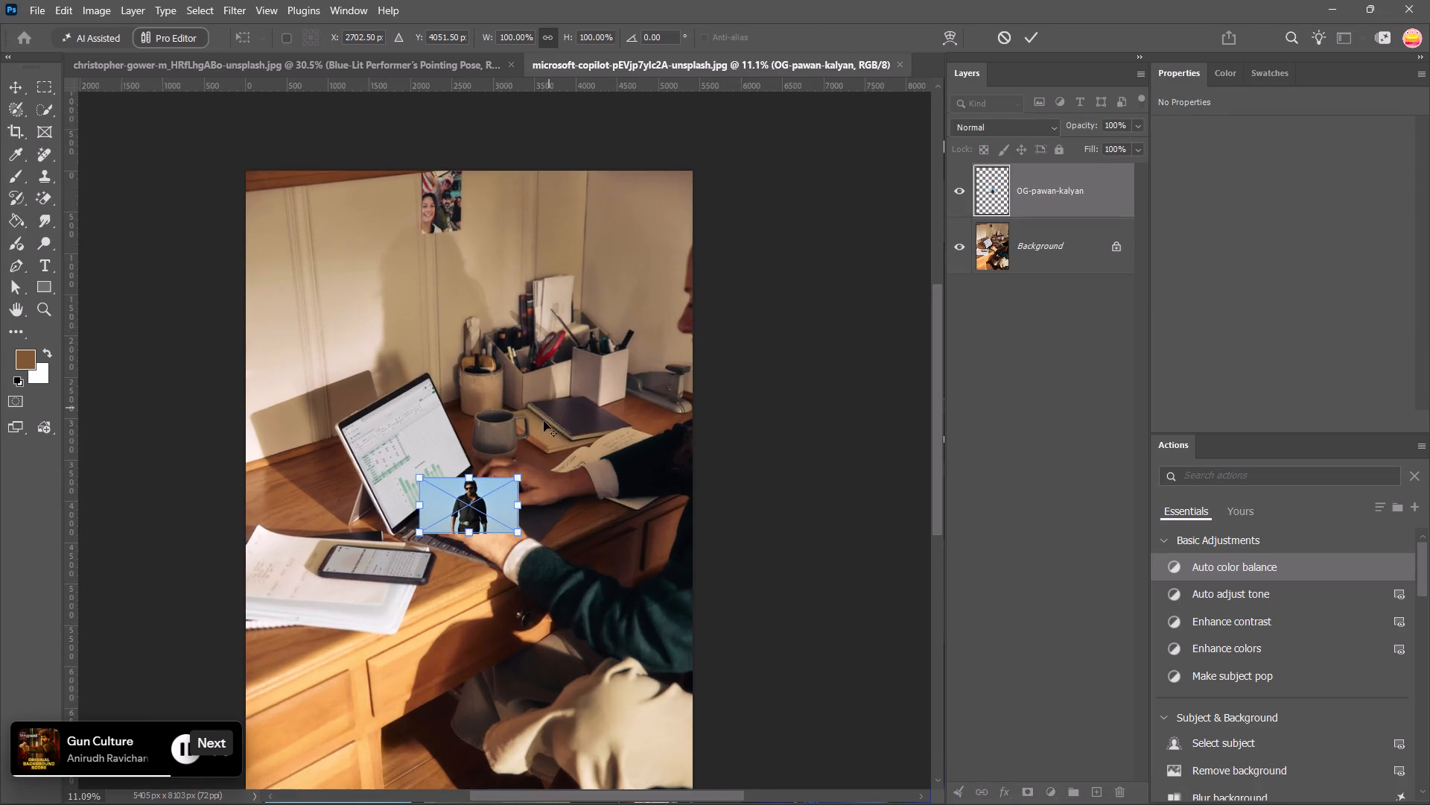
pyautogui.keyDown('alt'); pyautogui.scroll(5, 532, 430); pyautogui.keyUp('alt')
pyautogui.keyDown('alt'); pyautogui.scroll(9, 480, 476); pyautogui.keyUp('alt')
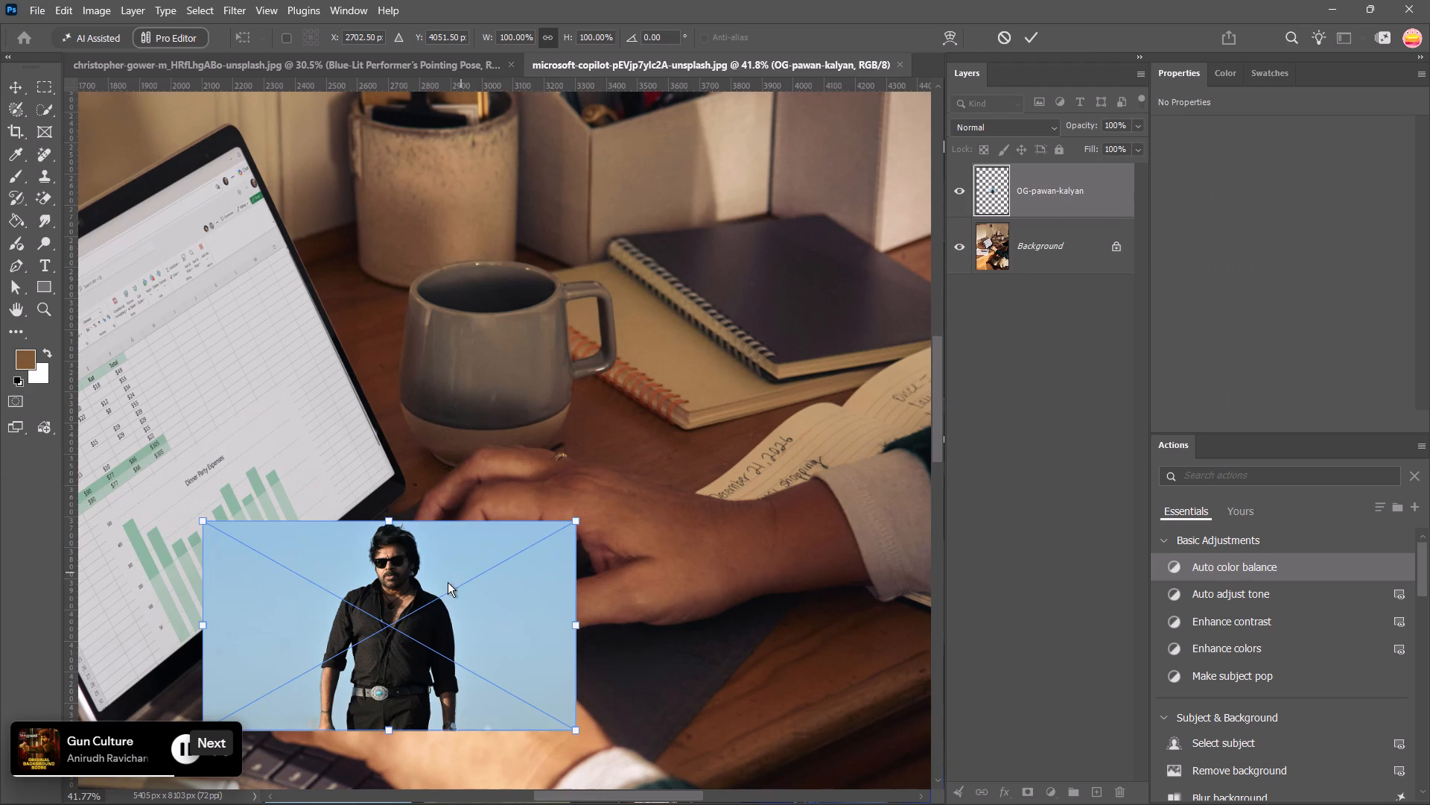
pyautogui.moveTo(431, 593); pyautogui.dragTo(416, 357)
pyautogui.click(1031, 37)
# Rasterize the OG-pawan-kalyan layer.
pyautogui.rightClick(1046, 191)
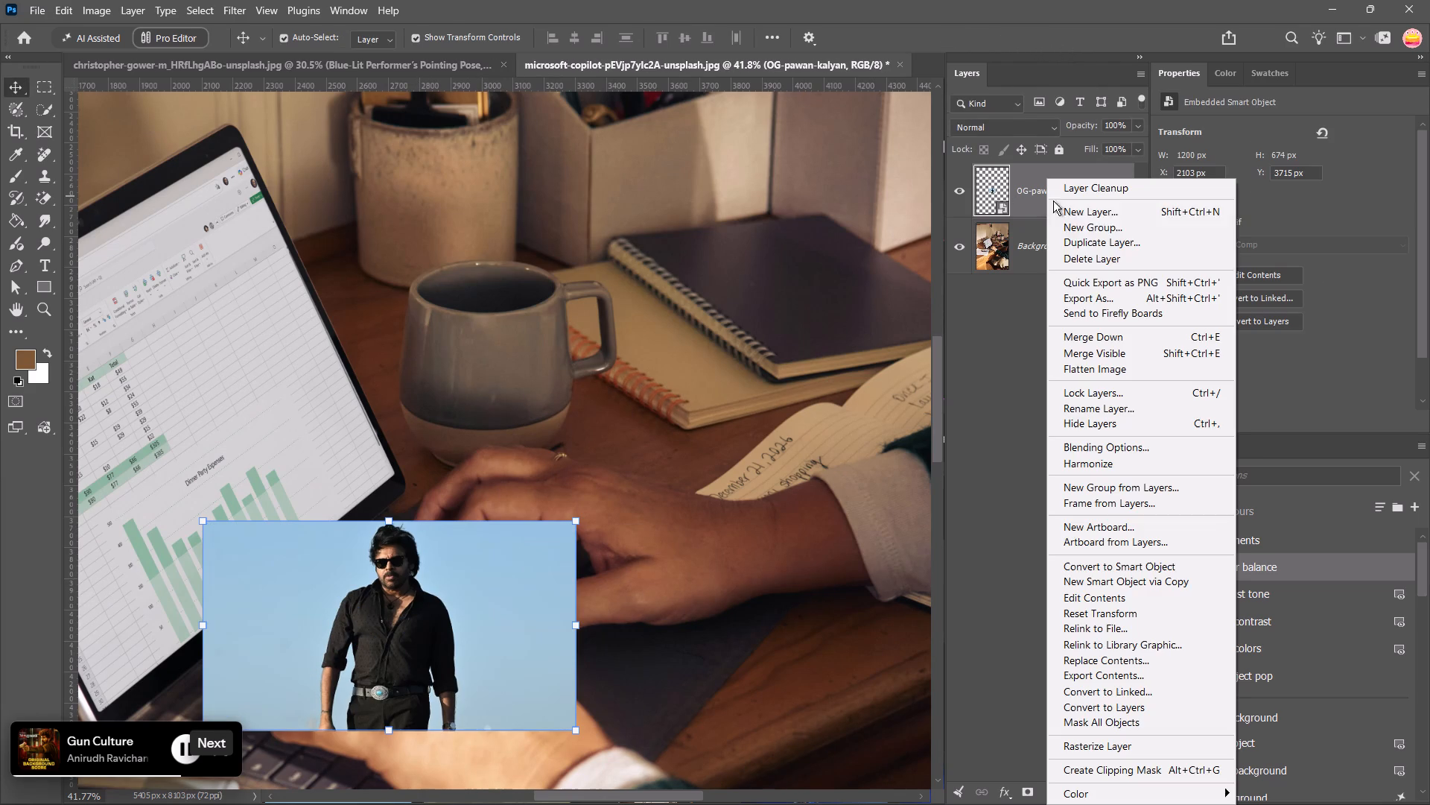
pyautogui.click(1141, 748)
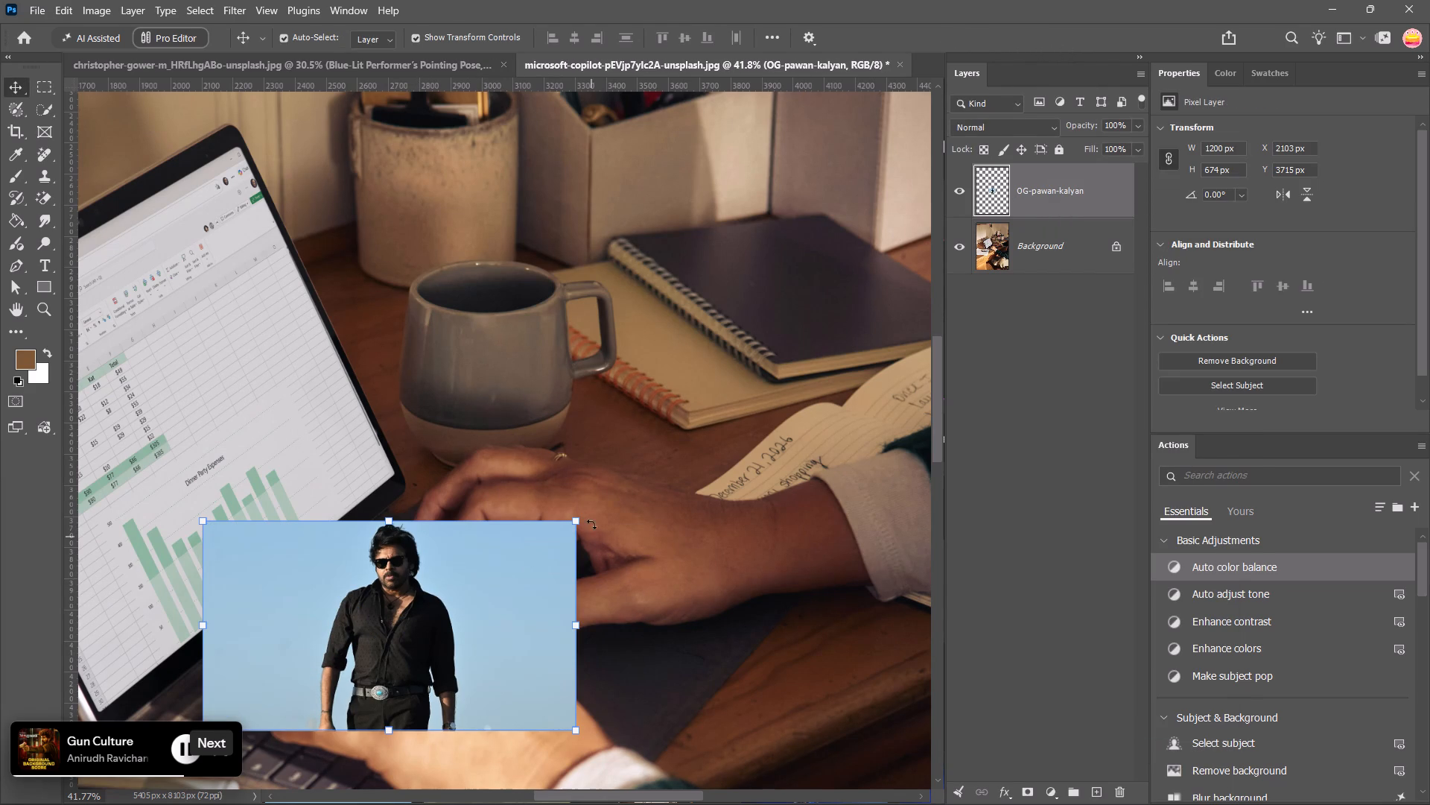
# Move the OG-pawan-kalyan image over the laptop display, to about X 1358 px, Y 3026 px.
pyautogui.press('space')
pyautogui.press('space')
pyautogui.press('space')
pyautogui.press('space')
pyautogui.press('space')
pyautogui.press('space')
pyautogui.press('space')
pyautogui.press('space')
pyautogui.press('space')
pyautogui.press('space')
pyautogui.press('space')
pyautogui.press('space')
pyautogui.press('space')
pyautogui.press('space')
pyautogui.press('space')
pyautogui.press('space')
pyautogui.press('space')
pyautogui.press('space')
pyautogui.press('space')
pyautogui.press('space')
pyautogui.moveTo(279, 408); pyautogui.dragTo(507, 416)
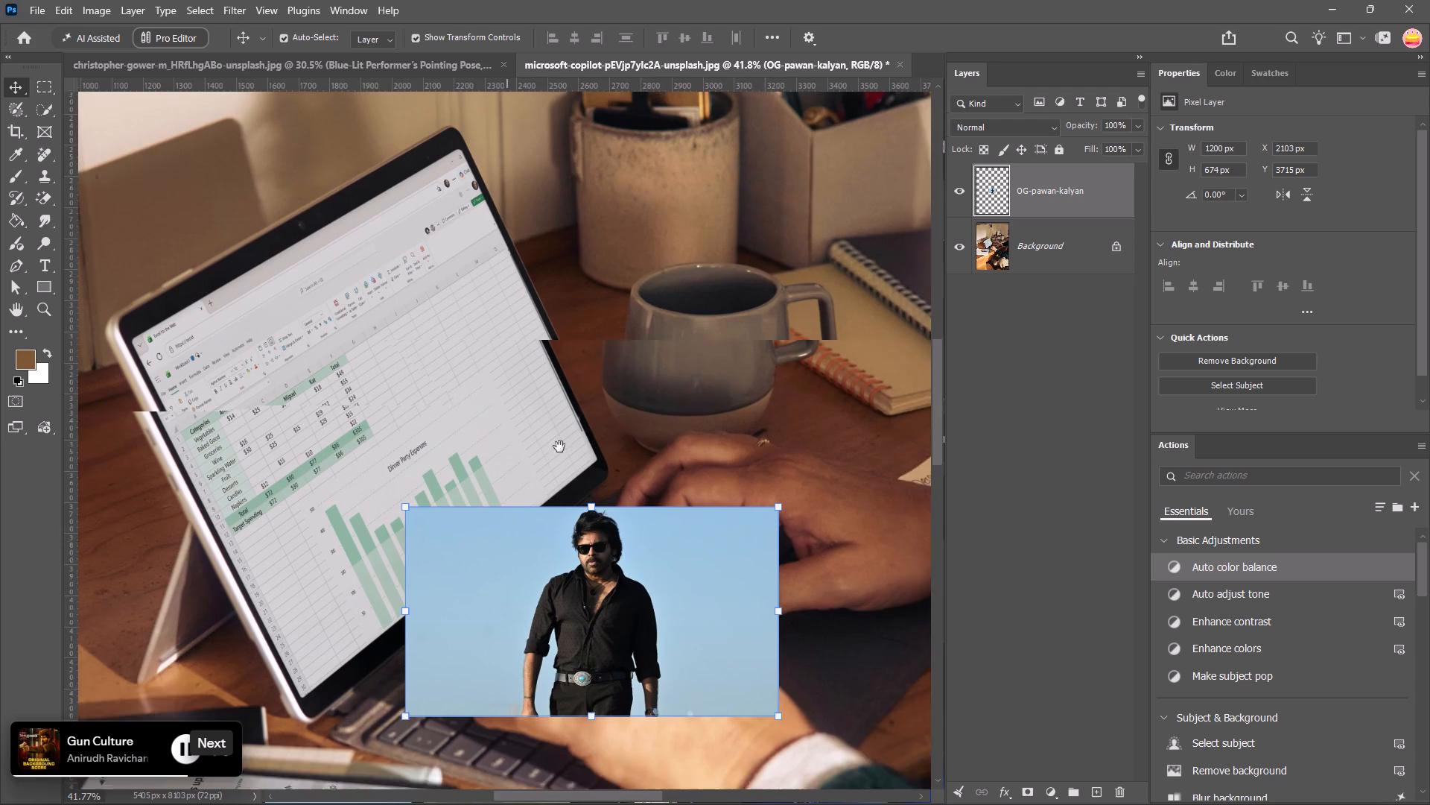
pyautogui.moveTo(656, 654); pyautogui.dragTo(423, 441)
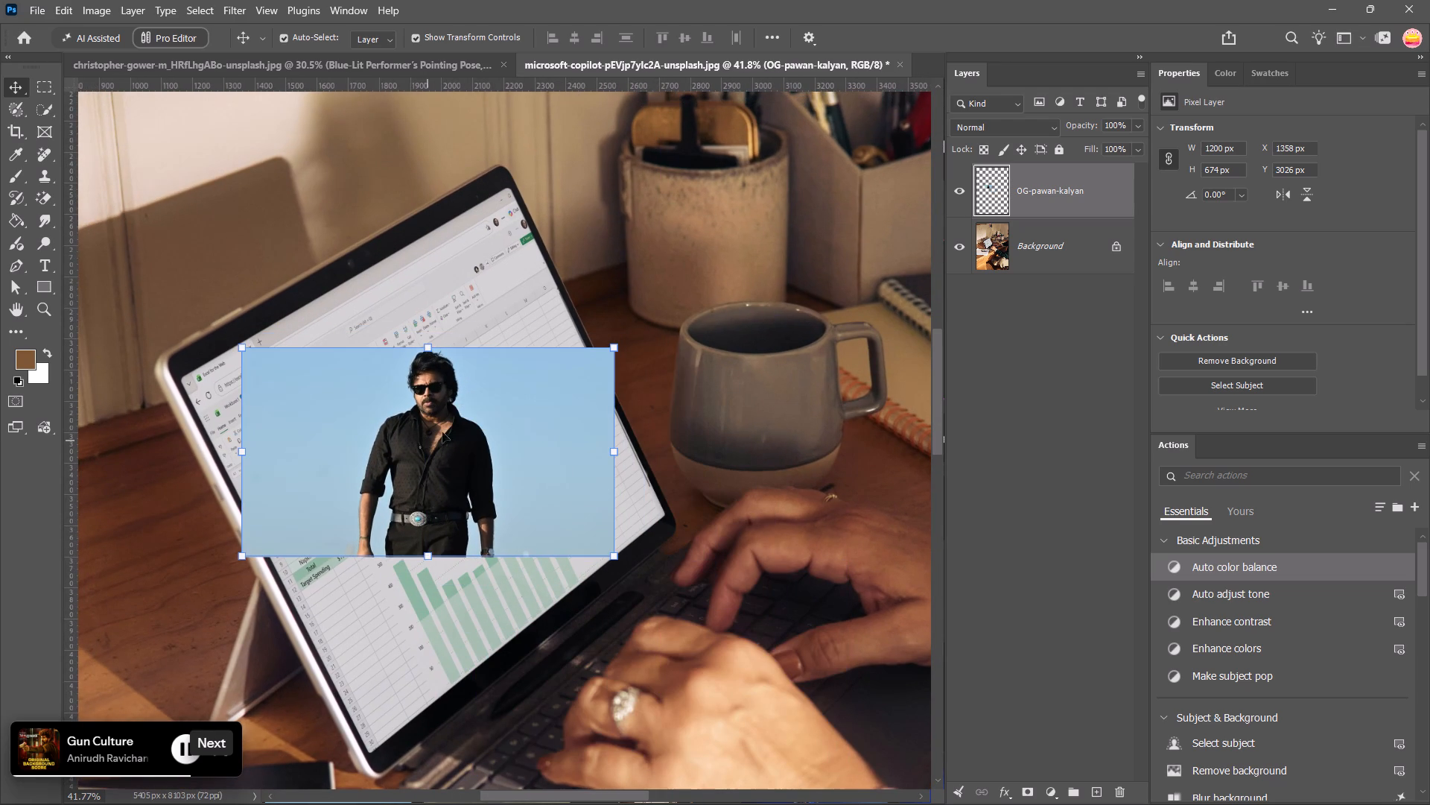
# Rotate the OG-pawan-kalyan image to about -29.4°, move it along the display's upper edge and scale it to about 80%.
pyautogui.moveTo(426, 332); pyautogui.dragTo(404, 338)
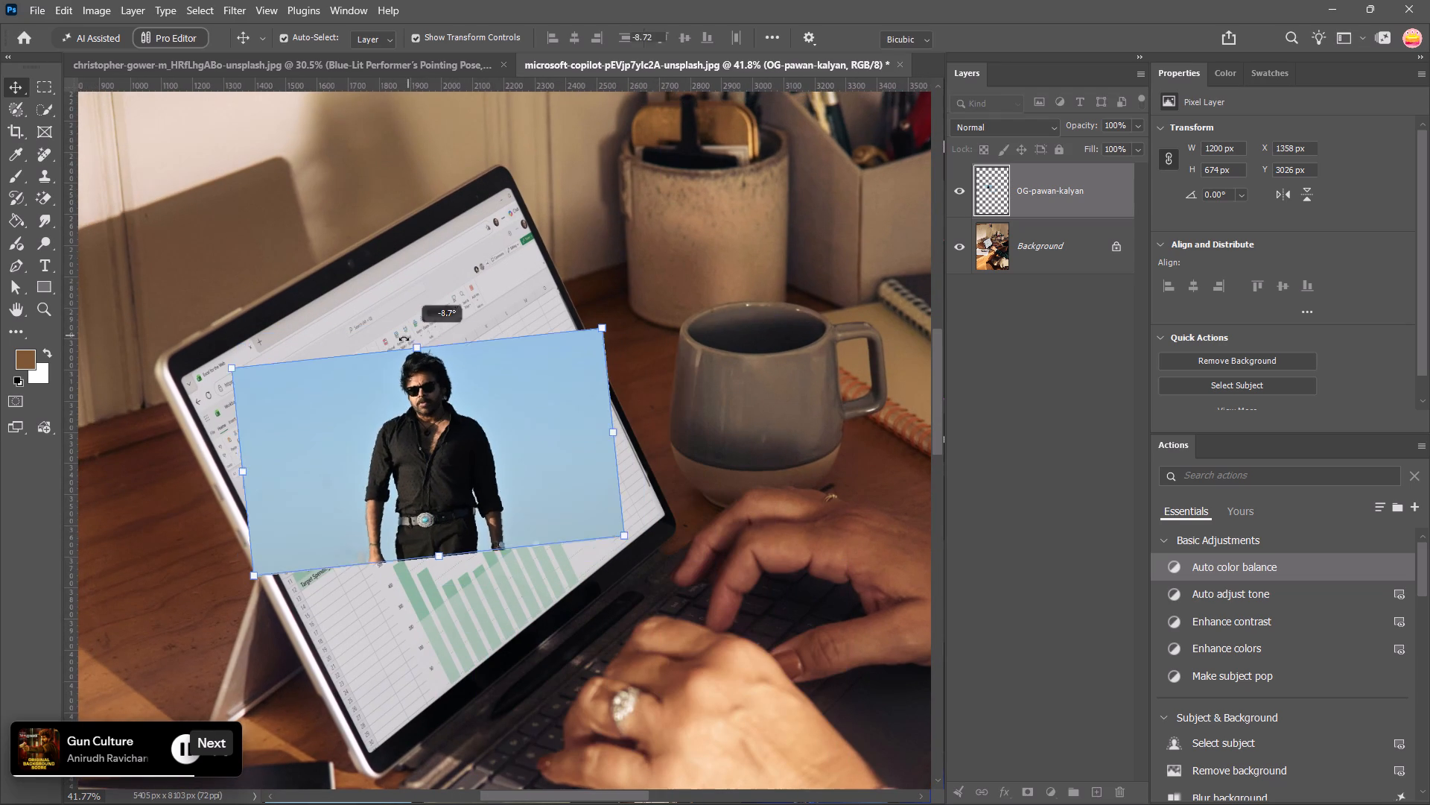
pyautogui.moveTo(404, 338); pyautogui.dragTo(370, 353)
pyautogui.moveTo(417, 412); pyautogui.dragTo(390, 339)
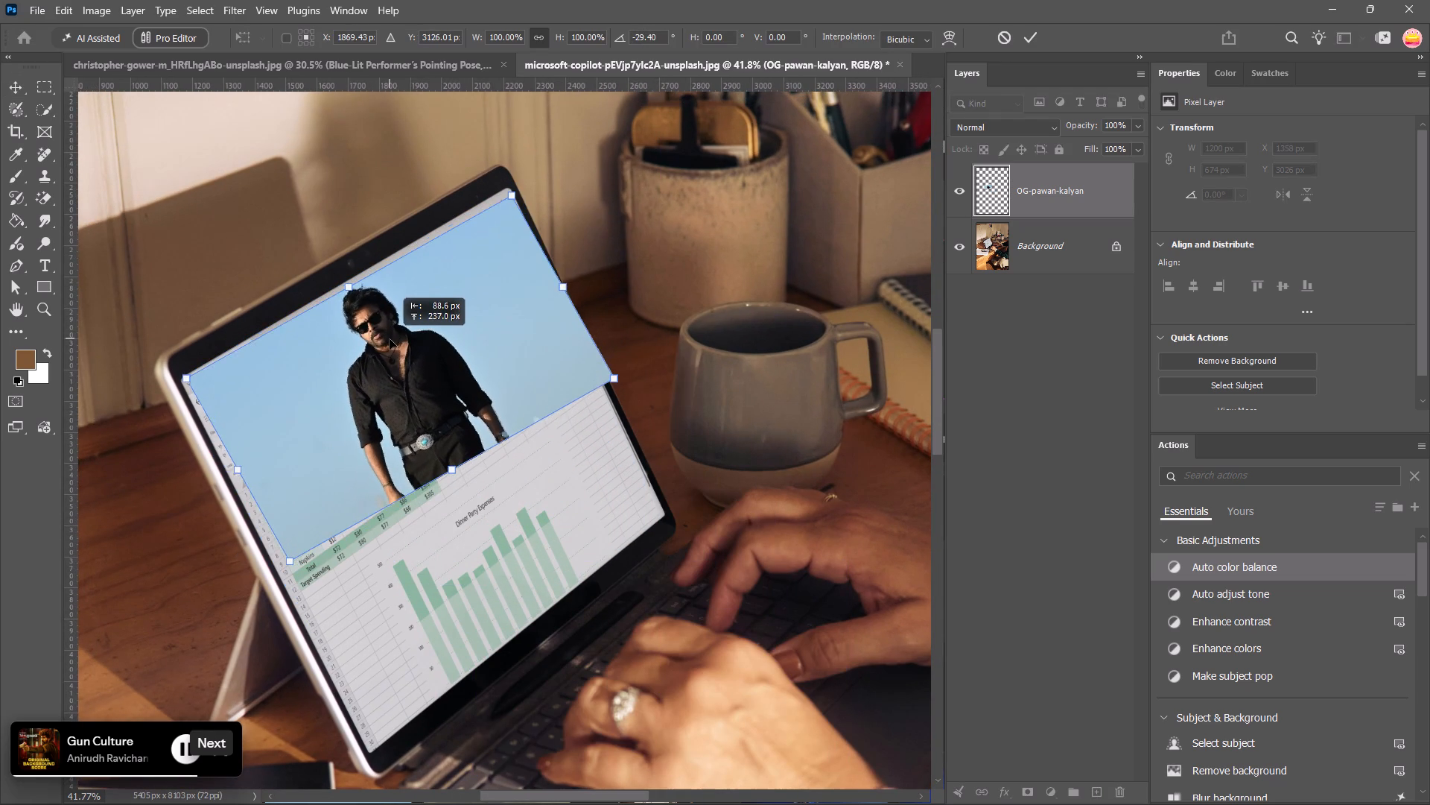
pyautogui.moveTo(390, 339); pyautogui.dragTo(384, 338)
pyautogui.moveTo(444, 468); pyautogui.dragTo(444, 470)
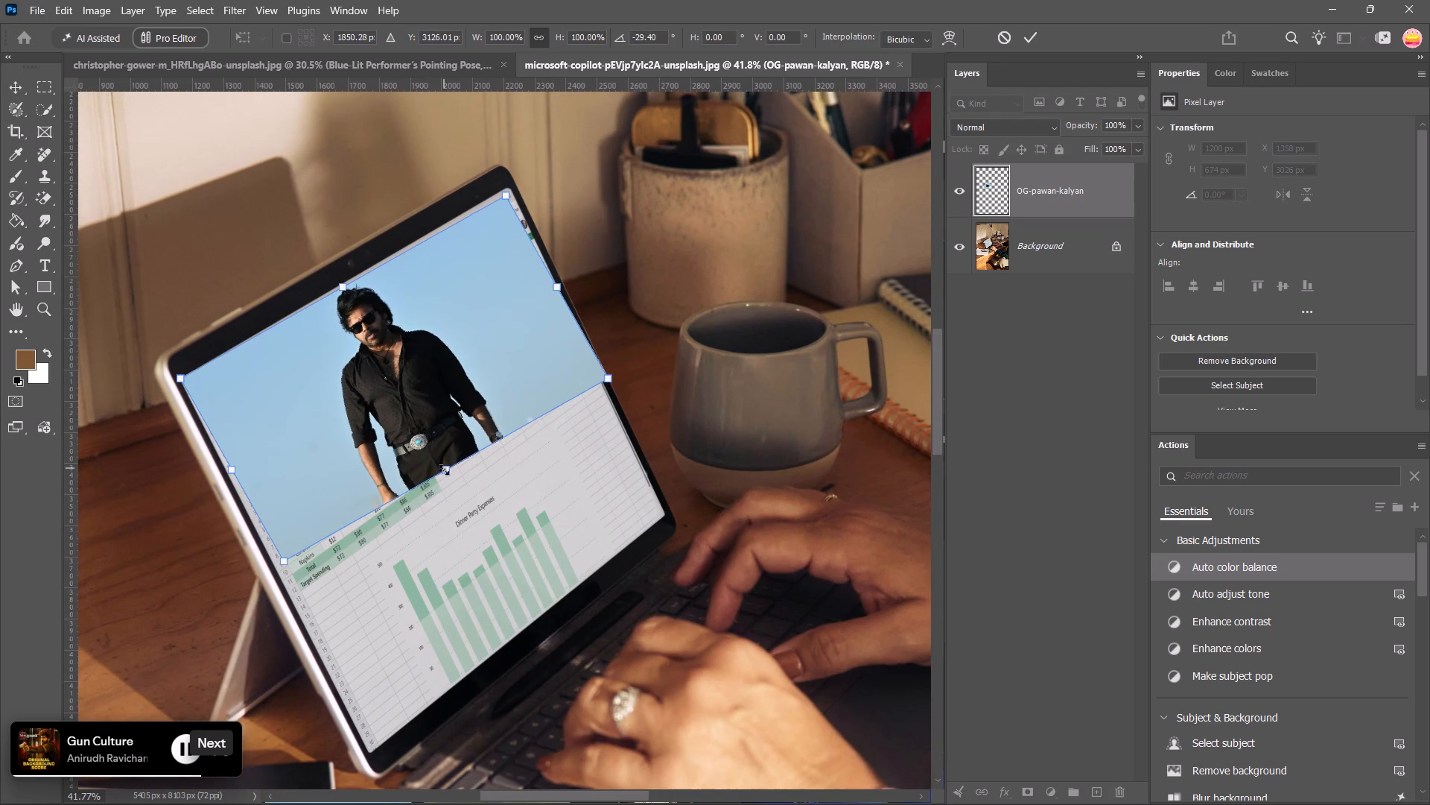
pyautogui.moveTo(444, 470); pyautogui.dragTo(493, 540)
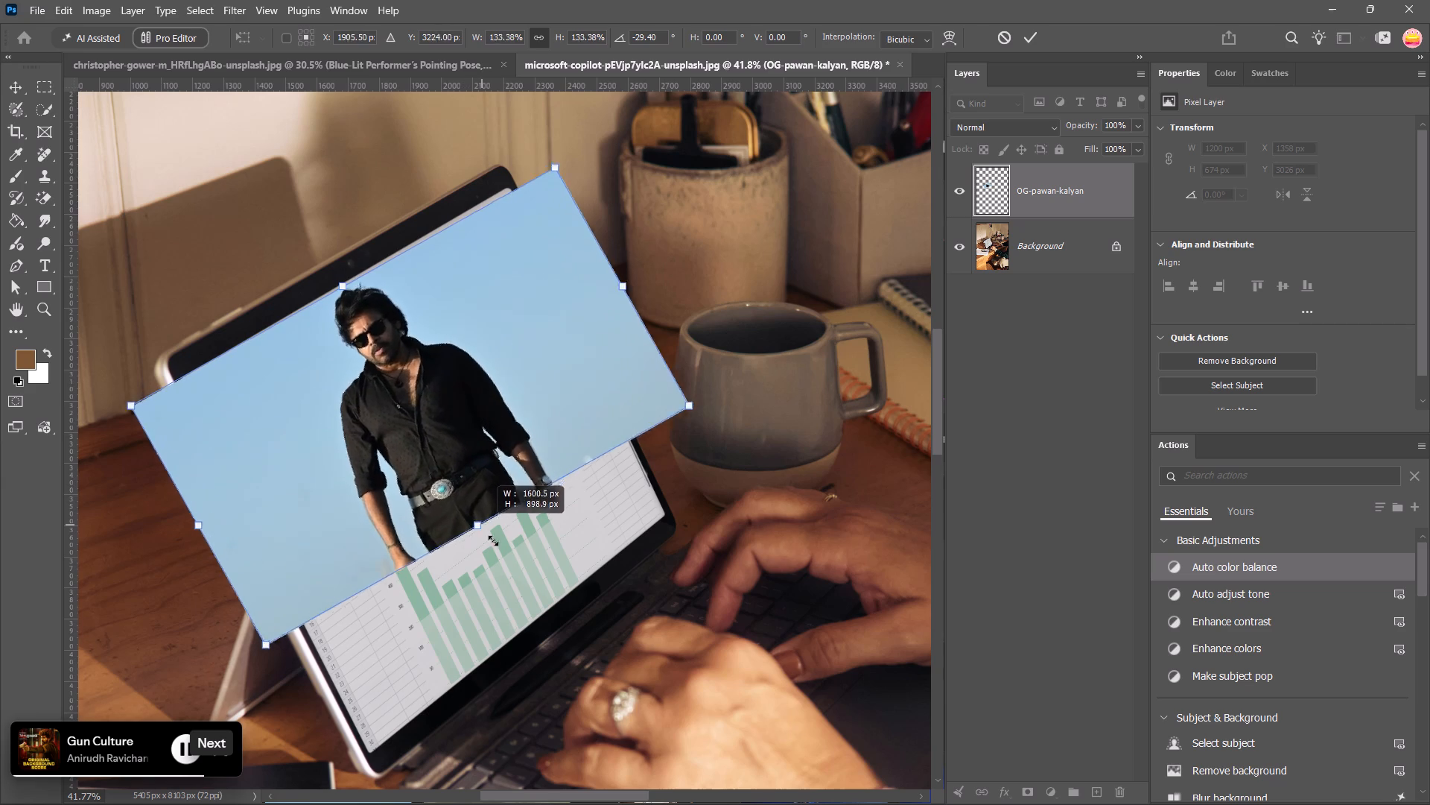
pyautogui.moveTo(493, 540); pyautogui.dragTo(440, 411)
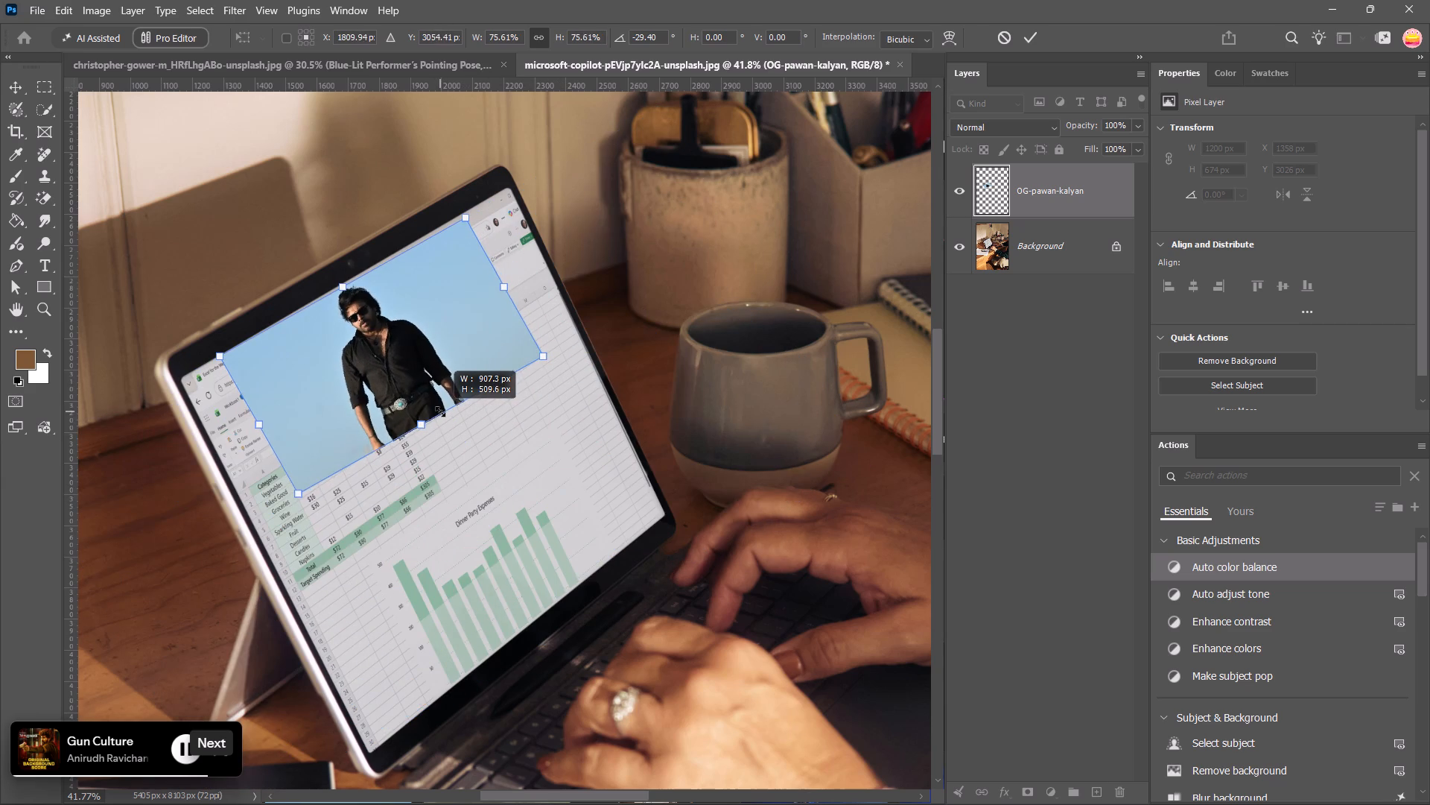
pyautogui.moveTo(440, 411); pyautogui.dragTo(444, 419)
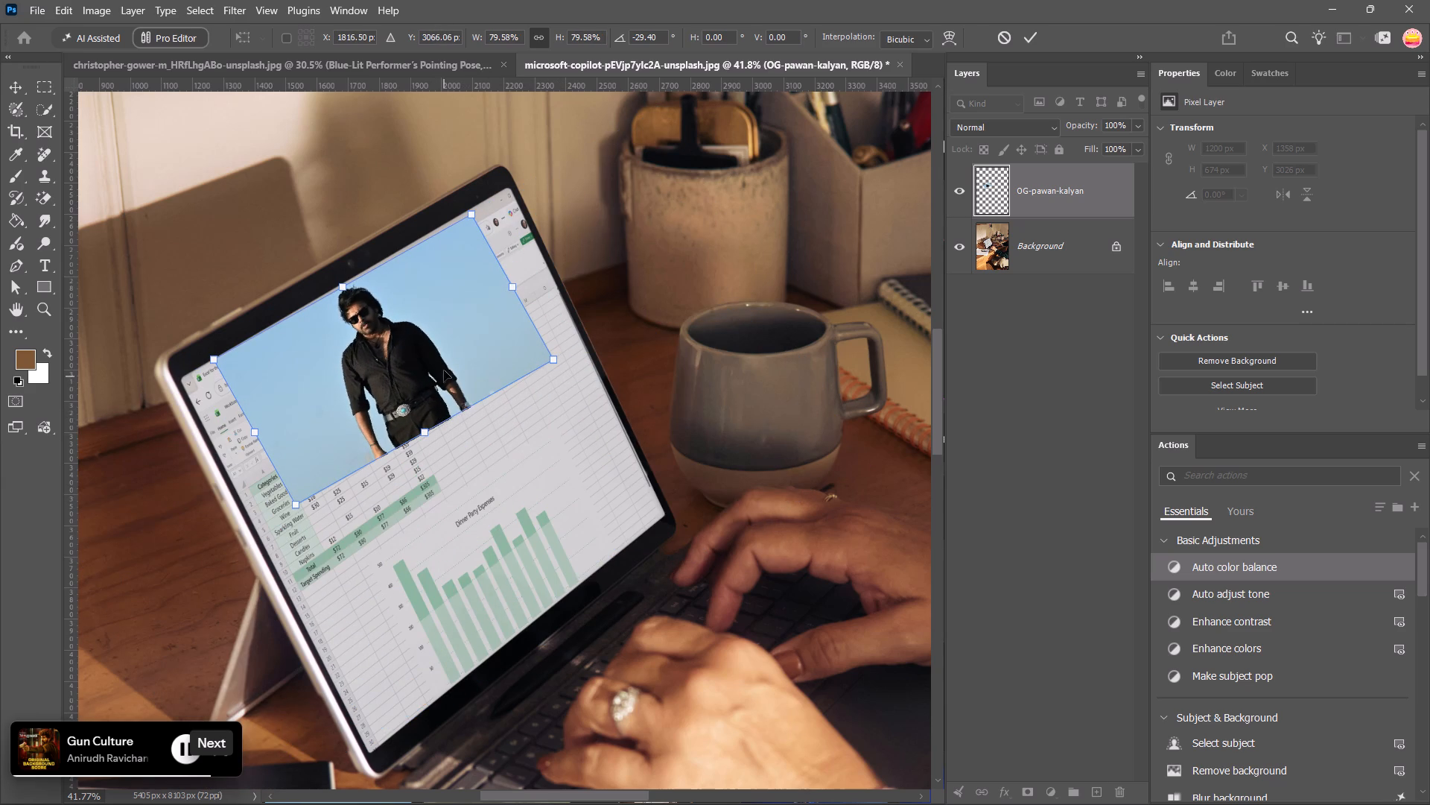
# Delete the OG-pawan-kalyan layer.
pyautogui.rightClick(1053, 171)
pyautogui.rightClick(1080, 201)
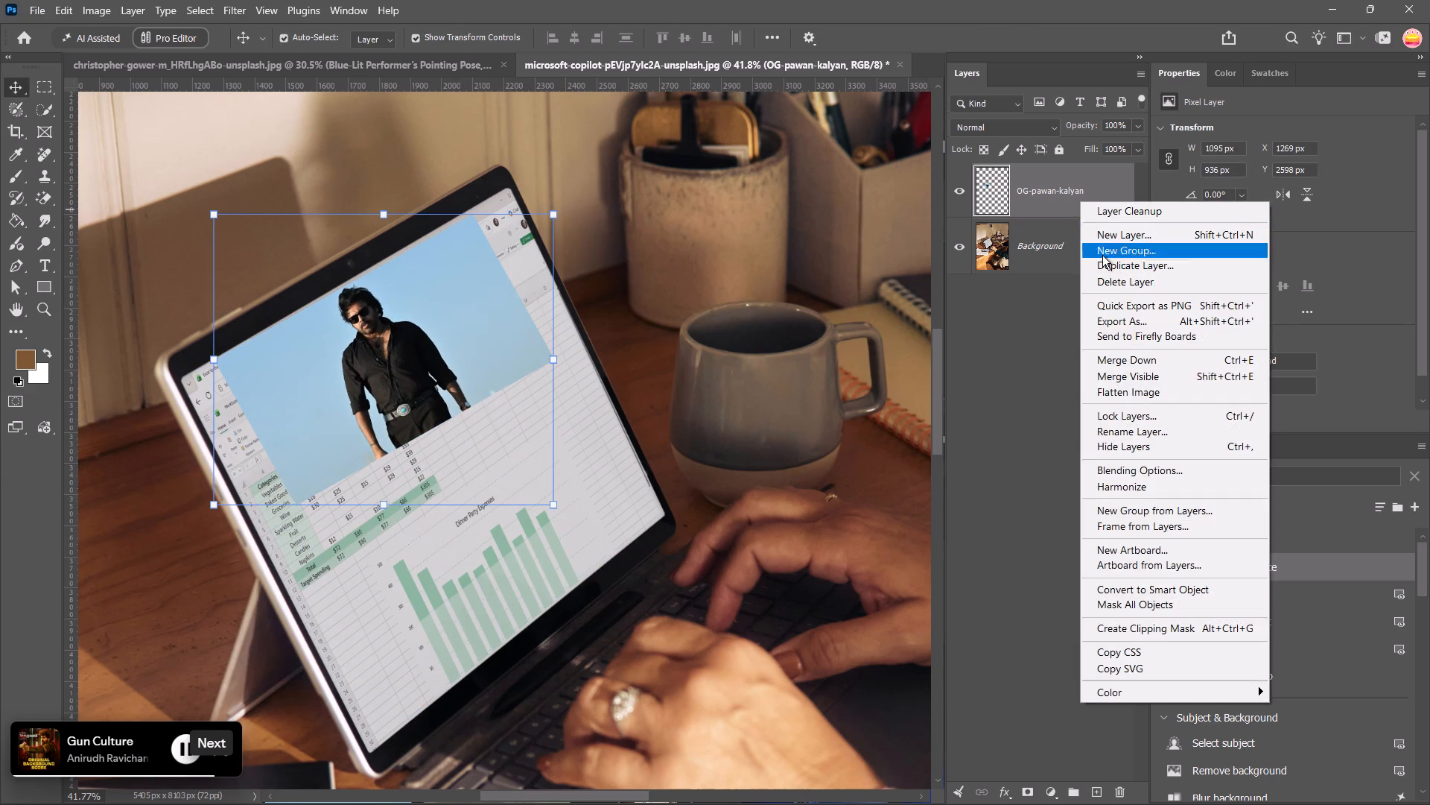
pyautogui.click(1113, 289)
pyautogui.click(682, 312)
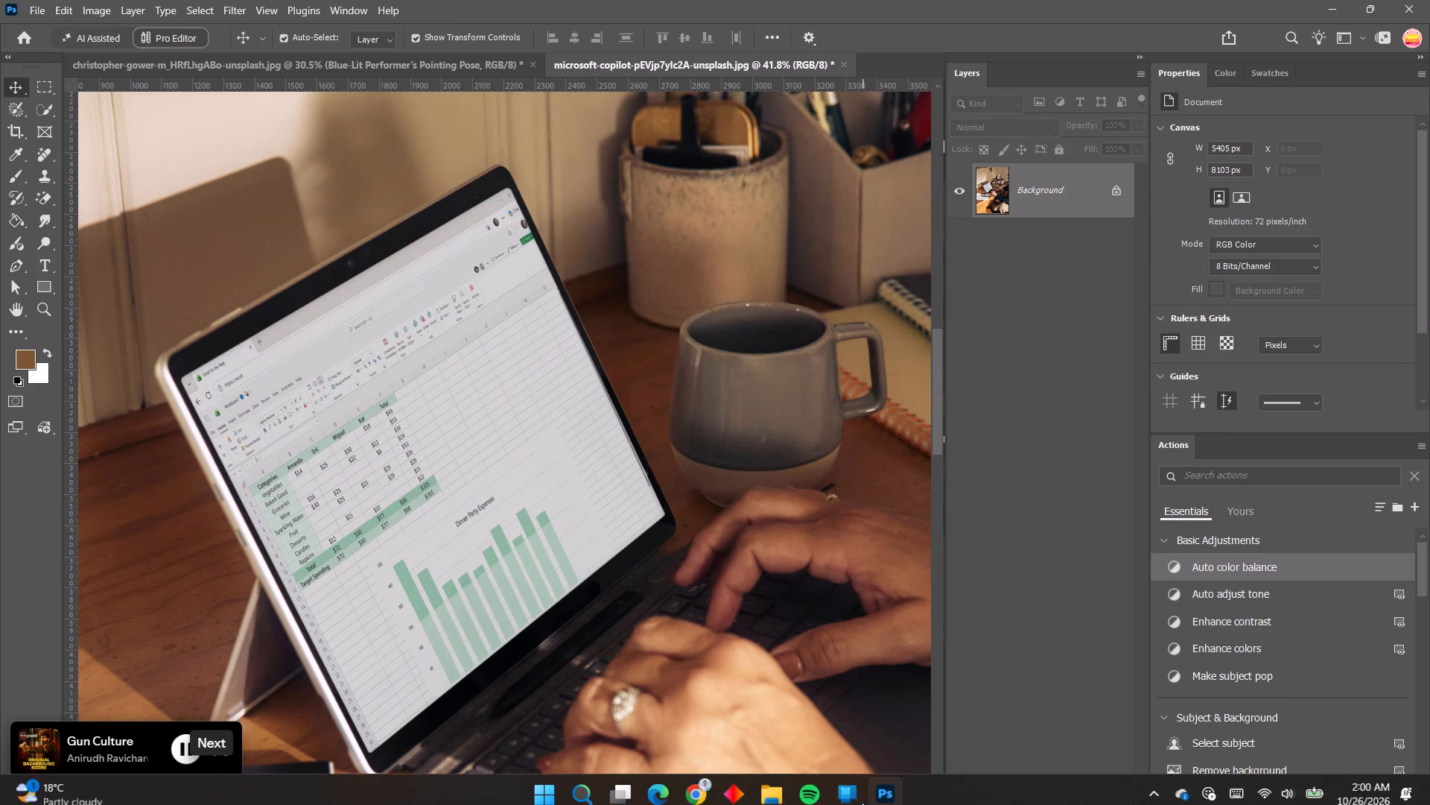
# Switch to File Explorer and look through the Downloads folder for a different image to put on the laptop screen.
pyautogui.click(763, 788)
pyautogui.click(495, 262)
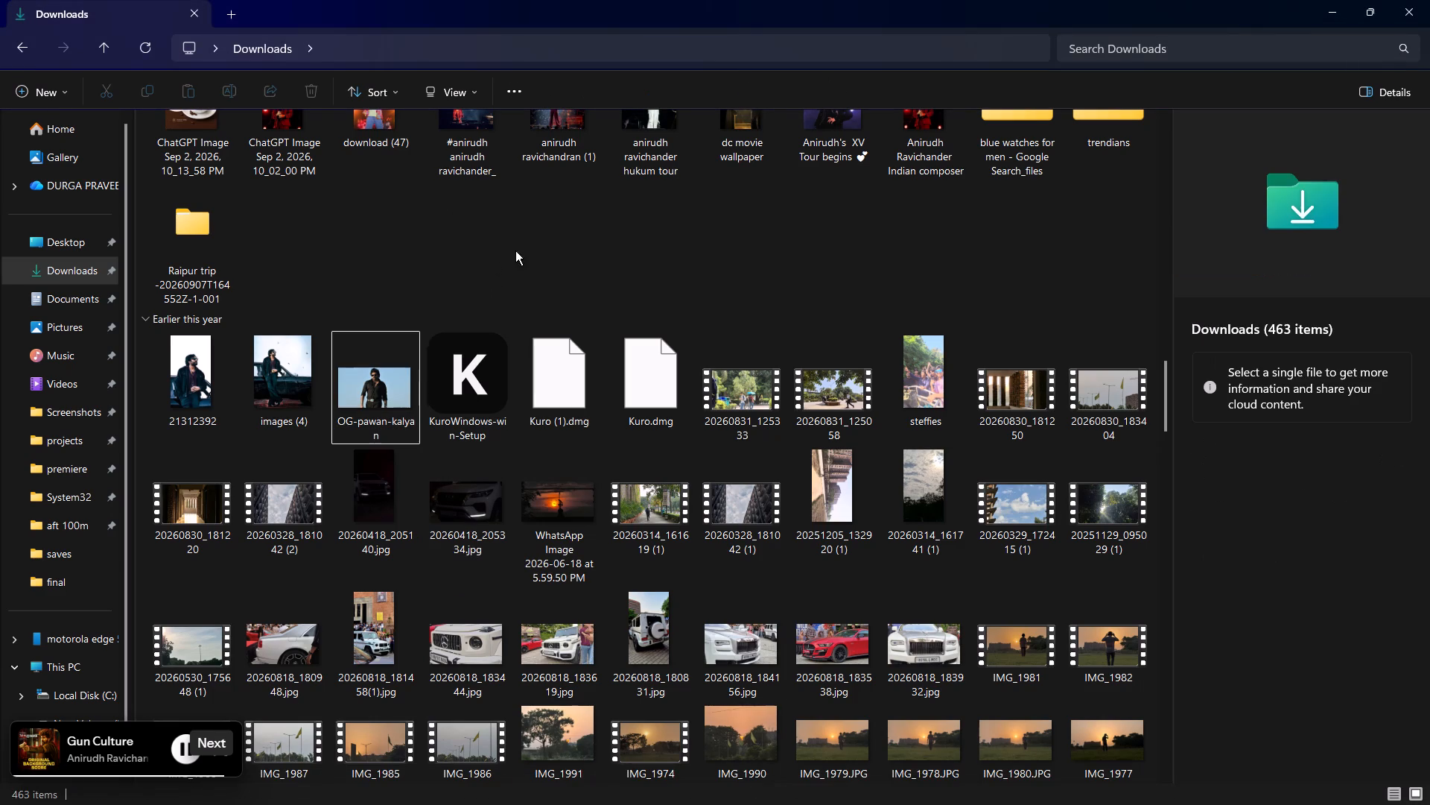
pyautogui.scroll(-5, 749, 230)
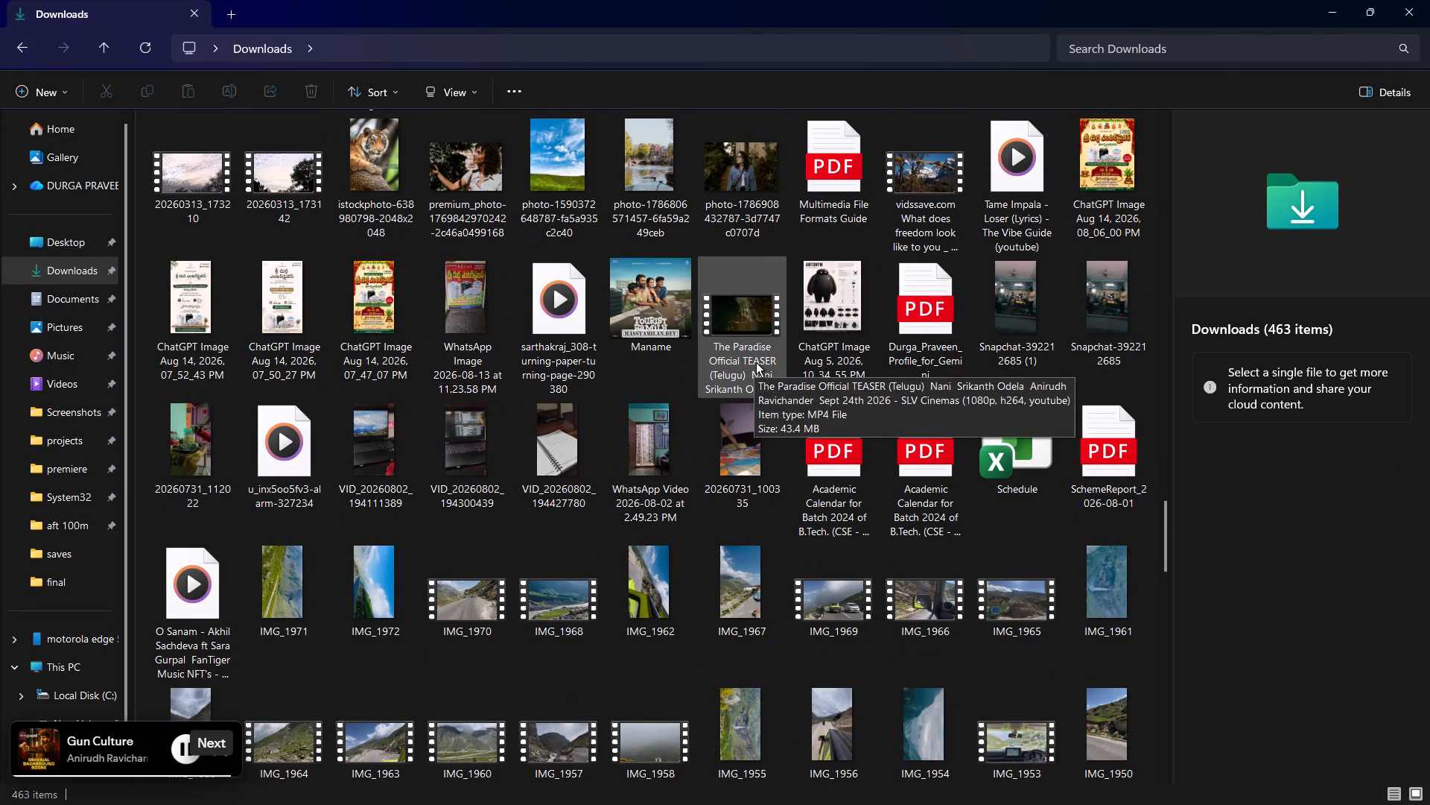
pyautogui.scroll(1, 756, 362)
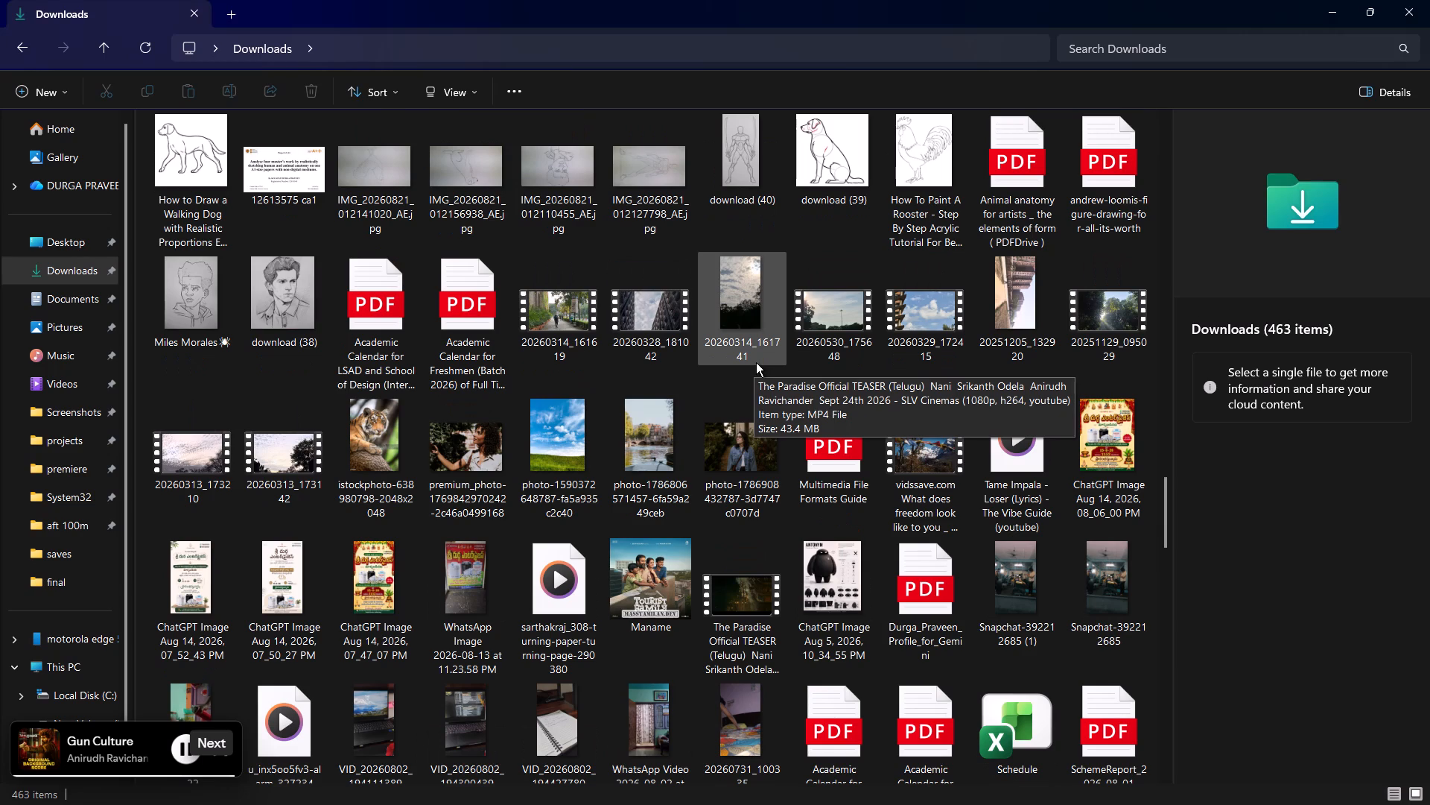
pyautogui.scroll(2, 756, 362)
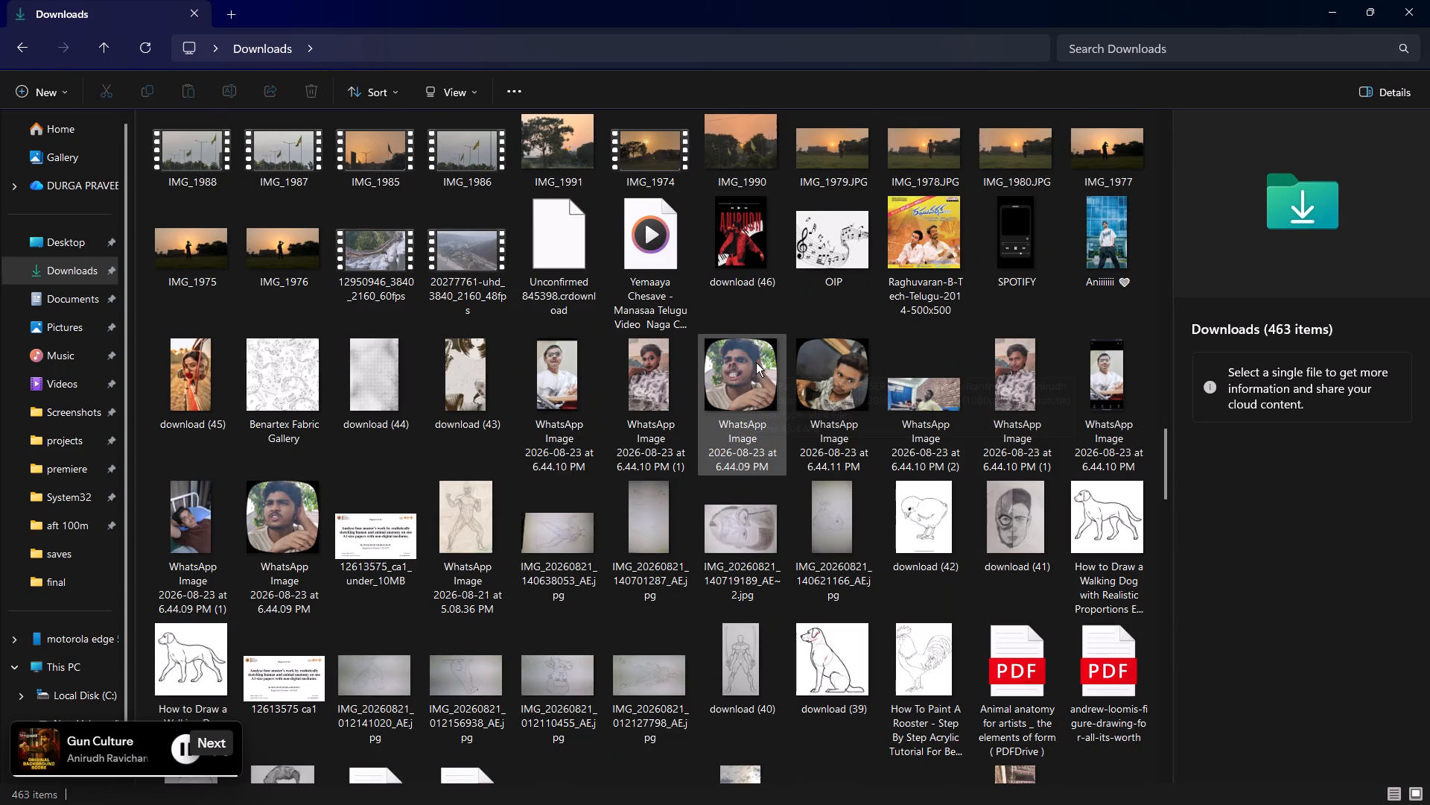
pyautogui.scroll(1, 756, 362)
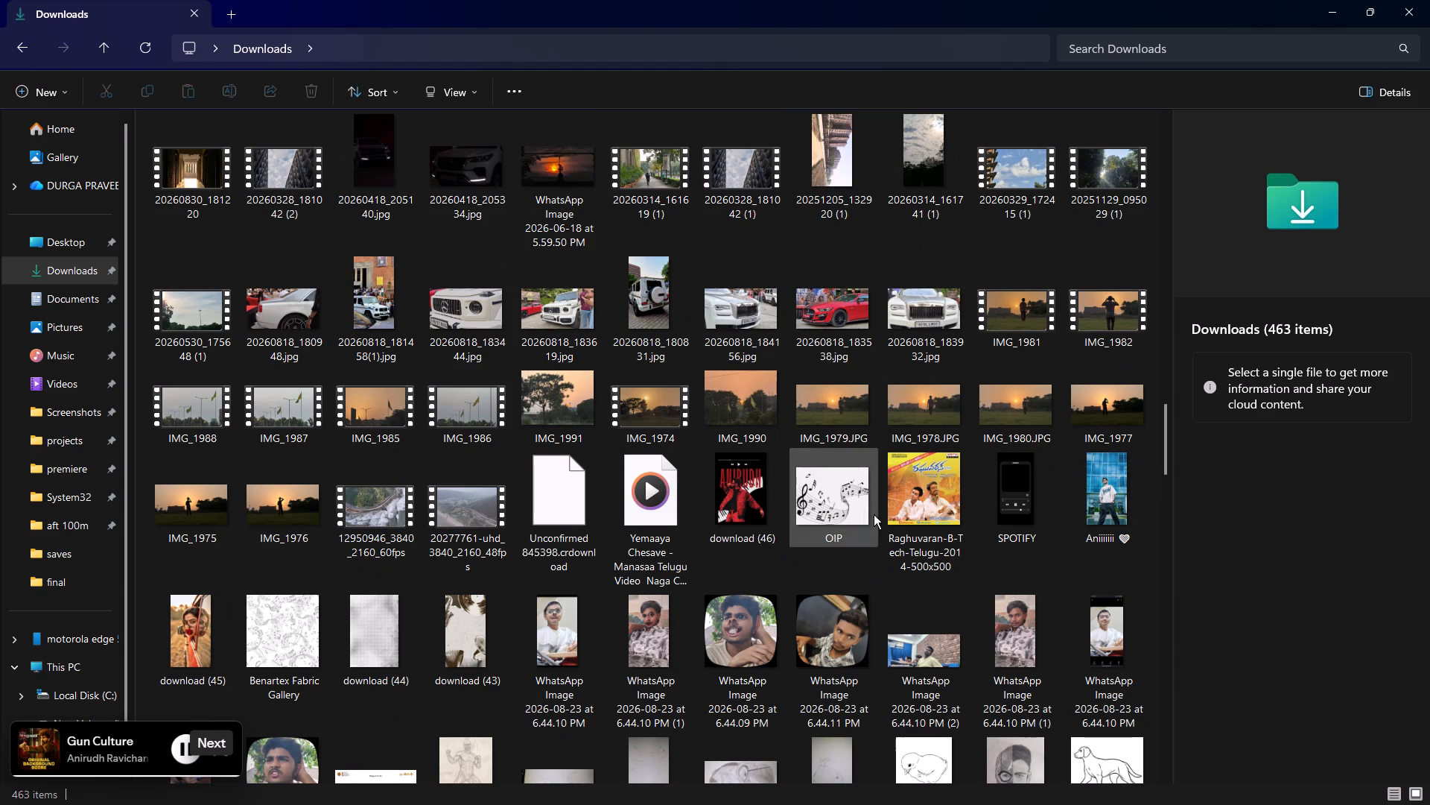
pyautogui.scroll(2, 909, 497)
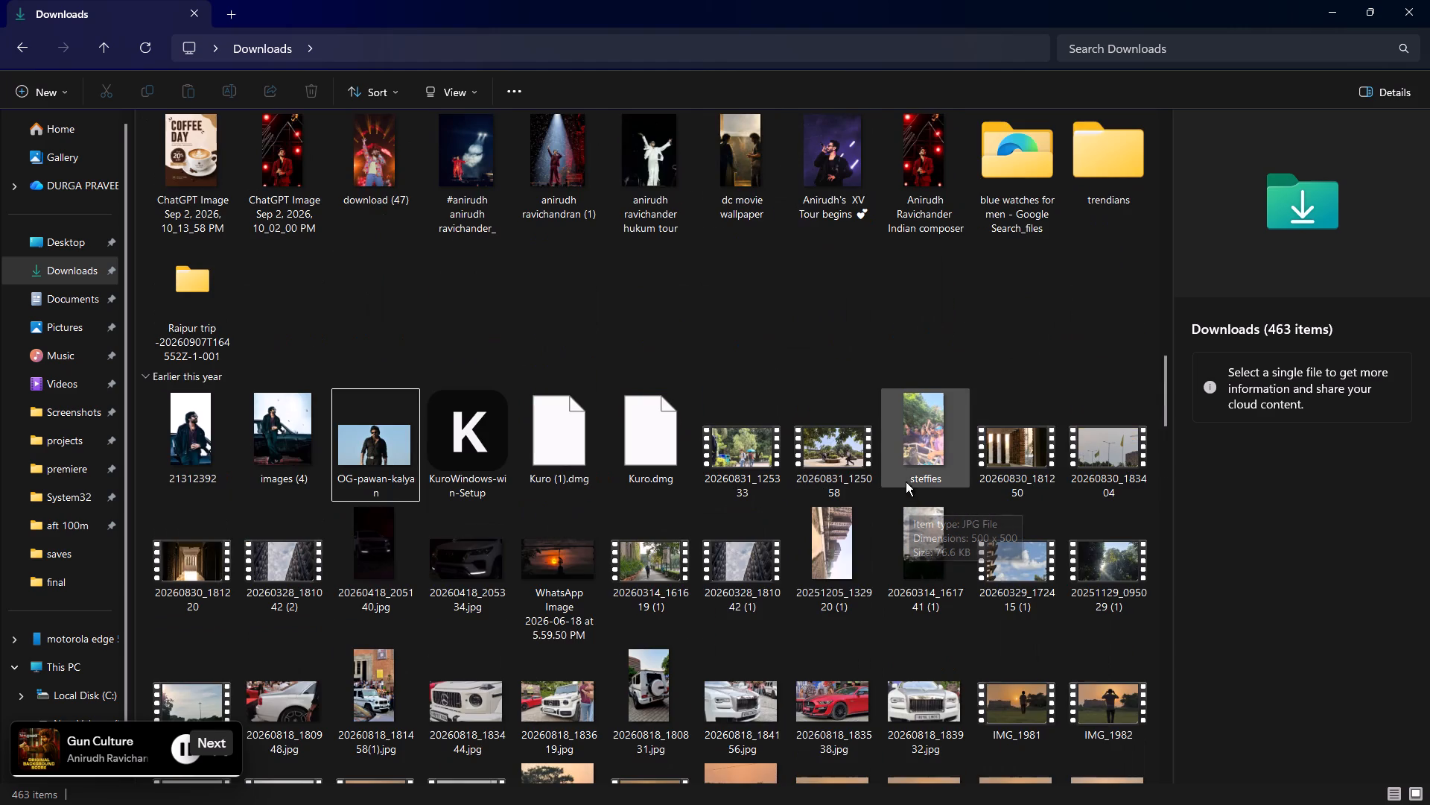
pyautogui.scroll(2, 902, 476)
pyautogui.scroll(-1, 902, 476)
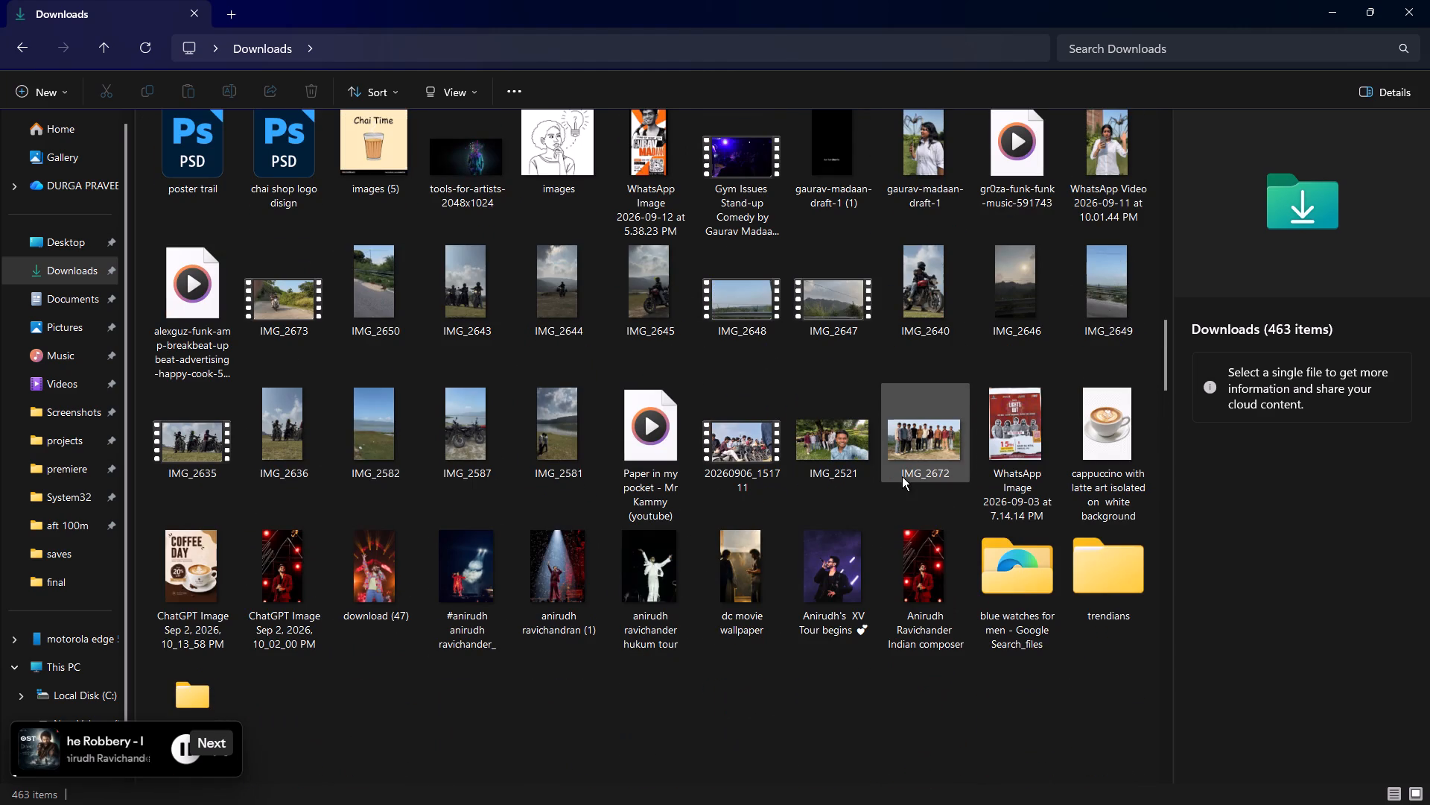
pyautogui.scroll(1, 902, 476)
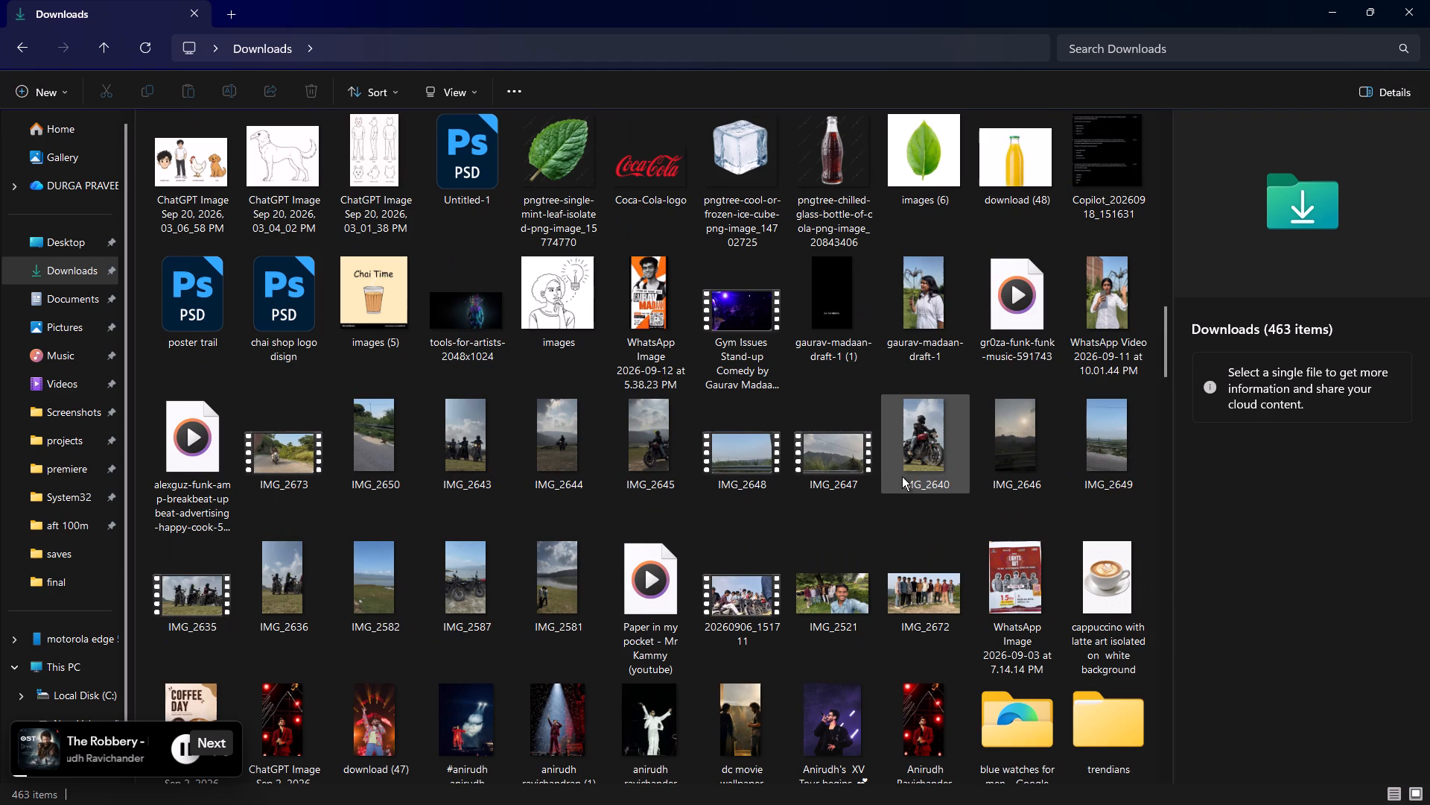
pyautogui.scroll(2, 902, 476)
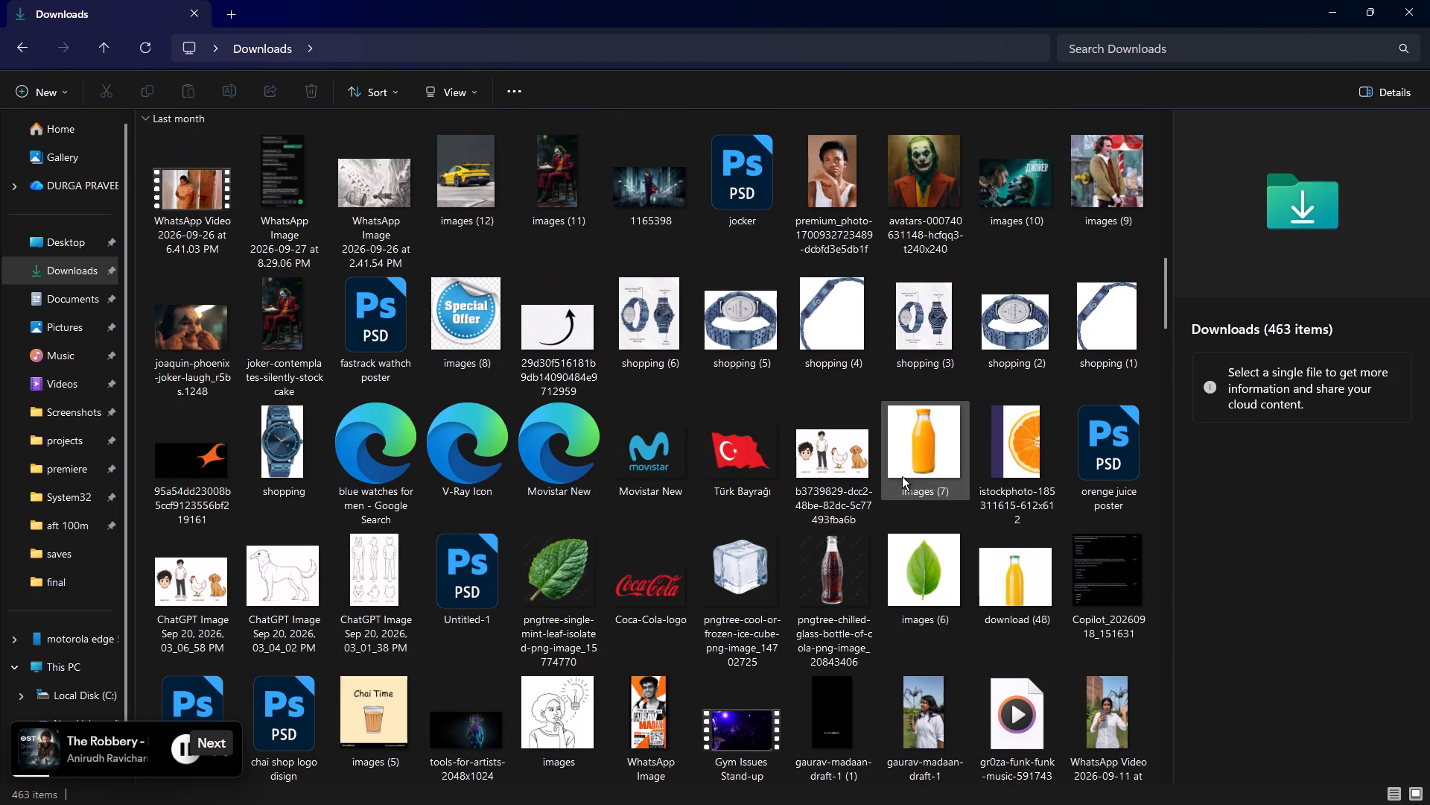
pyautogui.scroll(1, 541, 441)
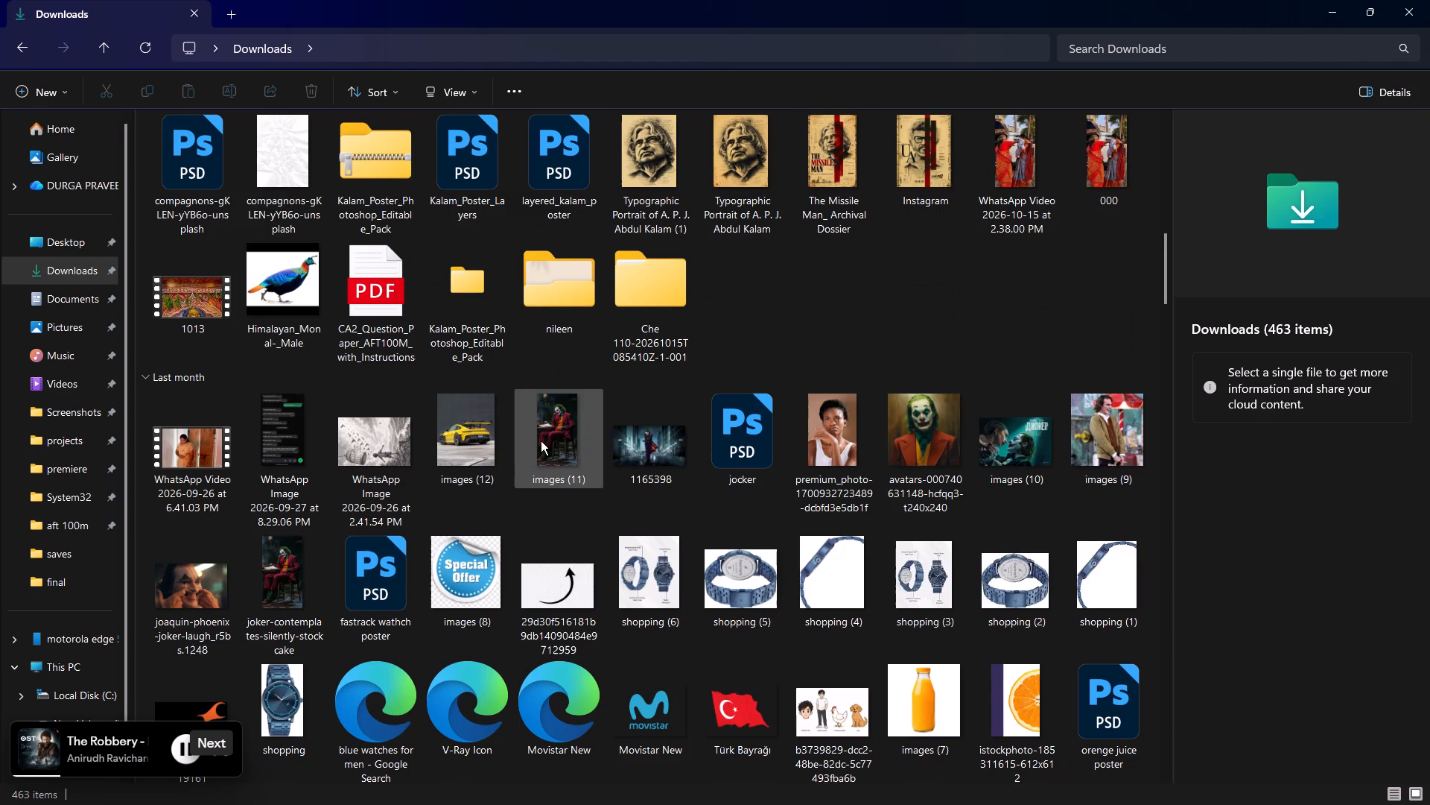
pyautogui.scroll(6, 541, 441)
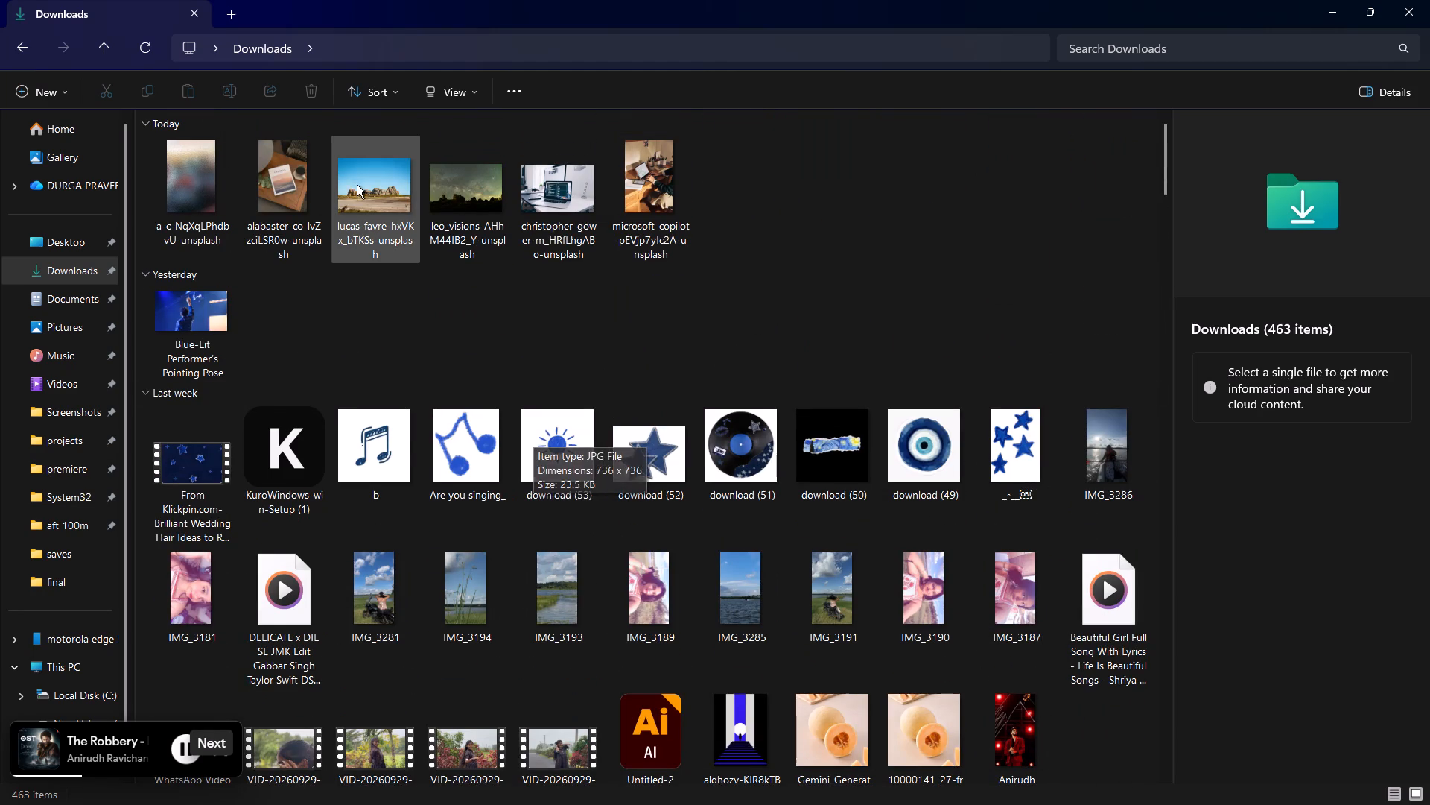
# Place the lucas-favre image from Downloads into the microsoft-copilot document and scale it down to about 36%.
pyautogui.moveTo(360, 181); pyautogui.dragTo(881, 787)
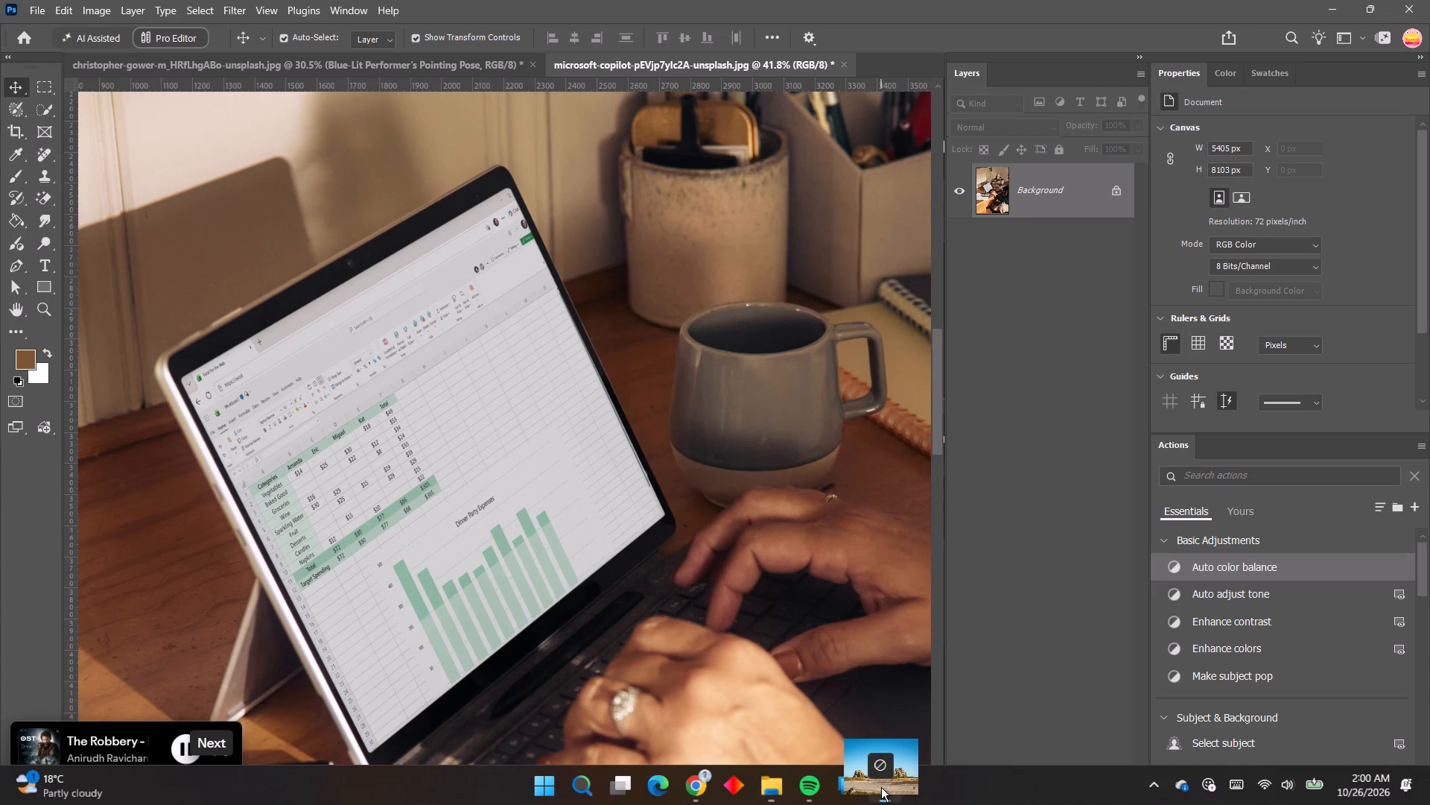
pyautogui.moveTo(881, 787); pyautogui.dragTo(417, 458)
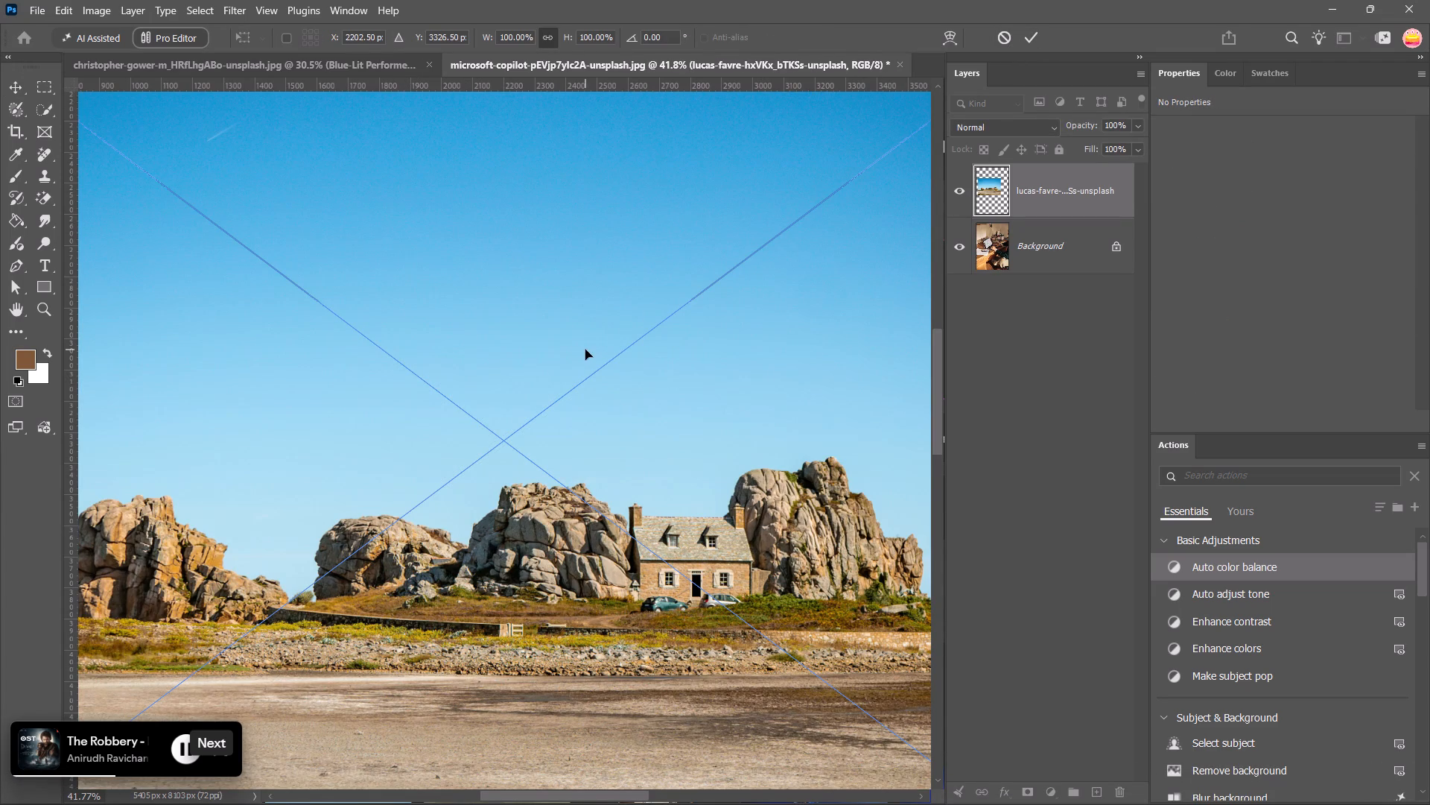
pyautogui.keyDown('alt'); pyautogui.scroll(-7, 575, 350); pyautogui.keyUp('alt')
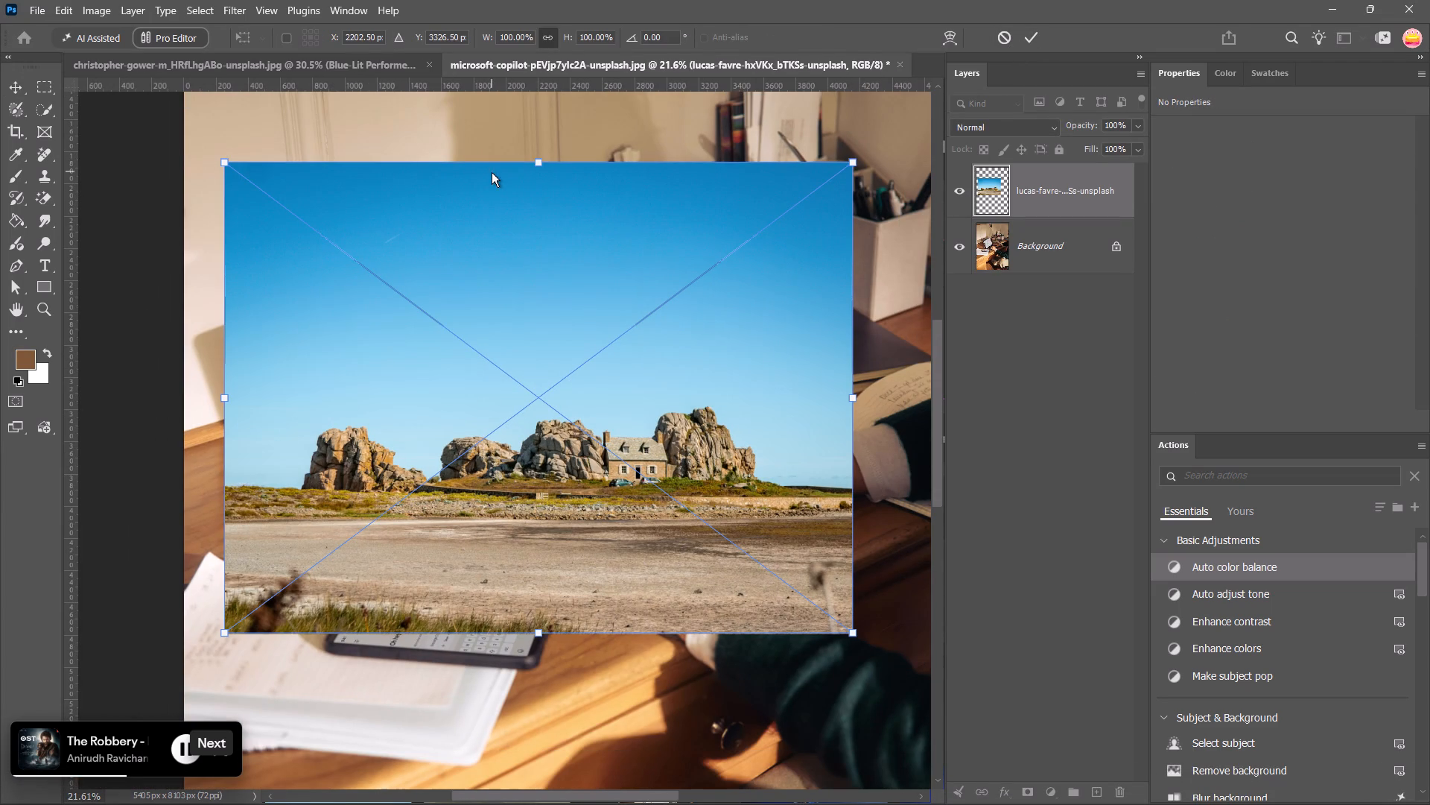
pyautogui.moveTo(536, 163); pyautogui.dragTo(542, 218)
pyautogui.moveTo(539, 164); pyautogui.dragTo(524, 466)
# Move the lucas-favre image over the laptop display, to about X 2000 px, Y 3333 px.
pyautogui.press('space')
pyautogui.press('space')
pyautogui.press('space')
pyautogui.press('space')
pyautogui.press('space')
pyautogui.press('space')
pyautogui.press('space')
pyautogui.press('space')
pyautogui.press('space')
pyautogui.press('space')
pyautogui.press('space')
pyautogui.press('space')
pyautogui.press('space')
pyautogui.press('space')
pyautogui.press('space')
pyautogui.scroll(5, 528, 401)
pyautogui.scroll(-4, 528, 401)
pyautogui.keyDown('alt'); pyautogui.scroll(3, 528, 401); pyautogui.keyUp('alt')
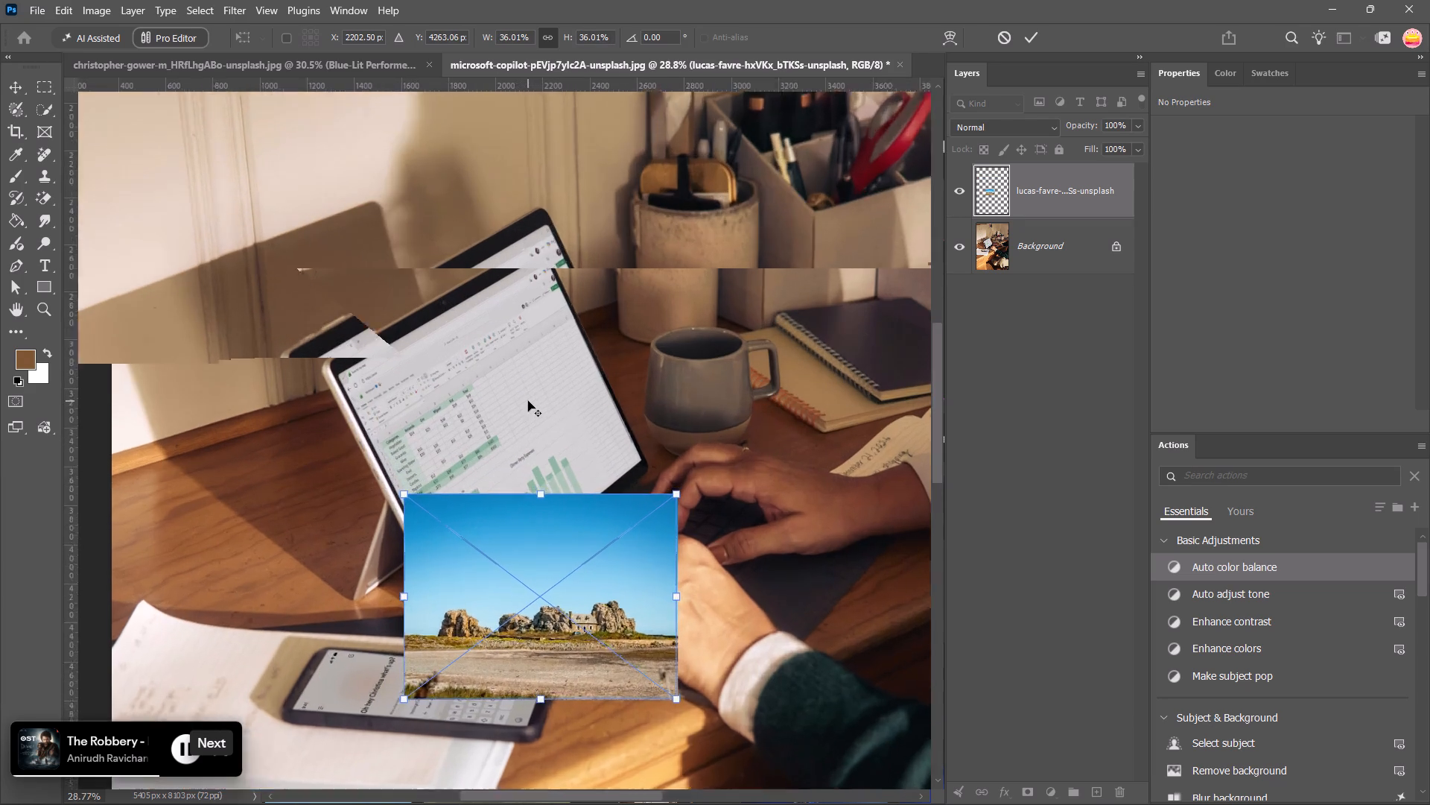
pyautogui.keyDown('alt'); pyautogui.scroll(3, 528, 401); pyautogui.keyUp('alt')
pyautogui.moveTo(571, 619); pyautogui.dragTo(511, 354)
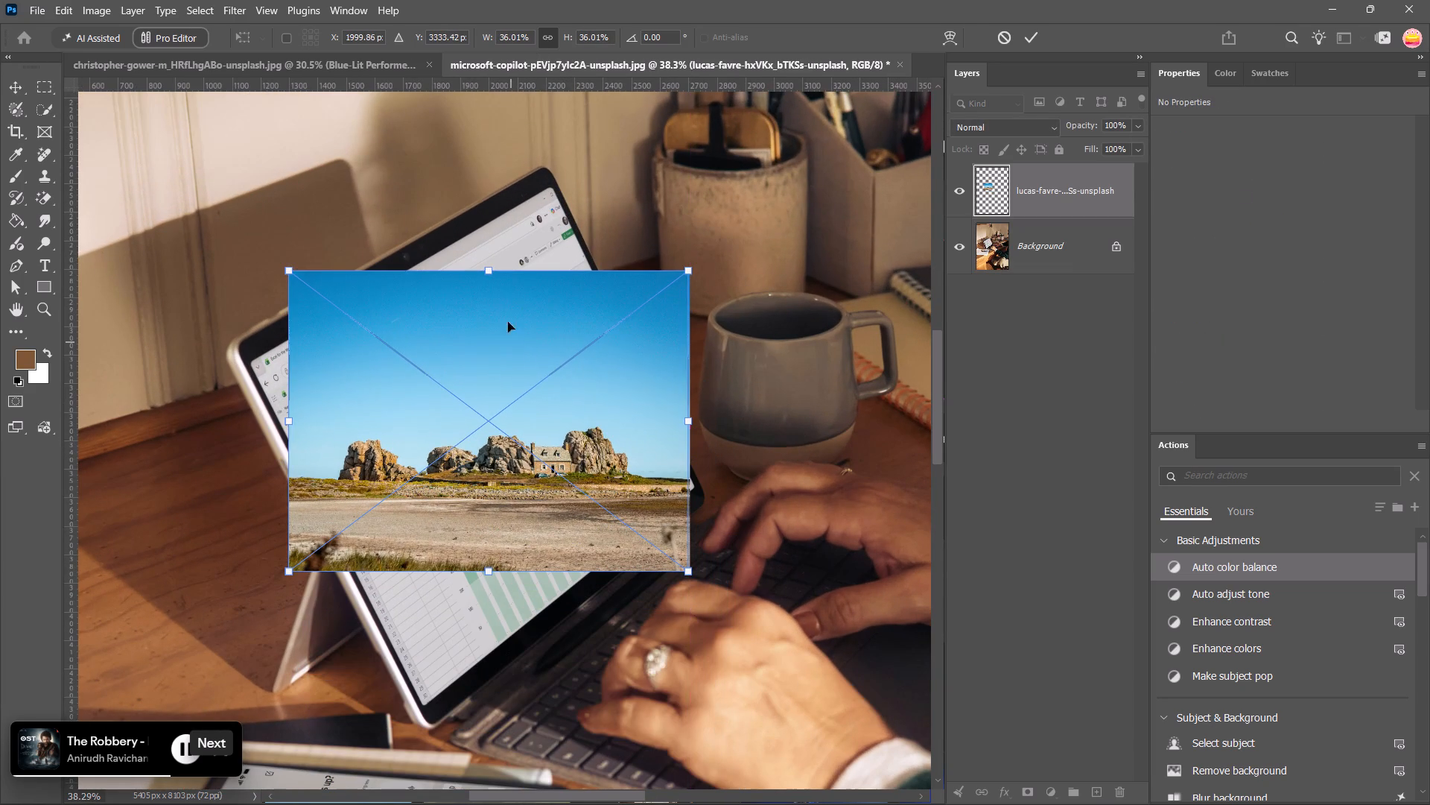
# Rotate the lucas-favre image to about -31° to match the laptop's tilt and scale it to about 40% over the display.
pyautogui.moveTo(495, 256); pyautogui.dragTo(416, 282)
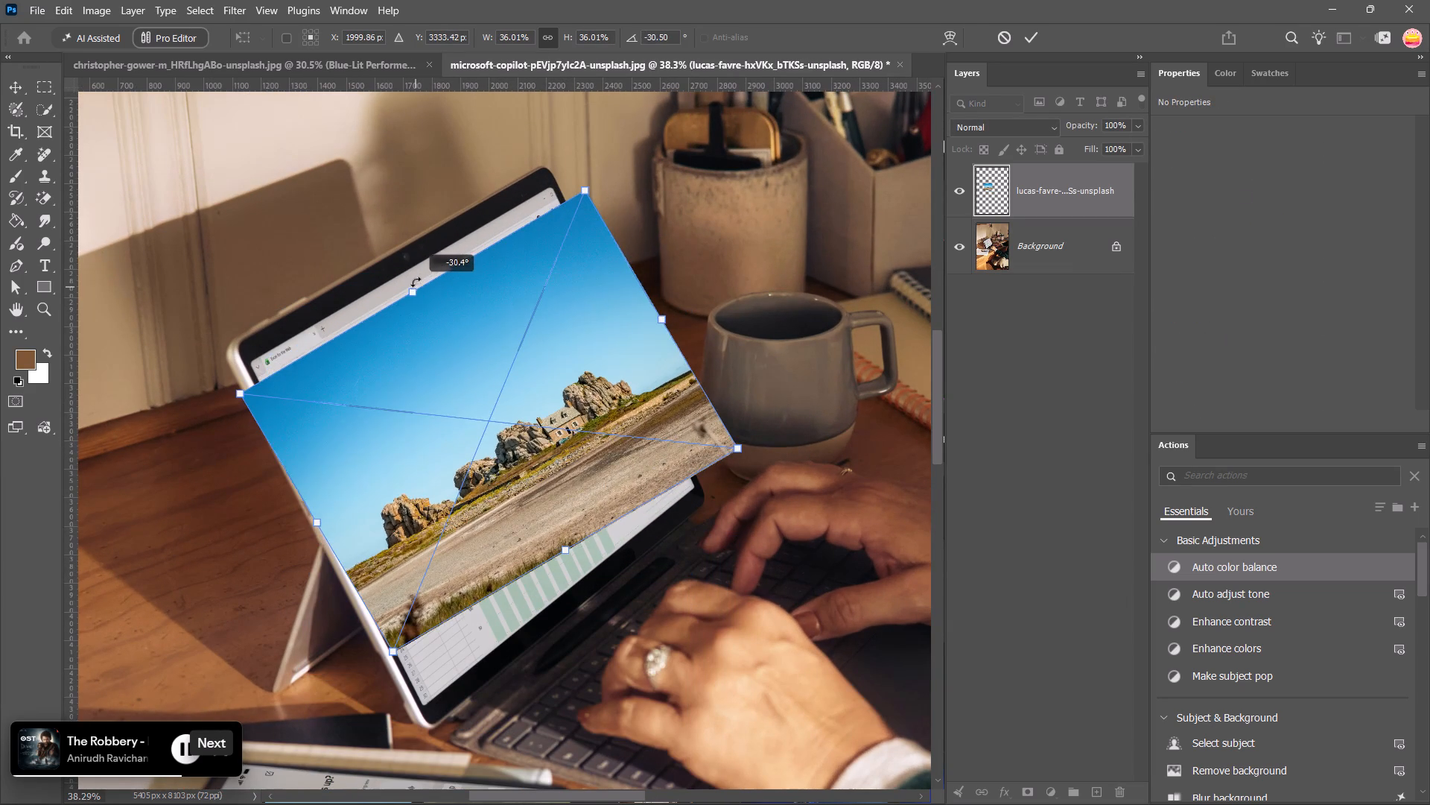
pyautogui.moveTo(416, 282); pyautogui.dragTo(414, 287)
pyautogui.moveTo(455, 332); pyautogui.dragTo(451, 310)
pyautogui.moveTo(564, 523); pyautogui.dragTo(583, 580)
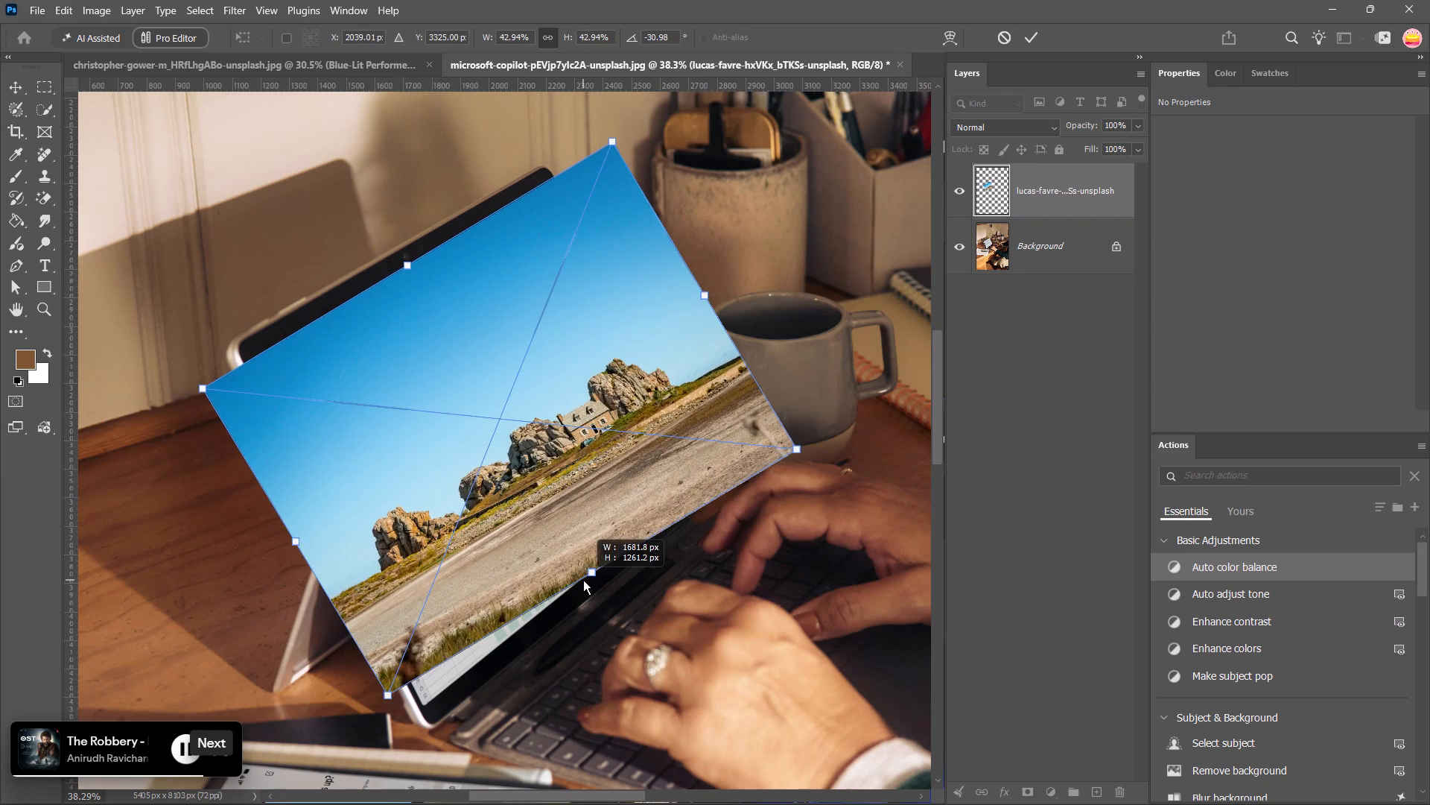
pyautogui.moveTo(583, 580); pyautogui.dragTo(592, 597)
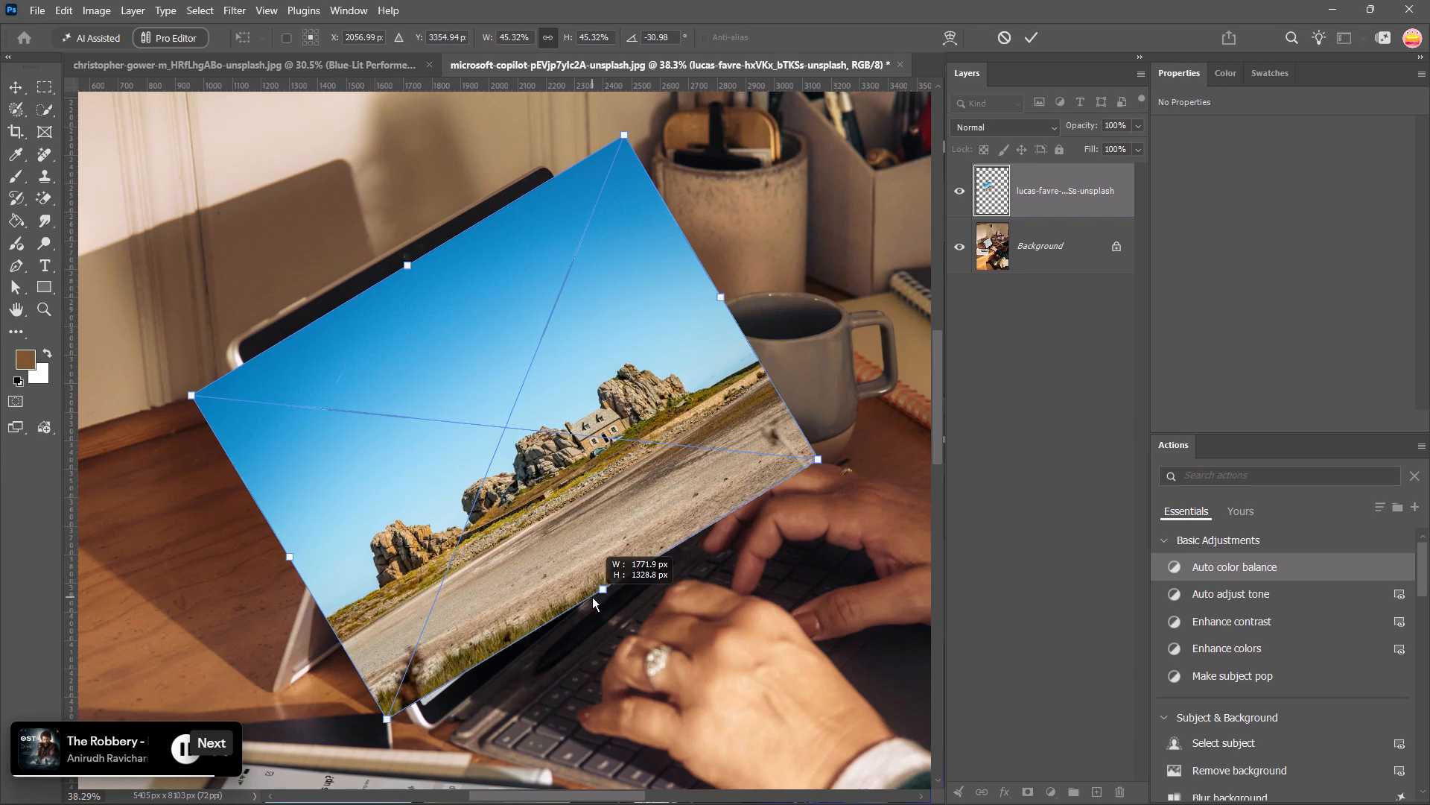
pyautogui.moveTo(592, 597); pyautogui.dragTo(566, 561)
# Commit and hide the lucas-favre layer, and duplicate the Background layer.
pyautogui.click(956, 192)
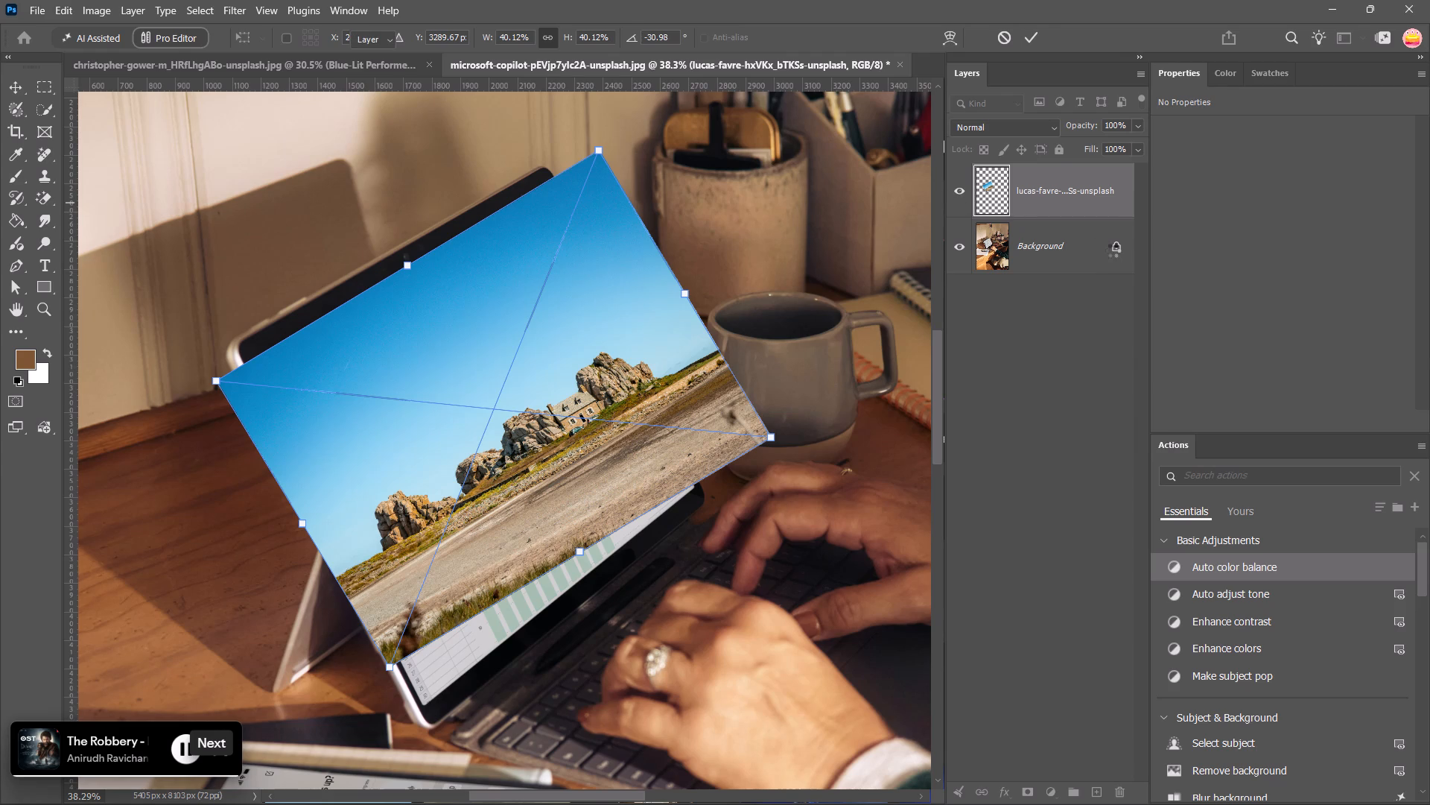
pyautogui.moveTo(1073, 240); pyautogui.dragTo(1113, 777)
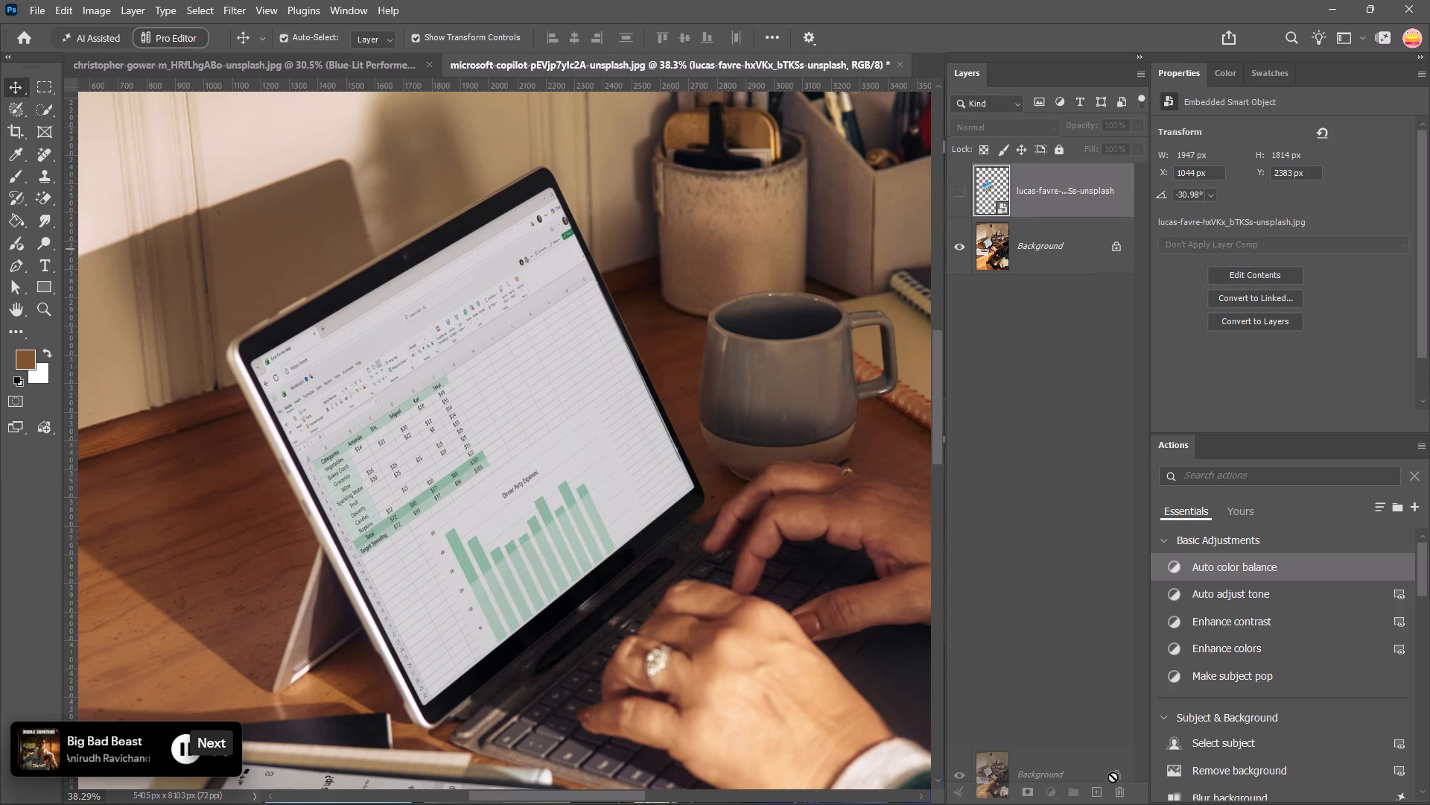
pyautogui.moveTo(1113, 777); pyautogui.dragTo(1098, 795)
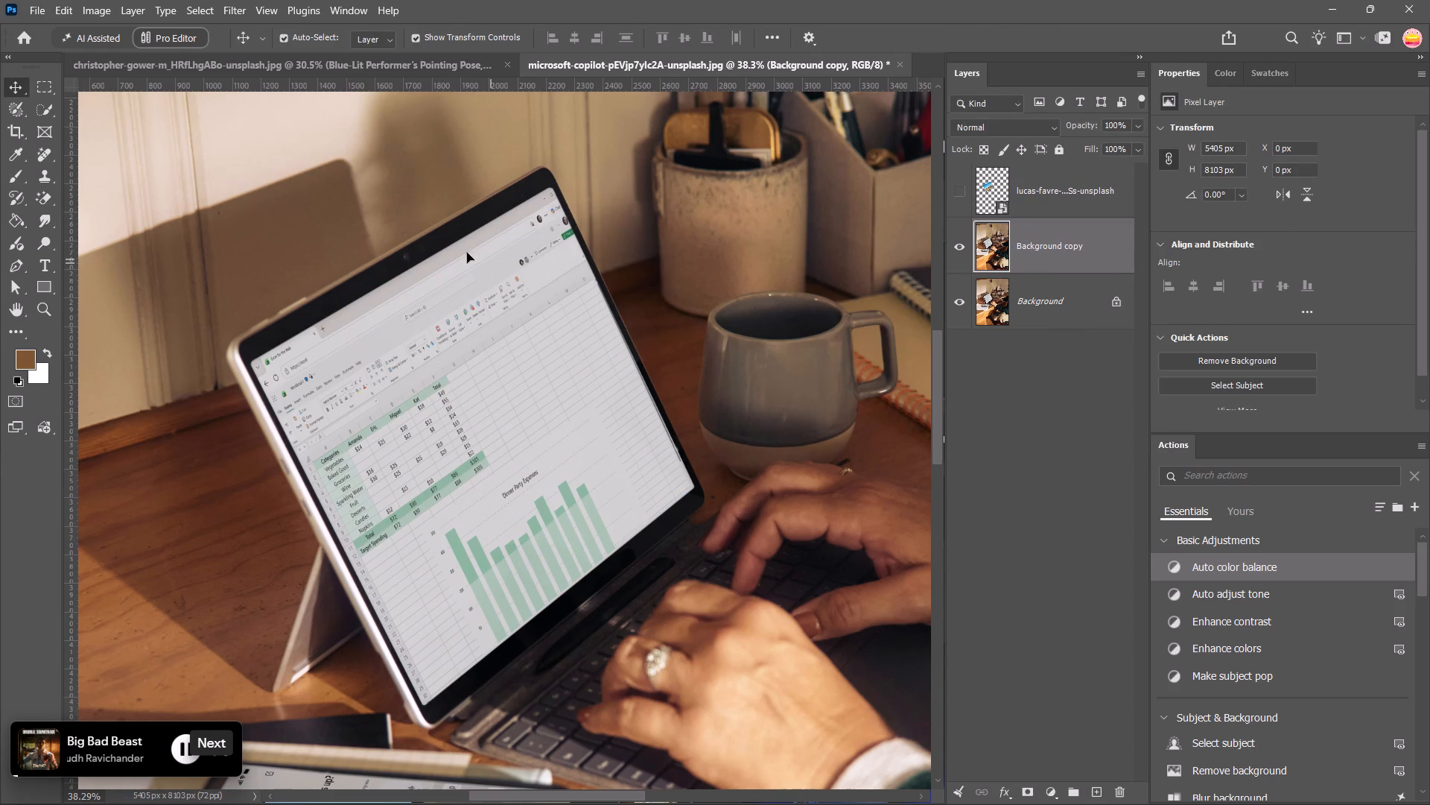
# Select the laptop display on the Background copy with the Quick Selection tool and add a layer mask from the selection.
pyautogui.click(42, 106)
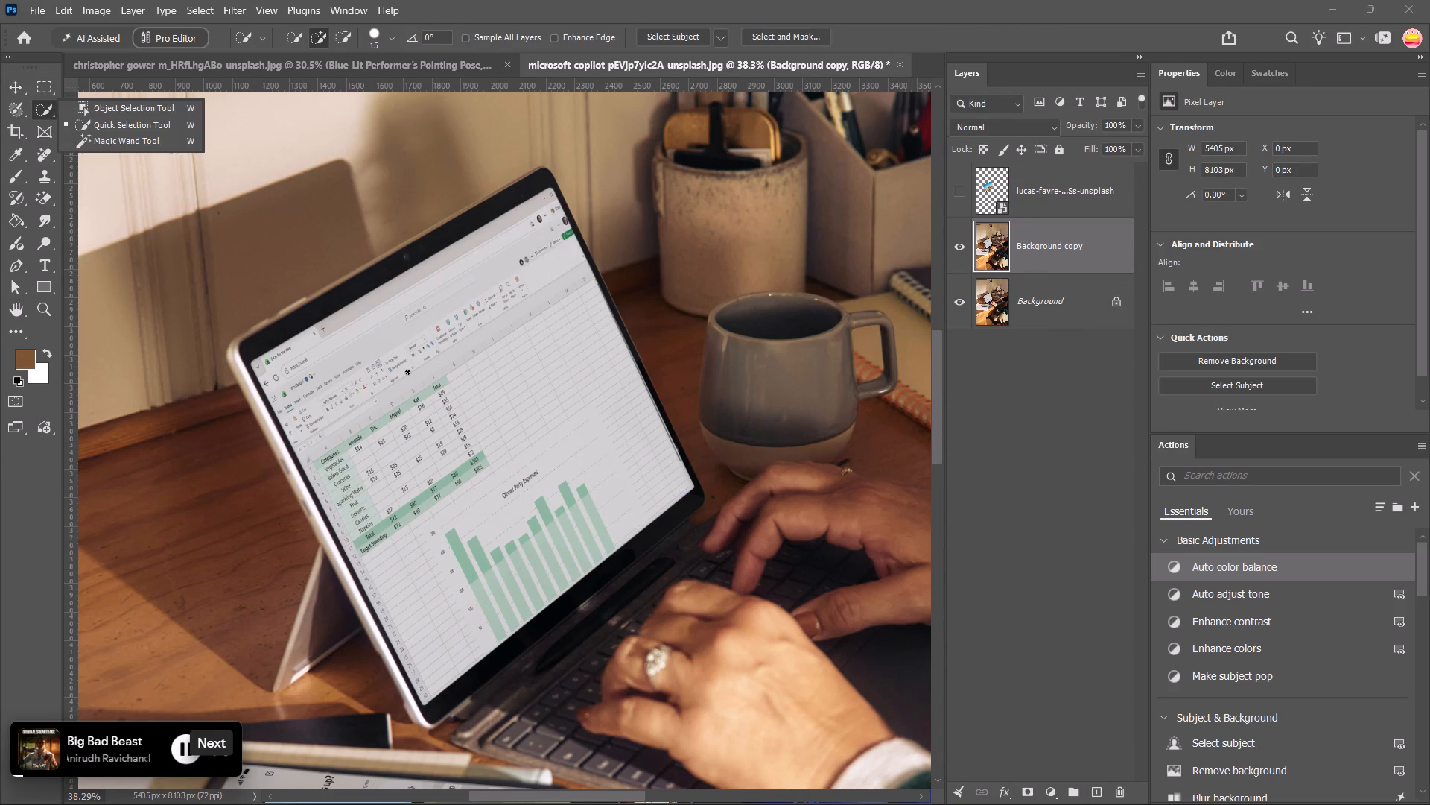
pyautogui.click(407, 372)
pyautogui.moveTo(416, 367); pyautogui.dragTo(443, 316)
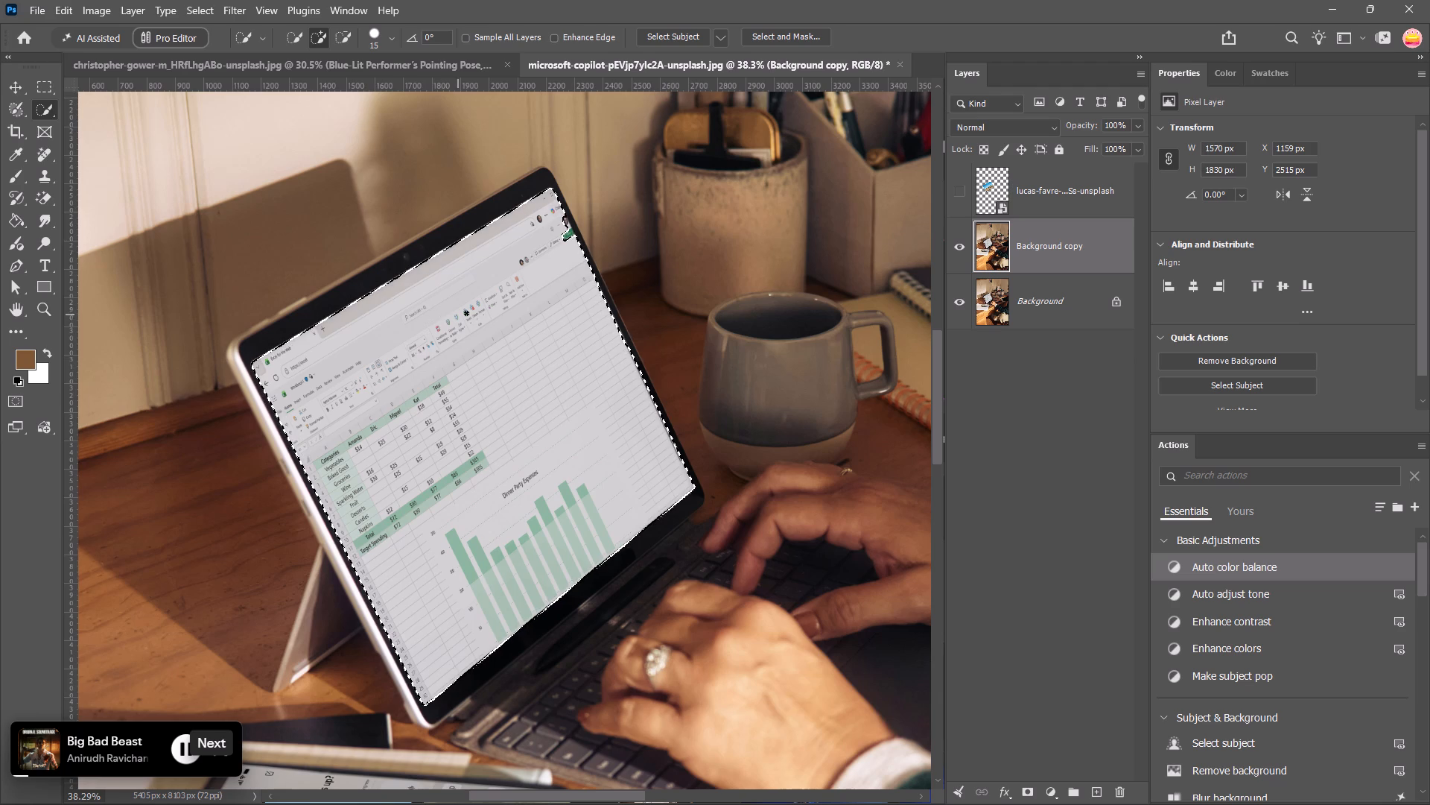
pyautogui.click(571, 233)
pyautogui.click(1029, 795)
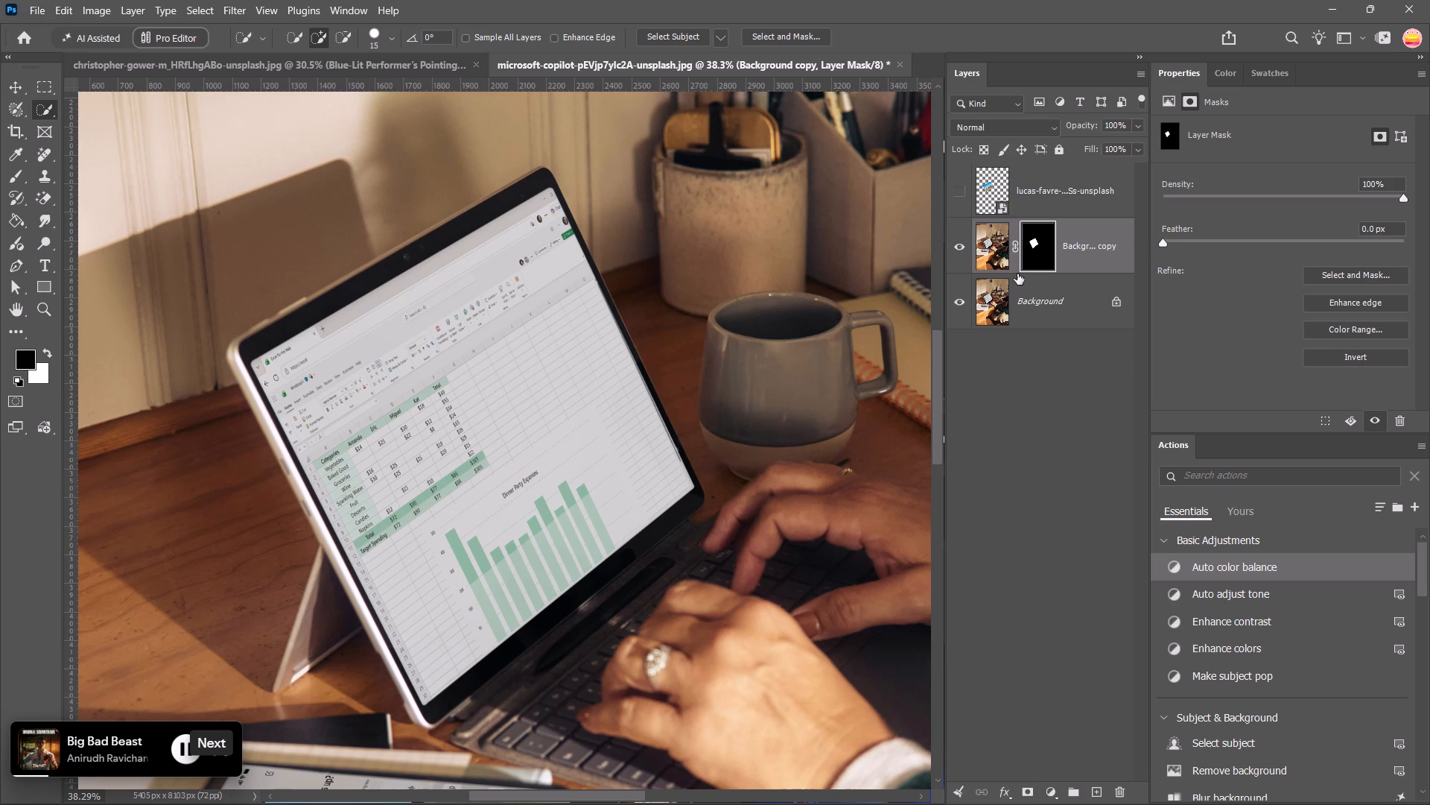
# Check the Background copy's mask with the Background hidden, and undo the mask to bring back the display selection.
pyautogui.click(963, 297)
pyautogui.click(963, 297)
pyautogui.hotkey('ctrl', 'z')
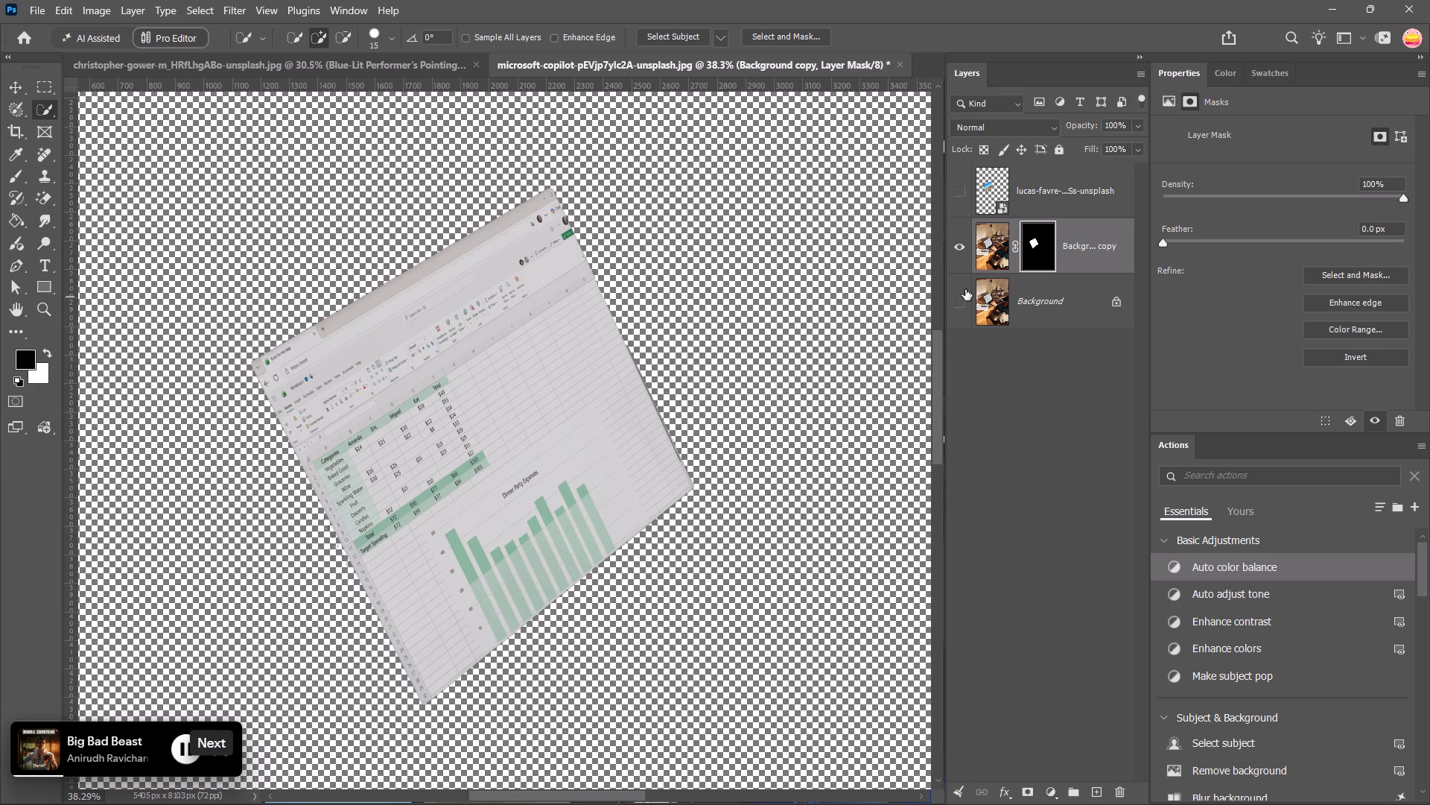
pyautogui.hotkey('ctrl', 'z')
pyautogui.hotkey('ctrl', 'z')
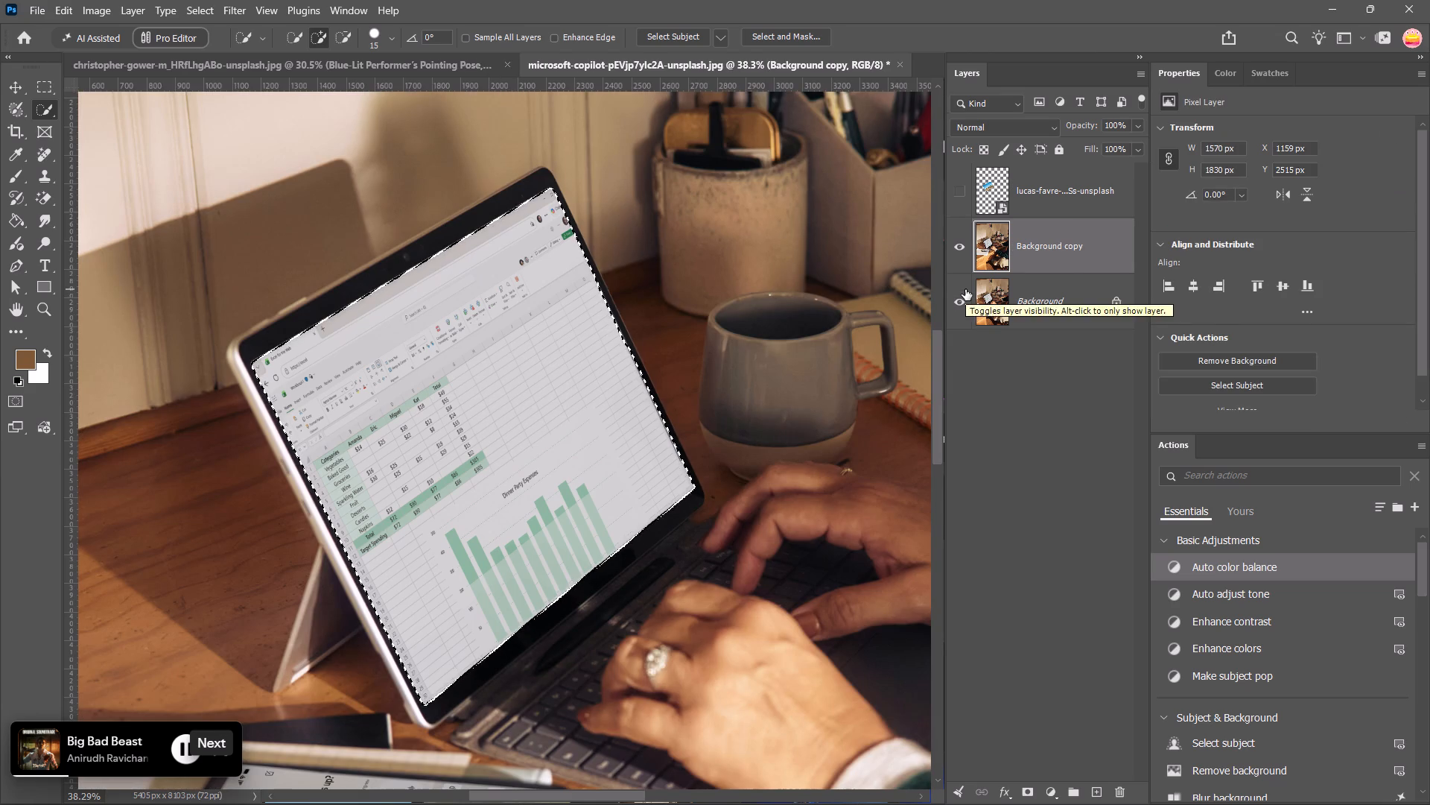
# Invert the display selection and add a layer mask from it to the Background copy, cutting out the laptop display.
pyautogui.hotkey('ctrl', 'shift', 'i')
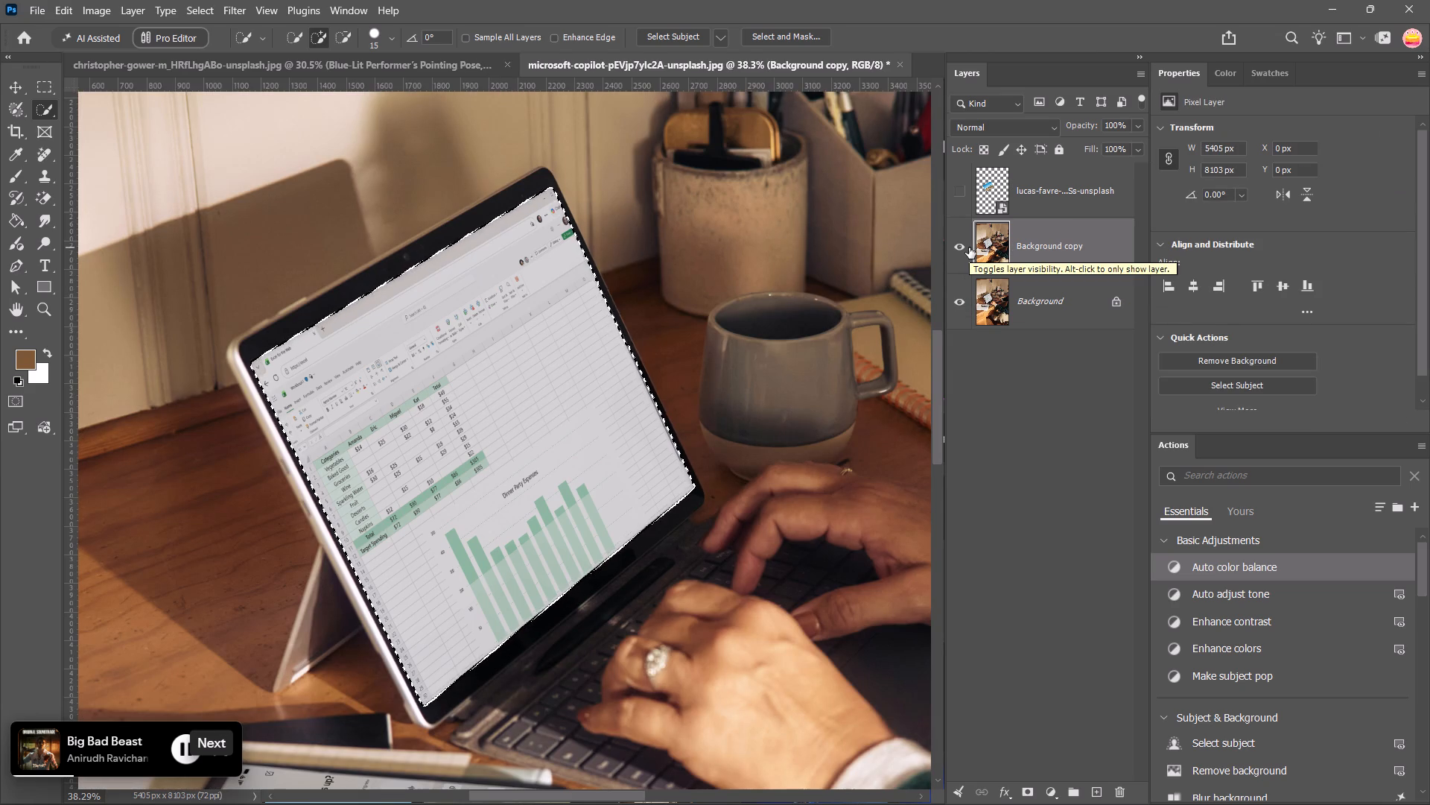
pyautogui.keyDown('alt'); pyautogui.scroll(-1, 683, 446); pyautogui.keyUp('alt')
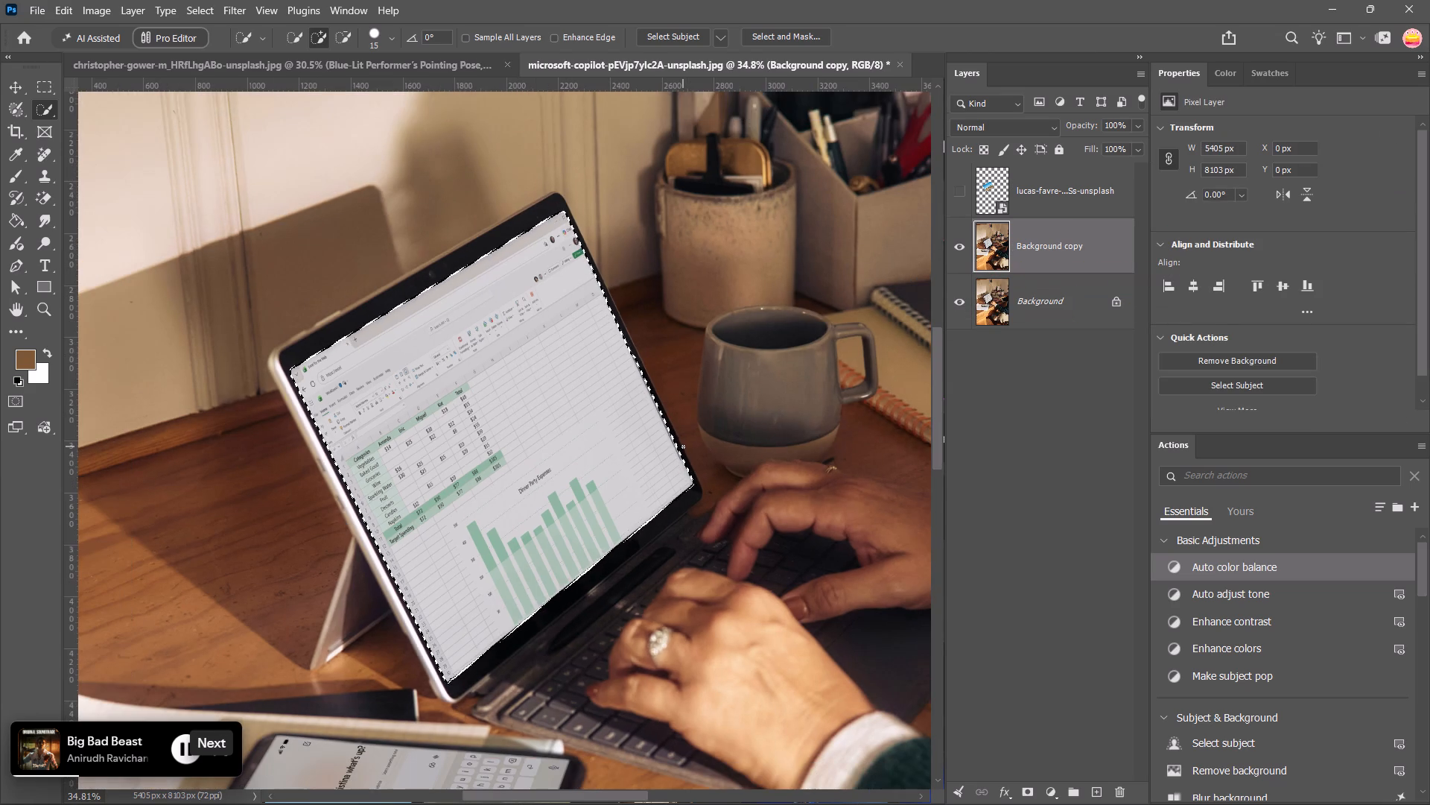
pyautogui.scroll(-3, 683, 446)
pyautogui.keyDown('alt'); pyautogui.scroll(-4, 687, 446); pyautogui.keyUp('alt')
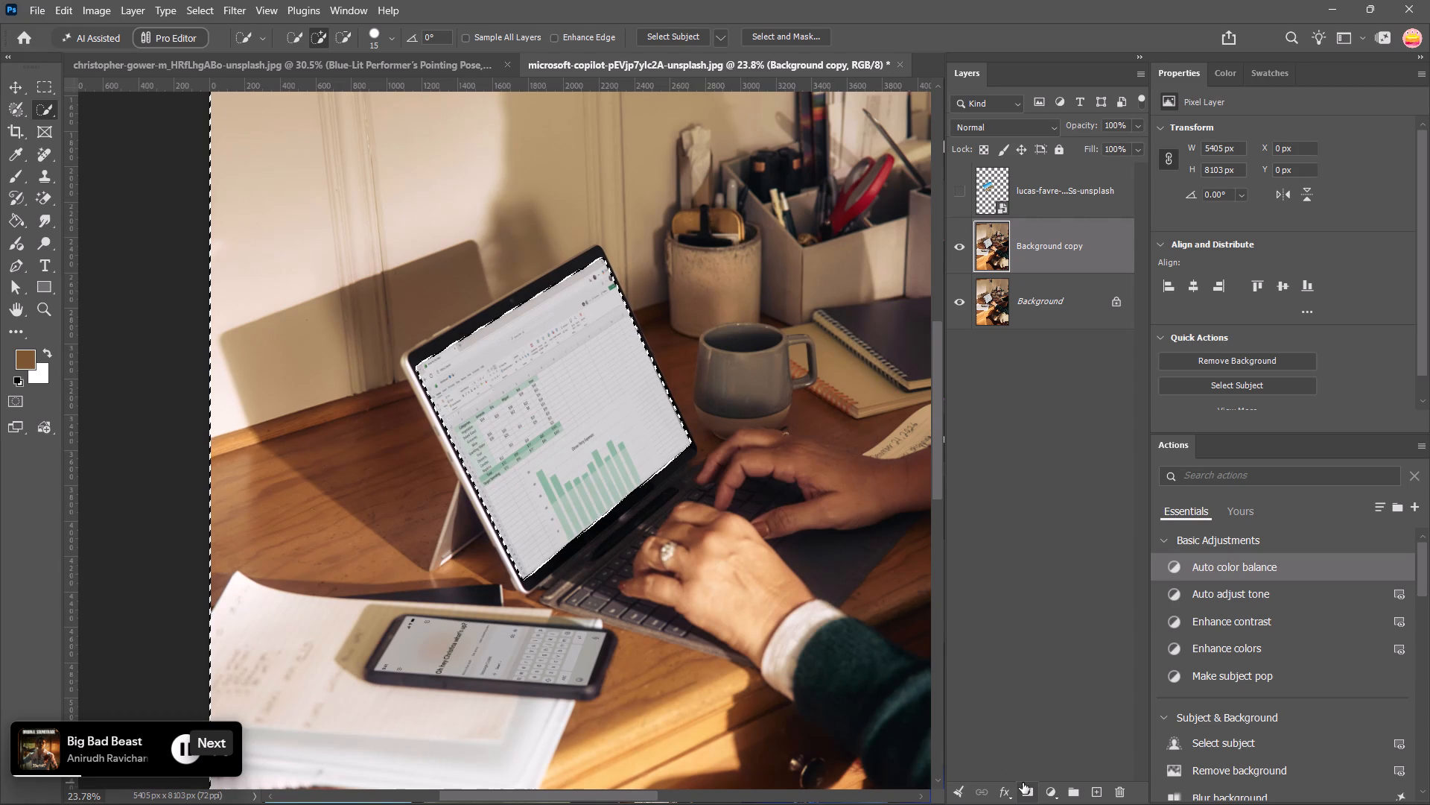
pyautogui.click(1023, 783)
pyautogui.click(962, 293)
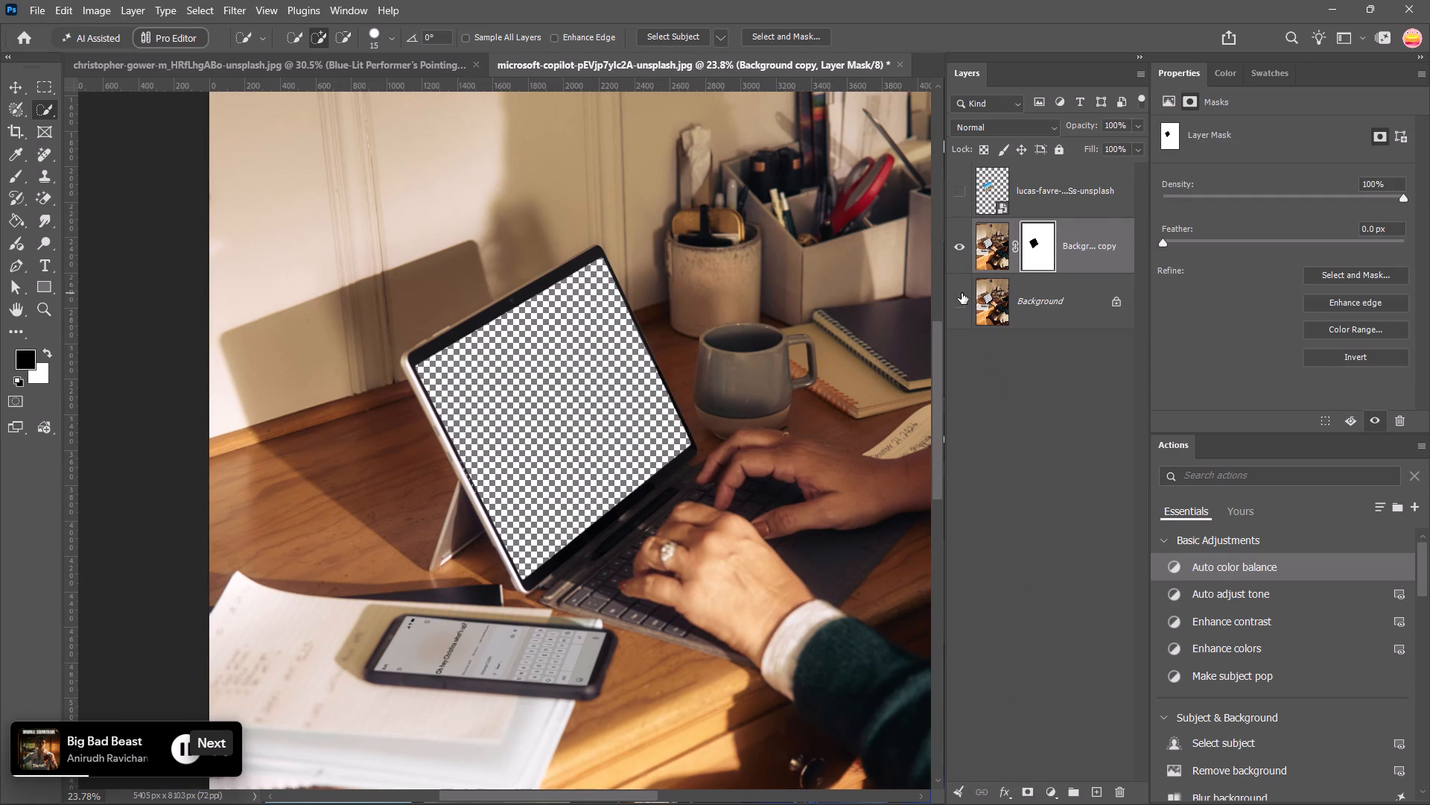
pyautogui.click(962, 293)
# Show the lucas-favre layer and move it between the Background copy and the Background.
pyautogui.click(955, 189)
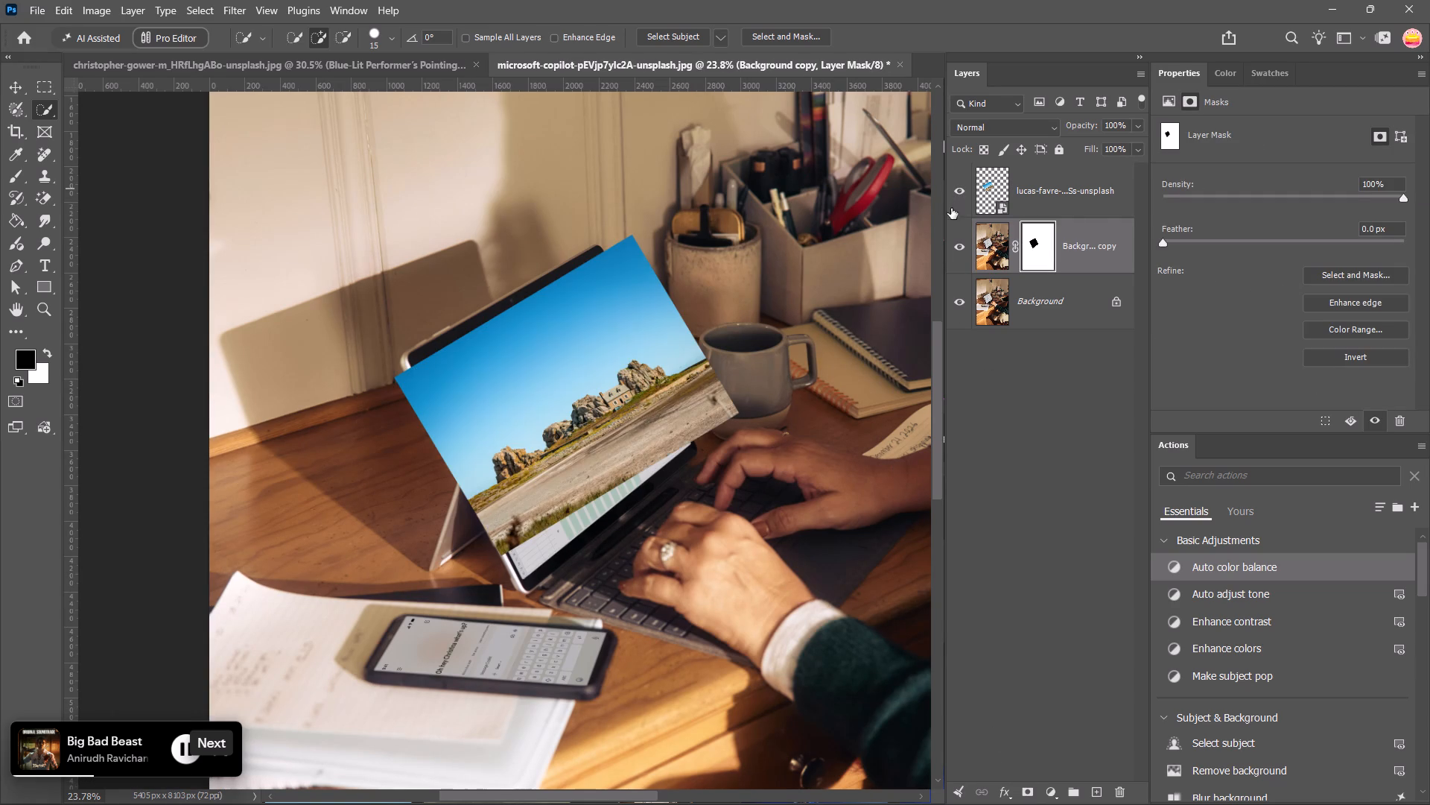
pyautogui.moveTo(1059, 185); pyautogui.dragTo(1054, 260)
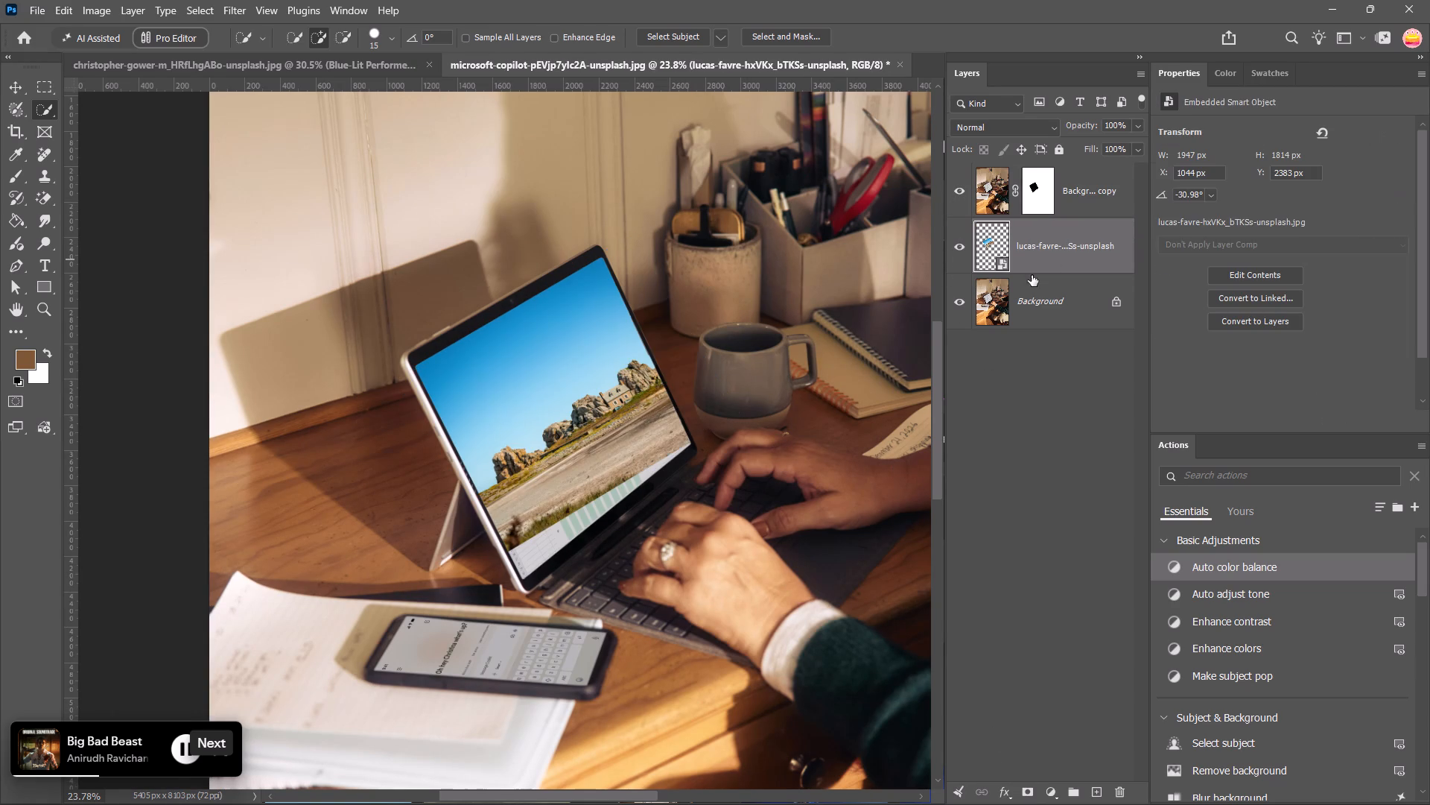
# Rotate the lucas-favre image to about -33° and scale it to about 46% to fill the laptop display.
pyautogui.press('v')
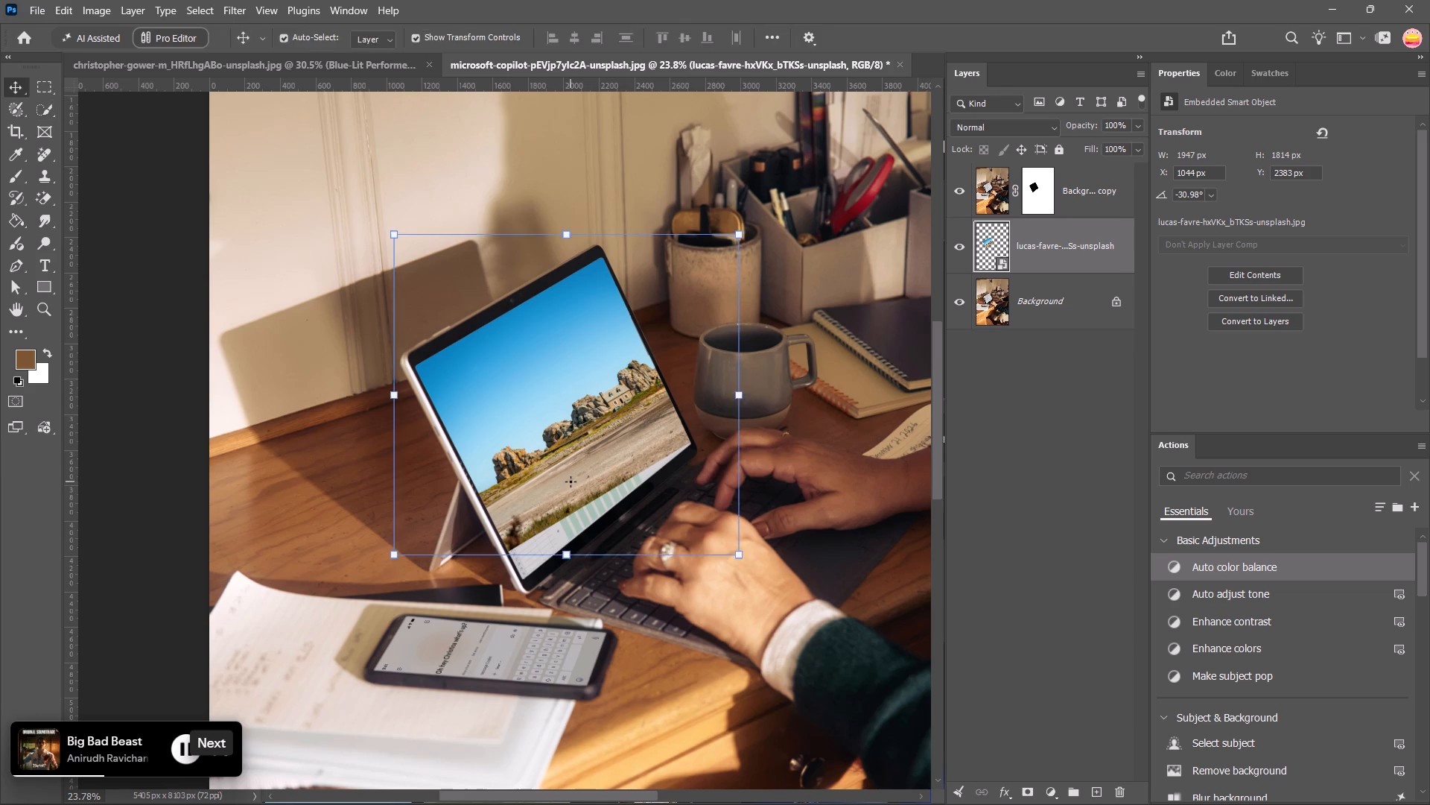
pyautogui.press('v')
pyautogui.moveTo(571, 557); pyautogui.dragTo(577, 572)
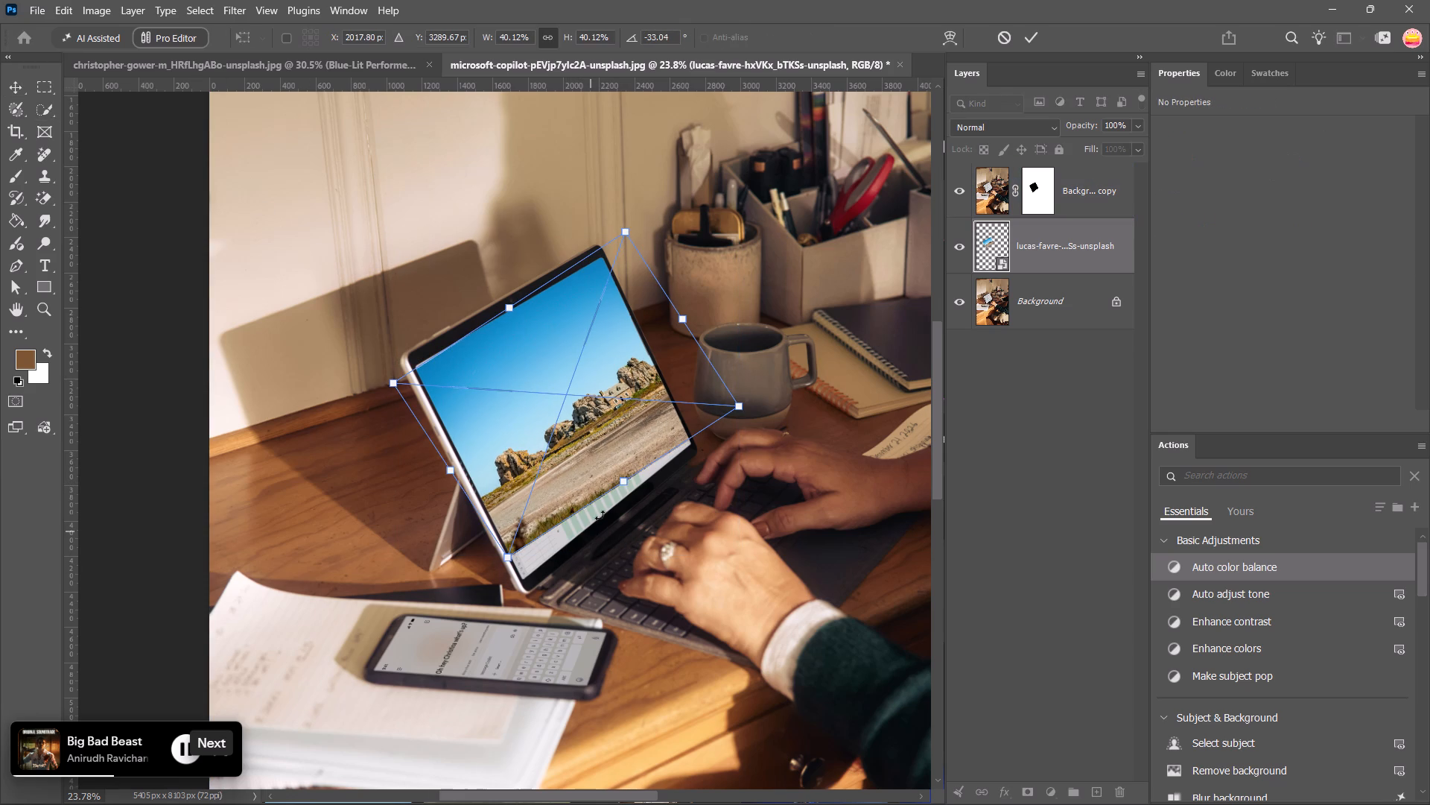
pyautogui.moveTo(632, 481); pyautogui.dragTo(657, 501)
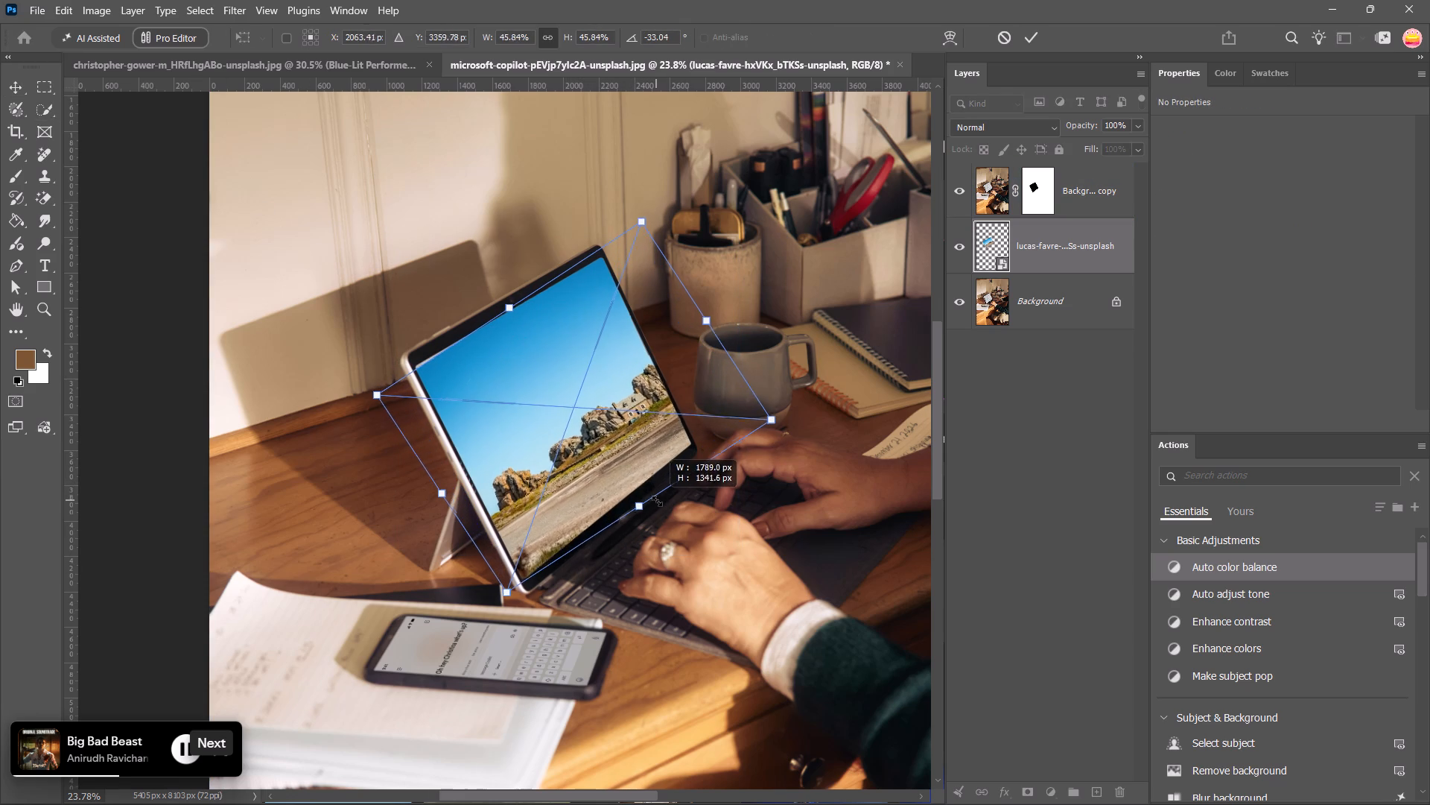
pyautogui.moveTo(657, 501); pyautogui.dragTo(658, 502)
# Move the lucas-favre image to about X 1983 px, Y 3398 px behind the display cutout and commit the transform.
pyautogui.moveTo(639, 470); pyautogui.dragTo(626, 479)
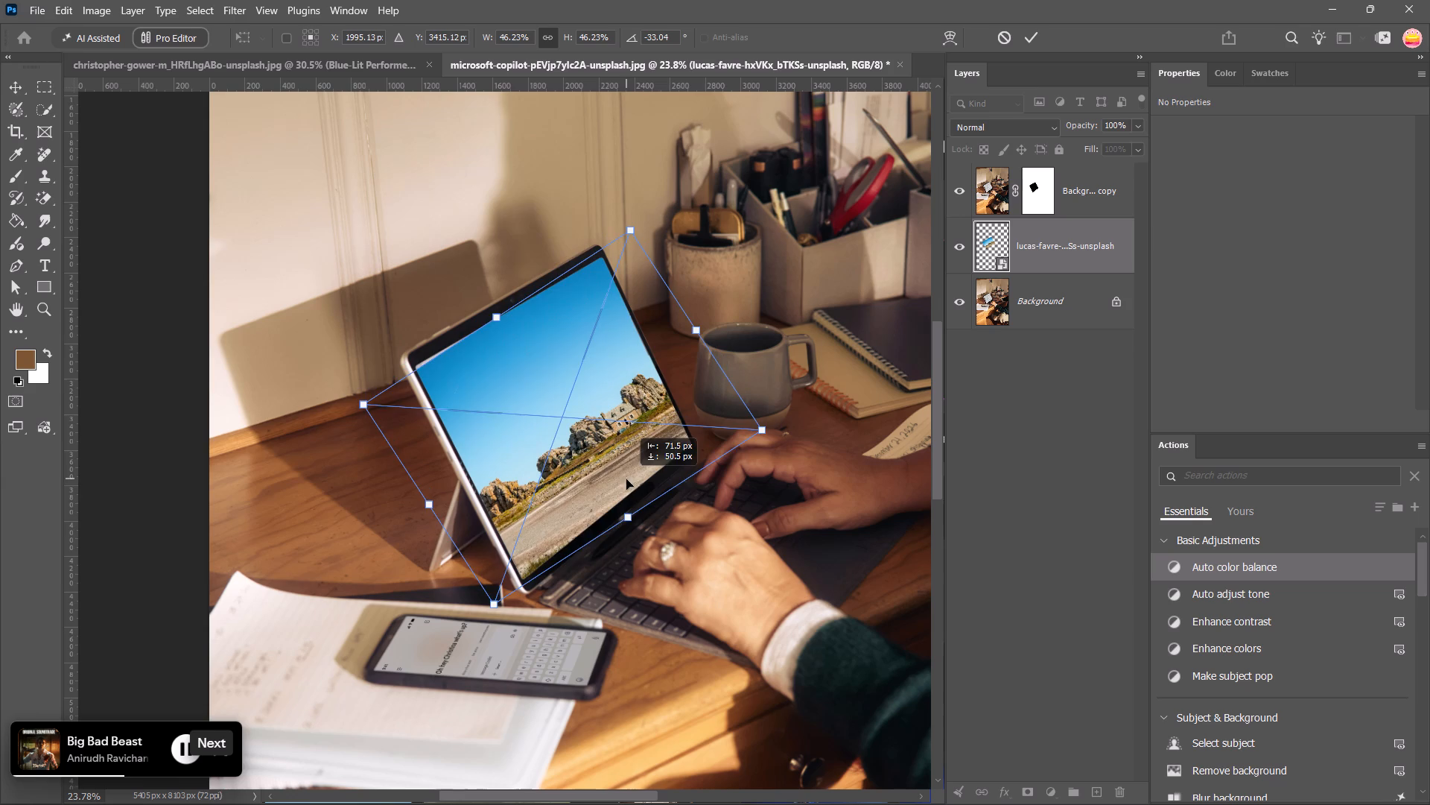
pyautogui.moveTo(626, 479); pyautogui.dragTo(624, 476)
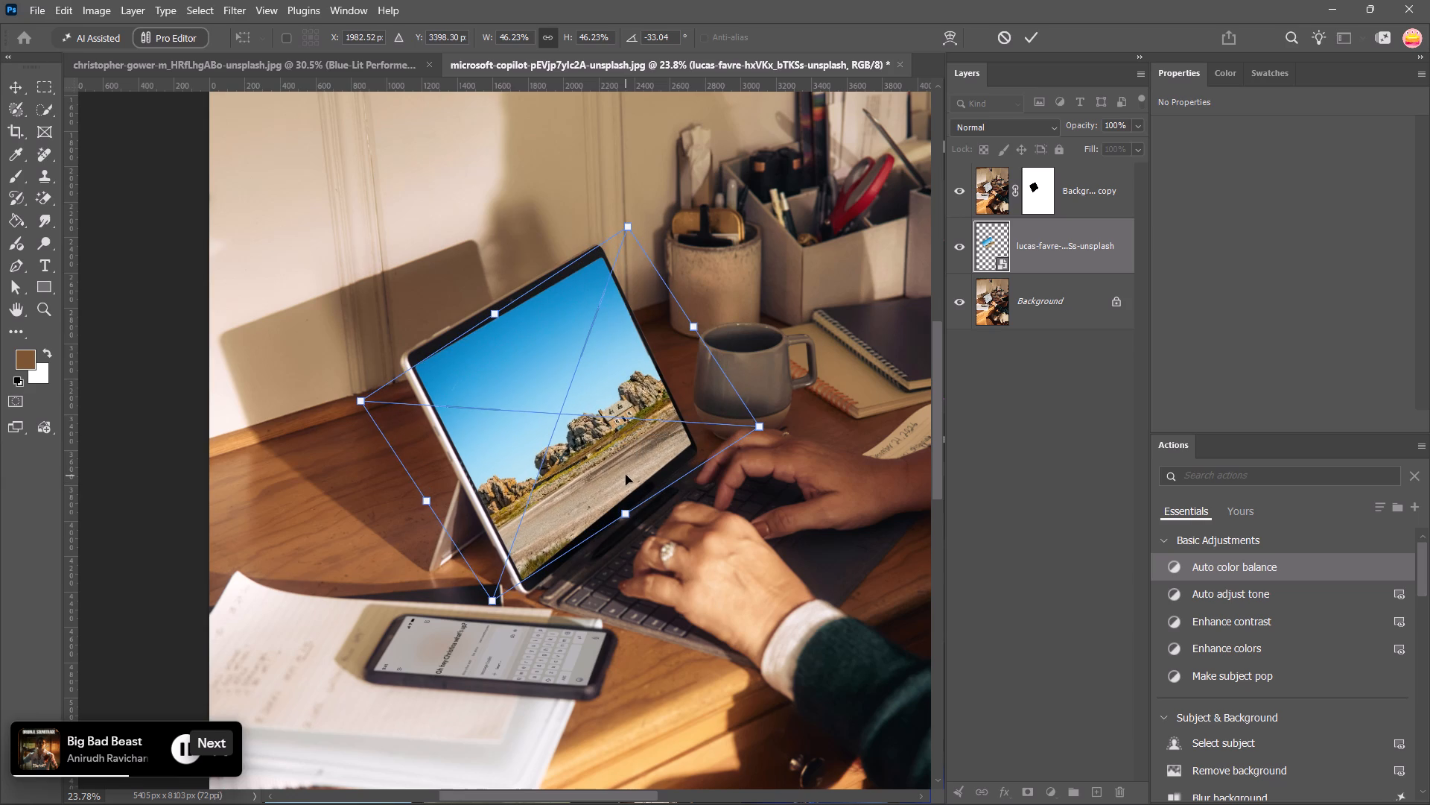
pyautogui.keyDown('alt'); pyautogui.scroll(-8, 628, 470); pyautogui.keyUp('alt')
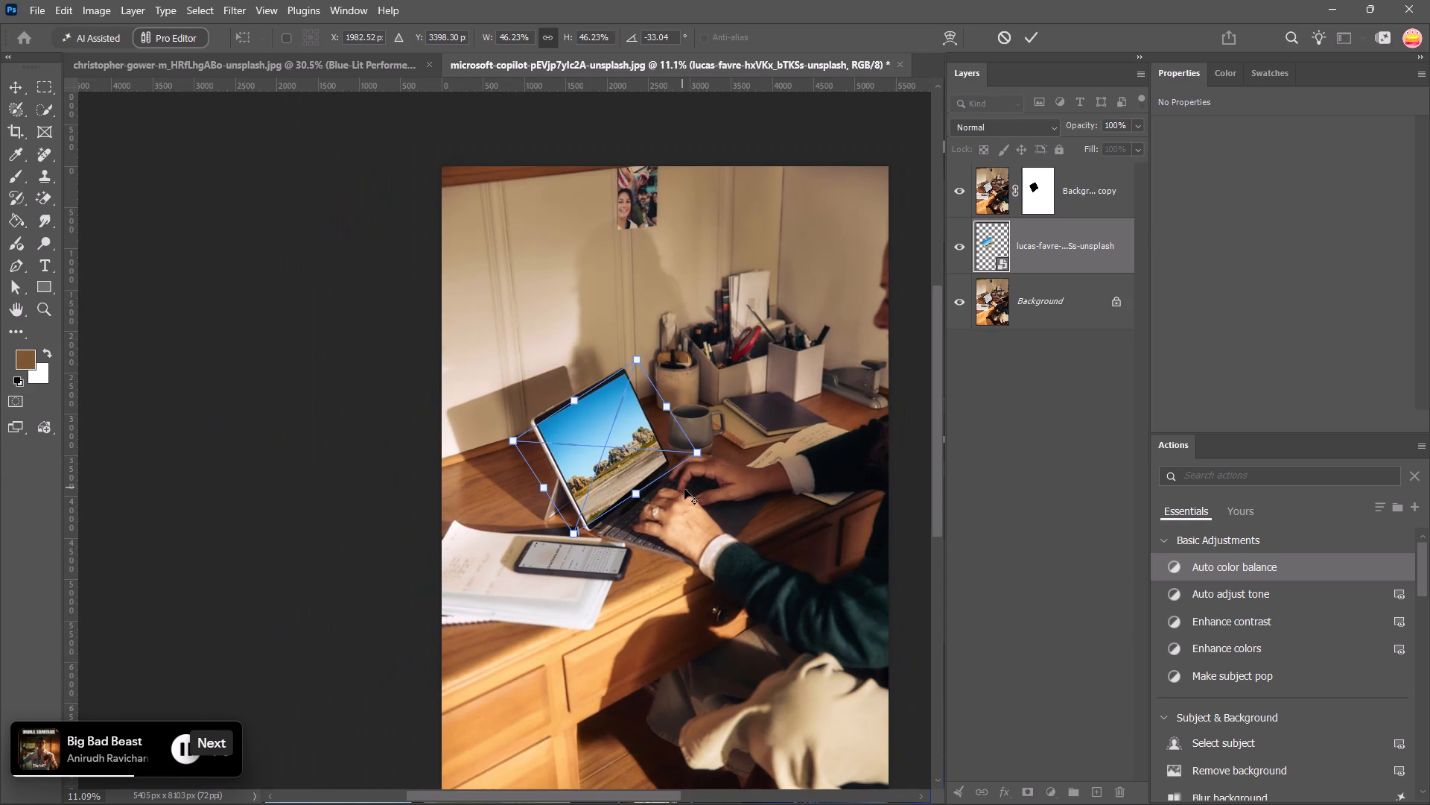
pyautogui.press('space')
pyautogui.press('space')
pyautogui.press('space')
pyautogui.press('space')
pyautogui.press('space')
pyautogui.press('space')
pyautogui.press('space')
pyautogui.press('space')
pyautogui.press('space')
pyautogui.moveTo(819, 509); pyautogui.dragTo(775, 478)
pyautogui.press('space')
pyautogui.press('space')
pyautogui.press('space')
pyautogui.press('space')
pyautogui.press('space')
pyautogui.press('space')
pyautogui.press('space')
pyautogui.press('space')
pyautogui.press('space')
pyautogui.press('space')
pyautogui.press('space')
pyautogui.press('space')
pyautogui.press('space')
pyautogui.press('space')
pyautogui.press('space')
pyautogui.press('space')
pyautogui.press('space')
pyautogui.press('space')
pyautogui.press('space')
pyautogui.press('space')
pyautogui.moveTo(781, 484); pyautogui.dragTo(702, 412)
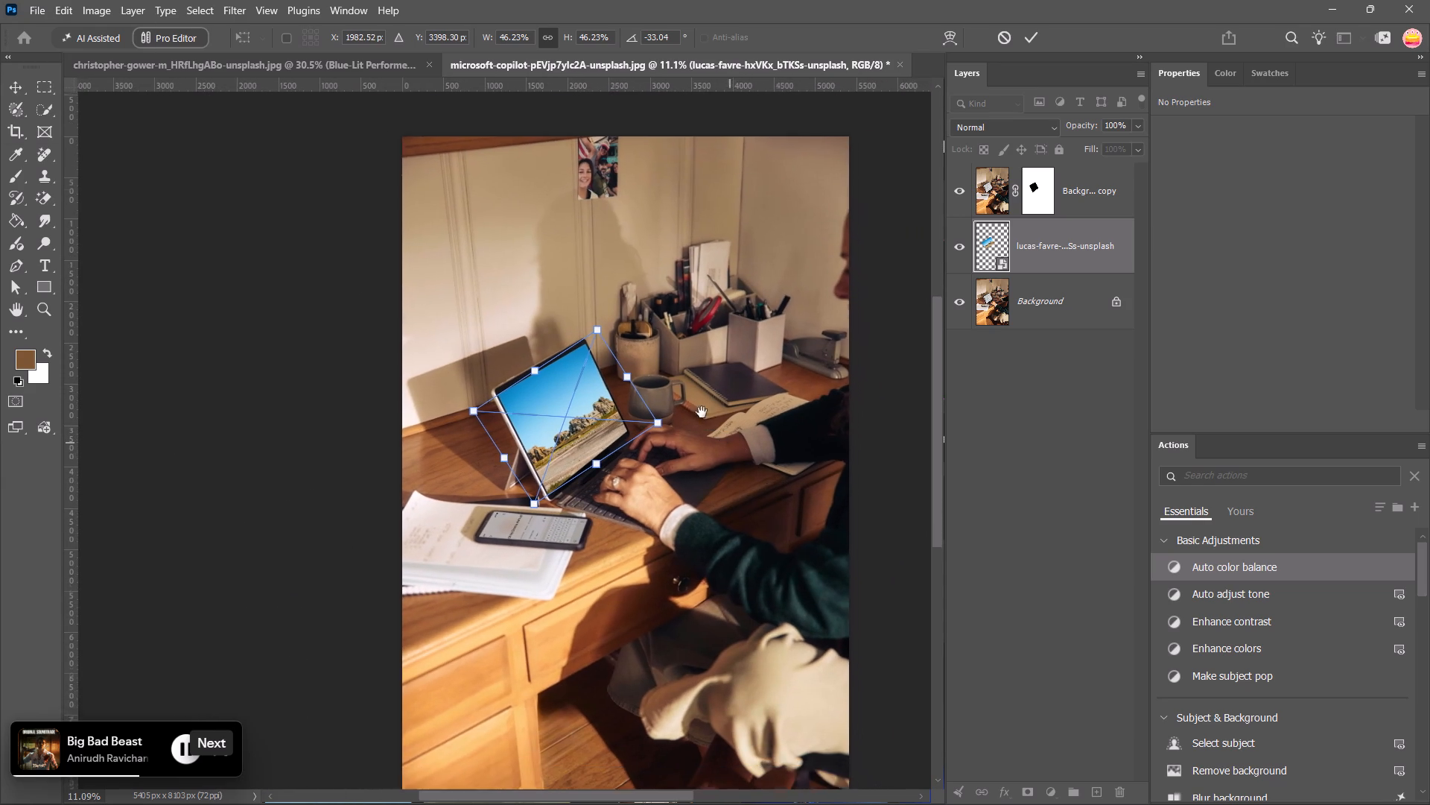
pyautogui.moveTo(702, 412); pyautogui.dragTo(634, 405)
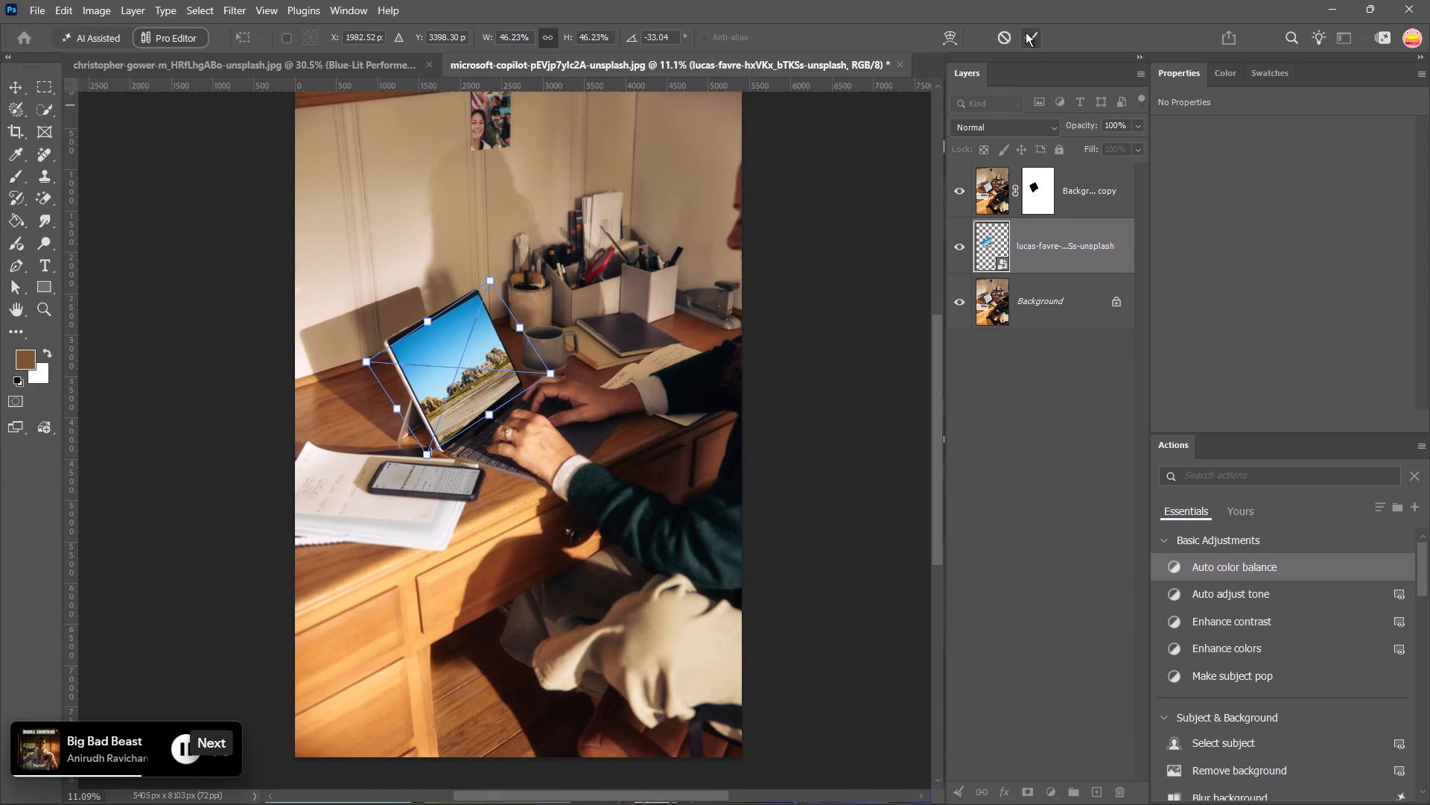
pyautogui.click(1026, 33)
pyautogui.click(874, 318)
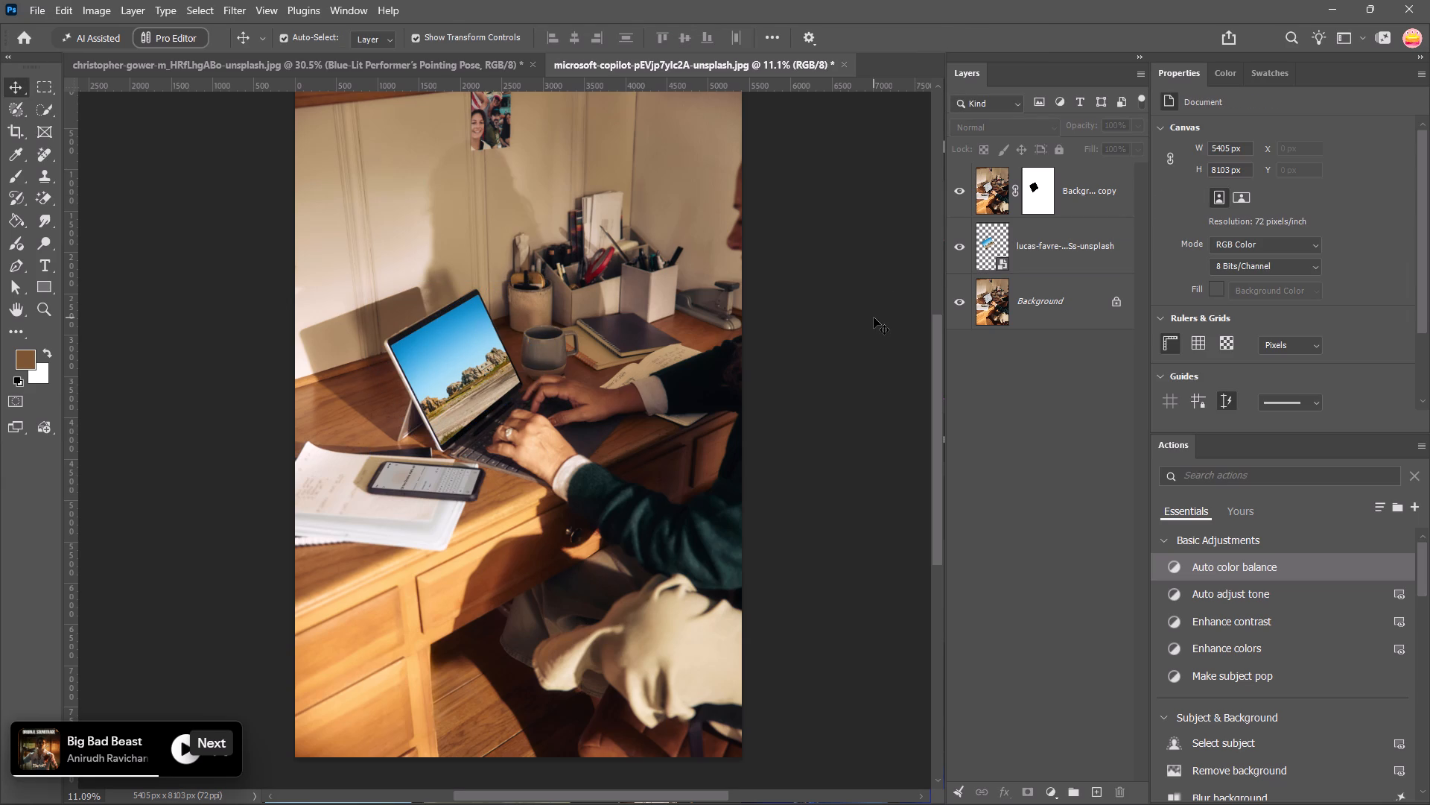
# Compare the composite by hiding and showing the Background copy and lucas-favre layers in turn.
pyautogui.click(957, 188)
pyautogui.click(961, 197)
pyautogui.click(956, 253)
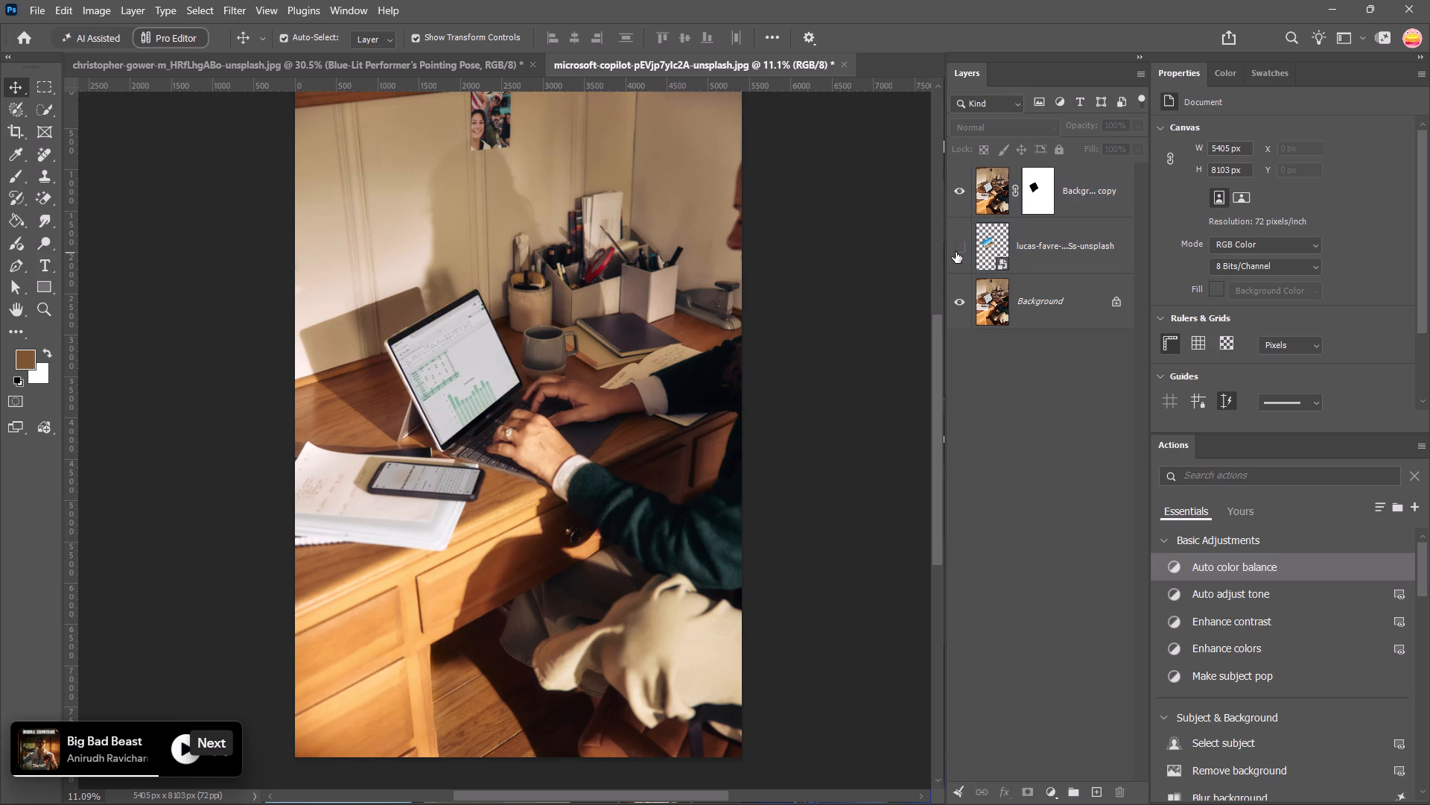
pyautogui.click(956, 251)
pyautogui.click(958, 192)
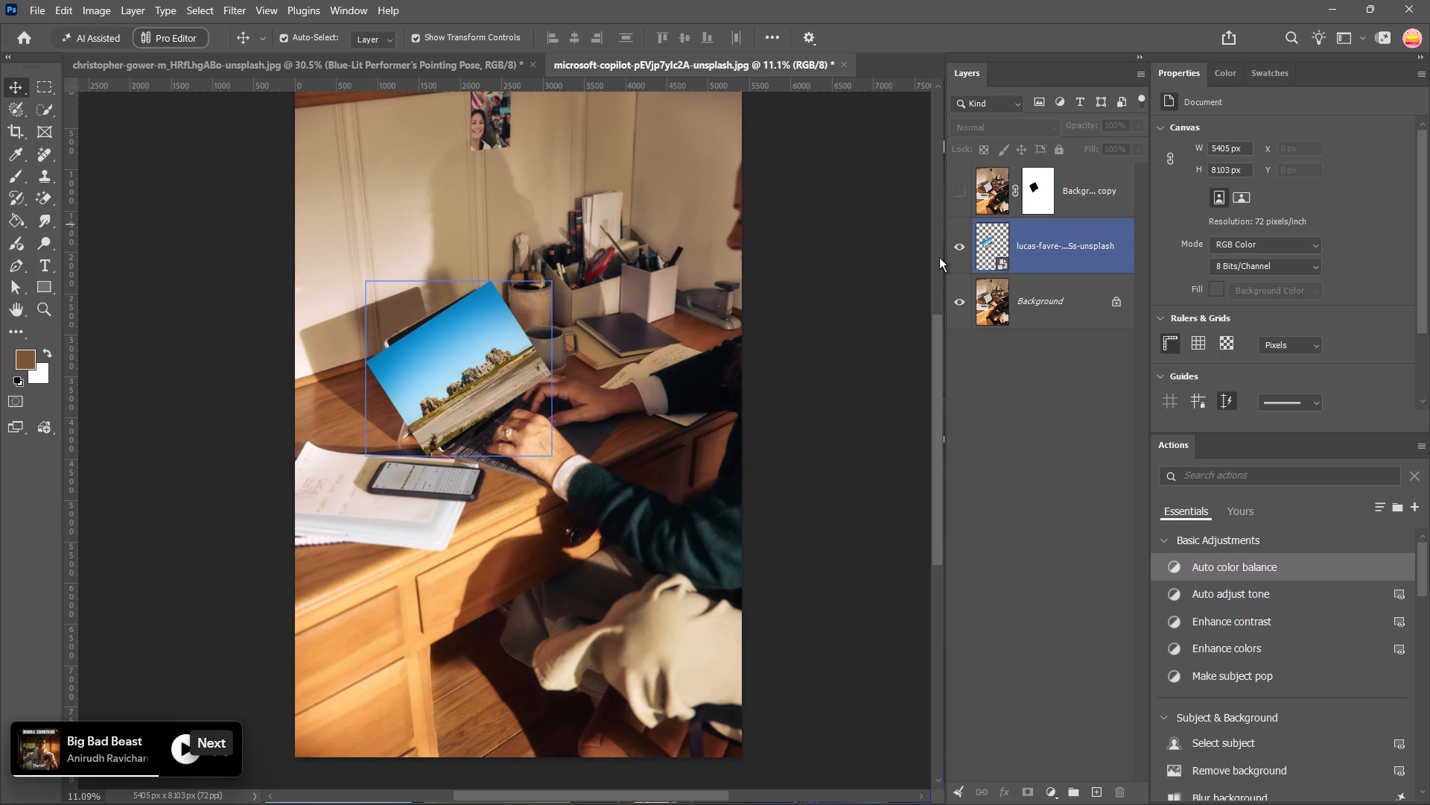
pyautogui.click(953, 192)
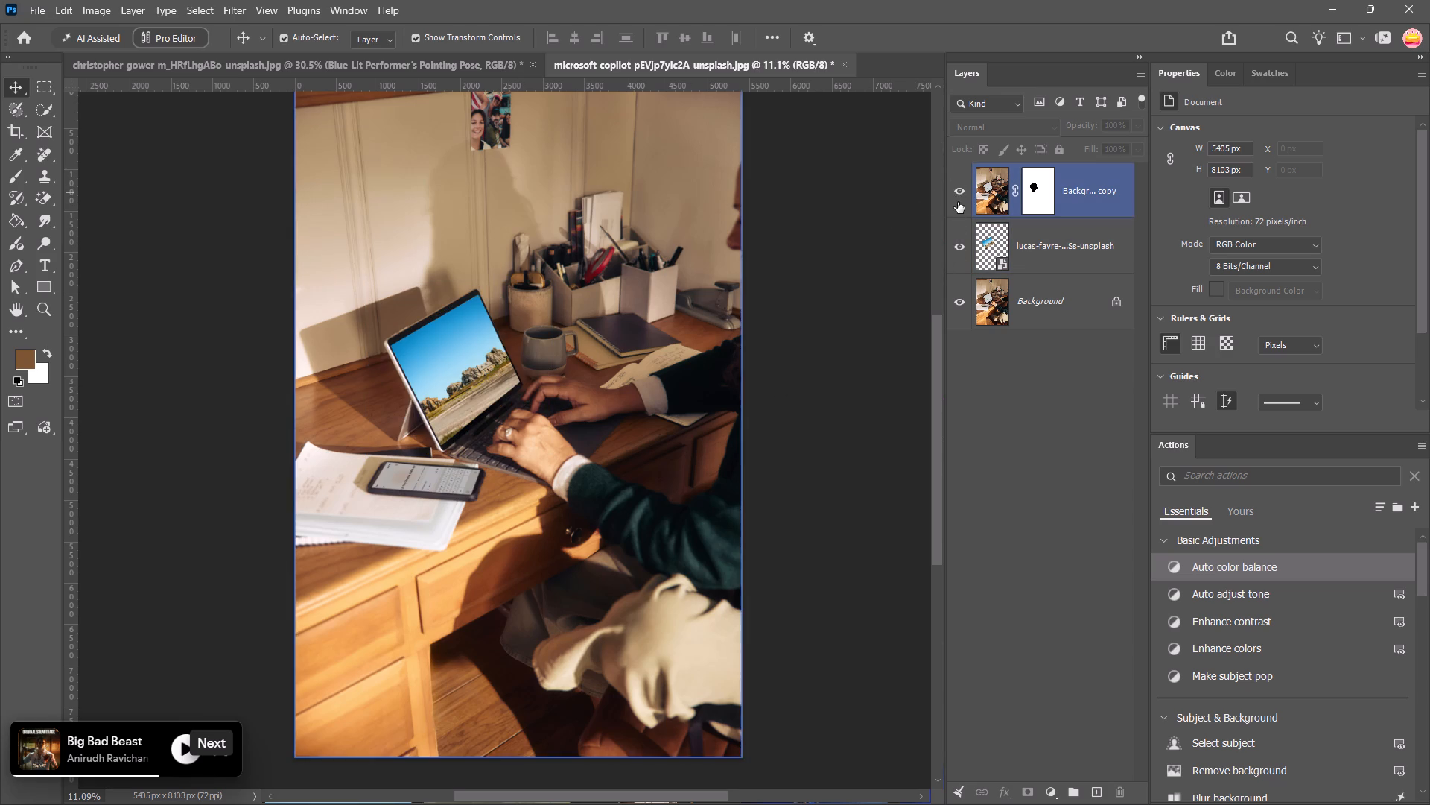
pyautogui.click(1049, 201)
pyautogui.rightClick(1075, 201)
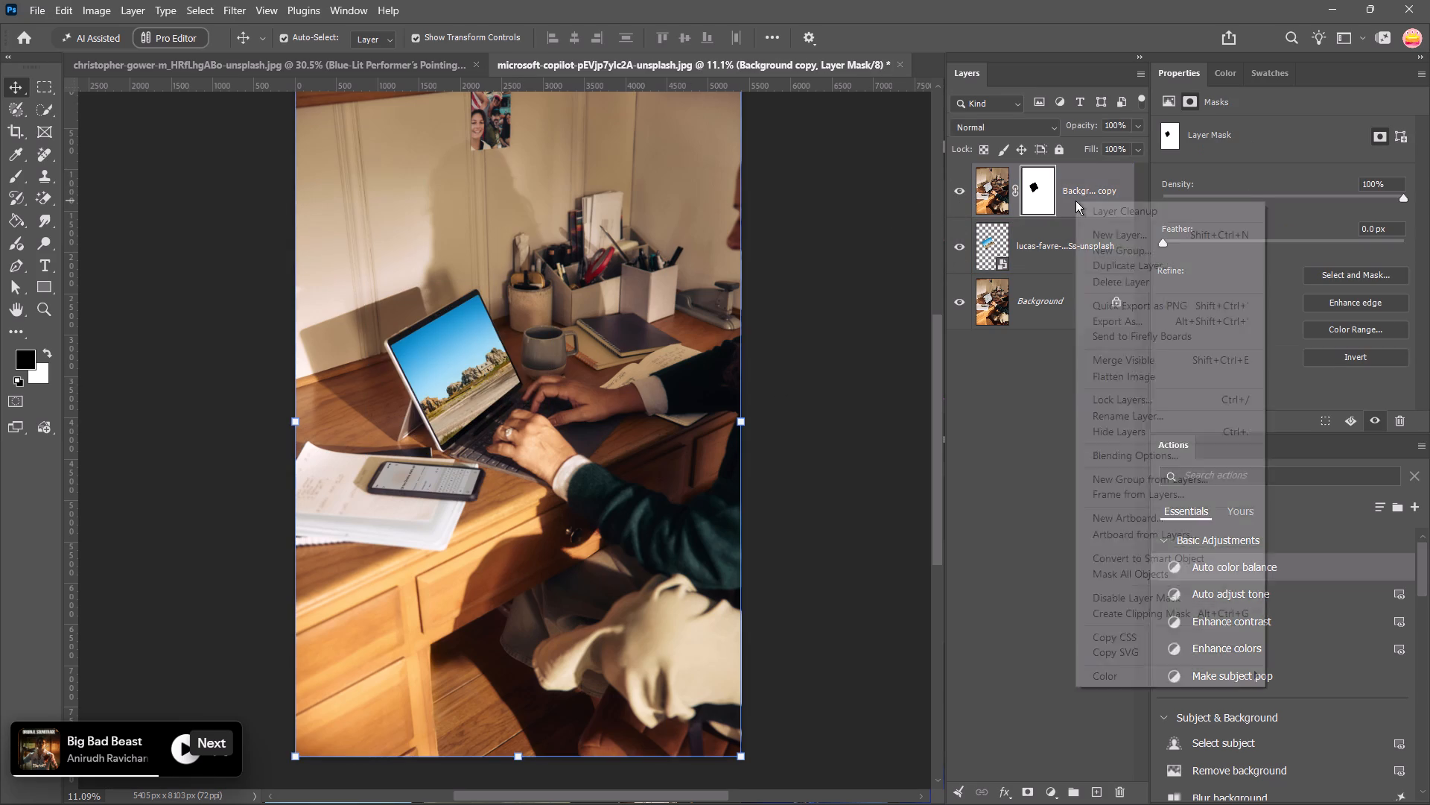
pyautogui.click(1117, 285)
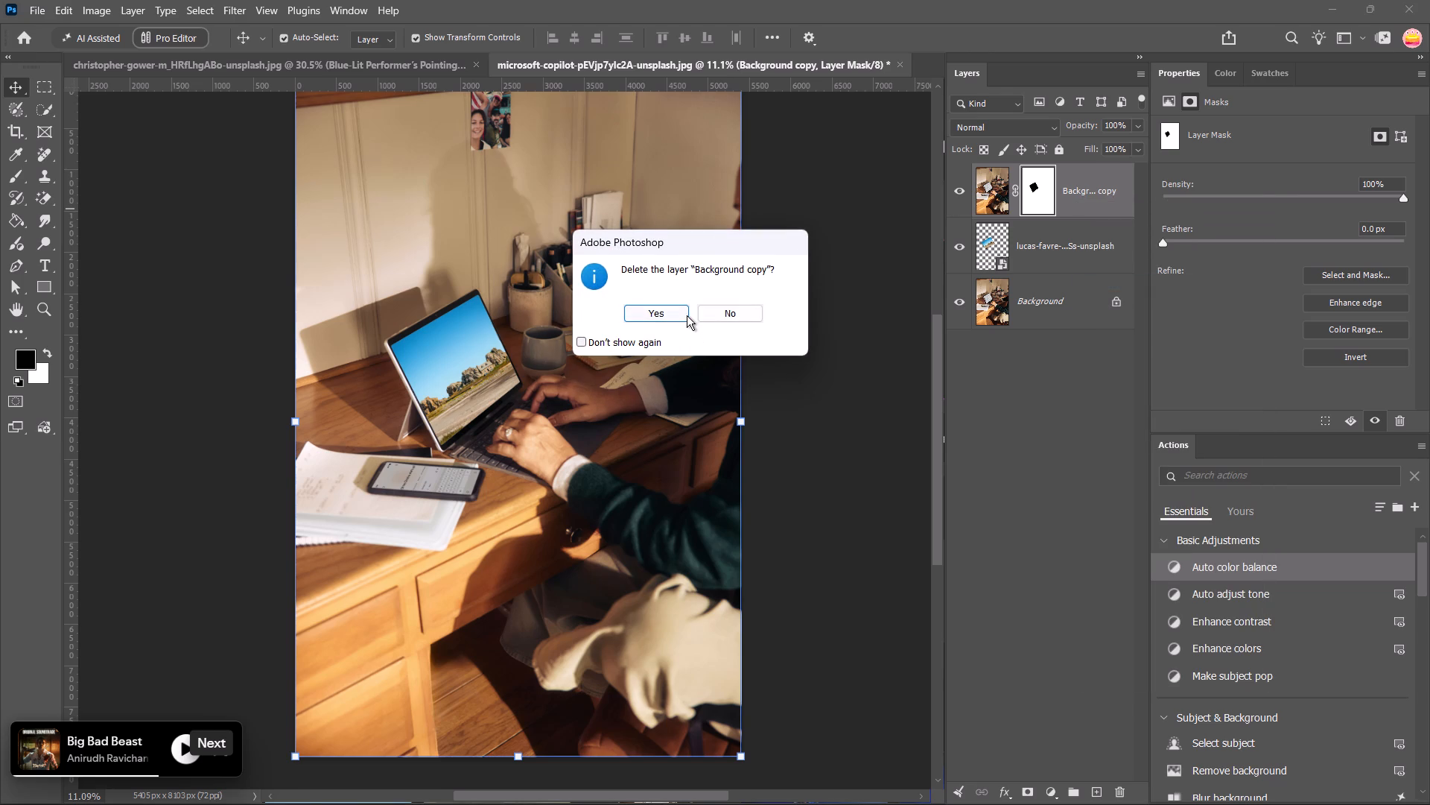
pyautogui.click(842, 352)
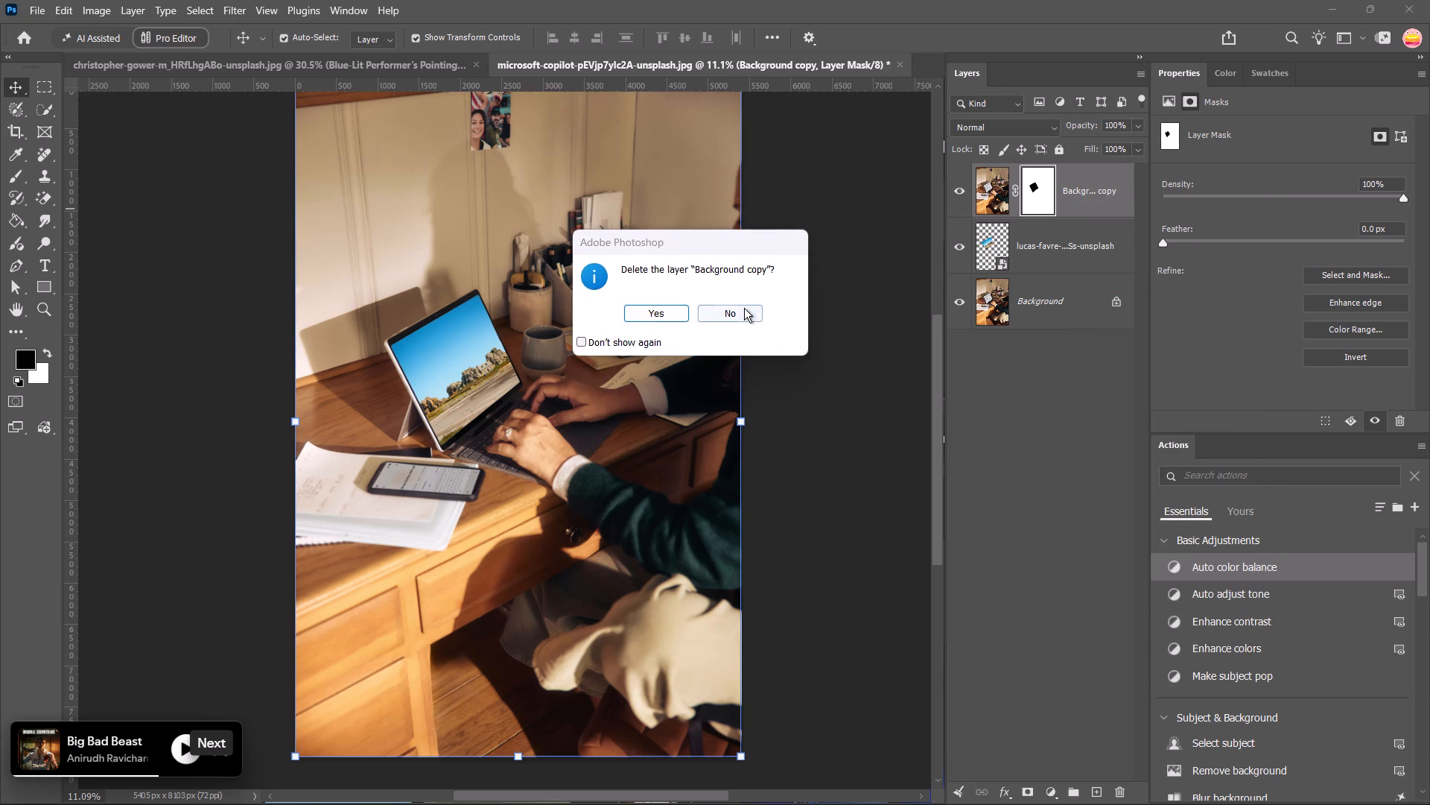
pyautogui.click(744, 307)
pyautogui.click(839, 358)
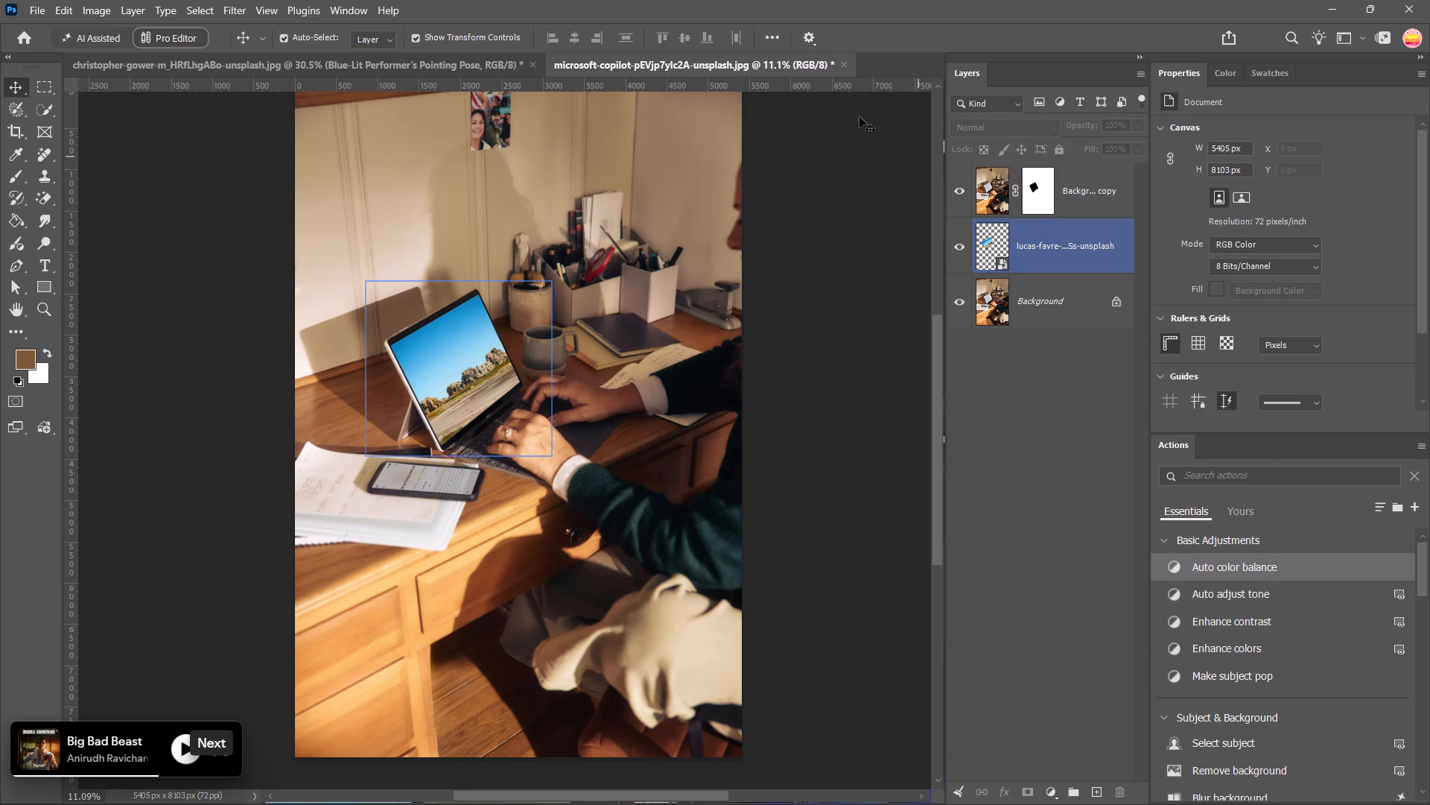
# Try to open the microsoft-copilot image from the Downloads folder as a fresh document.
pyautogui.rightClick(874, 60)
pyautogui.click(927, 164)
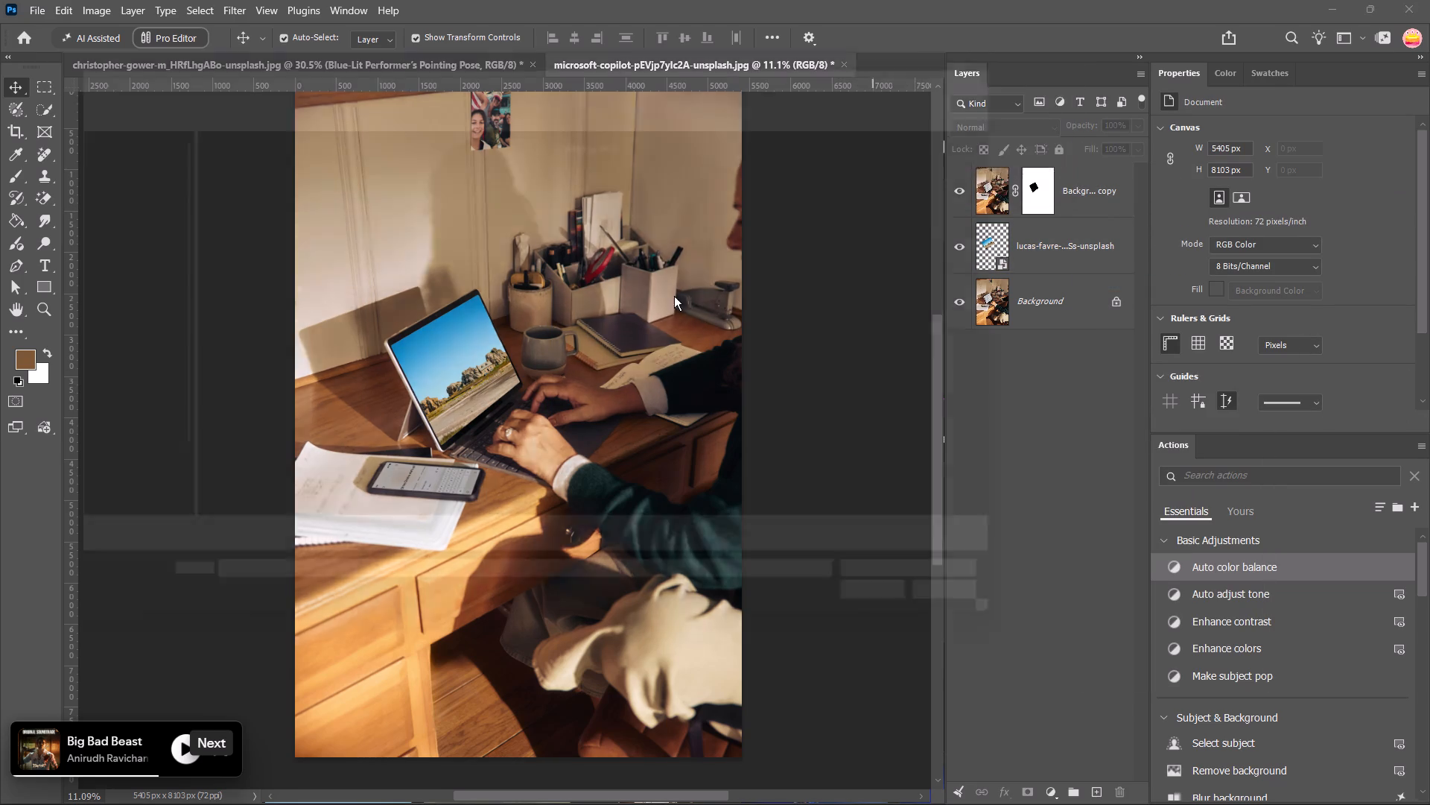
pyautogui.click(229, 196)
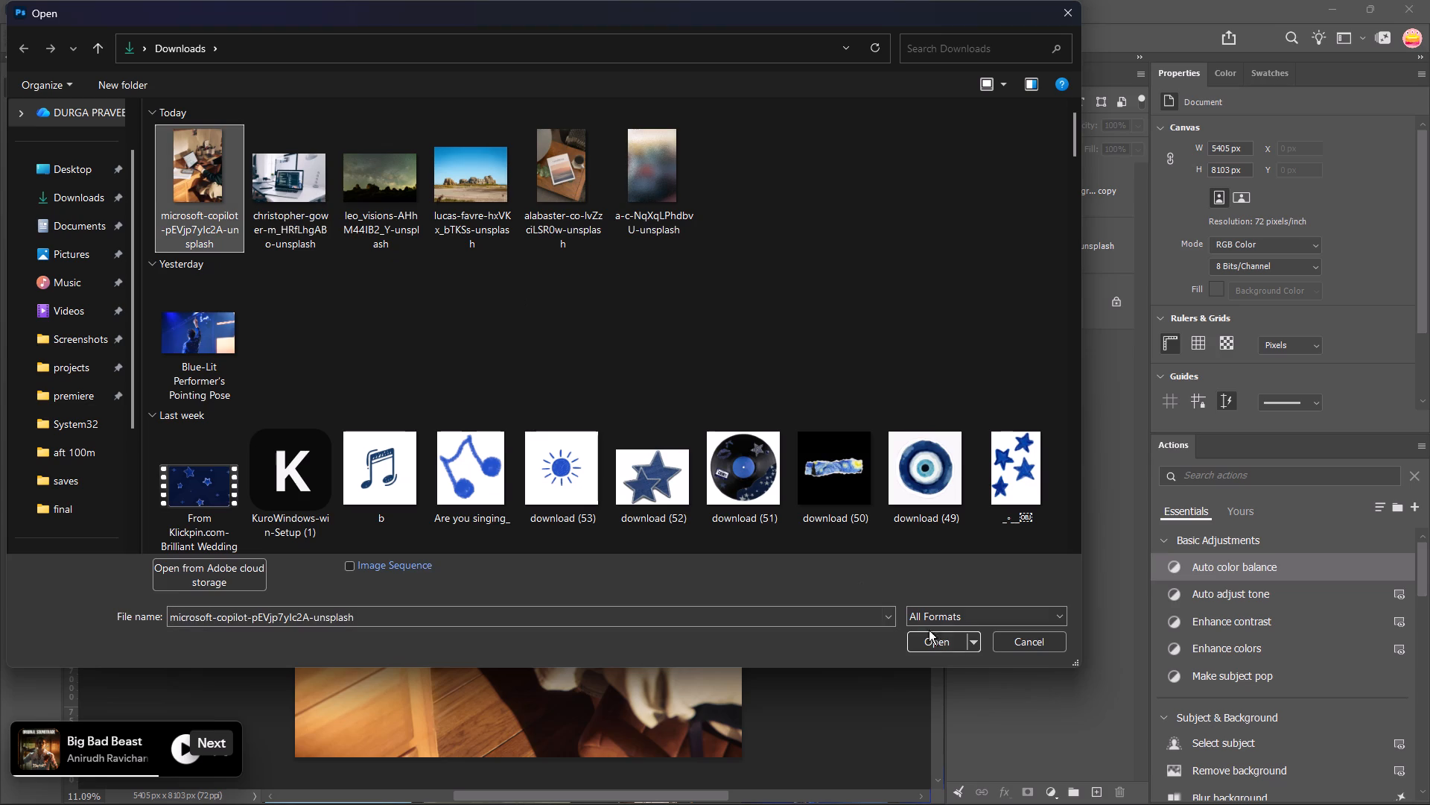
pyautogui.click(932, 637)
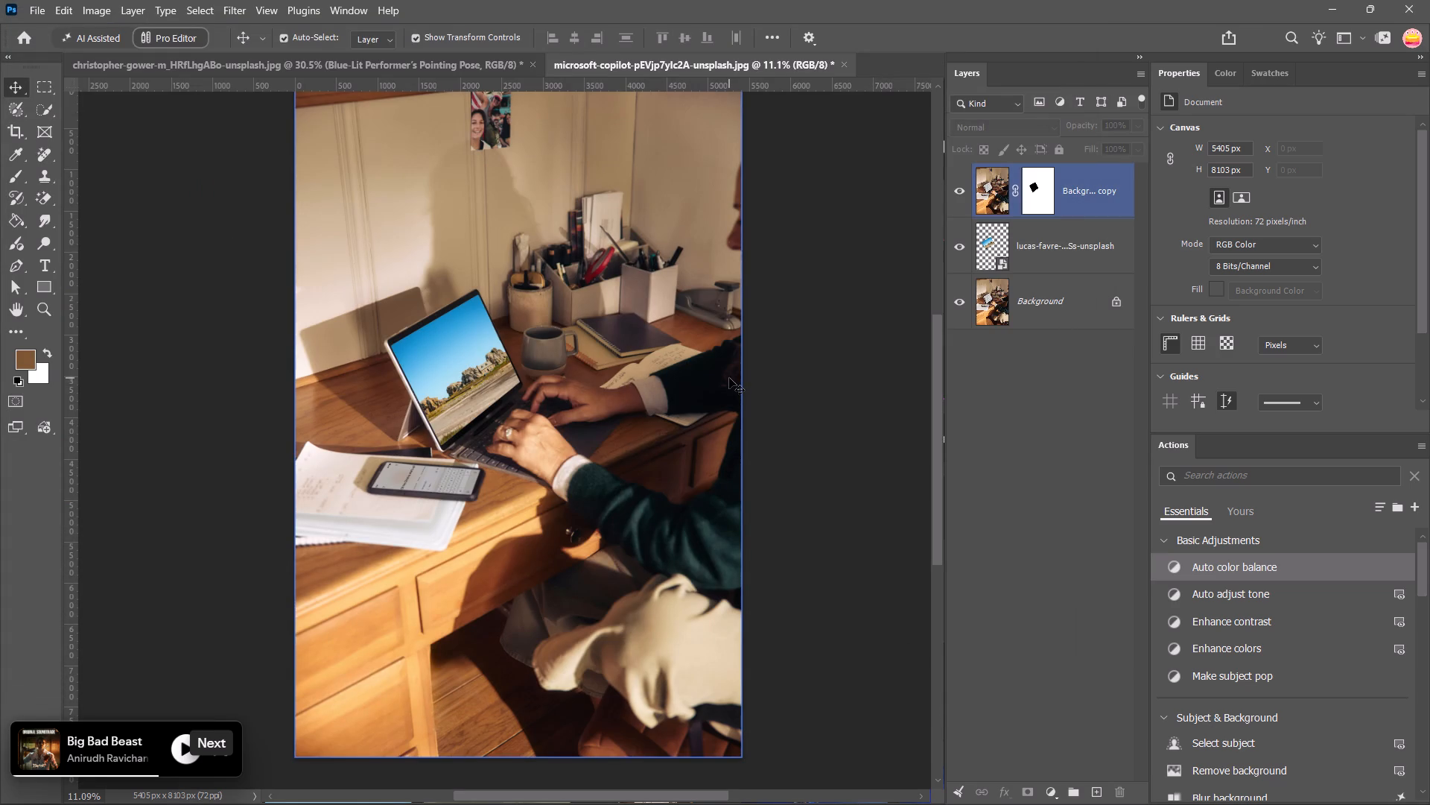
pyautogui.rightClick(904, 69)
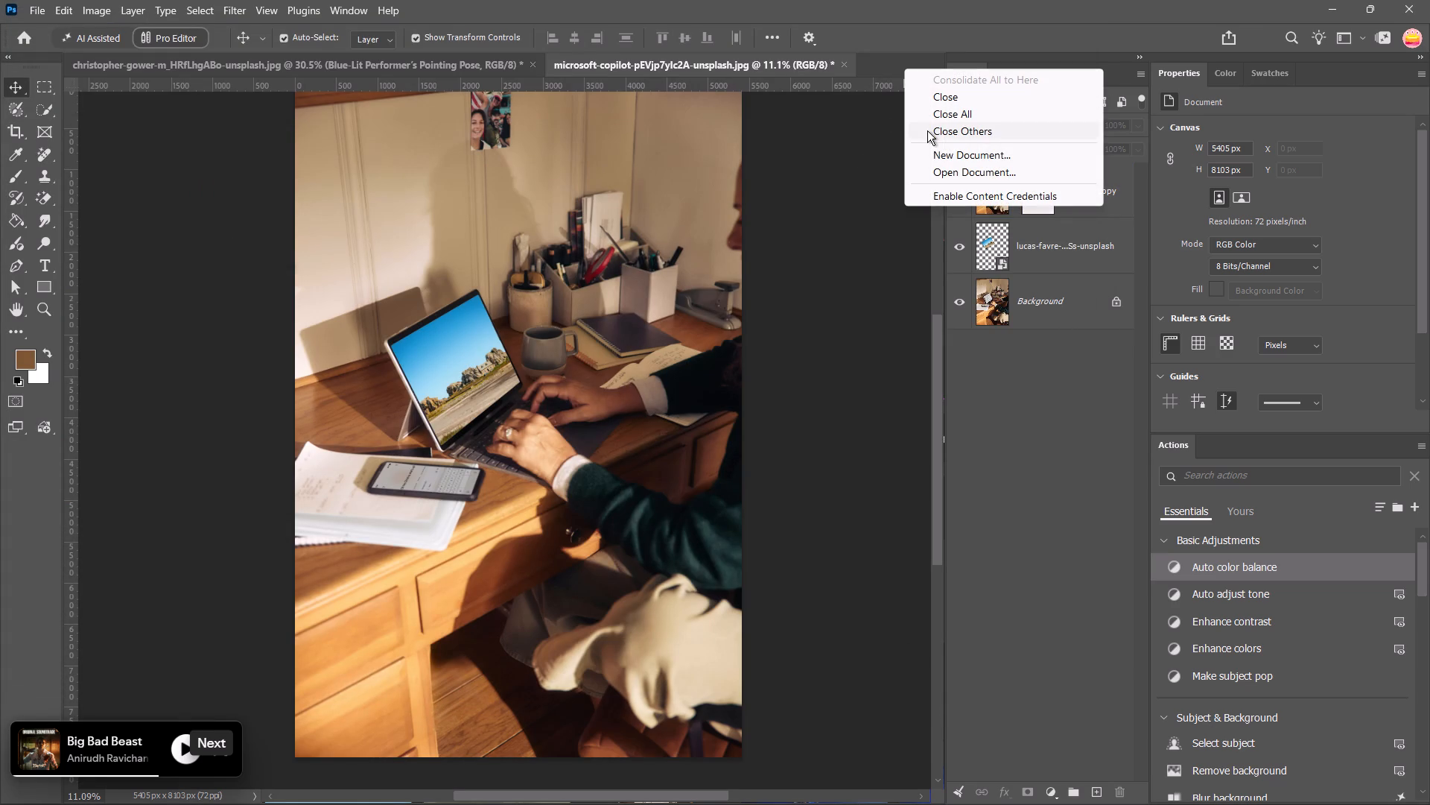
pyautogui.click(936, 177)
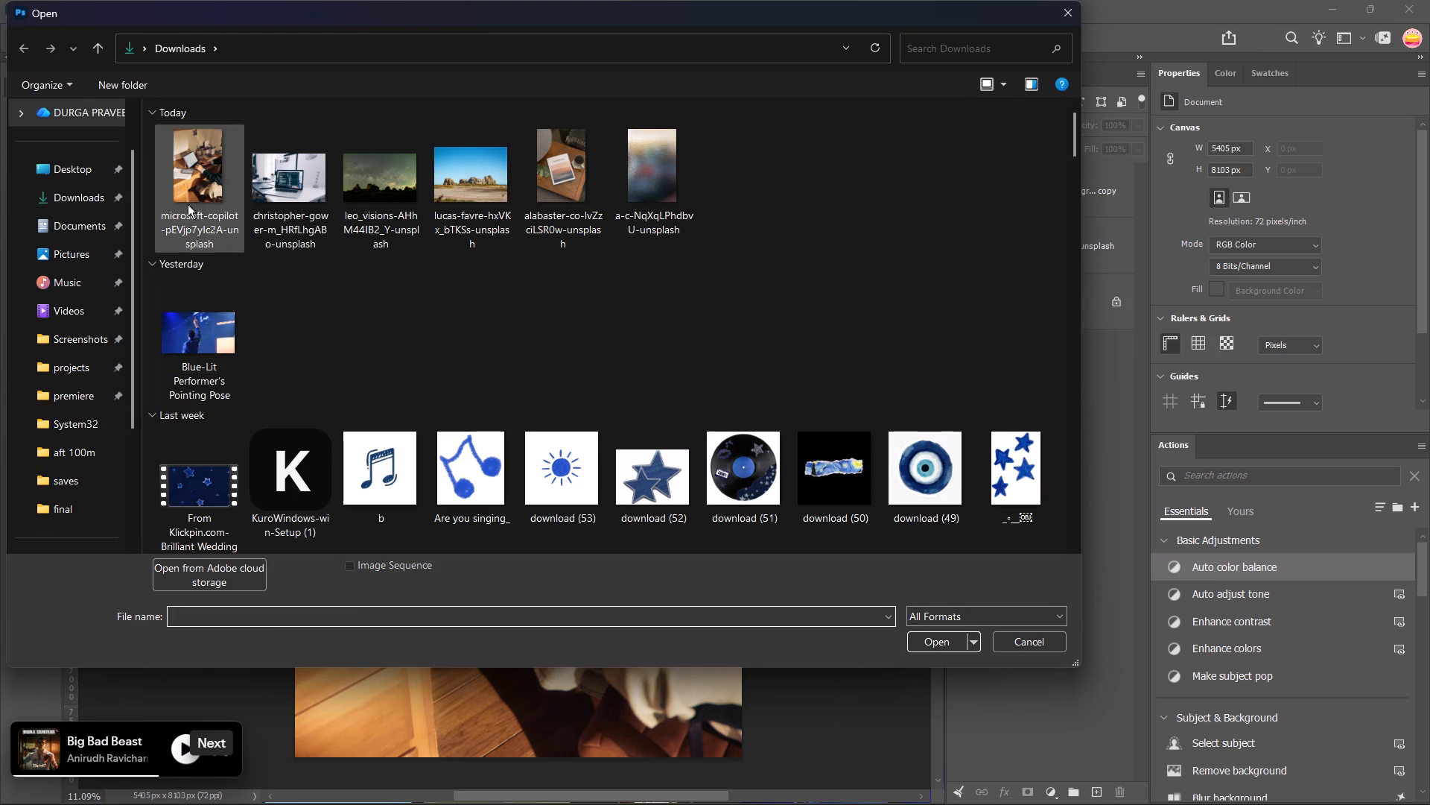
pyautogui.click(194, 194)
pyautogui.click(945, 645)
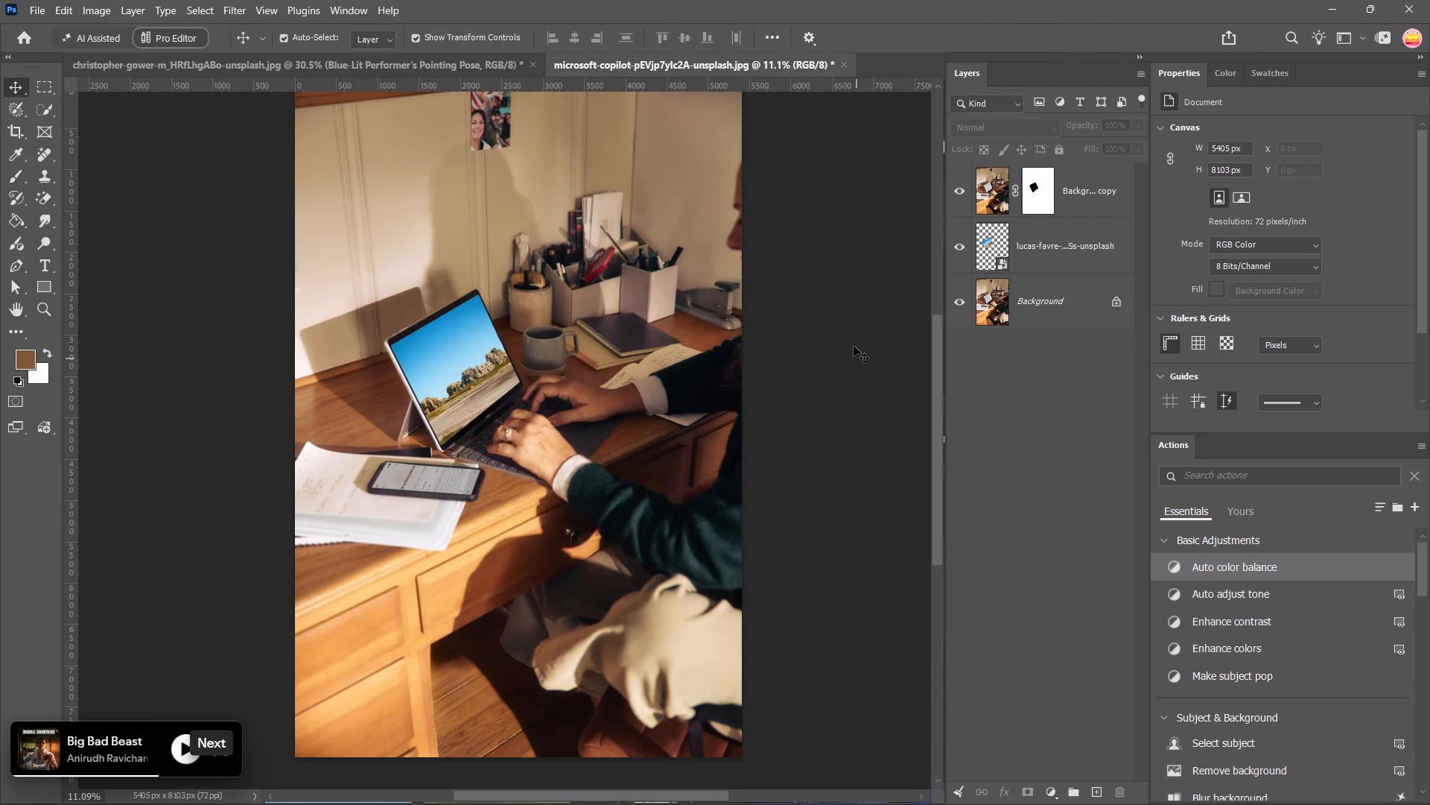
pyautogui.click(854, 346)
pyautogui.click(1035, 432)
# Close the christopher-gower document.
pyautogui.click(500, 60)
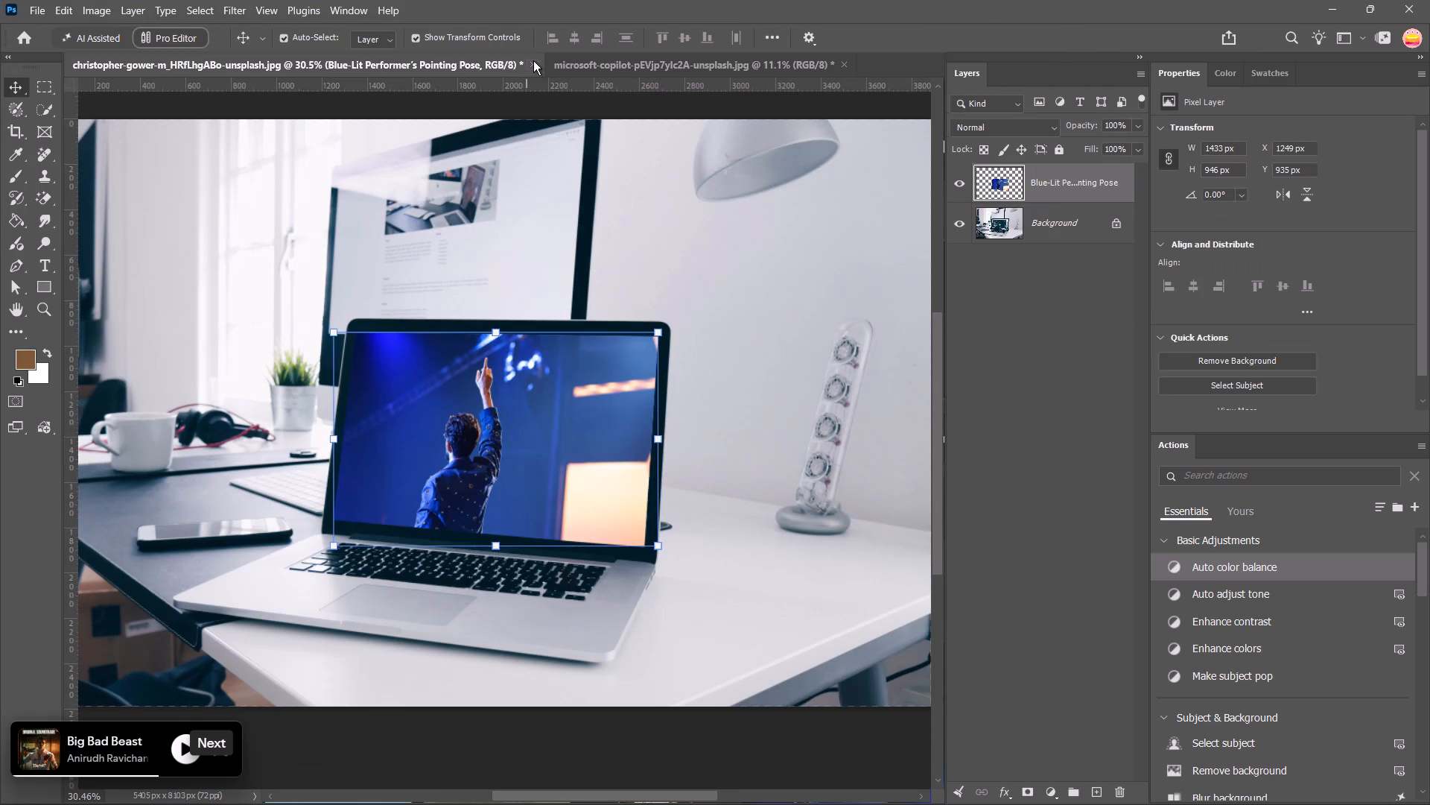
pyautogui.click(533, 60)
pyautogui.click(713, 312)
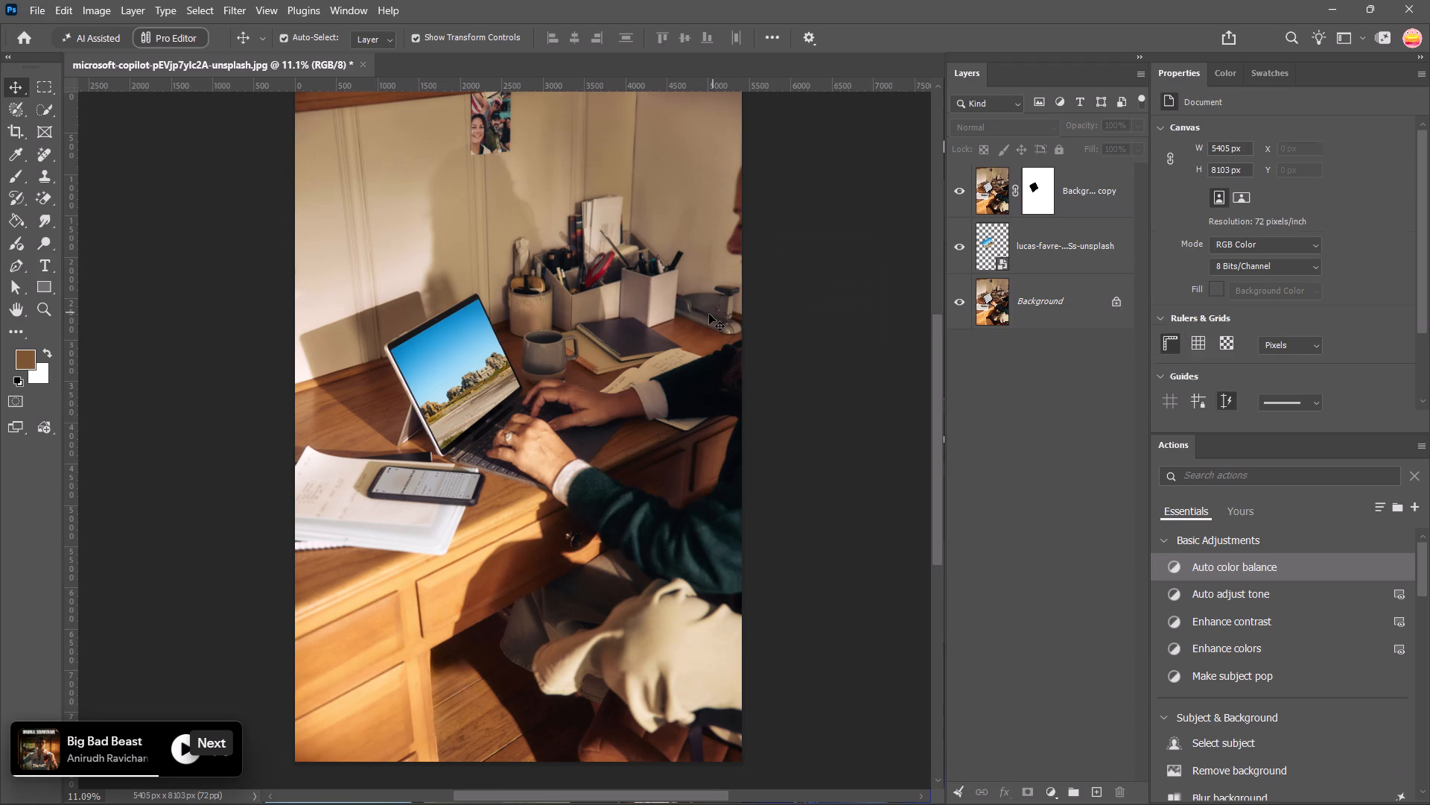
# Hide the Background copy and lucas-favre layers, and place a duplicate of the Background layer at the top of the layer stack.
pyautogui.click(828, 496)
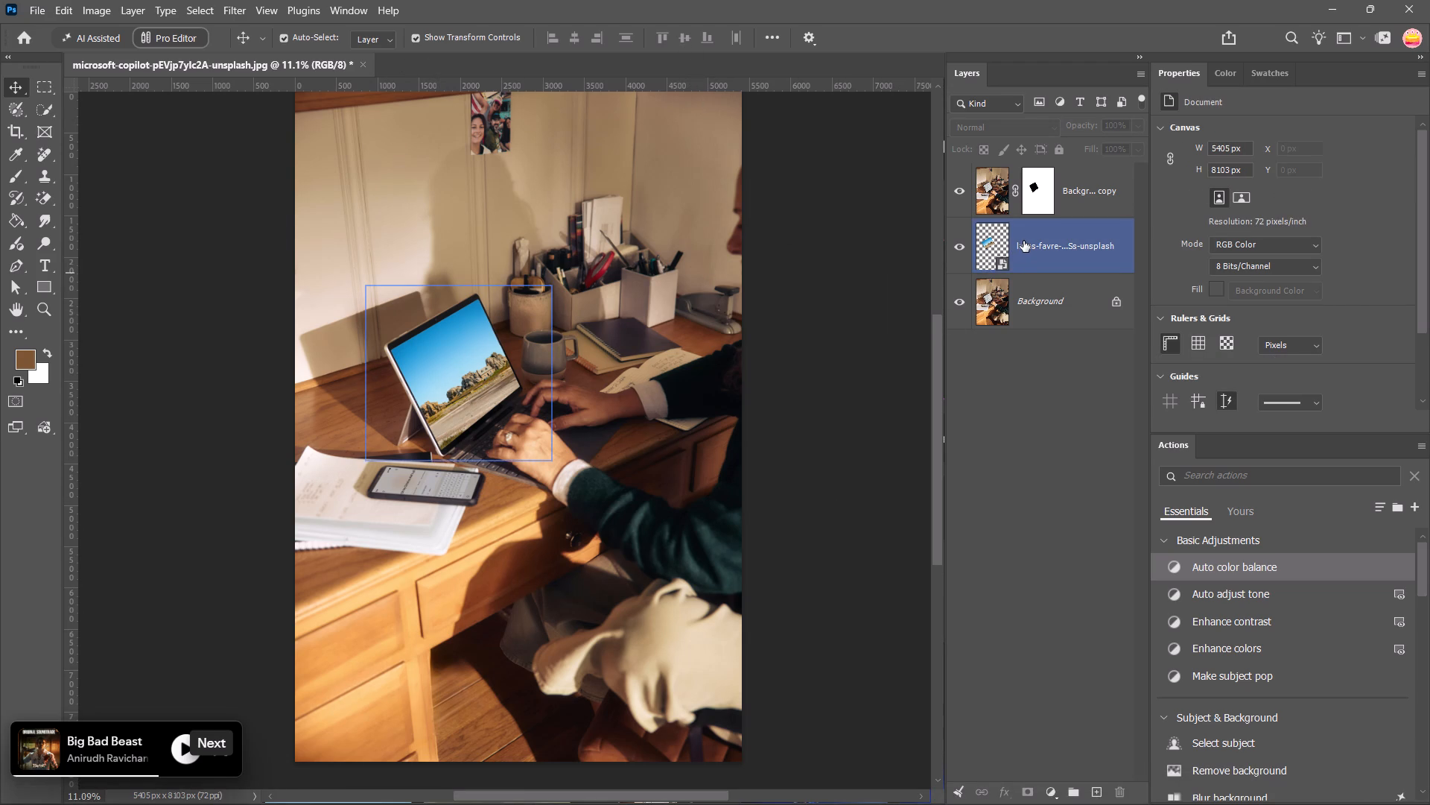
pyautogui.click(965, 187)
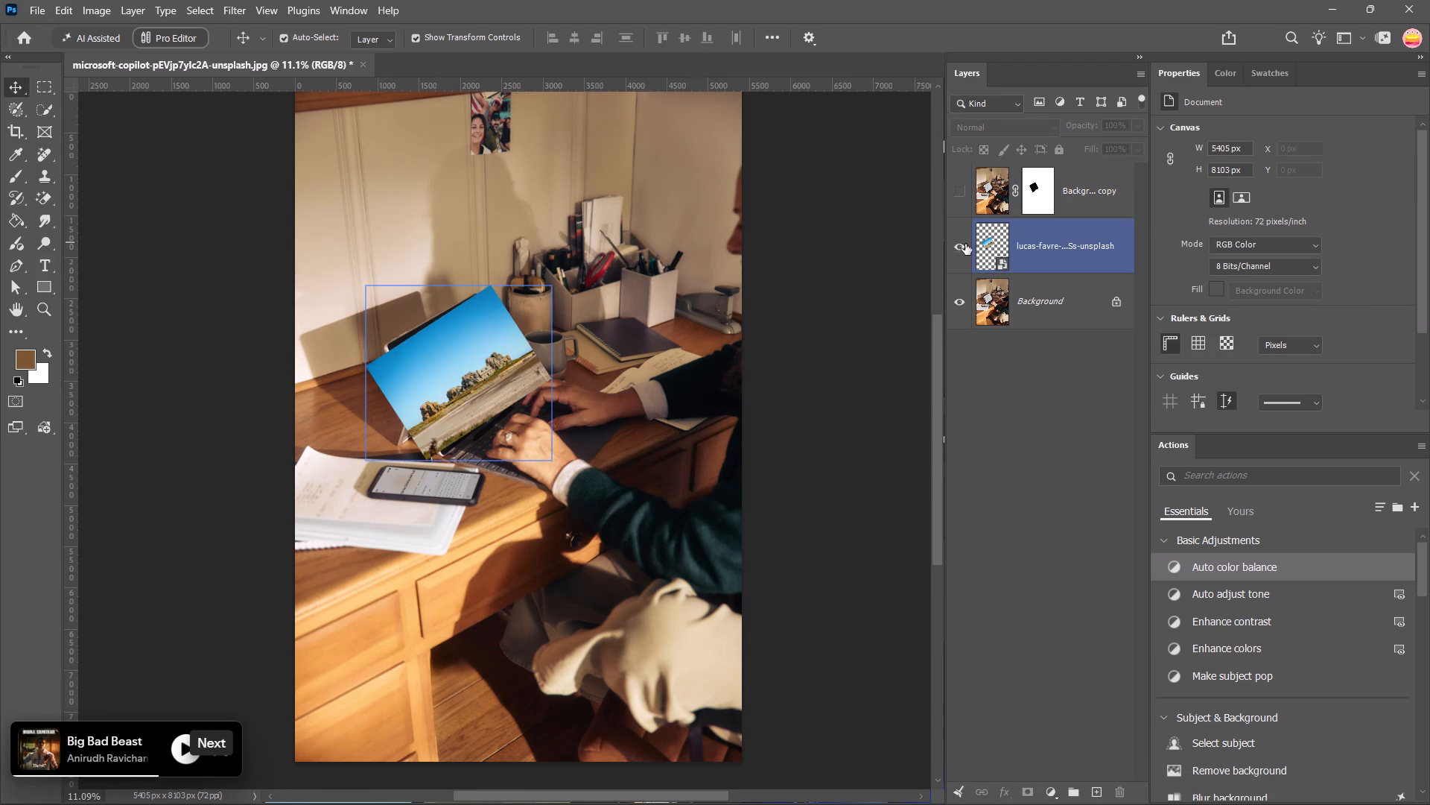
pyautogui.click(965, 244)
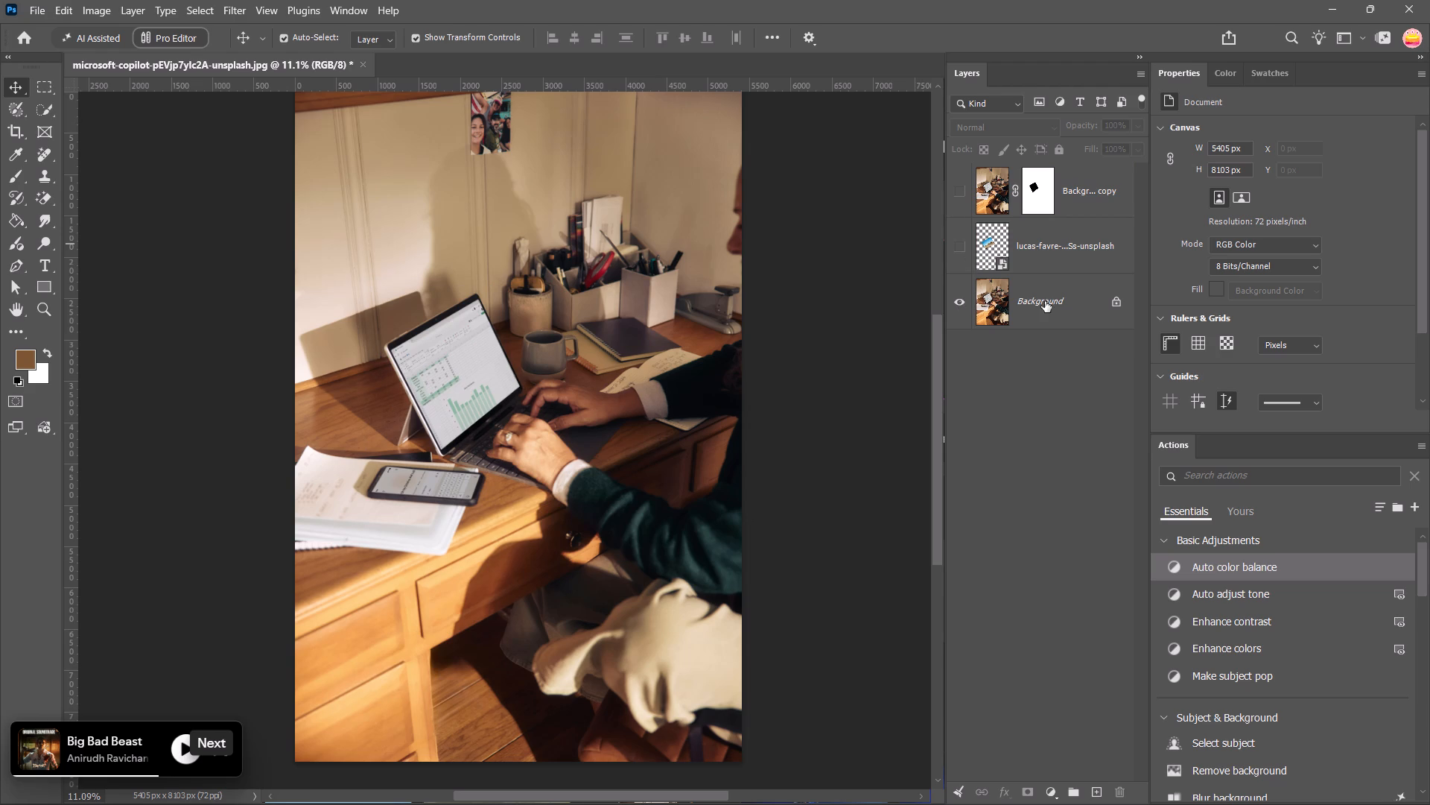
pyautogui.moveTo(1045, 301); pyautogui.dragTo(1108, 789)
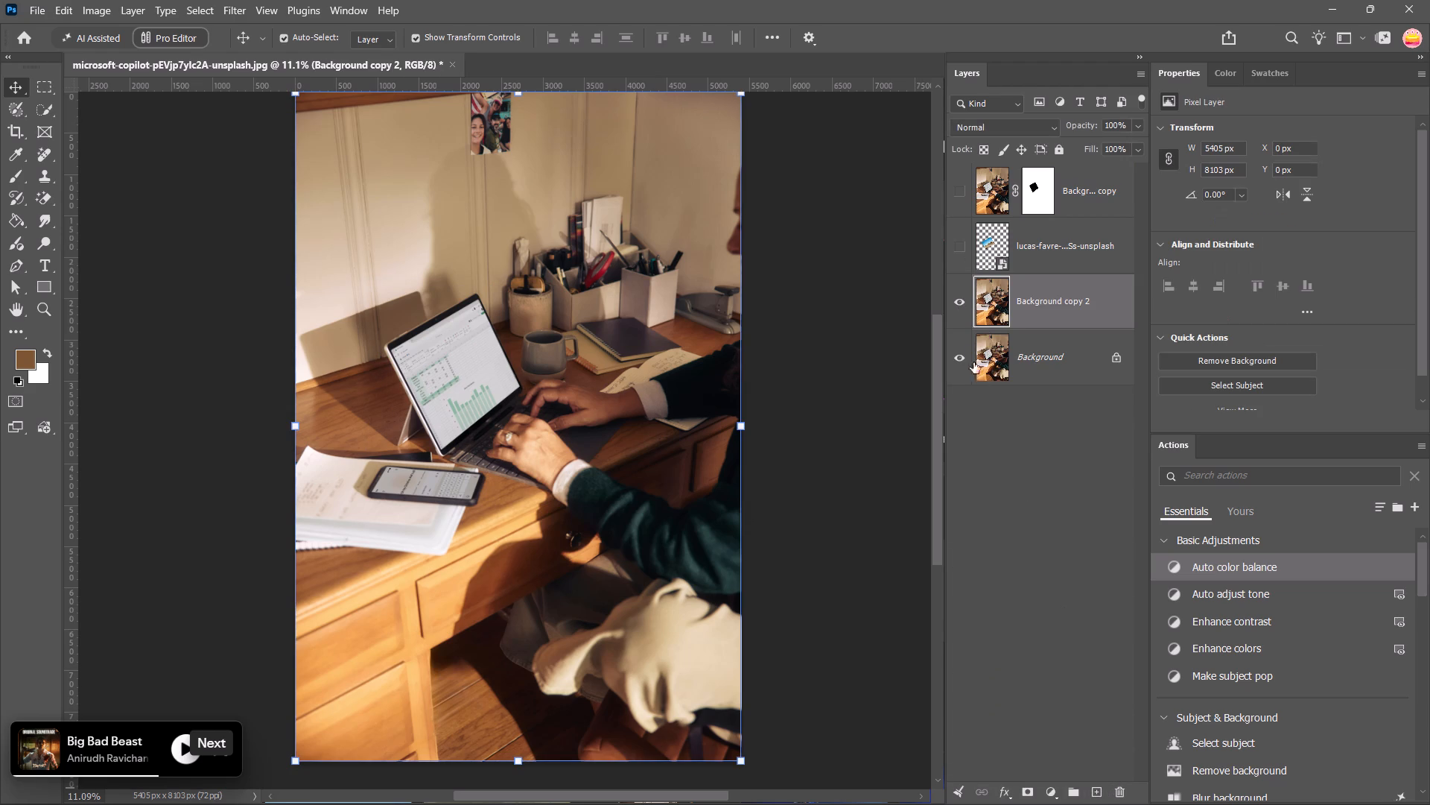
pyautogui.moveTo(1073, 306); pyautogui.dragTo(1058, 178)
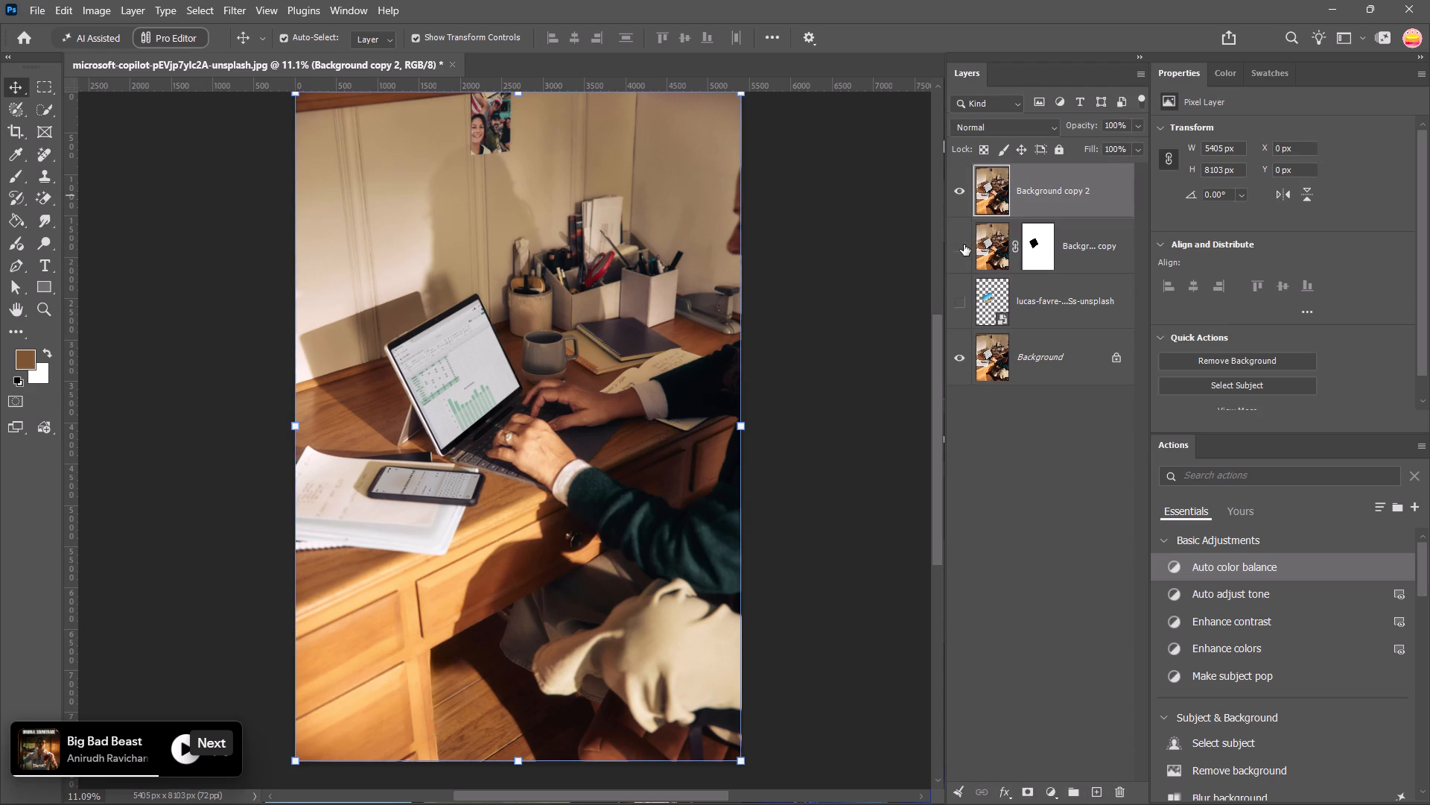
pyautogui.click(964, 244)
pyautogui.click(962, 250)
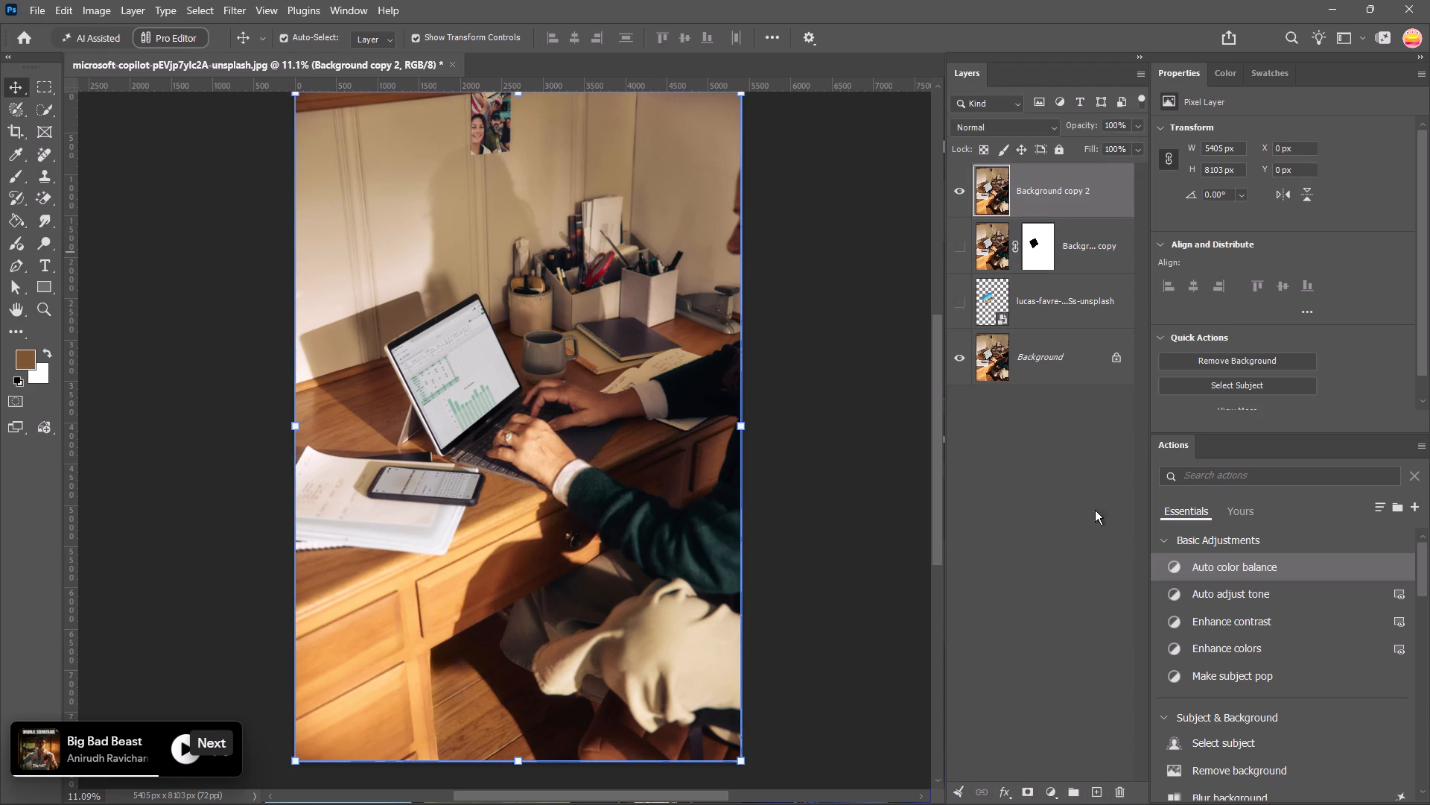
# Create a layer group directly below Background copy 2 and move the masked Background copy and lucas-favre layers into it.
pyautogui.click(1066, 788)
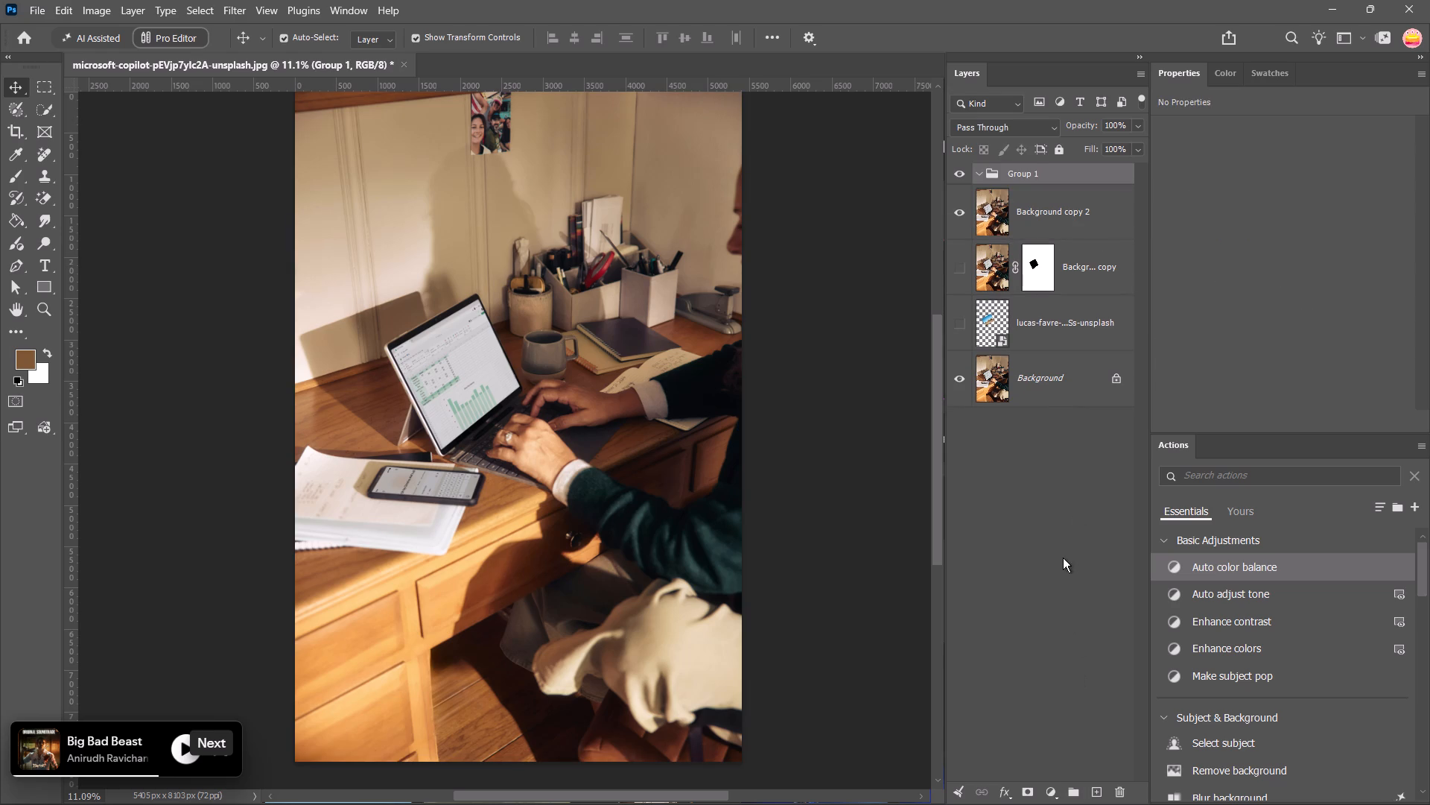
pyautogui.moveTo(1034, 162); pyautogui.dragTo(1038, 180)
pyautogui.moveTo(1038, 175); pyautogui.dragTo(1040, 233)
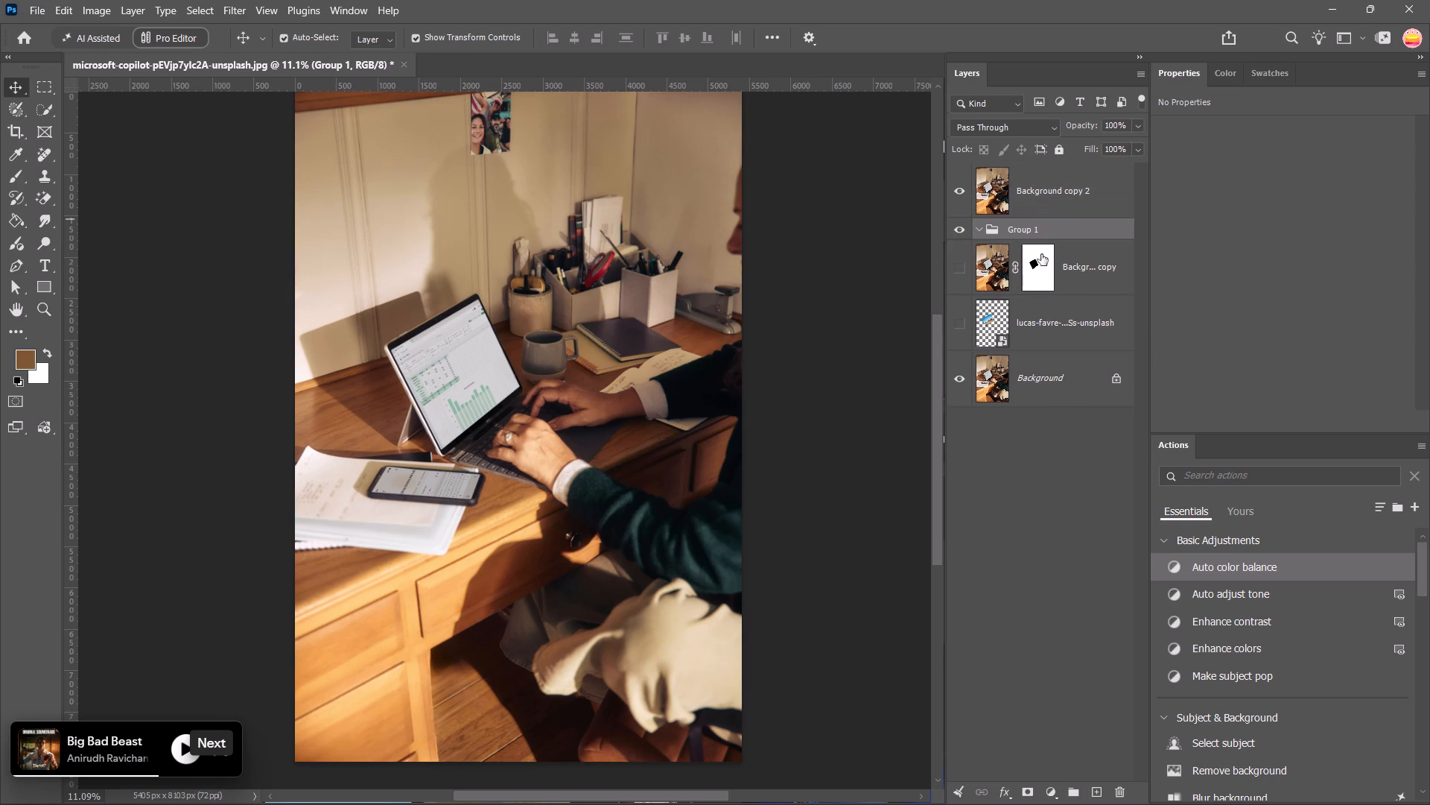
pyautogui.moveTo(1059, 276); pyautogui.dragTo(1065, 230)
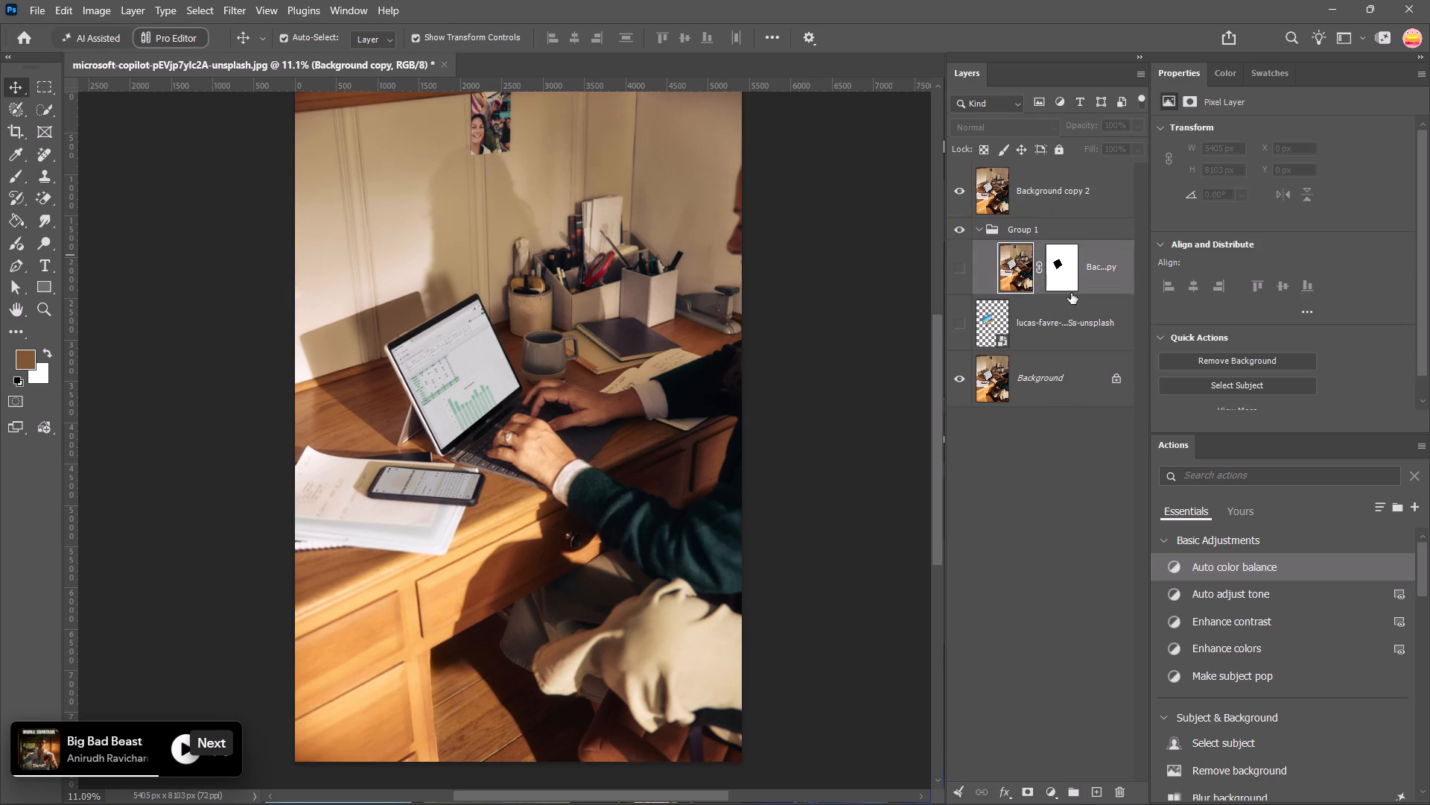
pyautogui.moveTo(1075, 318); pyautogui.dragTo(1077, 282)
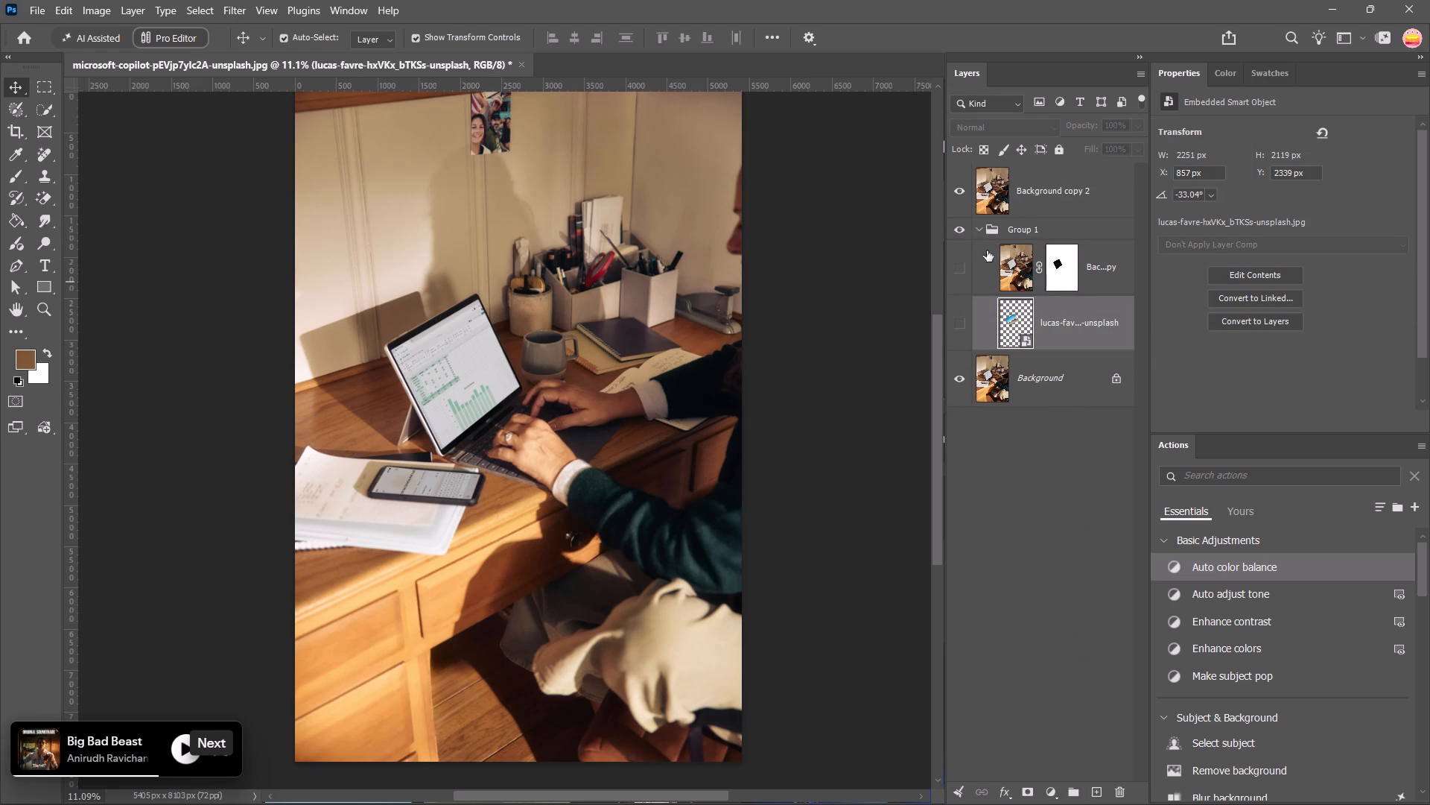
# Make both layers inside Group 1 visible, hide the group as a whole, and leave Background copy 2 shown.
pyautogui.click(964, 264)
pyautogui.click(967, 323)
pyautogui.click(962, 189)
pyautogui.click(962, 235)
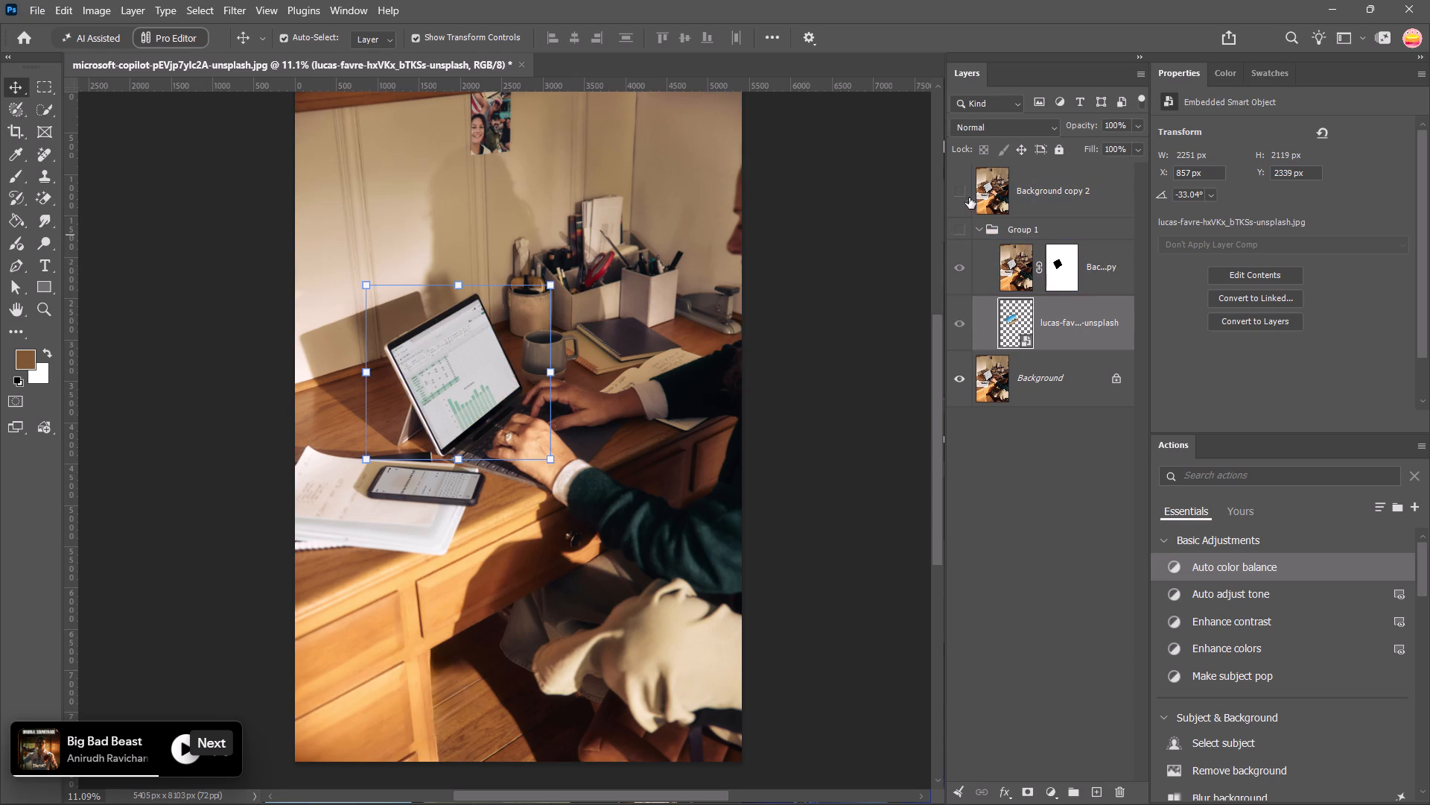
pyautogui.click(963, 188)
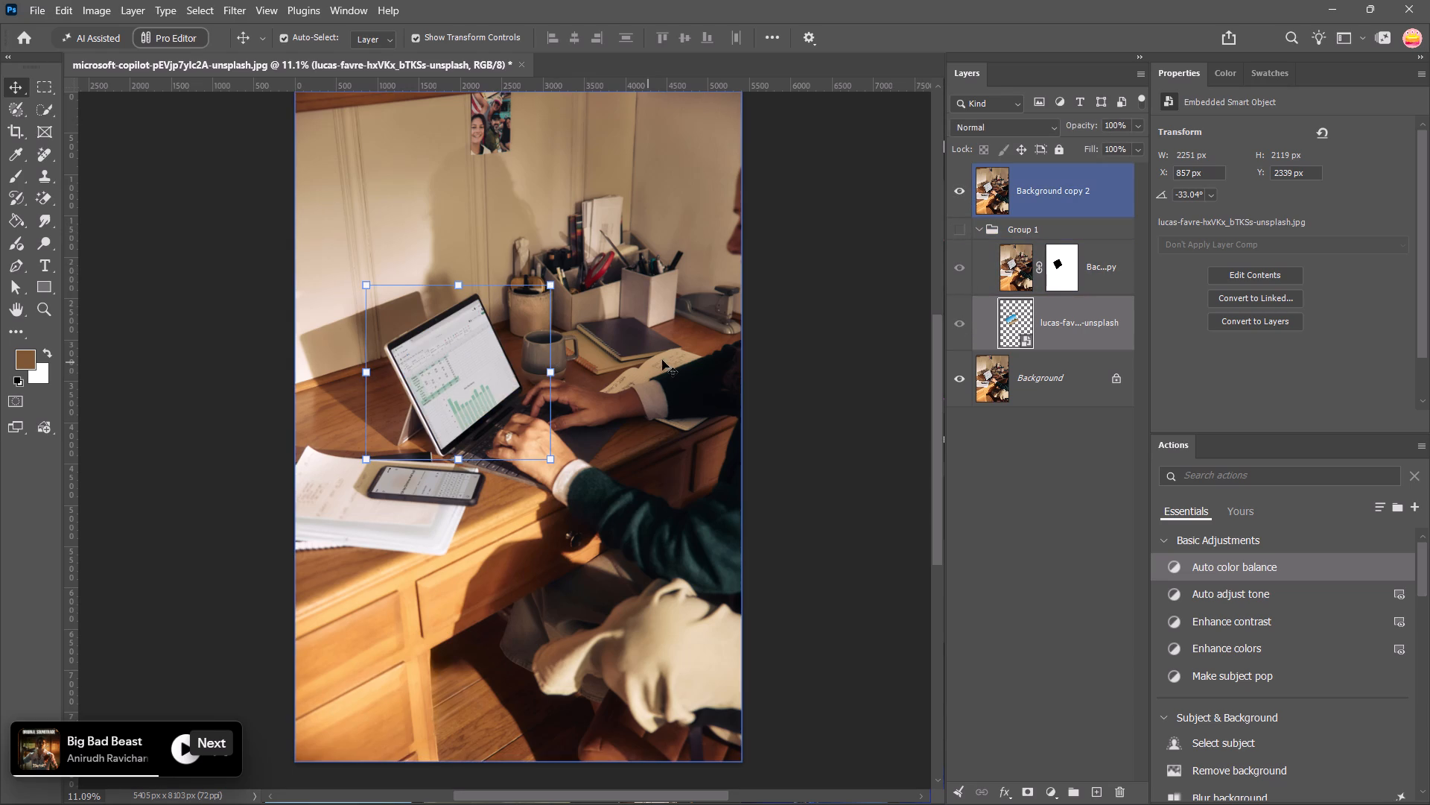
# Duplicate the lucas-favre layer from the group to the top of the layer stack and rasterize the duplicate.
pyautogui.click(667, 359)
pyautogui.click(1058, 326)
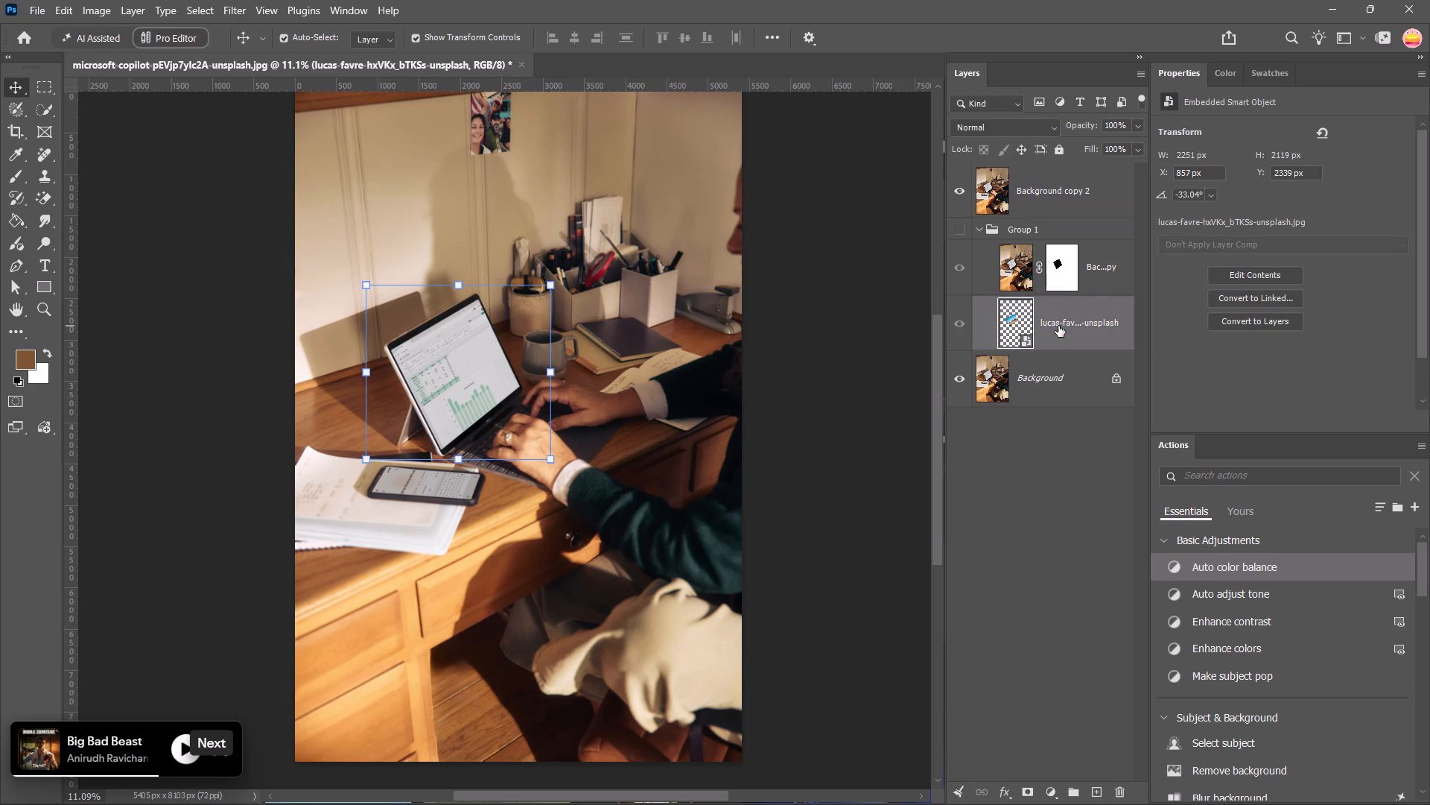
pyautogui.keyDown('alt'); pyautogui.moveTo(1060, 327); pyautogui.dragTo(1049, 171); pyautogui.keyUp('alt')
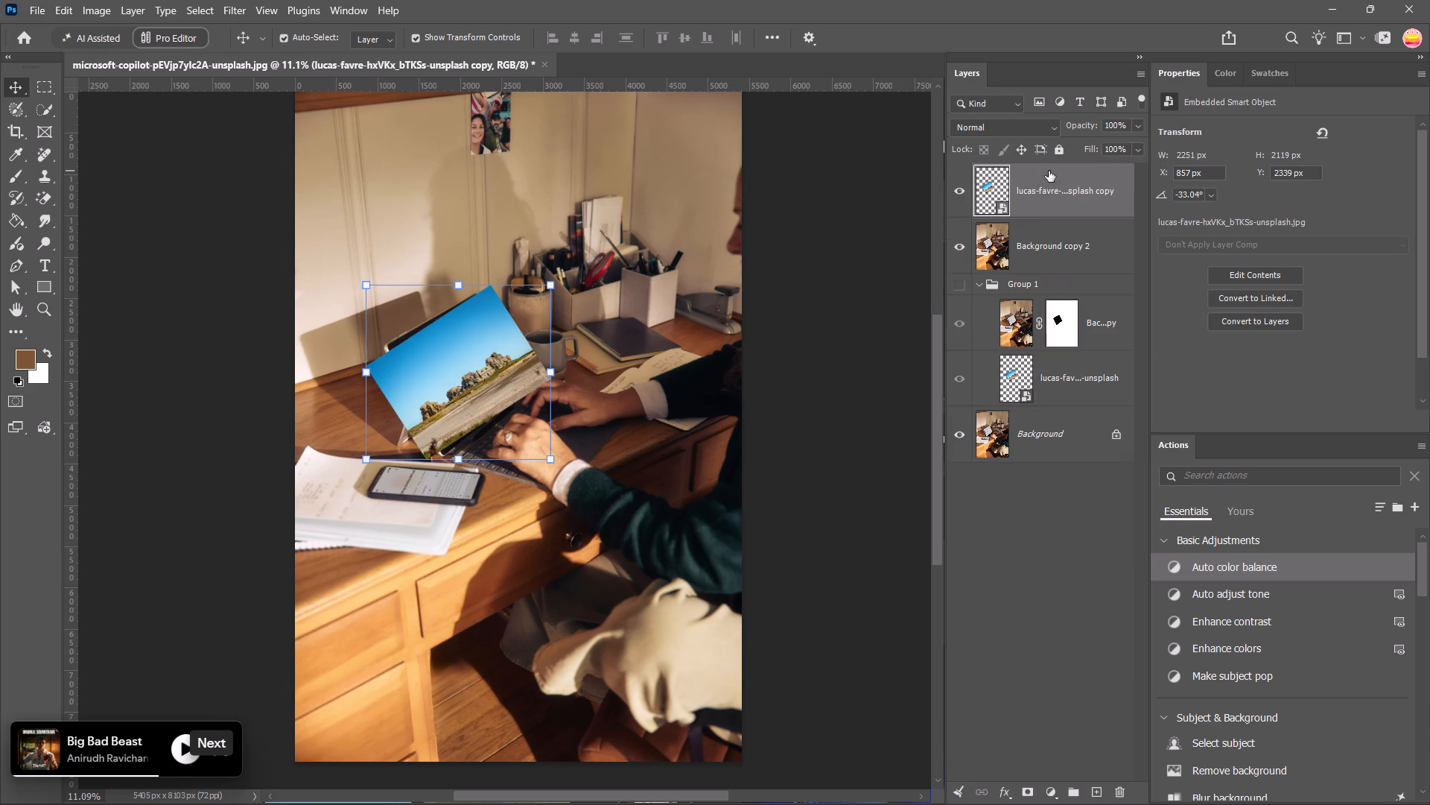
pyautogui.rightClick(1047, 180)
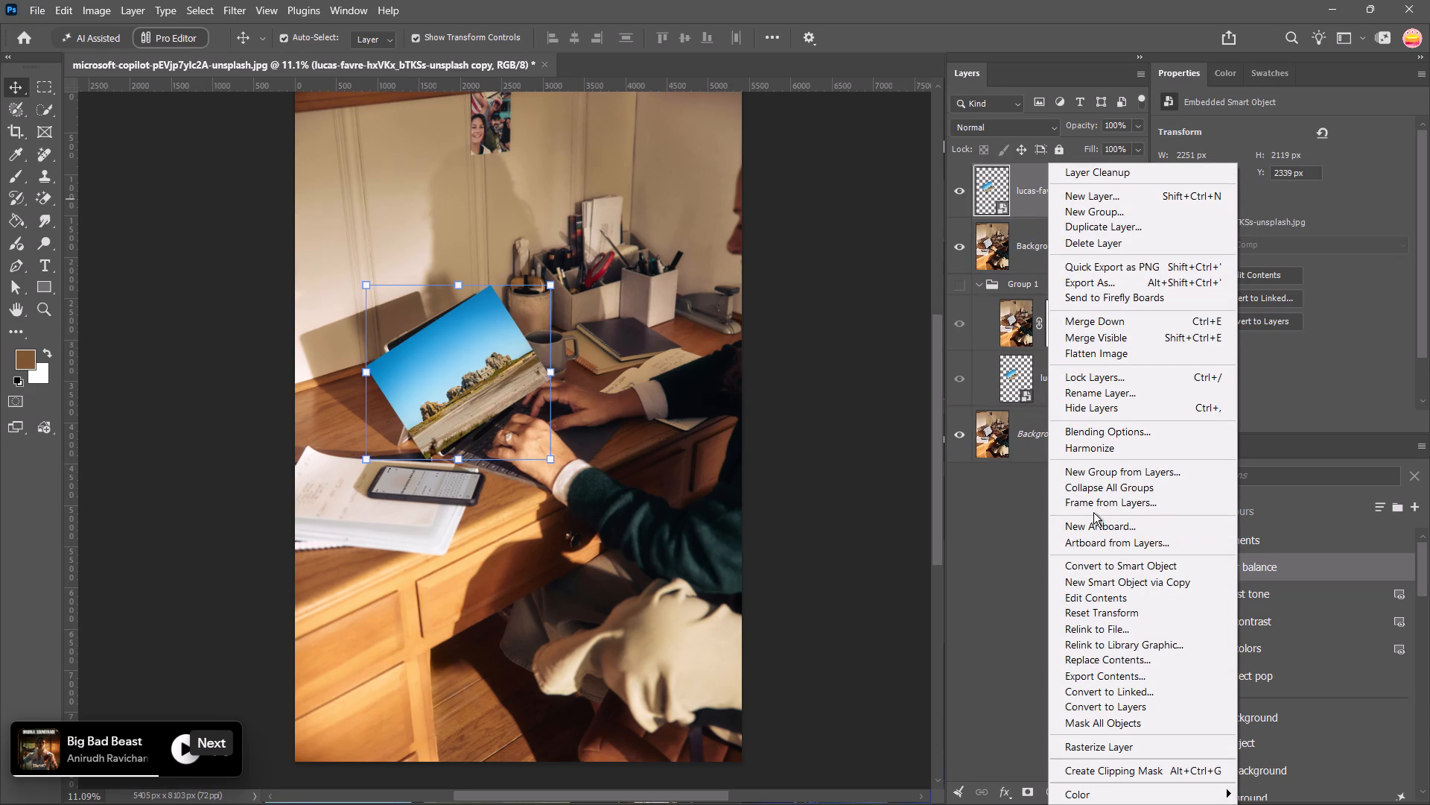
pyautogui.click(1108, 754)
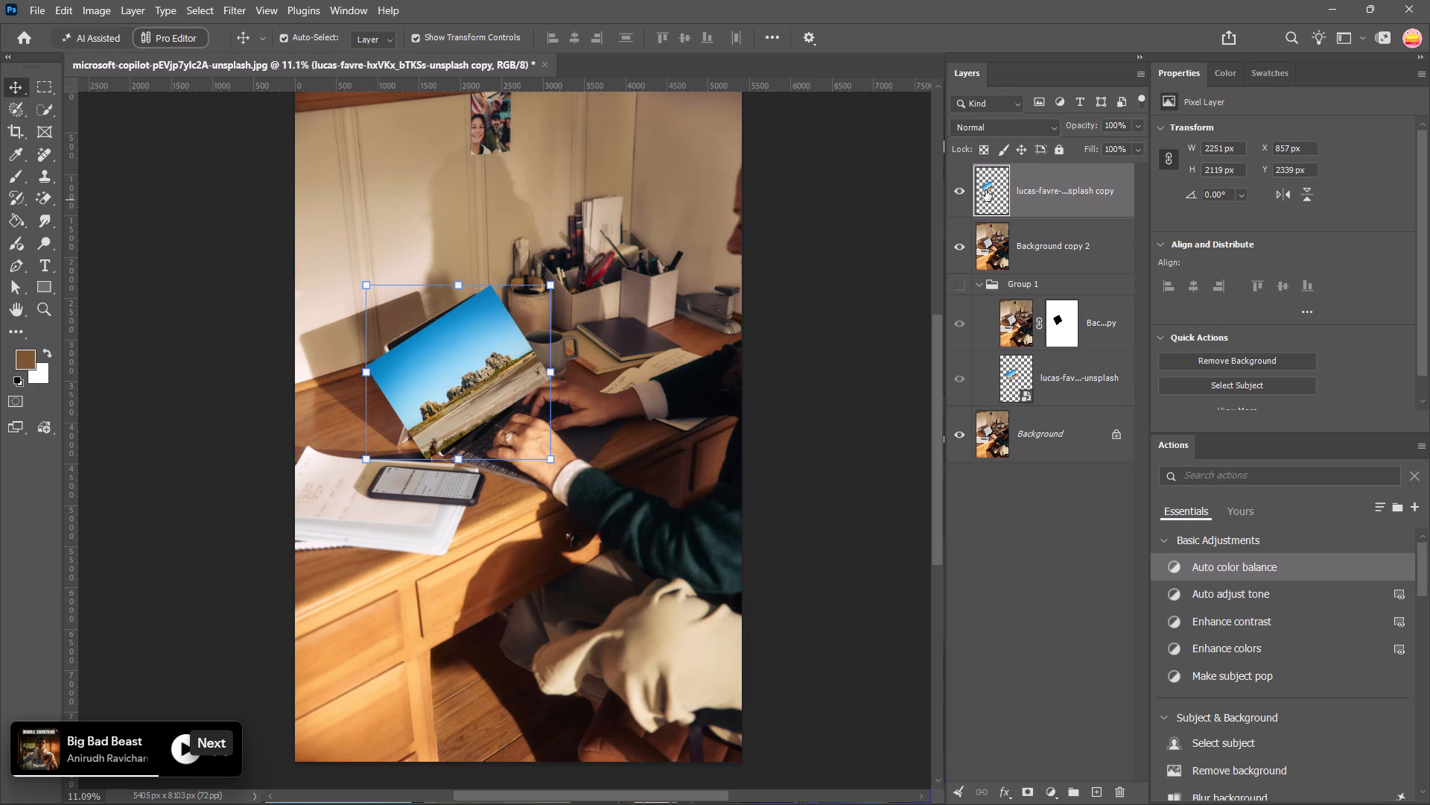
# Examine the rasterized landscape copy over the laptop screen at close range.
pyautogui.keyDown('alt'); pyautogui.scroll(9, 393, 366); pyautogui.keyUp('alt')
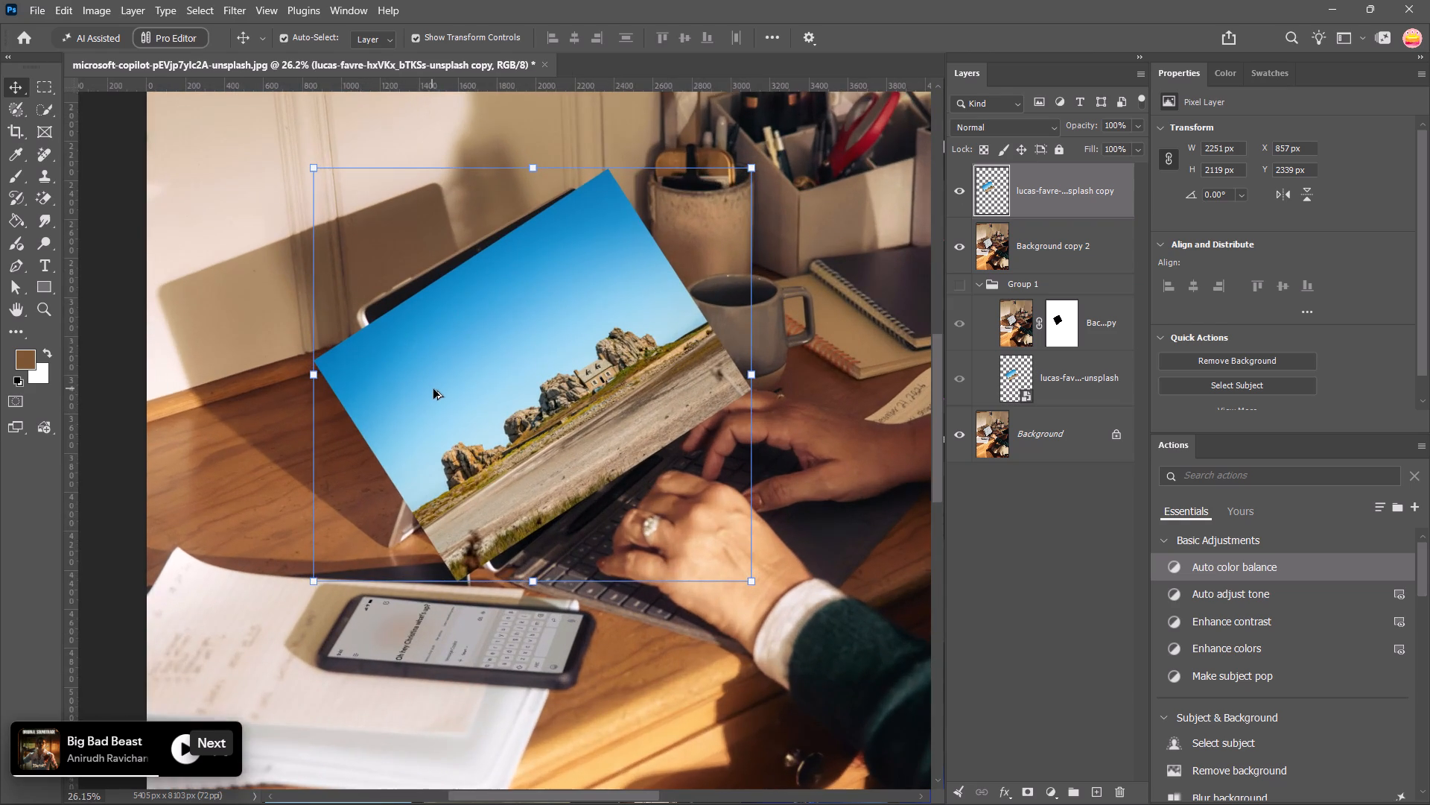
pyautogui.keyDown('alt'); pyautogui.scroll(3, 434, 389); pyautogui.keyUp('alt')
pyautogui.press('space')
pyautogui.press('space')
pyautogui.press('space')
pyautogui.press('space')
pyautogui.press('space')
pyautogui.press('space')
pyautogui.press('space')
pyautogui.press('space')
pyautogui.press('space')
pyautogui.press('space')
pyautogui.press('space')
pyautogui.press('space')
pyautogui.press('space')
pyautogui.press('space')
pyautogui.press('space')
pyautogui.press('space')
pyautogui.press('space')
pyautogui.press('space')
pyautogui.press('space')
pyautogui.press('space')
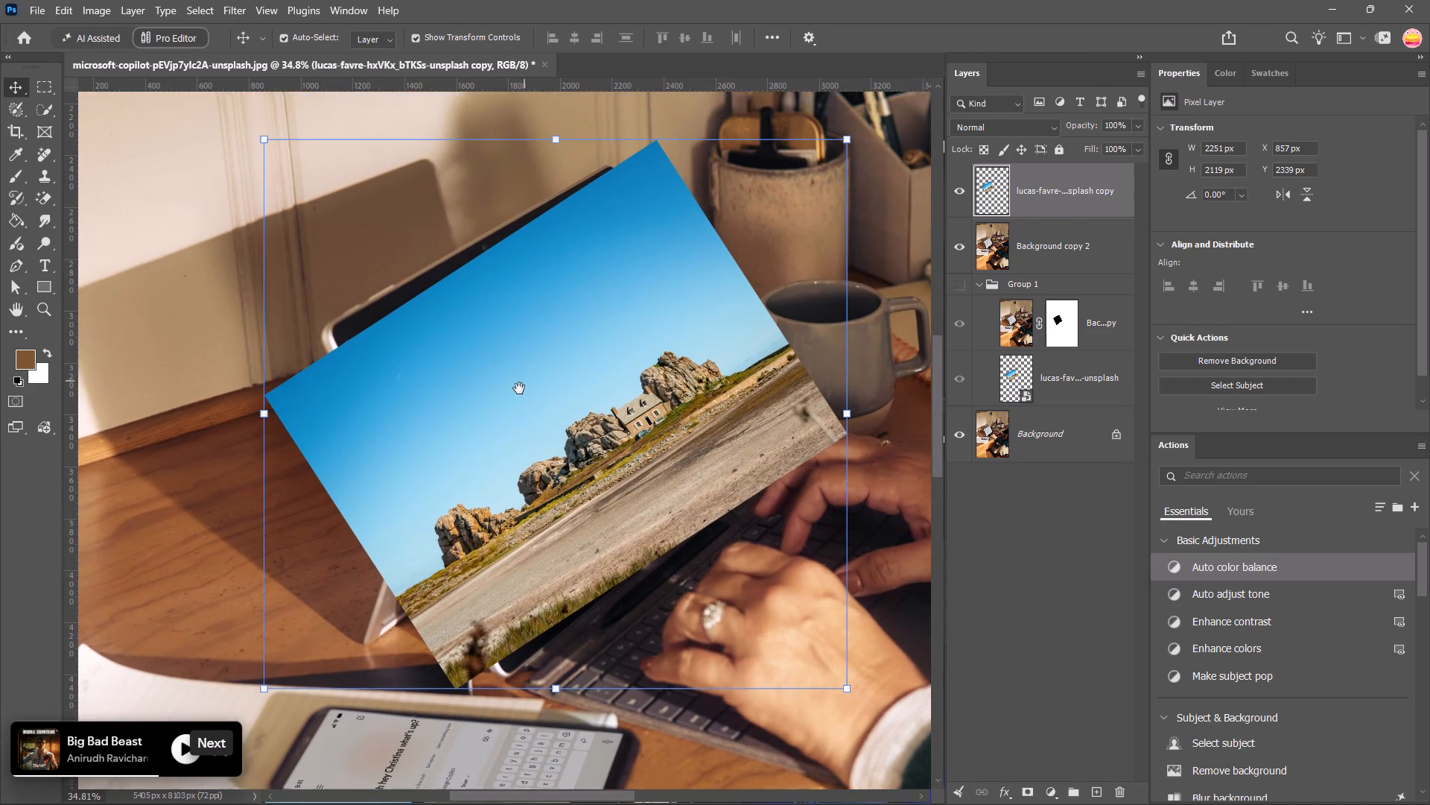
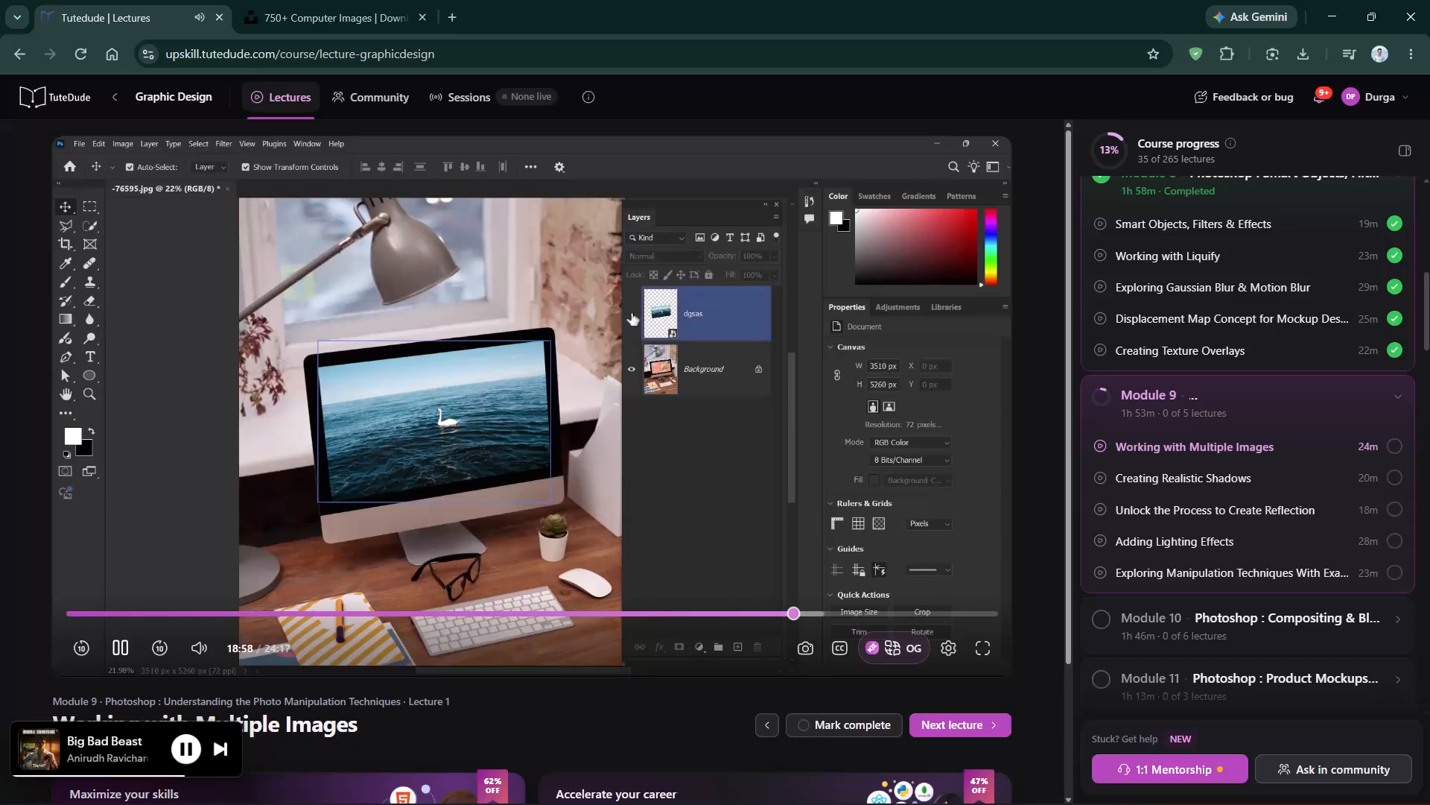
# Skim the Working with Multiple Images lecture between about 19:00 and 21:30 for the part on fitting a rectangle smart object to the screen.
pyautogui.click(811, 617)
pyautogui.click(828, 613)
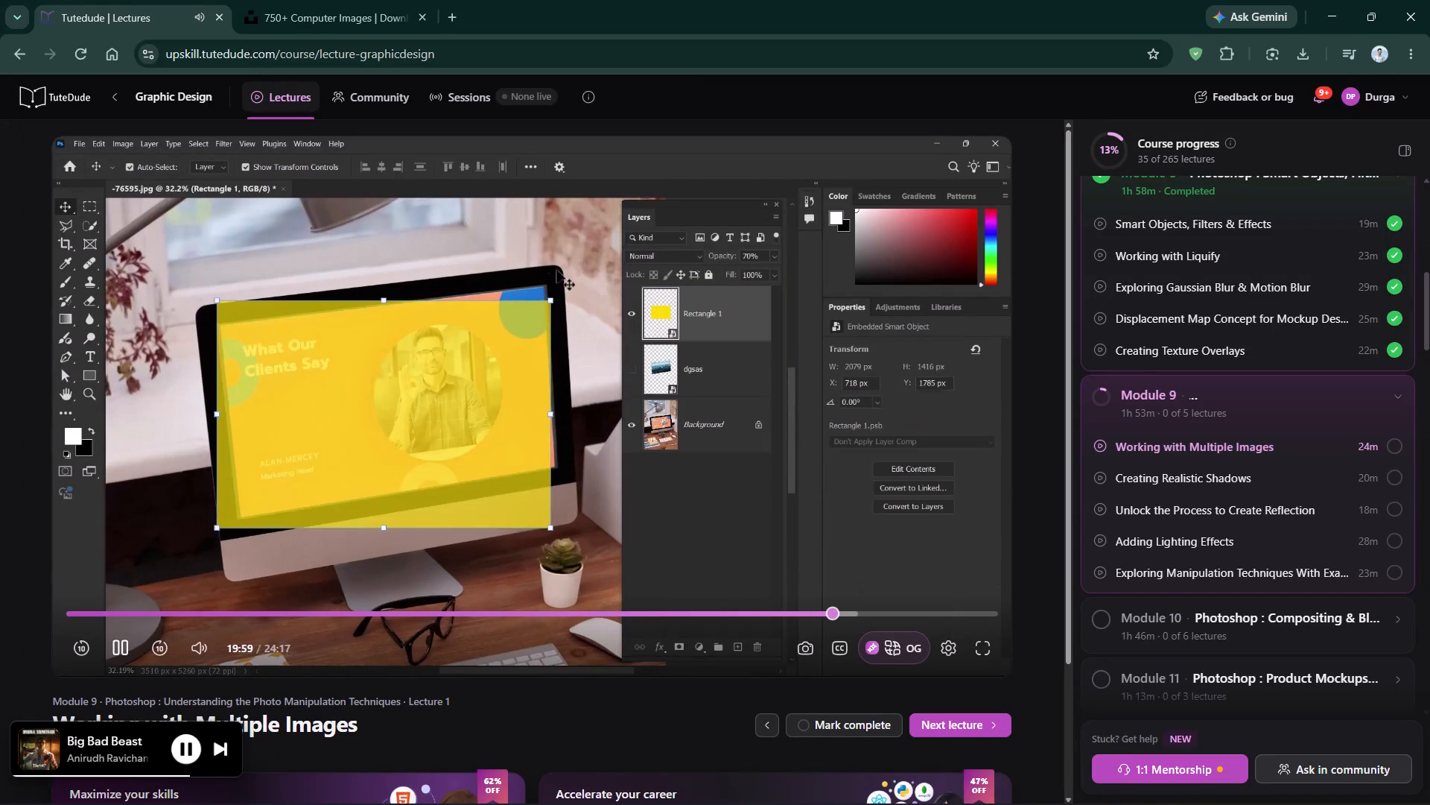
pyautogui.click(841, 613)
pyautogui.click(862, 612)
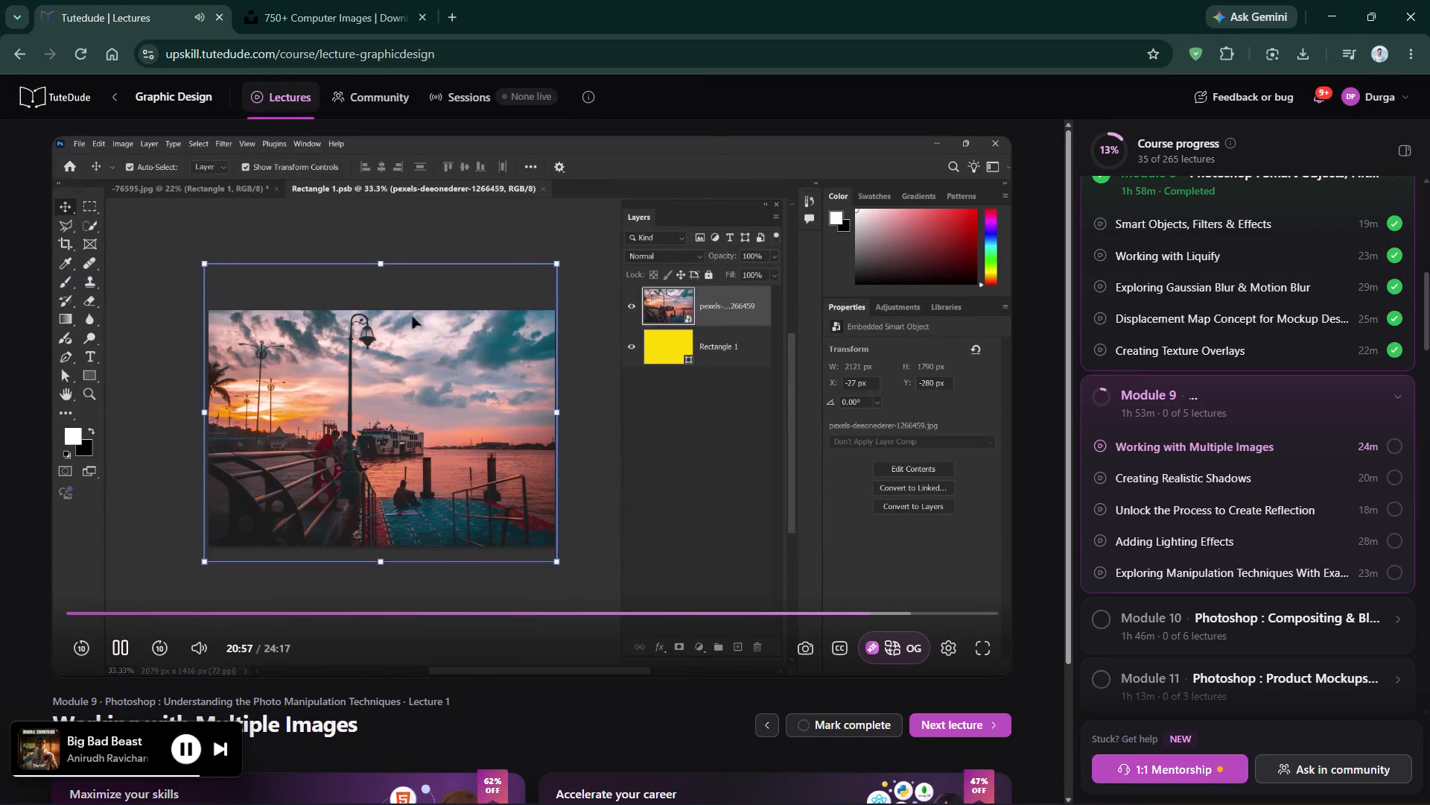
pyautogui.click(883, 615)
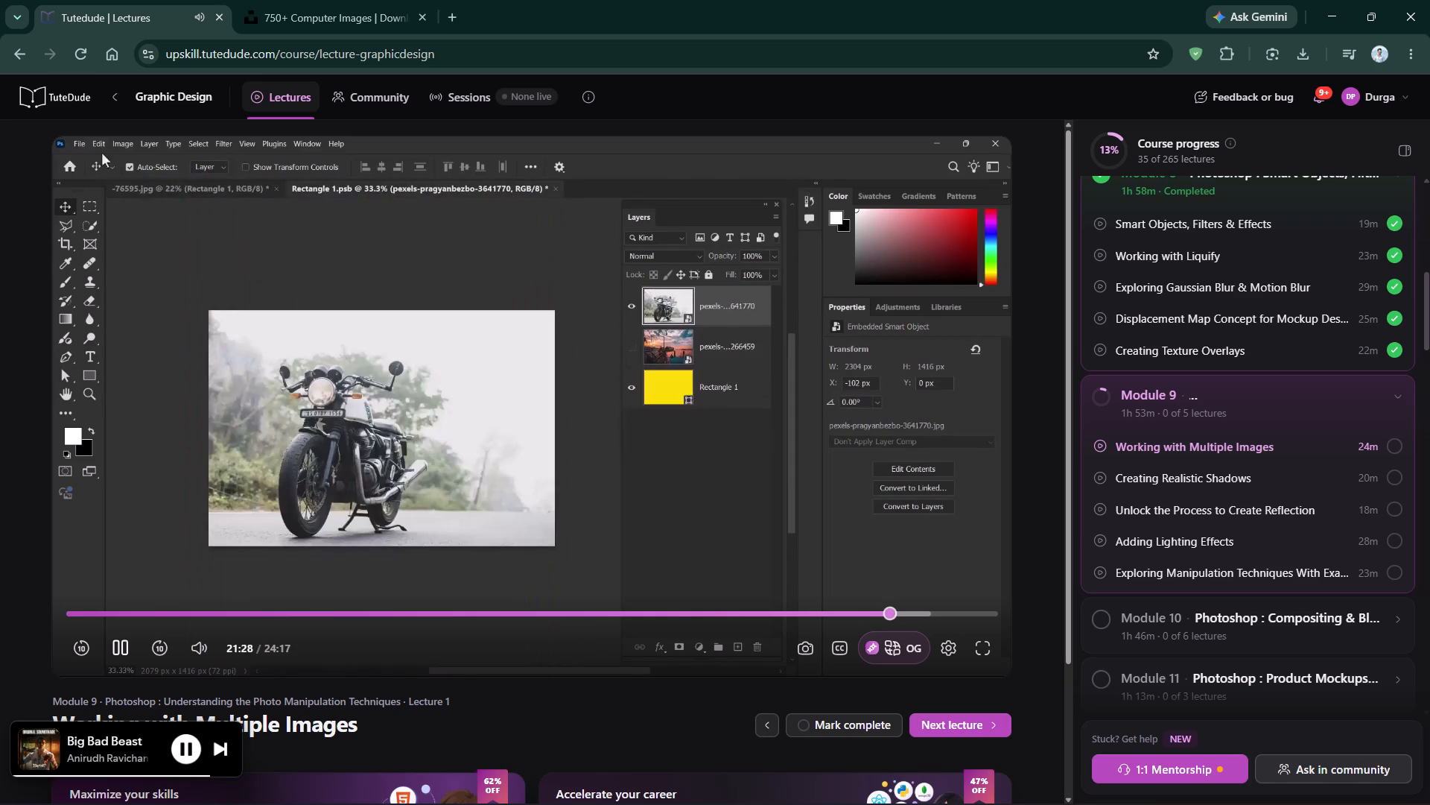
pyautogui.click(855, 616)
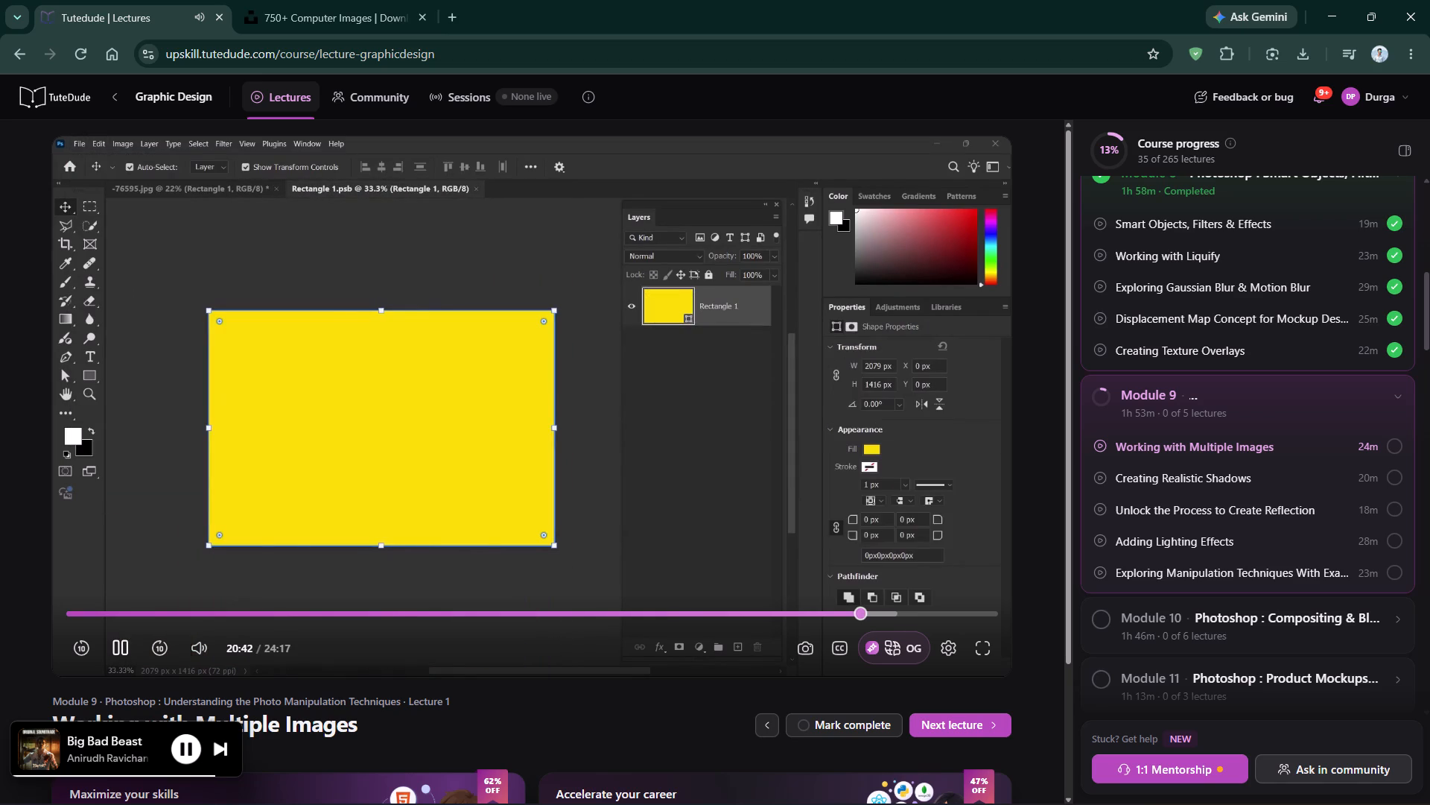
pyautogui.click(869, 614)
pyautogui.click(861, 612)
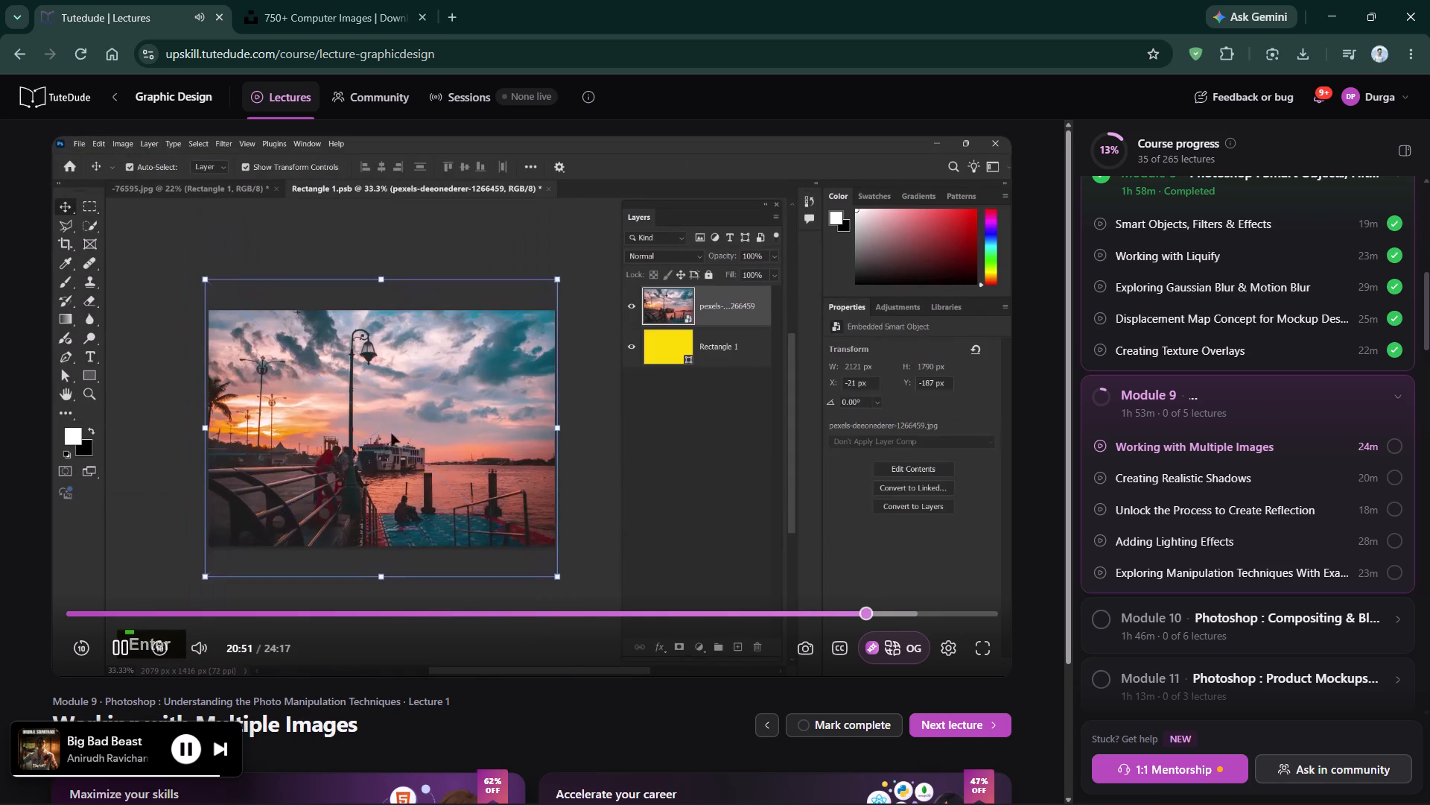
pyautogui.click(851, 610)
pyautogui.click(839, 609)
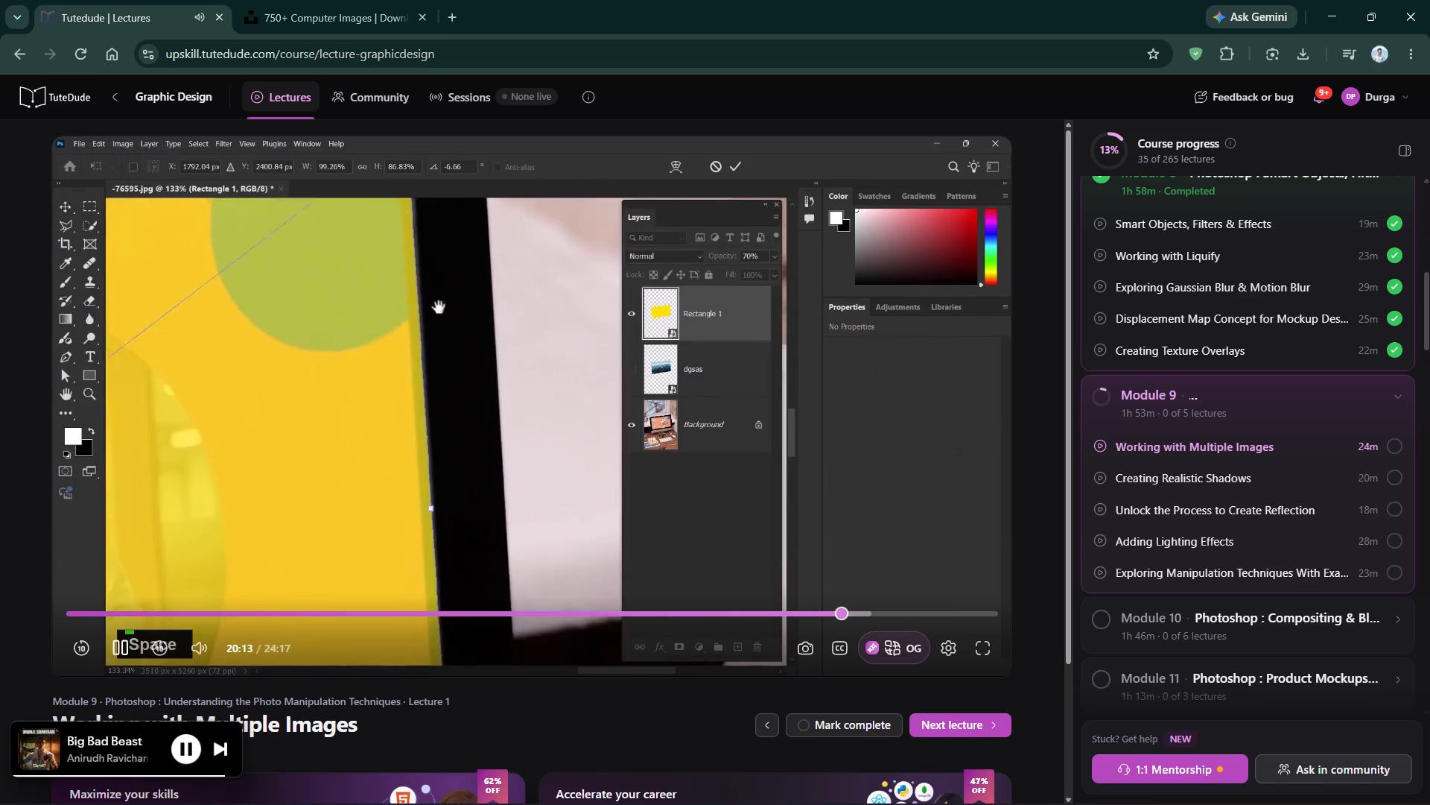
pyautogui.click(831, 607)
# Pause the Spotify music and watch the lecture full screen from 20:15, covering the rectangle's corner fitting and placing an image inside it.
pyautogui.click(775, 487)
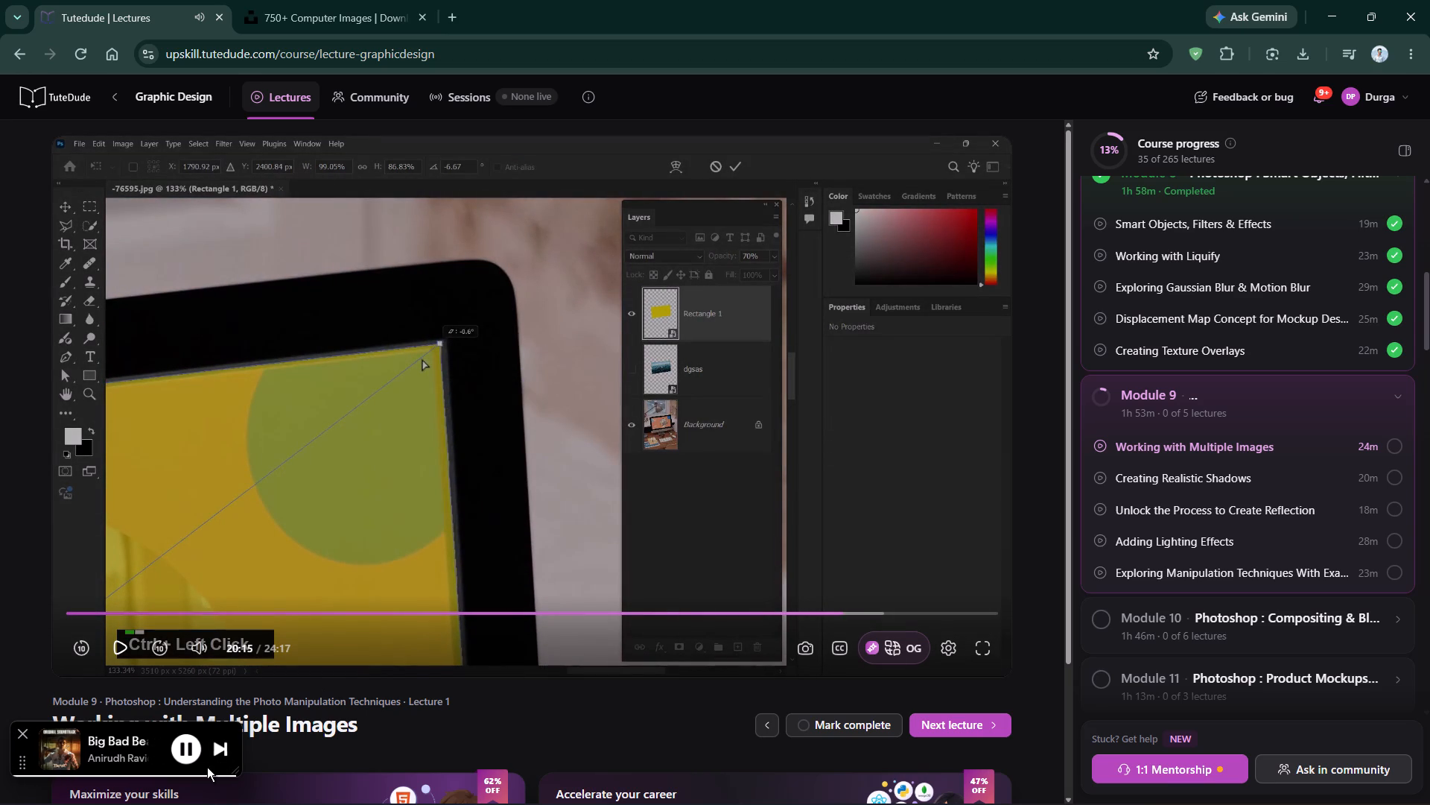
pyautogui.click(197, 751)
pyautogui.click(784, 424)
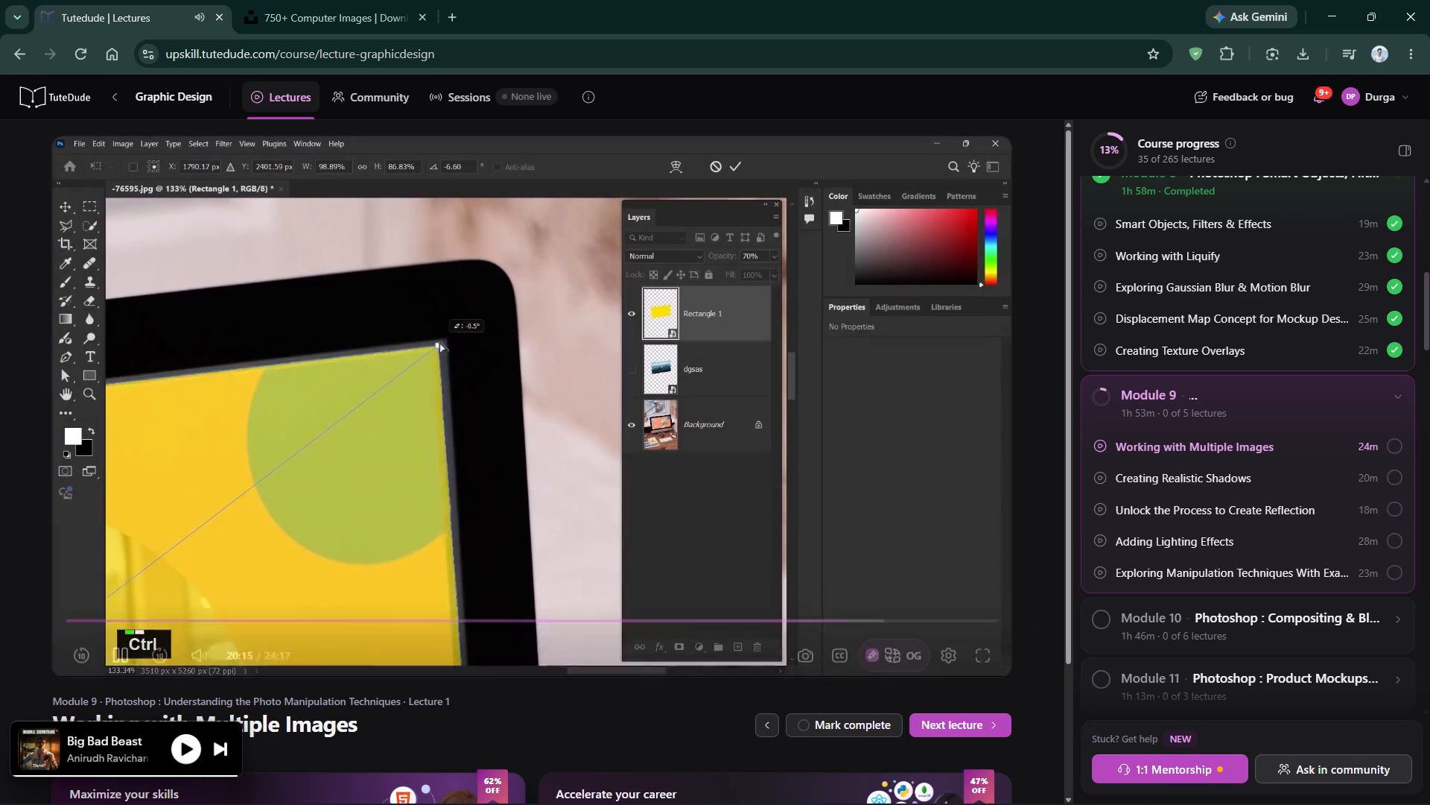
pyautogui.click(985, 652)
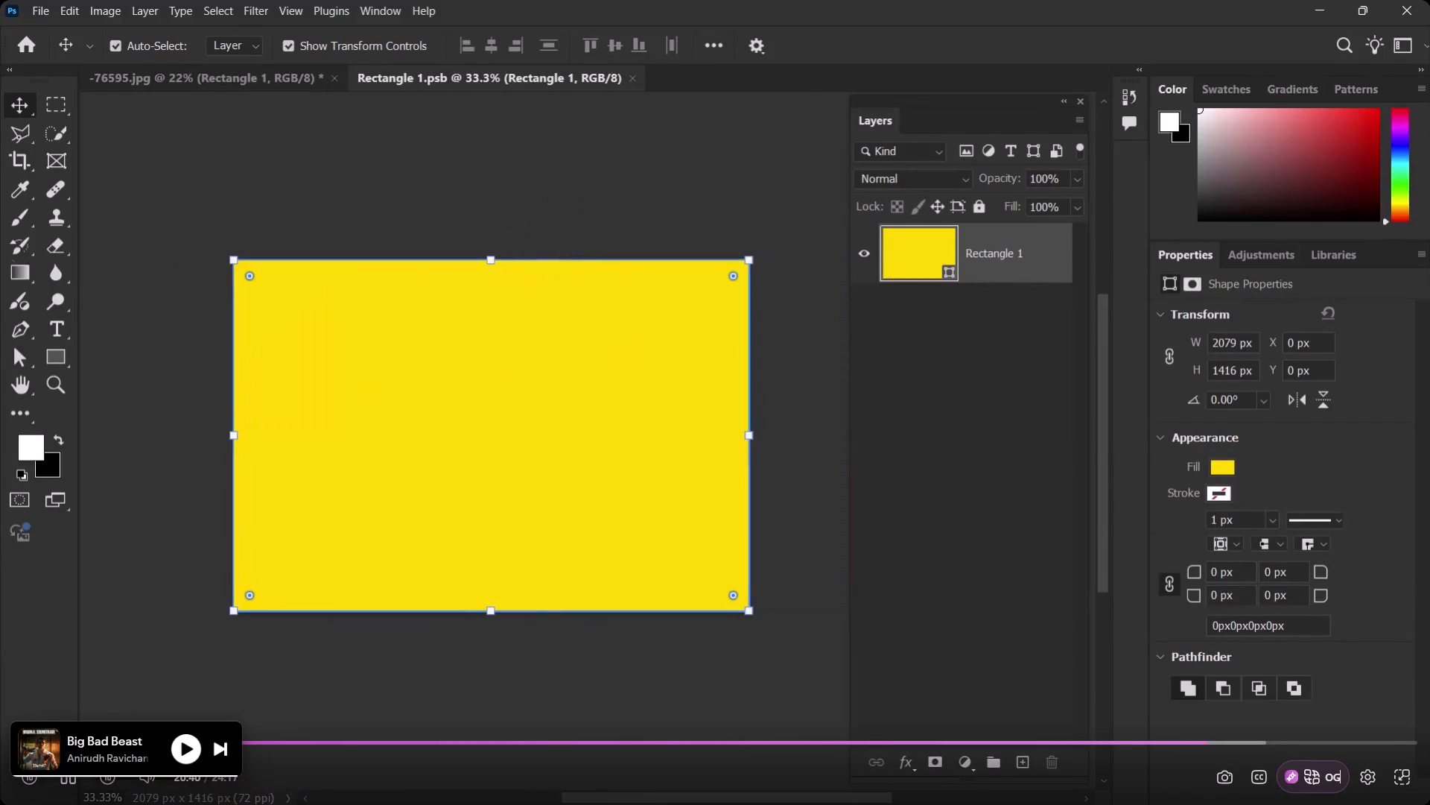
pyautogui.click(544, 276)
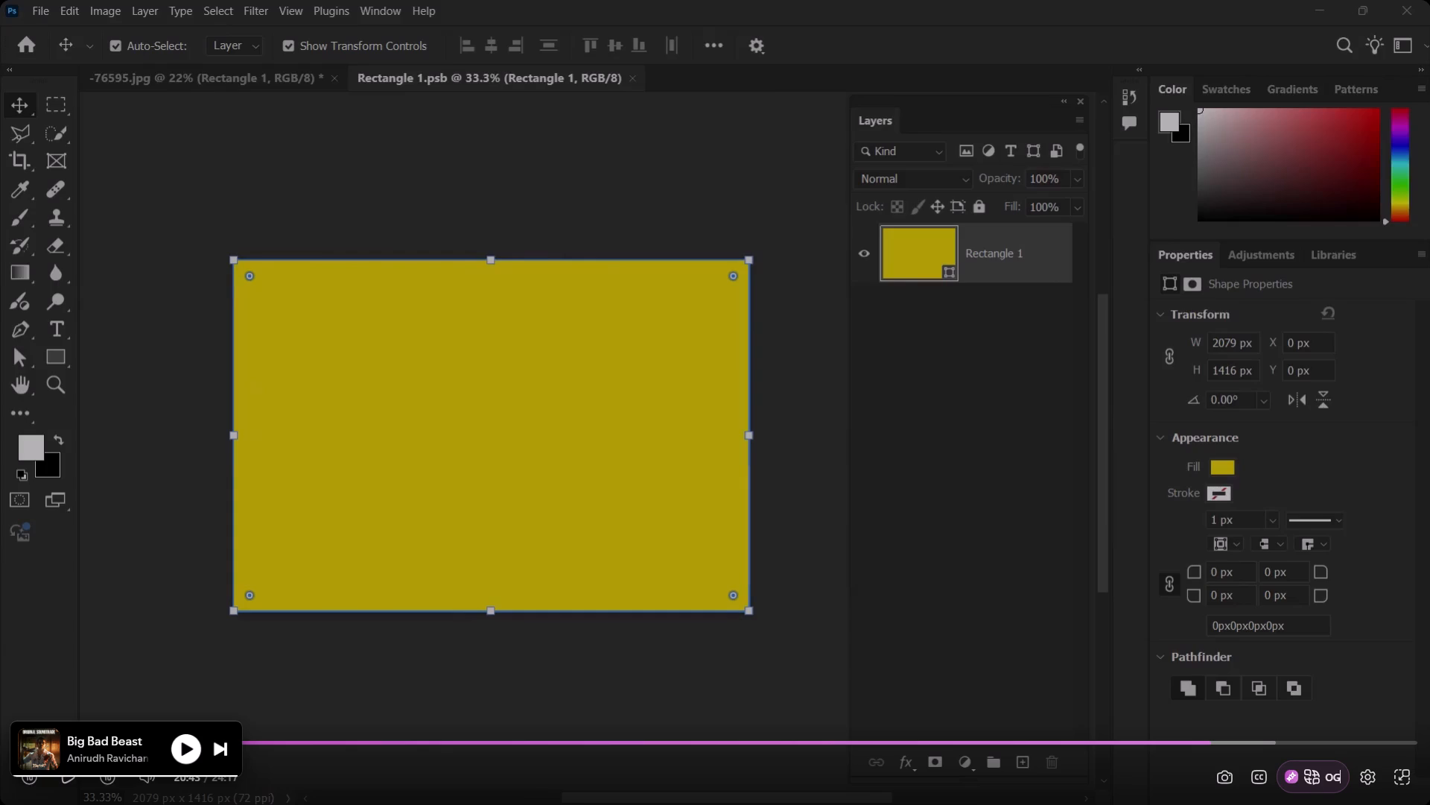
pyautogui.press('space')
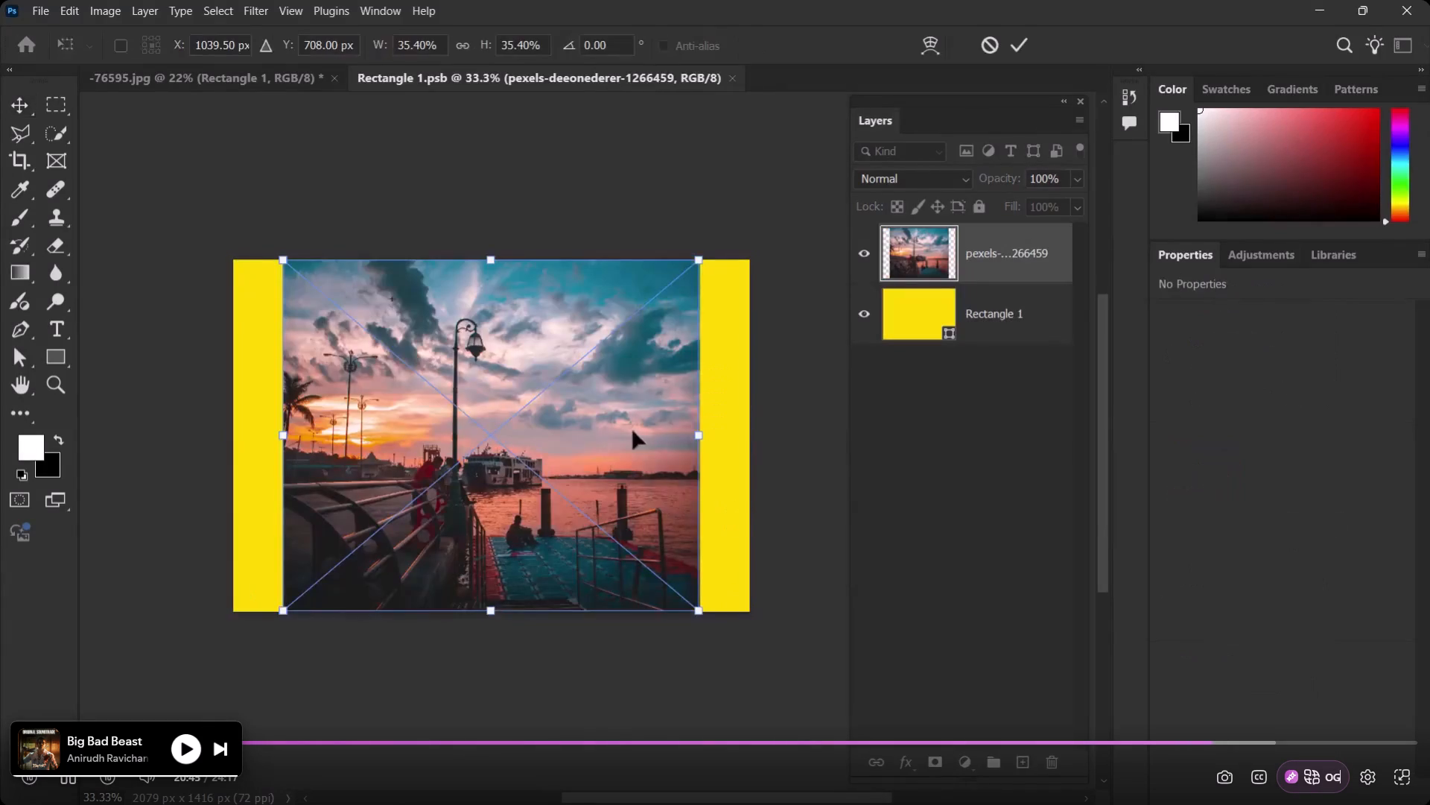
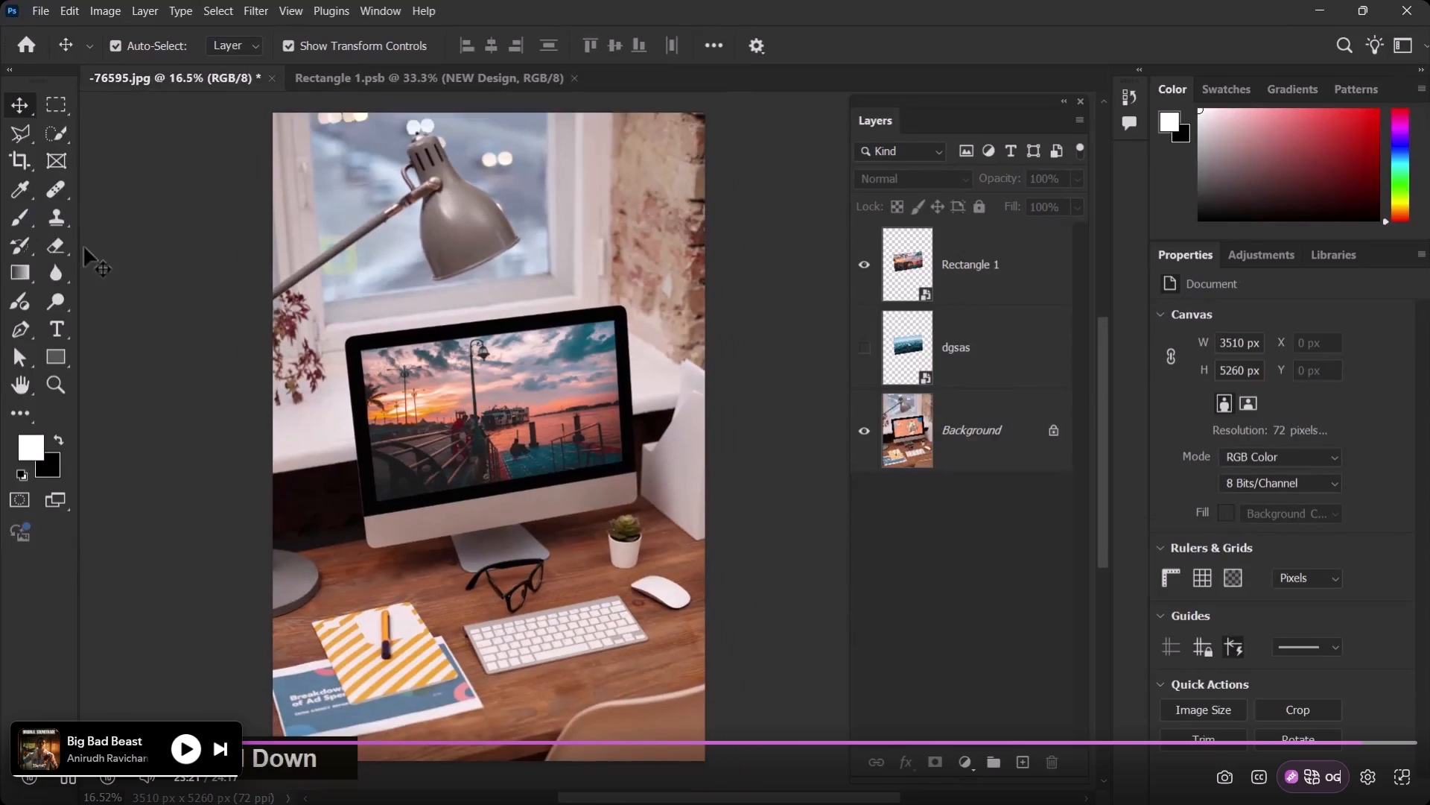
# Skim the end of the Working with Multiple Images lecture from about 23:21, pausing at the start of Creating Realistic Shadows and leaving full screen.
pyautogui.click(786, 486)
pyautogui.hotkey('alt', 'Tab')
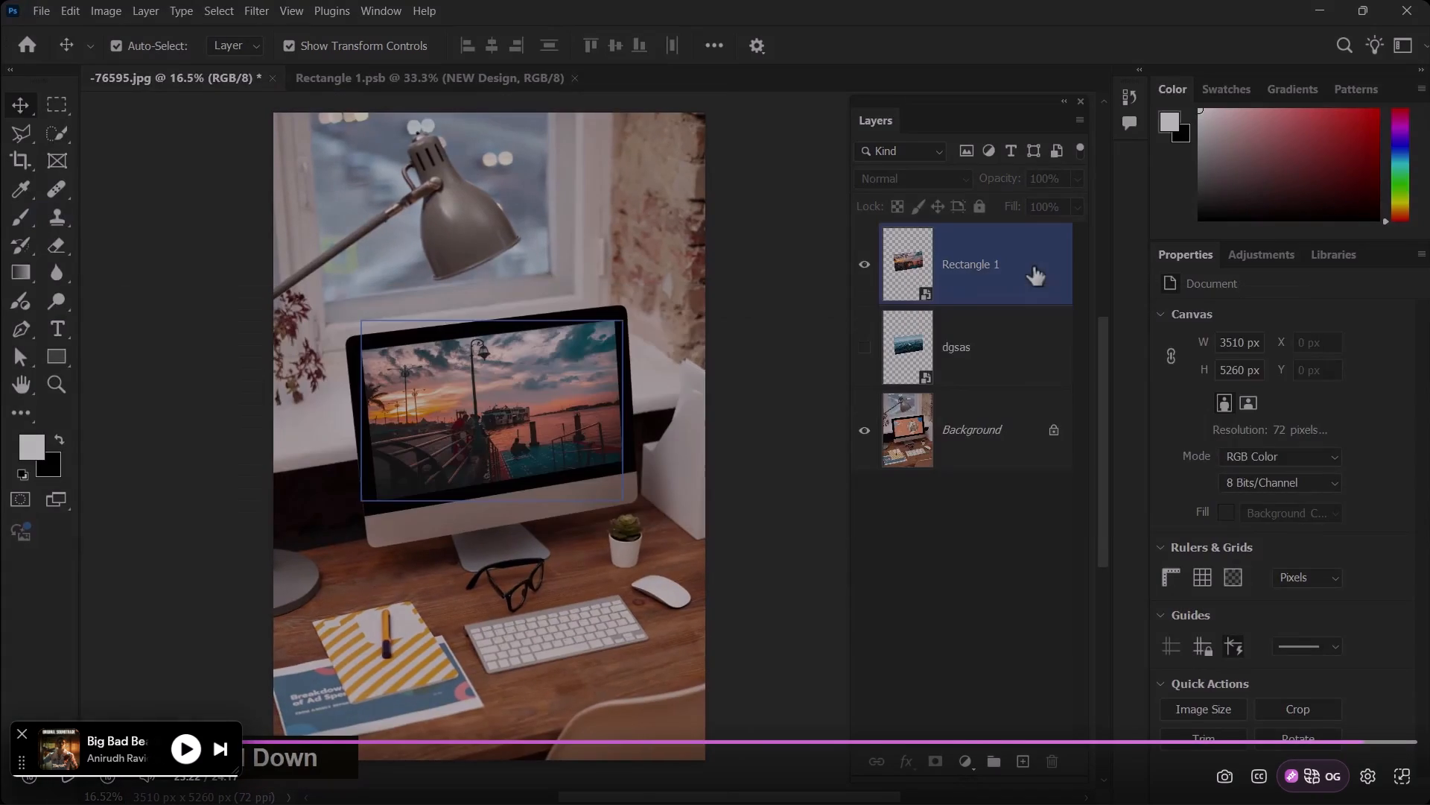
pyautogui.click(786, 486)
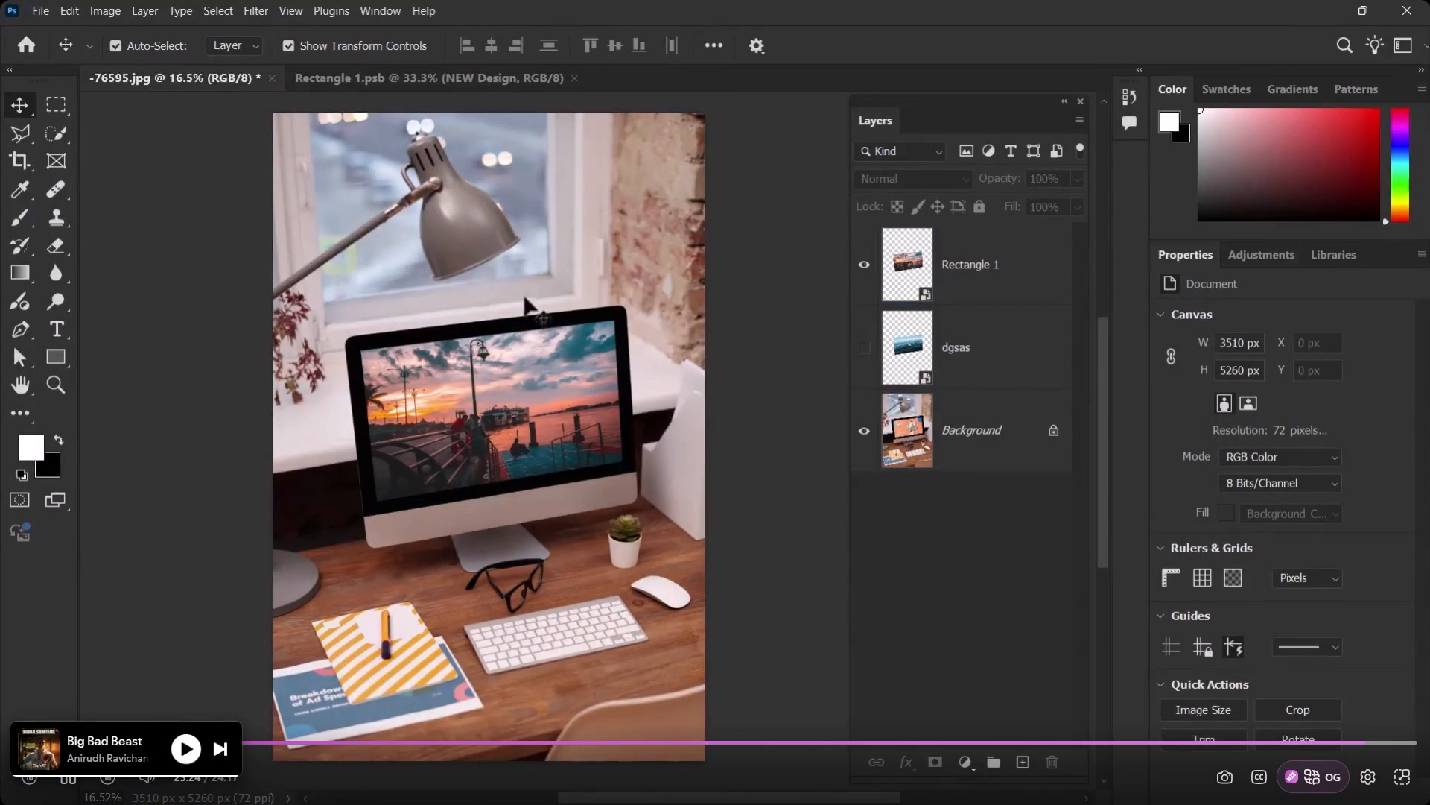
pyautogui.press('Right')
pyautogui.press('Right')
pyautogui.press('Right')
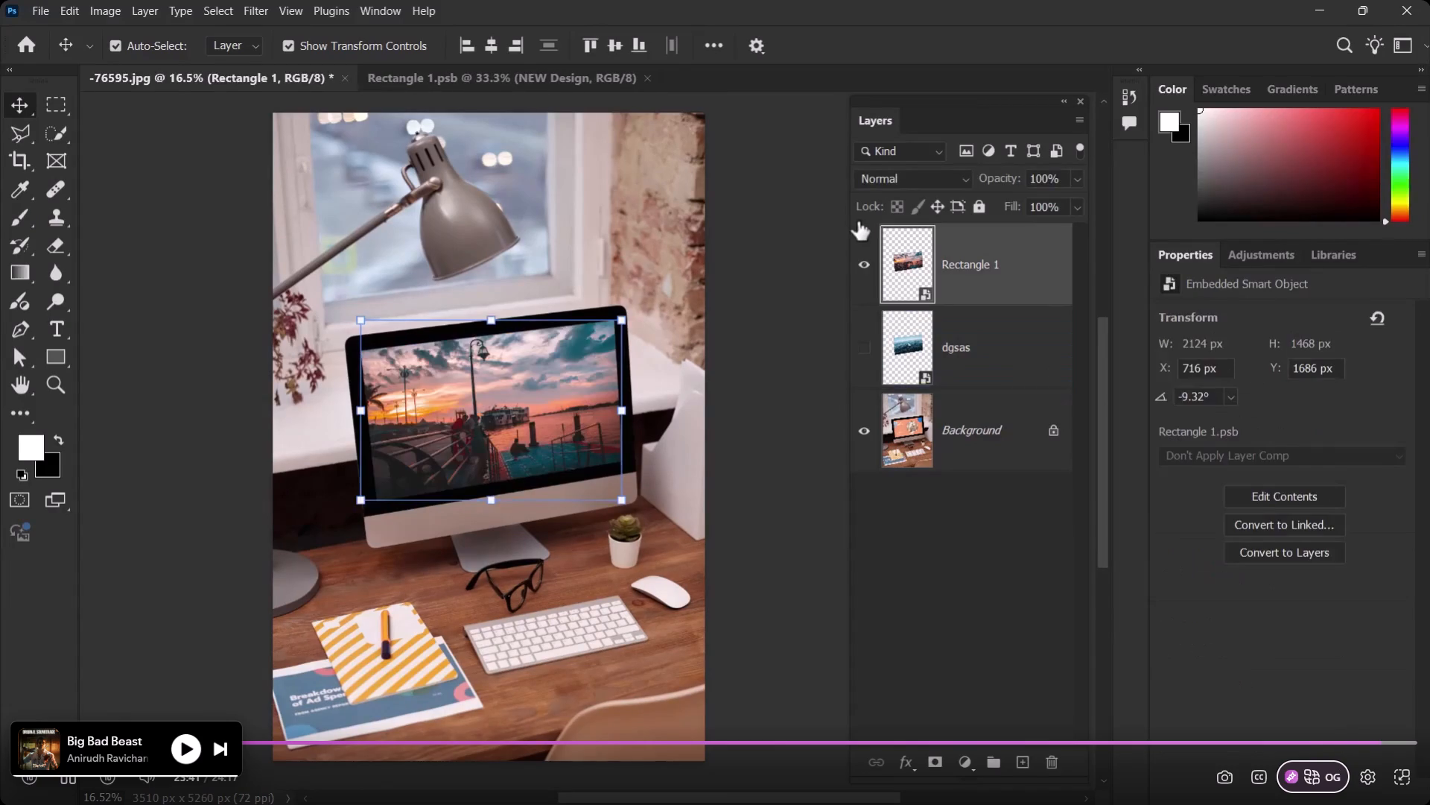
pyautogui.press('Right')
pyautogui.press('Right')
pyautogui.press('Right')
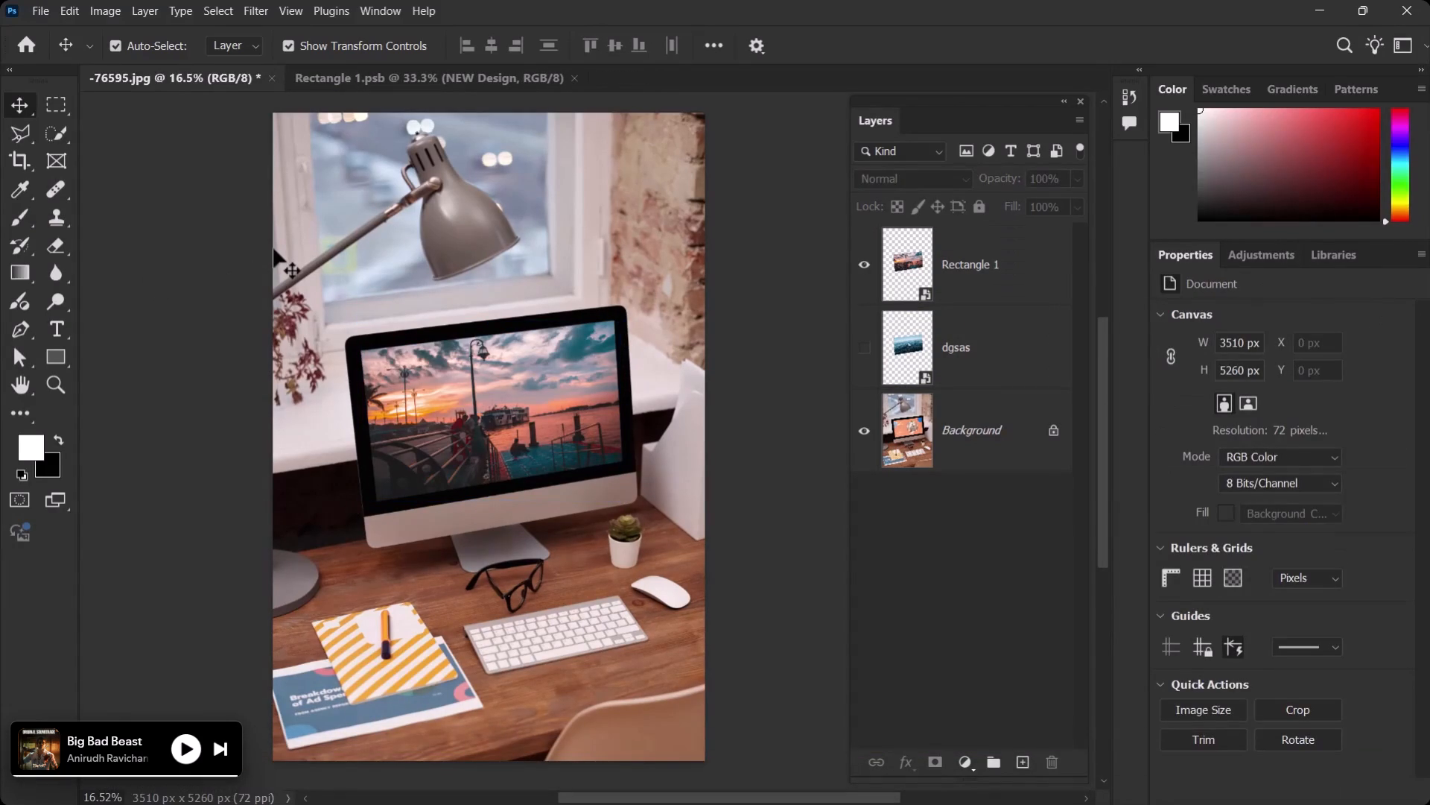
pyautogui.press('Right')
pyautogui.press('Right')
pyautogui.press('Right')
pyautogui.press('Right')
pyautogui.scroll(2, 830, 517)
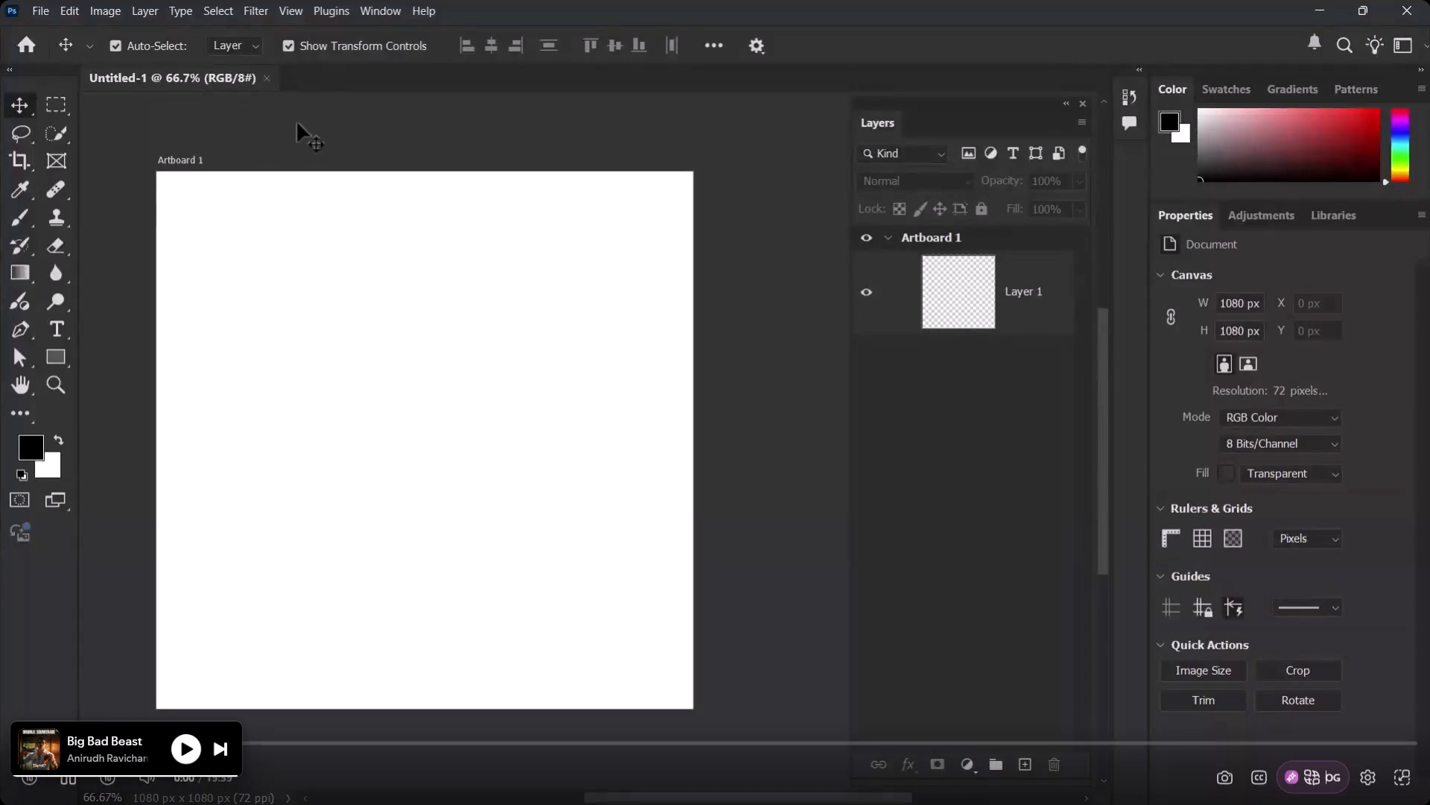
pyautogui.click(606, 465)
pyautogui.click(1407, 775)
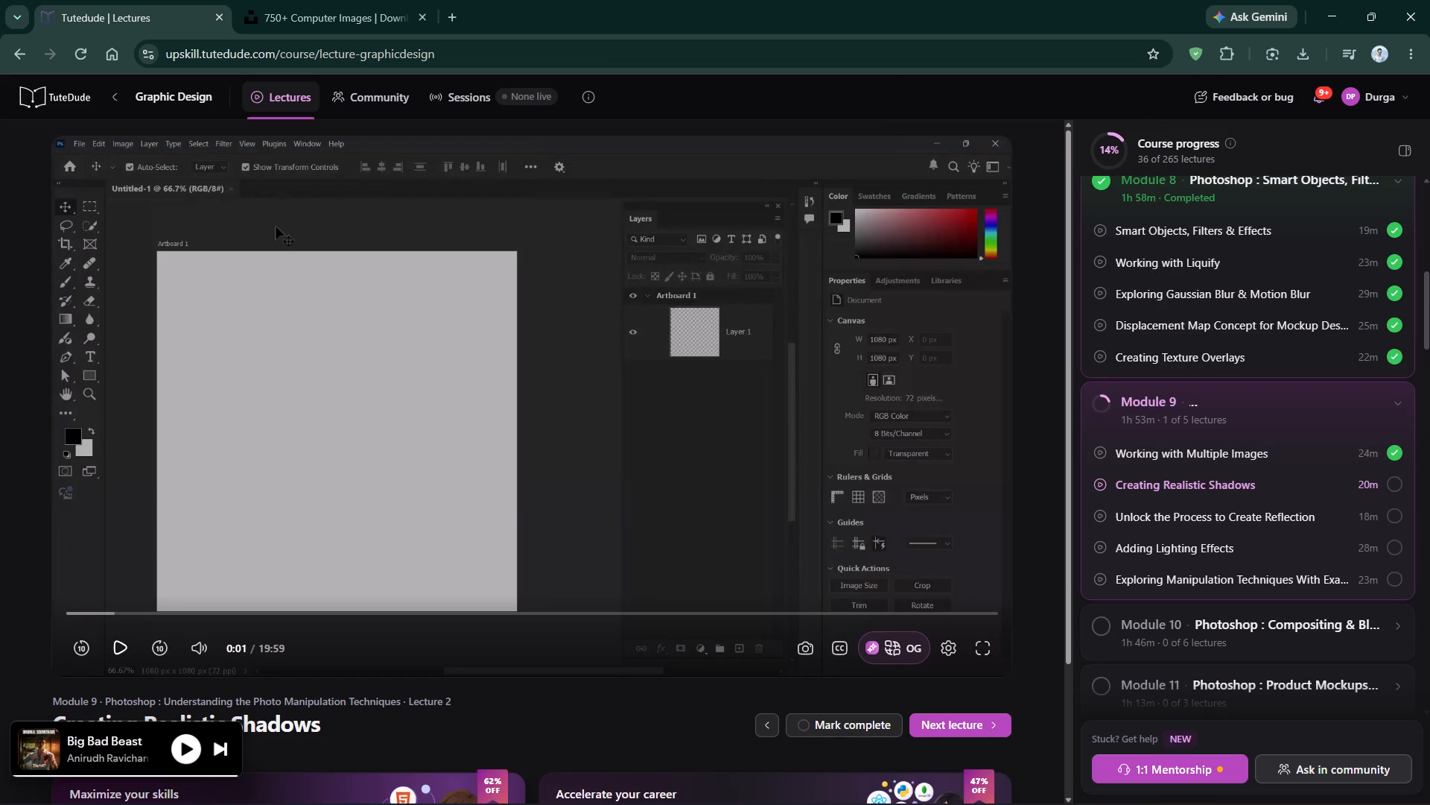
# Switch to Photoshop and delete Group 1 and Group 2 together with their contents from the laptop photo document.
pyautogui.hotkey('alt', 'Tab')
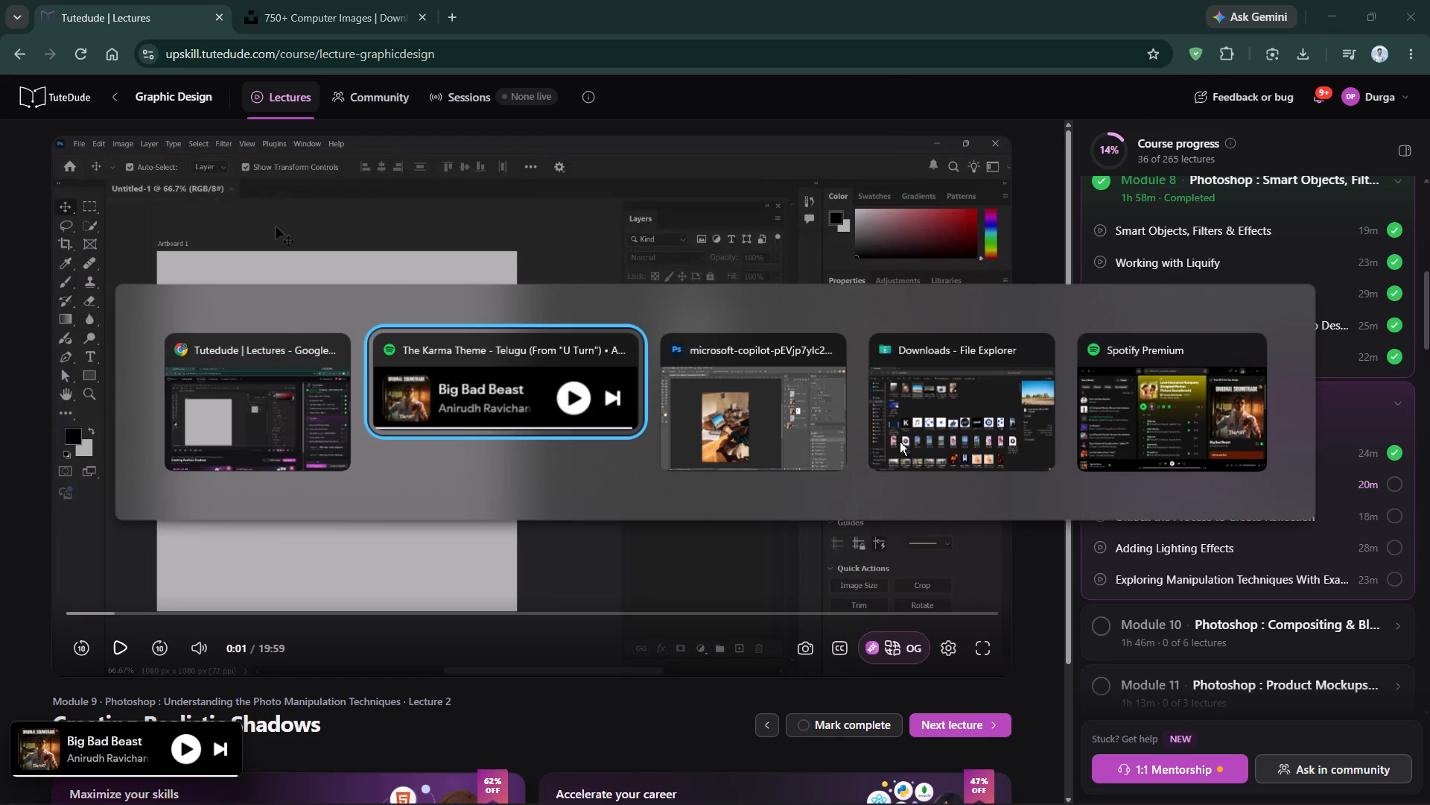
pyautogui.hotkey('alt', 'Tab')
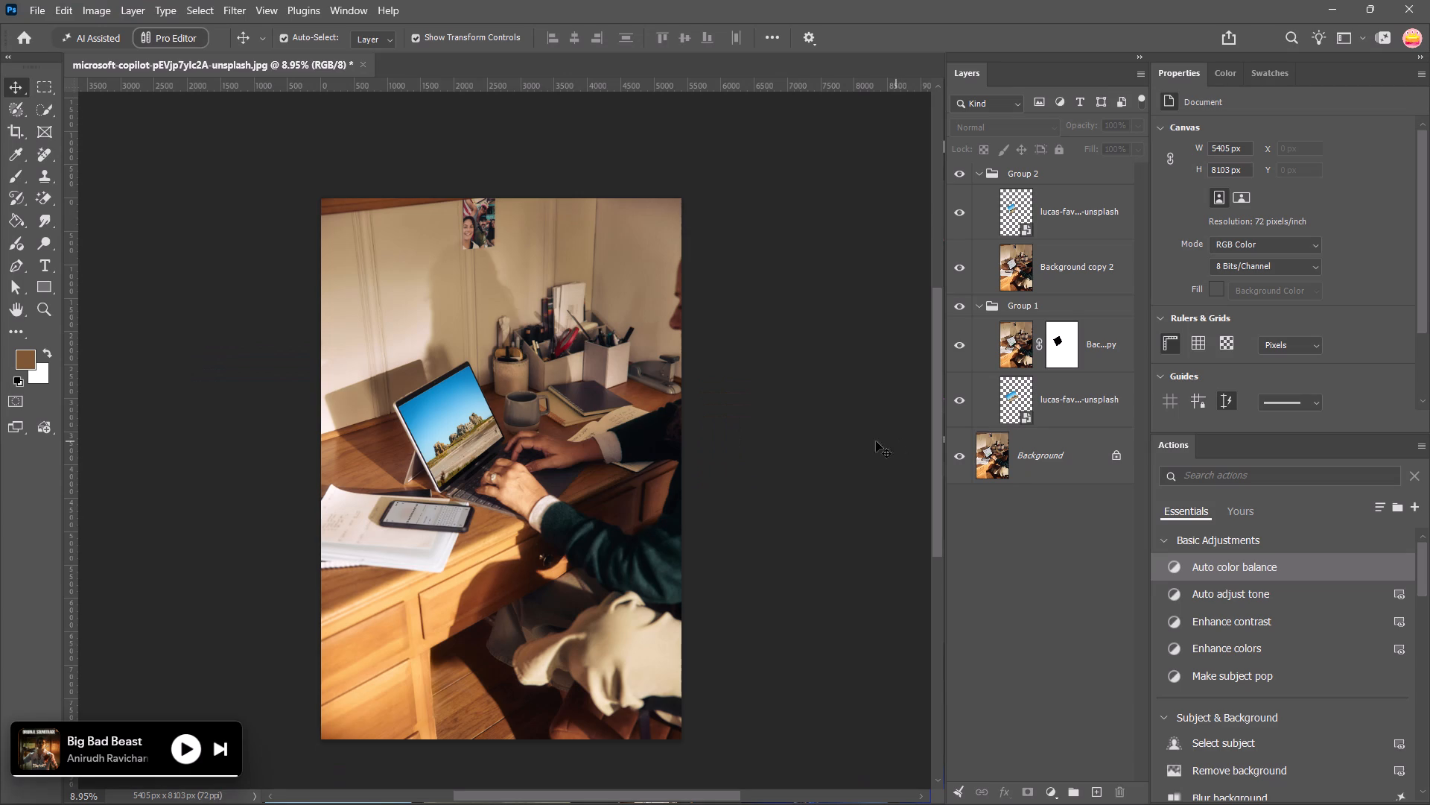
pyautogui.click(993, 306)
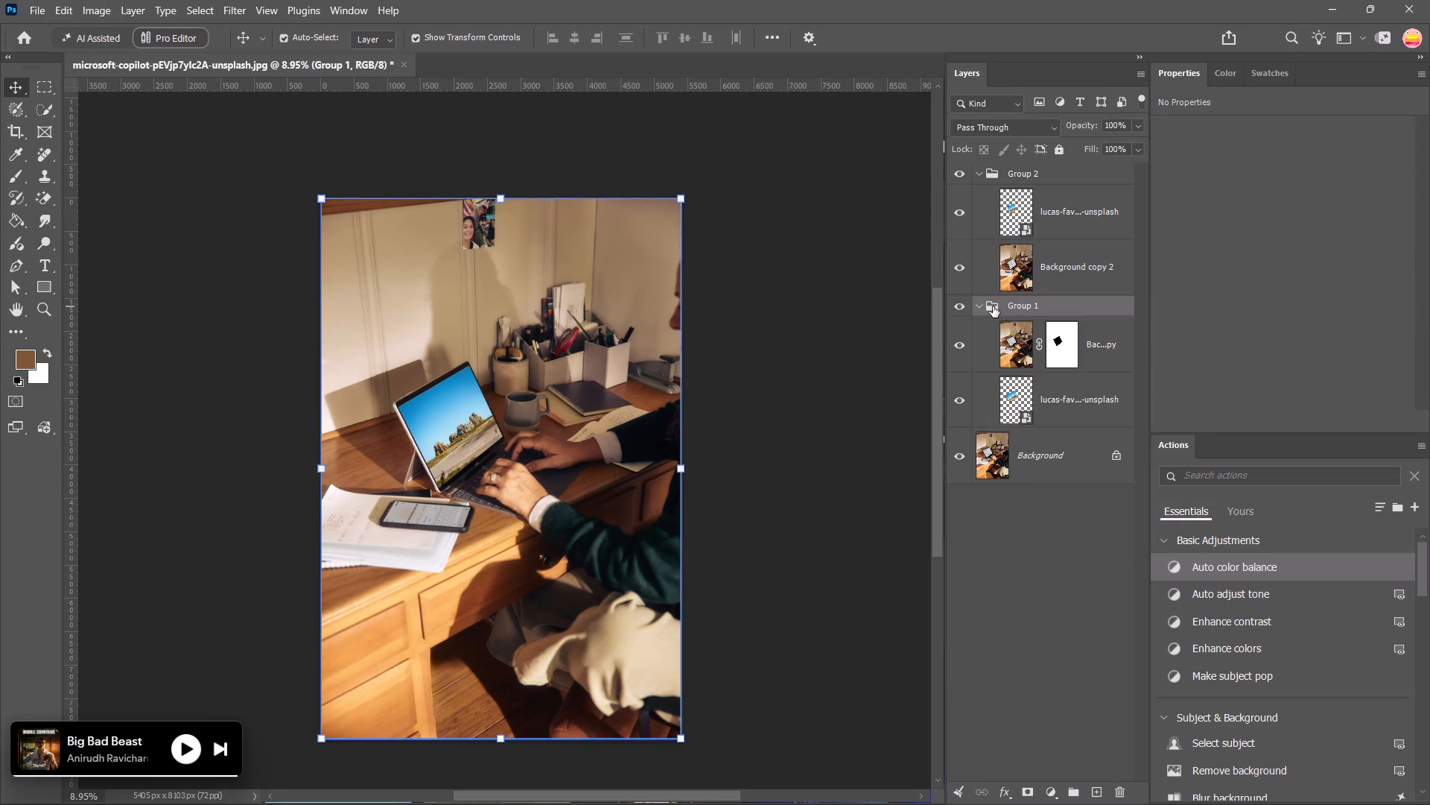
pyautogui.rightClick(993, 306)
pyautogui.rightClick(1068, 306)
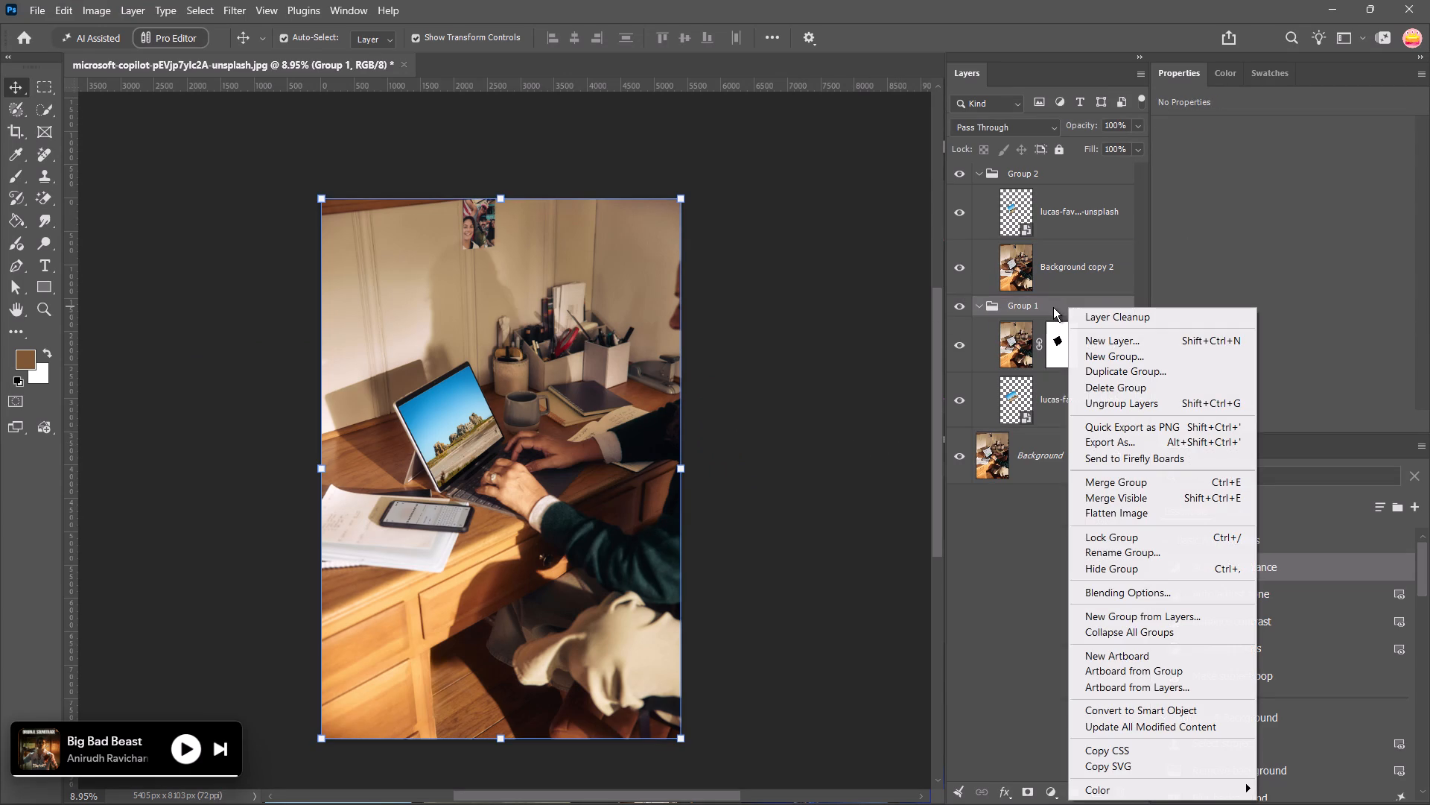
pyautogui.click(1093, 390)
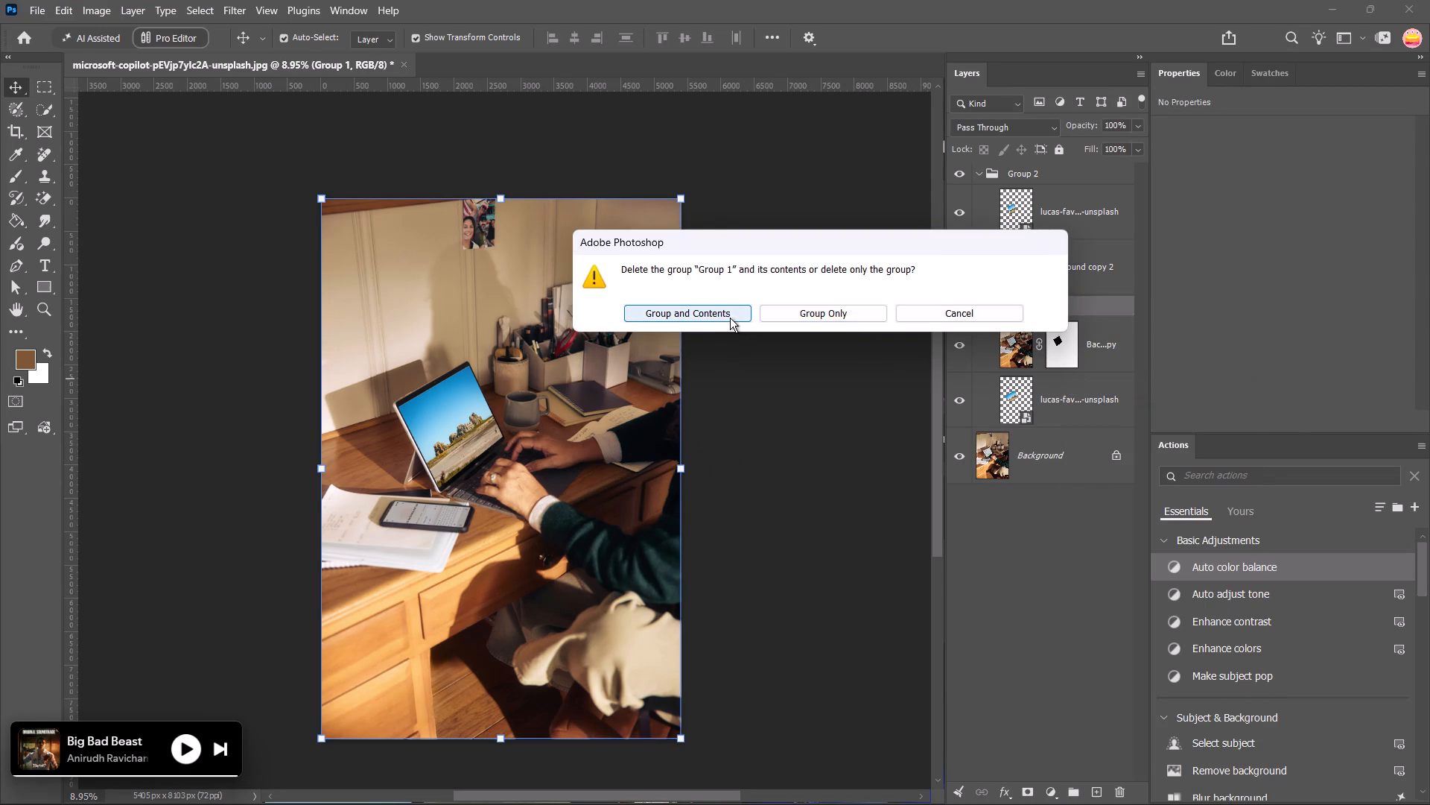
pyautogui.click(730, 318)
pyautogui.rightClick(1035, 176)
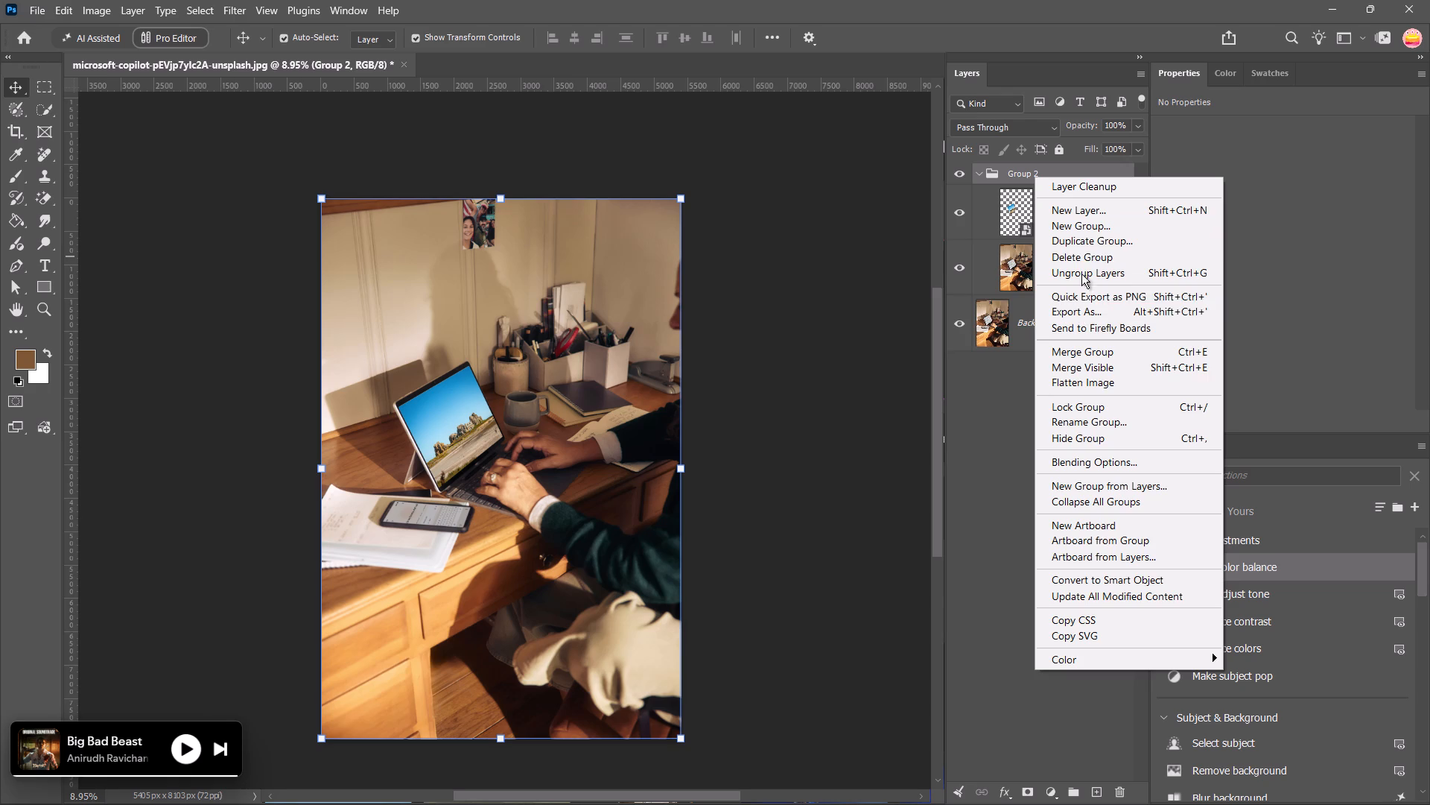
pyautogui.click(1082, 259)
pyautogui.click(725, 310)
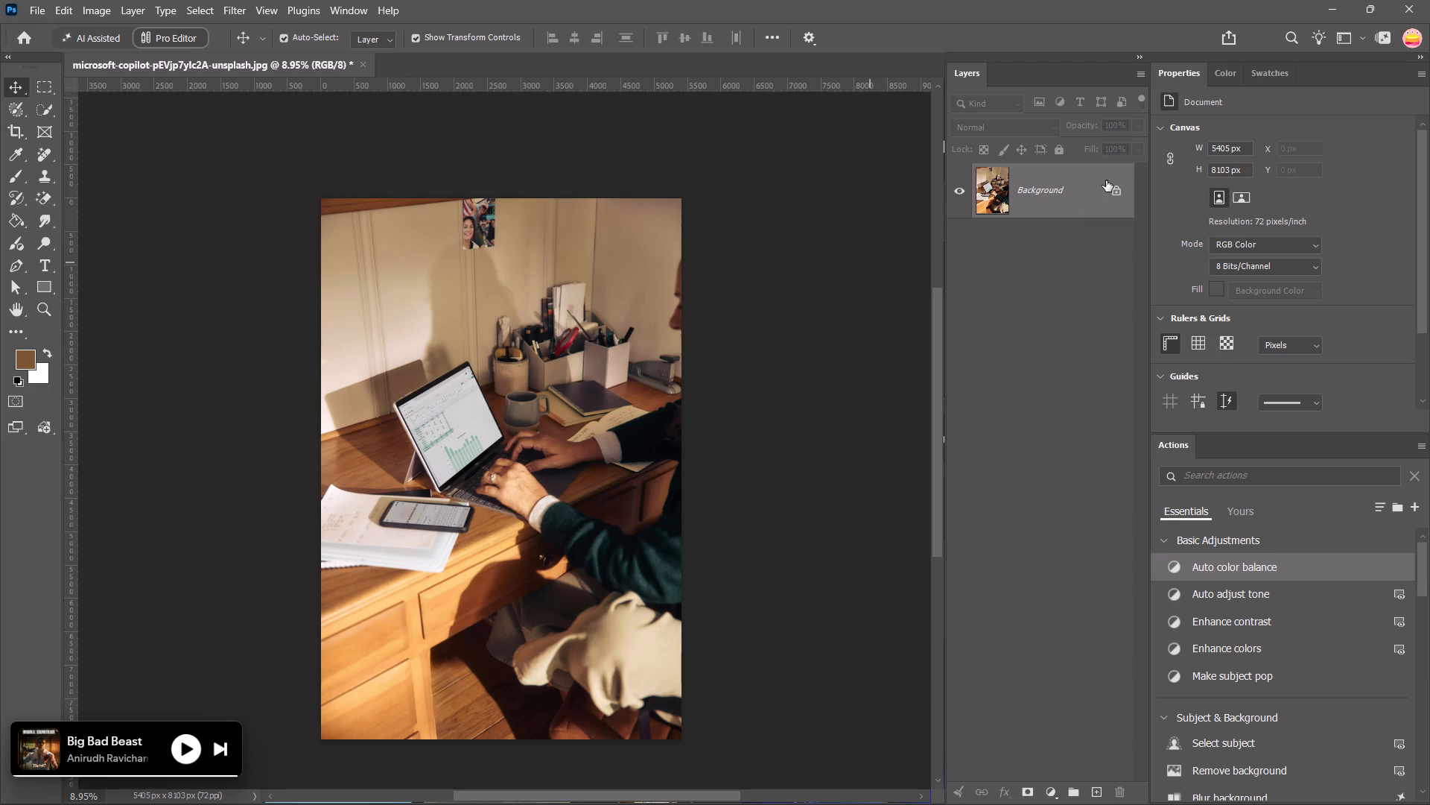
# Duplicate the Background layer and hide the original Background layer.
pyautogui.moveTo(1045, 205); pyautogui.dragTo(1111, 685)
pyautogui.moveTo(1075, 186); pyautogui.dragTo(1102, 790)
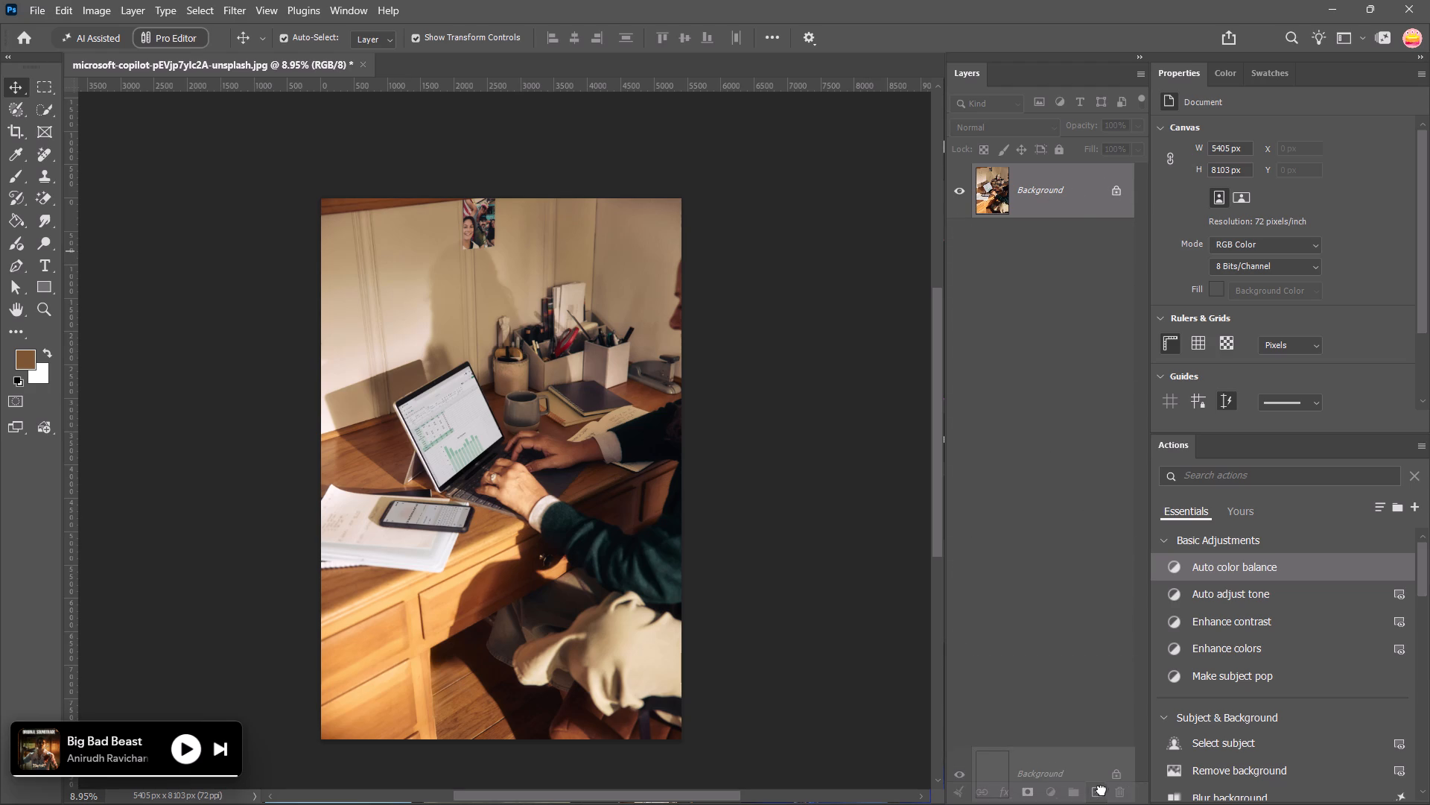
pyautogui.moveTo(1102, 790); pyautogui.dragTo(1099, 789)
pyautogui.click(964, 243)
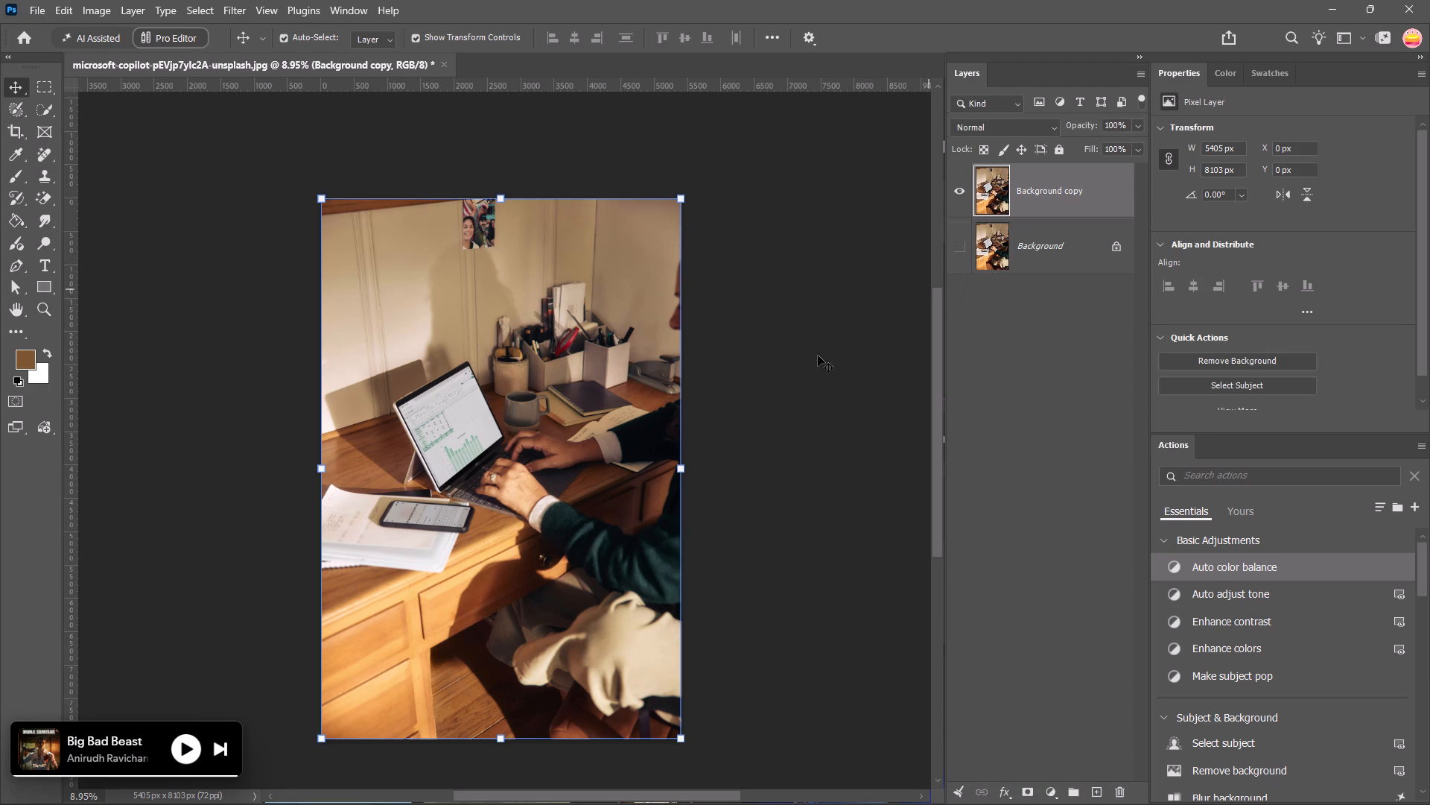
# Draw a brown rectangle shape of about 942 by 839 px over the laptop's upper edge, undoing any stray extra rectangle.
pyautogui.keyDown('alt'); pyautogui.scroll(5, 368, 479); pyautogui.keyUp('alt')
pyautogui.keyDown('alt'); pyautogui.scroll(4, 509, 444); pyautogui.keyUp('alt')
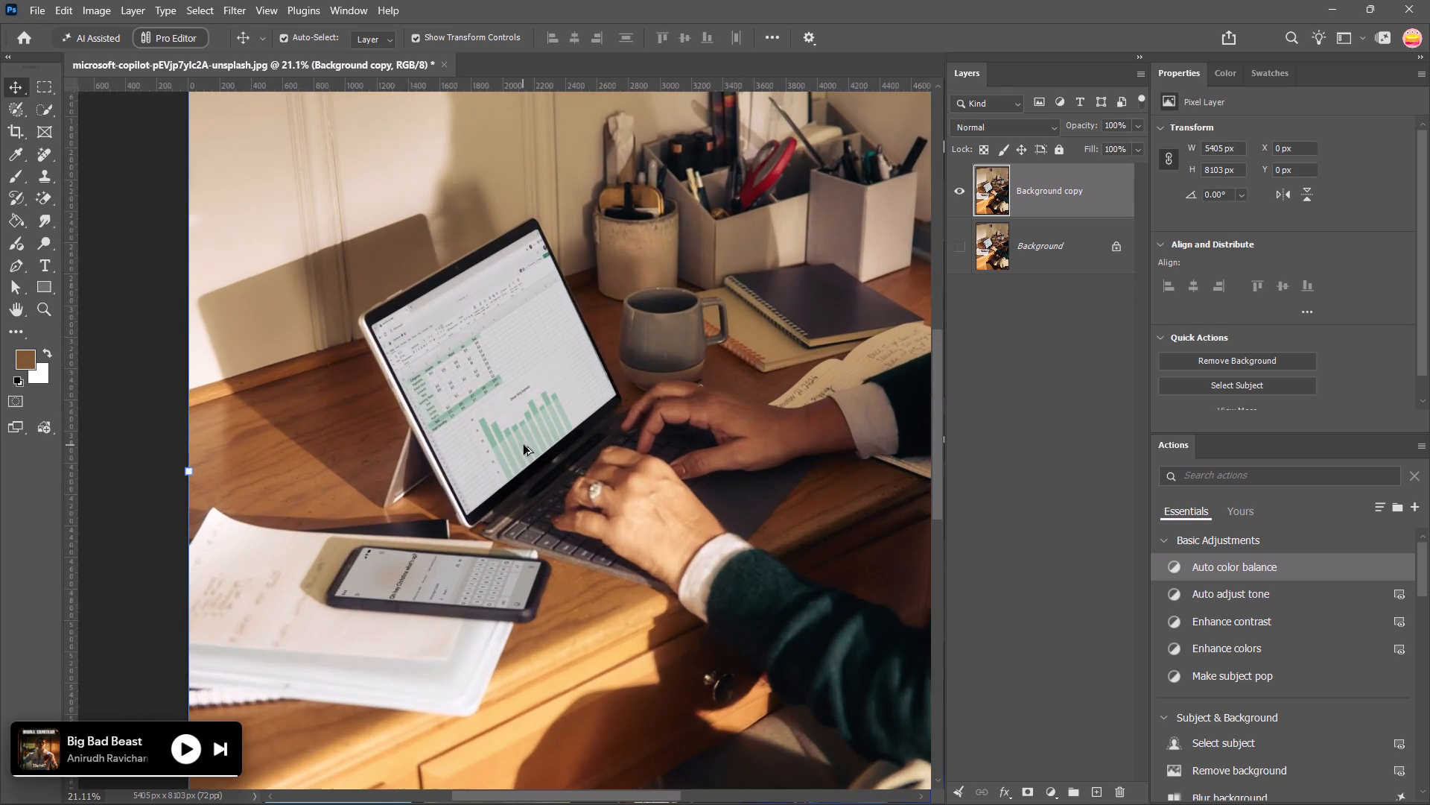
pyautogui.keyDown('alt'); pyautogui.scroll(6, 525, 446); pyautogui.keyUp('alt')
pyautogui.press('space')
pyautogui.press('space')
pyautogui.press('space')
pyautogui.press('space')
pyautogui.press('space')
pyautogui.press('space')
pyautogui.press('space')
pyautogui.press('space')
pyautogui.press('space')
pyautogui.press('space')
pyautogui.press('space')
pyautogui.press('space')
pyautogui.press('space')
pyautogui.press('space')
pyautogui.press('space')
pyautogui.press('space')
pyautogui.press('space')
pyautogui.press('space')
pyautogui.press('space')
pyautogui.press('space')
pyautogui.moveTo(506, 338); pyautogui.dragTo(503, 358)
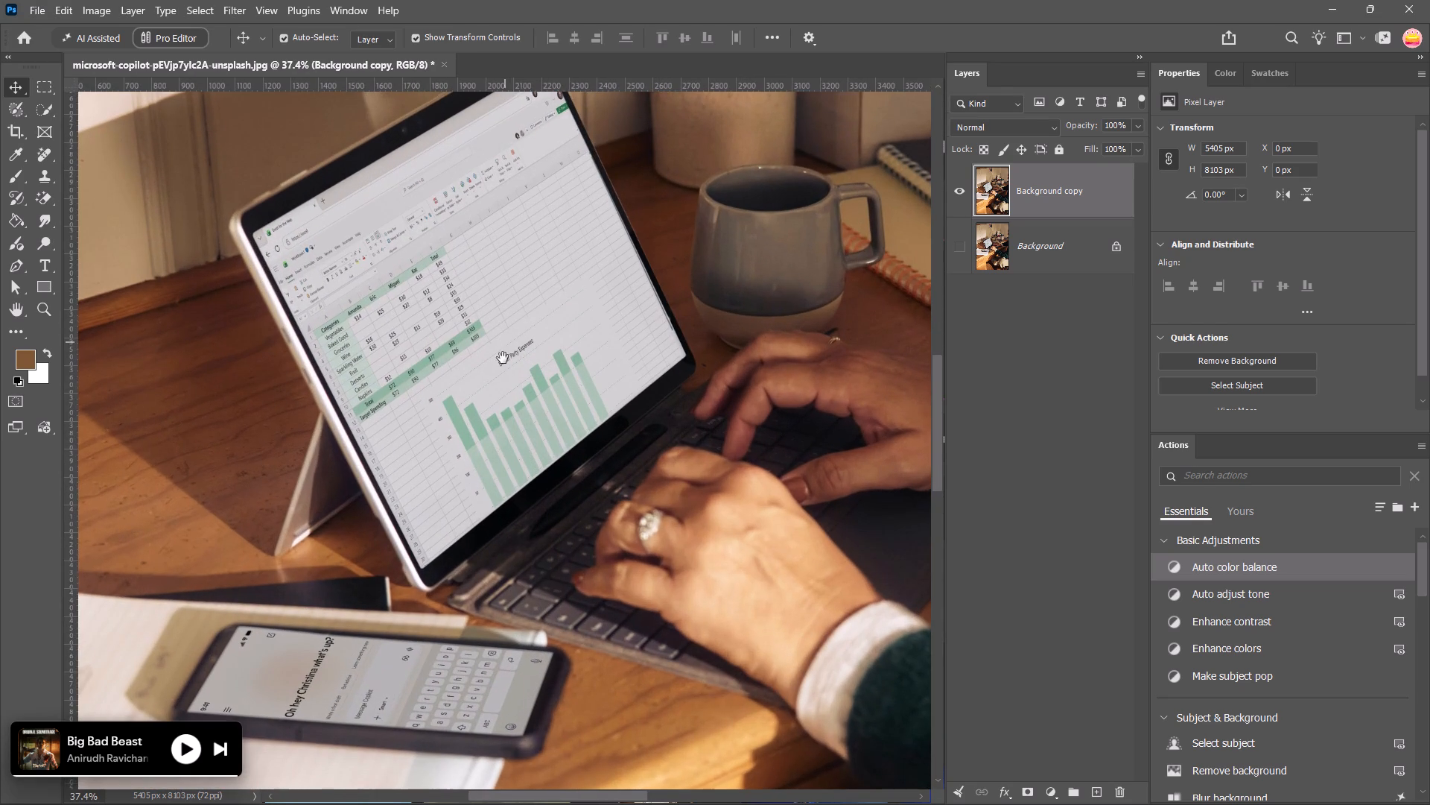
pyautogui.moveTo(503, 358); pyautogui.dragTo(496, 476)
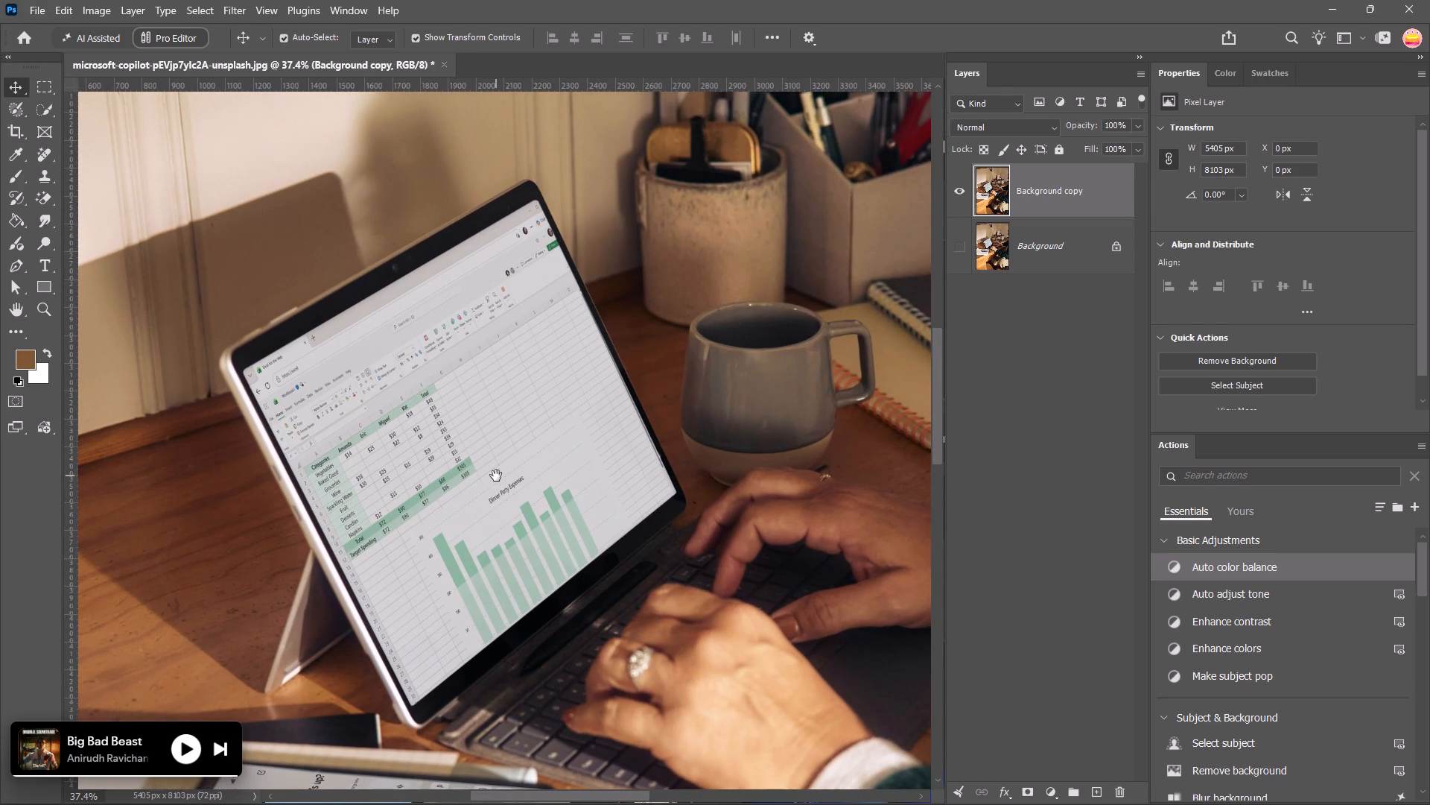
pyautogui.moveTo(496, 476); pyautogui.dragTo(496, 481)
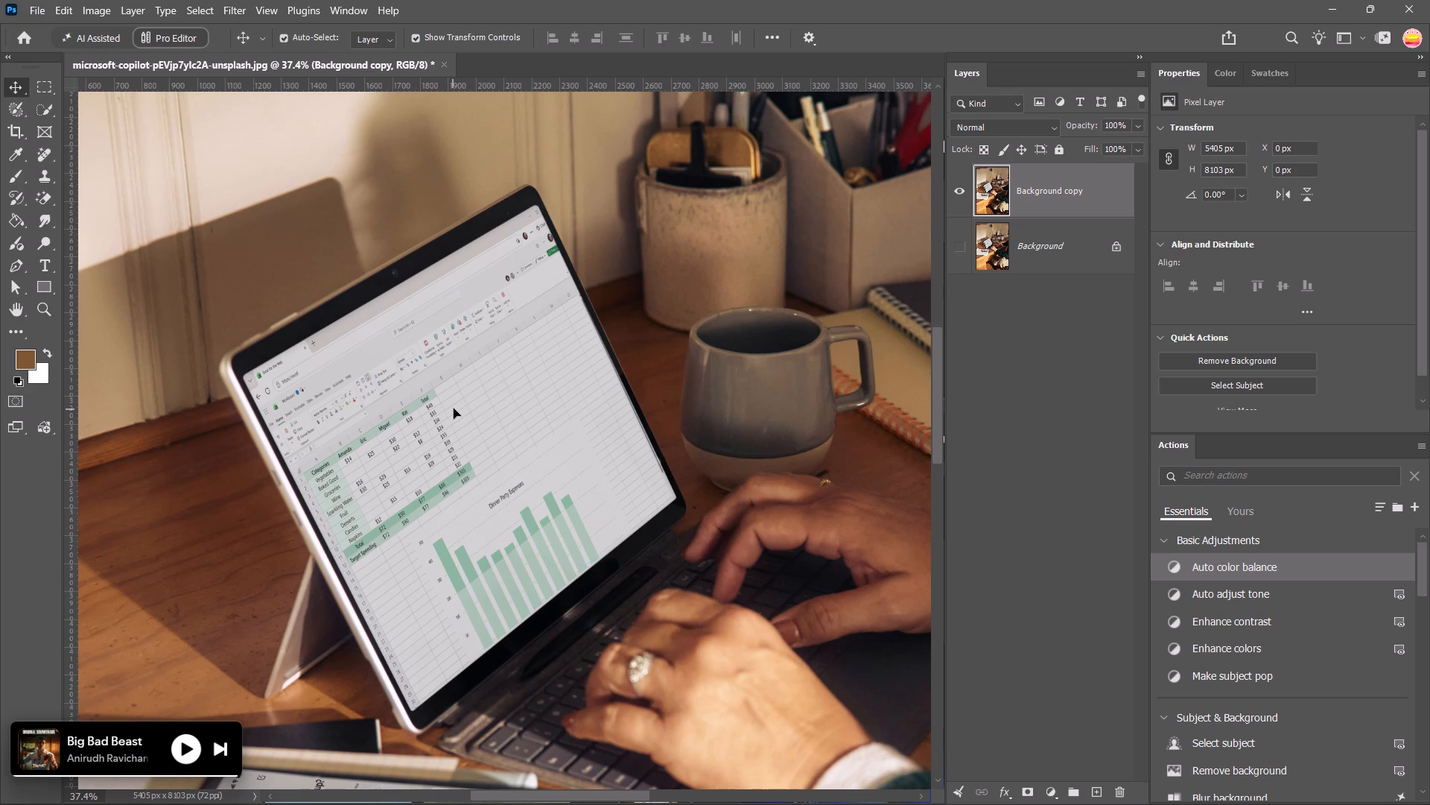
pyautogui.click(50, 286)
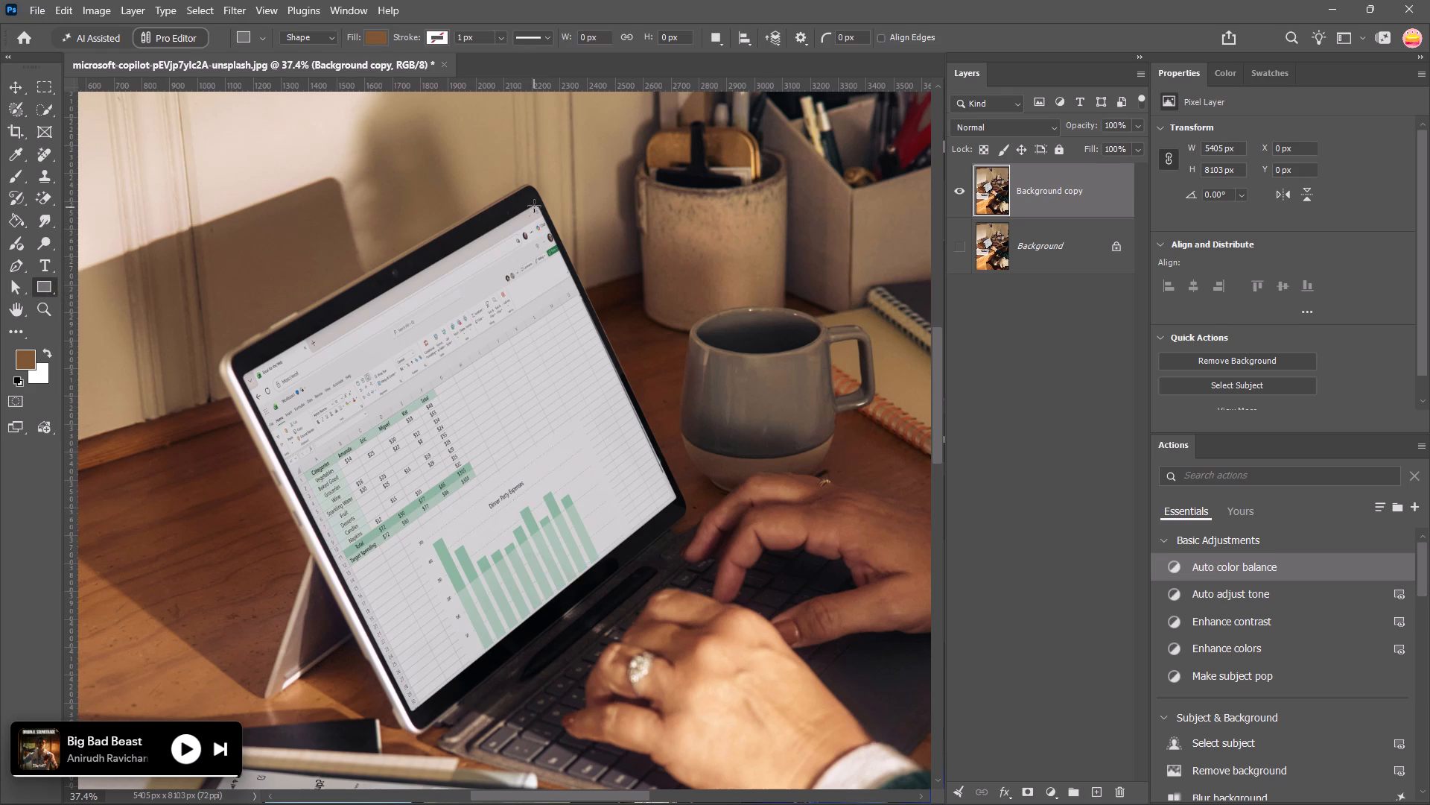
pyautogui.moveTo(534, 206); pyautogui.dragTo(451, 254)
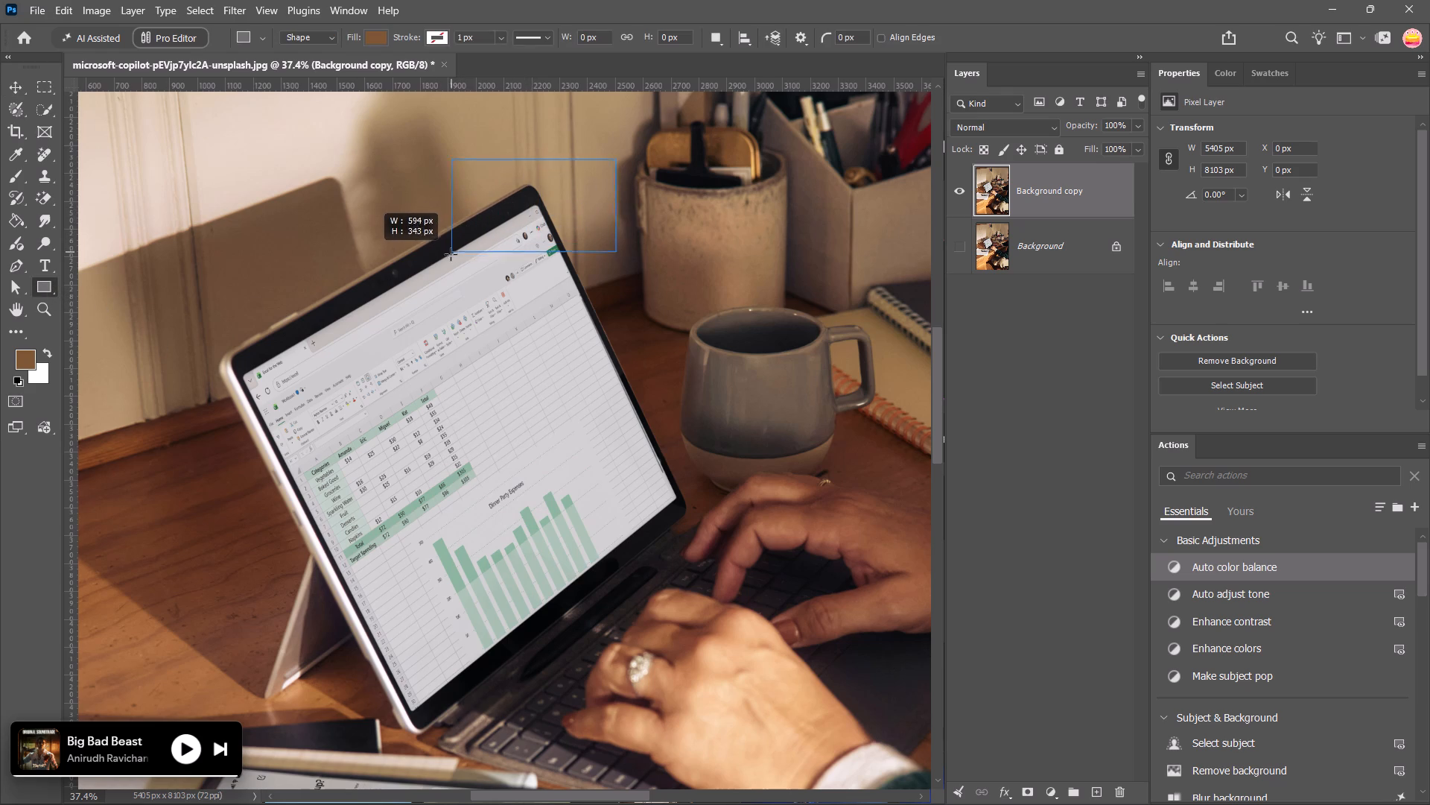
pyautogui.moveTo(451, 254); pyautogui.dragTo(403, 322)
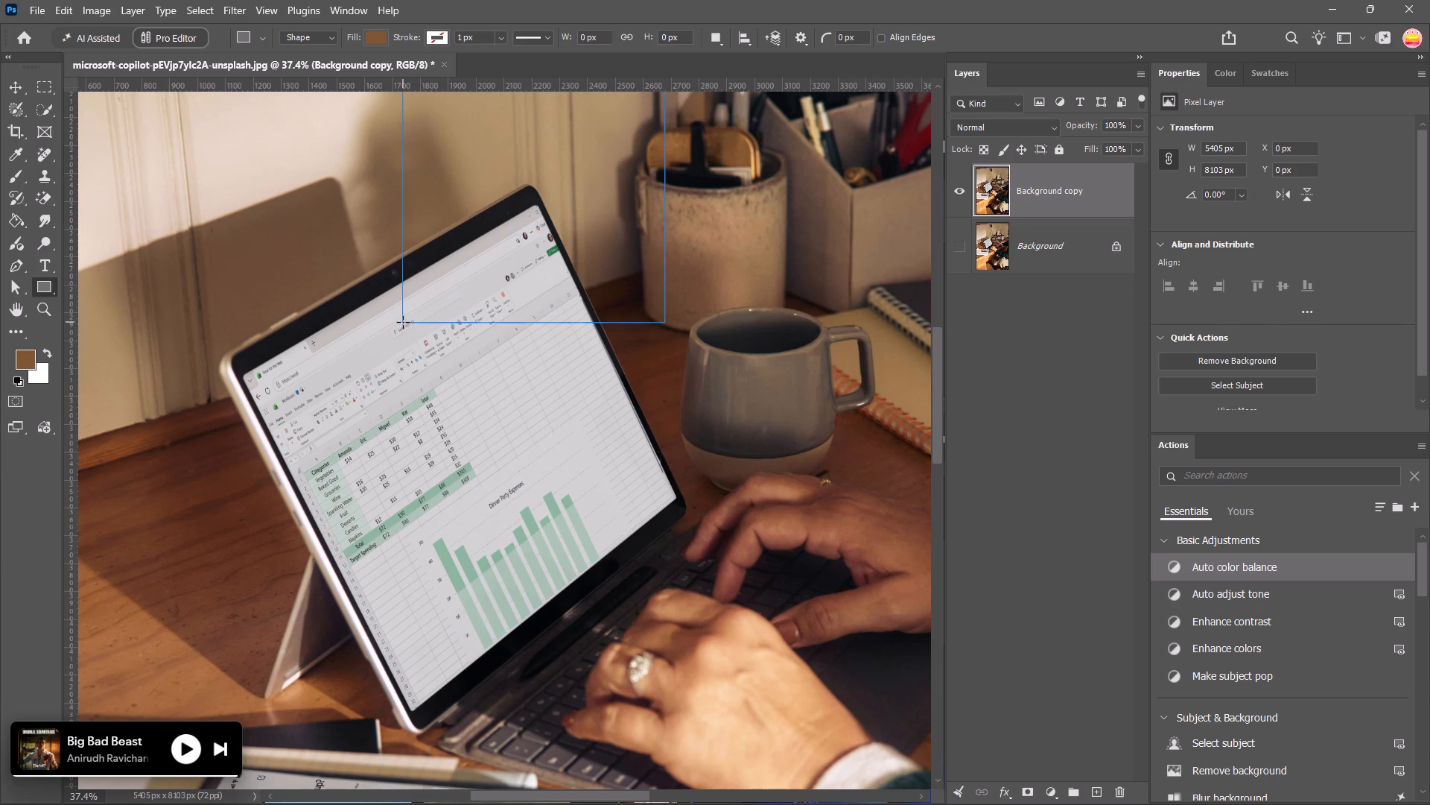
pyautogui.moveTo(536, 241); pyautogui.dragTo(513, 320)
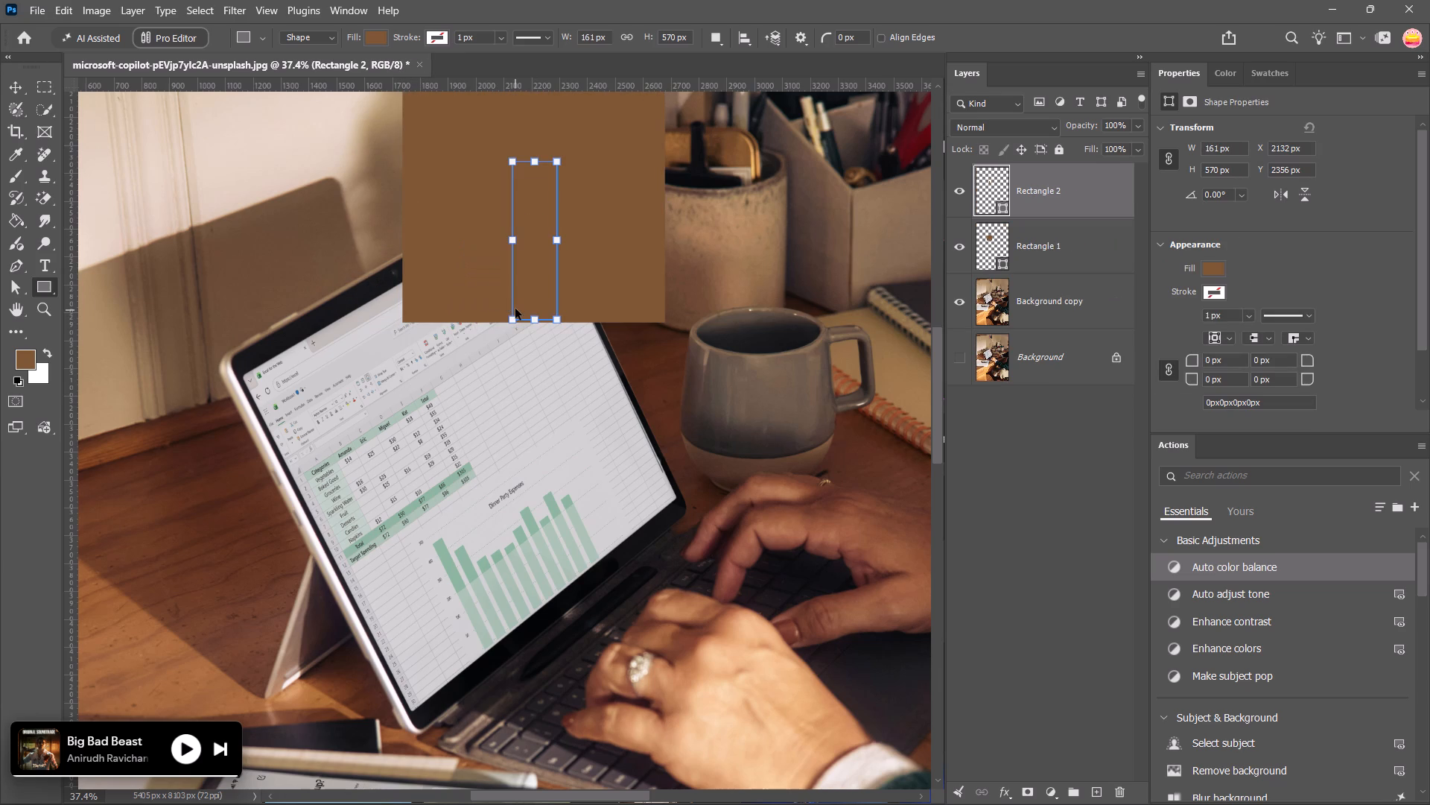
pyautogui.hotkey('ctrl', 'z')
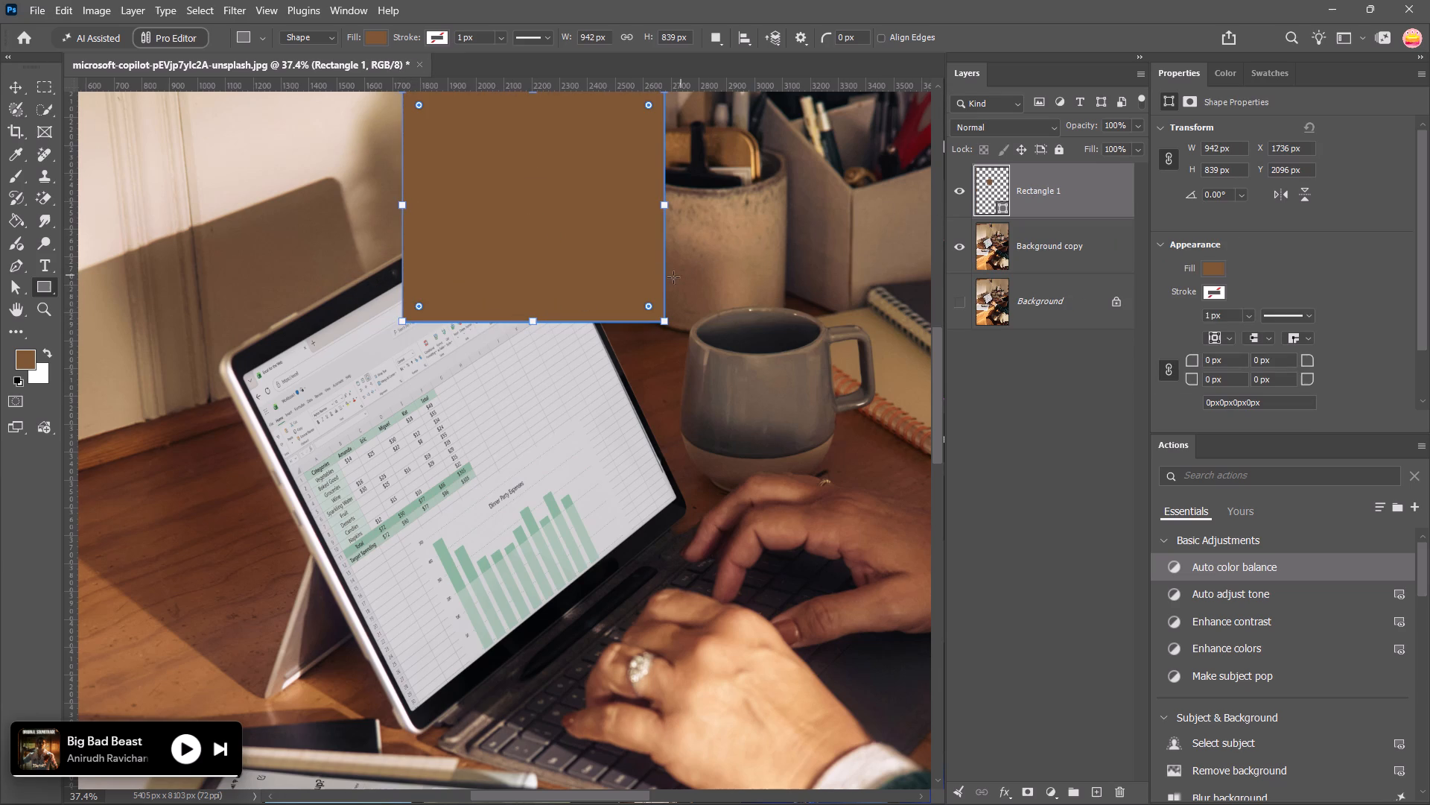
# Move the brown rectangle onto the laptop screen and rotate it to about -30.2° to match the screen's tilt.
pyautogui.press('v')
pyautogui.moveTo(586, 249); pyautogui.dragTo(512, 481)
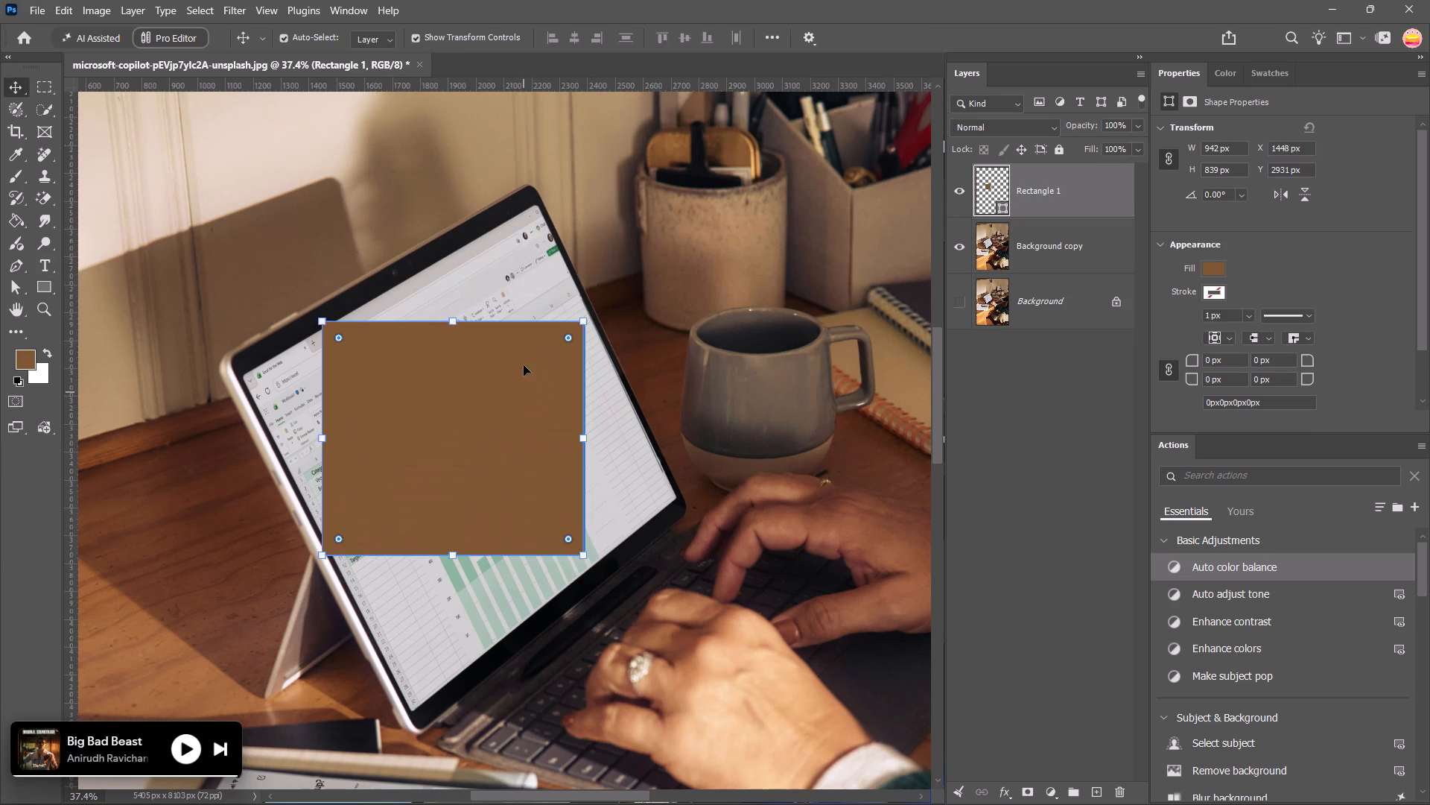
pyautogui.click(453, 297)
pyautogui.click(458, 346)
pyautogui.moveTo(451, 302); pyautogui.dragTo(395, 314)
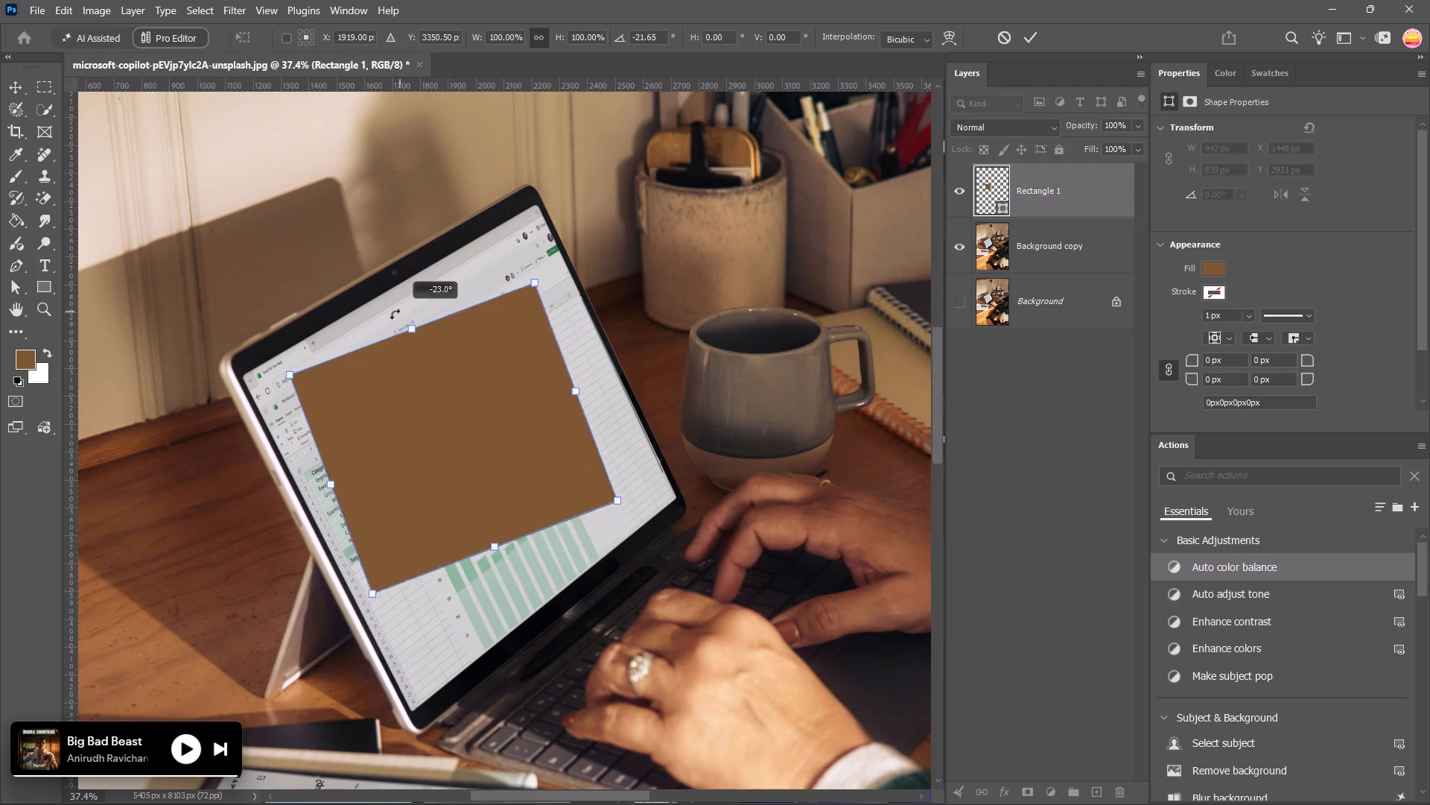
pyautogui.moveTo(395, 314); pyautogui.dragTo(388, 318)
pyautogui.moveTo(441, 400); pyautogui.dragTo(436, 362)
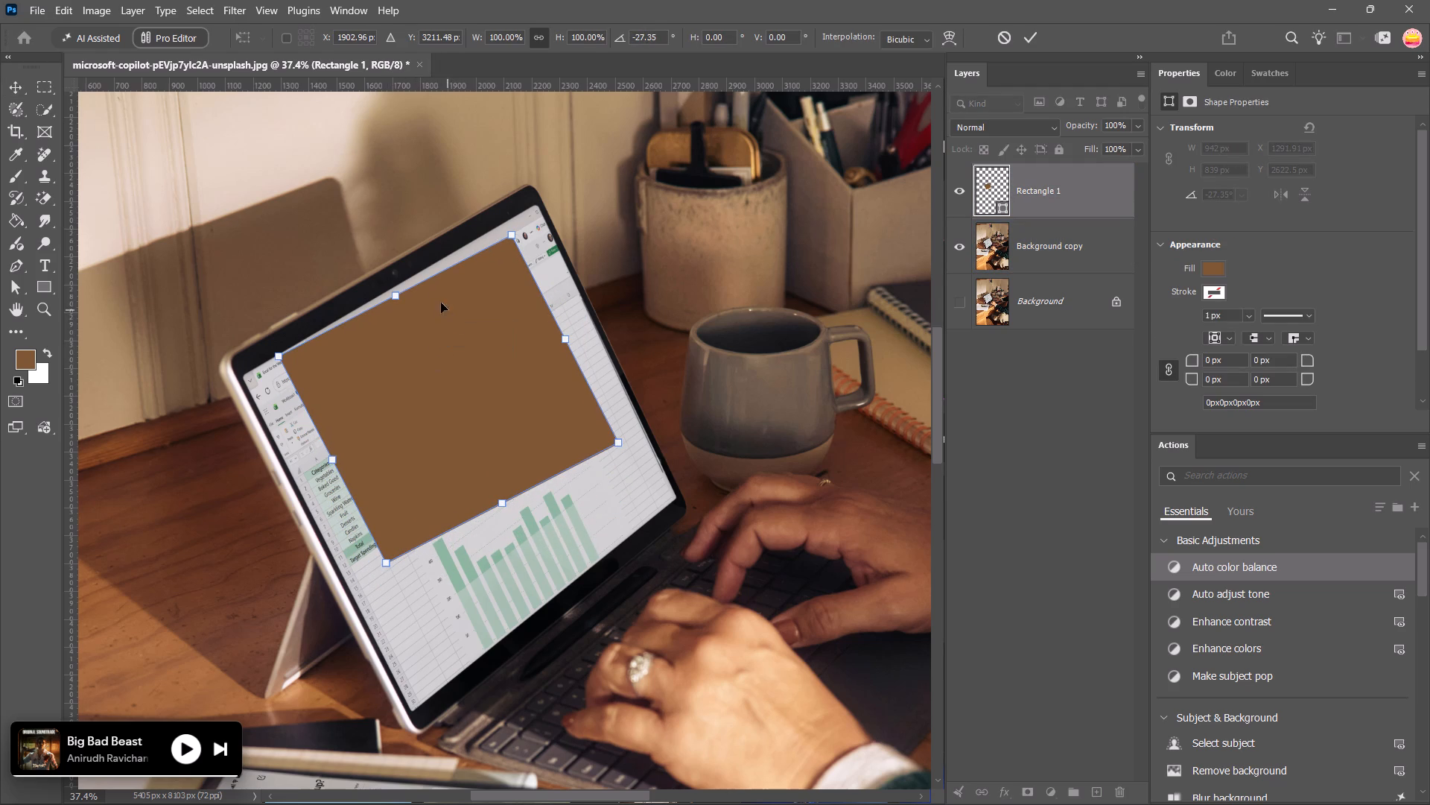
pyautogui.moveTo(393, 280); pyautogui.dragTo(383, 282)
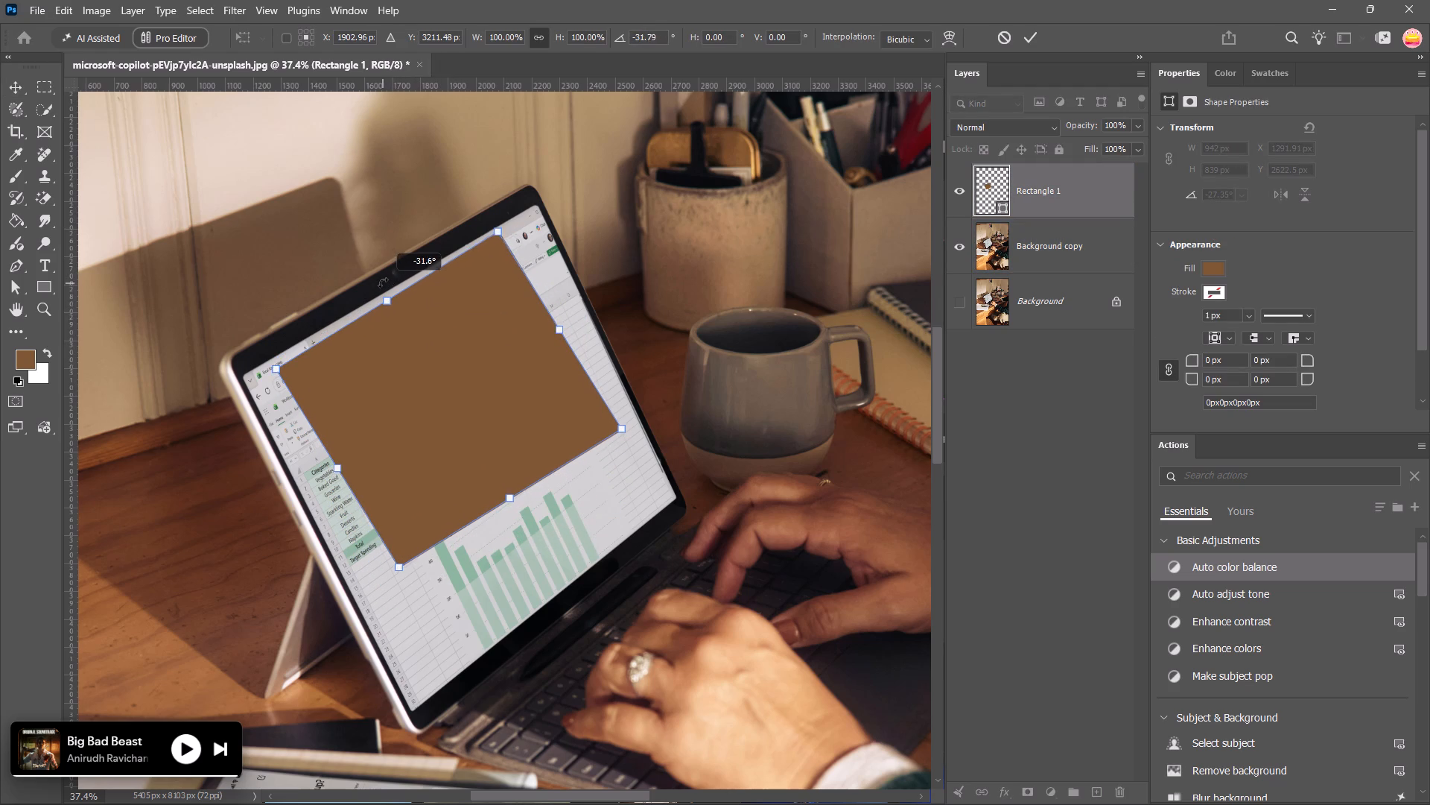
pyautogui.moveTo(383, 282); pyautogui.dragTo(385, 280)
pyautogui.moveTo(433, 388); pyautogui.dragTo(433, 381)
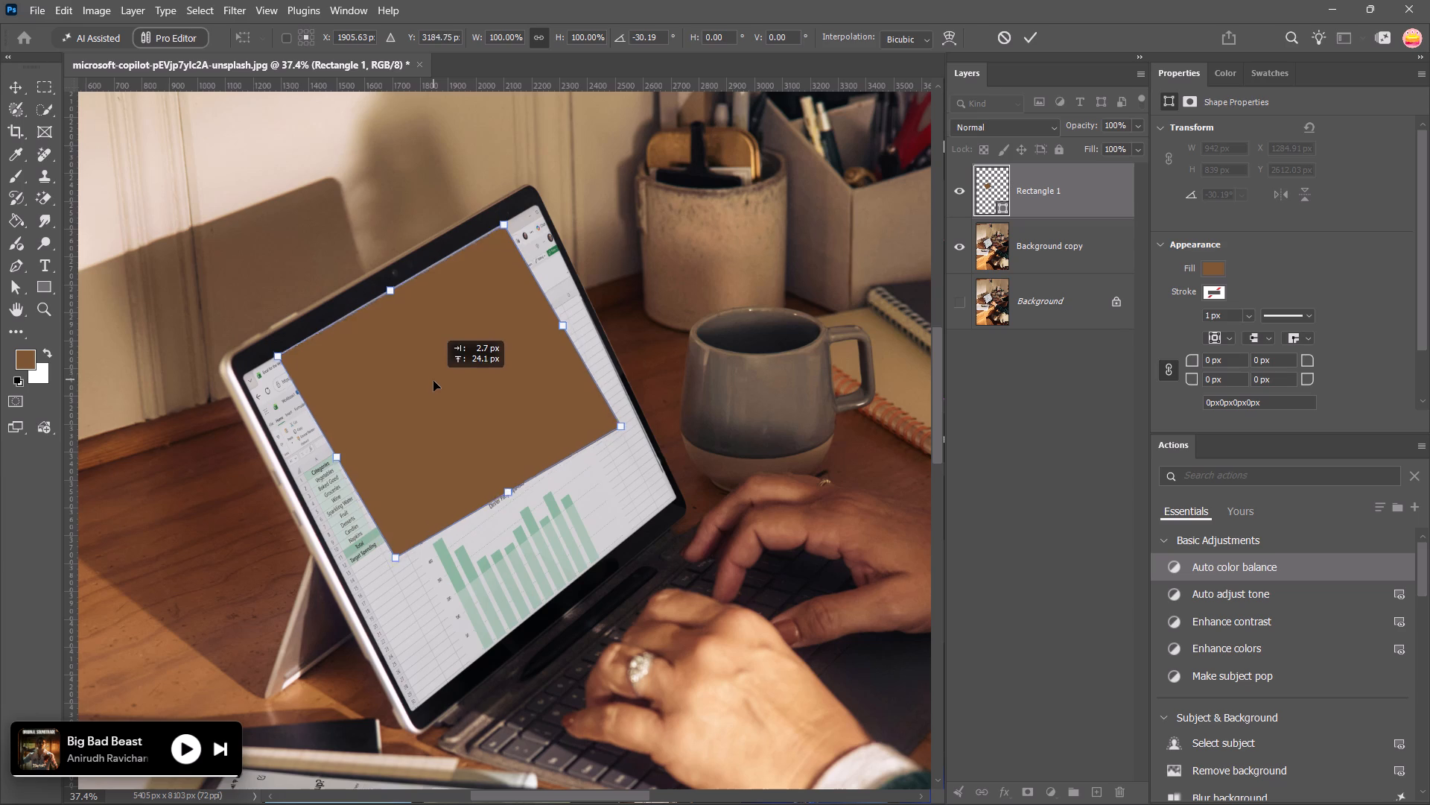
pyautogui.moveTo(433, 381); pyautogui.dragTo(433, 377)
# Scale the rotated rectangle proportionally to about 1052 by 937 px on the laptop screen and apply the transform.
pyautogui.moveTo(509, 495); pyautogui.dragTo(541, 551)
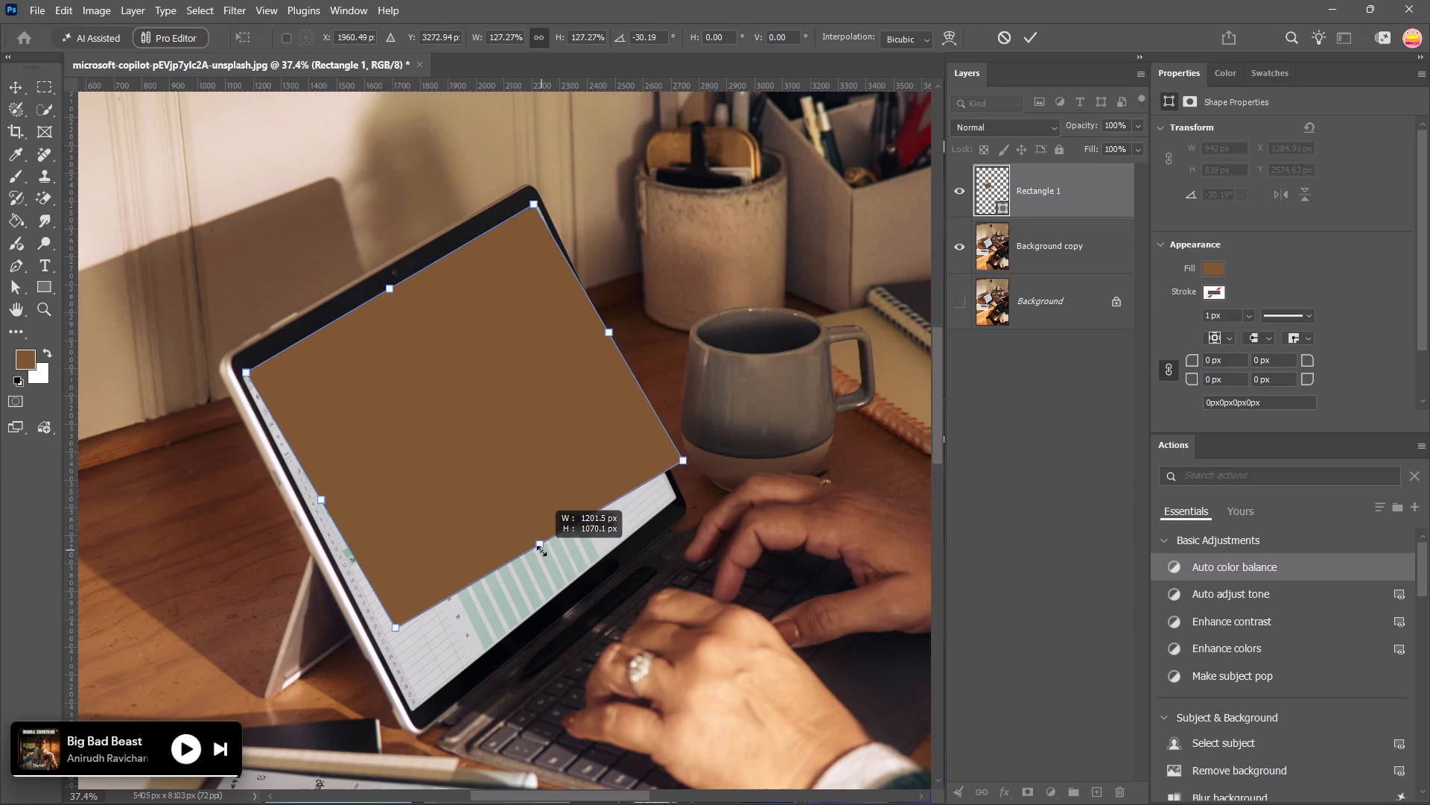
pyautogui.moveTo(541, 551); pyautogui.dragTo(486, 543)
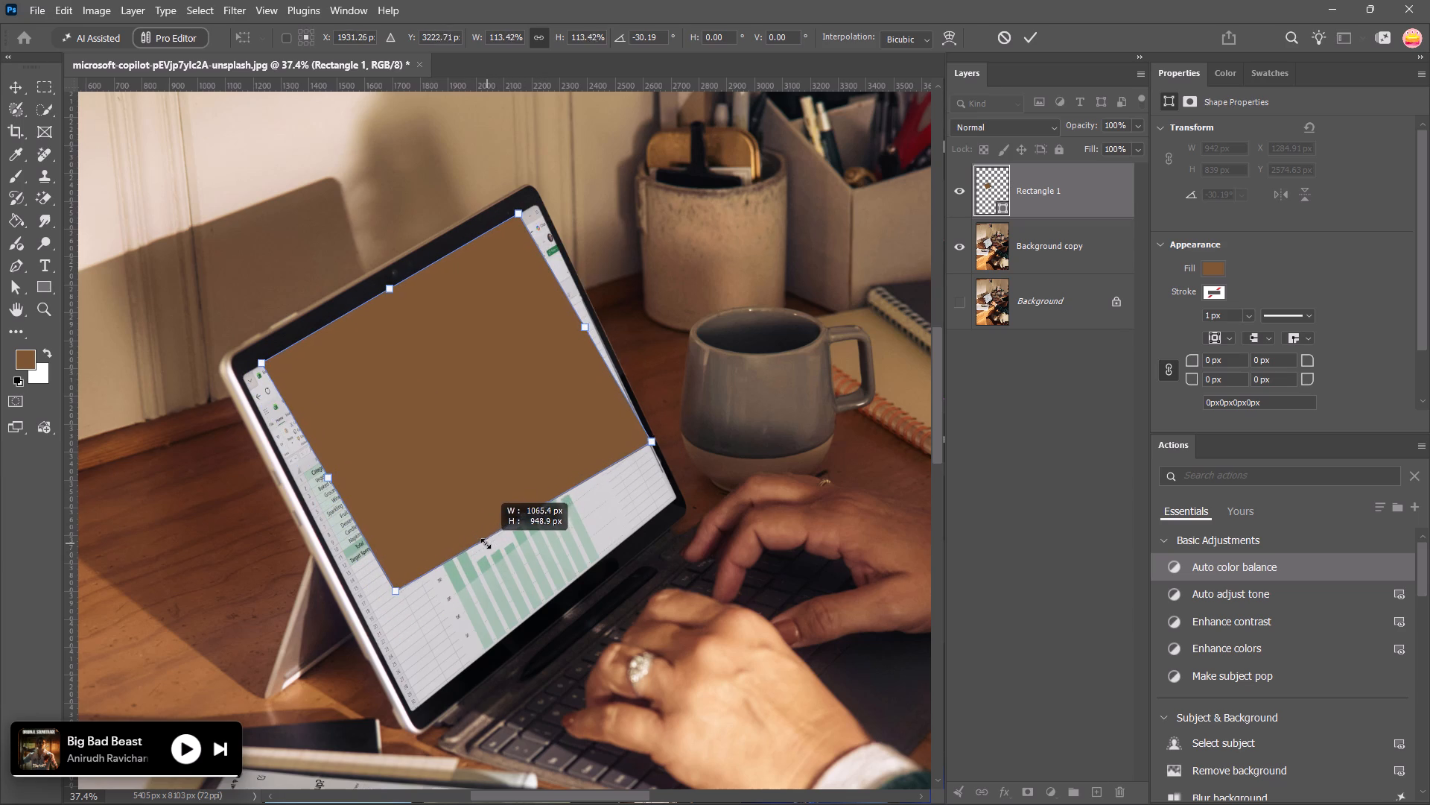
pyautogui.moveTo(486, 543); pyautogui.dragTo(484, 541)
pyautogui.rightClick(1017, 206)
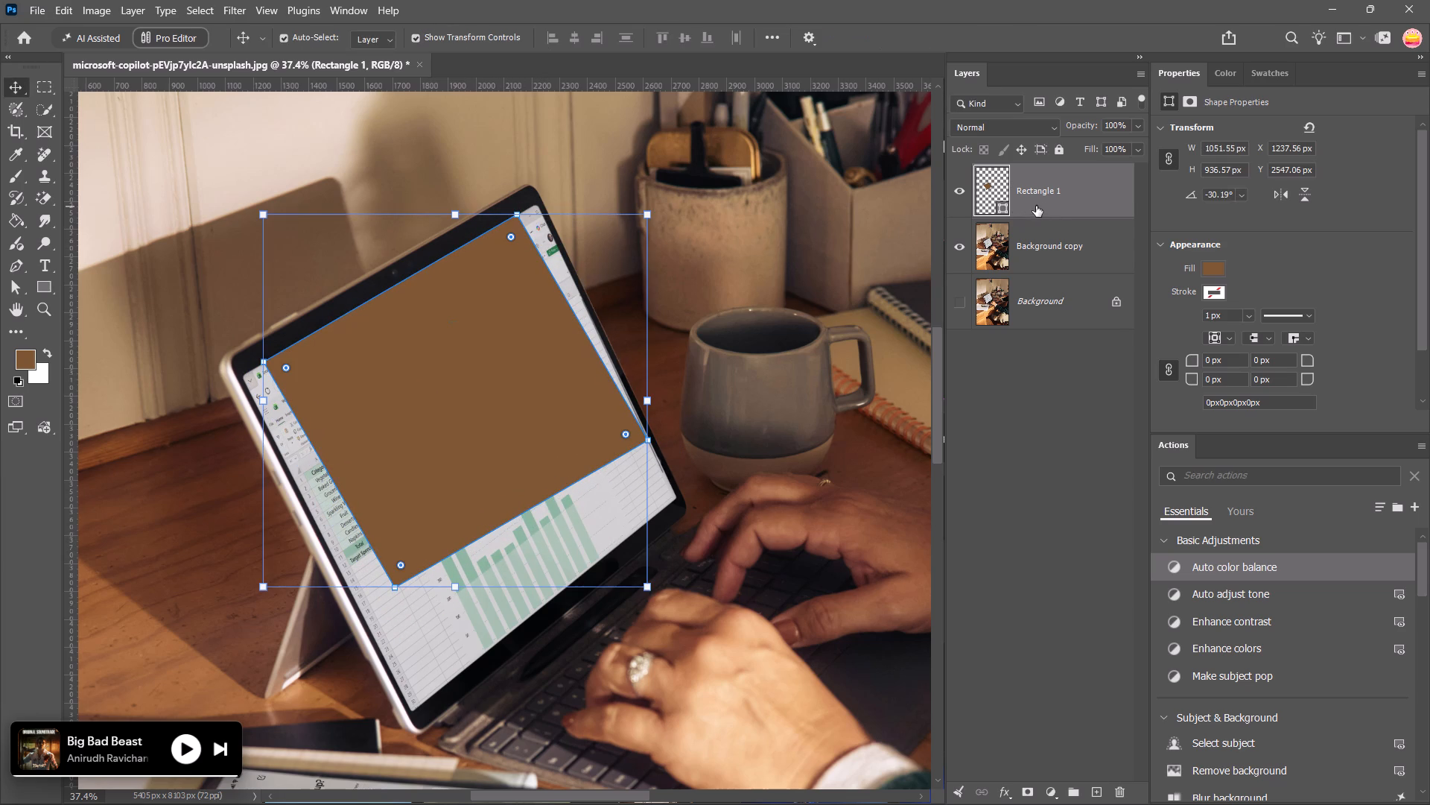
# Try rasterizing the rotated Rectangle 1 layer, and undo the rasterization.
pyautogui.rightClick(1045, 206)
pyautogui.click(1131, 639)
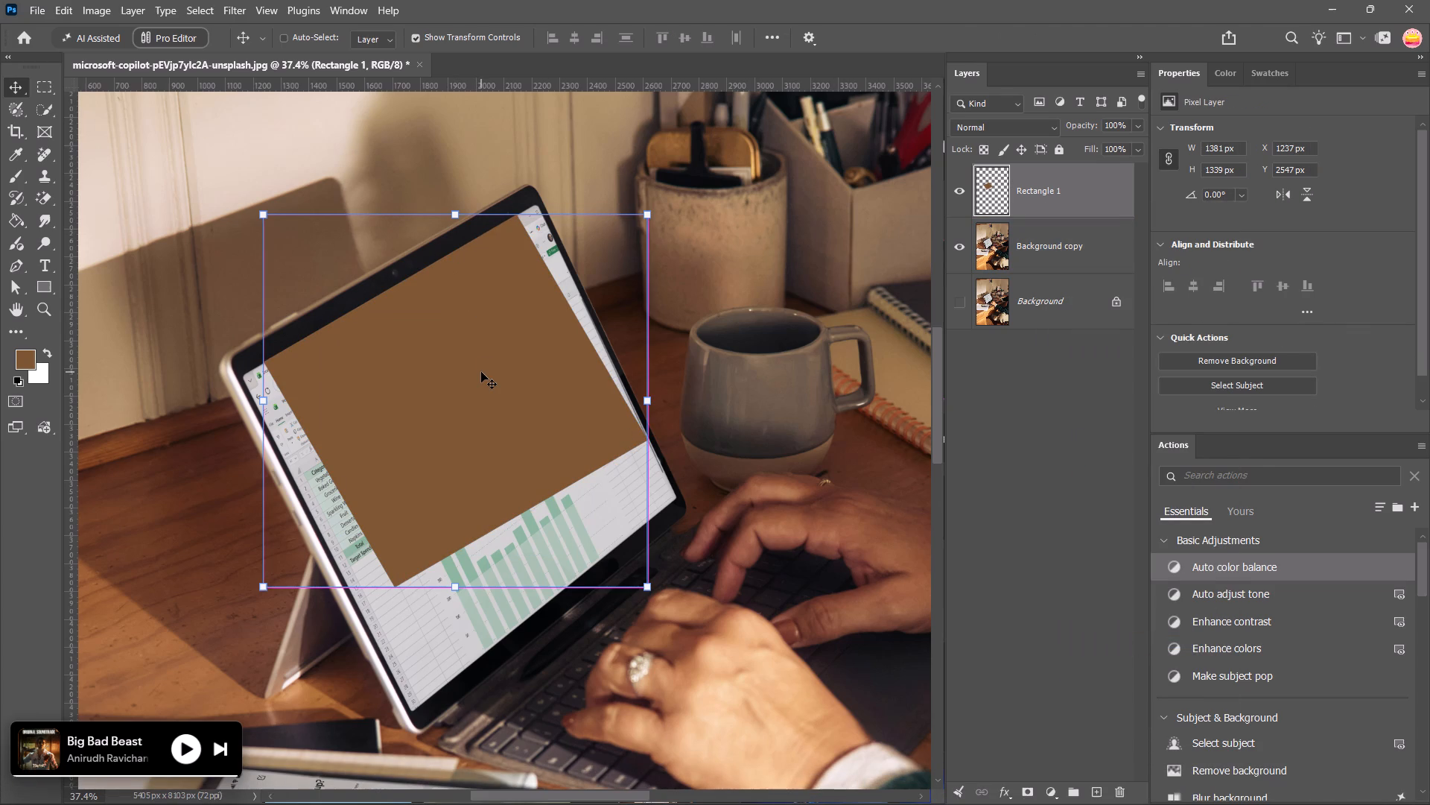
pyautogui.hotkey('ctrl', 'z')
# Undo the rectangle's rotate-and-scale transform and rasterize the upright Rectangle 1 layer.
pyautogui.hotkey('ctrl', 'z')
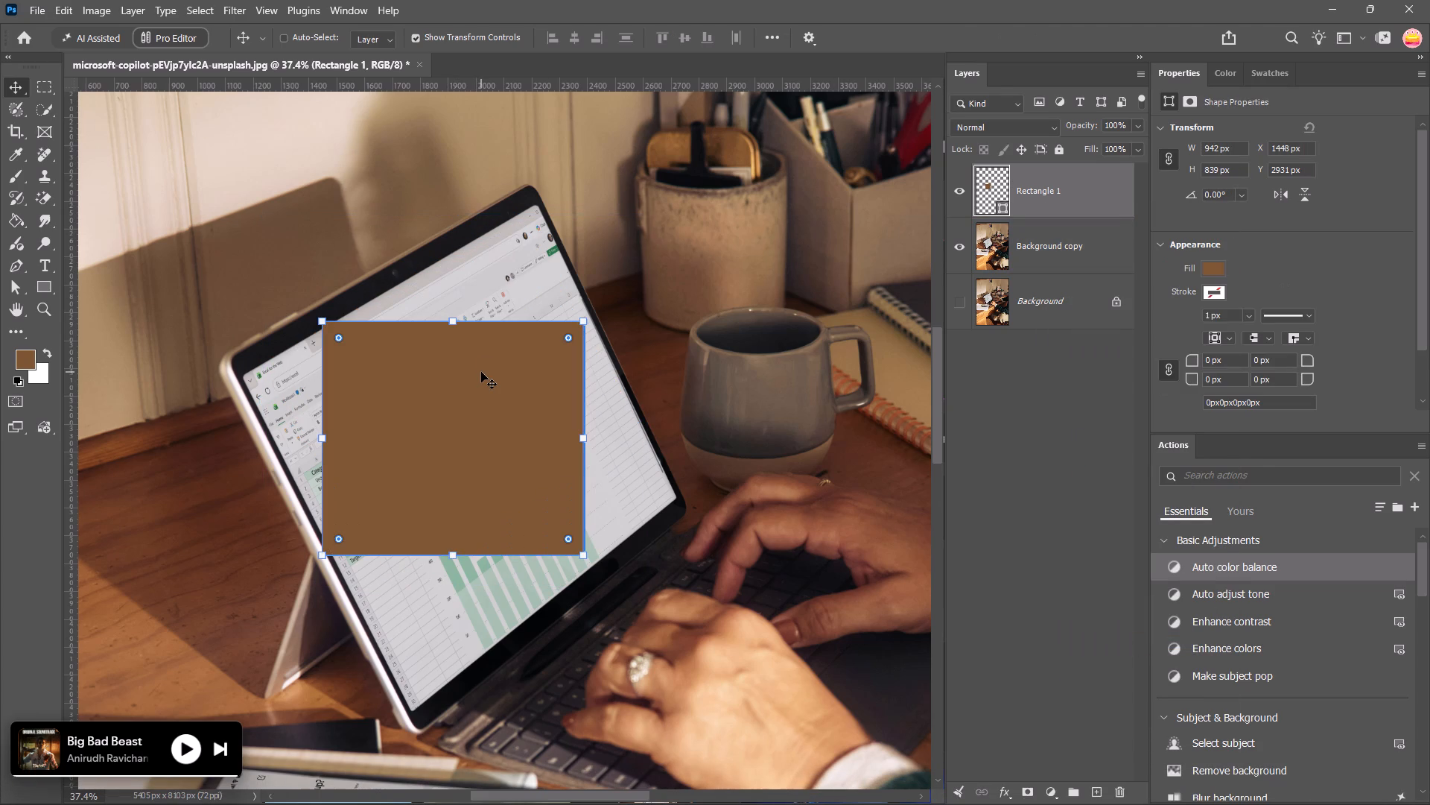
pyautogui.rightClick(1073, 199)
pyautogui.click(1145, 632)
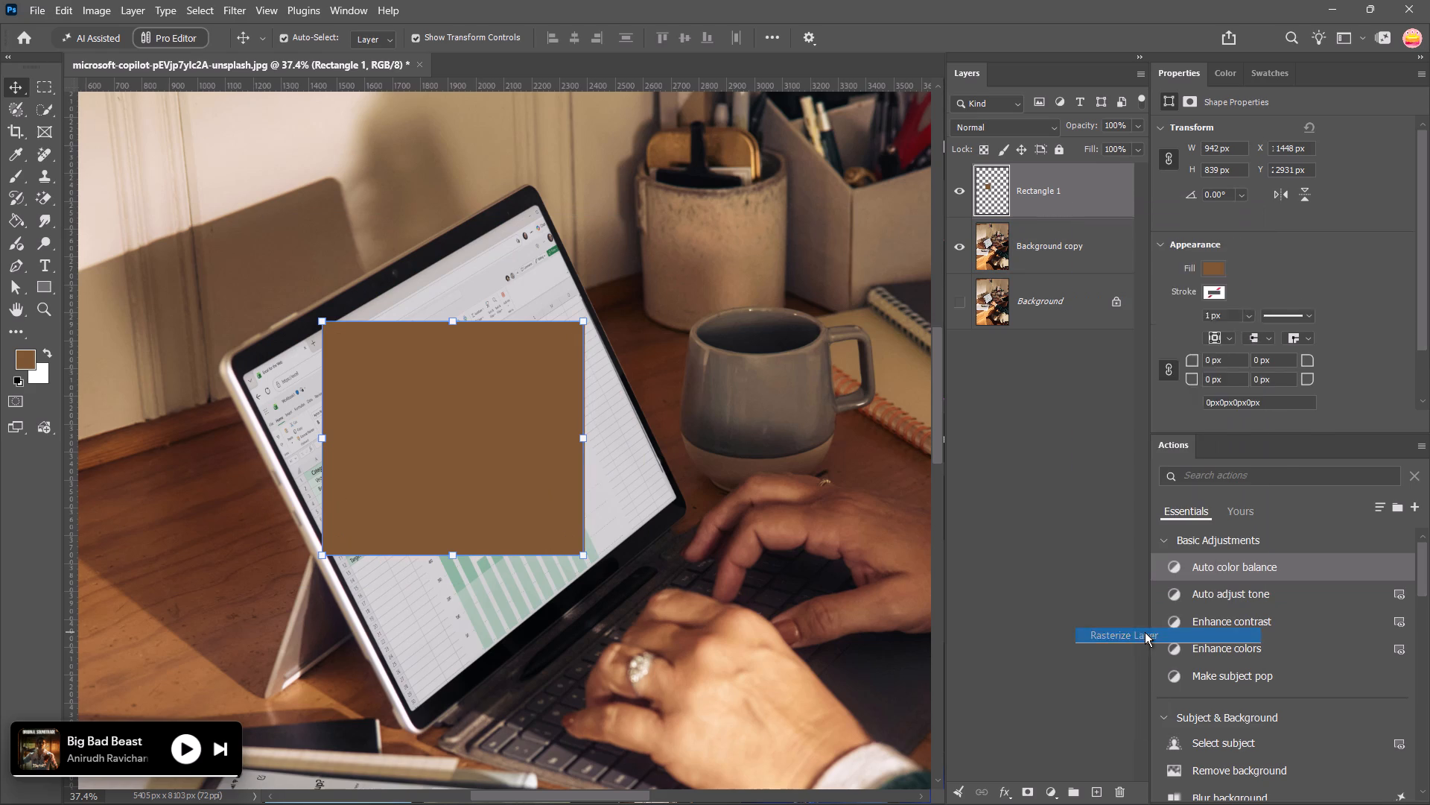
# Start a Distort transform on the Rectangle 1 layer and lower its opacity to 45%.
pyautogui.keyDown('alt'); pyautogui.scroll(2, 334, 344); pyautogui.keyUp('alt')
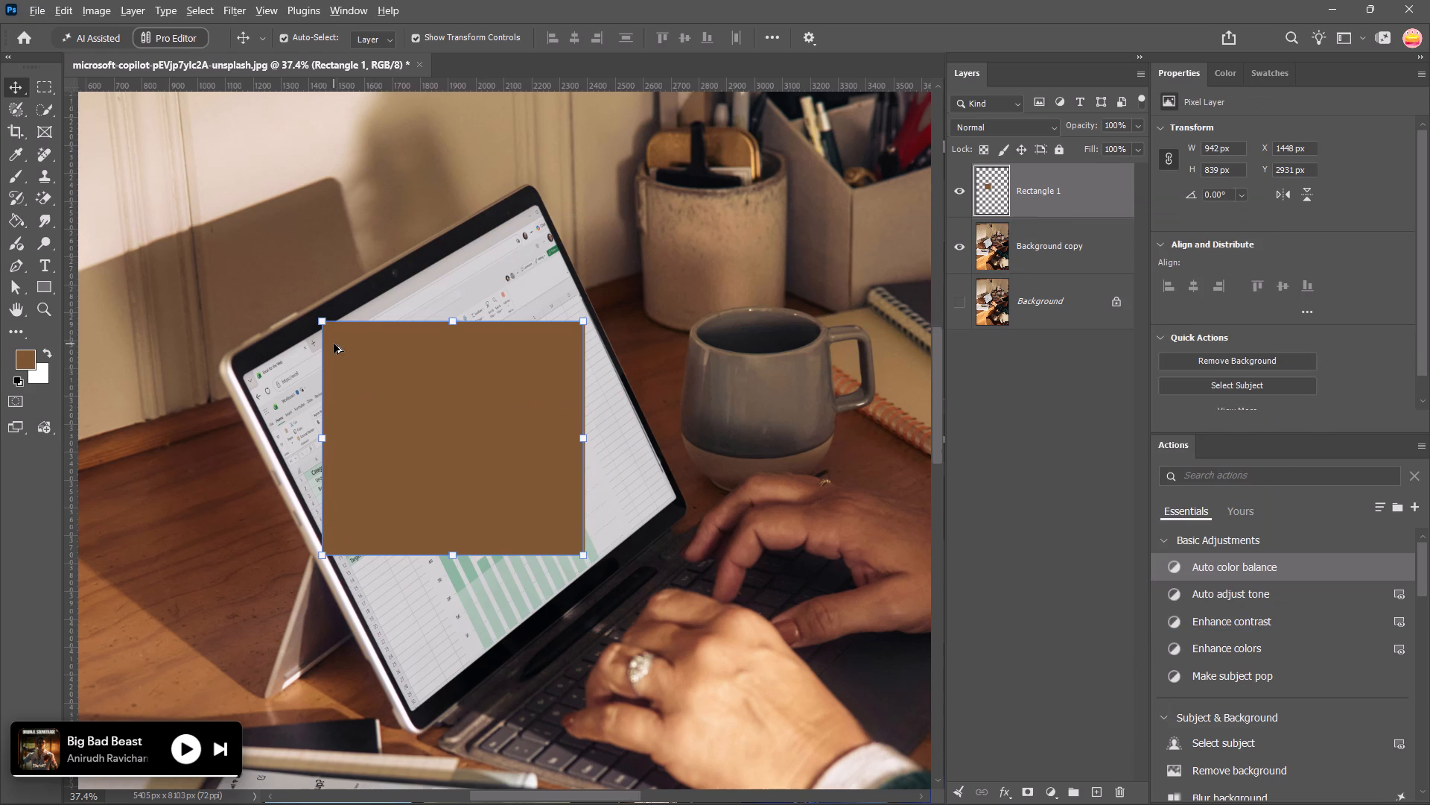
pyautogui.keyDown('alt'); pyautogui.scroll(7, 334, 344); pyautogui.keyUp('alt')
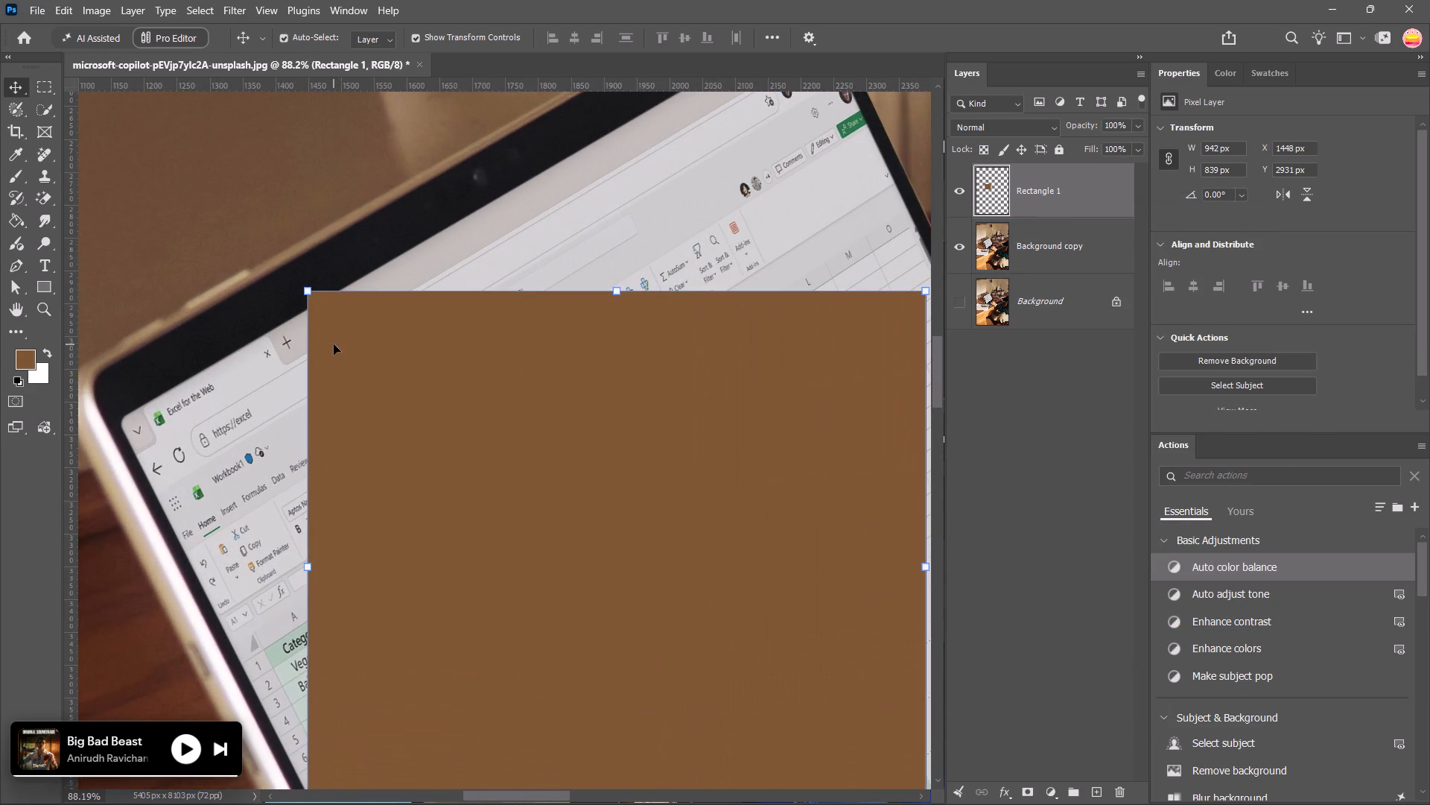
pyautogui.rightClick(614, 372)
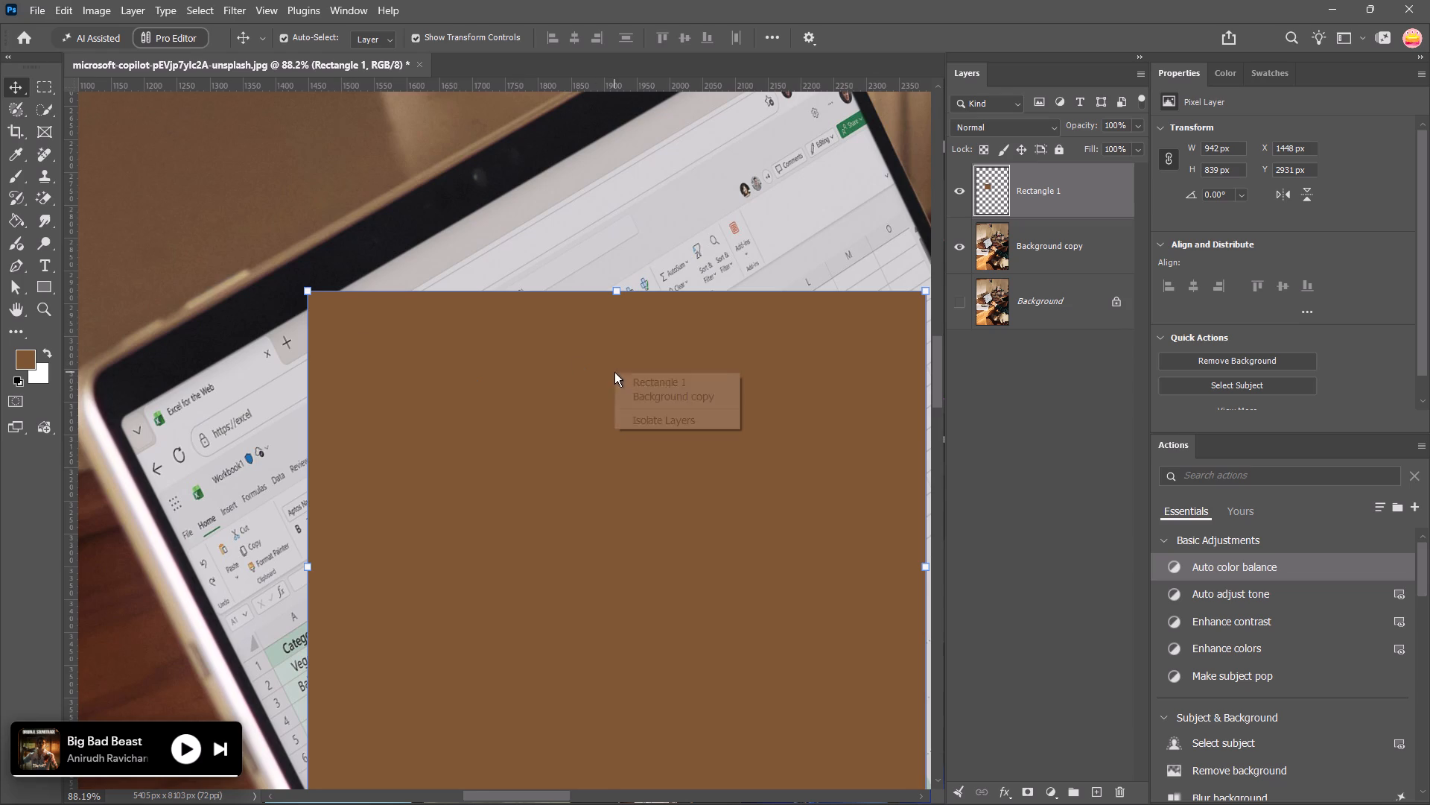
pyautogui.click(756, 477)
pyautogui.hotkey('ctrl', 't')
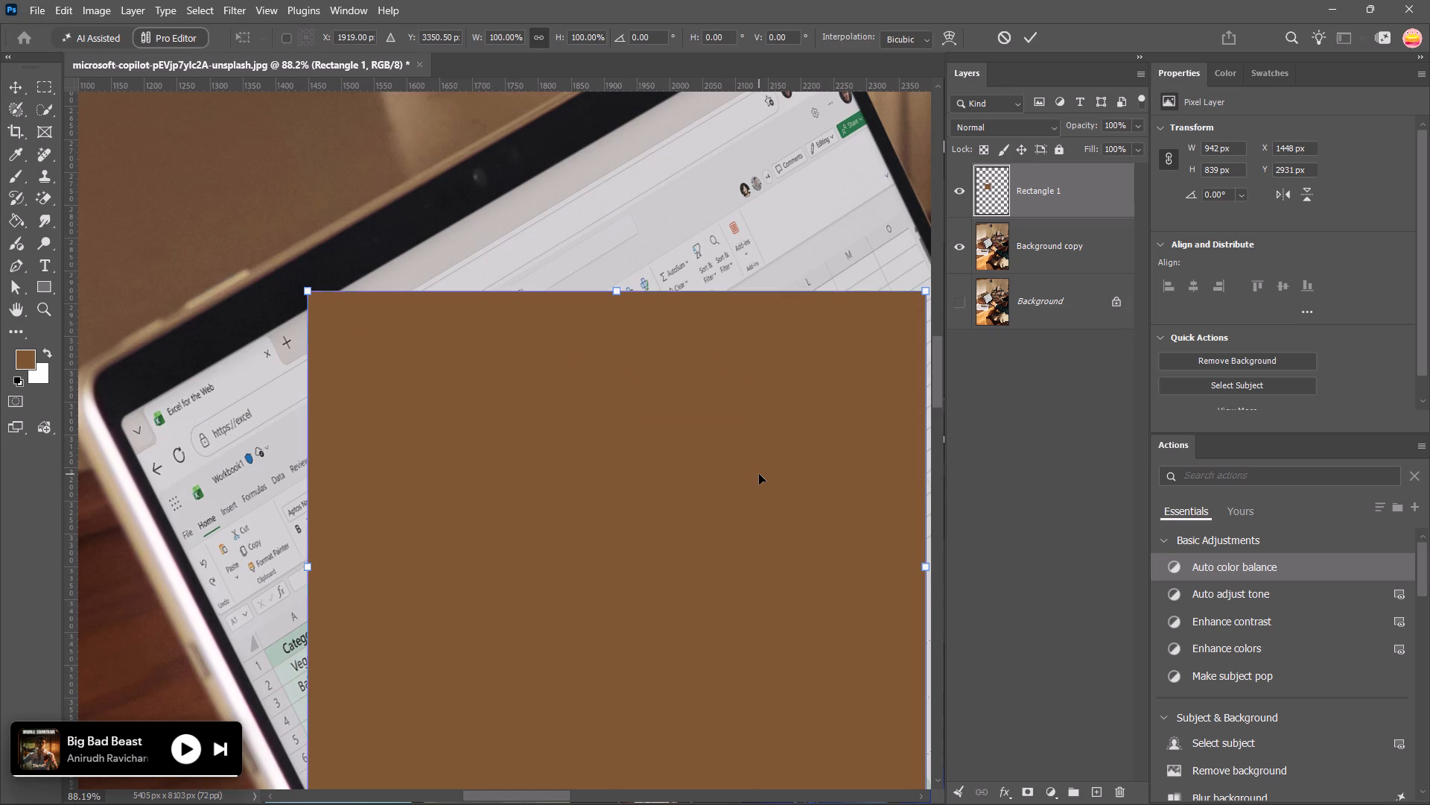
pyautogui.rightClick(756, 471)
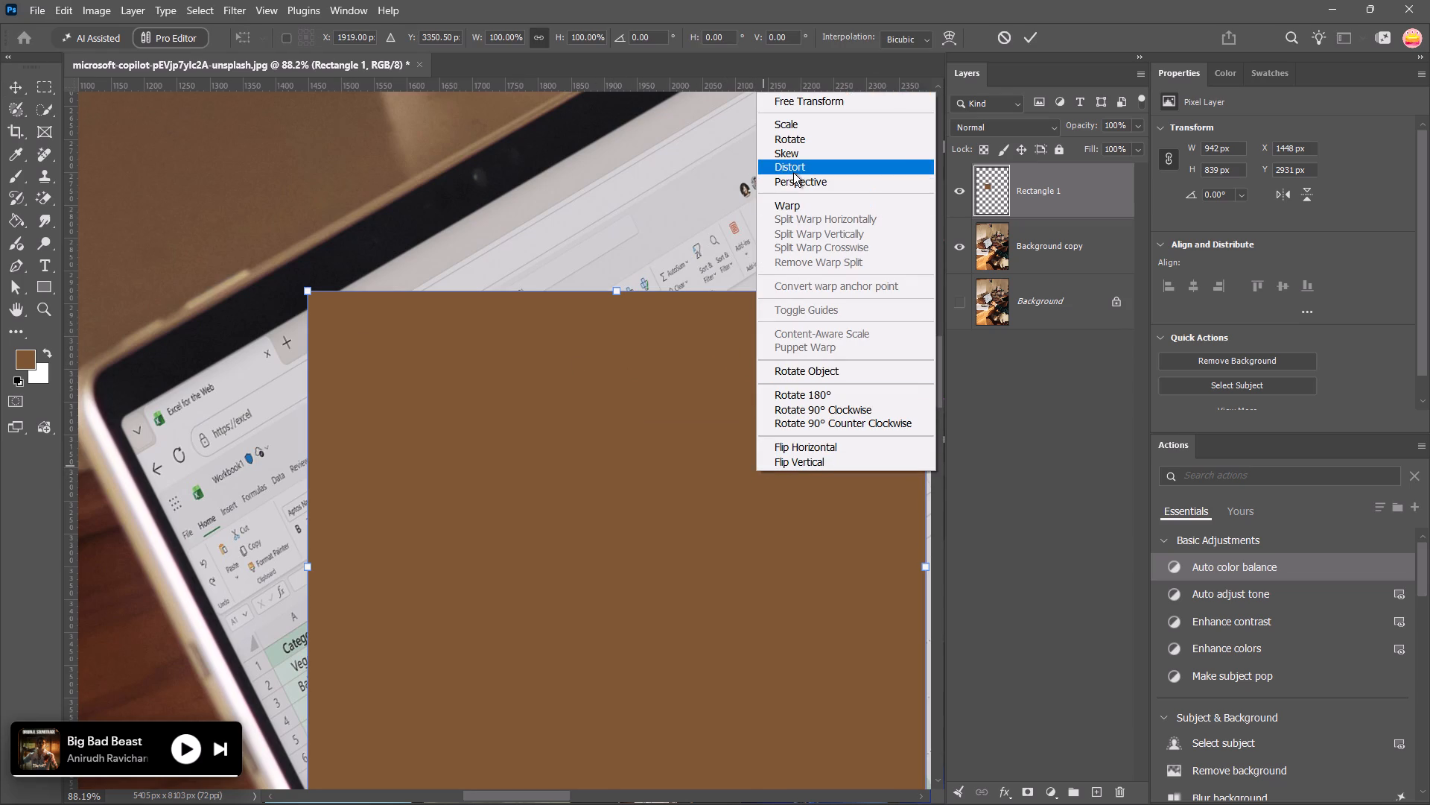
pyautogui.click(793, 173)
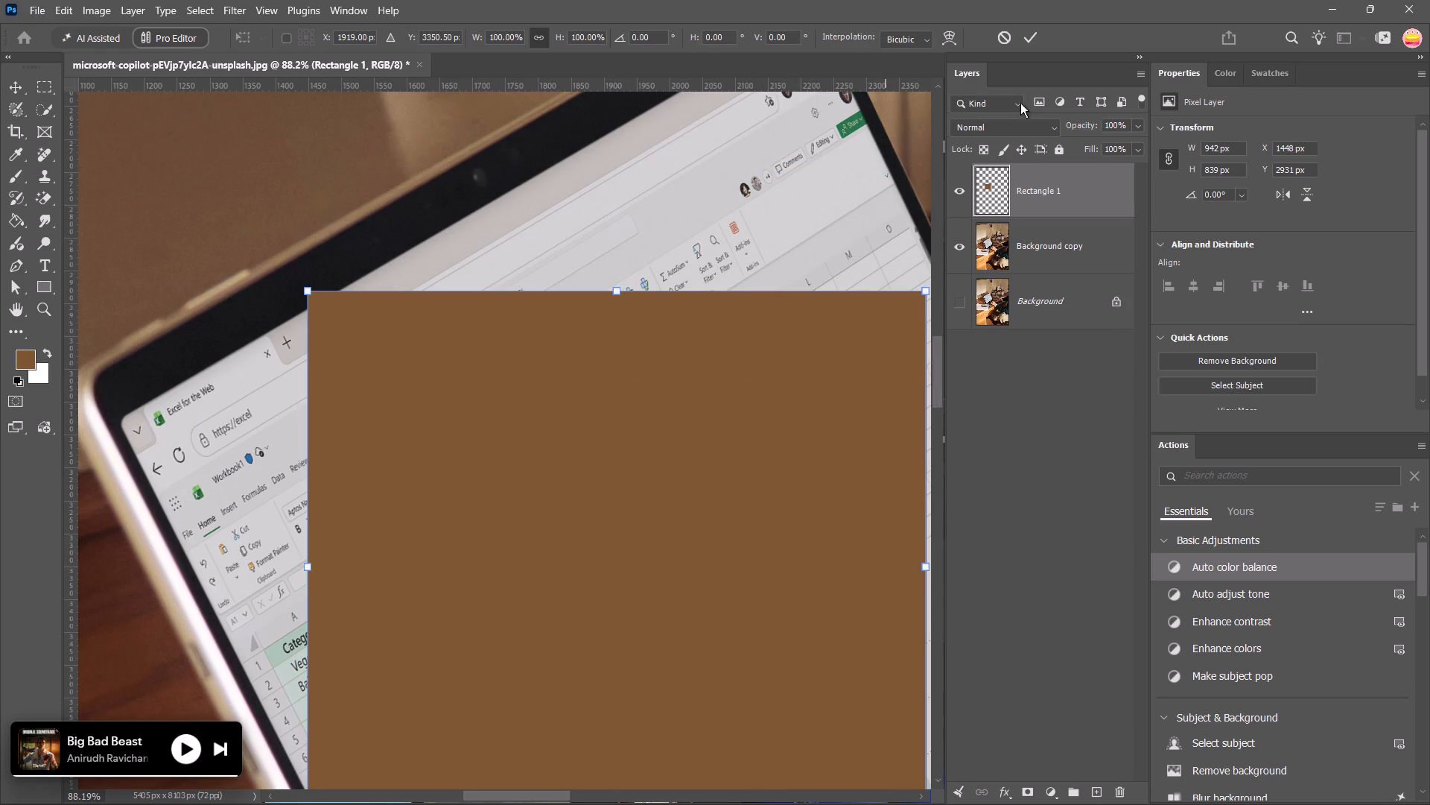
pyautogui.moveTo(1075, 122); pyautogui.dragTo(1039, 130)
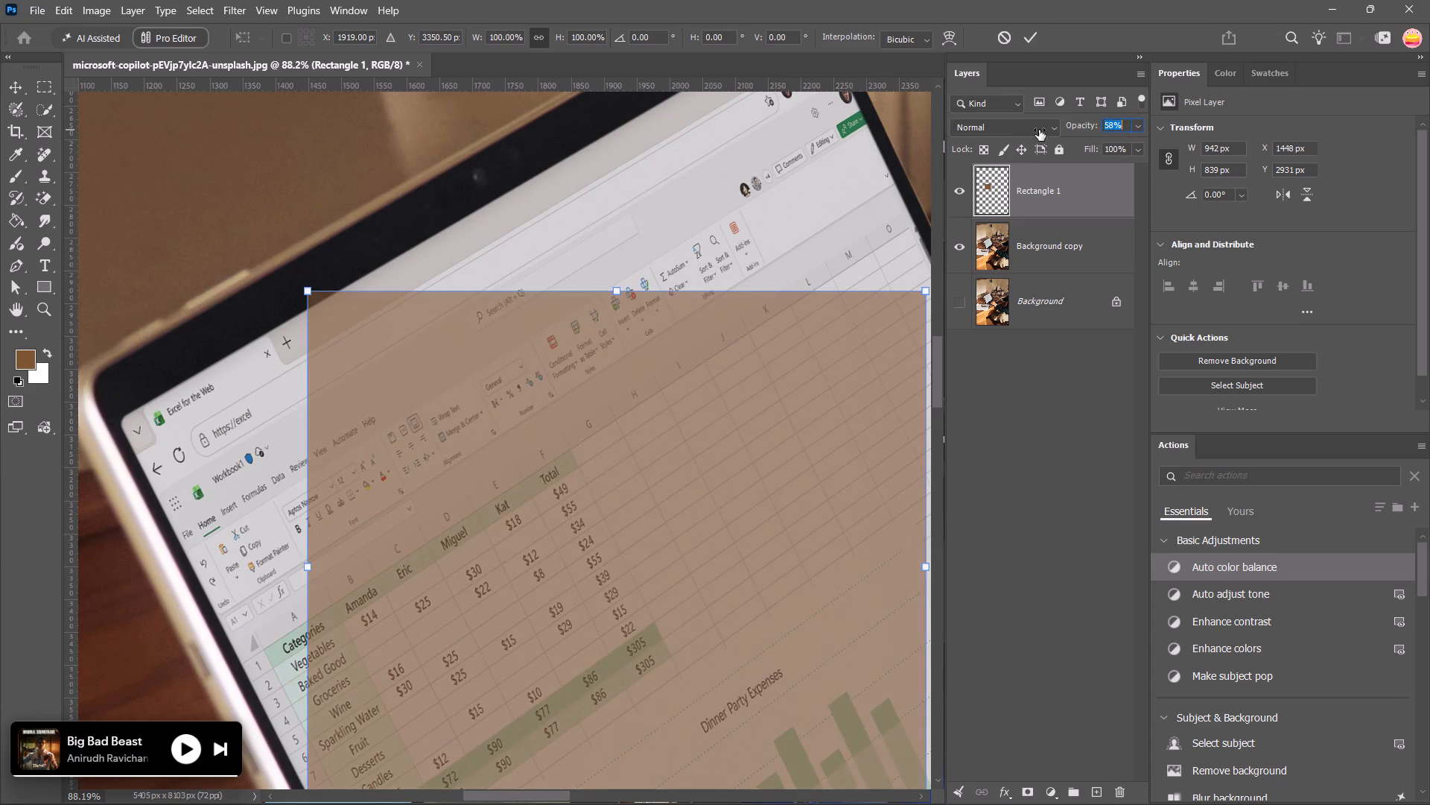
pyautogui.moveTo(1039, 130); pyautogui.dragTo(1028, 129)
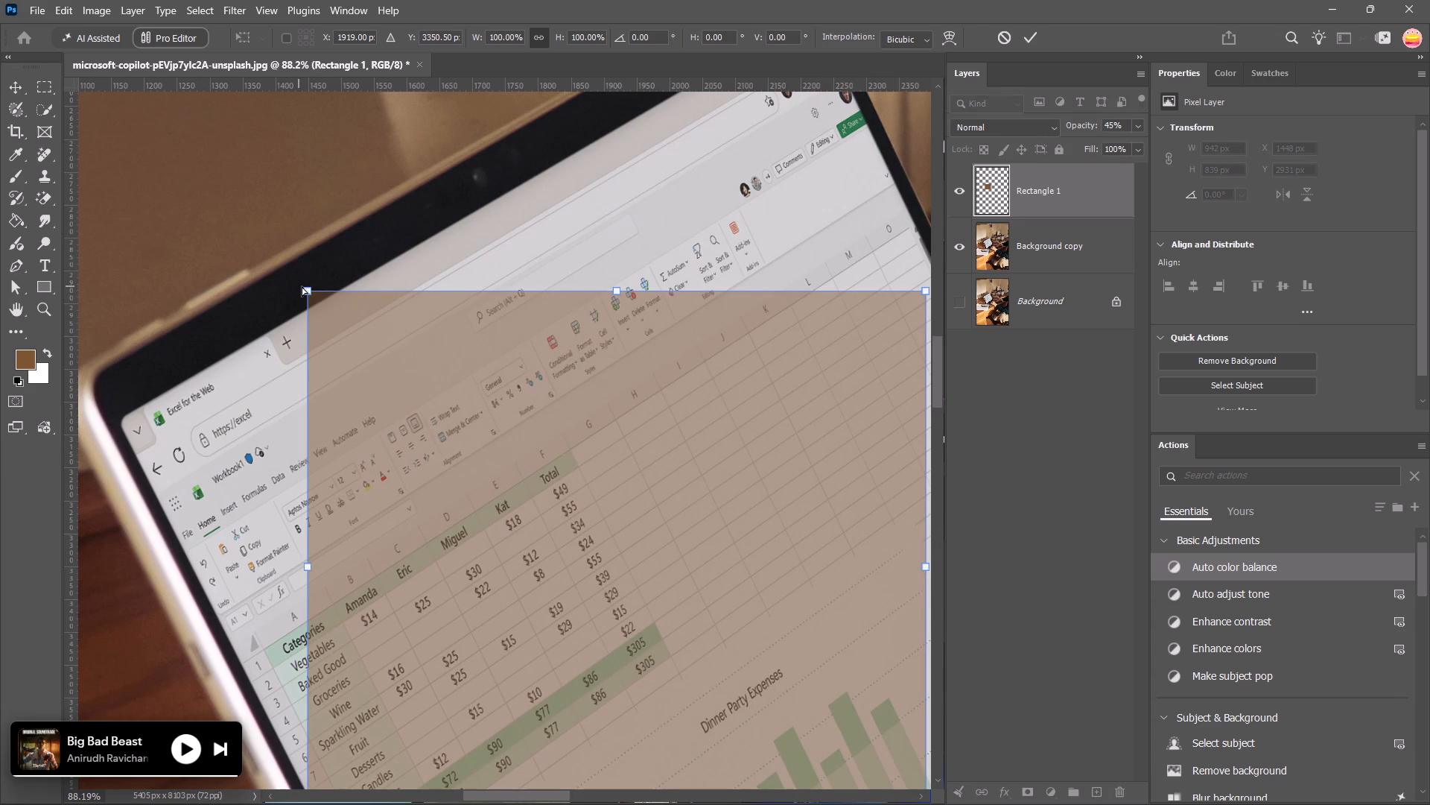
# Distort the rectangle's two upper corners onto the upper-left and upper-right corners of the laptop screen.
pyautogui.moveTo(308, 289); pyautogui.dragTo(118, 420)
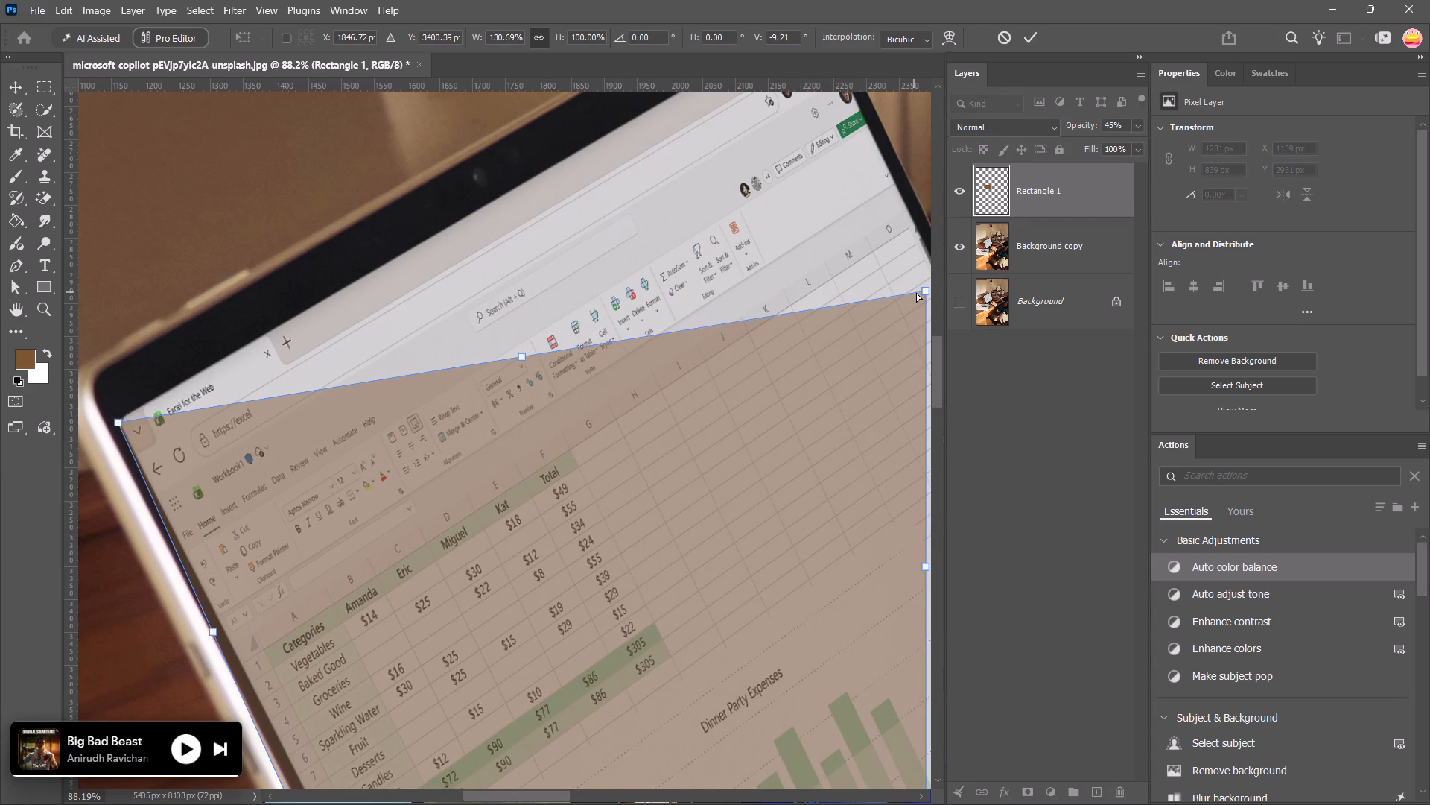
pyautogui.scroll(3, 862, 271)
pyautogui.scroll(4, 923, 330)
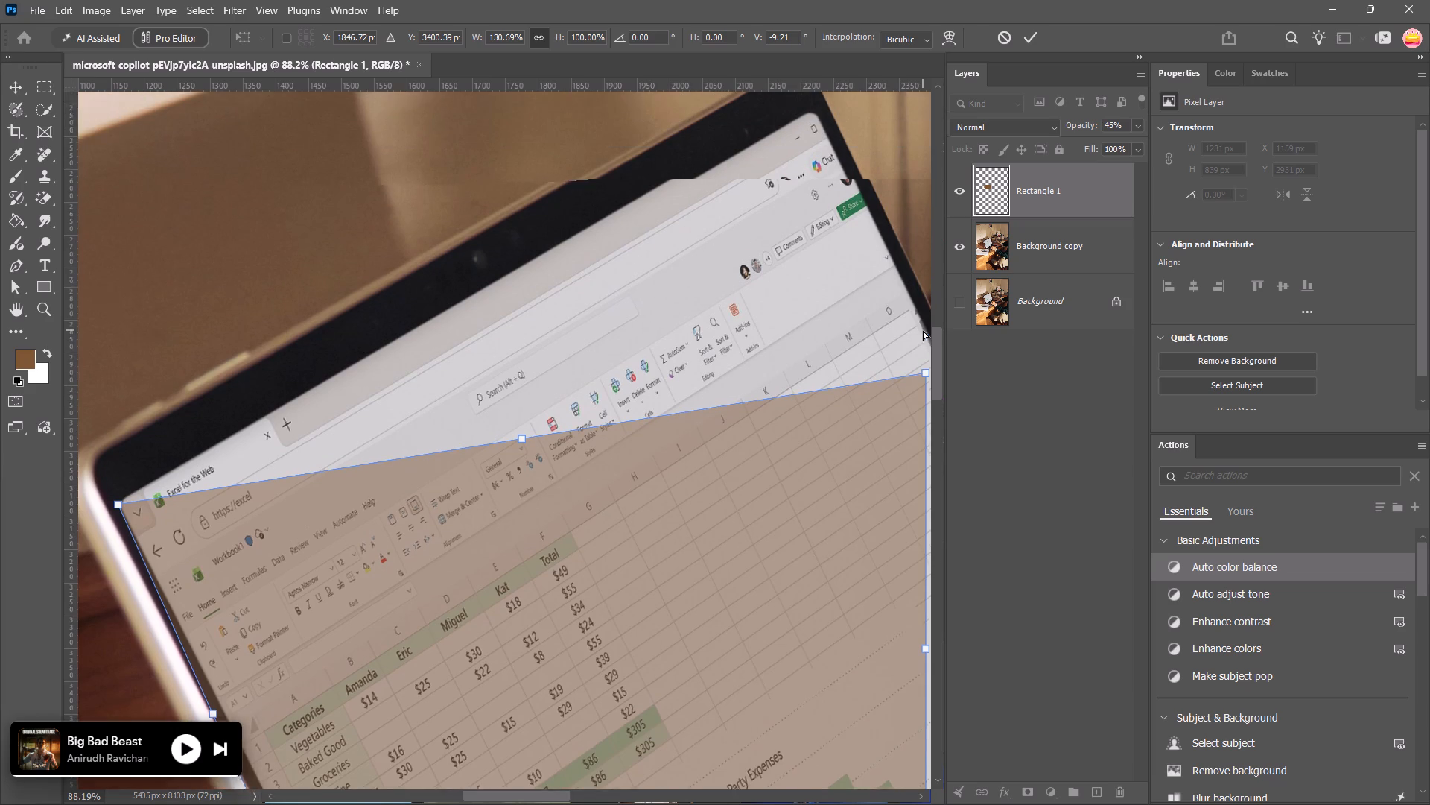
pyautogui.scroll(2, 923, 330)
pyautogui.moveTo(923, 414); pyautogui.dragTo(818, 129)
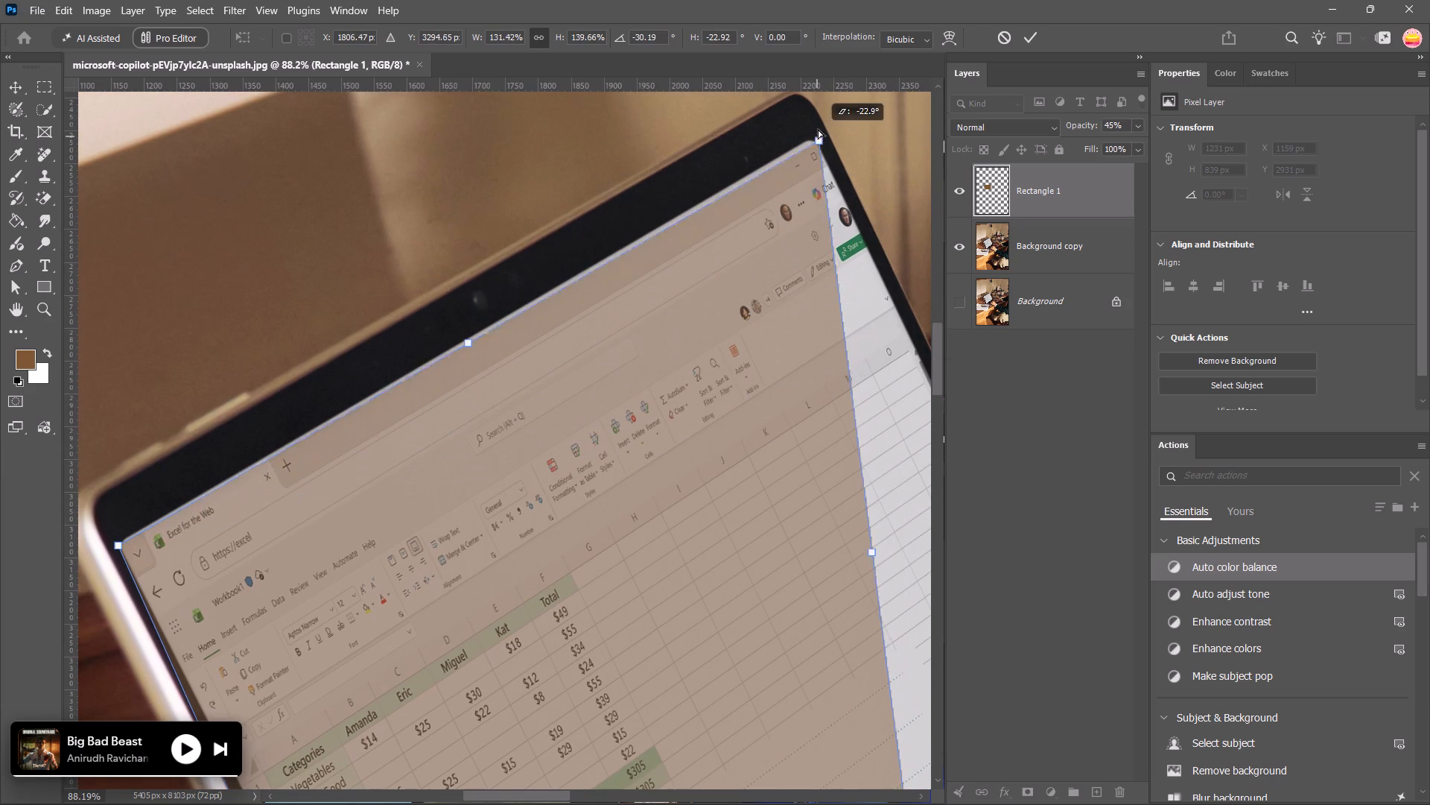
pyautogui.moveTo(818, 129); pyautogui.dragTo(813, 134)
# Refine the rectangle's upper-left corner so its top edge lines up with the laptop screen's bezel.
pyautogui.keyDown('alt'); pyautogui.scroll(10, 96, 545); pyautogui.keyUp('alt')
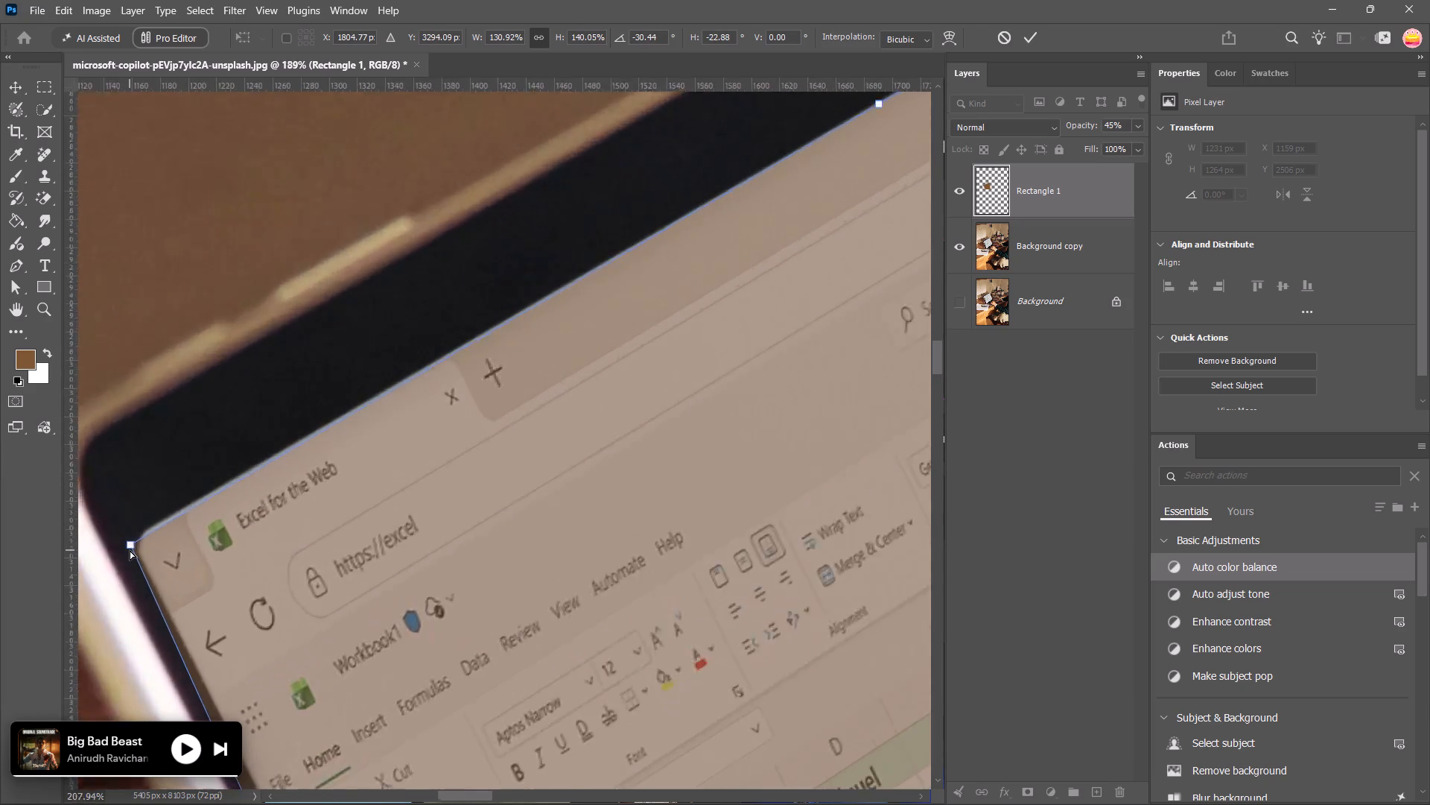
pyautogui.keyDown('alt'); pyautogui.scroll(6, 130, 550); pyautogui.keyUp('alt')
pyautogui.moveTo(131, 535); pyautogui.dragTo(127, 519)
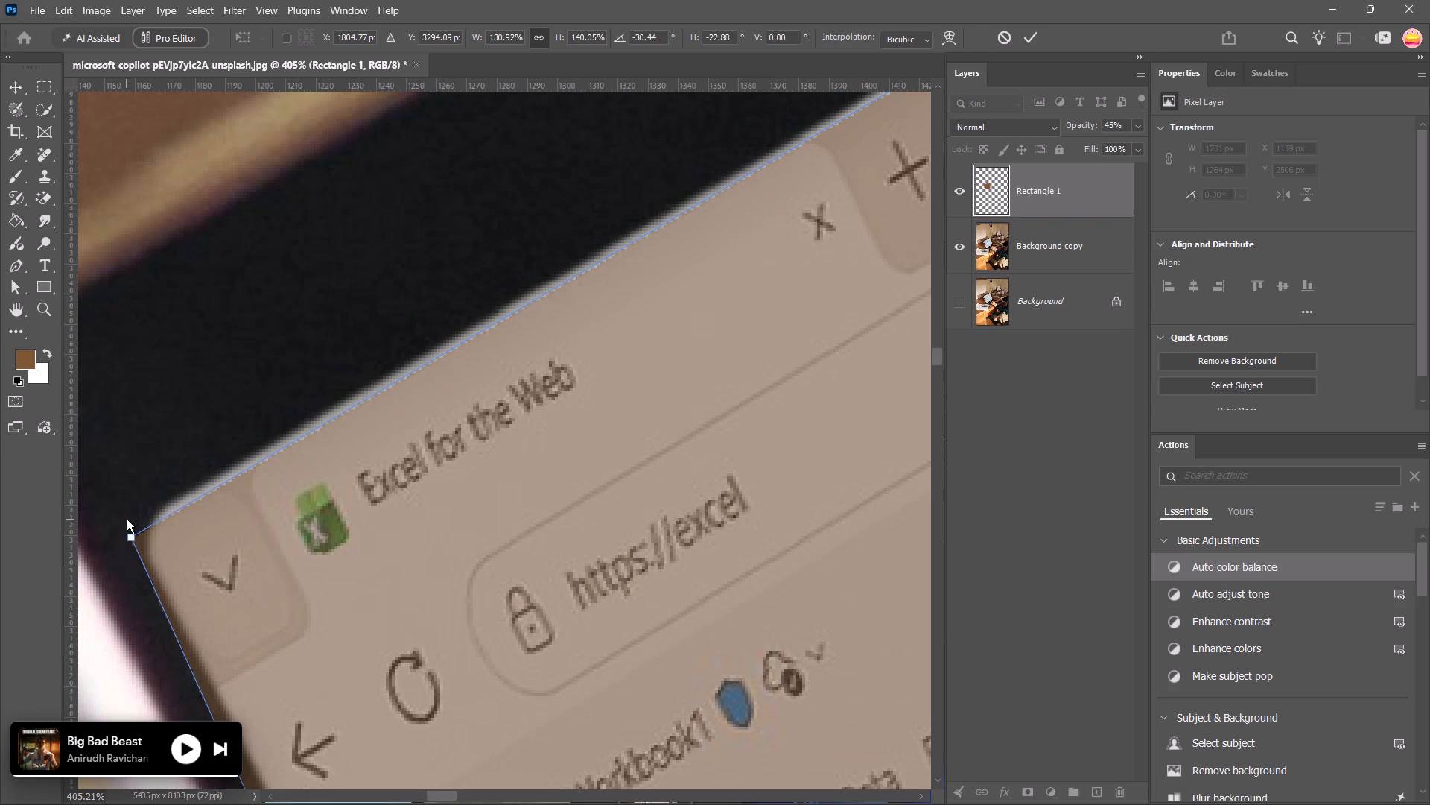
pyautogui.moveTo(127, 519); pyautogui.dragTo(127, 517)
pyautogui.moveTo(129, 537); pyautogui.dragTo(127, 522)
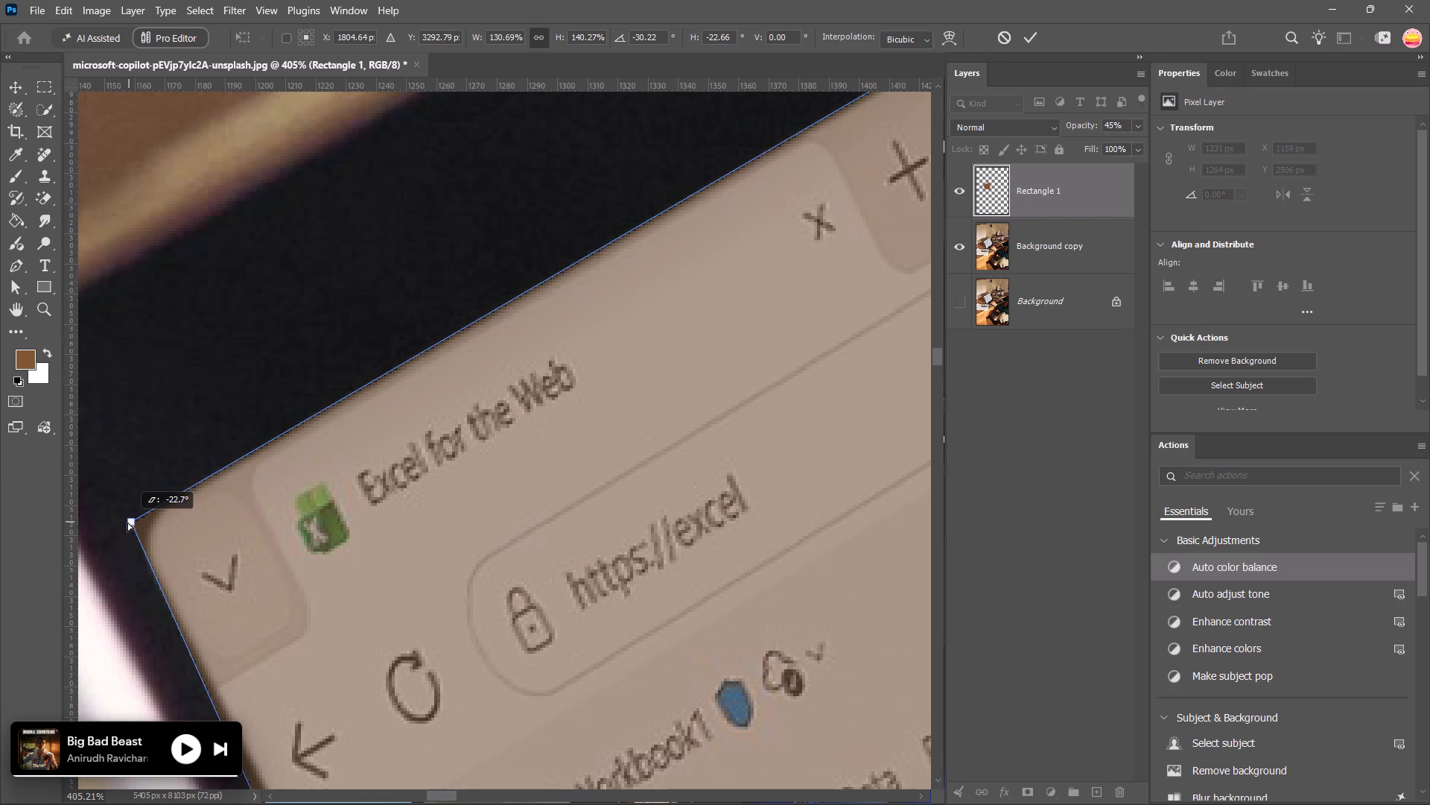
pyautogui.moveTo(127, 522); pyautogui.dragTo(131, 525)
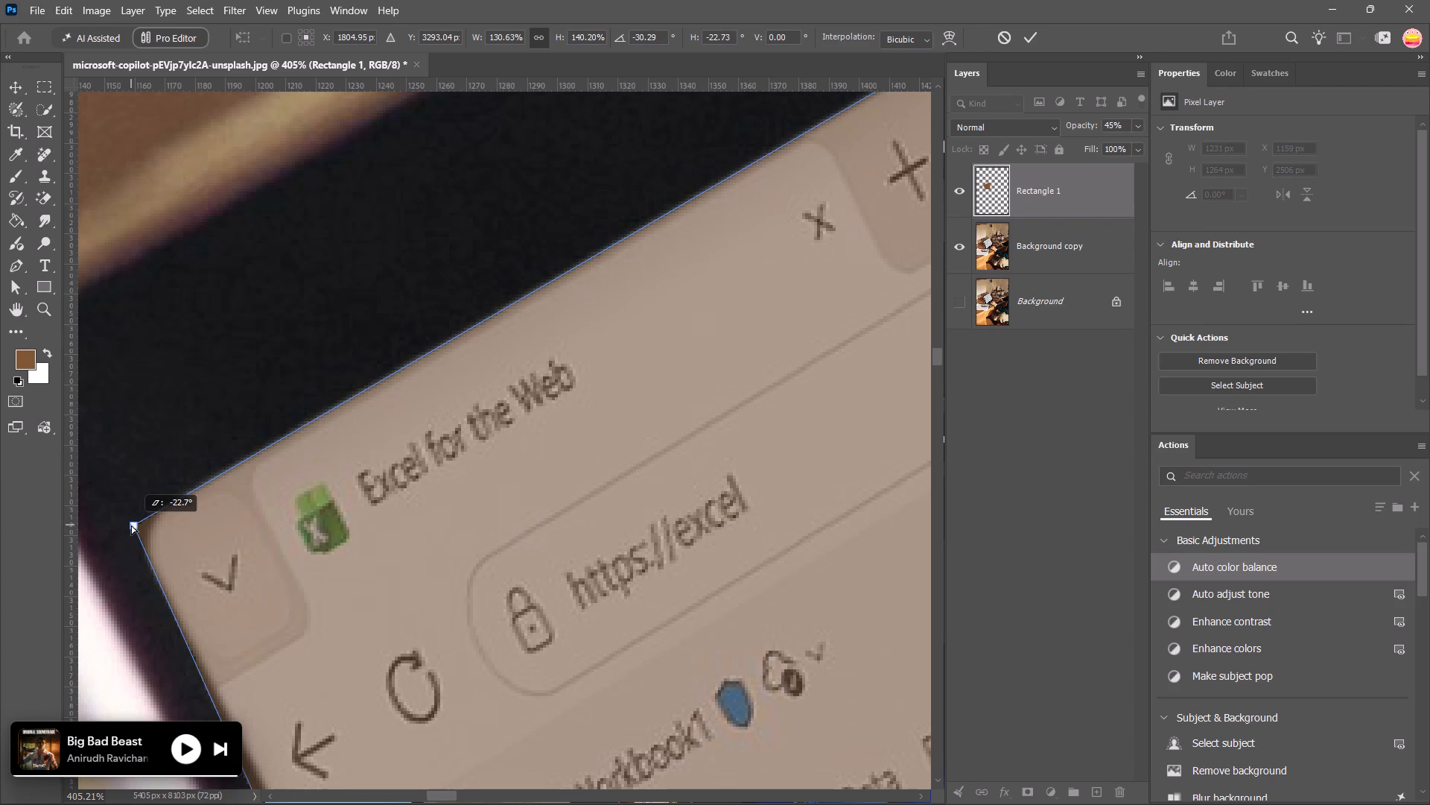
pyautogui.moveTo(131, 525); pyautogui.dragTo(128, 525)
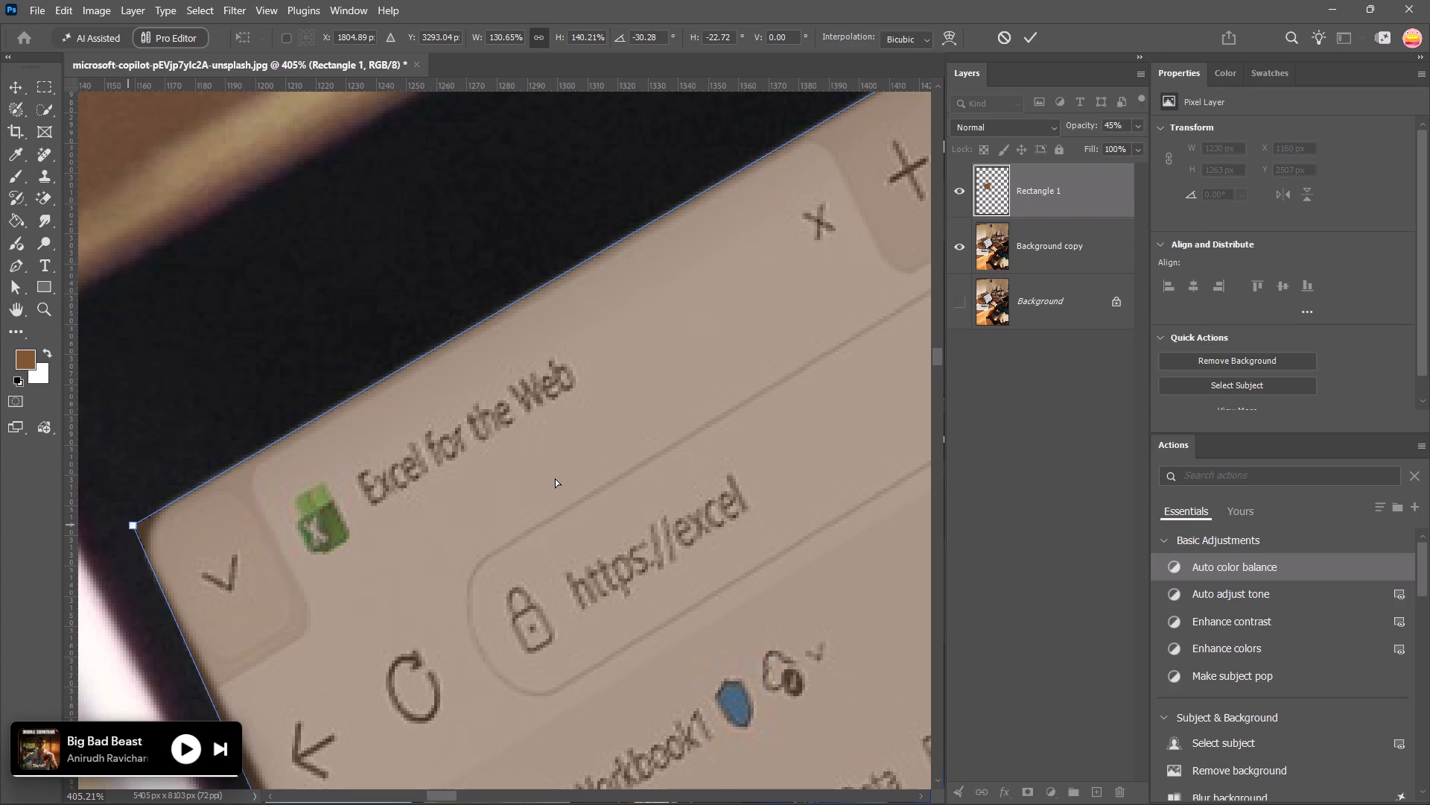
# Examine how the rectangle fits along the laptop screen's top edge up to its upper-right corner.
pyautogui.press('space')
pyautogui.press('space')
pyautogui.press('space')
pyautogui.press('space')
pyautogui.press('space')
pyautogui.press('space')
pyautogui.press('space')
pyautogui.press('space')
pyautogui.press('space')
pyautogui.press('space')
pyautogui.press('space')
pyautogui.press('space')
pyautogui.press('space')
pyautogui.press('space')
pyautogui.press('space')
pyautogui.press('space')
pyautogui.press('space')
pyautogui.press('space')
pyautogui.press('space')
pyautogui.press('space')
pyautogui.moveTo(721, 414); pyautogui.dragTo(217, 661)
pyautogui.moveTo(757, 367); pyautogui.dragTo(456, 644)
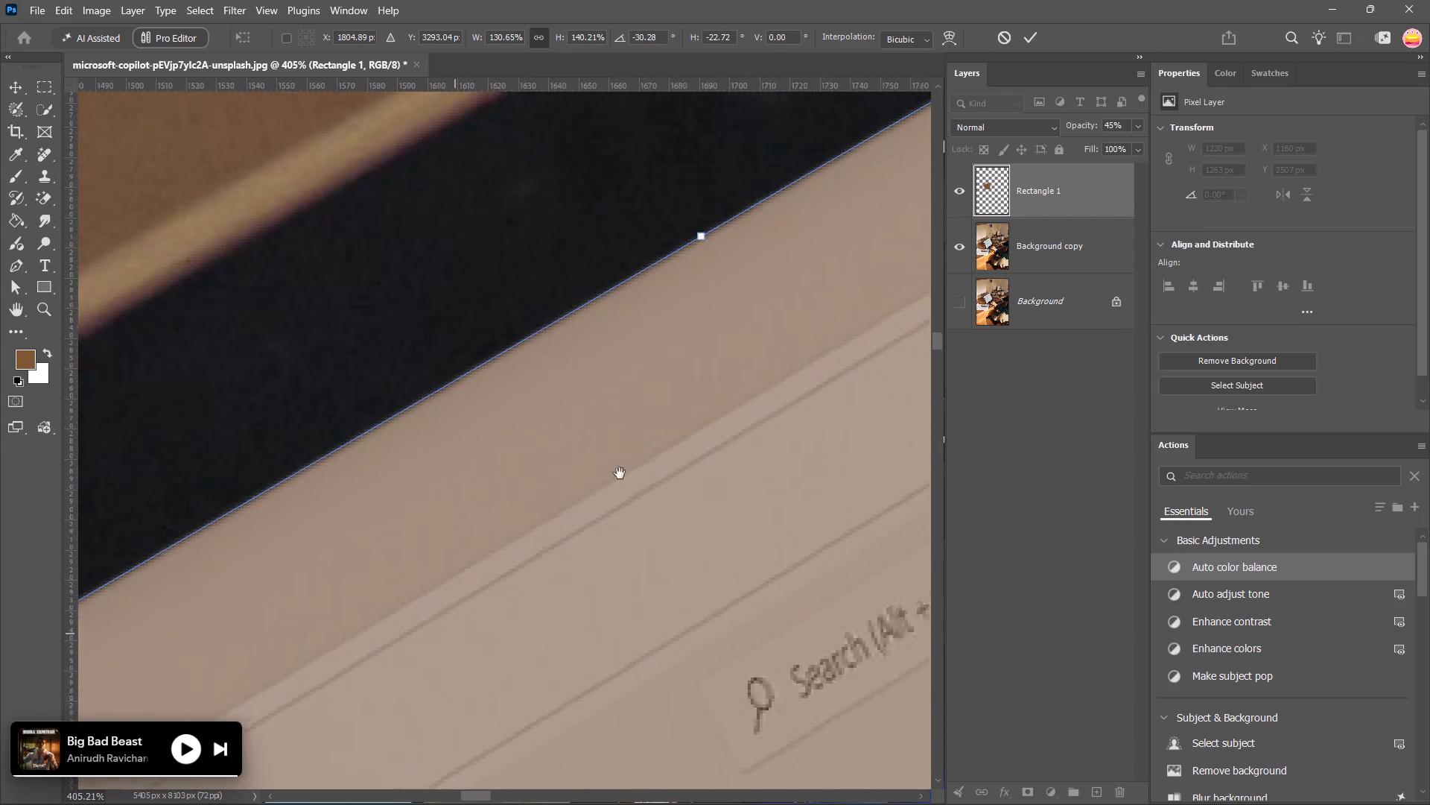
pyautogui.moveTo(763, 377); pyautogui.dragTo(395, 592)
pyautogui.moveTo(752, 383); pyautogui.dragTo(475, 553)
pyautogui.moveTo(774, 441); pyautogui.dragTo(676, 497)
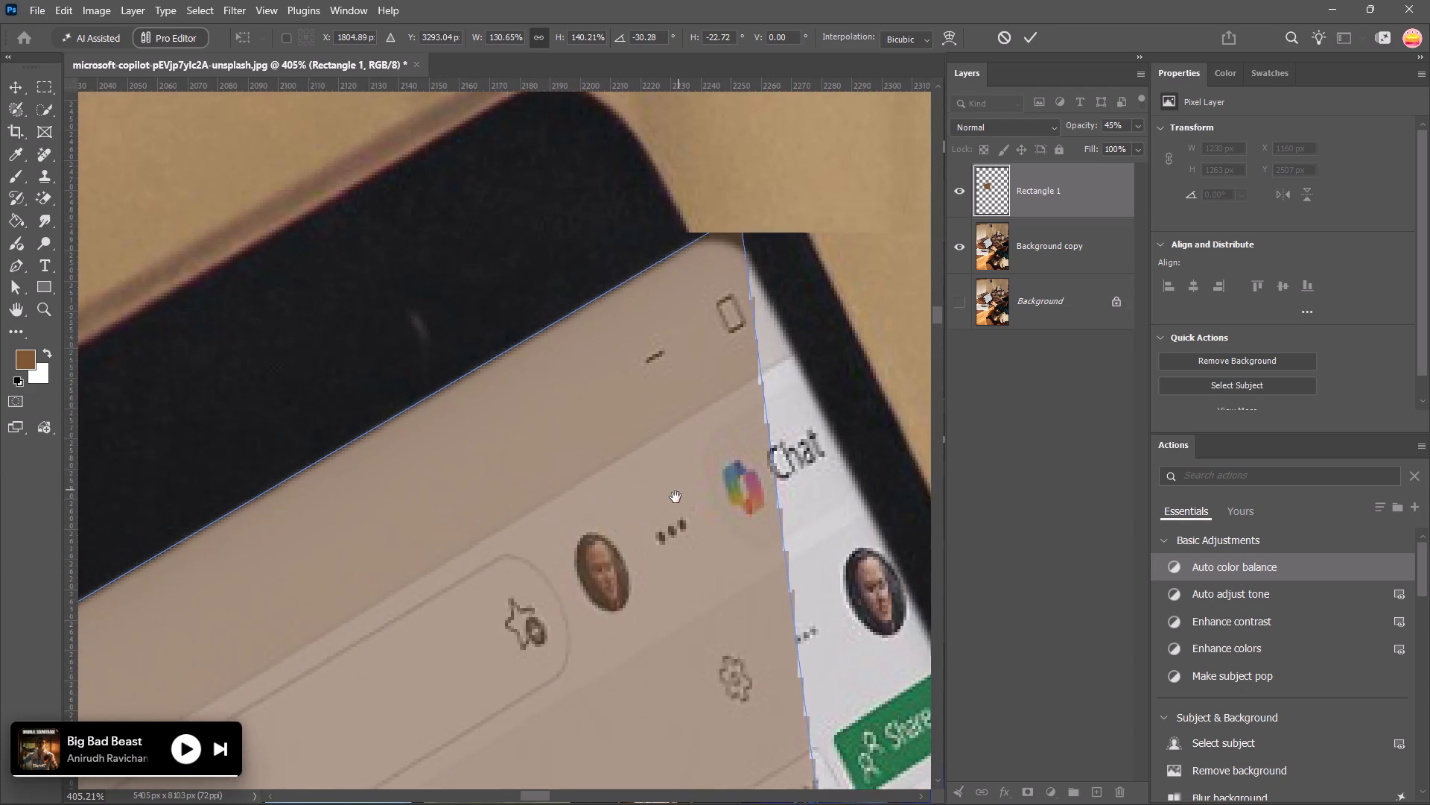
pyautogui.moveTo(676, 497); pyautogui.dragTo(670, 499)
# Distort the rectangle's lower-right corner onto the lower-right corner of the laptop screen.
pyautogui.keyDown('alt'); pyautogui.scroll(-6, 714, 467); pyautogui.keyUp('alt')
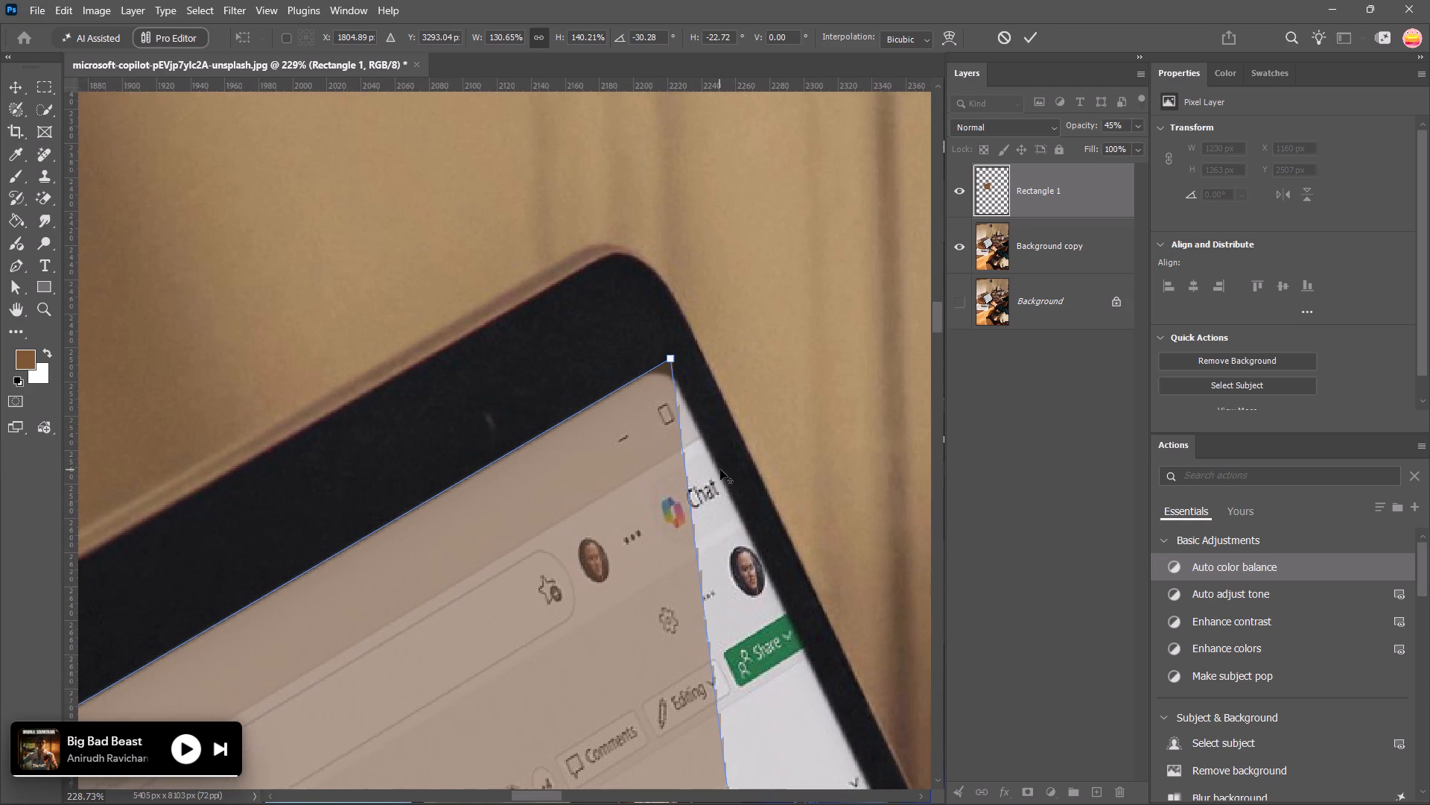
pyautogui.press('space')
pyautogui.press('space')
pyautogui.press('space')
pyautogui.press('space')
pyautogui.press('space')
pyautogui.press('space')
pyautogui.press('space')
pyautogui.press('space')
pyautogui.press('space')
pyautogui.press('space')
pyautogui.press('space')
pyautogui.moveTo(751, 594); pyautogui.dragTo(692, 392)
pyautogui.press('space')
pyautogui.press('space')
pyautogui.press('space')
pyautogui.press('space')
pyautogui.press('space')
pyautogui.press('space')
pyautogui.press('space')
pyautogui.press('space')
pyautogui.press('space')
pyautogui.press('space')
pyautogui.press('space')
pyautogui.press('space')
pyautogui.press('space')
pyautogui.press('space')
pyautogui.press('space')
pyautogui.press('space')
pyautogui.press('space')
pyautogui.press('space')
pyautogui.press('space')
pyautogui.press('space')
pyautogui.moveTo(751, 484); pyautogui.dragTo(700, 347)
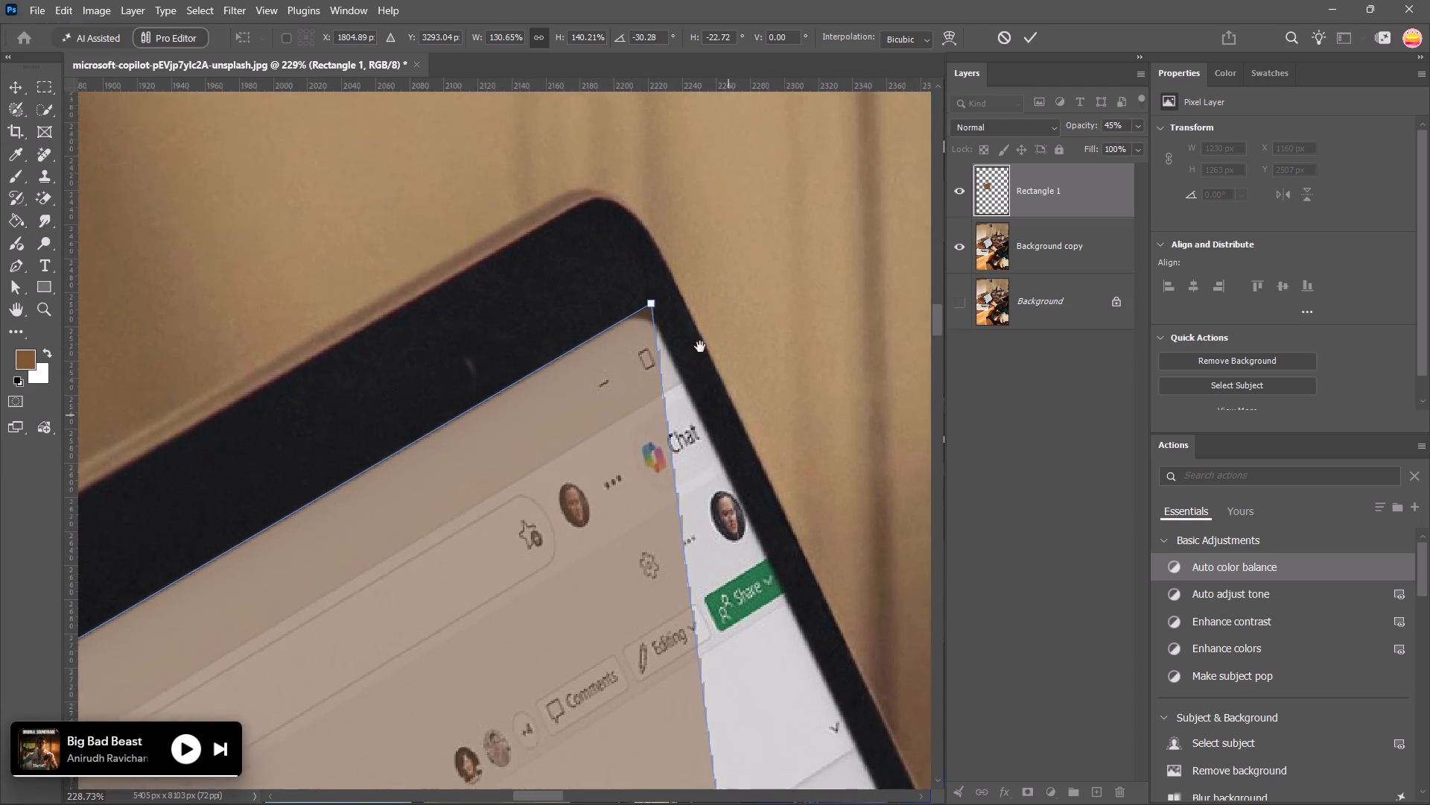
pyautogui.moveTo(700, 347); pyautogui.dragTo(670, 279)
pyautogui.moveTo(763, 466); pyautogui.dragTo(700, 384)
pyautogui.keyDown('alt'); pyautogui.scroll(-3, 700, 384); pyautogui.keyUp('alt')
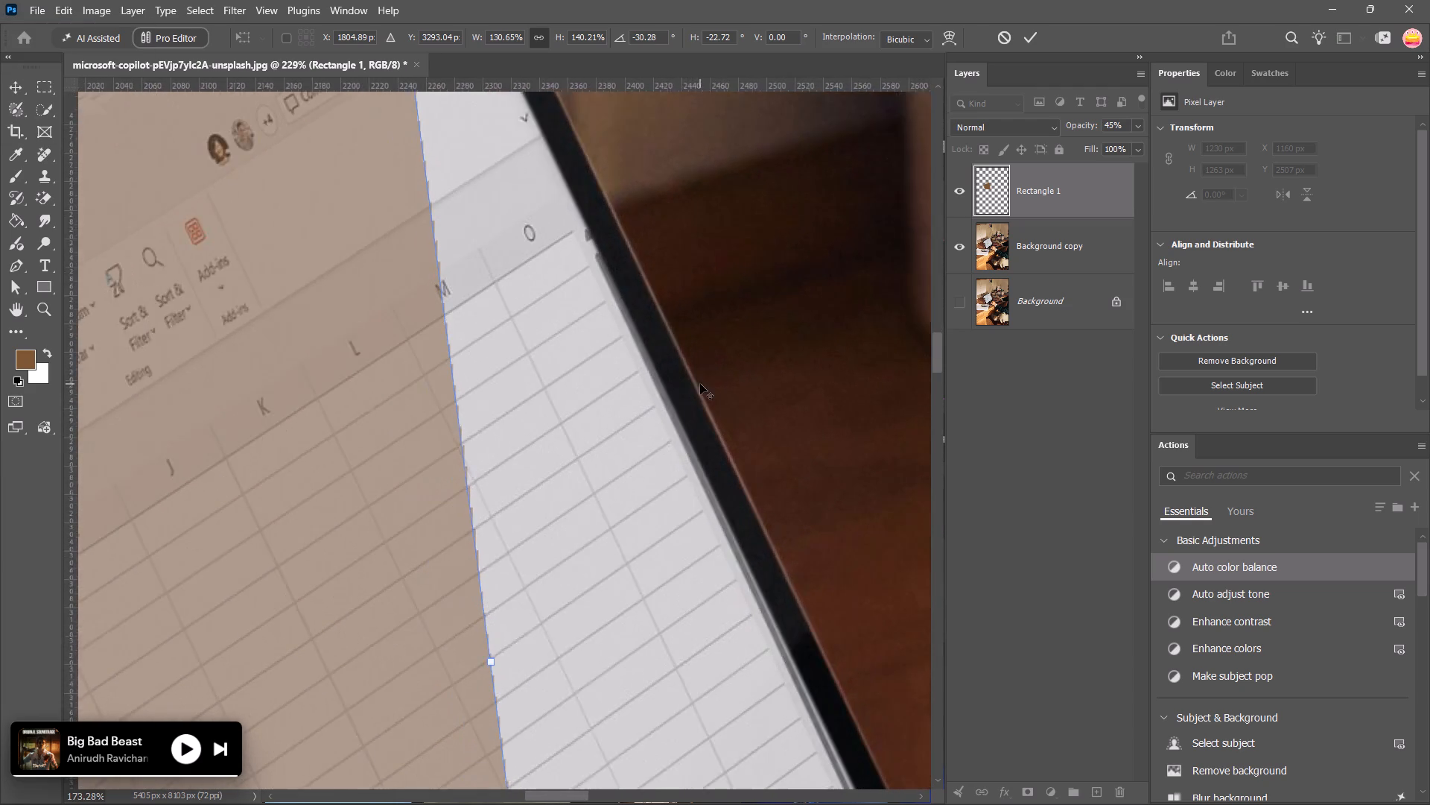
pyautogui.keyDown('alt'); pyautogui.scroll(-8, 710, 398); pyautogui.keyUp('alt')
pyautogui.press('space')
pyautogui.press('space')
pyautogui.press('space')
pyautogui.press('space')
pyautogui.press('space')
pyautogui.press('space')
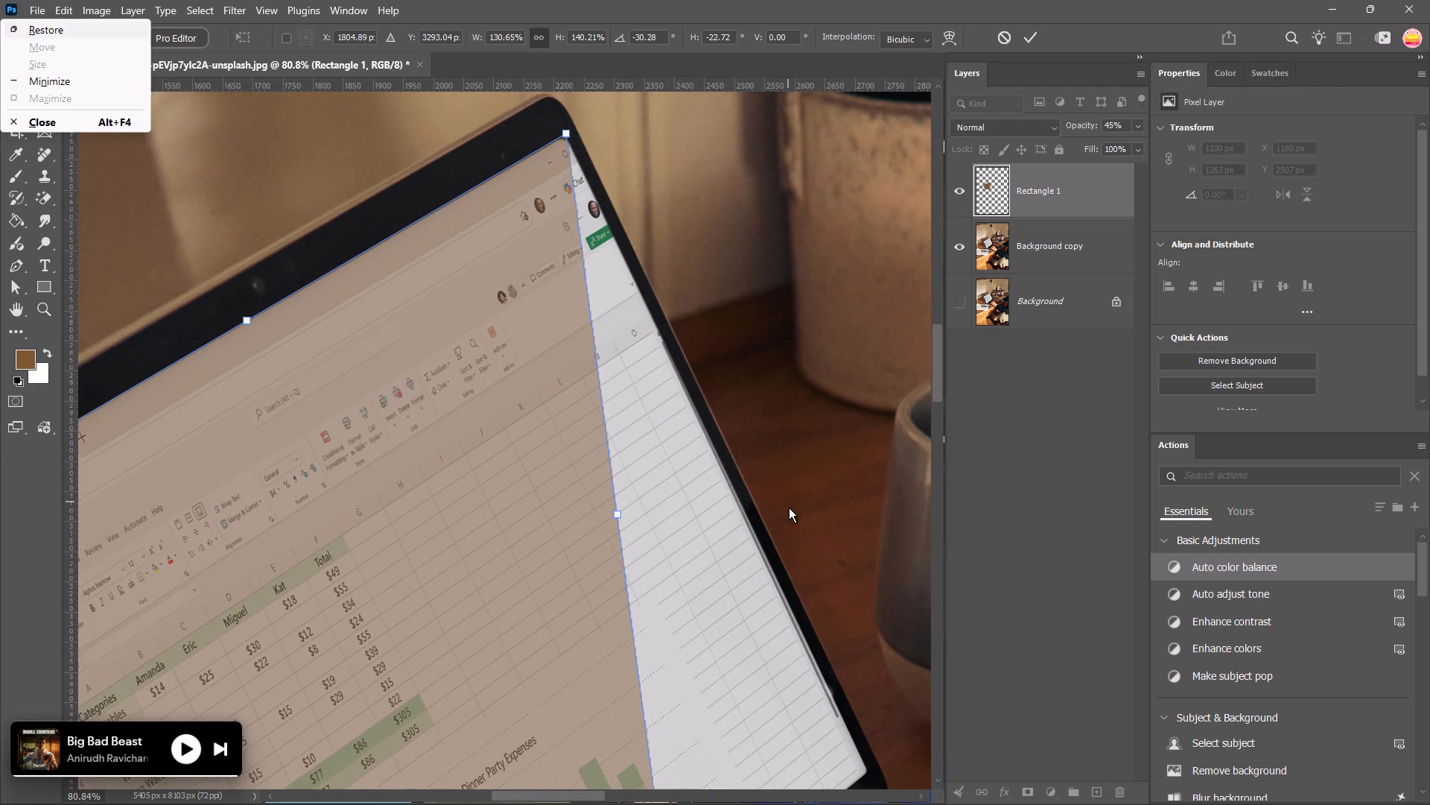
pyautogui.moveTo(789, 508); pyautogui.dragTo(746, 436)
pyautogui.press('space')
pyautogui.press('space')
pyautogui.press('space')
pyautogui.press('space')
pyautogui.press('space')
pyautogui.press('space')
pyautogui.press('space')
pyautogui.press('space')
pyautogui.press('space')
pyautogui.press('space')
pyautogui.press('space')
pyautogui.press('space')
pyautogui.press('space')
pyautogui.press('space')
pyautogui.press('space')
pyautogui.press('space')
pyautogui.press('space')
pyautogui.moveTo(765, 487); pyautogui.dragTo(649, 318)
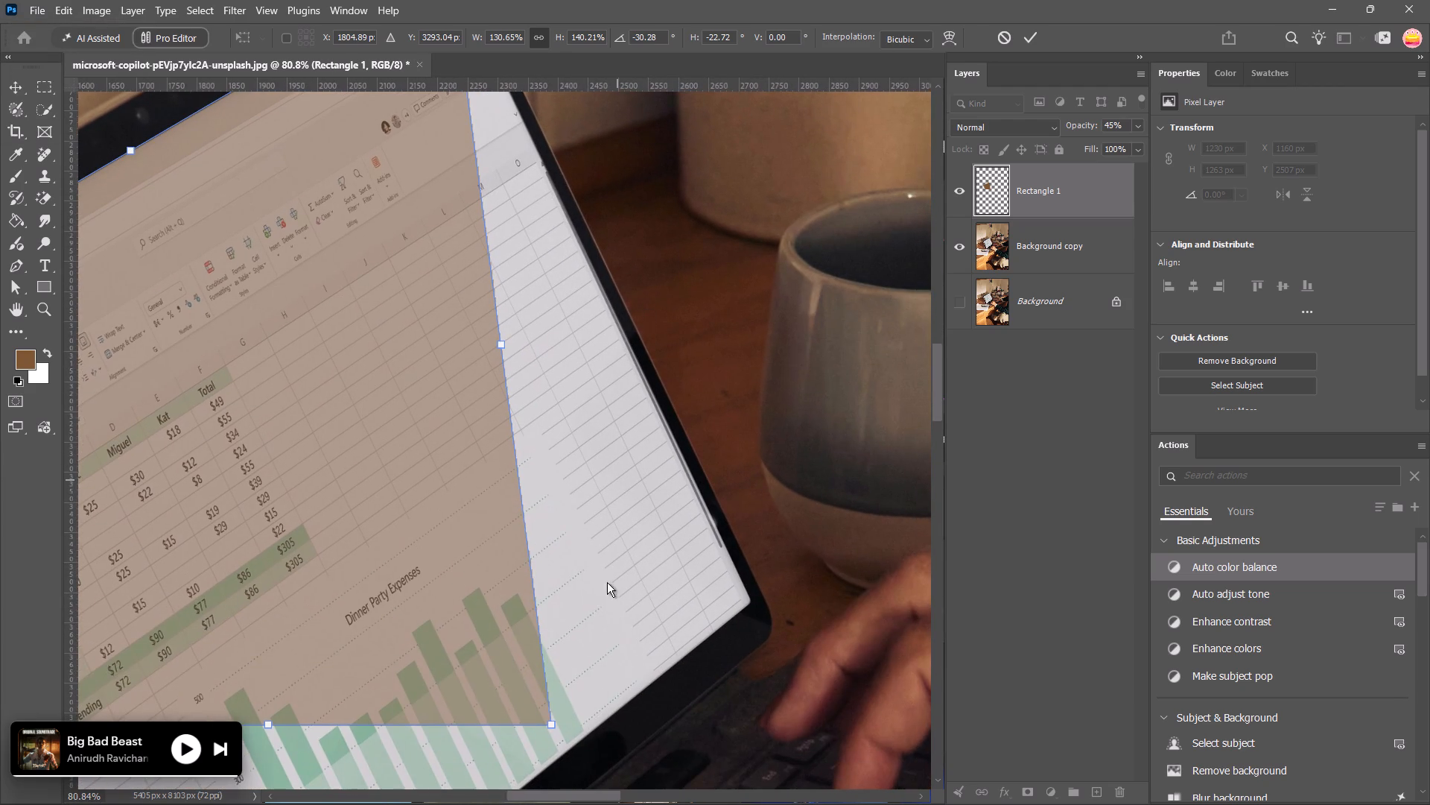
pyautogui.moveTo(552, 724); pyautogui.dragTo(749, 602)
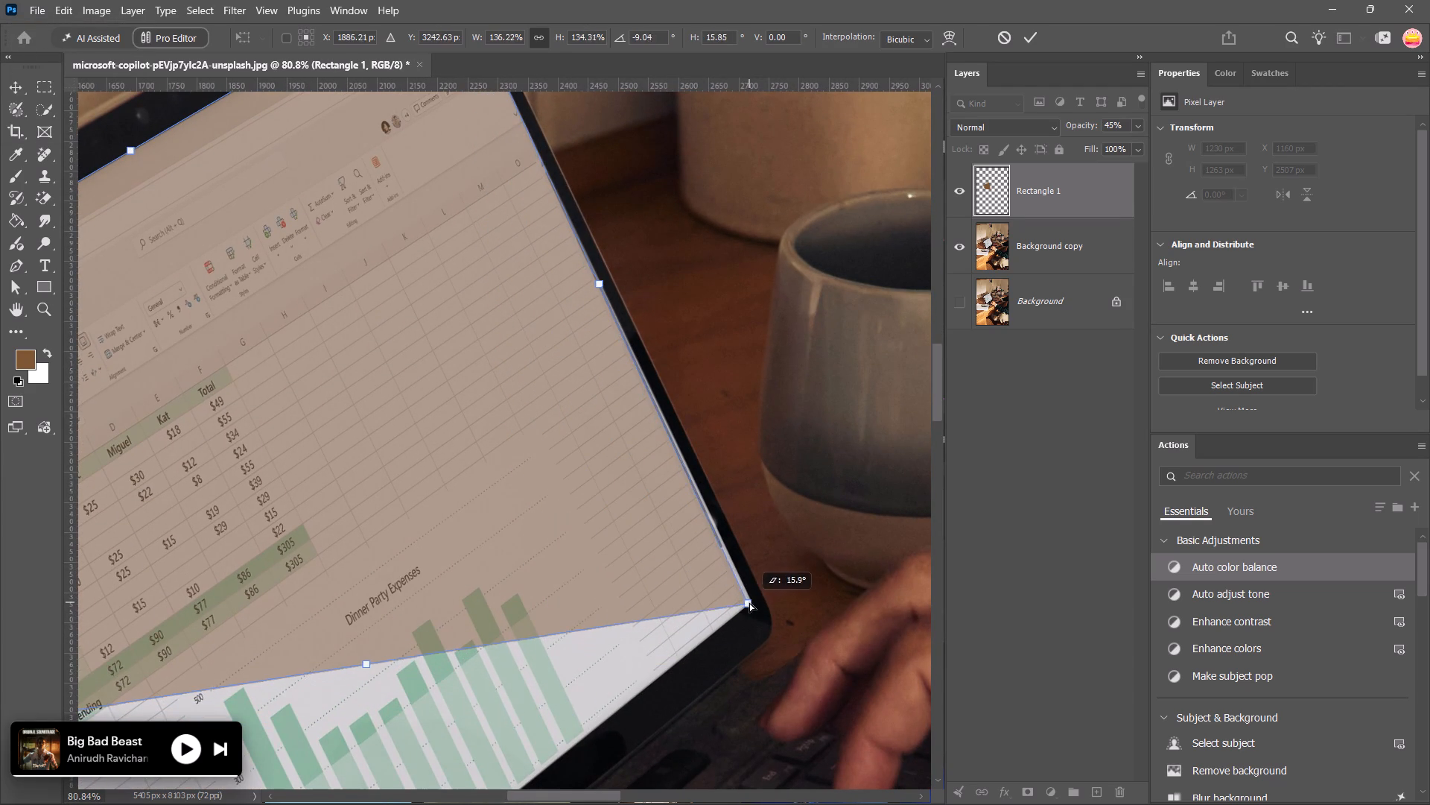
pyautogui.moveTo(749, 602); pyautogui.dragTo(754, 602)
# Distort the rectangle's lower-left corner onto the lower-left corner of the laptop screen.
pyautogui.press('space')
pyautogui.press('space')
pyautogui.press('space')
pyautogui.press('space')
pyautogui.press('space')
pyautogui.press('space')
pyautogui.press('space')
pyautogui.press('space')
pyautogui.press('space')
pyautogui.press('space')
pyautogui.press('space')
pyautogui.press('space')
pyautogui.press('space')
pyautogui.press('space')
pyautogui.press('space')
pyautogui.press('space')
pyautogui.press('space')
pyautogui.press('space')
pyautogui.press('space')
pyautogui.press('space')
pyautogui.moveTo(491, 680); pyautogui.dragTo(792, 426)
pyautogui.moveTo(349, 418); pyautogui.dragTo(433, 531)
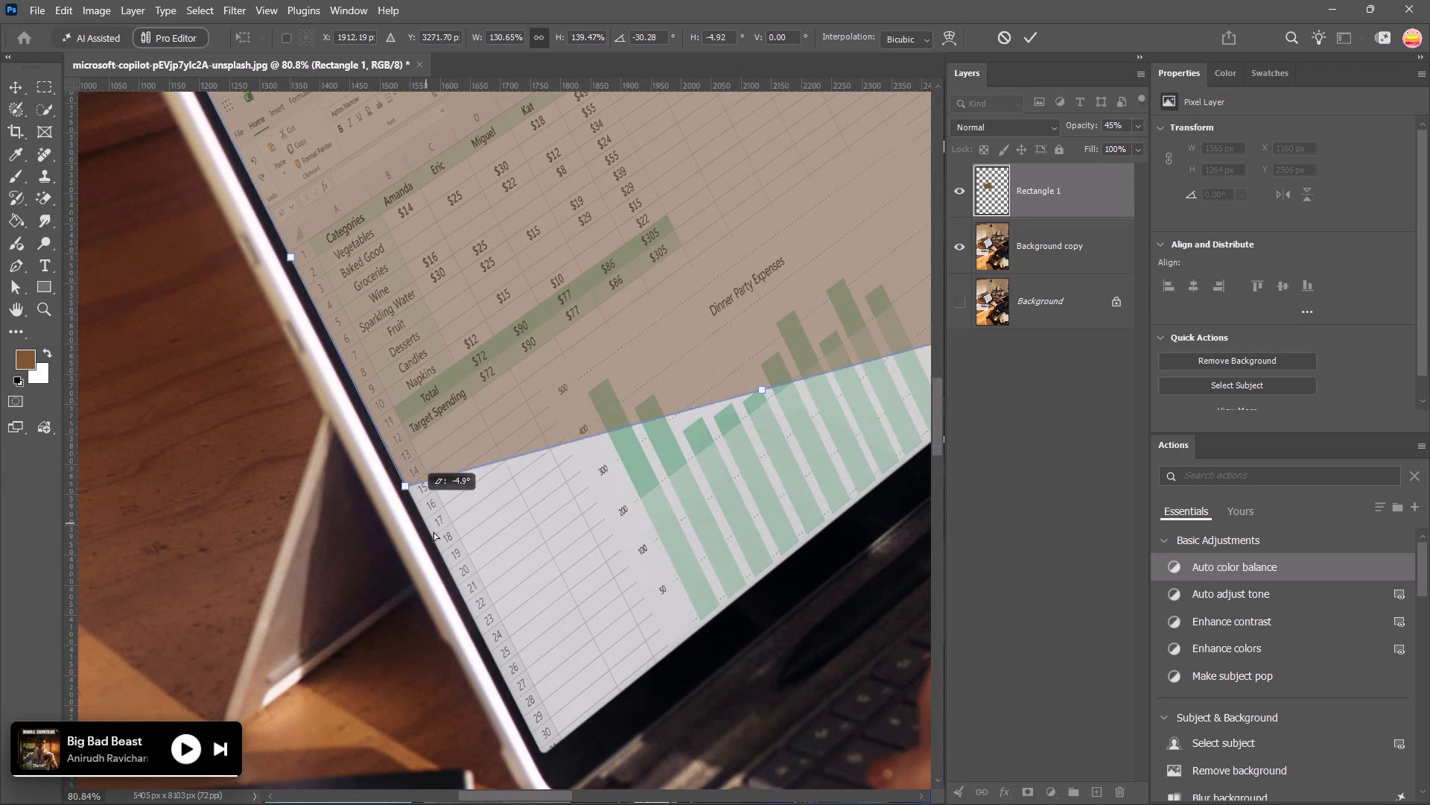
pyautogui.moveTo(433, 531); pyautogui.dragTo(543, 757)
# Fine-tune the rectangle's lower-left corner at close zoom so its edges follow the screen's inner bezel.
pyautogui.keyDown('alt'); pyautogui.scroll(11, 547, 754); pyautogui.keyUp('alt')
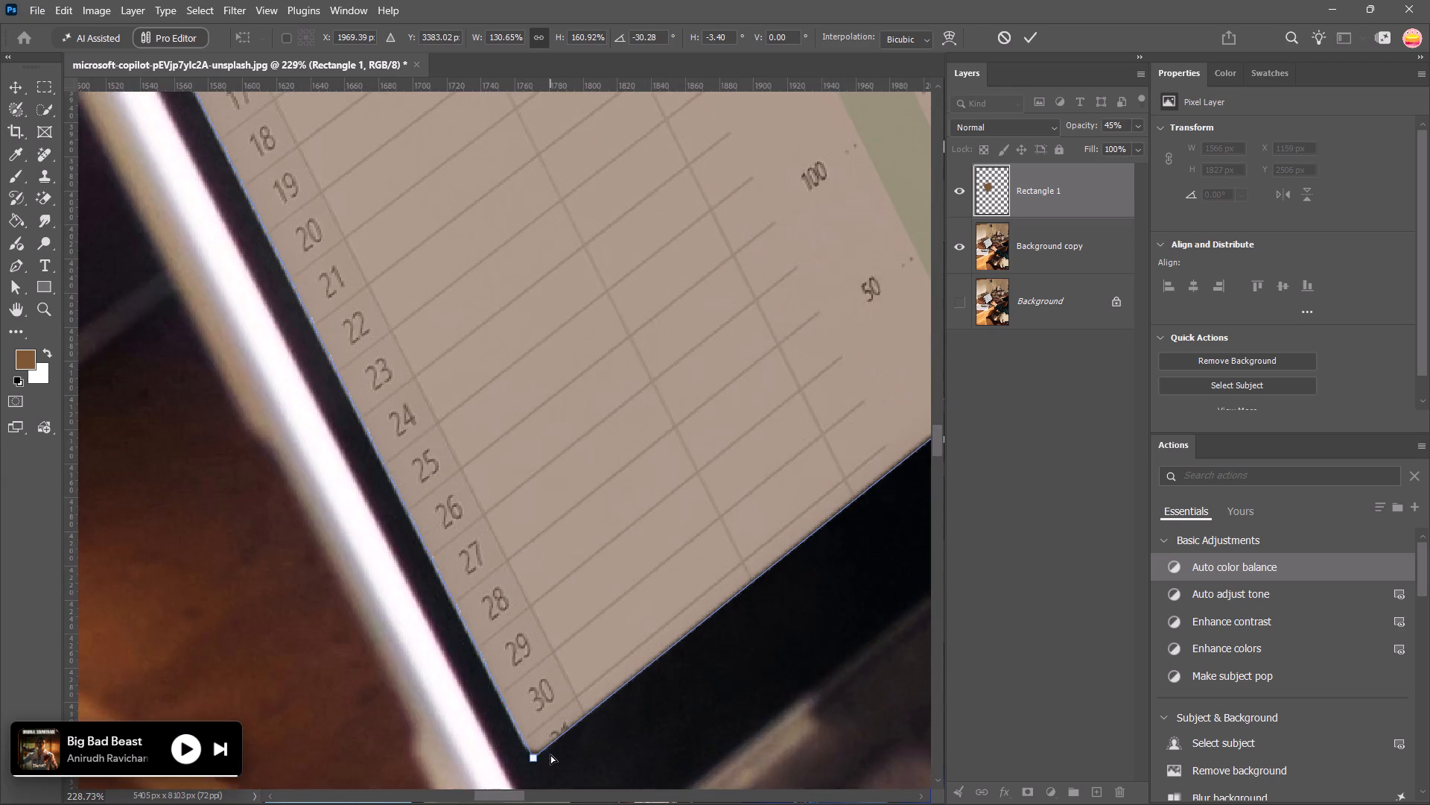
pyautogui.keyDown('alt'); pyautogui.scroll(11, 553, 749); pyautogui.keyUp('alt')
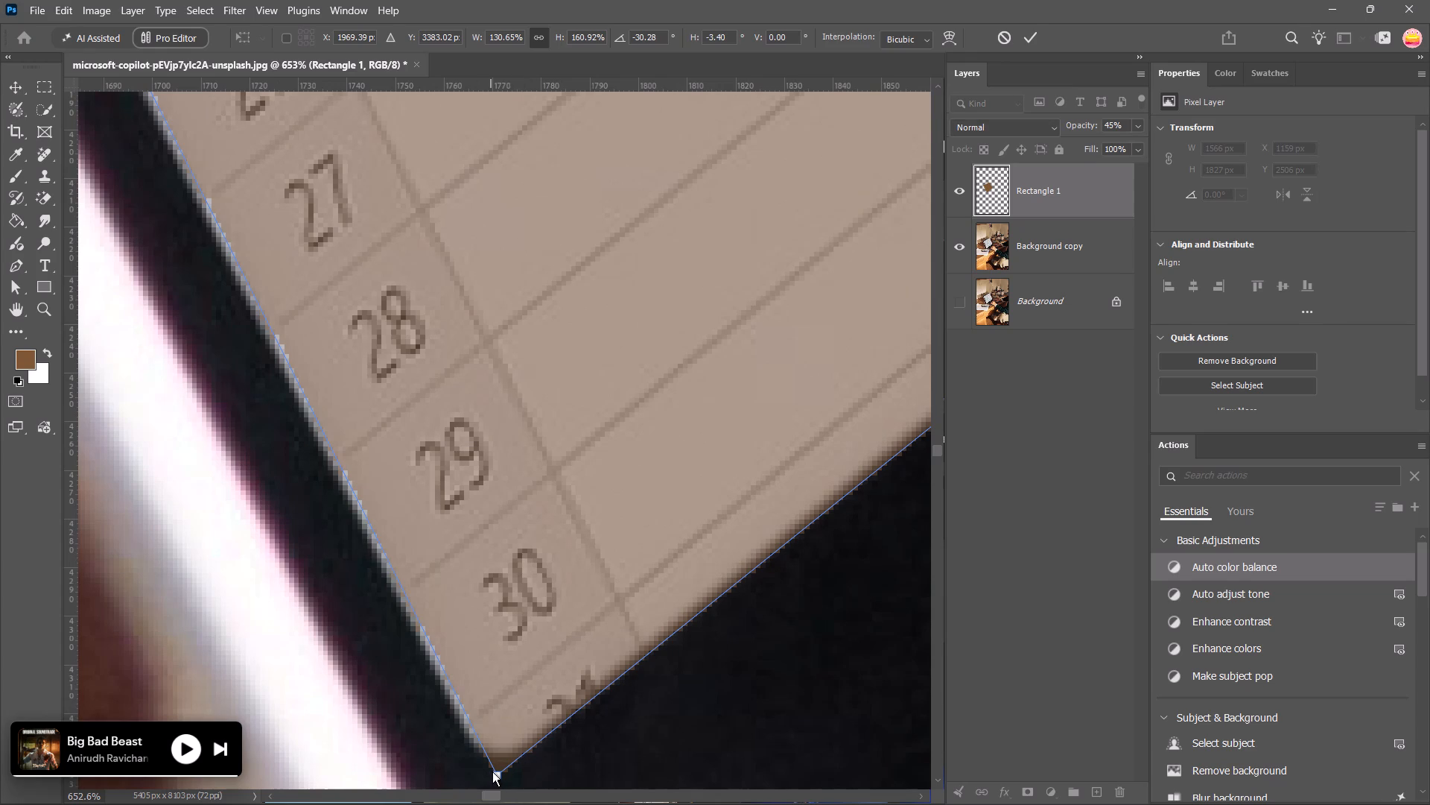
pyautogui.moveTo(493, 773); pyautogui.dragTo(483, 774)
pyautogui.moveTo(499, 774); pyautogui.dragTo(489, 777)
pyautogui.keyDown('alt'); pyautogui.scroll(-4, 450, 586); pyautogui.keyUp('alt')
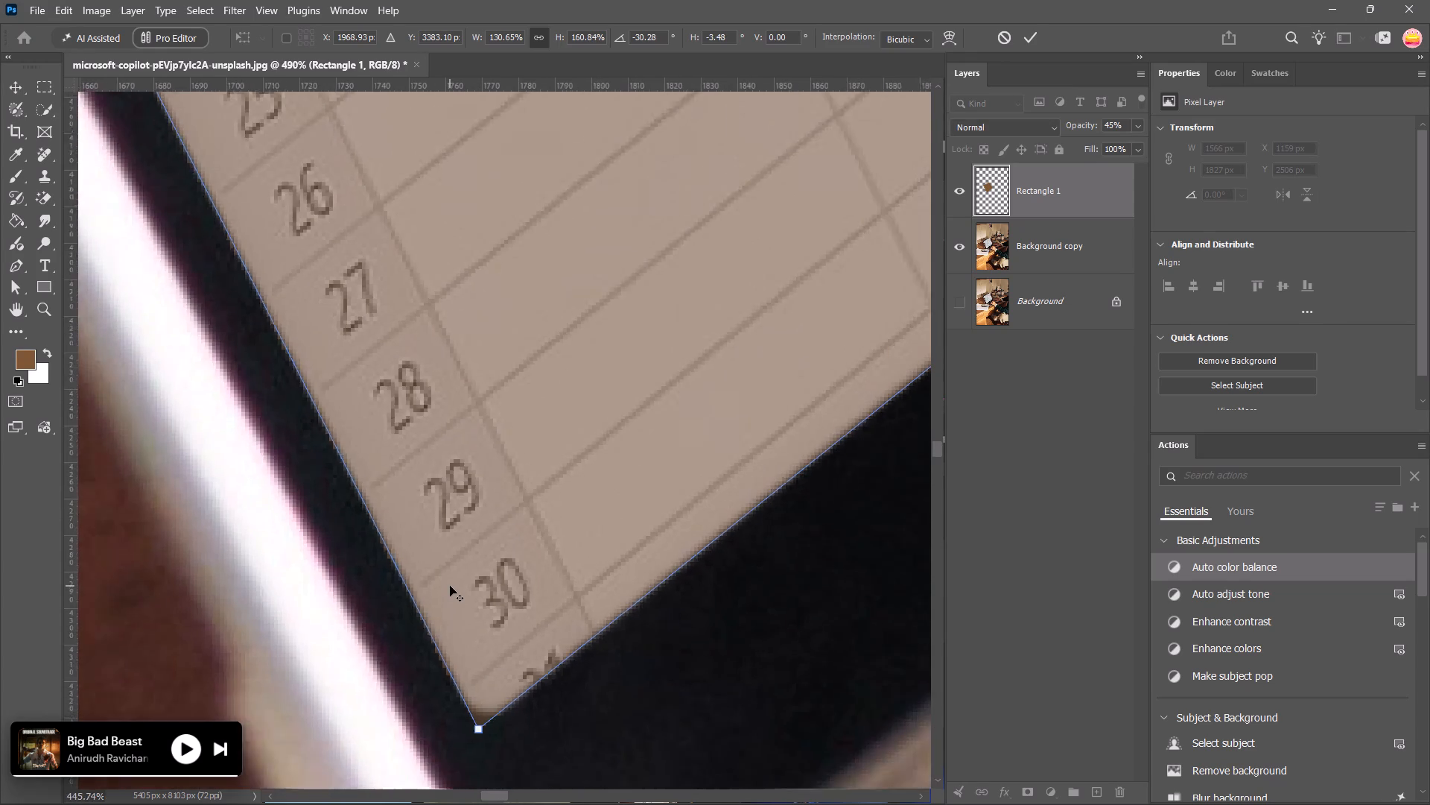
# Examine how the rectangle fits along the laptop screen's left edge up to its upper-left corner.
pyautogui.keyDown('alt'); pyautogui.scroll(-3, 450, 586); pyautogui.keyUp('alt')
pyautogui.press('space')
pyautogui.press('space')
pyautogui.press('space')
pyautogui.press('space')
pyautogui.press('space')
pyautogui.press('space')
pyautogui.press('space')
pyautogui.moveTo(397, 418); pyautogui.dragTo(481, 551)
pyautogui.press('space')
pyautogui.press('space')
pyautogui.press('space')
pyautogui.press('space')
pyautogui.press('space')
pyautogui.press('space')
pyautogui.press('space')
pyautogui.press('space')
pyautogui.press('space')
pyautogui.press('space')
pyautogui.press('space')
pyautogui.press('space')
pyautogui.press('space')
pyautogui.press('space')
pyautogui.press('space')
pyautogui.press('space')
pyautogui.press('space')
pyautogui.press('space')
pyautogui.press('space')
pyautogui.press('space')
pyautogui.moveTo(440, 491); pyautogui.dragTo(467, 538)
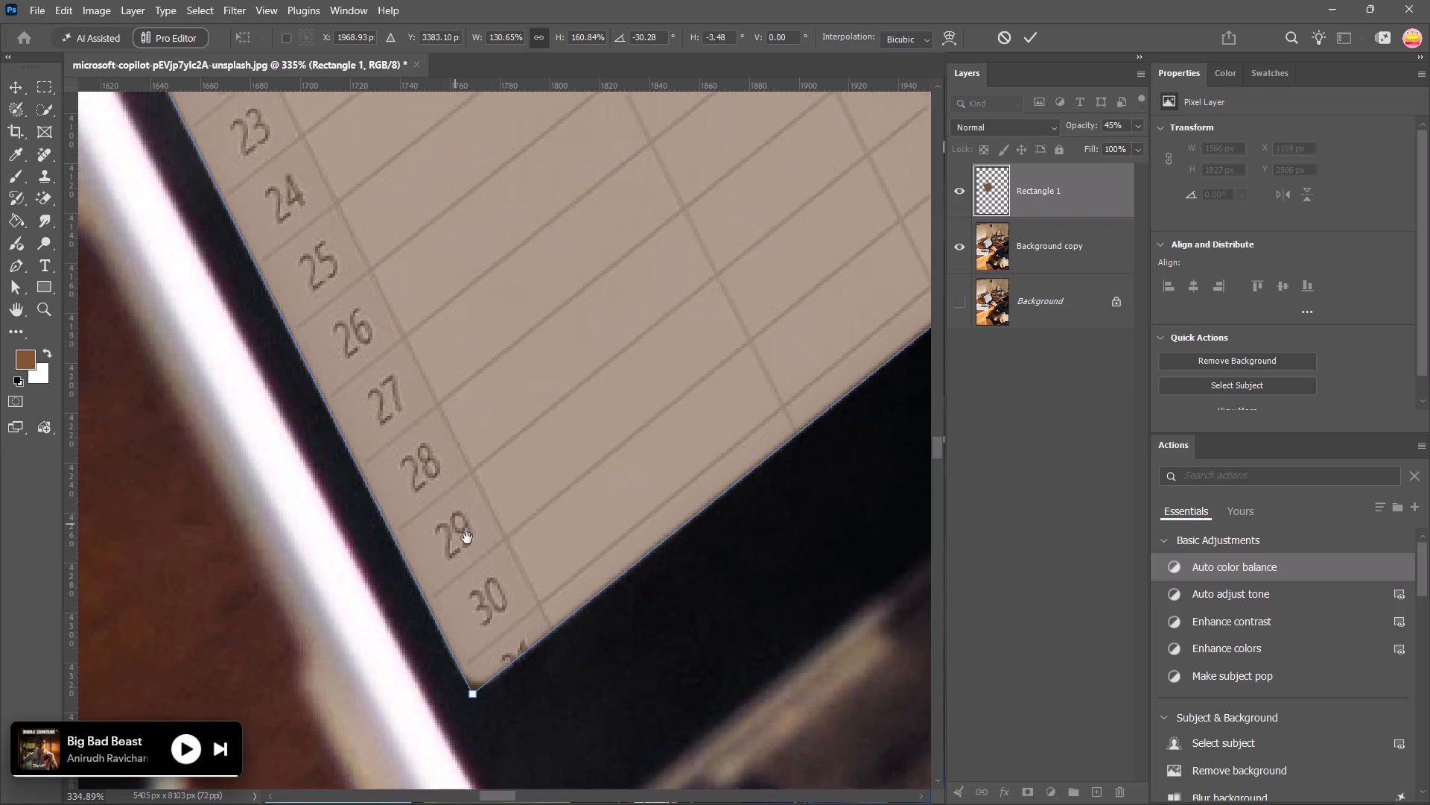
pyautogui.moveTo(467, 538); pyautogui.dragTo(625, 688)
pyautogui.moveTo(495, 400); pyautogui.dragTo(554, 651)
pyautogui.moveTo(633, 420); pyautogui.dragTo(620, 660)
pyautogui.moveTo(467, 364); pyautogui.dragTo(737, 663)
pyautogui.moveTo(715, 437); pyautogui.dragTo(799, 651)
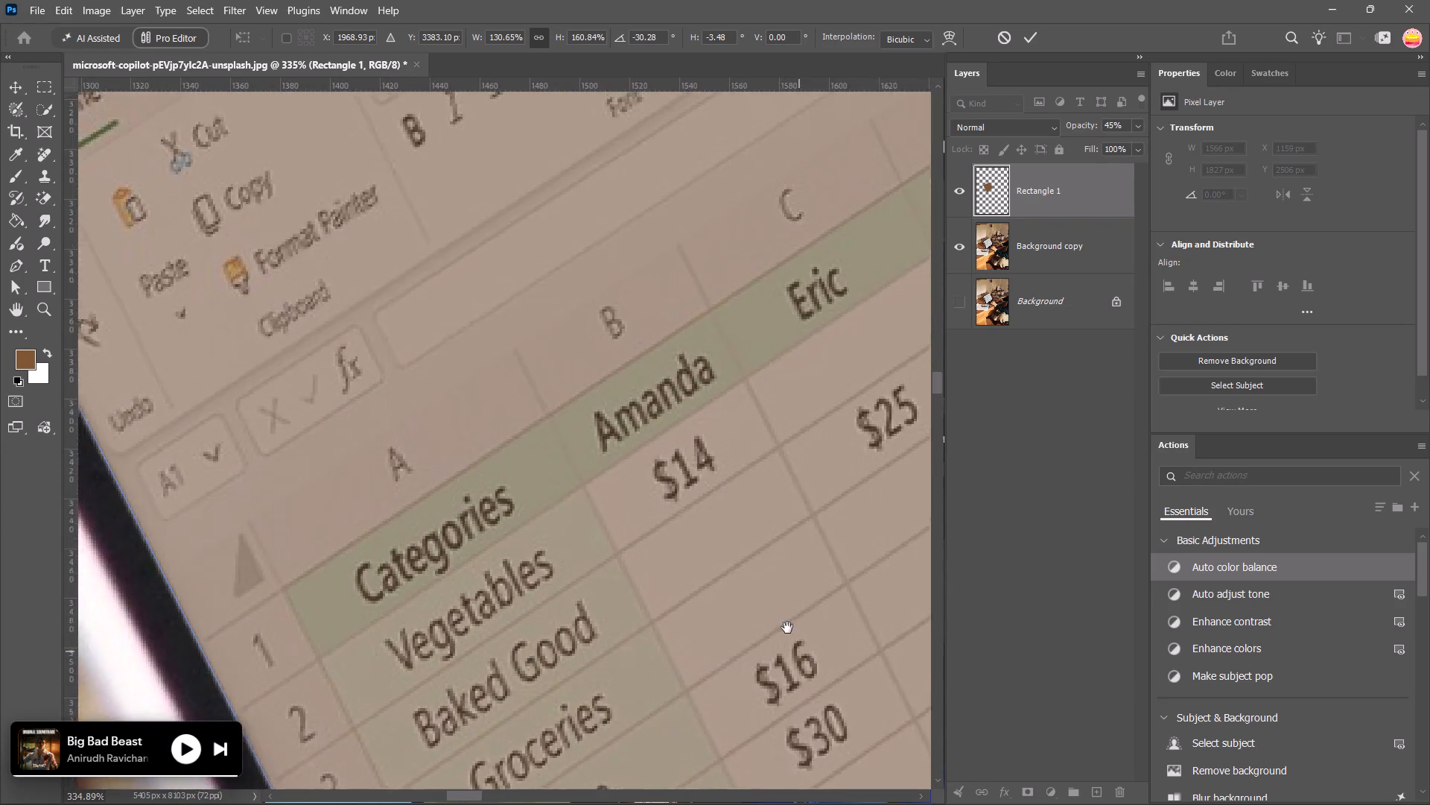
pyautogui.moveTo(675, 347); pyautogui.dragTo(816, 557)
pyautogui.moveTo(671, 351); pyautogui.dragTo(743, 482)
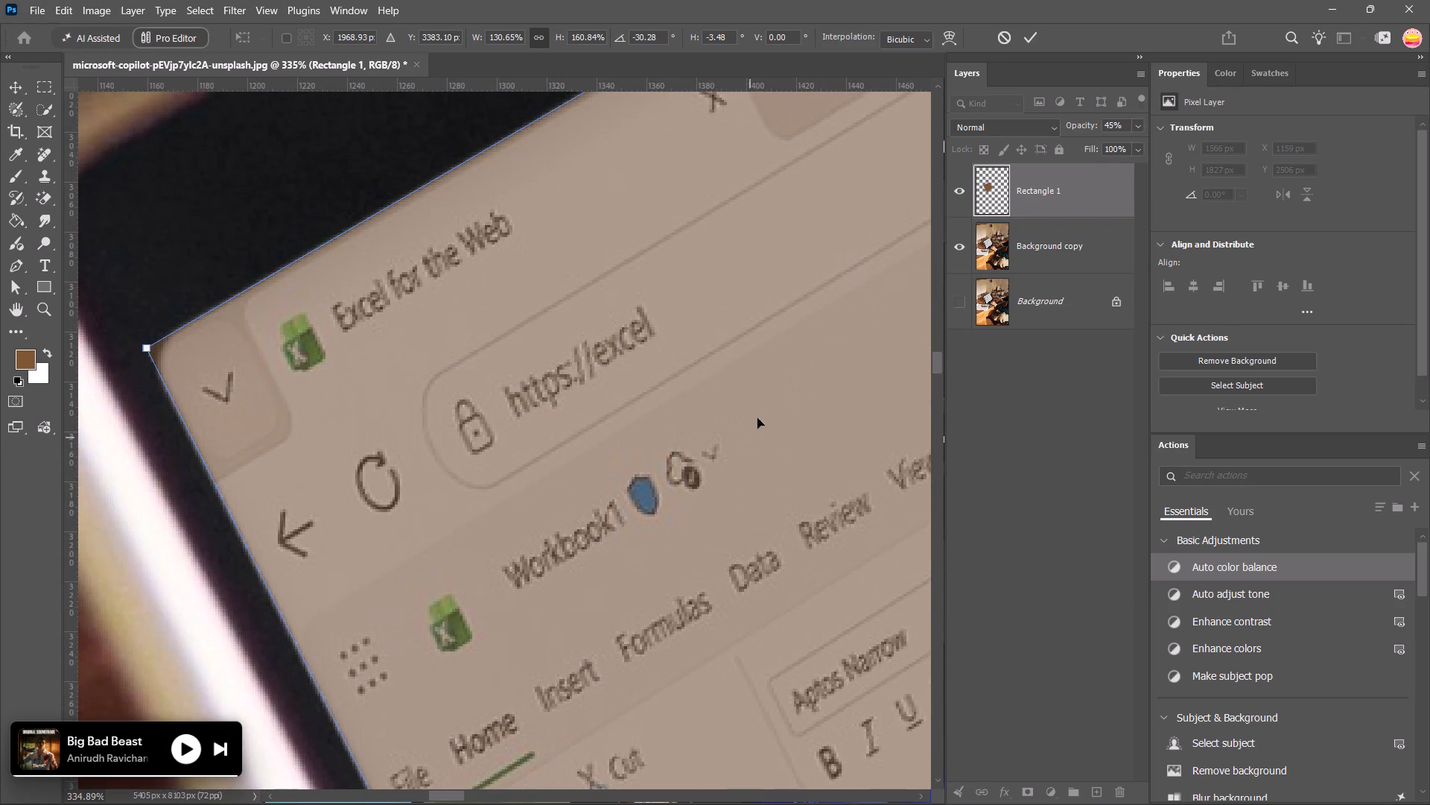
pyautogui.keyDown('alt'); pyautogui.moveTo(767, 403); pyautogui.dragTo(766, 422); pyautogui.keyUp('alt')
# Examine the rectangle's fit along the laptop screen's top edge and down its right edge.
pyautogui.keyDown('alt'); pyautogui.scroll(-4, 761, 417); pyautogui.keyUp('alt')
pyautogui.press('space')
pyautogui.press('space')
pyautogui.press('space')
pyautogui.press('space')
pyautogui.press('space')
pyautogui.press('space')
pyautogui.press('space')
pyautogui.press('space')
pyautogui.press('space')
pyautogui.press('space')
pyautogui.press('space')
pyautogui.press('space')
pyautogui.press('space')
pyautogui.press('space')
pyautogui.press('space')
pyautogui.press('space')
pyautogui.press('space')
pyautogui.press('space')
pyautogui.press('space')
pyautogui.press('space')
pyautogui.moveTo(810, 346); pyautogui.dragTo(513, 464)
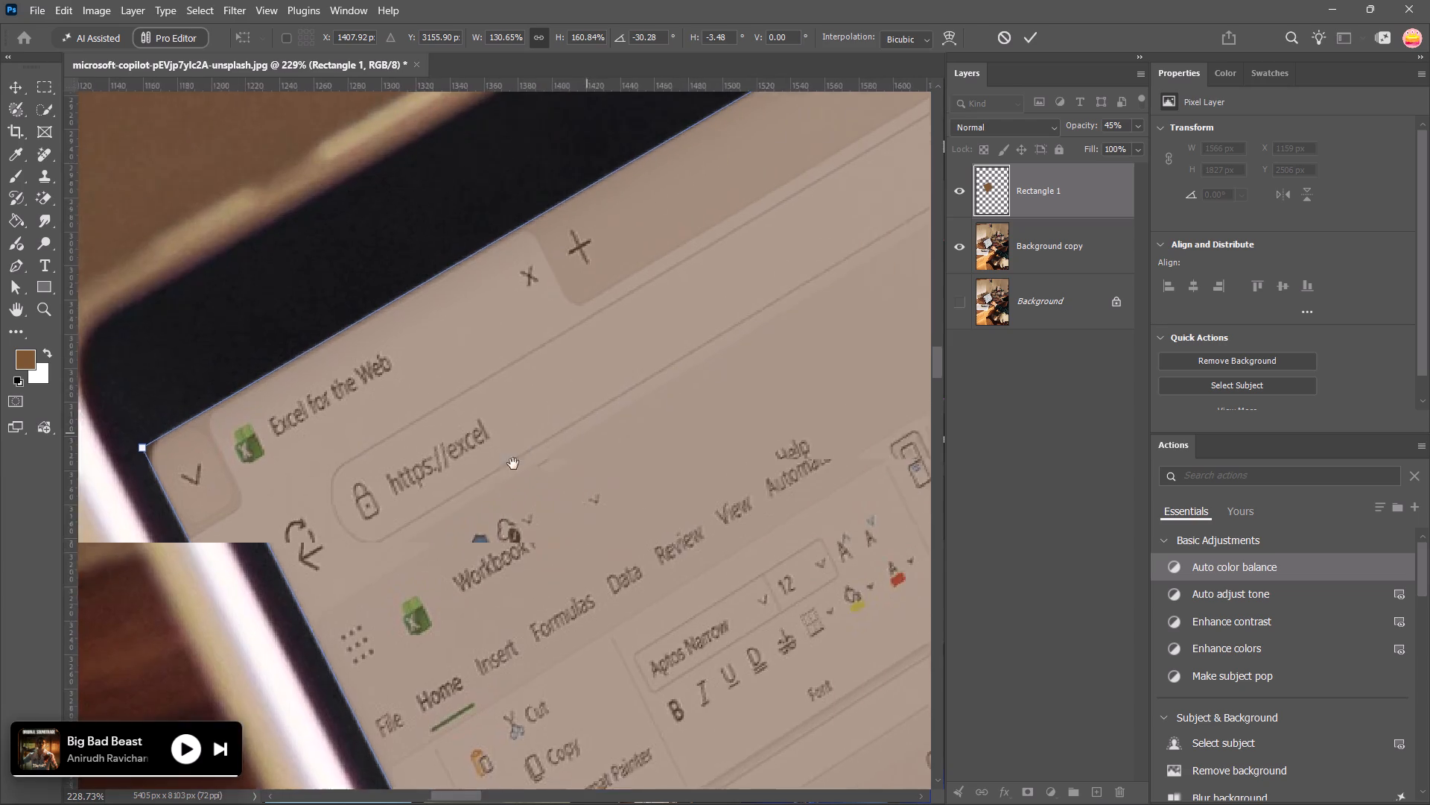
pyautogui.moveTo(513, 464); pyautogui.dragTo(323, 547)
pyautogui.moveTo(622, 405); pyautogui.dragTo(311, 645)
pyautogui.moveTo(620, 603); pyautogui.dragTo(576, 514)
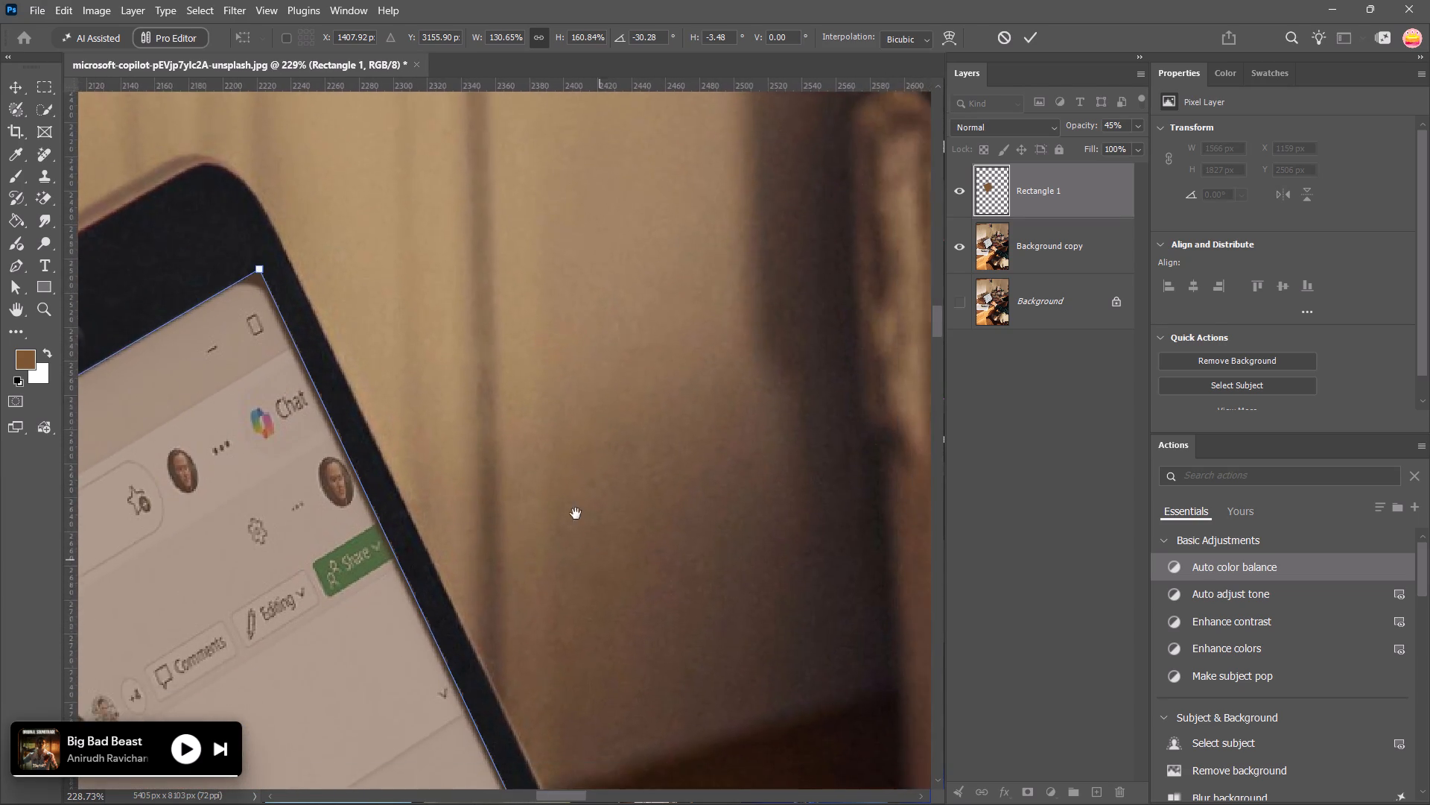
pyautogui.moveTo(576, 514); pyautogui.dragTo(565, 480)
pyautogui.moveTo(676, 664); pyautogui.dragTo(598, 433)
pyautogui.moveTo(654, 549); pyautogui.dragTo(599, 402)
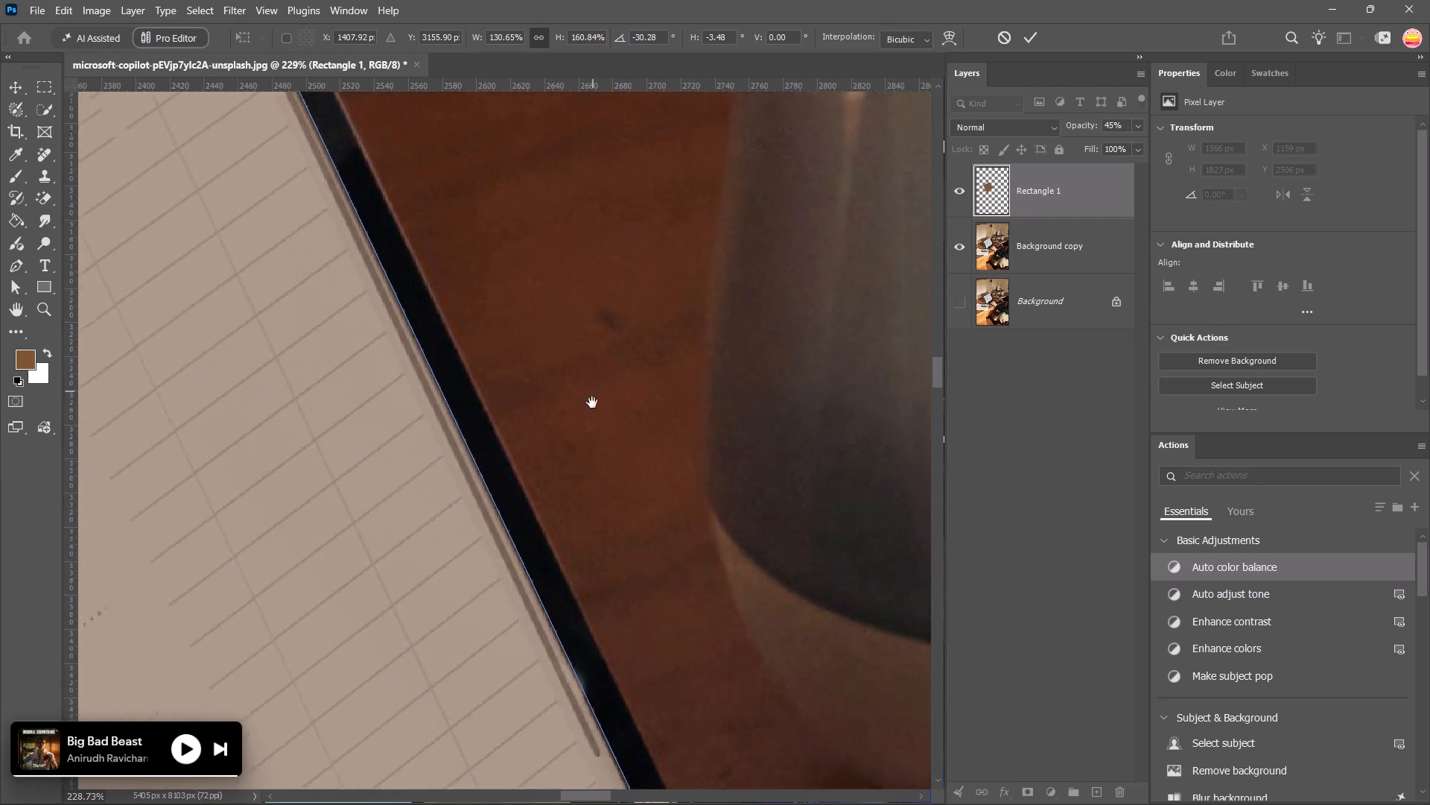
pyautogui.moveTo(654, 540); pyautogui.dragTo(617, 429)
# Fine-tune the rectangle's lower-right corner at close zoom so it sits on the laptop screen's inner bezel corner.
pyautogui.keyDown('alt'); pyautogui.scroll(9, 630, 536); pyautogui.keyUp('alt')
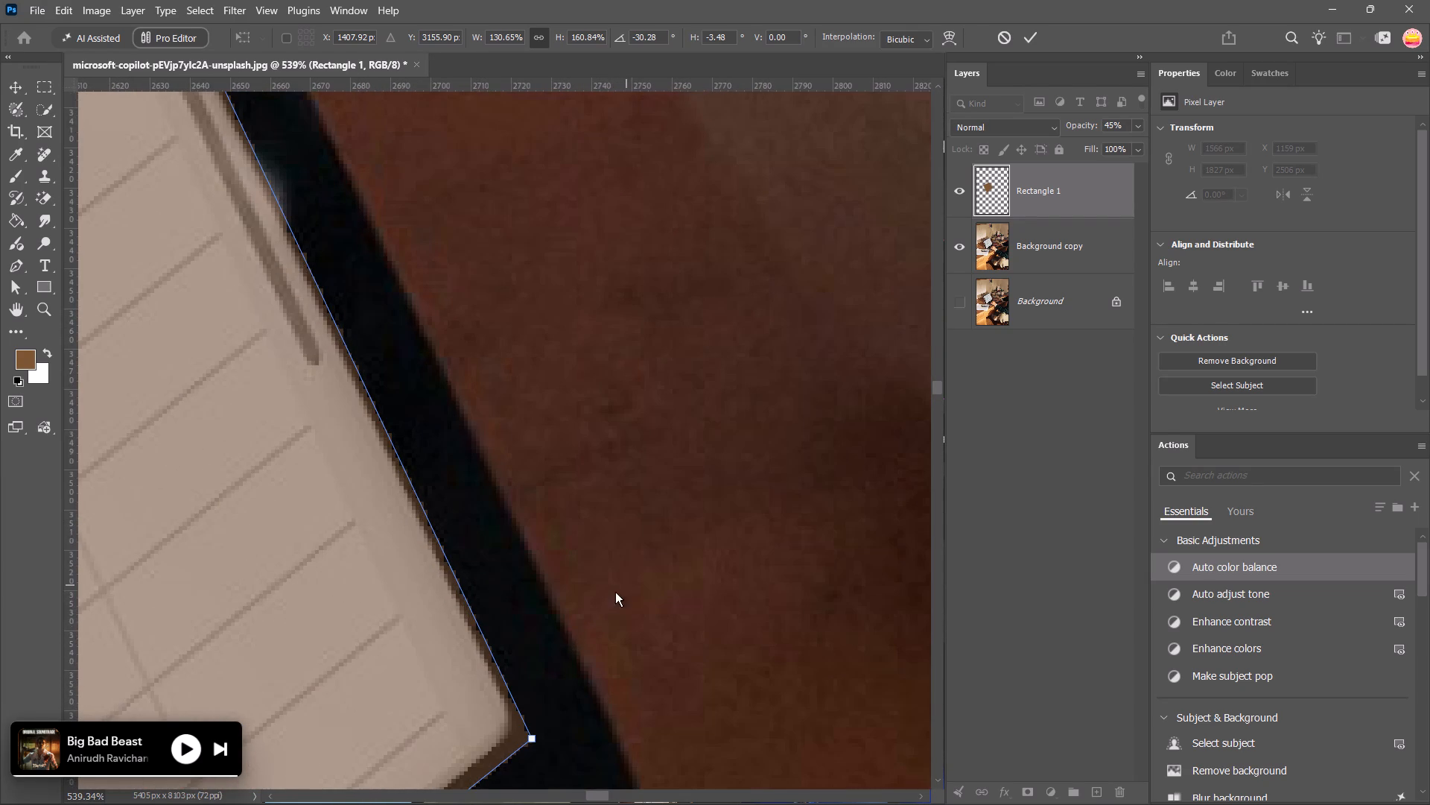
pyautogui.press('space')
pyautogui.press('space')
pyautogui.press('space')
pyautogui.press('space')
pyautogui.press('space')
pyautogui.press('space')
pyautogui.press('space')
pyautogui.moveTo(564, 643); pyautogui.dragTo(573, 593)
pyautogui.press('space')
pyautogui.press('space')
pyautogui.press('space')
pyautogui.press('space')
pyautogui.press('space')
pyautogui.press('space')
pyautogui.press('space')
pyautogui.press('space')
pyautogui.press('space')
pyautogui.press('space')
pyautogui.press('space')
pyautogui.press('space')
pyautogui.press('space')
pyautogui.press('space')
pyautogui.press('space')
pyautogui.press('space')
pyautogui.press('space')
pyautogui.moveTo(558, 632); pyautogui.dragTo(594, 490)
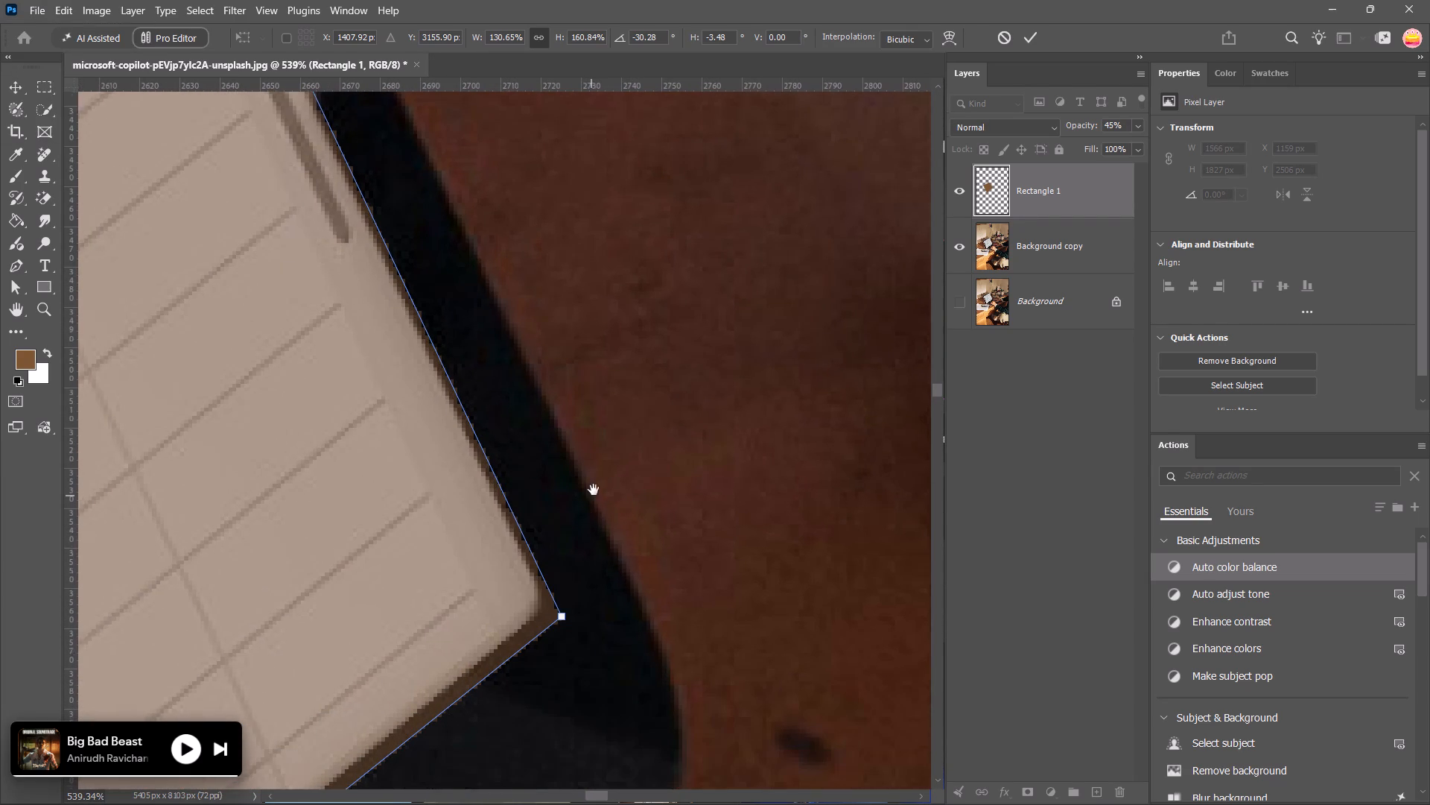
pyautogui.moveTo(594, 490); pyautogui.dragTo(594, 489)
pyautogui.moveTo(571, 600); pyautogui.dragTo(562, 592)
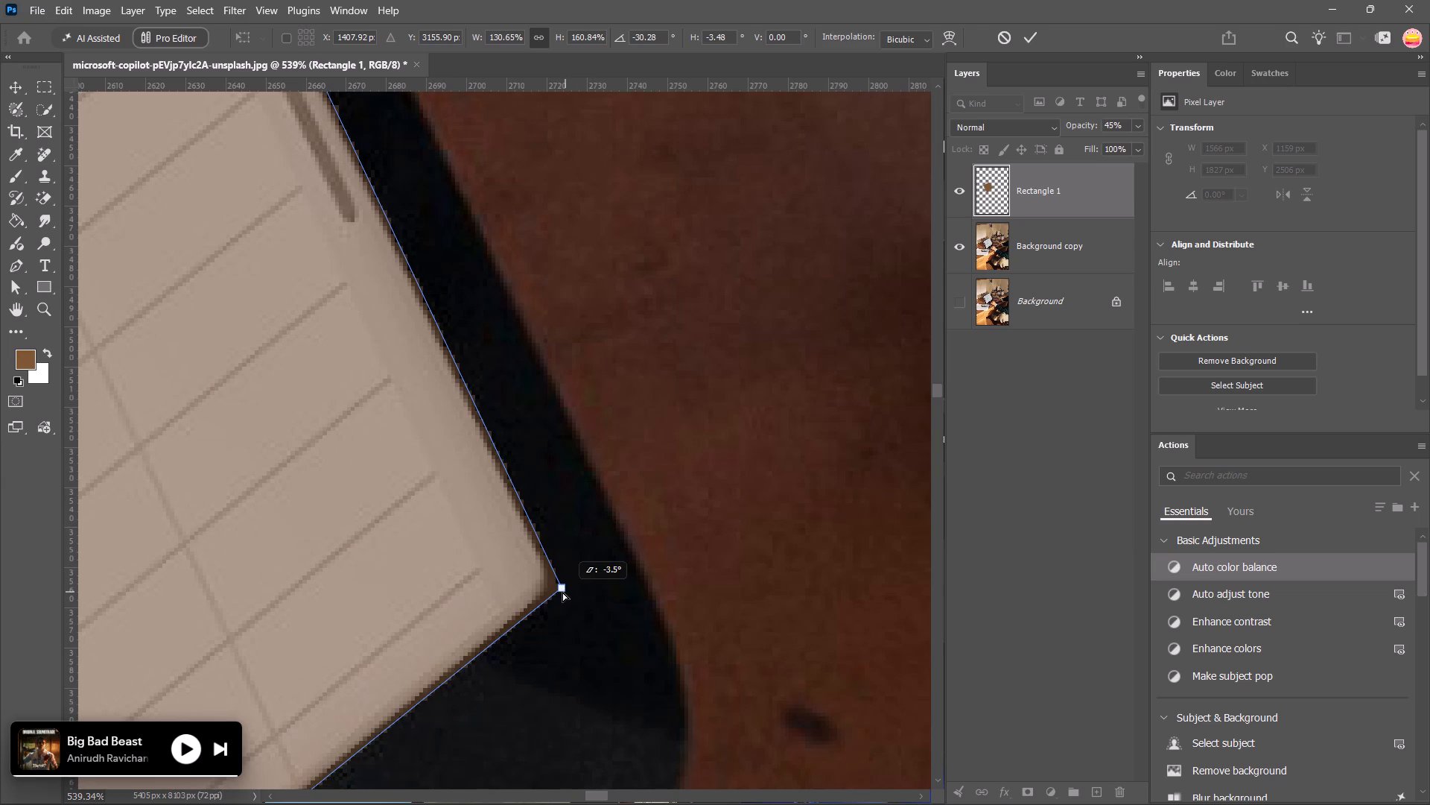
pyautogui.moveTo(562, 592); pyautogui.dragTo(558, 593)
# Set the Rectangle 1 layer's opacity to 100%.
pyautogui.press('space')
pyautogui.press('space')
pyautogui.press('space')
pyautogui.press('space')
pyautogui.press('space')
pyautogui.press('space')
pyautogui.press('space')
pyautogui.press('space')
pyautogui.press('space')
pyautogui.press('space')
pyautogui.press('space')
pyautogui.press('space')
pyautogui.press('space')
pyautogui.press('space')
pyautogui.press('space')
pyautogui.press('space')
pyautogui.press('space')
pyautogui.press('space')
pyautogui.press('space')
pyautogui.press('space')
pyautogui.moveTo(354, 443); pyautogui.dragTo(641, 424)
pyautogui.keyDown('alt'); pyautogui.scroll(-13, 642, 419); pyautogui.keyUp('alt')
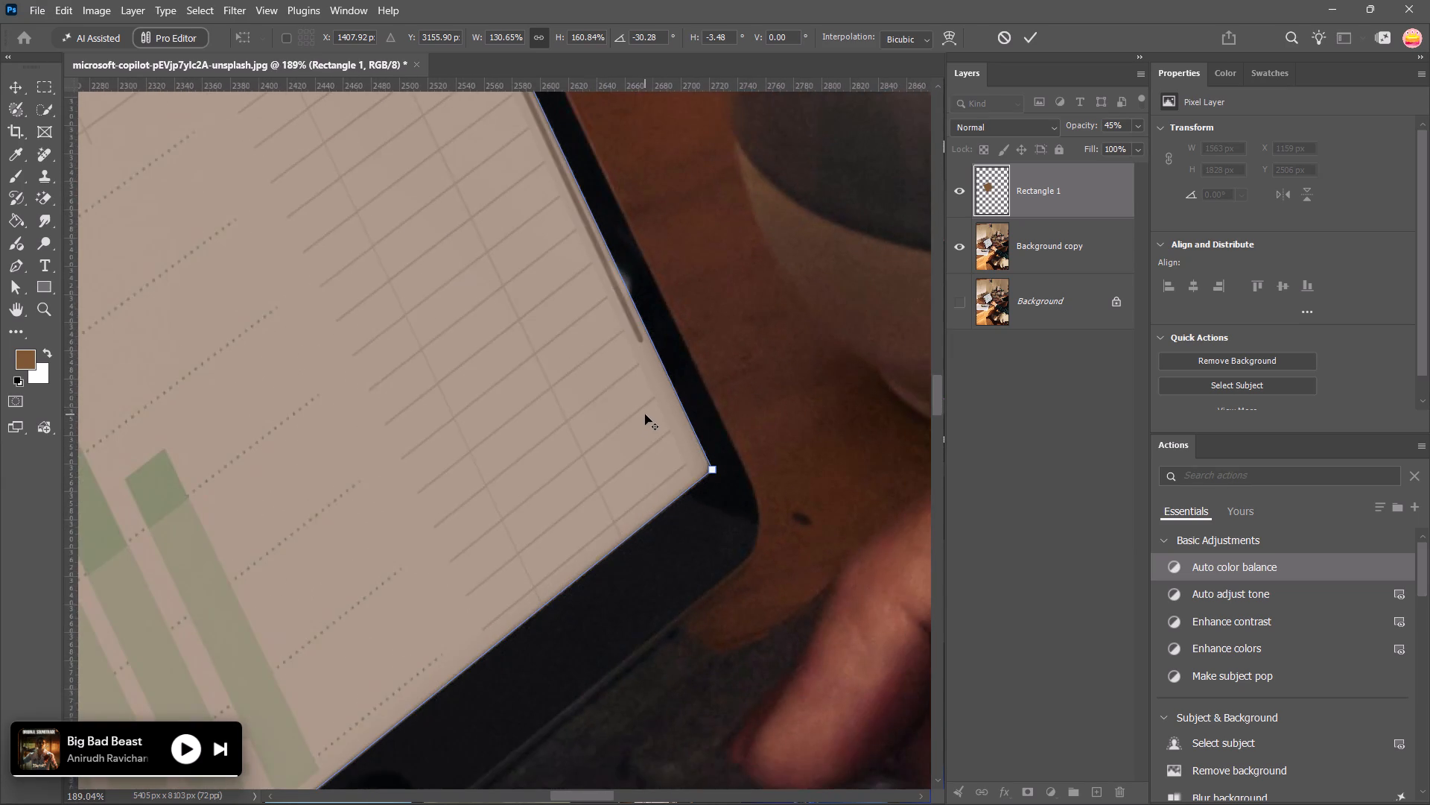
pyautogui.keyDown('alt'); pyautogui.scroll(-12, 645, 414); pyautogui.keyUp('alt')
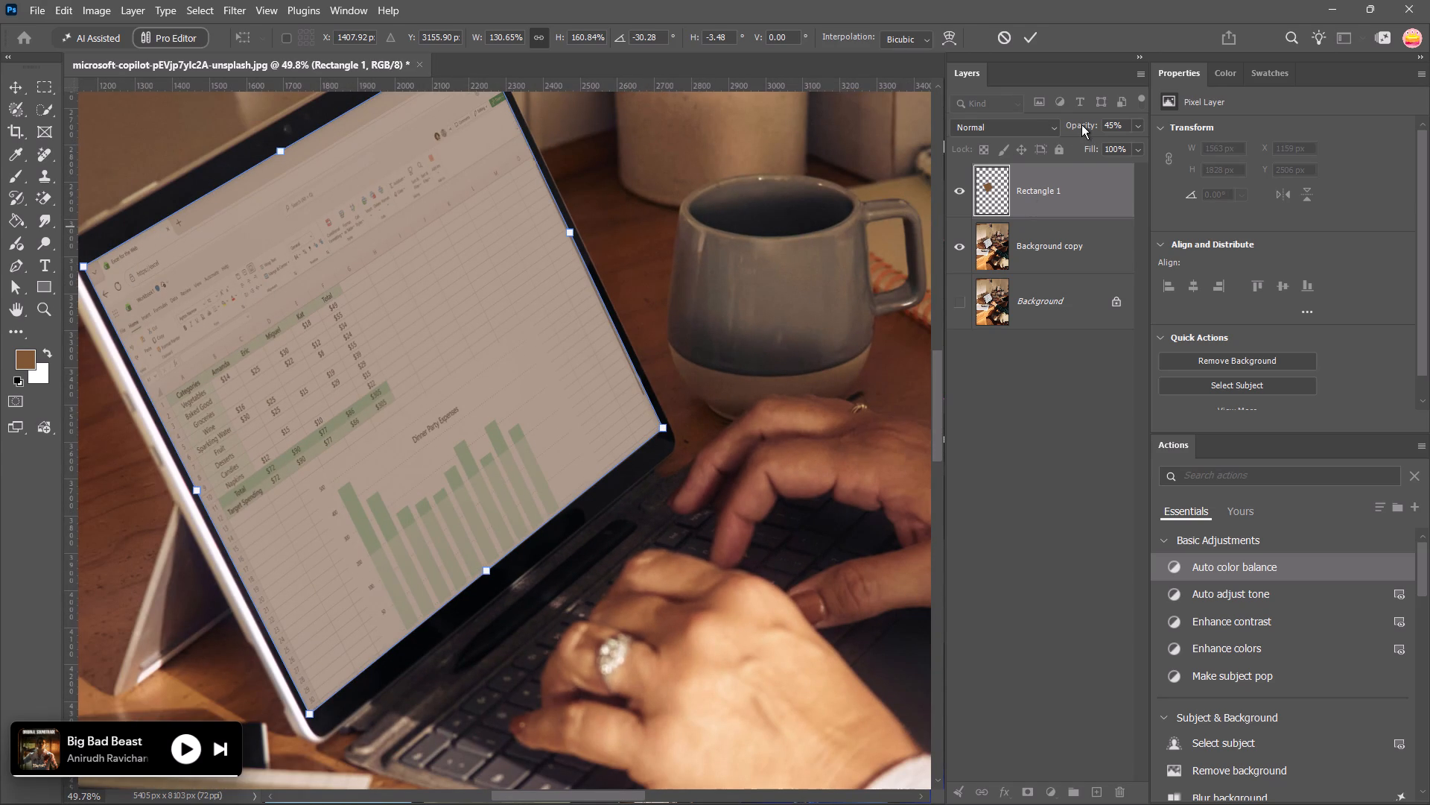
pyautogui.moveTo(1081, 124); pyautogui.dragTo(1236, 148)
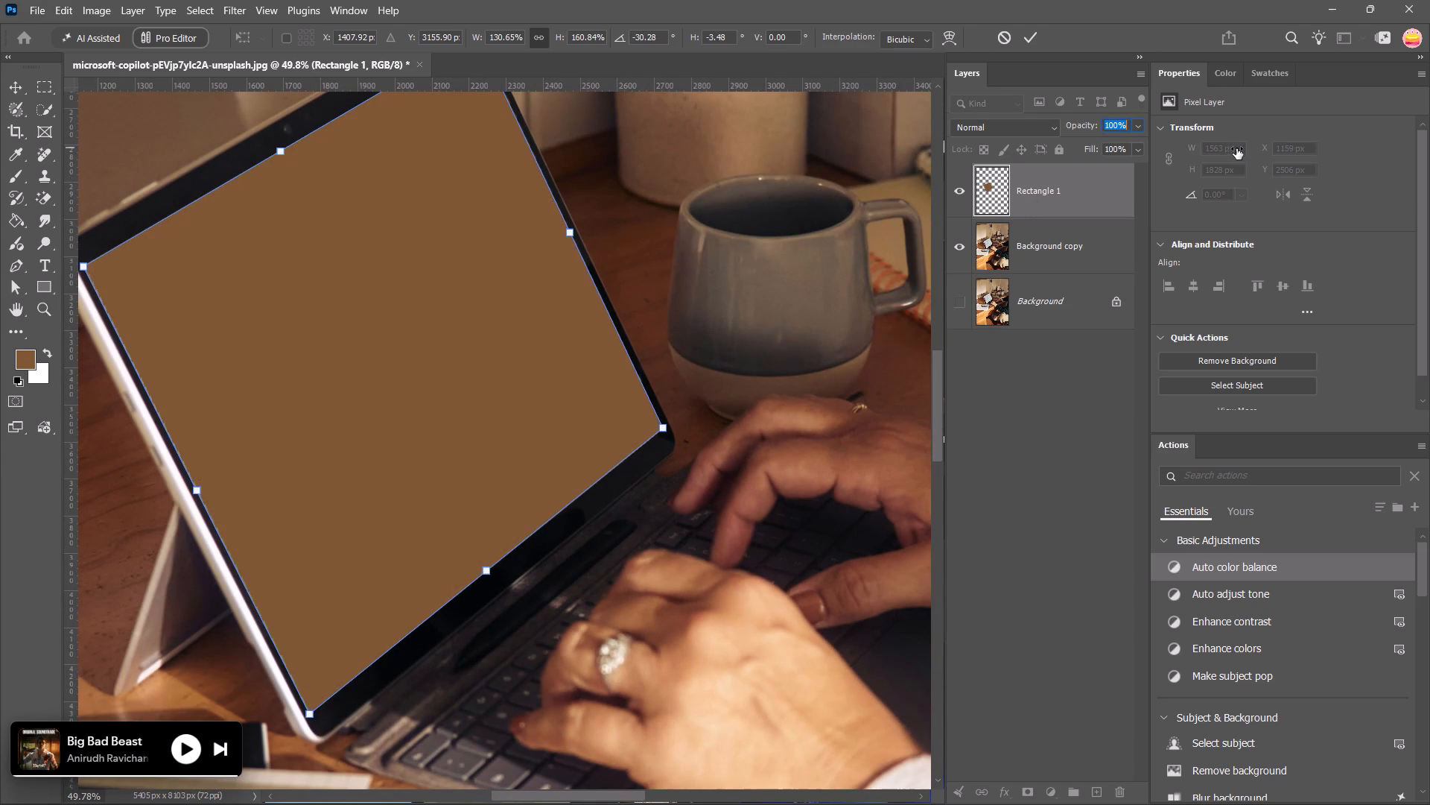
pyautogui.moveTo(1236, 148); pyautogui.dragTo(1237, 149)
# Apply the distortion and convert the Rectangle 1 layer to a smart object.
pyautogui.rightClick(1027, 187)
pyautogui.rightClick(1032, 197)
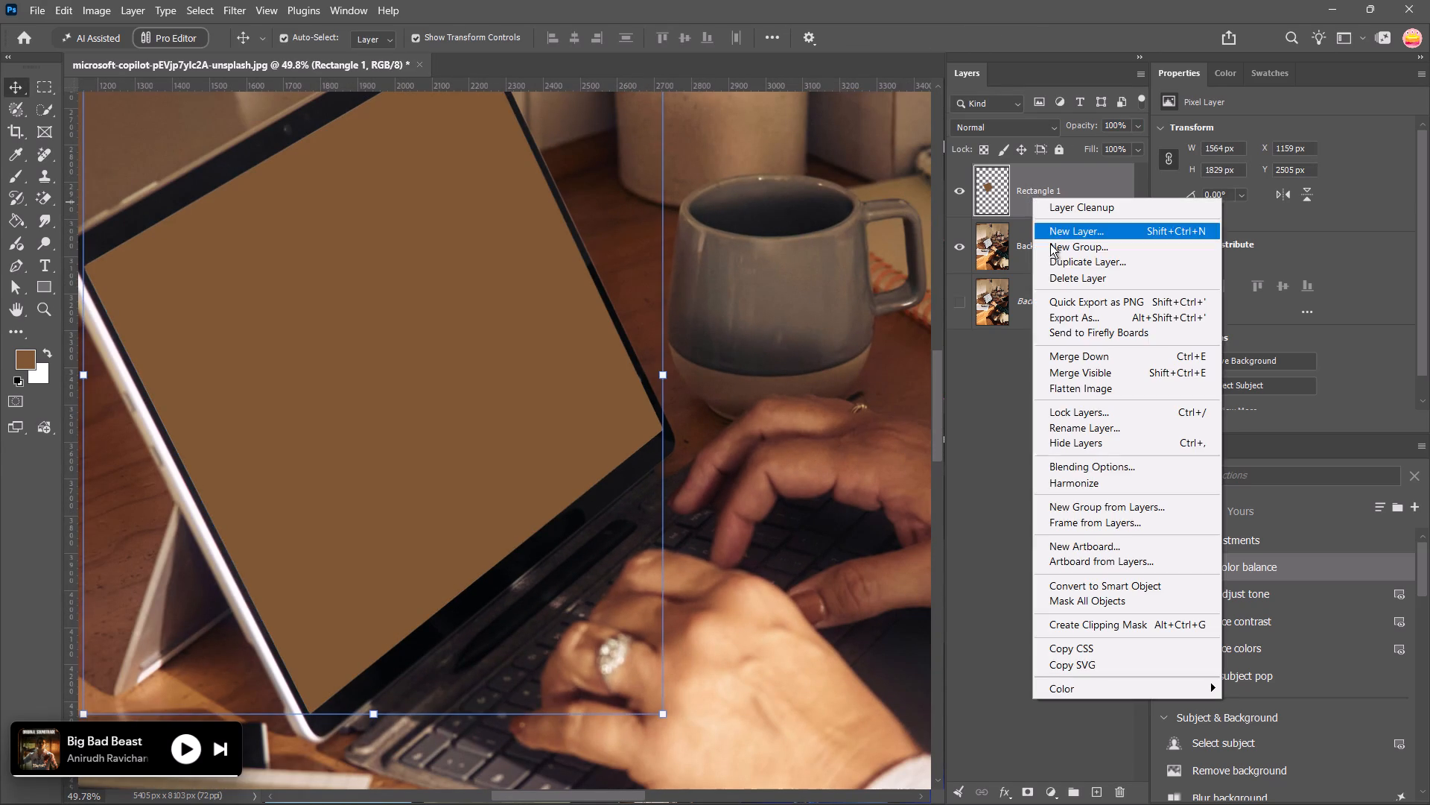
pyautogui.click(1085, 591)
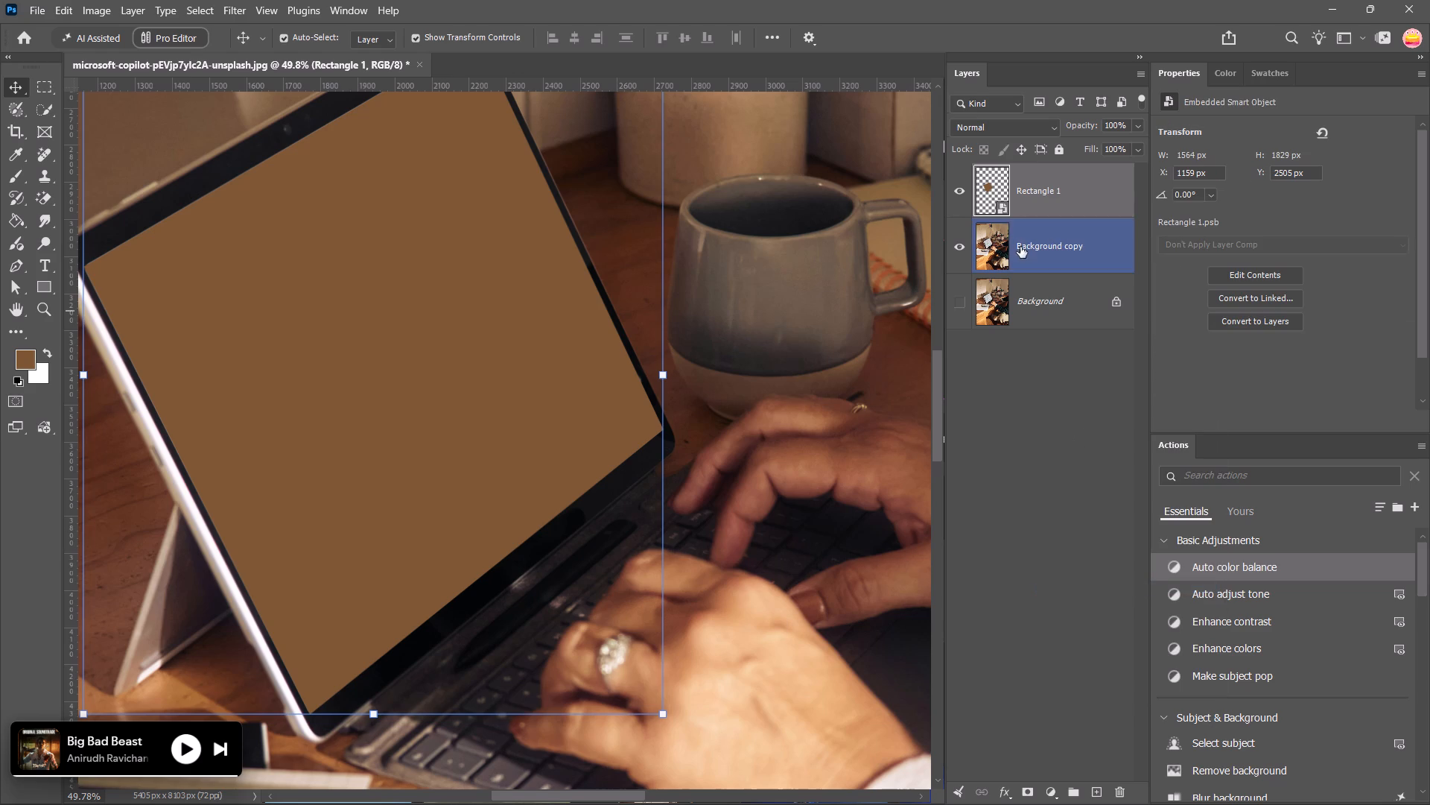
# Open the Rectangle 1 smart object's contents for inspection and return to the laptop photo document.
pyautogui.doubleClick(1002, 207)
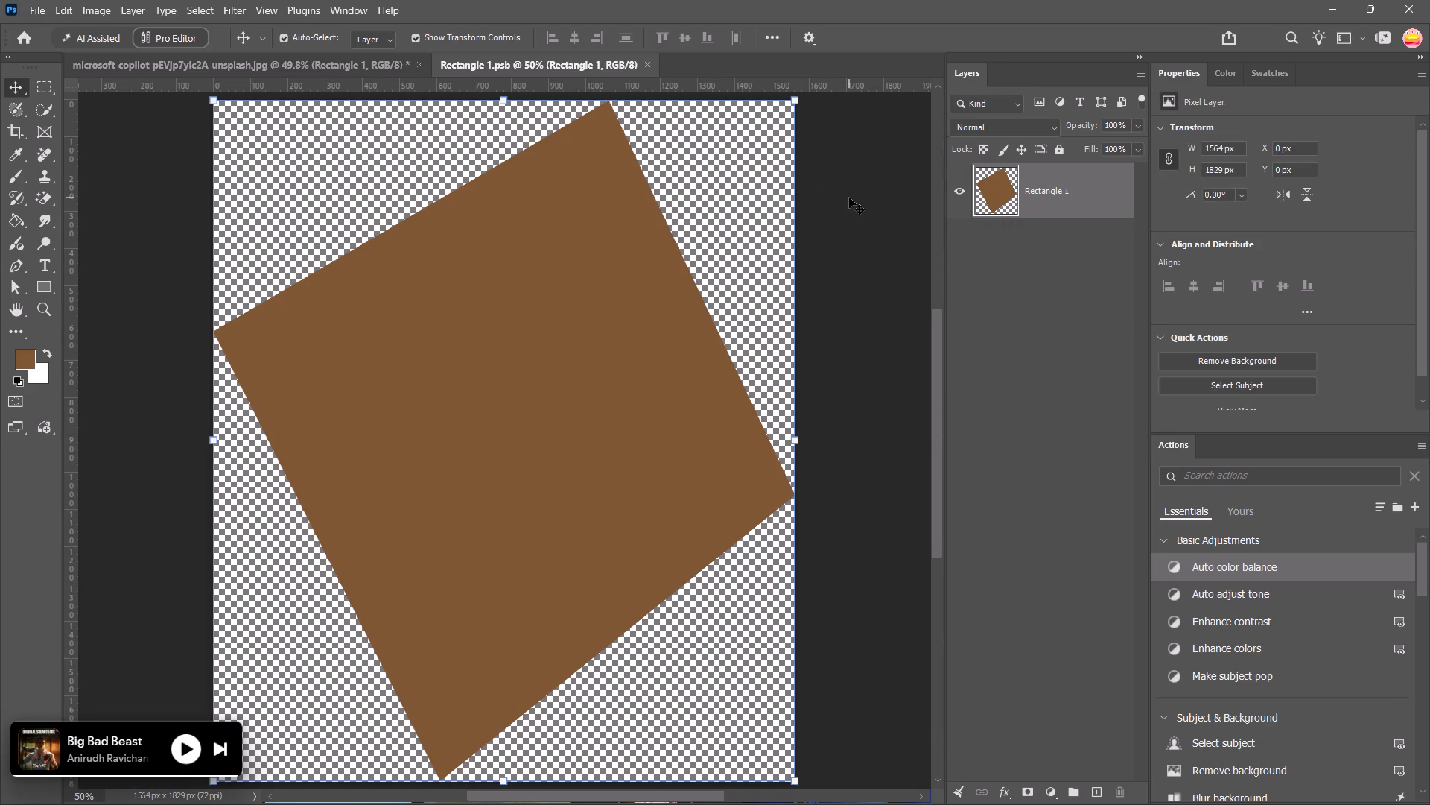
pyautogui.hotkey('ctrl', 'z')
pyautogui.click(372, 58)
# Switch to the Tutedude lecture in Chrome and review how Working with Multiple Images fits its yellow rectangle to the monitor screen.
pyautogui.hotkey('alt', 'Tab')
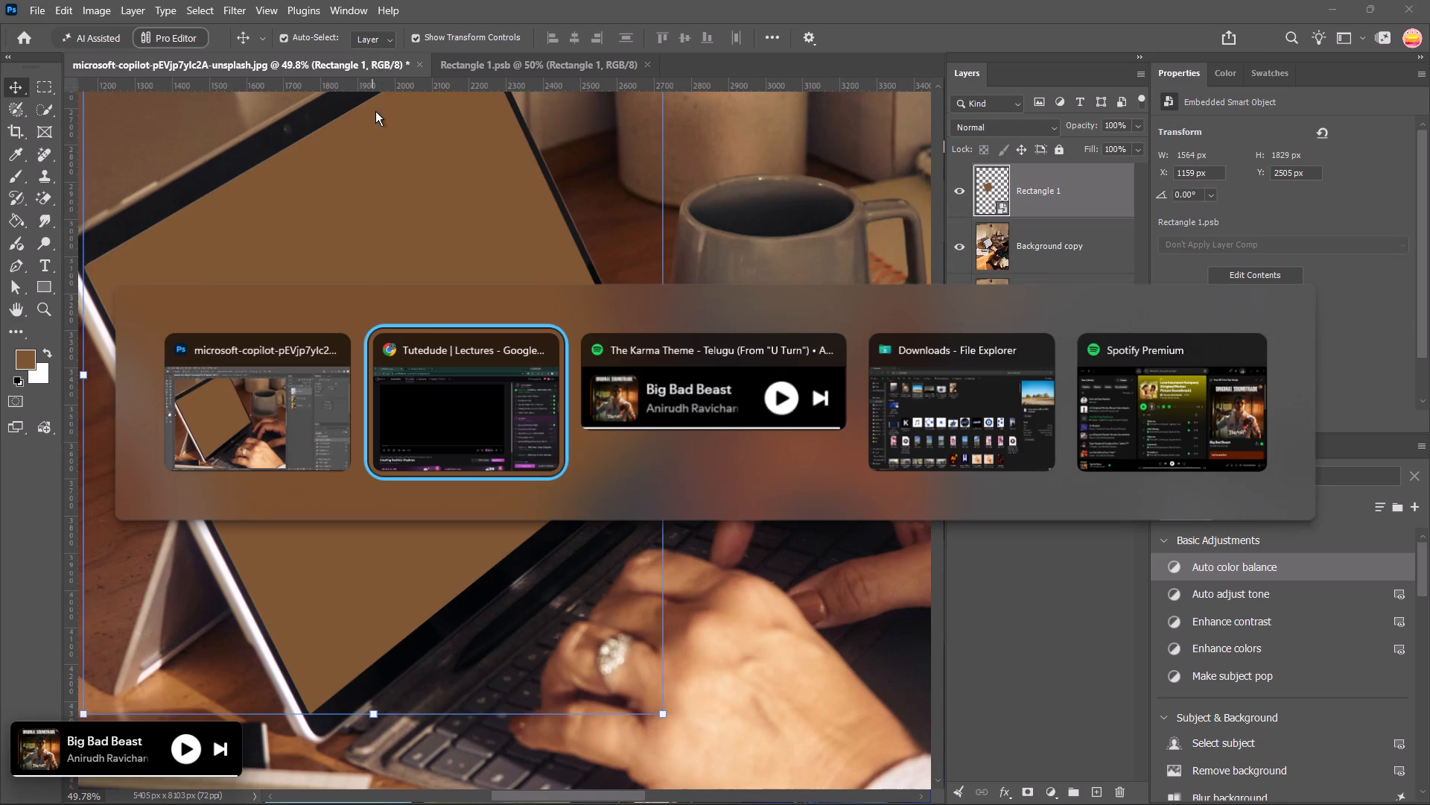
pyautogui.click(722, 408)
pyautogui.click(1209, 453)
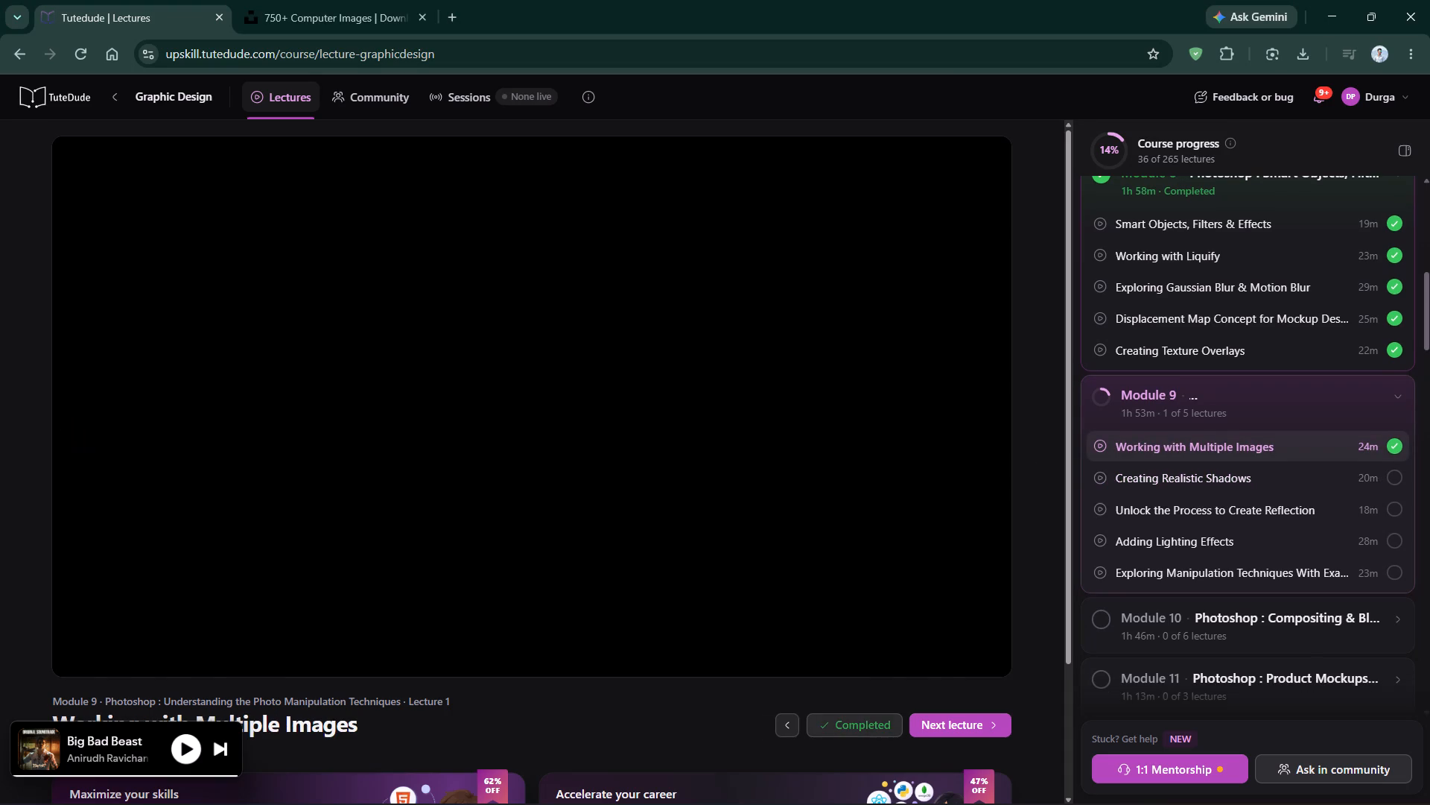
pyautogui.click(984, 659)
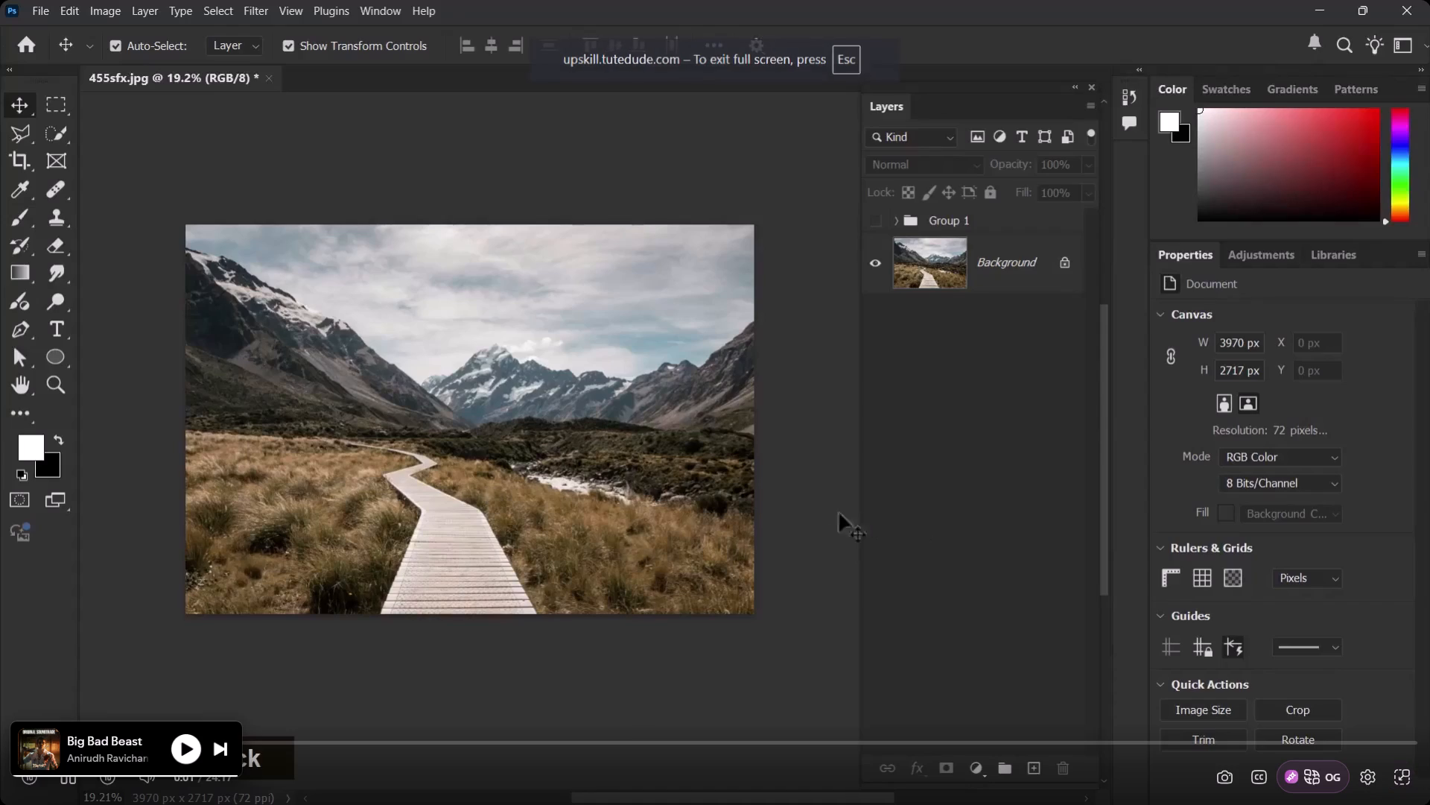
pyautogui.click(1236, 740)
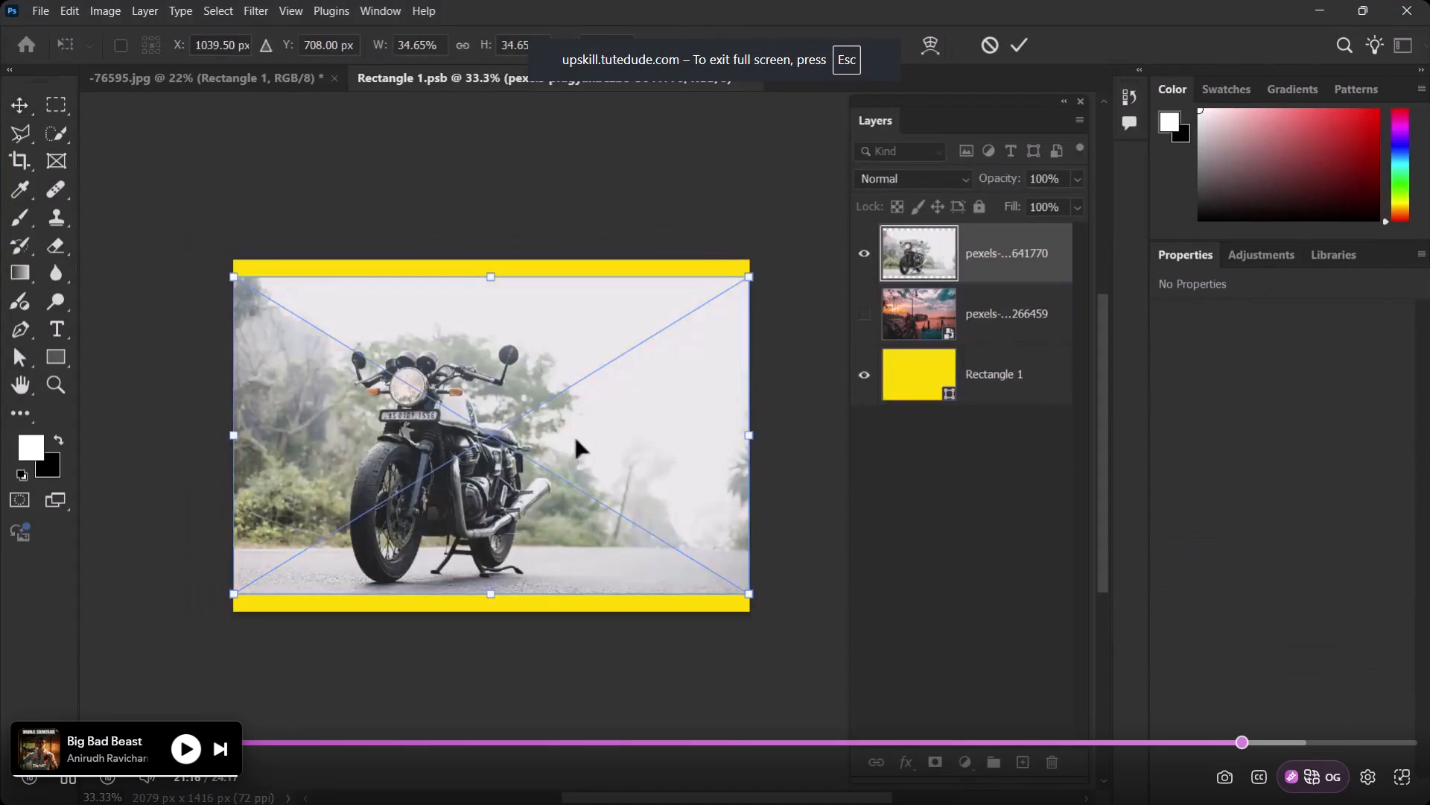
pyautogui.click(1209, 740)
pyautogui.click(1186, 739)
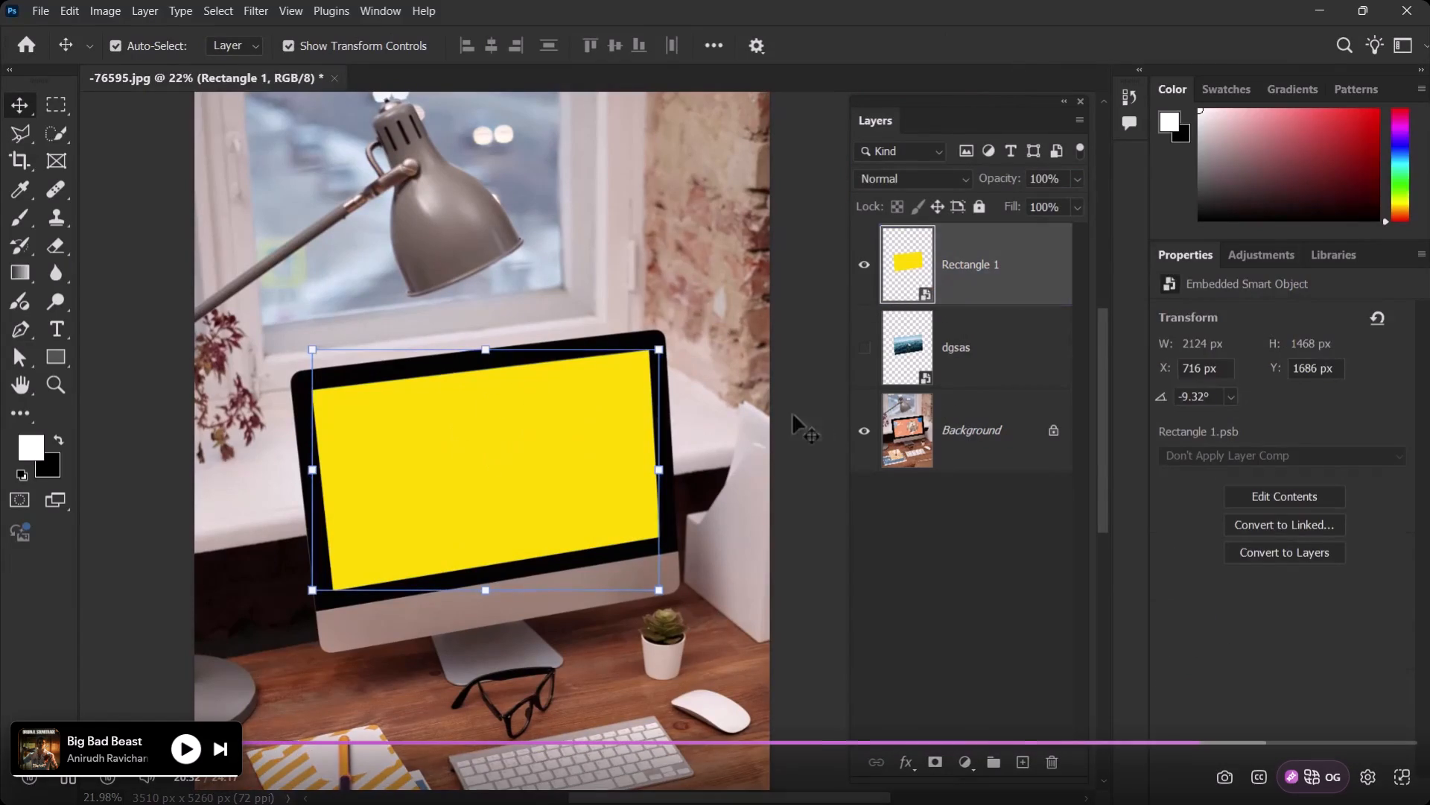
pyautogui.click(1152, 745)
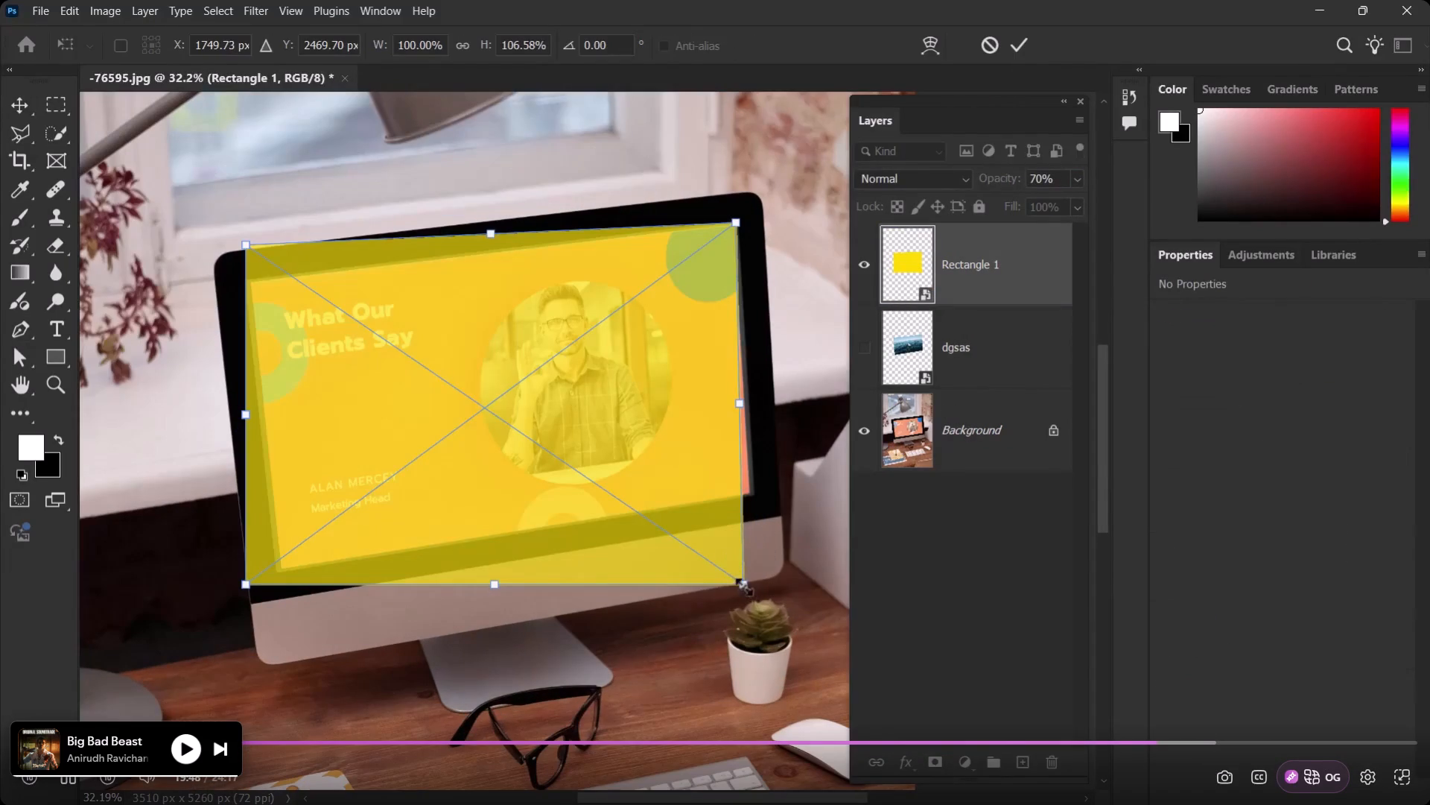
pyautogui.click(1096, 604)
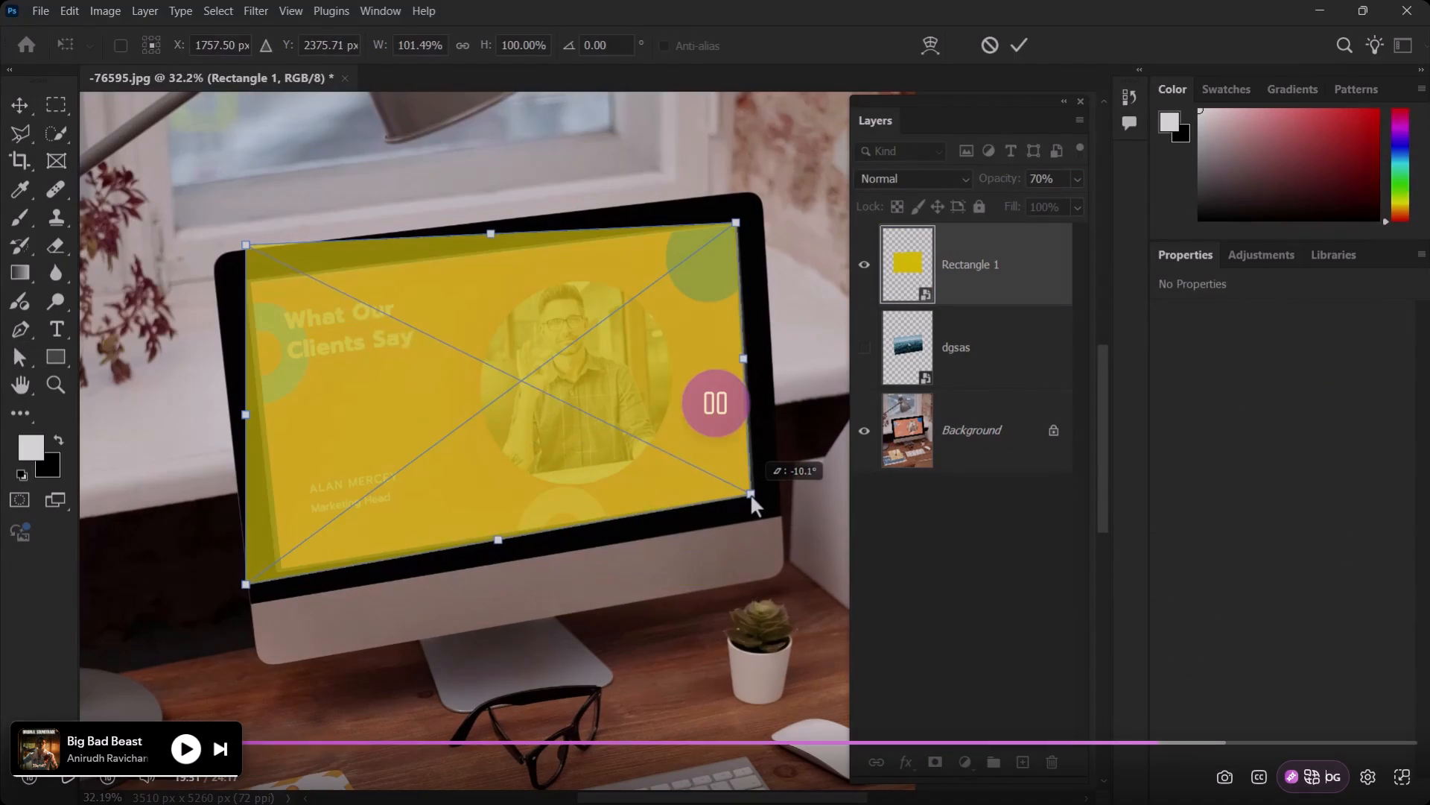
pyautogui.click(1402, 769)
# Switch back to Photoshop and delete the Rectangle 1 layer from the laptop photo.
pyautogui.hotkey('alt', 'Tab')
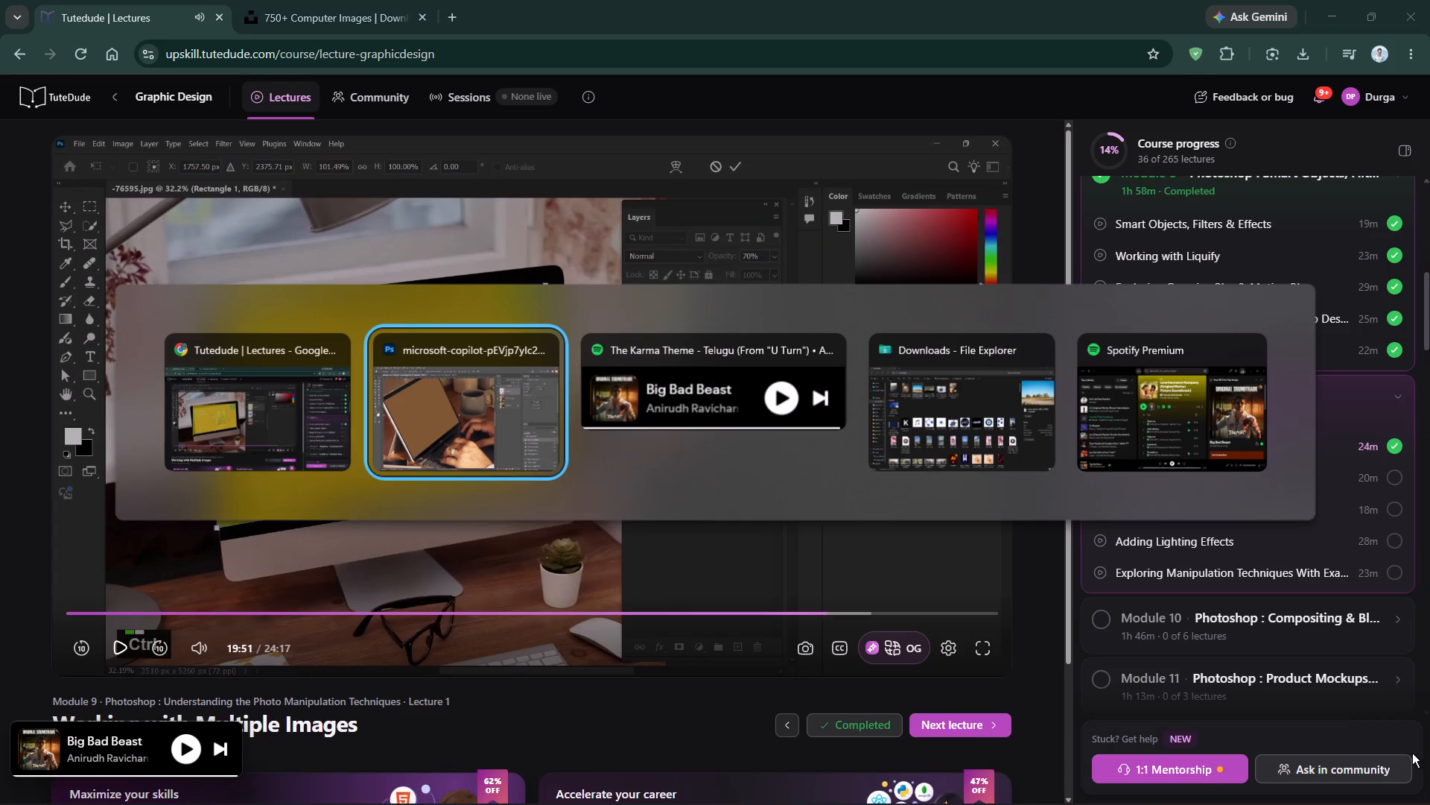
pyautogui.rightClick(1075, 195)
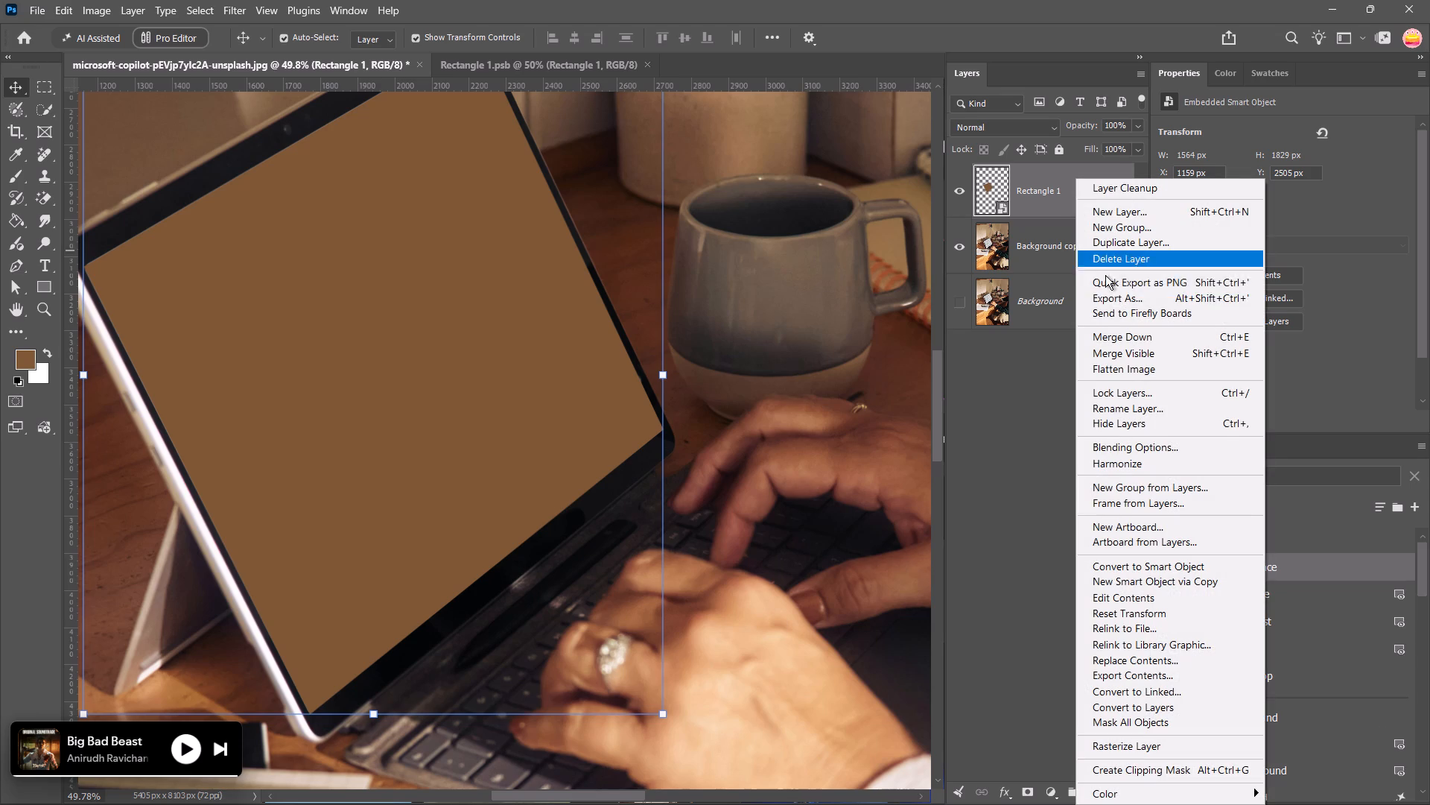
pyautogui.click(1115, 259)
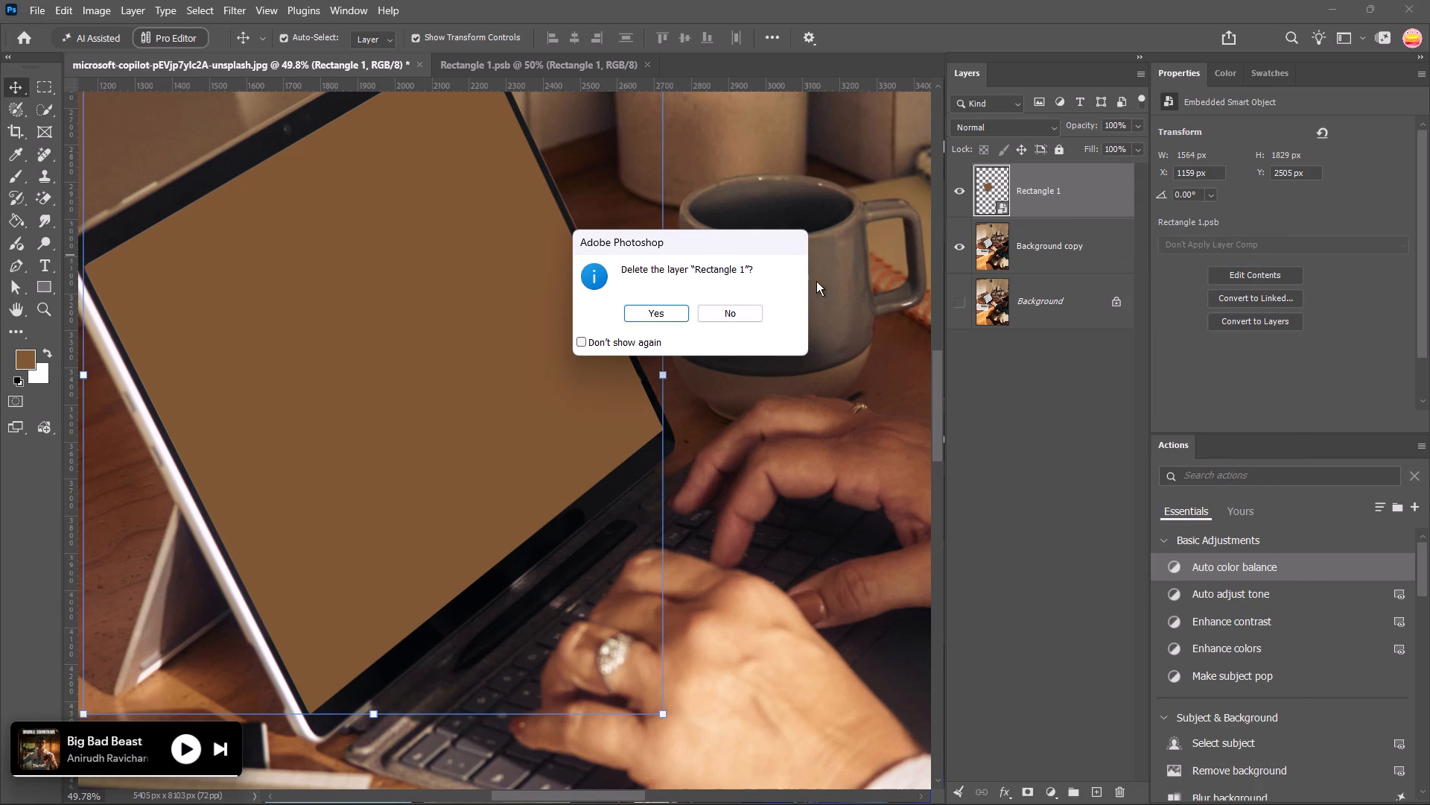
pyautogui.click(679, 309)
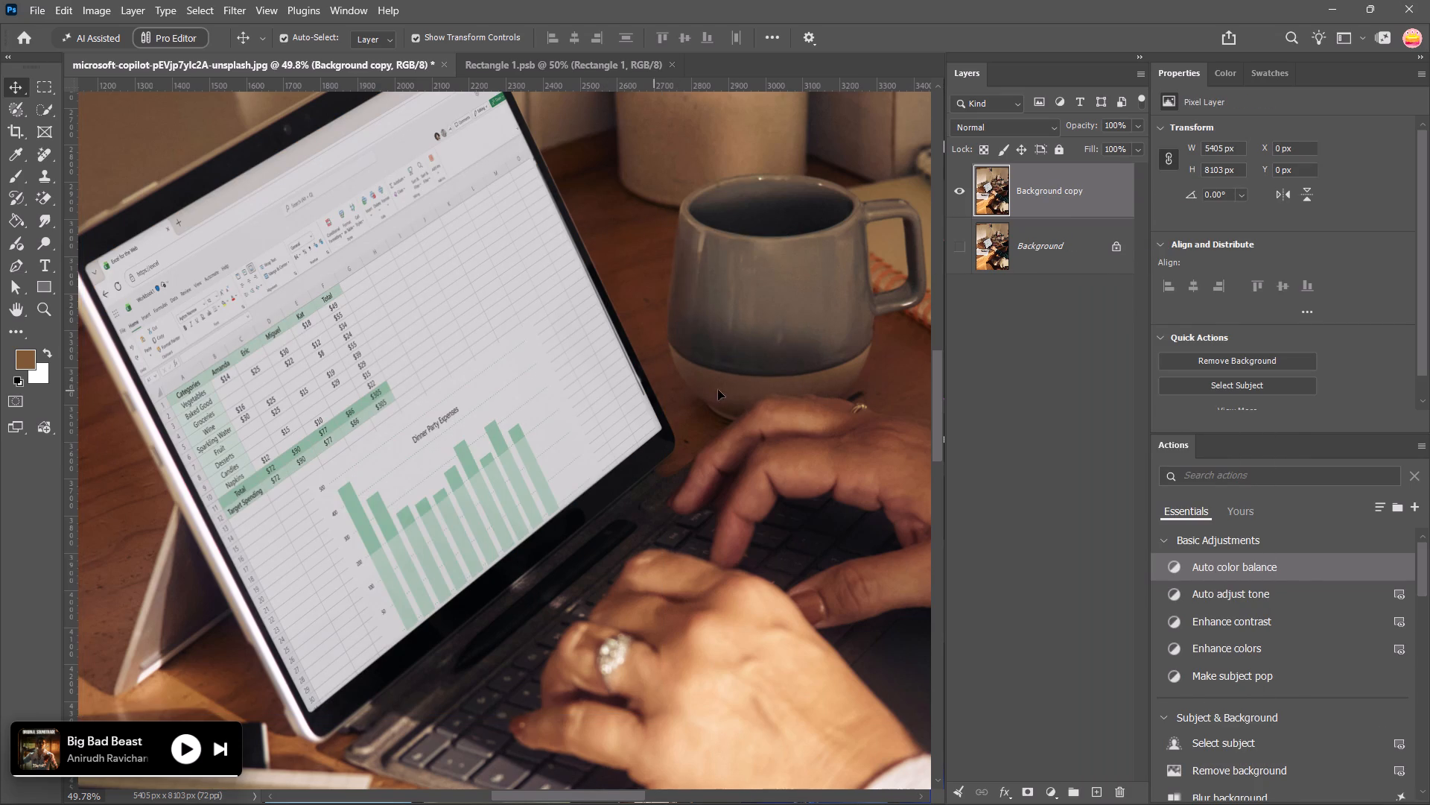
# Draw a brown rectangle about 1122 by 810 px over the upper part of the laptop screen.
pyautogui.click(44, 282)
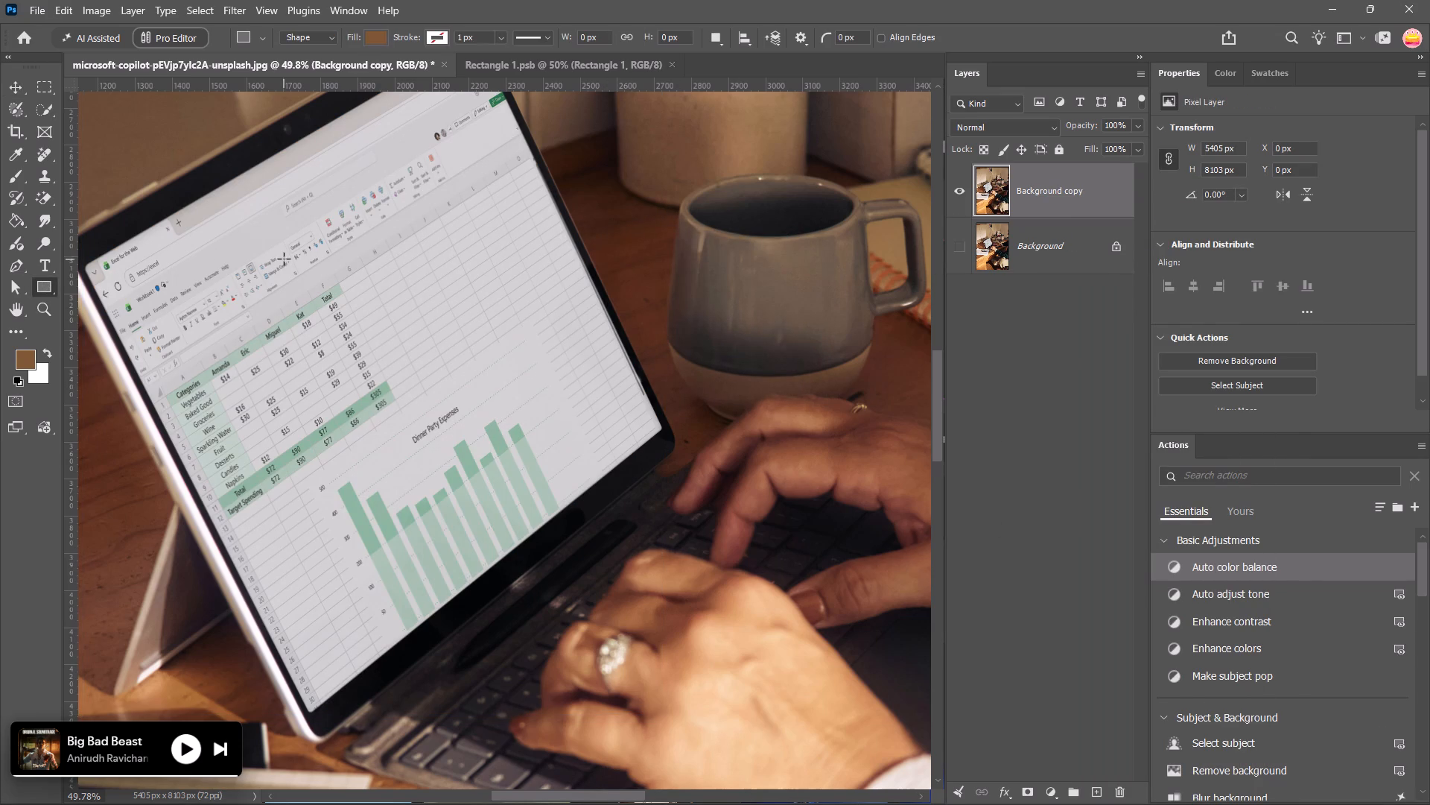
pyautogui.scroll(4, 284, 259)
pyautogui.moveTo(463, 186); pyautogui.dragTo(293, 359)
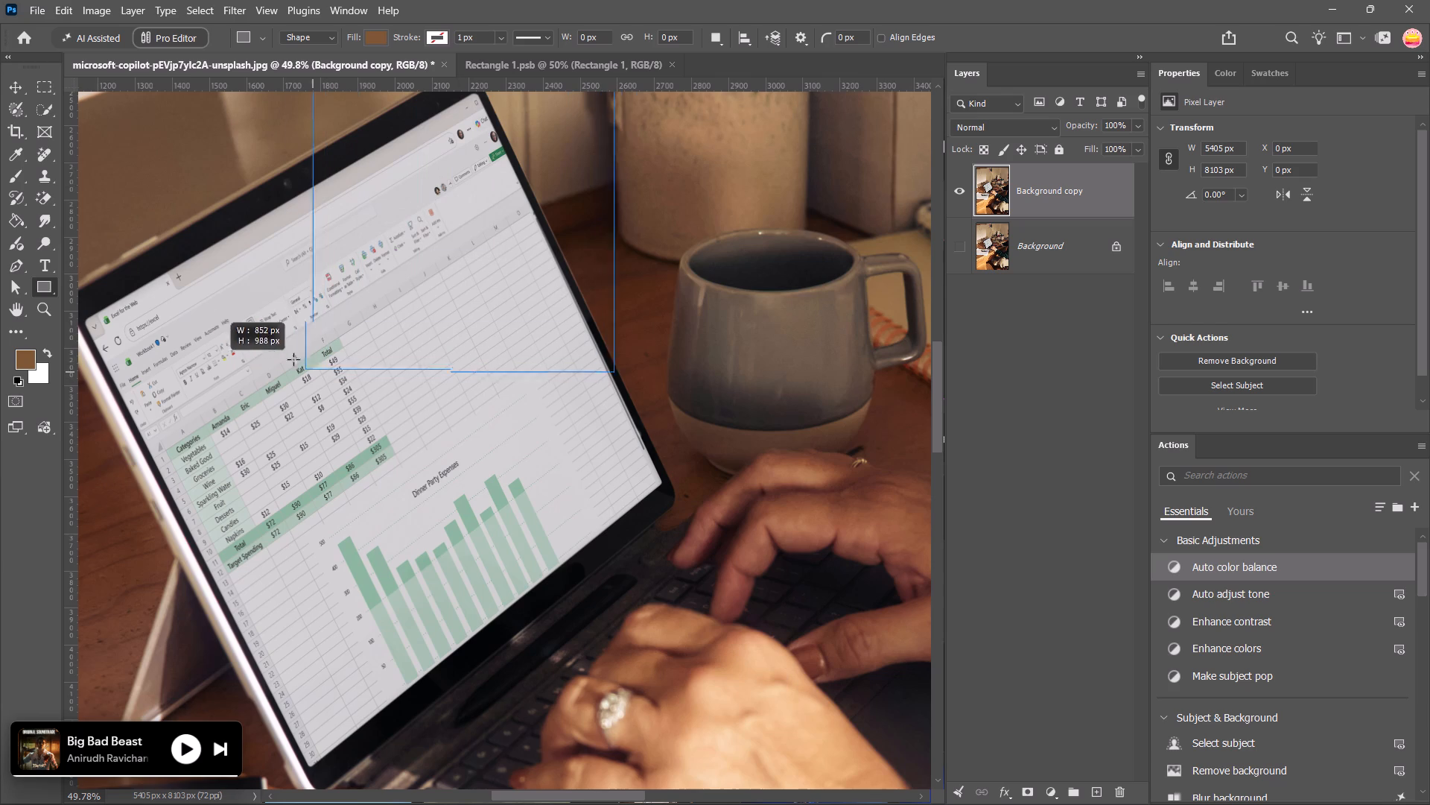
pyautogui.moveTo(293, 359); pyautogui.dragTo(255, 335)
pyautogui.press('space')
pyautogui.press('space')
pyautogui.press('space')
pyautogui.press('space')
pyautogui.press('space')
pyautogui.press('space')
pyautogui.press('space')
pyautogui.press('space')
pyautogui.press('space')
pyautogui.press('space')
pyautogui.press('space')
pyautogui.press('space')
pyautogui.press('space')
pyautogui.press('space')
pyautogui.press('space')
pyautogui.press('space')
pyautogui.press('space')
pyautogui.press('space')
pyautogui.press('space')
pyautogui.press('space')
pyautogui.scroll(2, 532, 326)
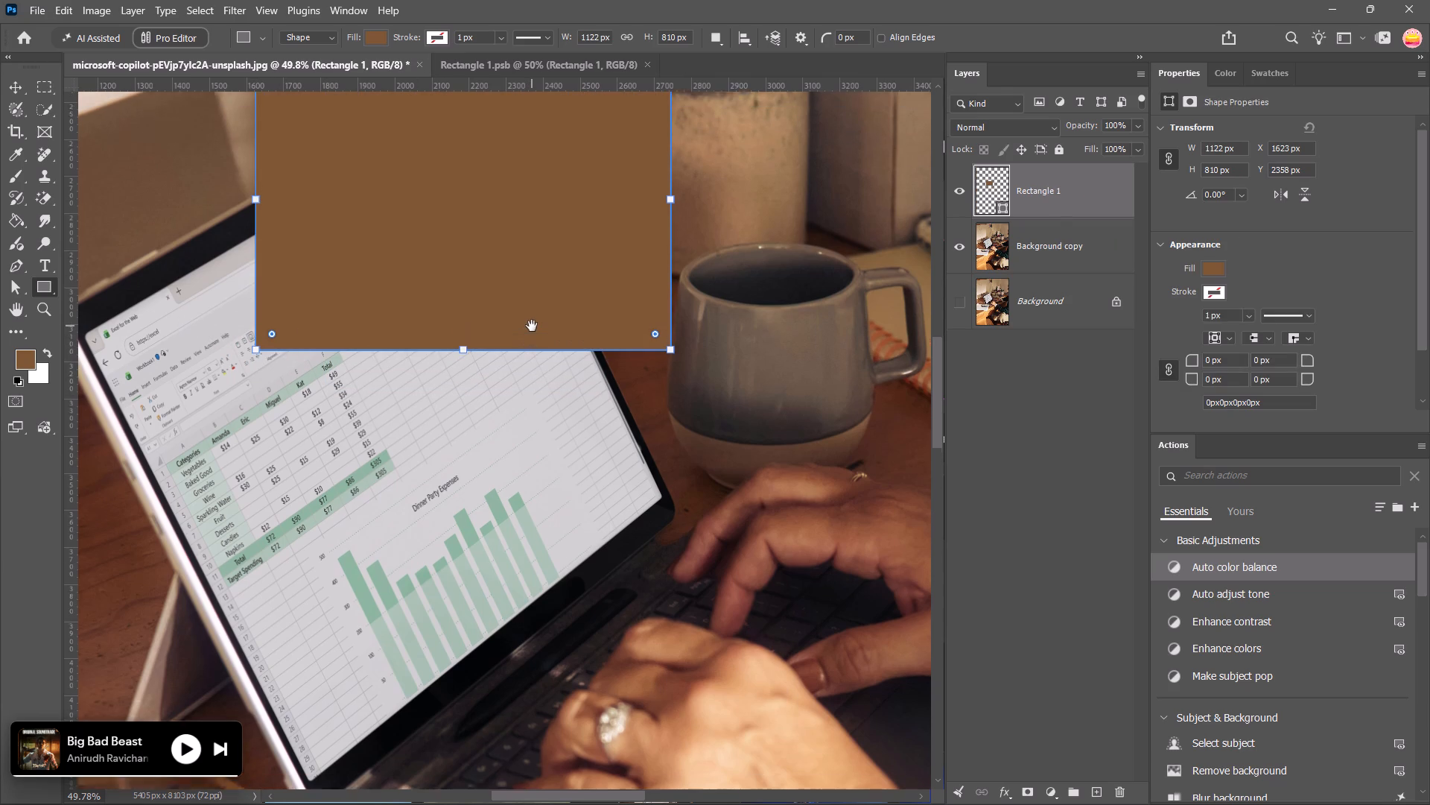
pyautogui.scroll(6, 532, 326)
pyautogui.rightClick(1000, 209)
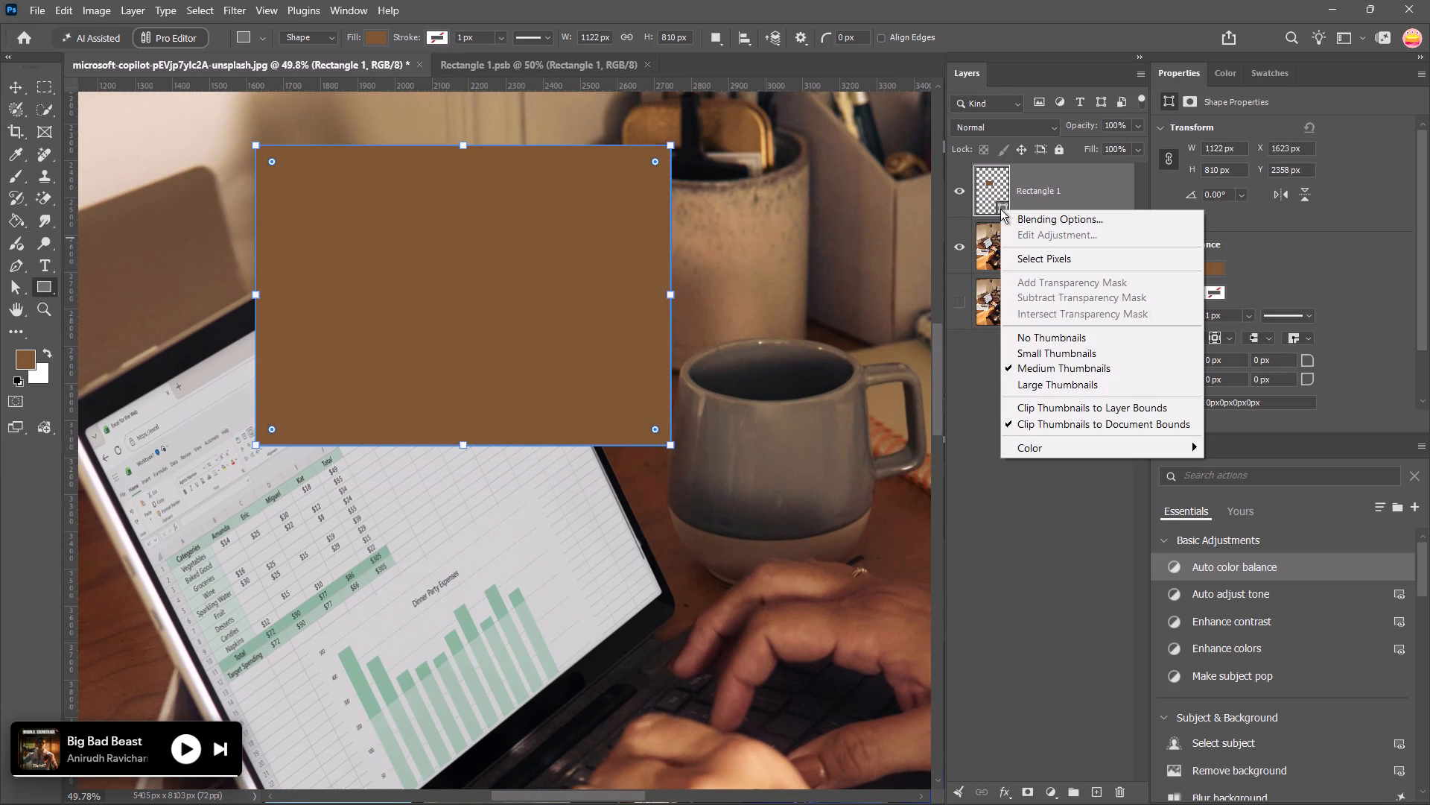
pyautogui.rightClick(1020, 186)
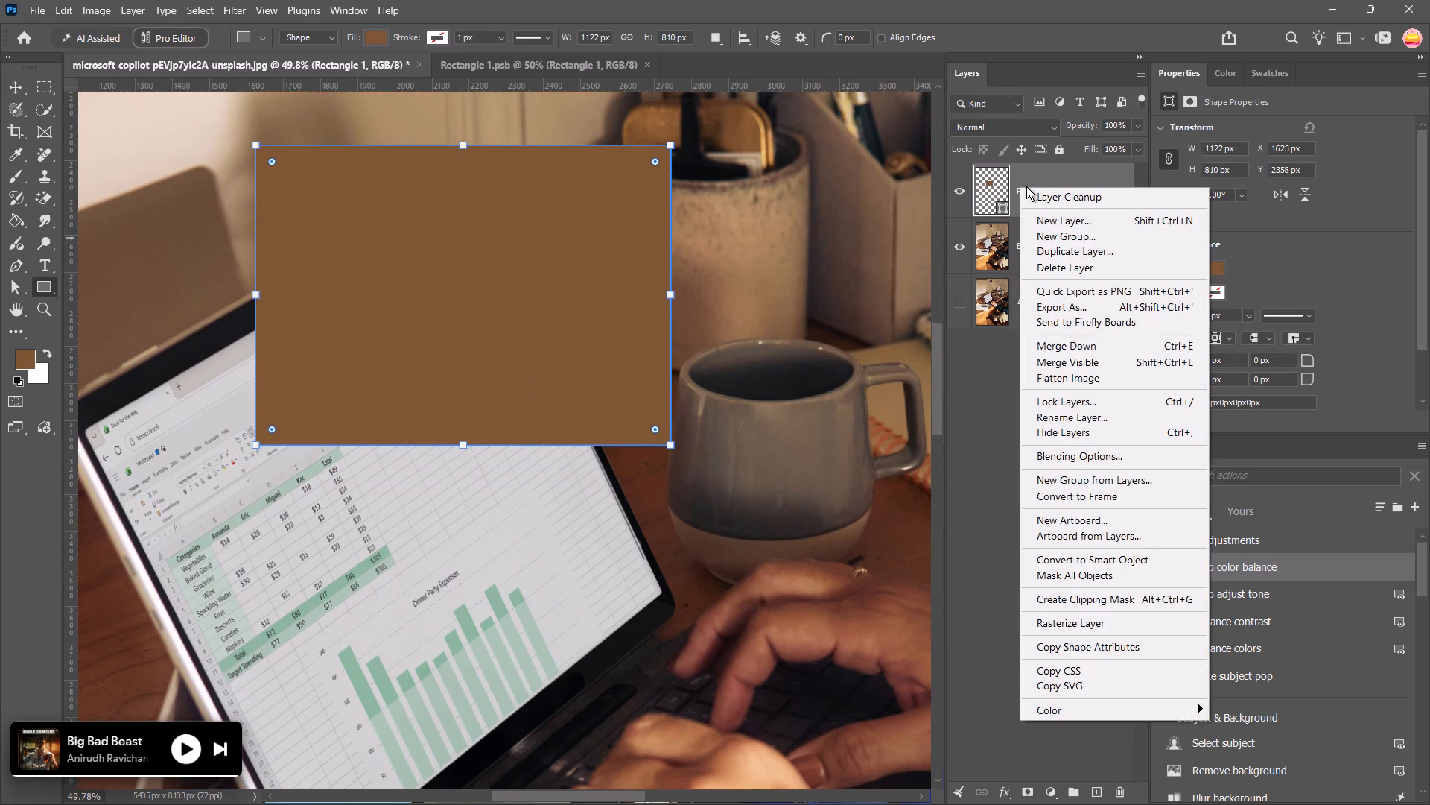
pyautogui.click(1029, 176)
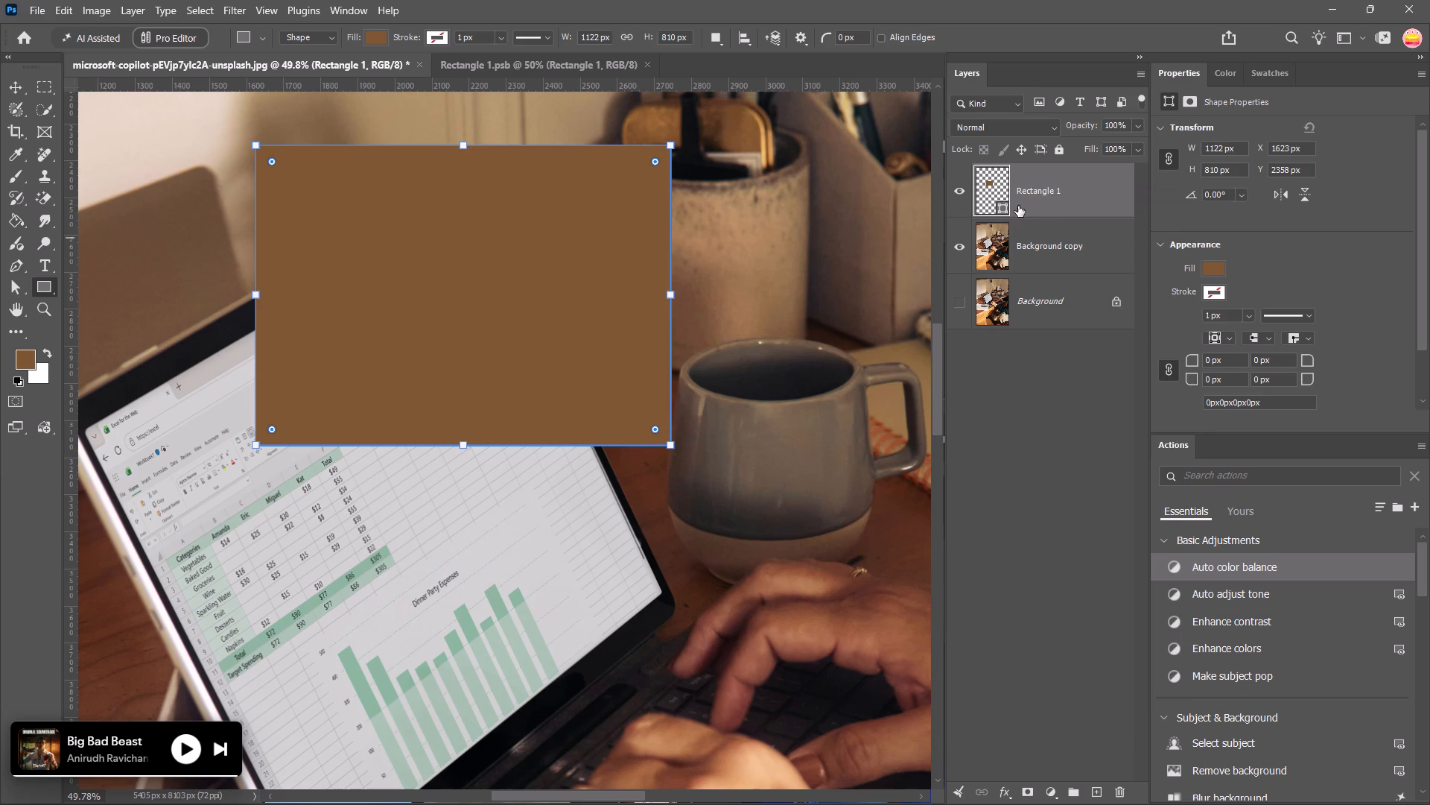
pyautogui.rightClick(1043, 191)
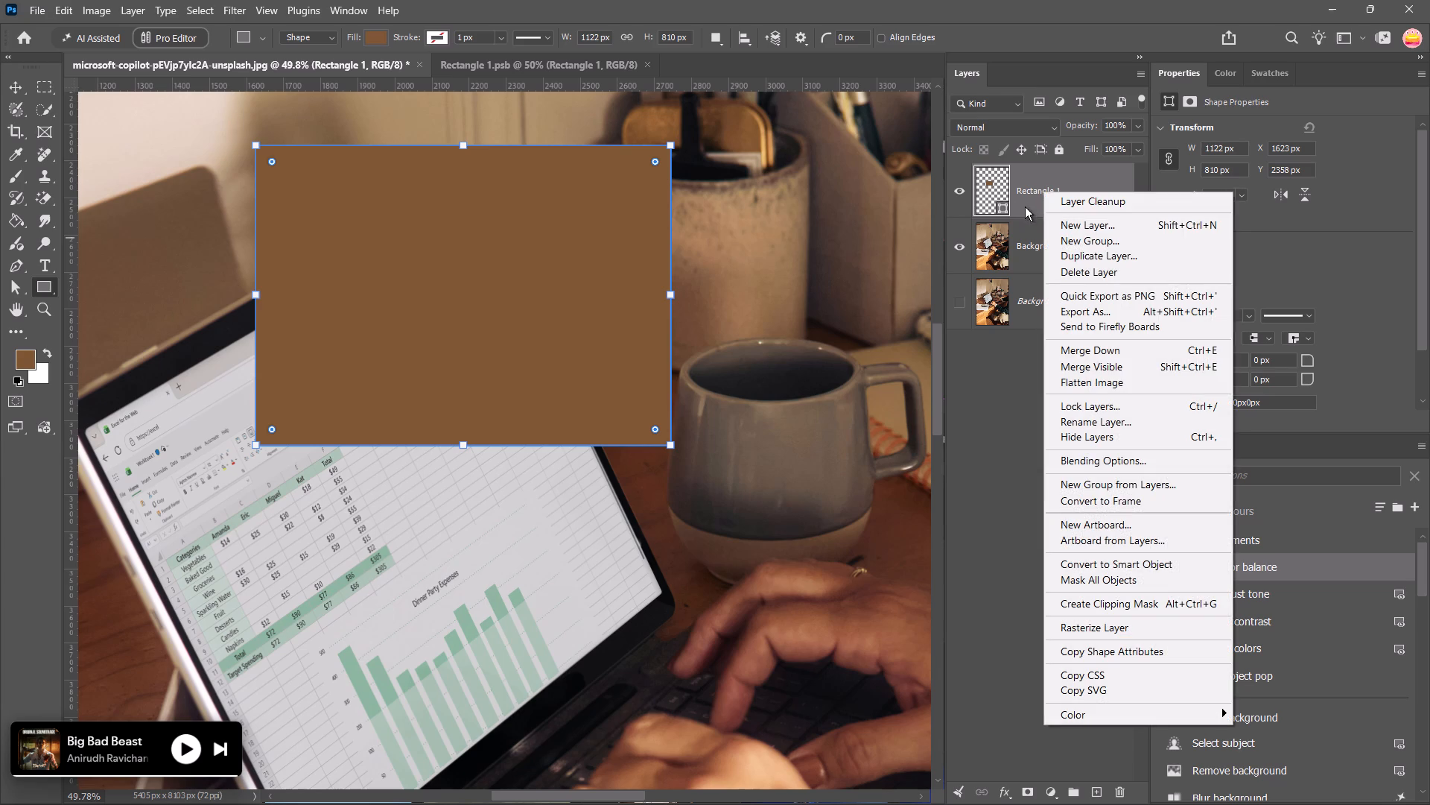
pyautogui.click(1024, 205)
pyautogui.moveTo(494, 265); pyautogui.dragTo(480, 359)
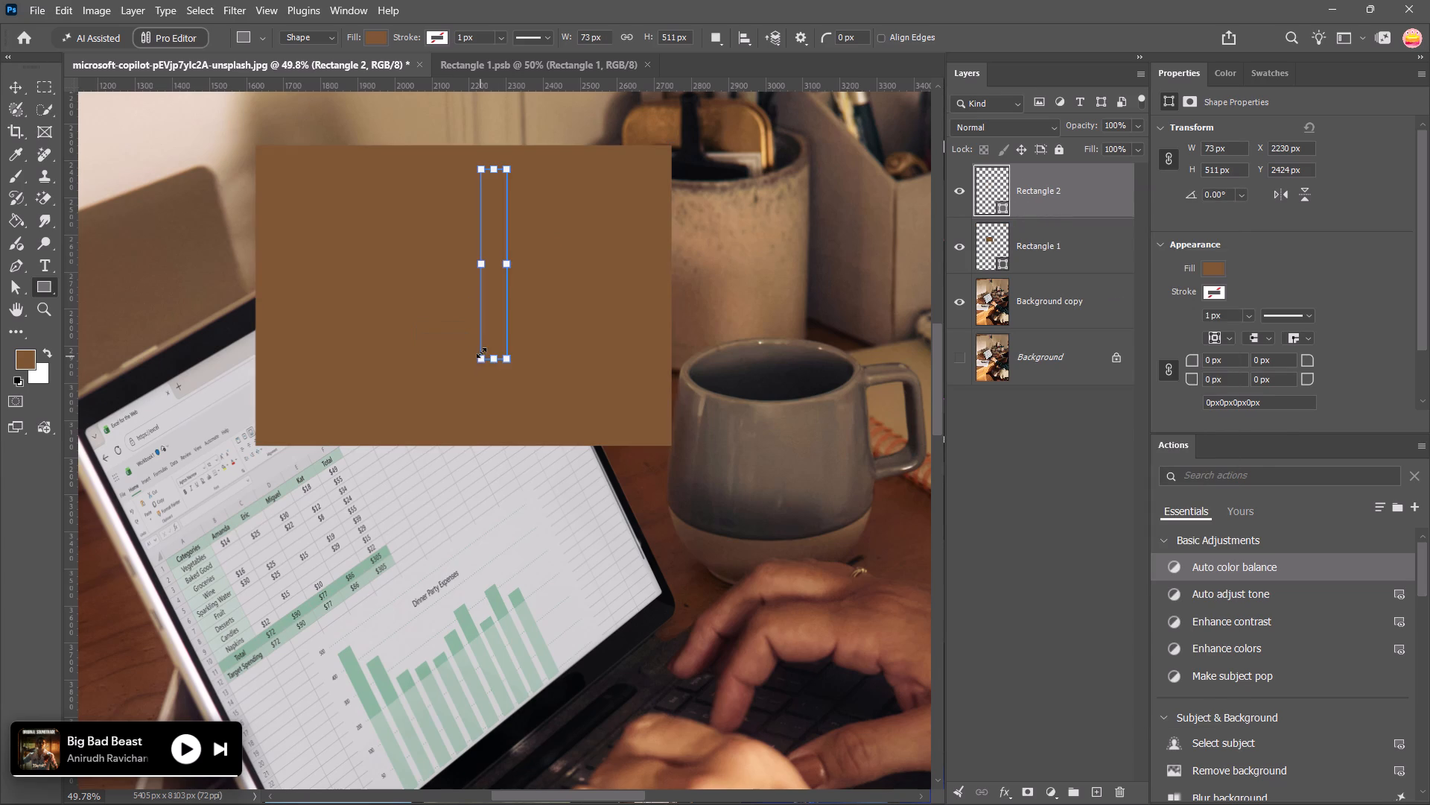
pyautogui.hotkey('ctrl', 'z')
# Move the brown rectangle down onto the middle of the laptop screen, to about X 1441 px, Y 2963 px.
pyautogui.press('v')
pyautogui.moveTo(500, 341); pyautogui.dragTo(495, 367)
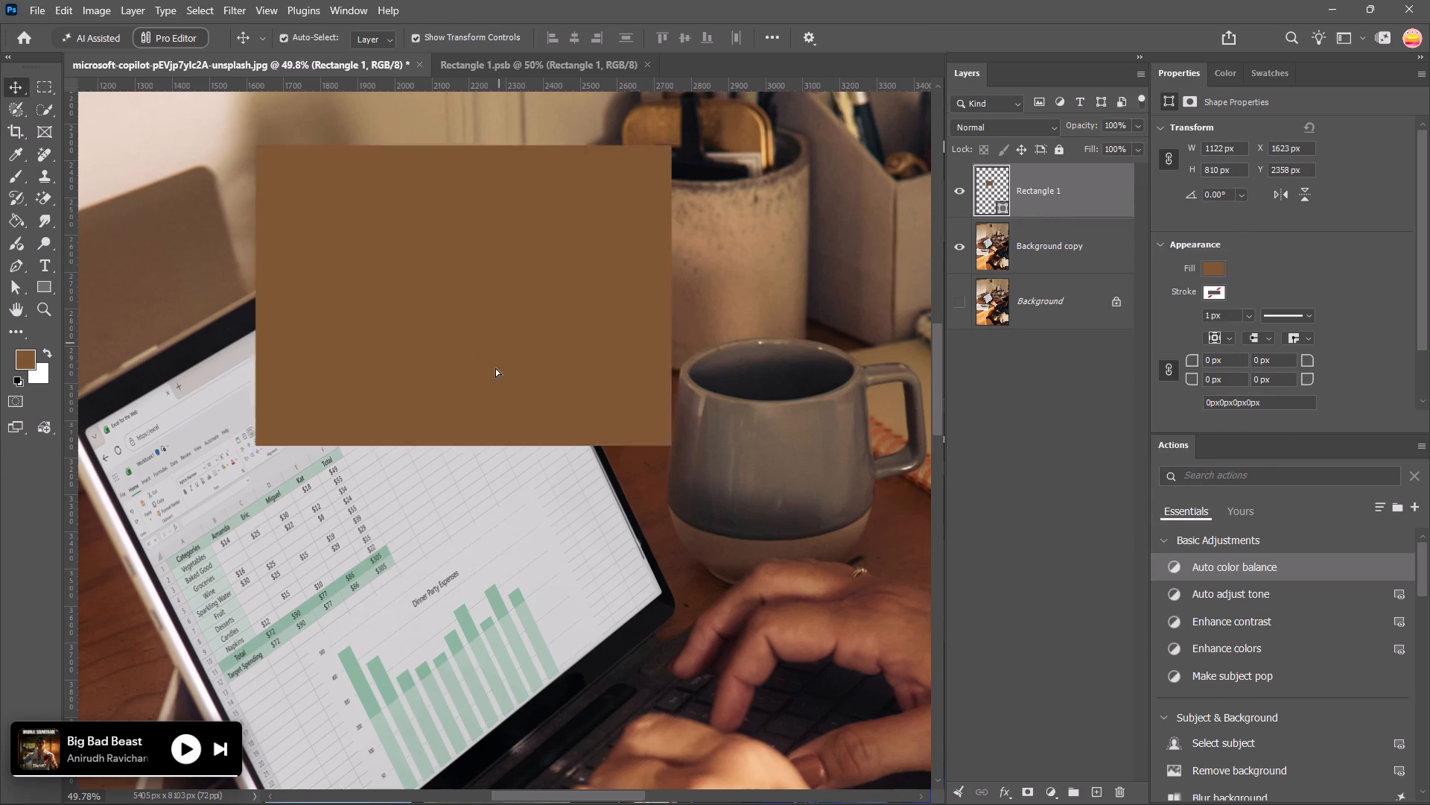
pyautogui.moveTo(495, 367); pyautogui.dragTo(426, 562)
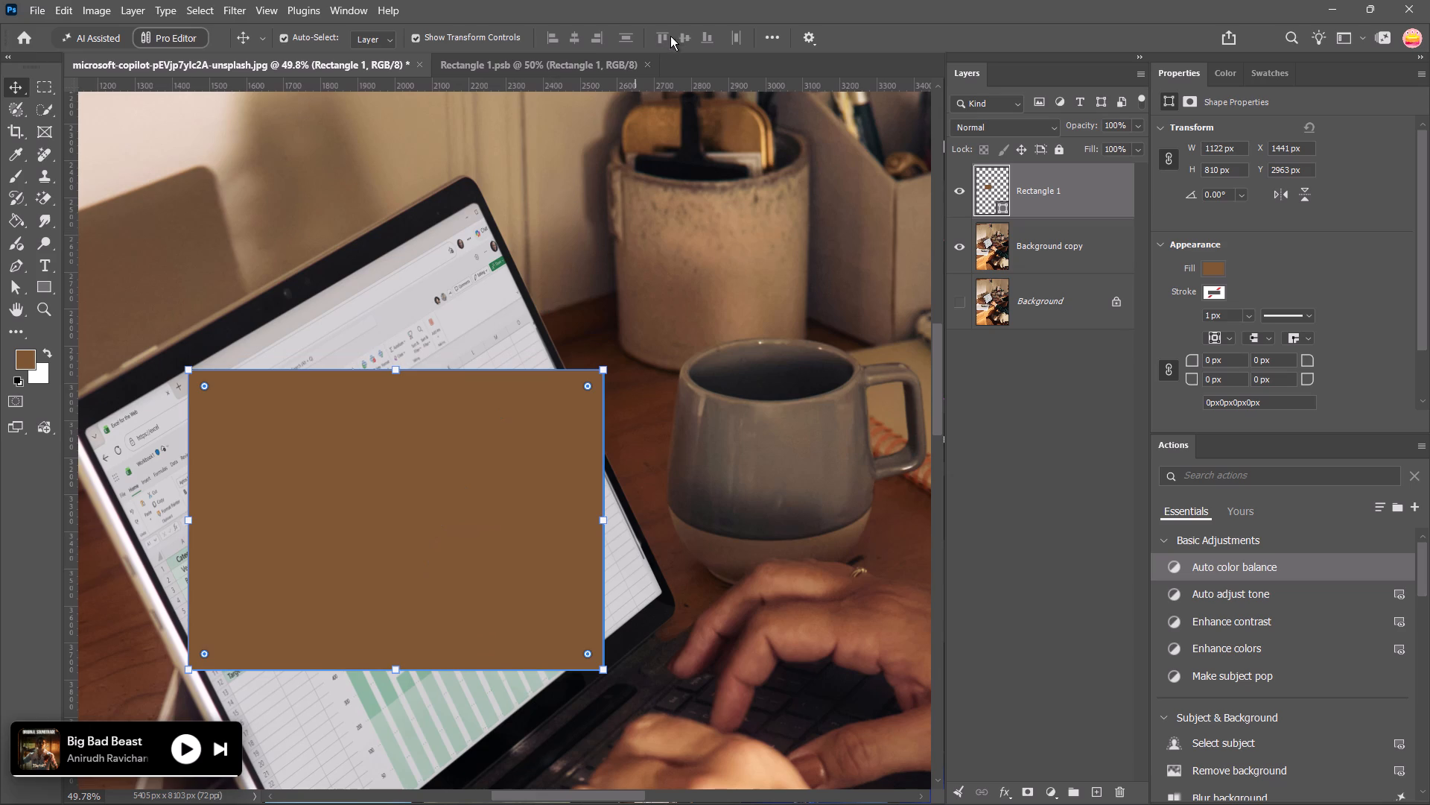
pyautogui.press('space')
pyautogui.press('space')
pyautogui.press('space')
pyautogui.press('space')
pyautogui.press('space')
pyautogui.press('space')
pyautogui.press('space')
pyautogui.press('space')
pyautogui.press('space')
pyautogui.press('space')
pyautogui.press('space')
pyautogui.press('space')
pyautogui.press('space')
pyautogui.press('space')
pyautogui.press('space')
pyautogui.press('space')
pyautogui.press('space')
pyautogui.press('space')
pyautogui.press('space')
pyautogui.press('space')
pyautogui.moveTo(453, 508); pyautogui.dragTo(532, 506)
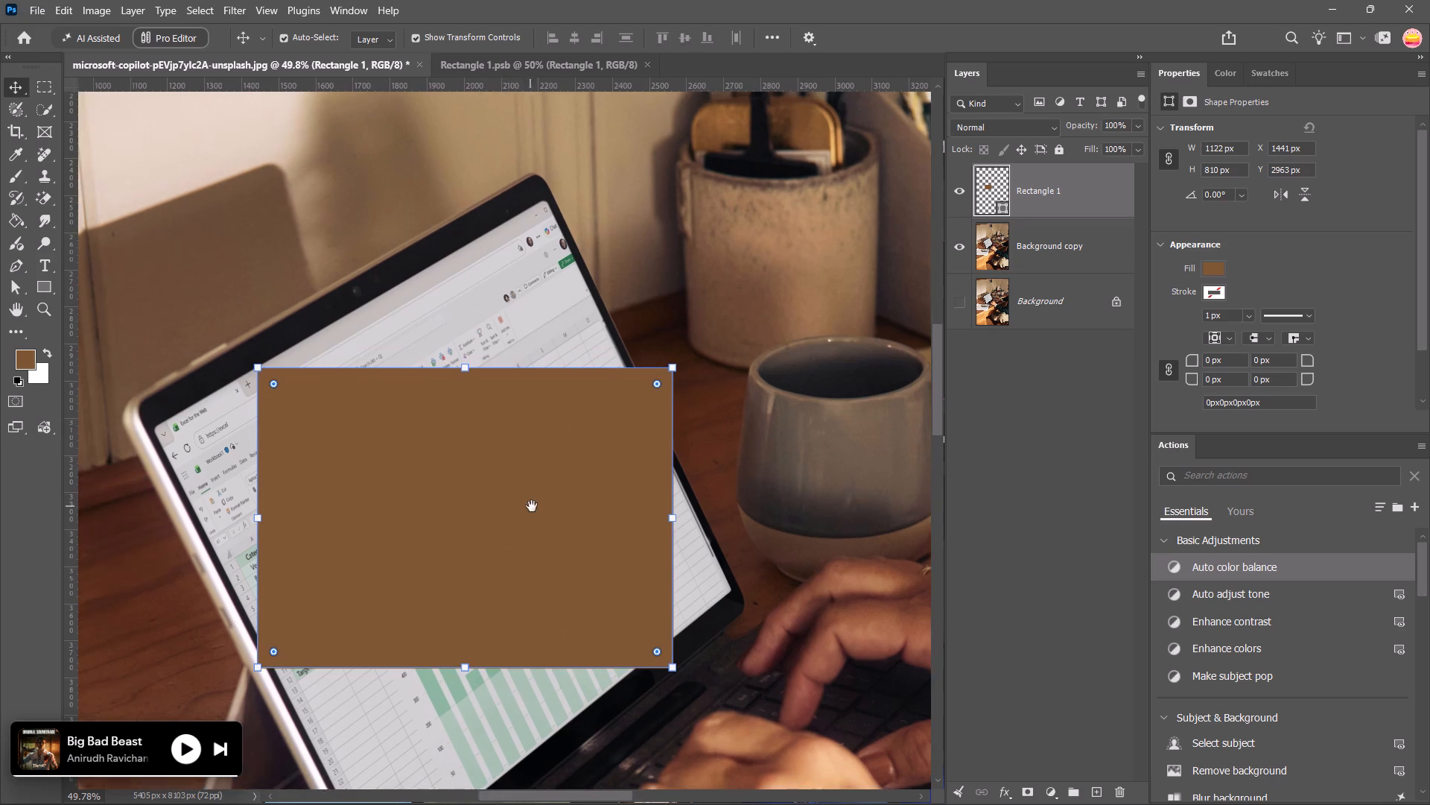
pyautogui.moveTo(532, 506); pyautogui.dragTo(561, 490)
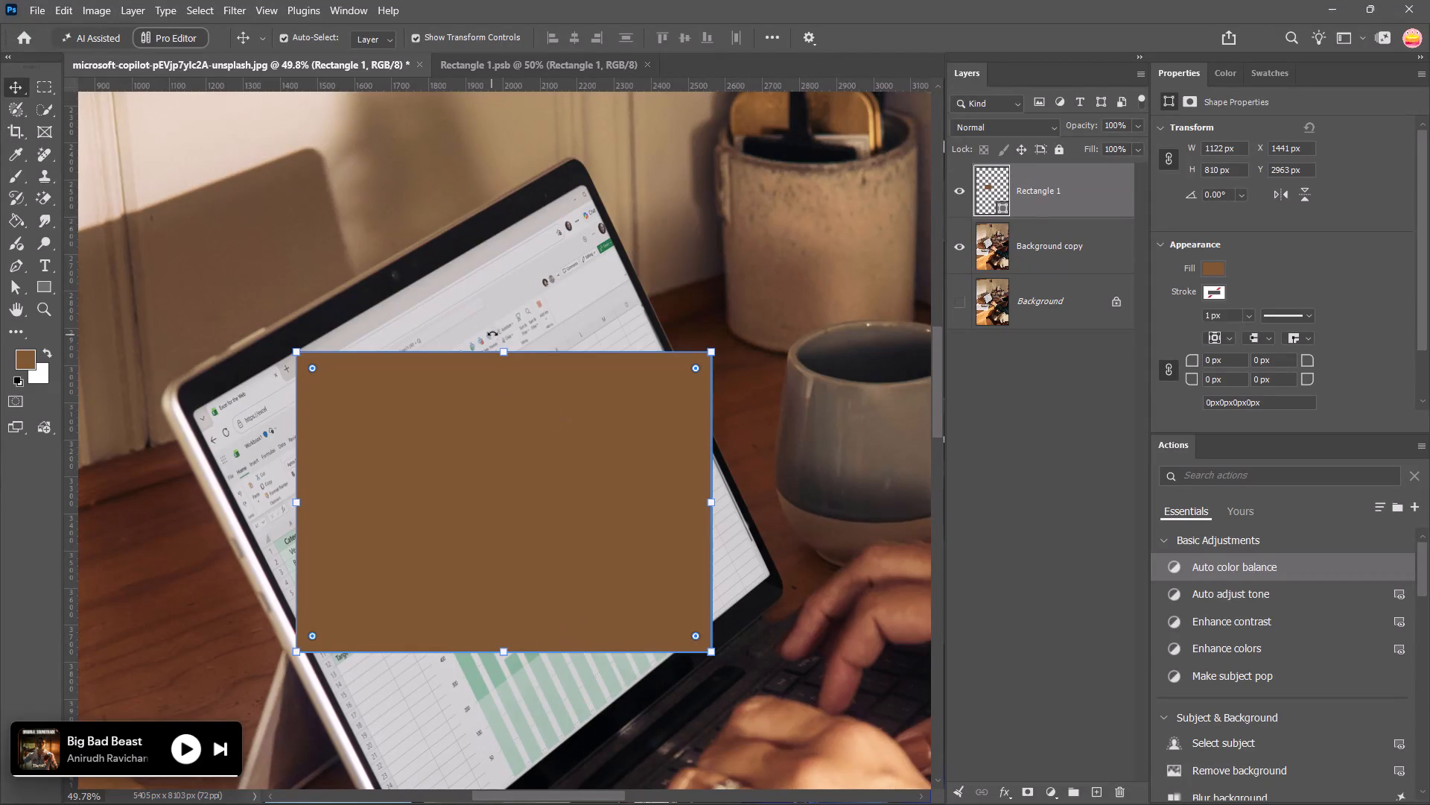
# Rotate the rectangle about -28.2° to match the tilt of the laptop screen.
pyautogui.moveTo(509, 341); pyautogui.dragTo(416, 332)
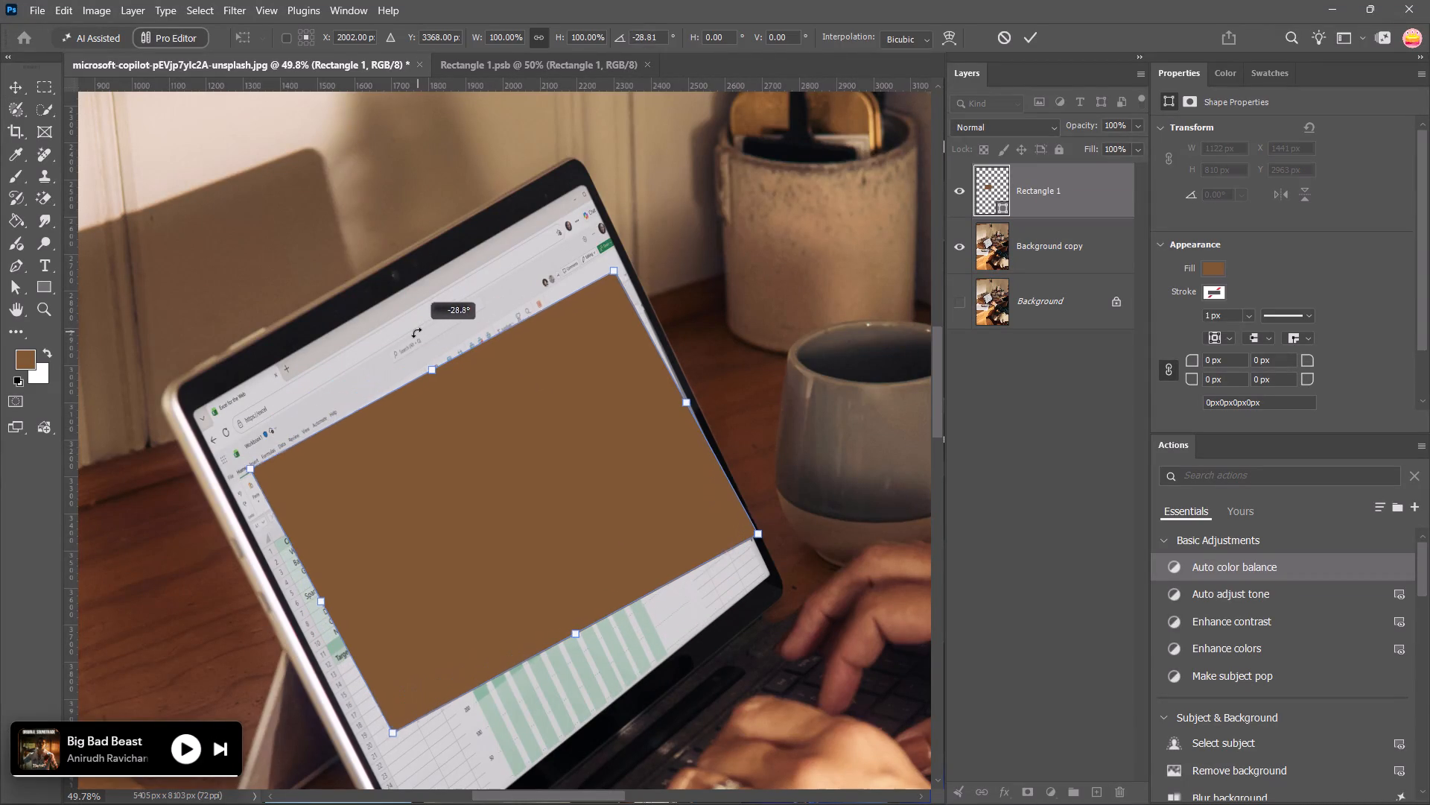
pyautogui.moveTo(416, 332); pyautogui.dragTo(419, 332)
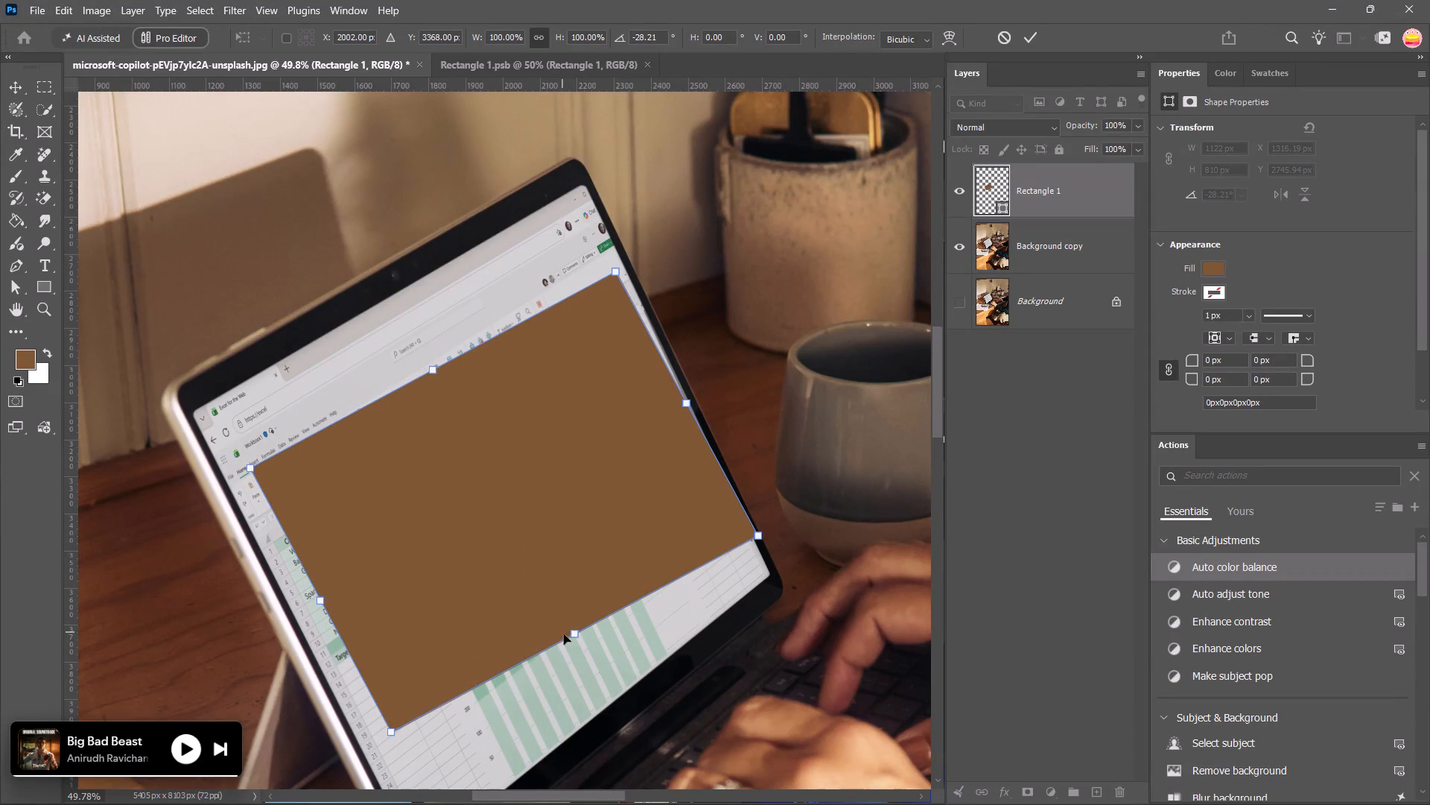
# Scale the rectangle to about 115% and reposition it over the laptop screen.
pyautogui.moveTo(573, 635); pyautogui.dragTo(605, 670)
pyautogui.moveTo(582, 603); pyautogui.dragTo(542, 531)
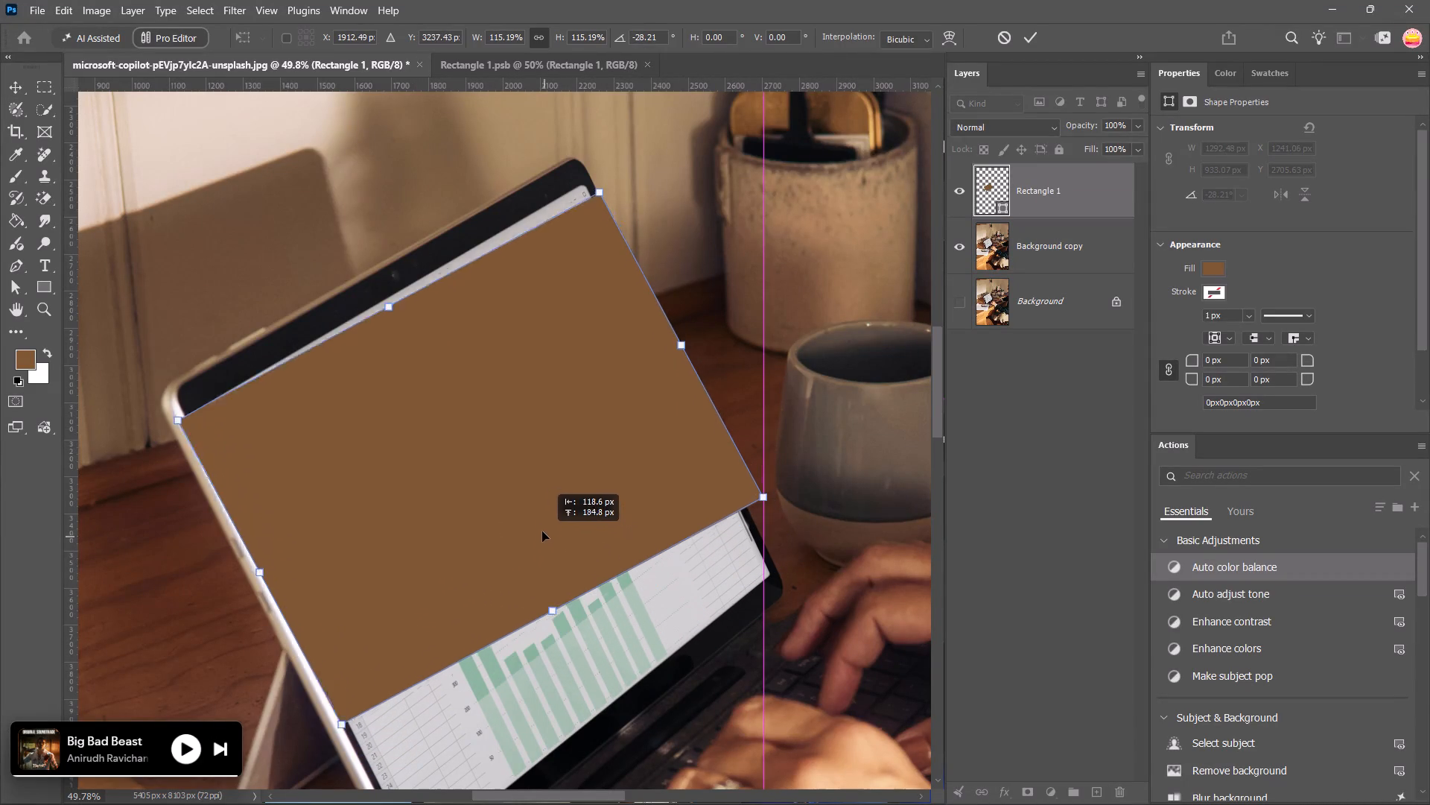
pyautogui.moveTo(542, 531); pyautogui.dragTo(556, 585)
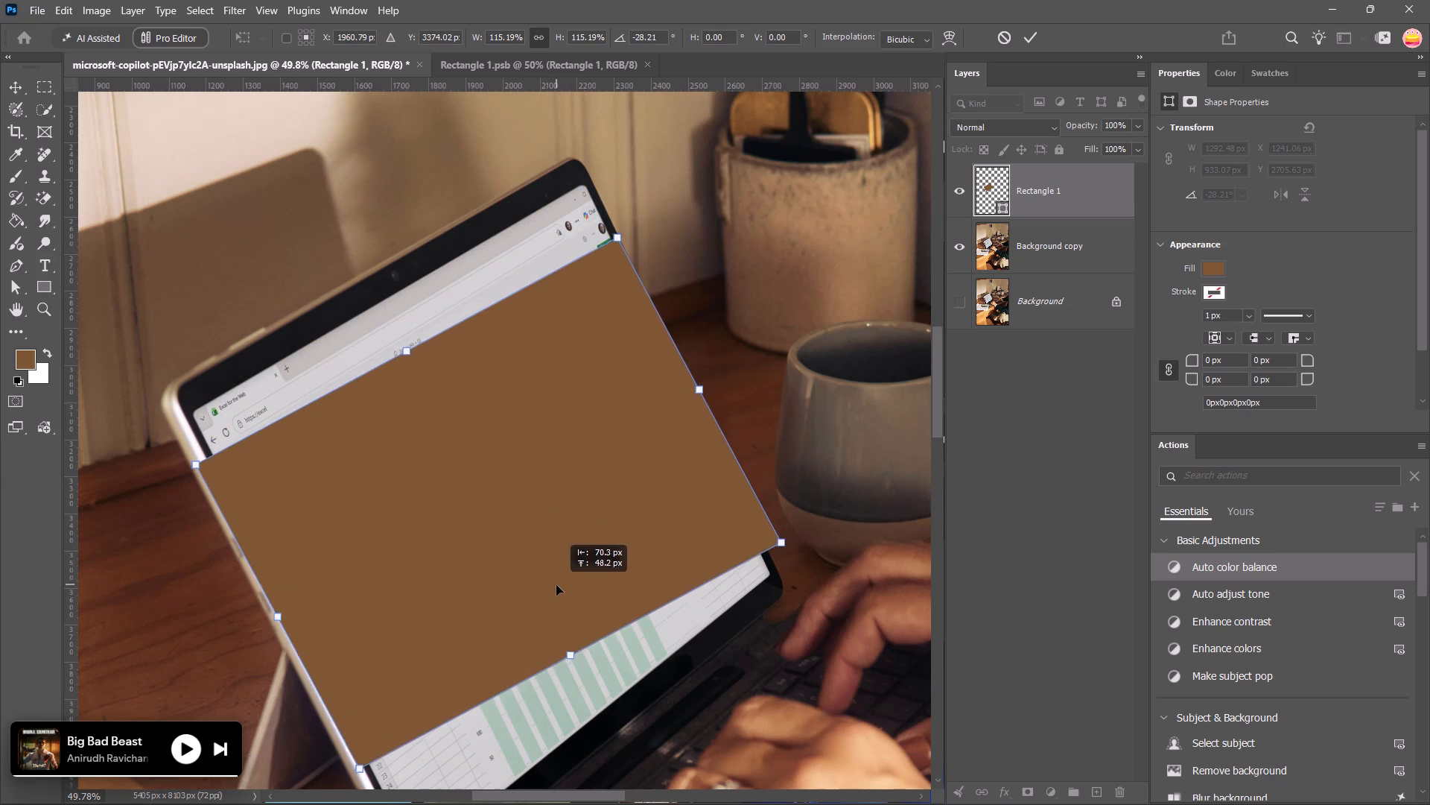
pyautogui.moveTo(556, 585); pyautogui.dragTo(559, 591)
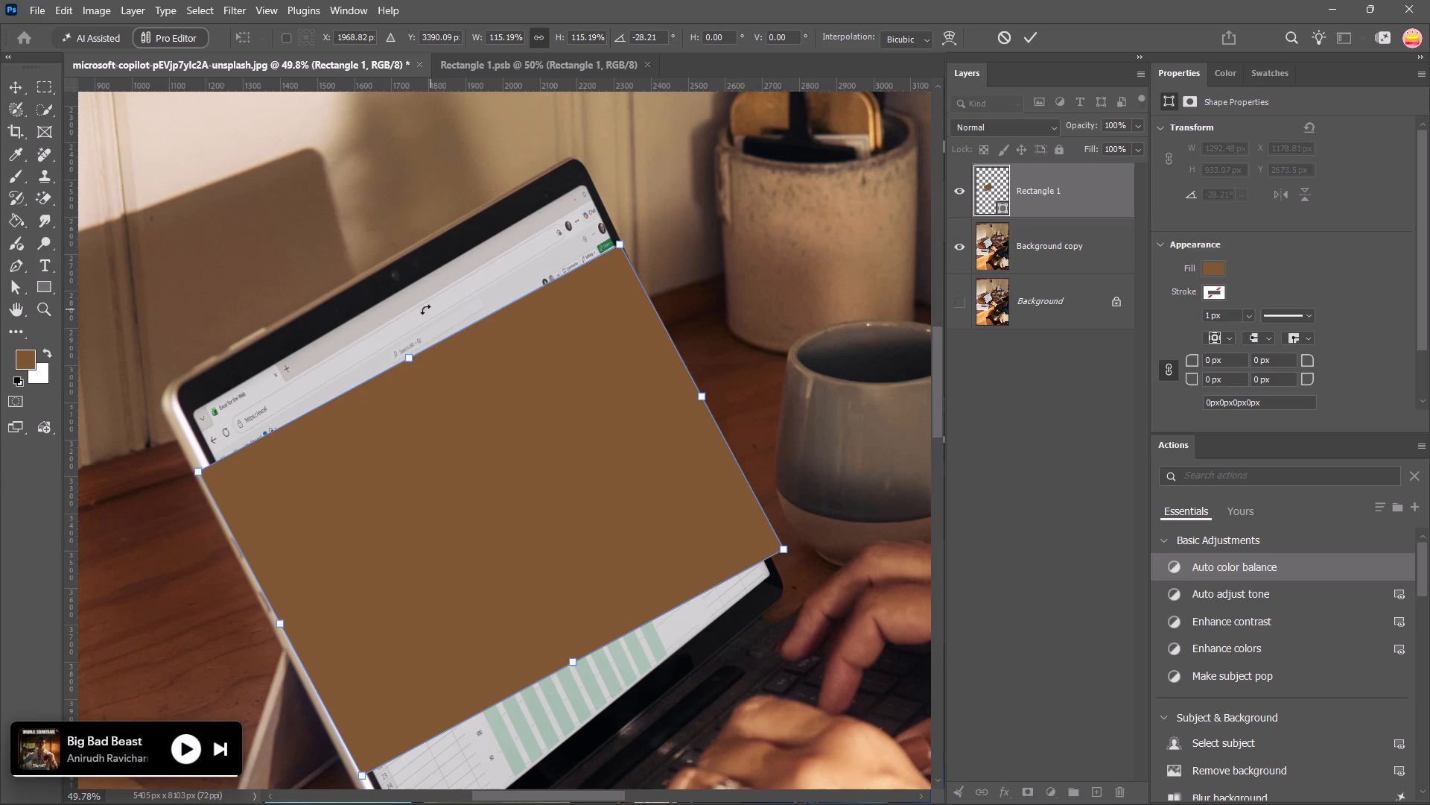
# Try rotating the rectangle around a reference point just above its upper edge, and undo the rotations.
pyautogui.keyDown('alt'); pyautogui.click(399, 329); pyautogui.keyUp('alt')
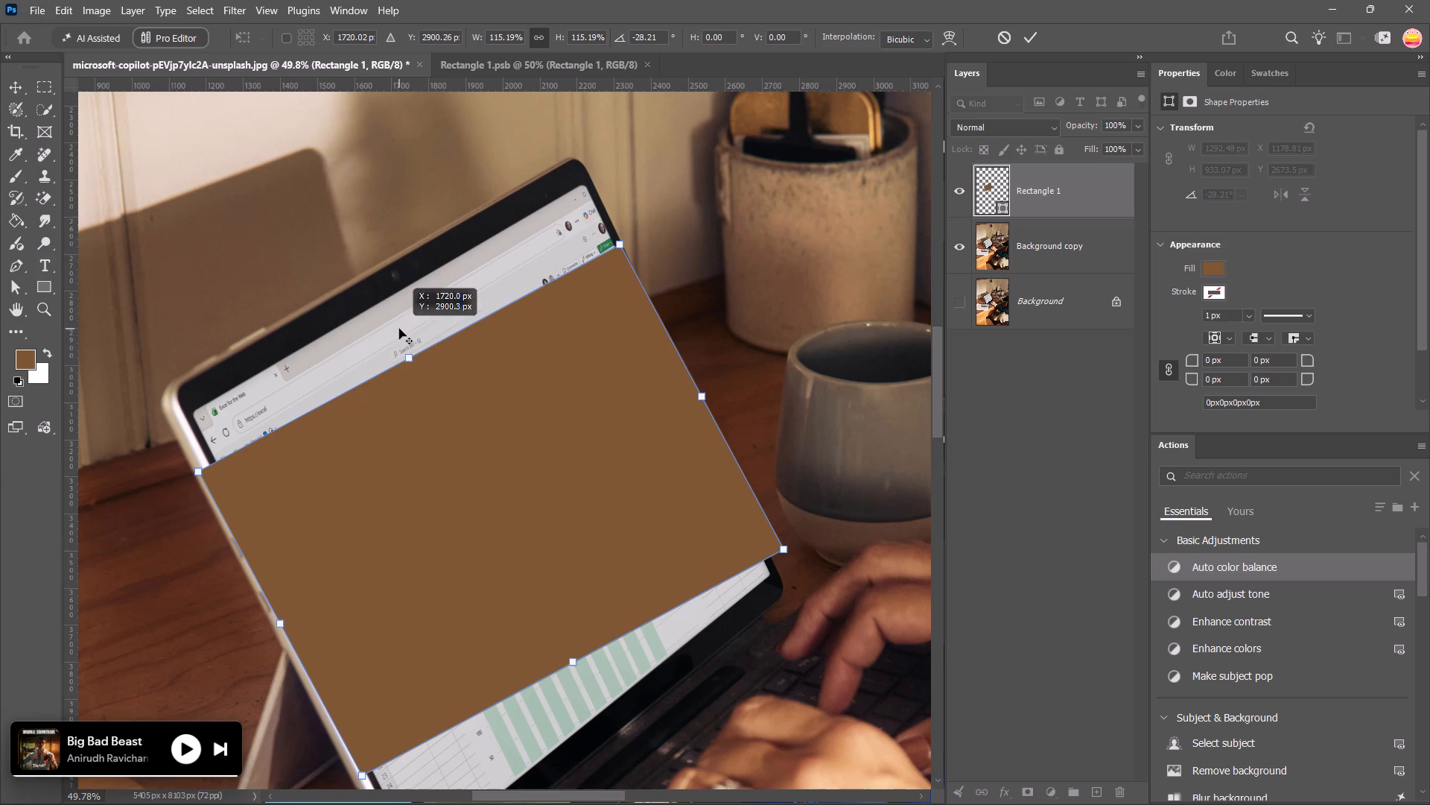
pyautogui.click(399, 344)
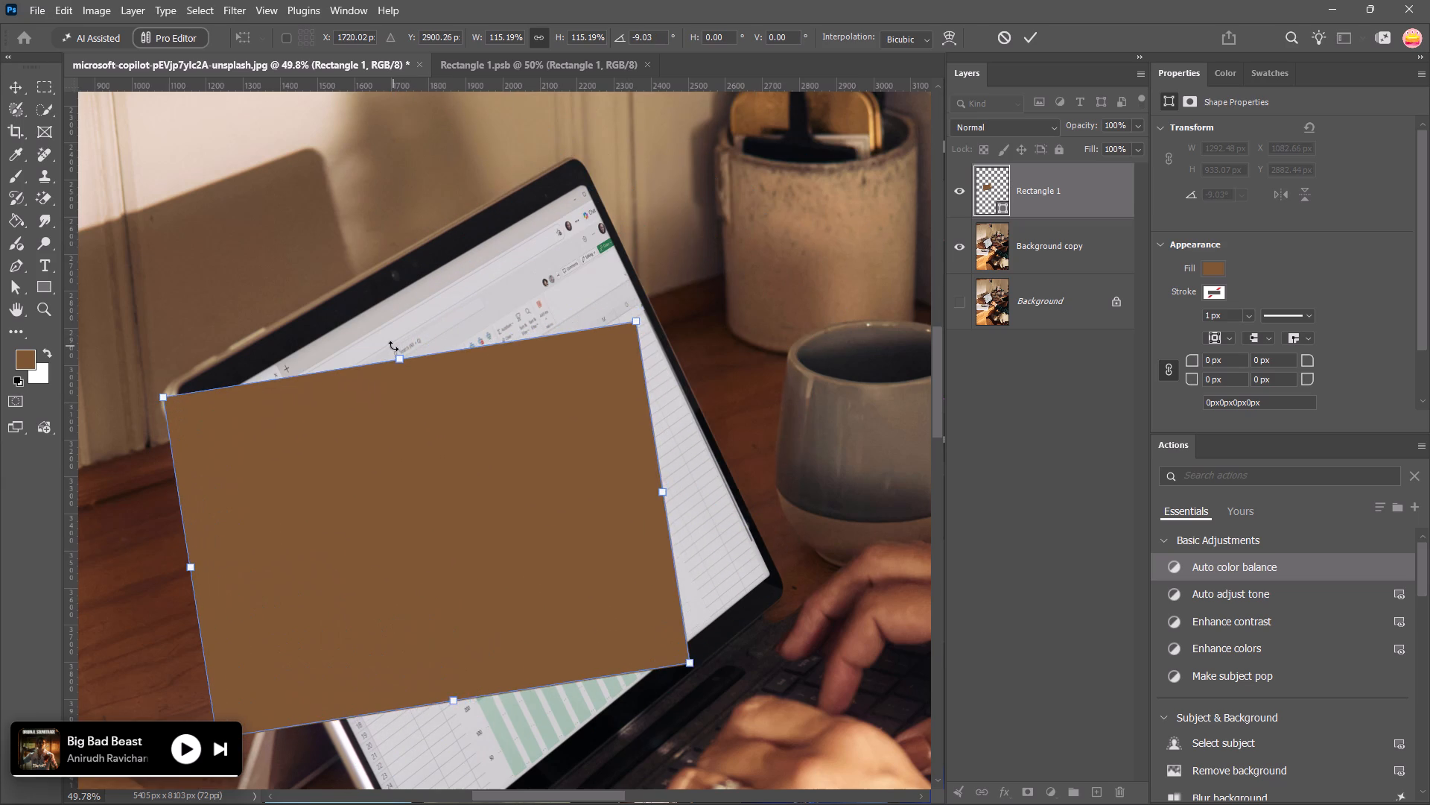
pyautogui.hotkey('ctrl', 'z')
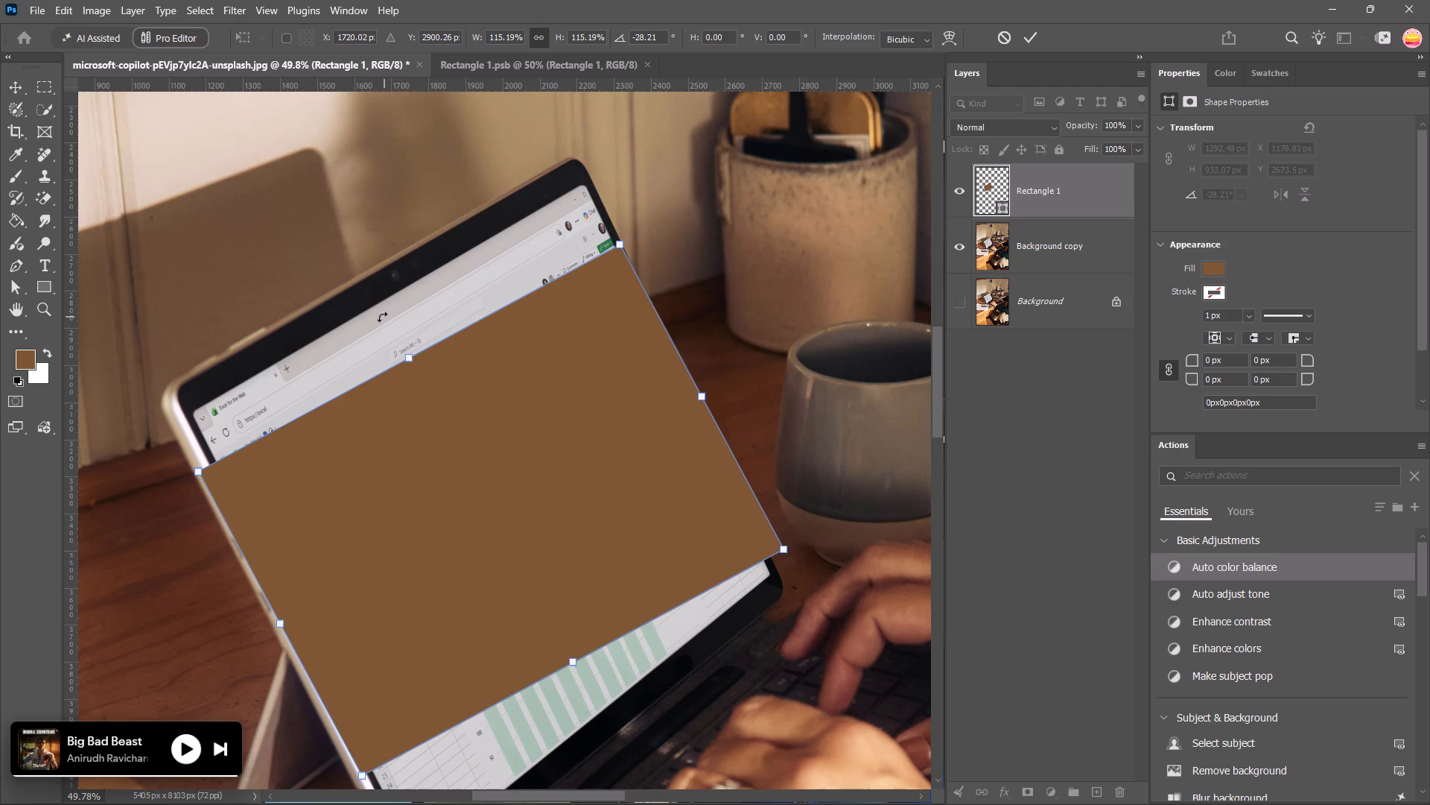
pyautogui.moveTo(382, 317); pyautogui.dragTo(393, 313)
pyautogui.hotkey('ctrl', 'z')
# Set the rectangle's rotation to 0° and apply the transform.
pyautogui.doubleClick(658, 35)
pyautogui.press('0')
pyautogui.press('Return')
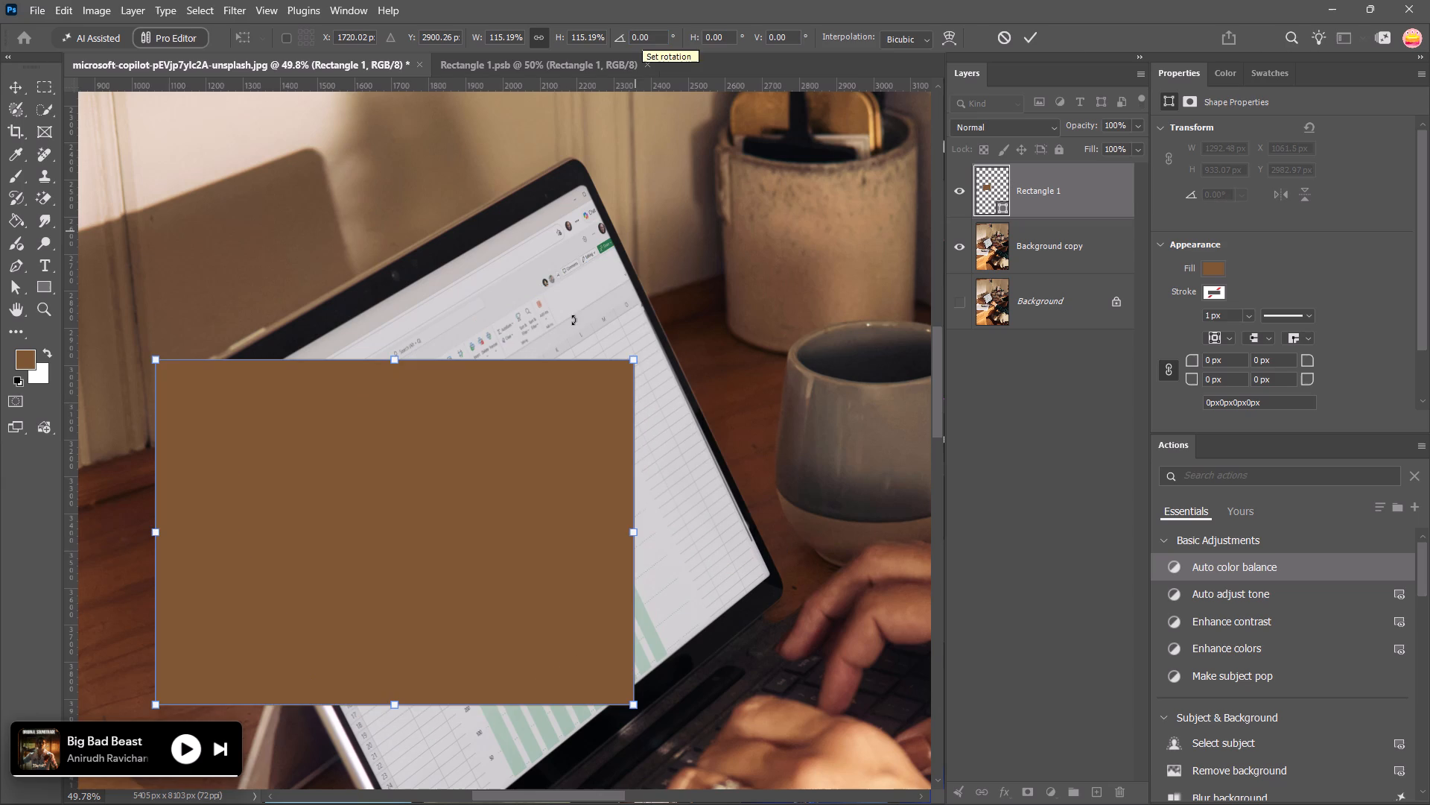
pyautogui.rightClick(1032, 209)
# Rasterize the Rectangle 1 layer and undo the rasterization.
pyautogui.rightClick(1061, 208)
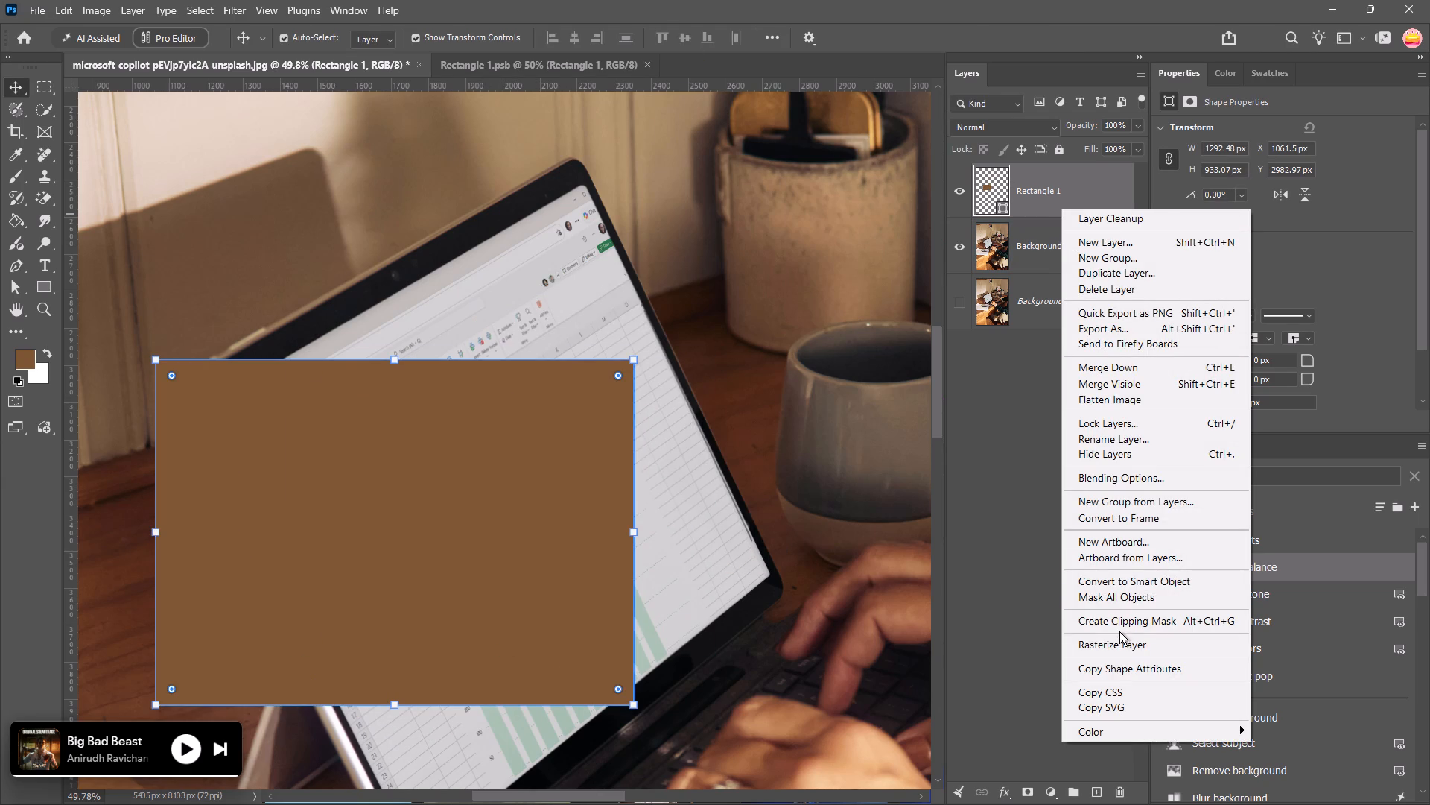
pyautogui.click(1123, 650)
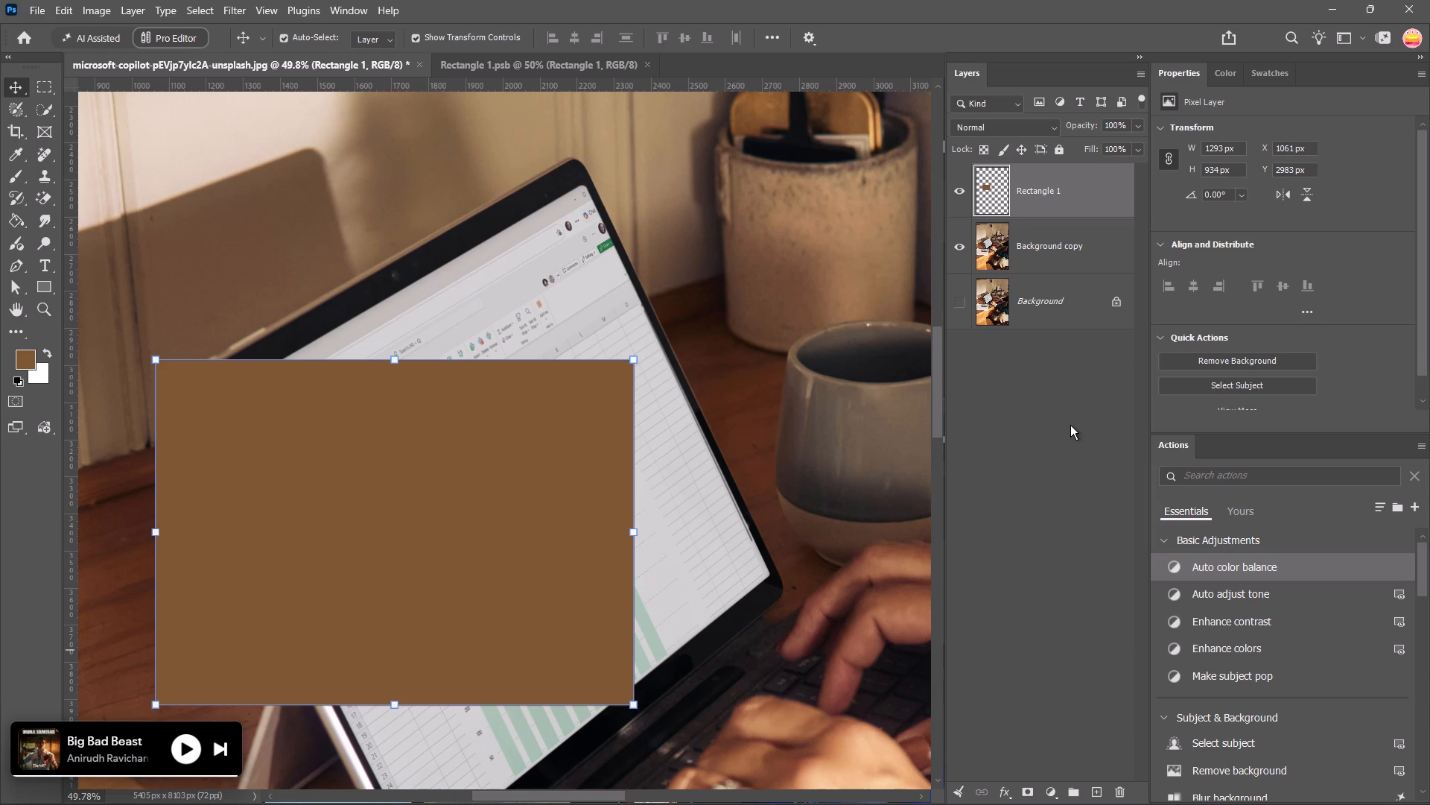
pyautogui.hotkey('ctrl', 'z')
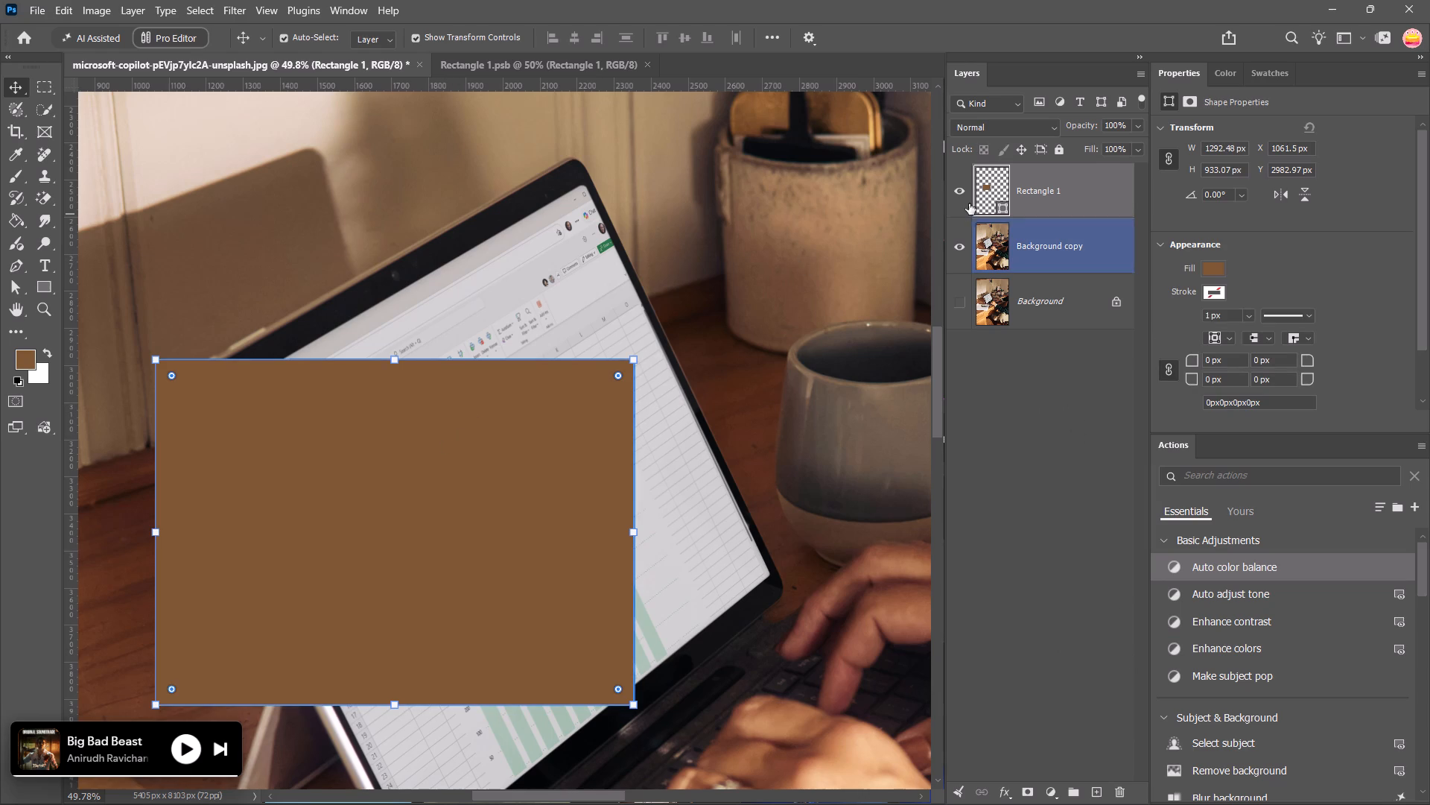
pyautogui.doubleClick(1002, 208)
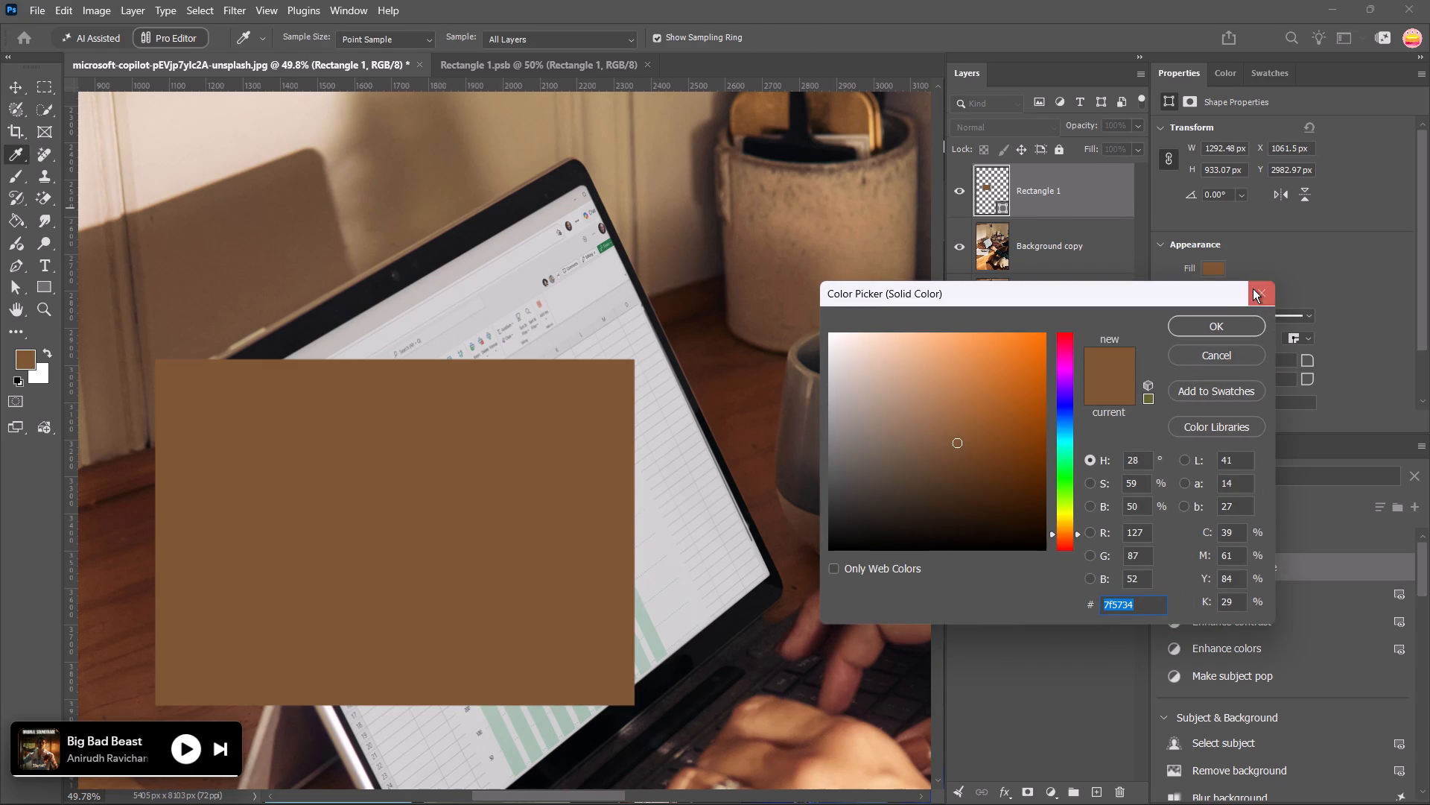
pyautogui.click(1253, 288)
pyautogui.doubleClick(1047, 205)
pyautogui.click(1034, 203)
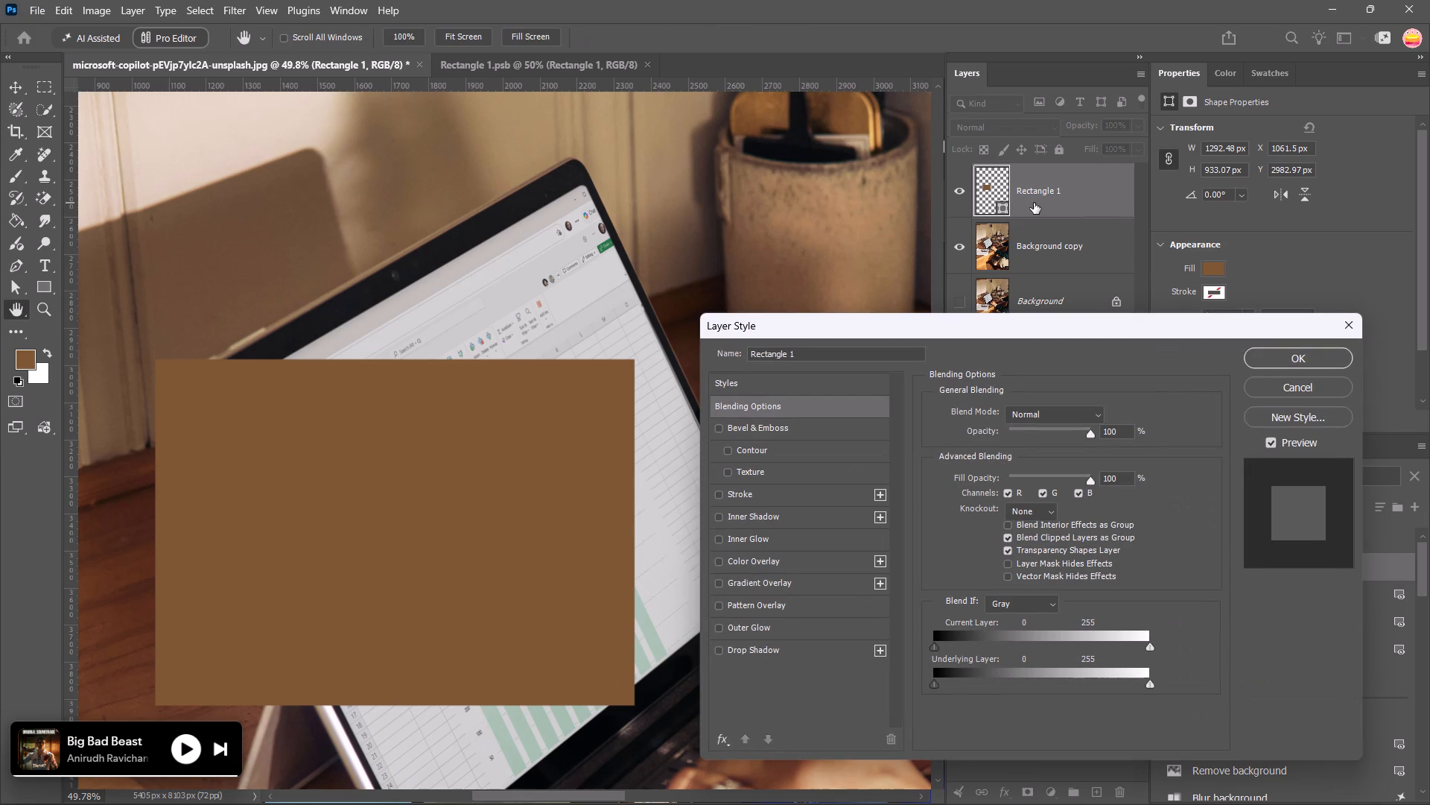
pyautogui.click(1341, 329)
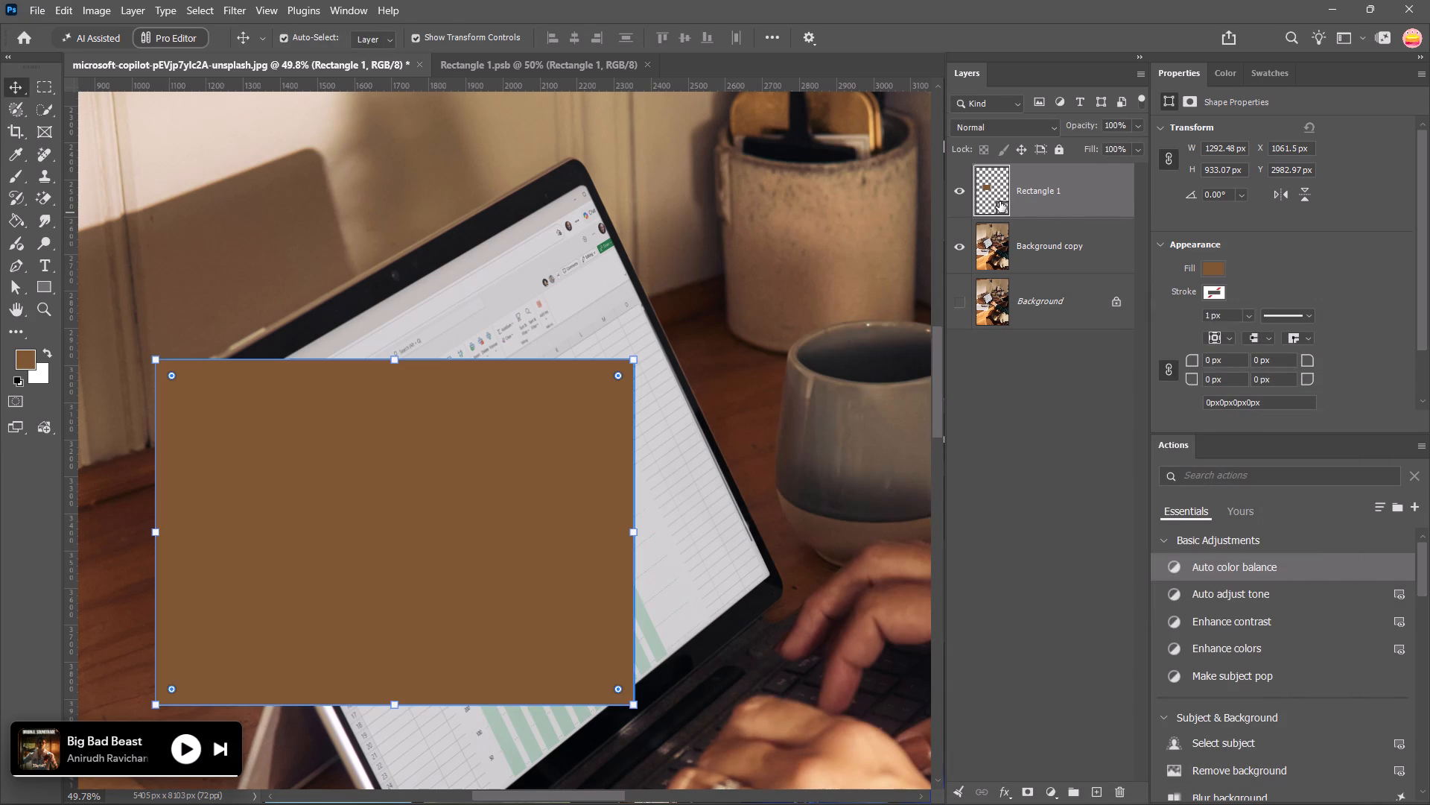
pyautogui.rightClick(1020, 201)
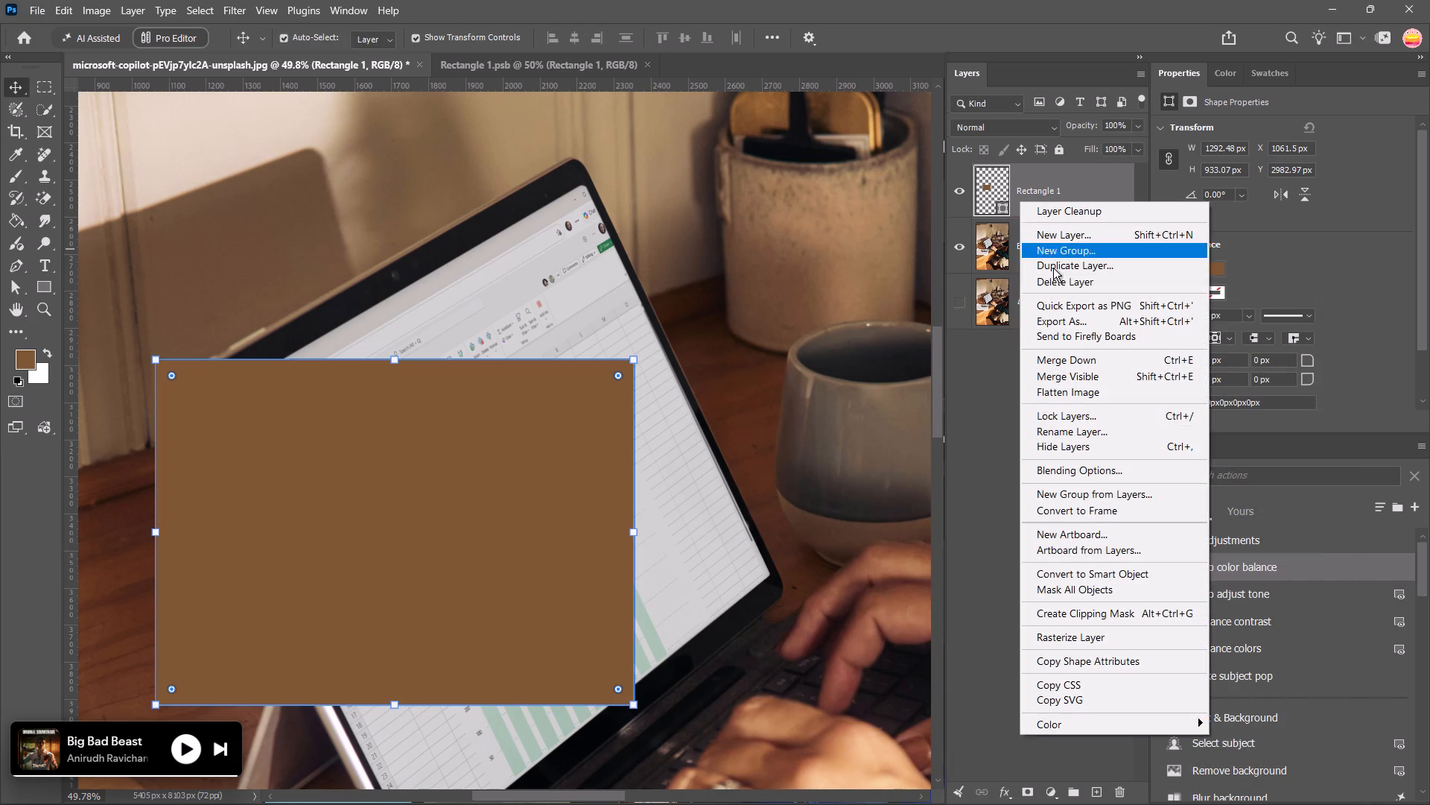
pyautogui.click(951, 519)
# Switch to the Tutedude lecture in Chrome and rewind it to review how the rectangle is prepared as a smart object before distorting.
pyautogui.hotkey('alt', 'Tab')
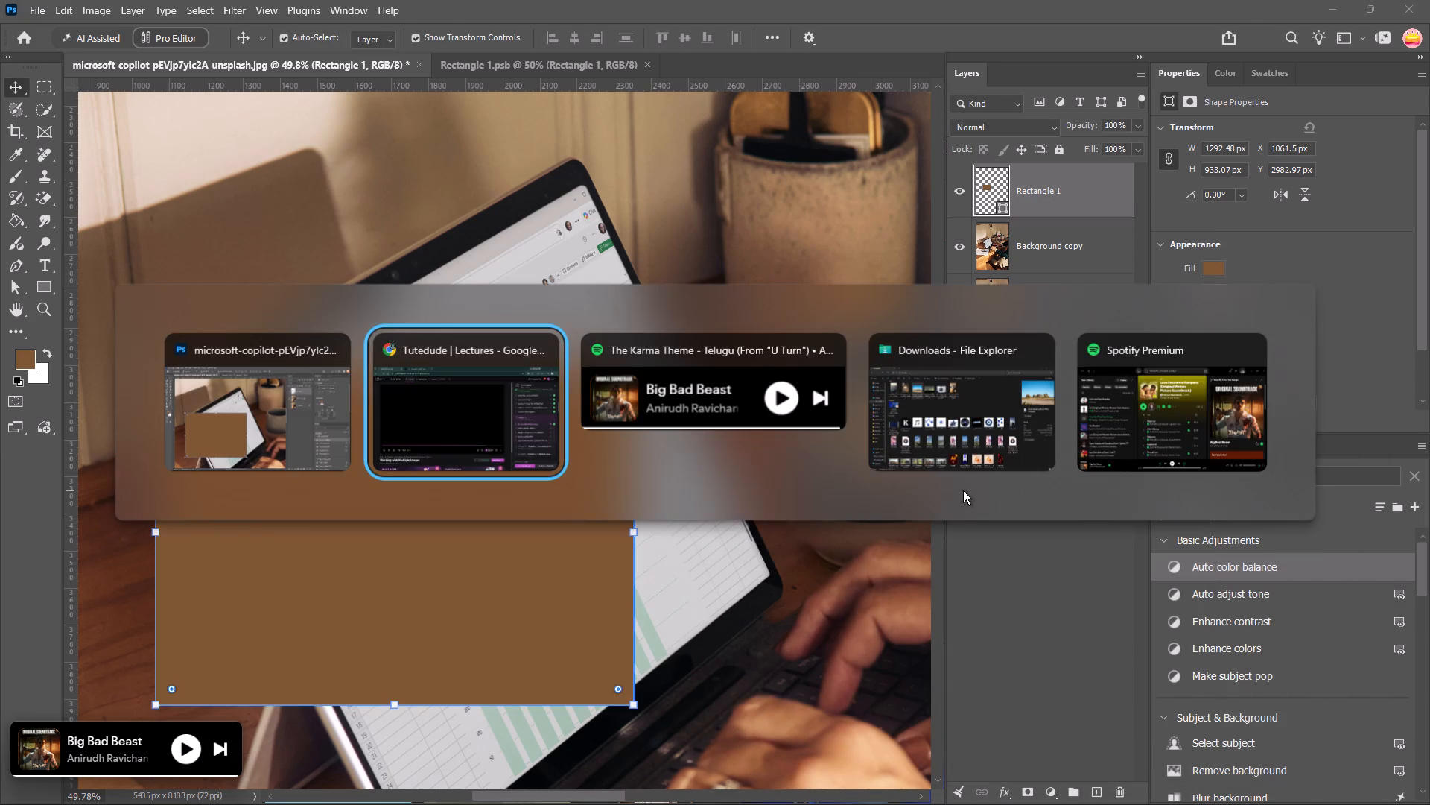
pyautogui.click(435, 533)
pyautogui.click(993, 648)
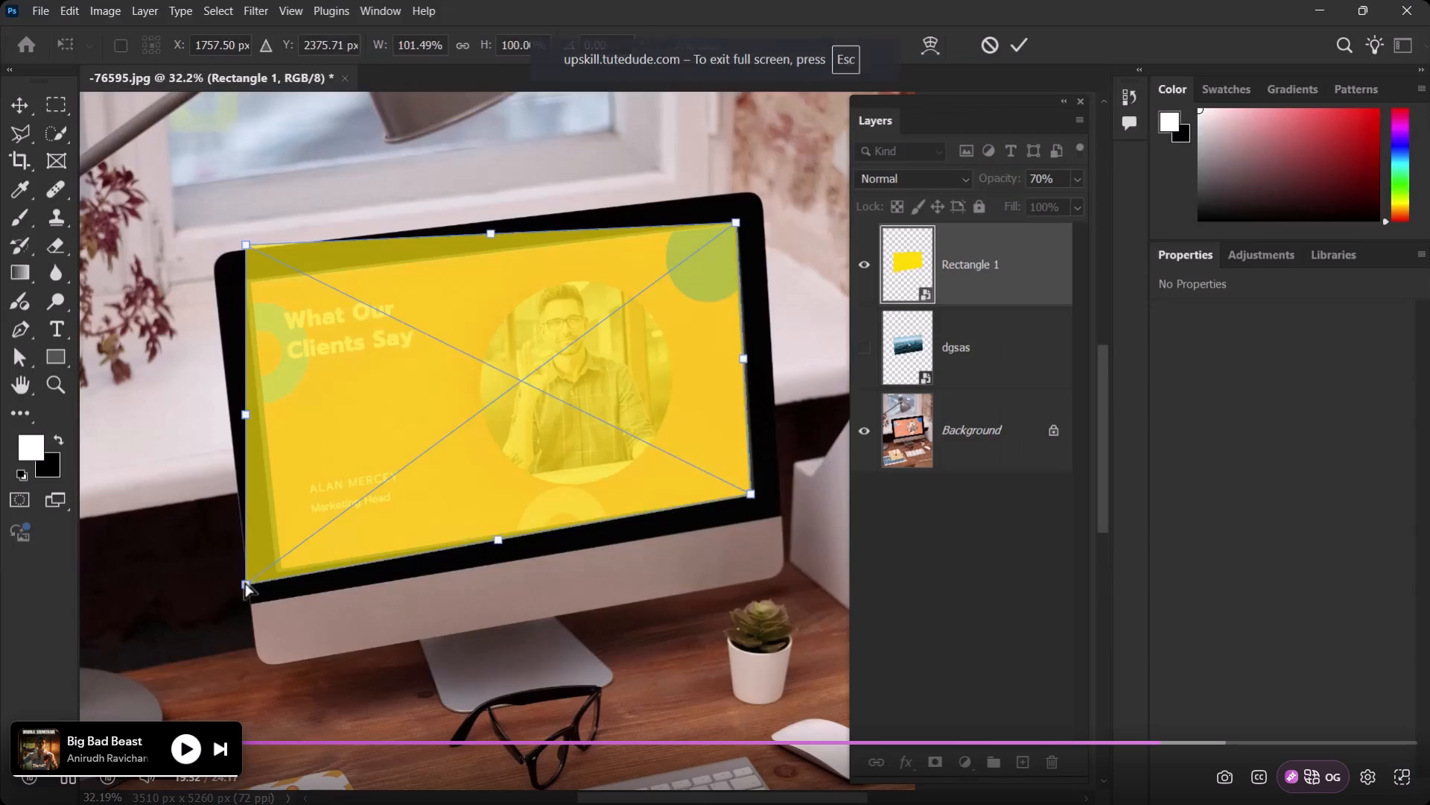
pyautogui.press('Left')
pyautogui.press('Left')
pyautogui.press('Left')
pyautogui.press('Left')
pyautogui.press('Left')
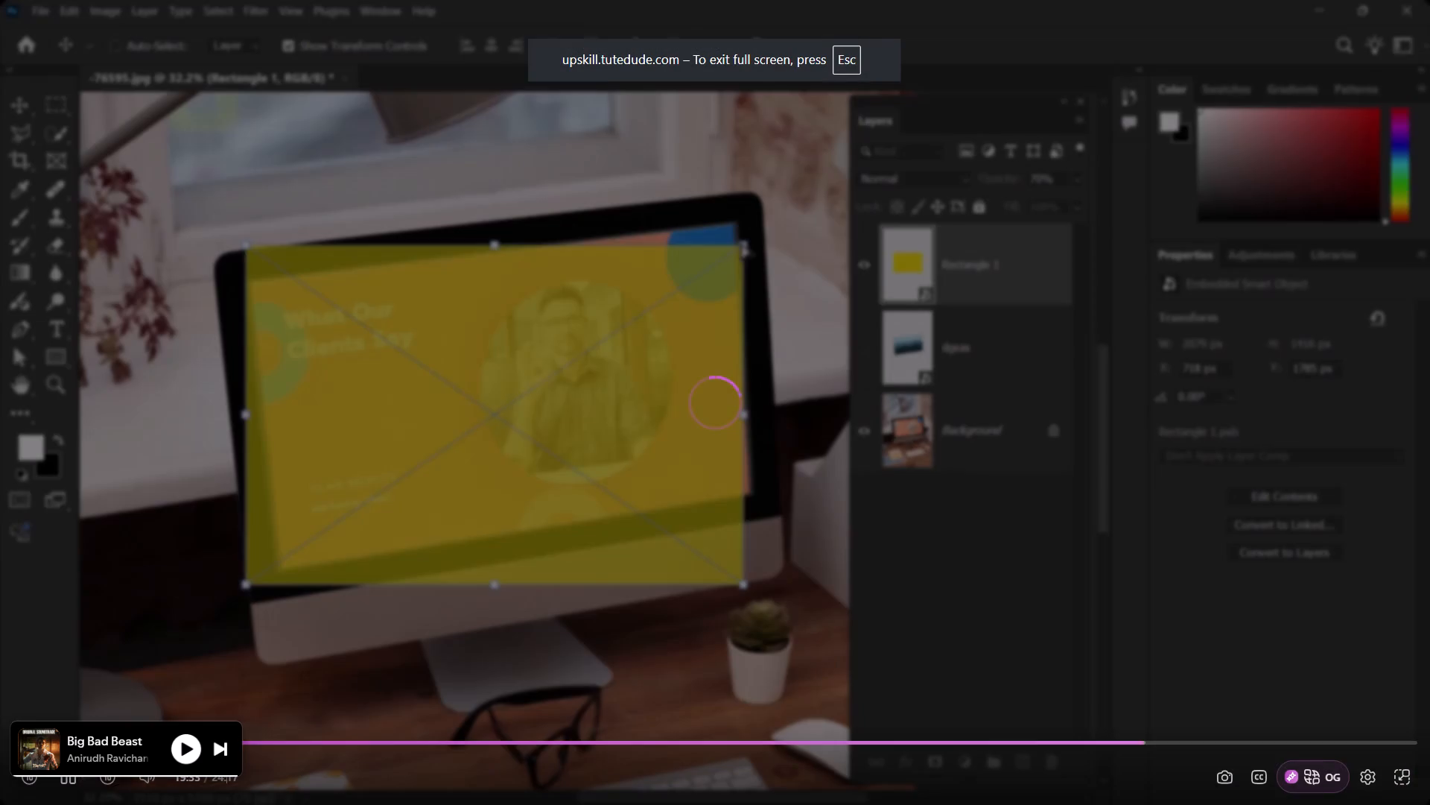
pyautogui.press('Left')
pyautogui.press('Left')
pyautogui.press('Left')
pyautogui.press('Left')
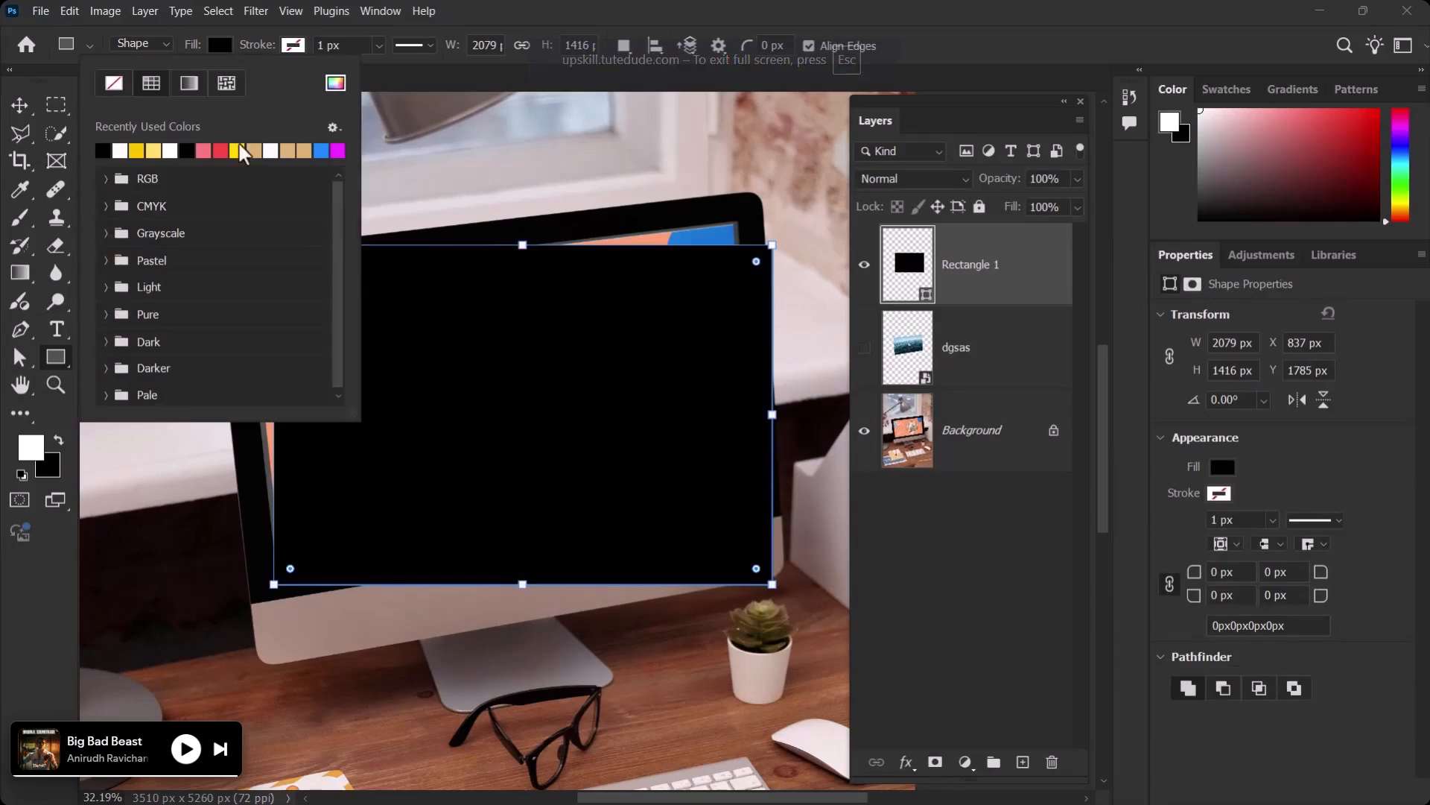
pyautogui.press('Left')
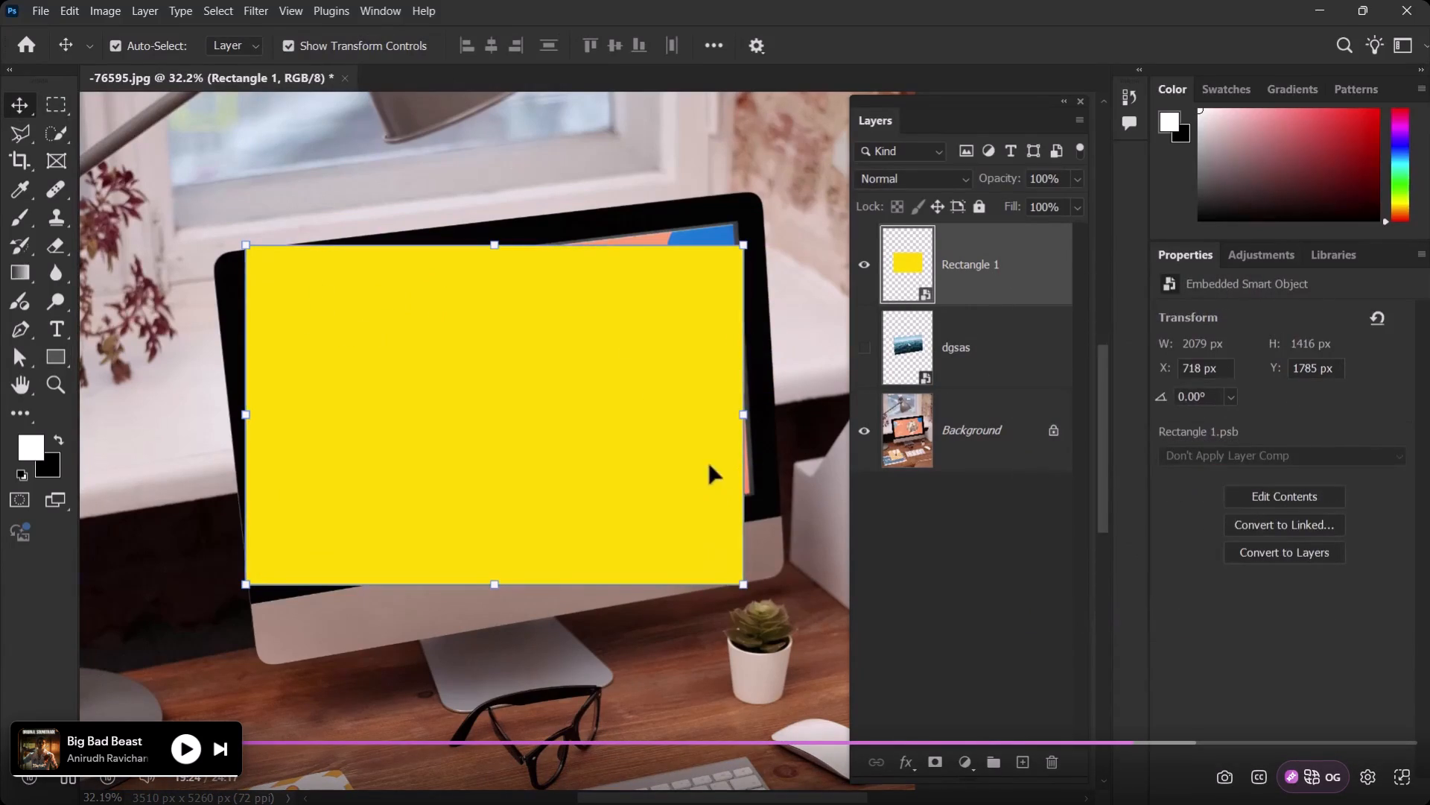
# Return from the lecture to Photoshop and move the brown rectangle over the laptop screen.
pyautogui.click(822, 408)
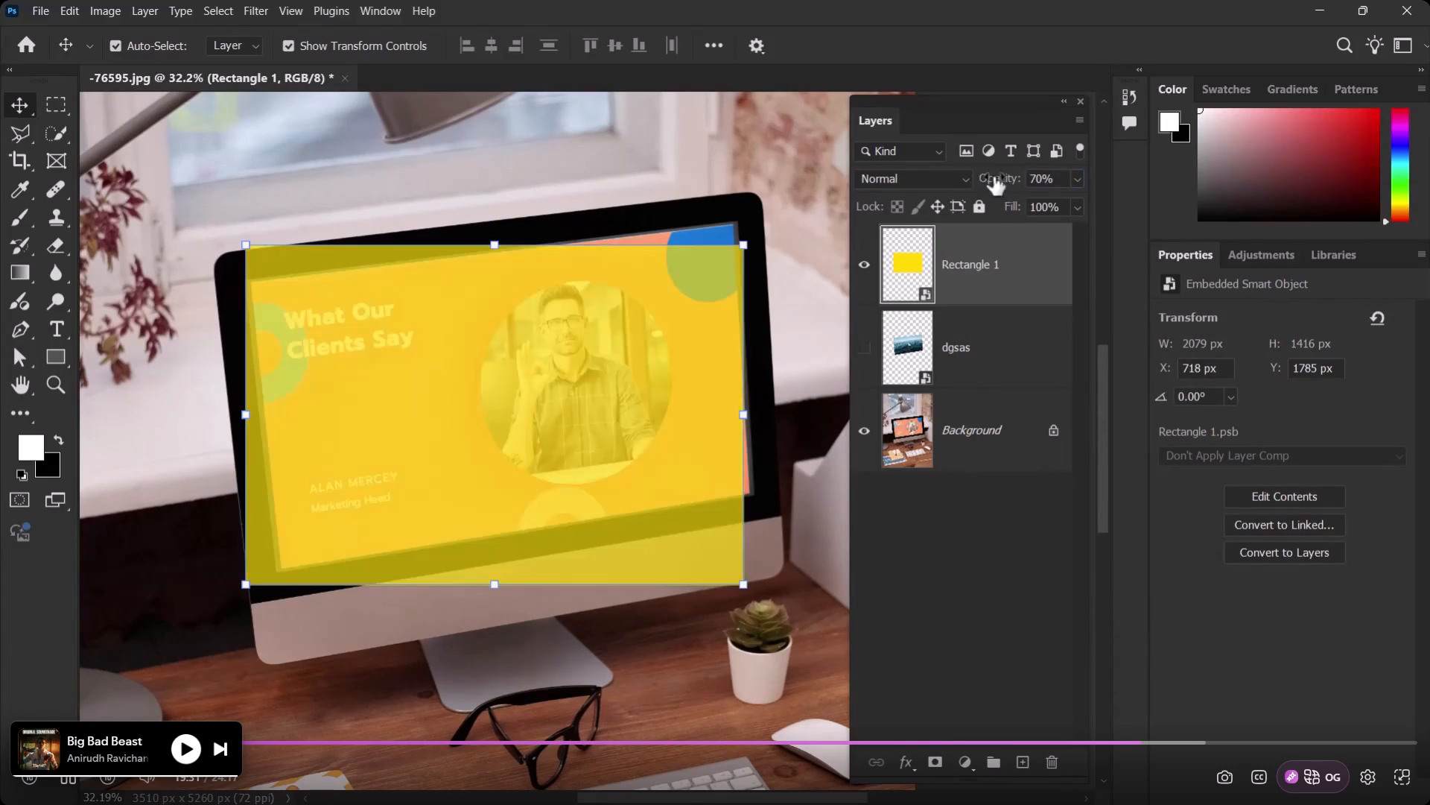
pyautogui.hotkey('alt', 'Tab')
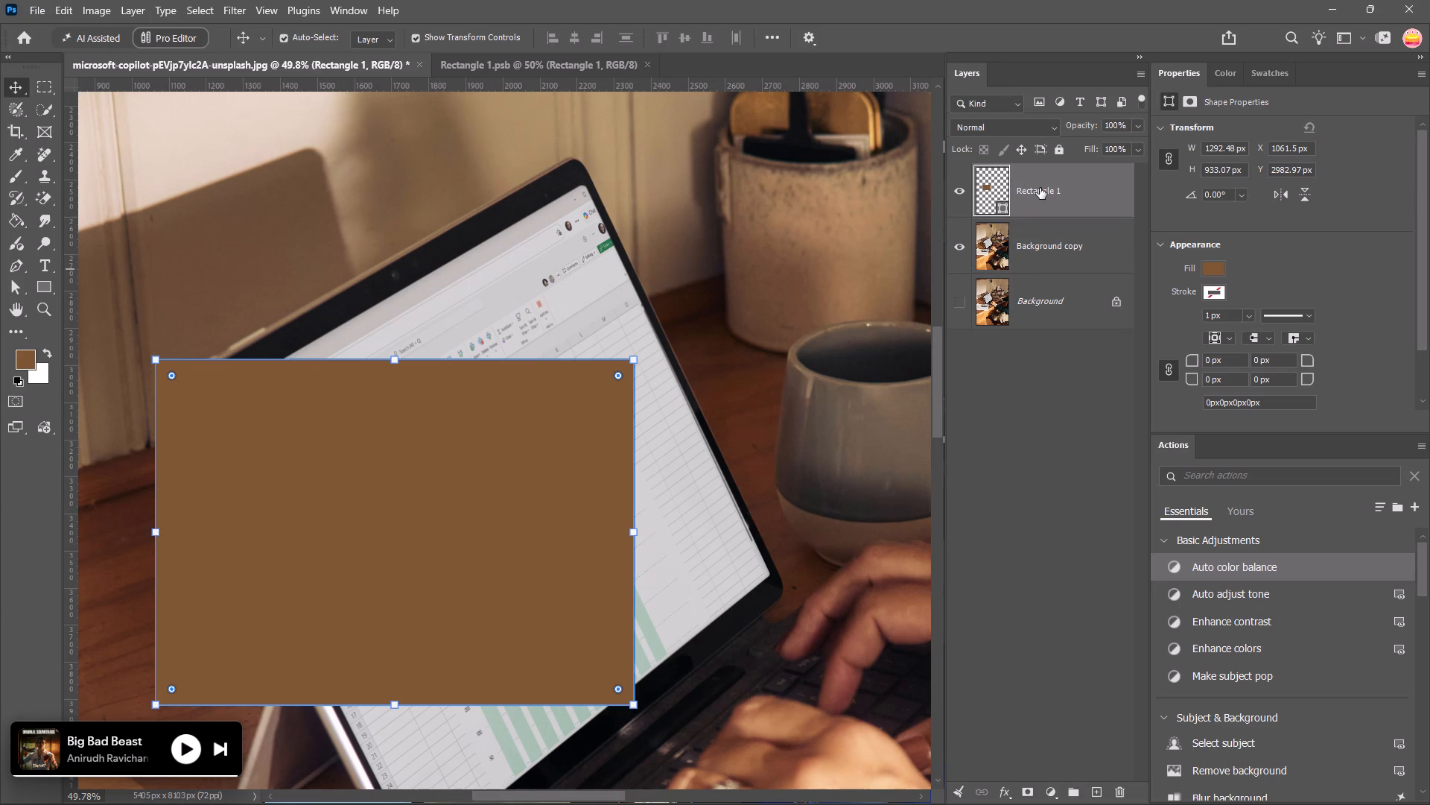
pyautogui.moveTo(279, 602); pyautogui.dragTo(376, 578)
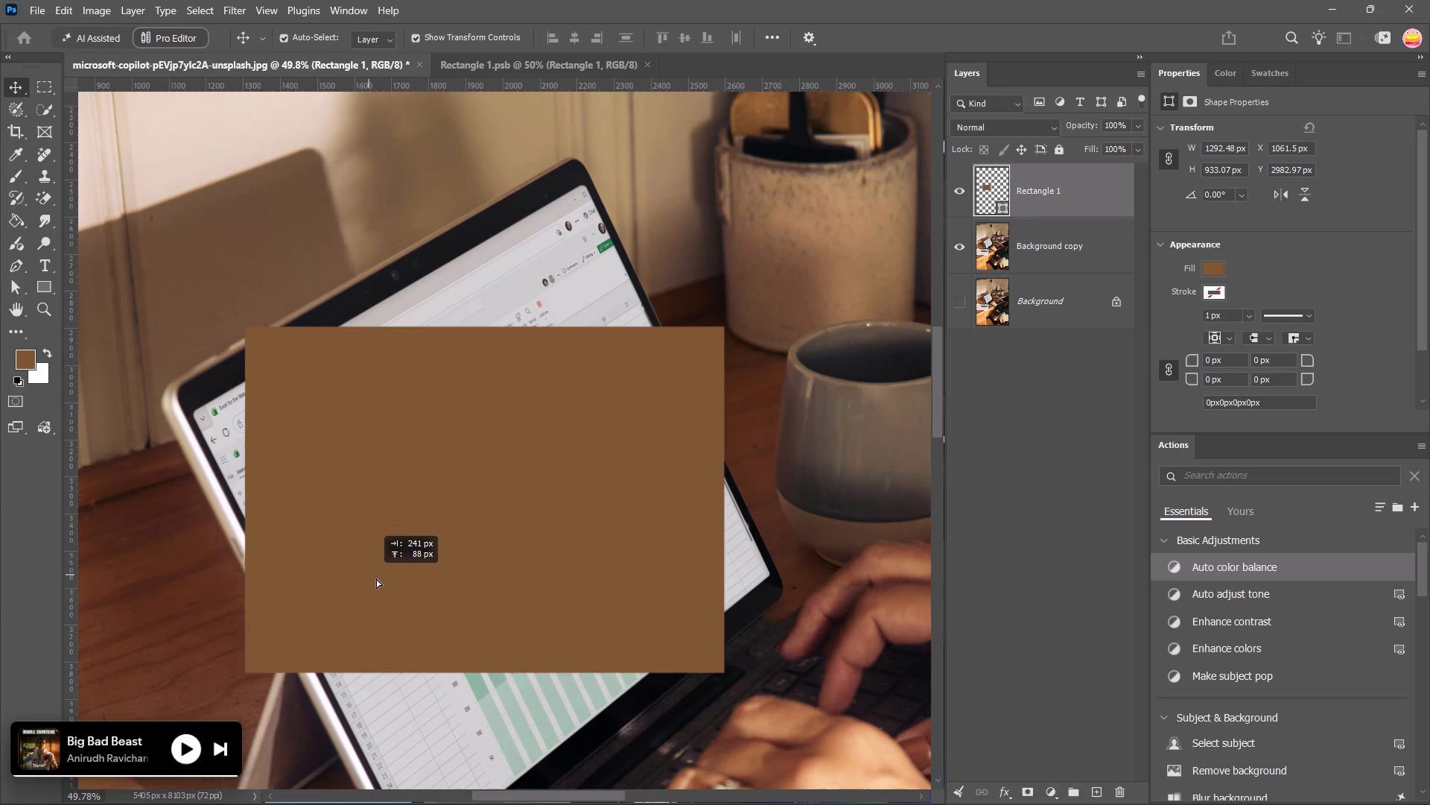
pyautogui.moveTo(376, 578); pyautogui.dragTo(403, 602)
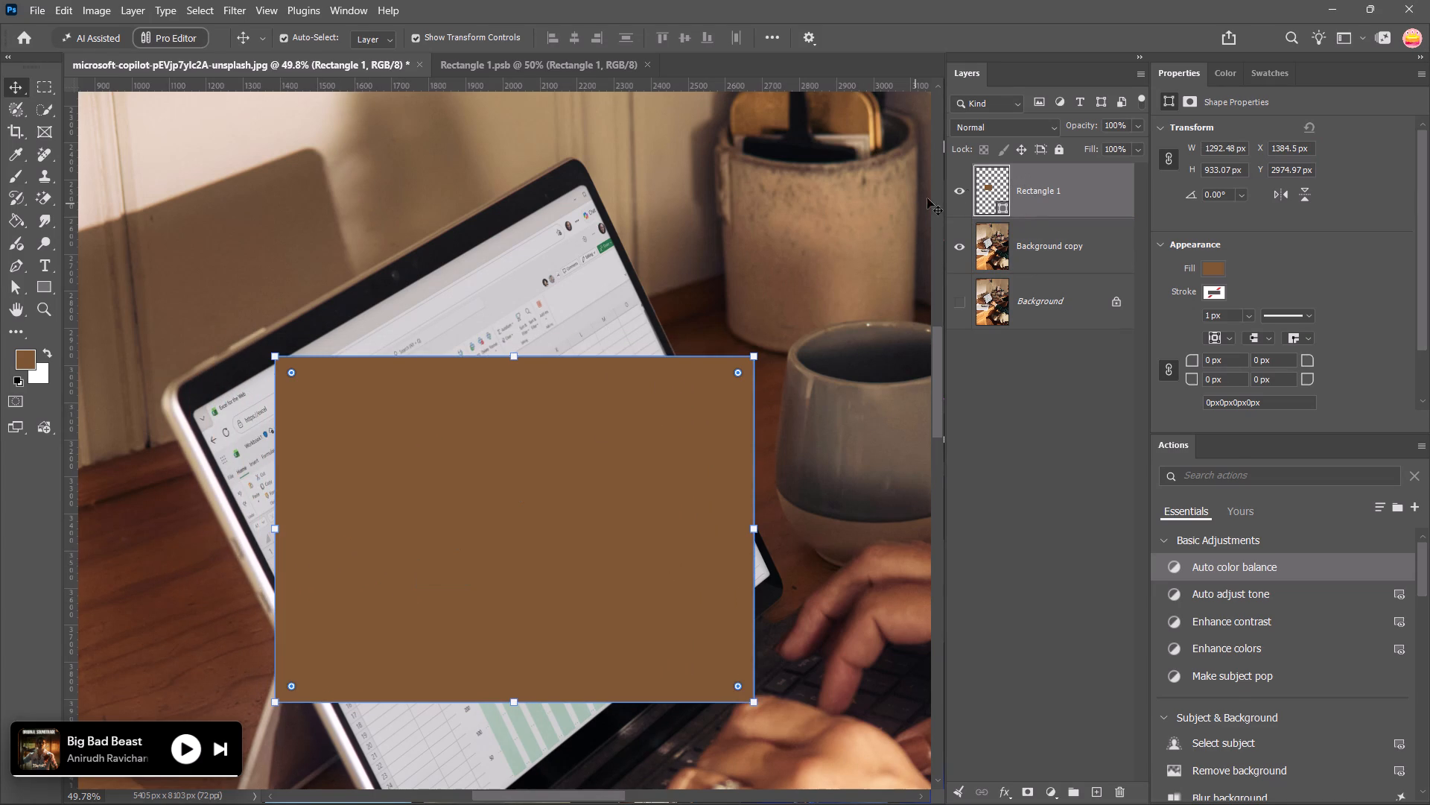
# Convert the Rectangle 1 layer to a smart object.
pyautogui.rightClick(1047, 173)
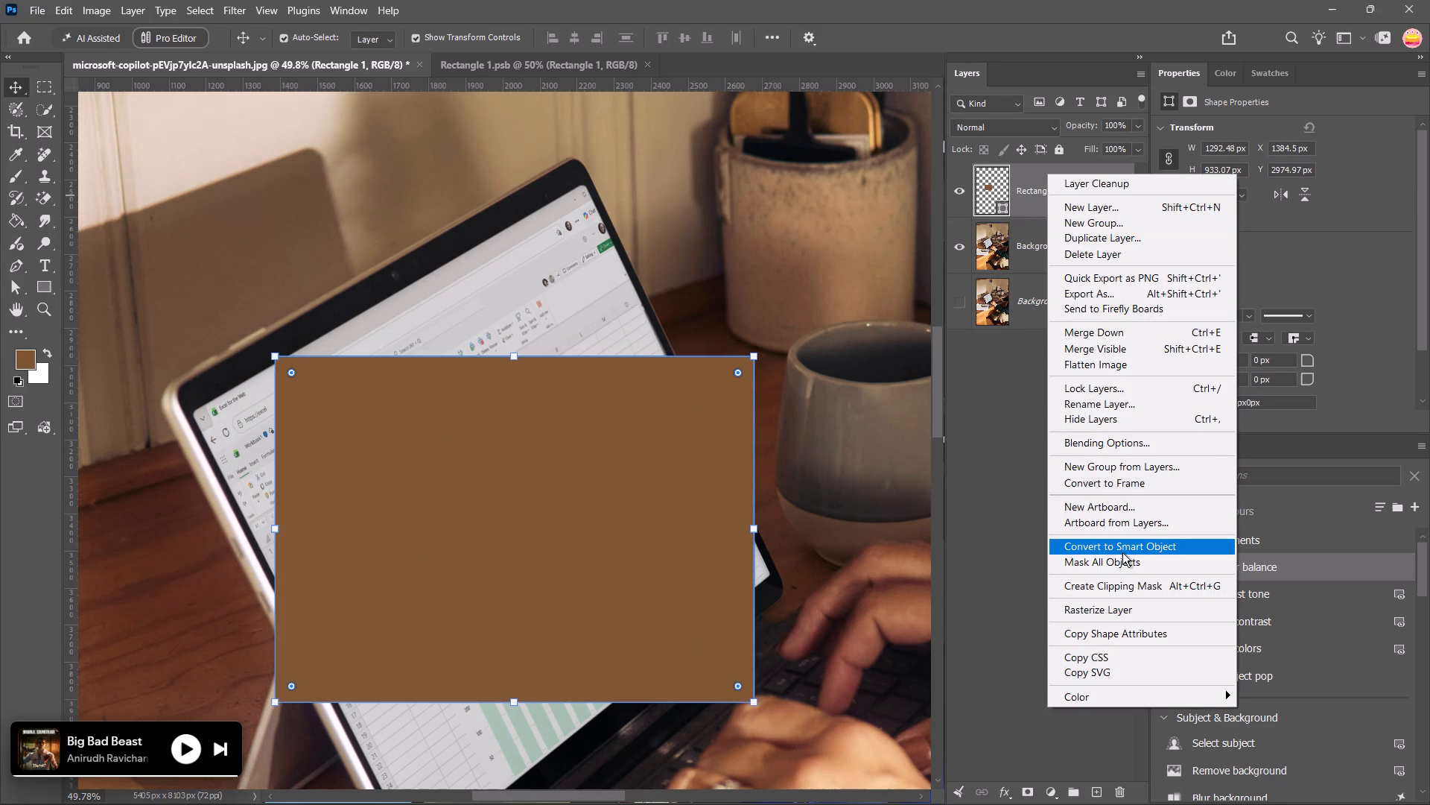
pyautogui.click(1122, 552)
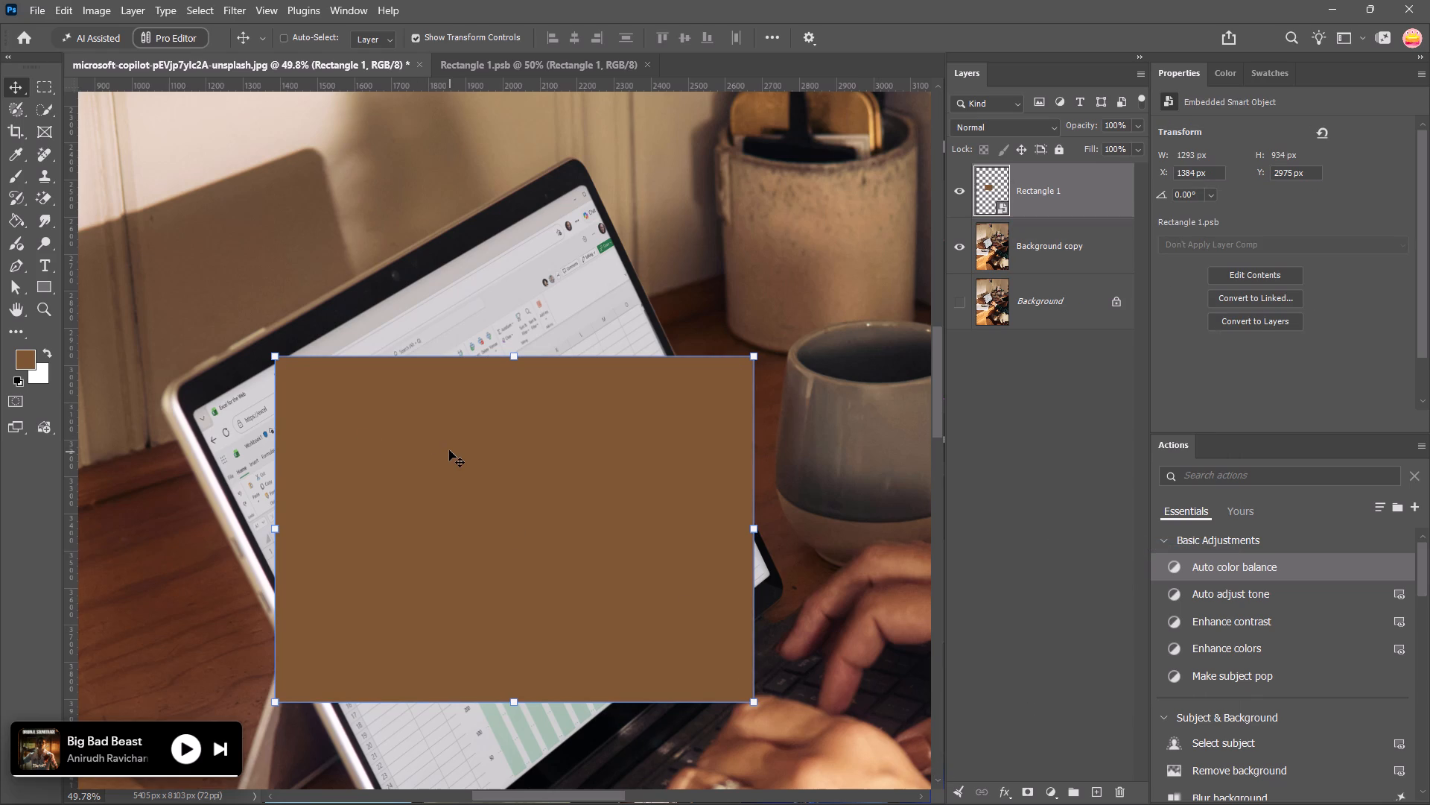
# Start a Distort transform on Rectangle 1 and lower the layer's opacity to 51% so the laptop screen shows through.
pyautogui.hotkey('ctrl', 't')
pyautogui.rightClick(316, 432)
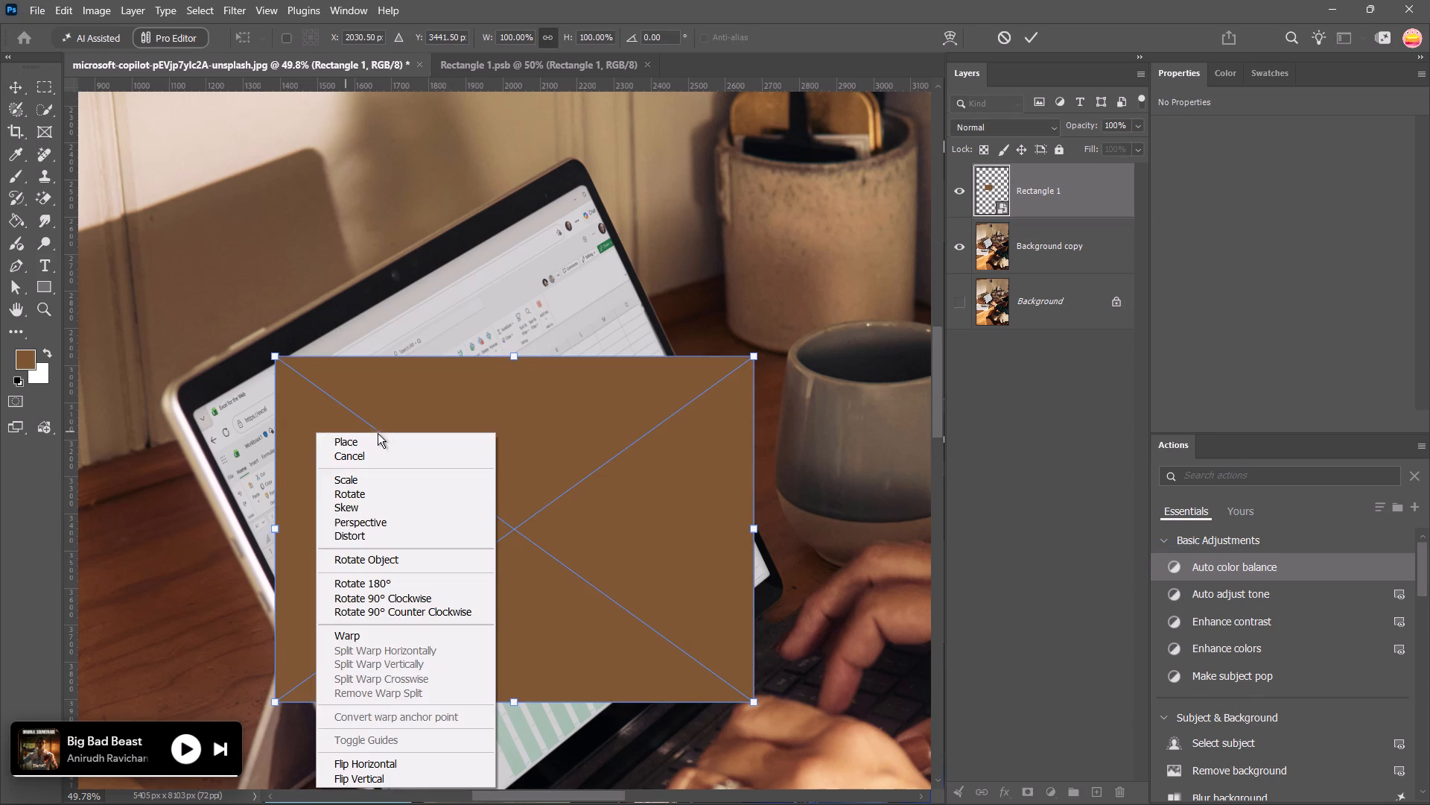
pyautogui.click(410, 531)
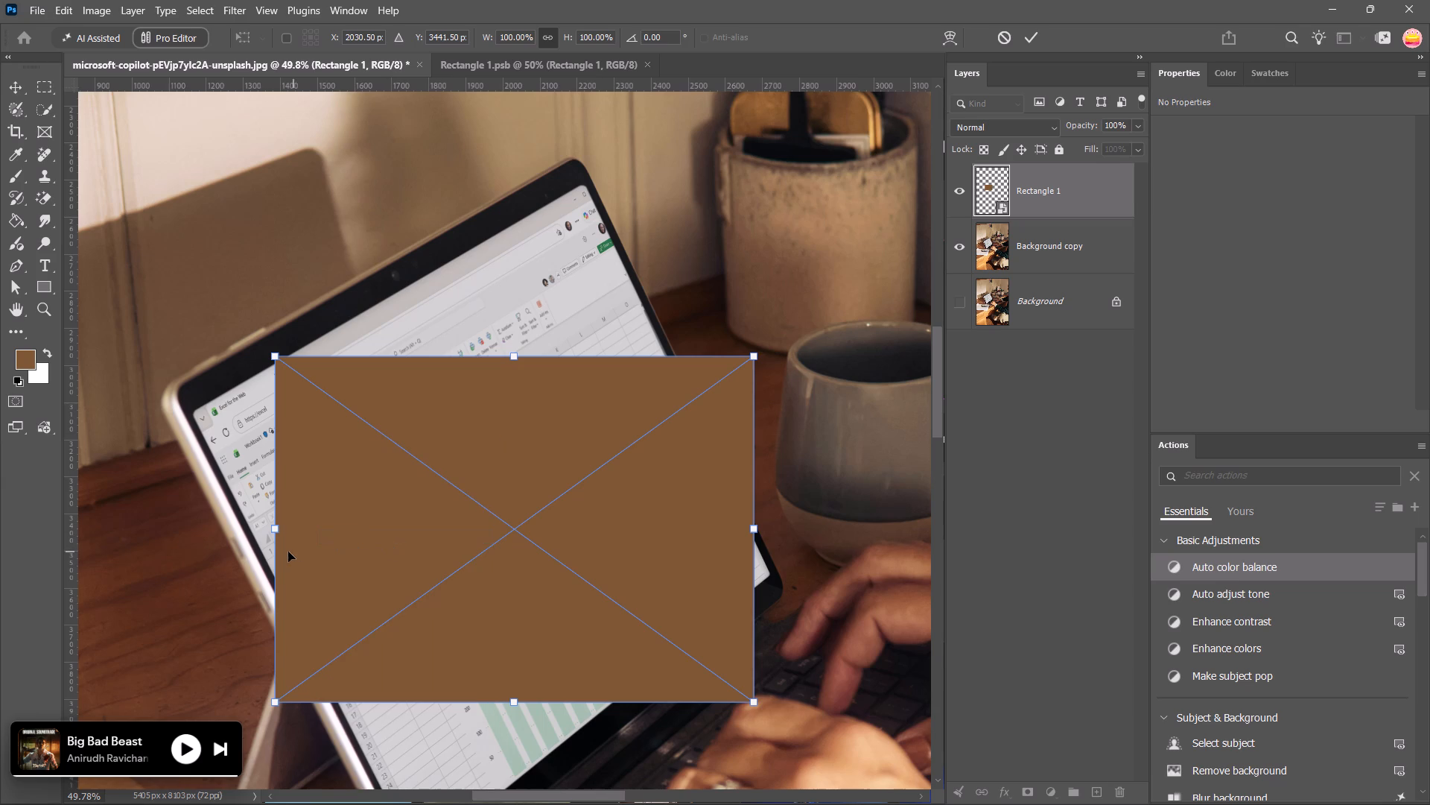
pyautogui.keyDown('alt'); pyautogui.scroll(7, 256, 456); pyautogui.keyUp('alt')
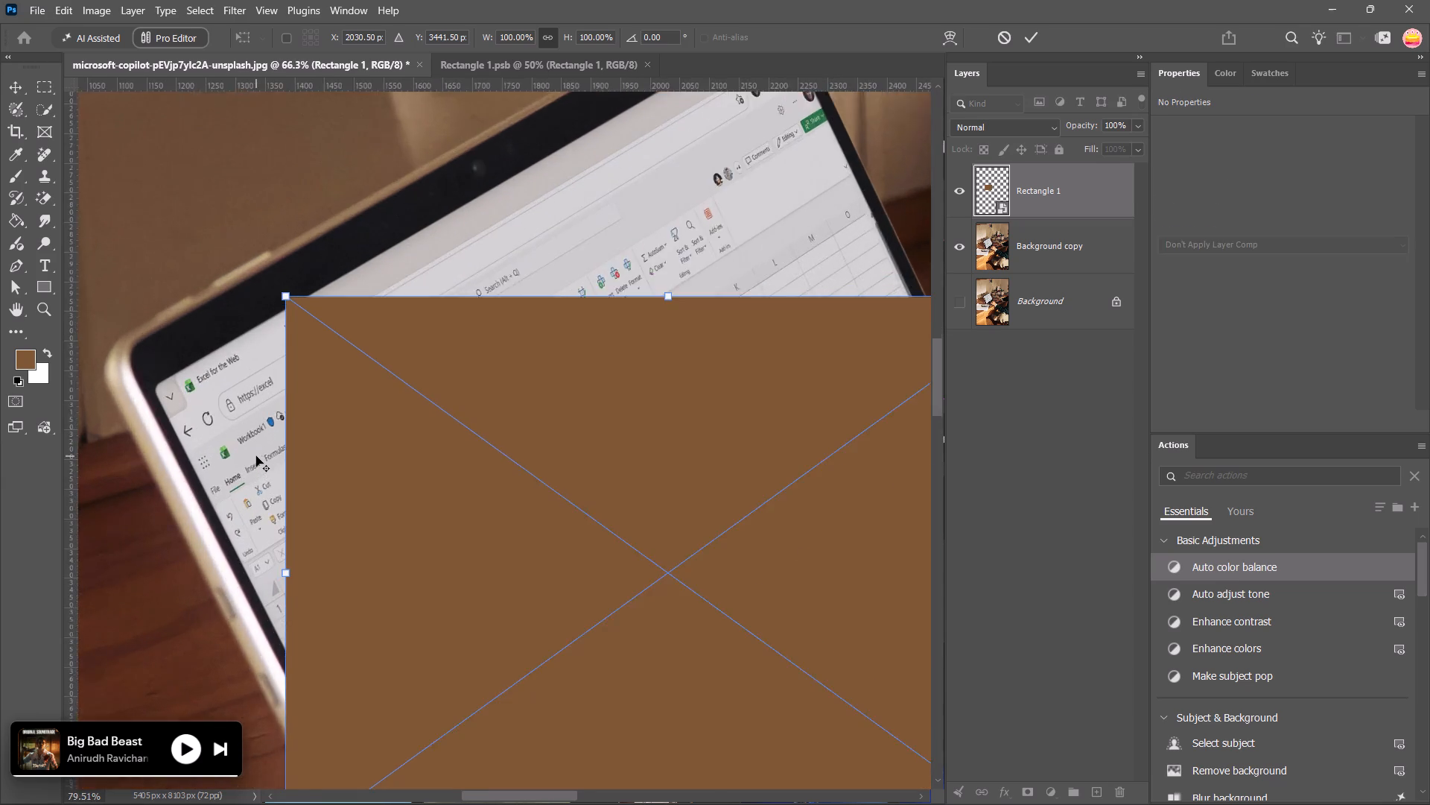
pyautogui.keyDown('alt'); pyautogui.scroll(3, 256, 456); pyautogui.keyUp('alt')
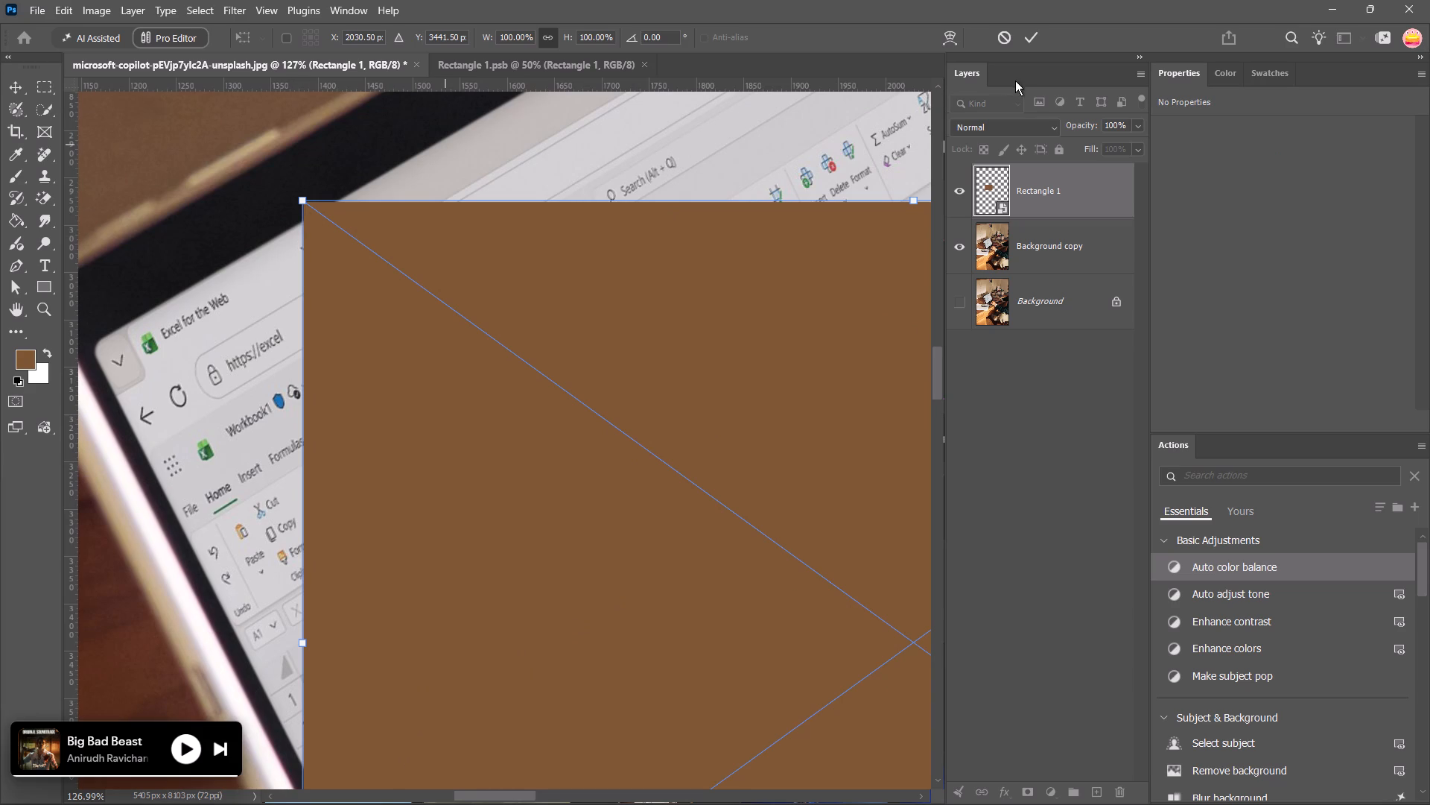
pyautogui.click(1080, 127)
pyautogui.click(1075, 127)
pyautogui.moveTo(1082, 127); pyautogui.dragTo(1070, 127)
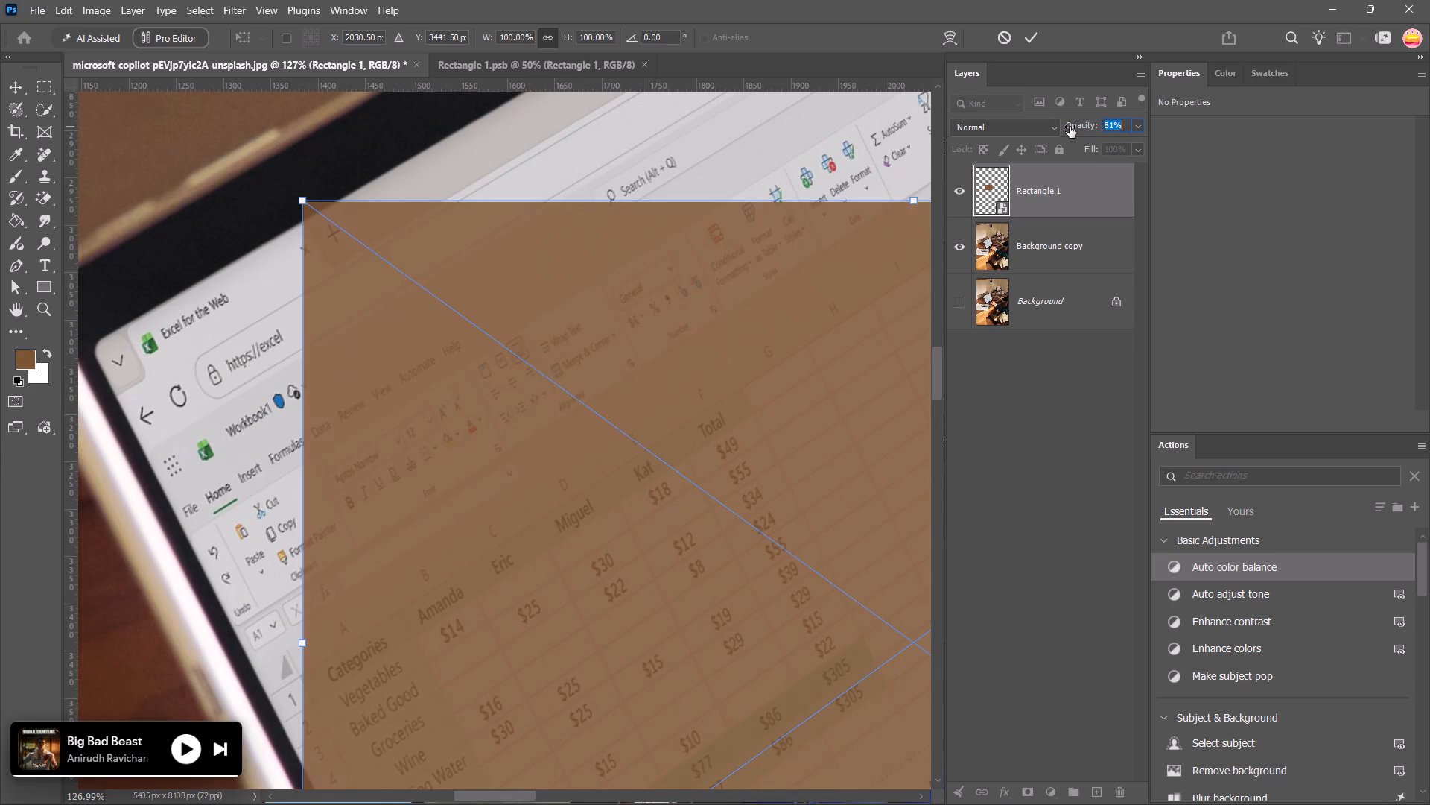
pyautogui.moveTo(1070, 127); pyautogui.dragTo(1070, 127)
pyautogui.moveTo(1070, 127); pyautogui.dragTo(1052, 127)
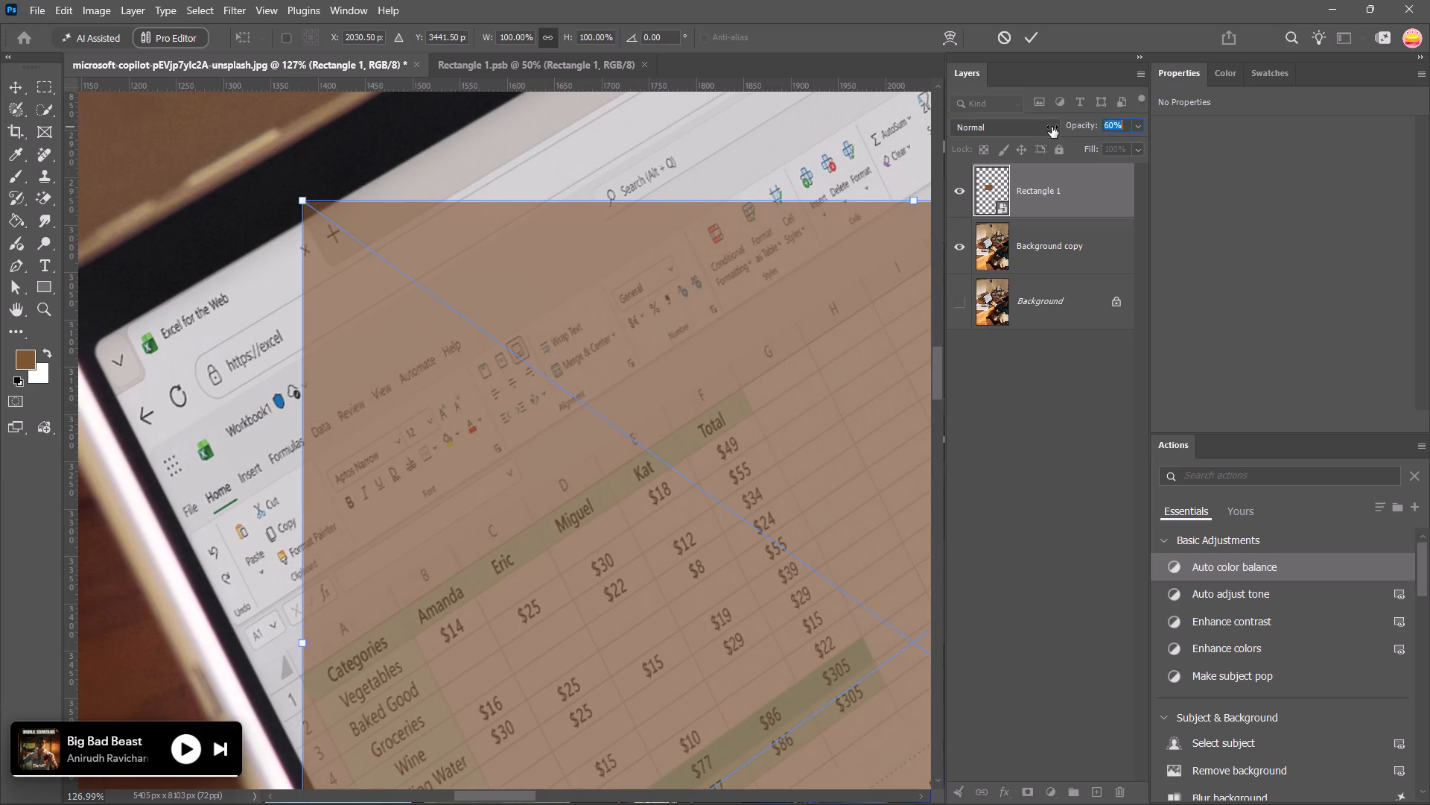
pyautogui.moveTo(1052, 127); pyautogui.dragTo(1044, 127)
# Distort the rectangle's upper-left corner onto the upper-left corner of the laptop screen.
pyautogui.press('space')
pyautogui.press('space')
pyautogui.press('space')
pyautogui.press('space')
pyautogui.press('space')
pyautogui.press('space')
pyautogui.press('space')
pyautogui.press('space')
pyautogui.press('space')
pyautogui.press('space')
pyautogui.press('space')
pyautogui.press('space')
pyautogui.press('space')
pyautogui.press('space')
pyautogui.press('space')
pyautogui.press('space')
pyautogui.press('space')
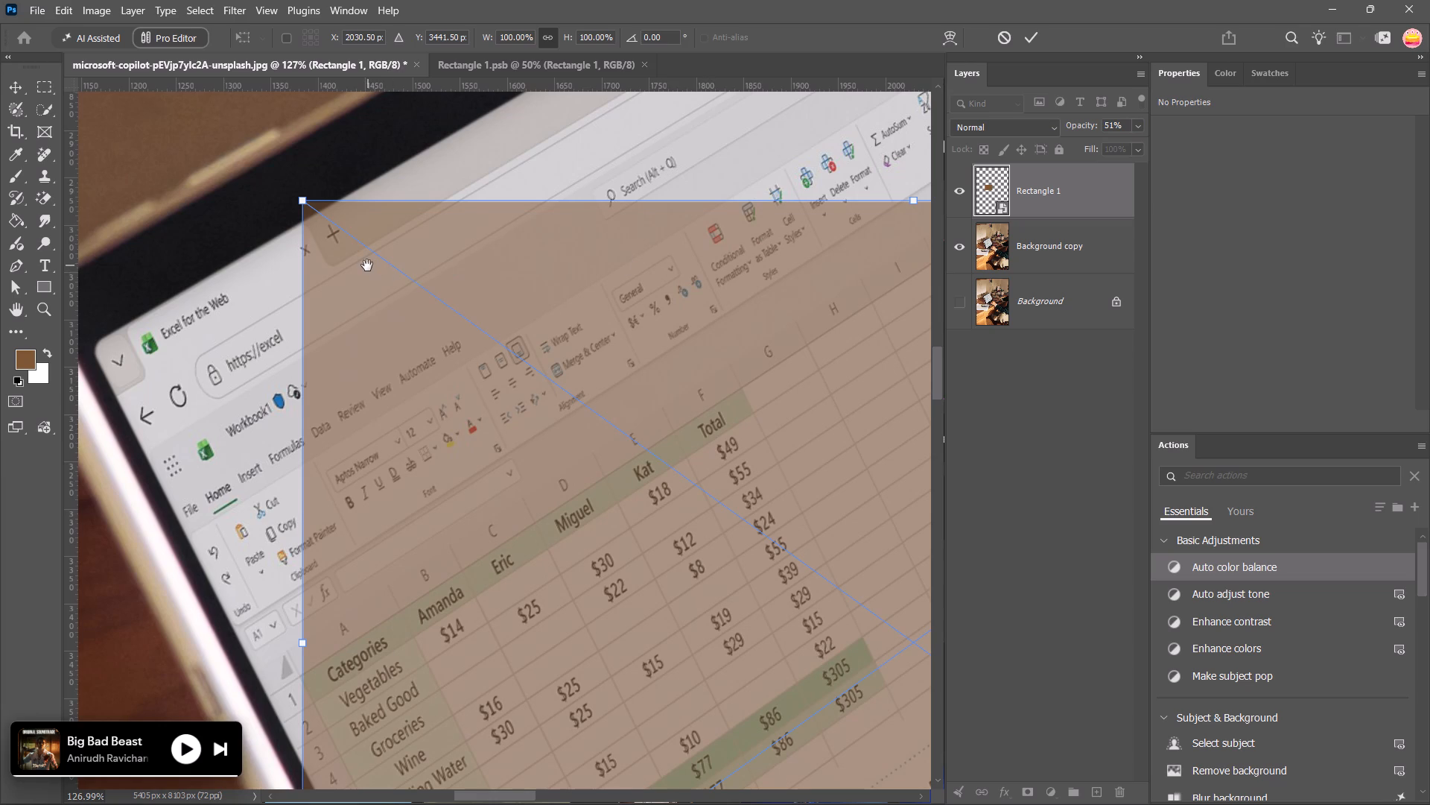
pyautogui.moveTo(367, 265); pyautogui.dragTo(483, 316)
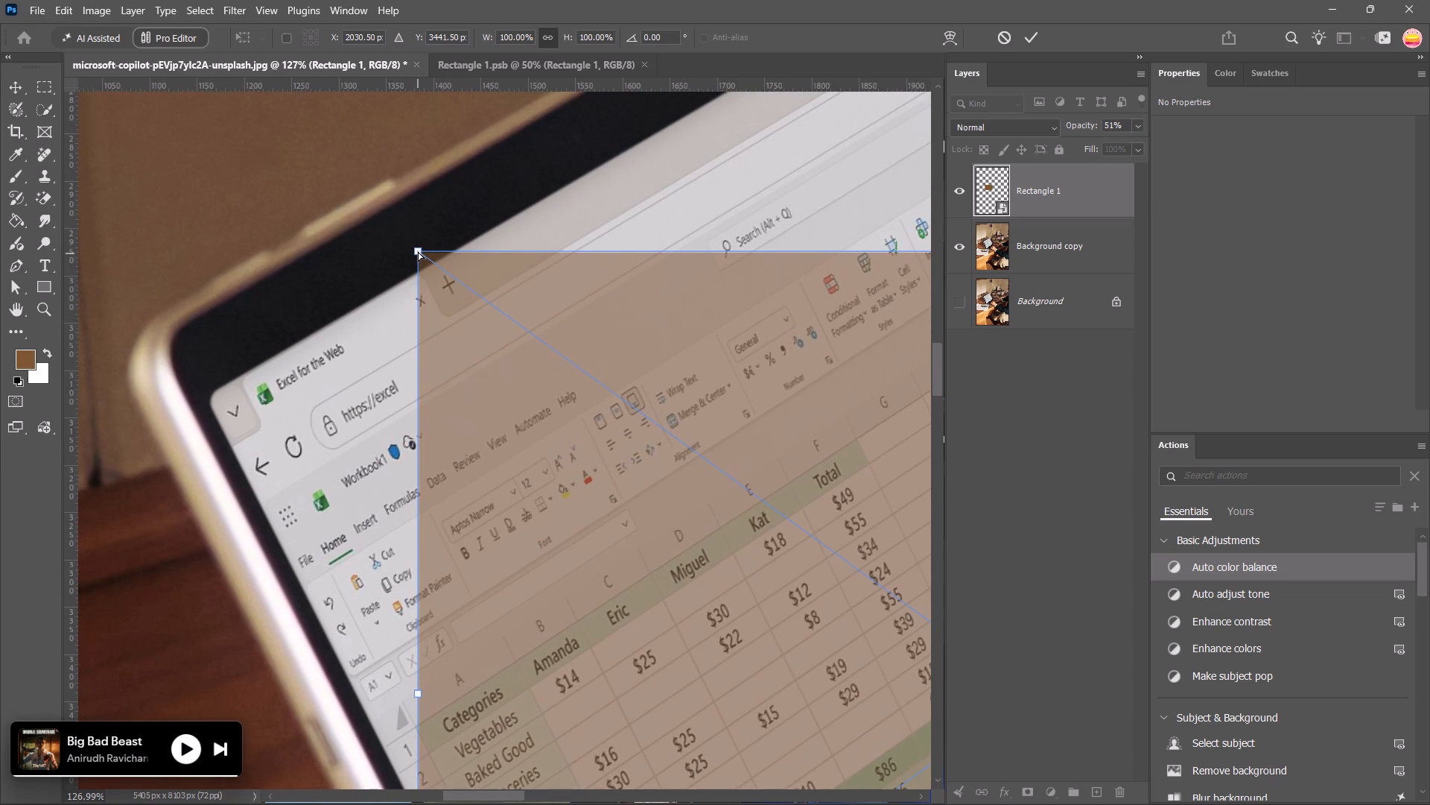
pyautogui.moveTo(418, 251); pyautogui.dragTo(203, 395)
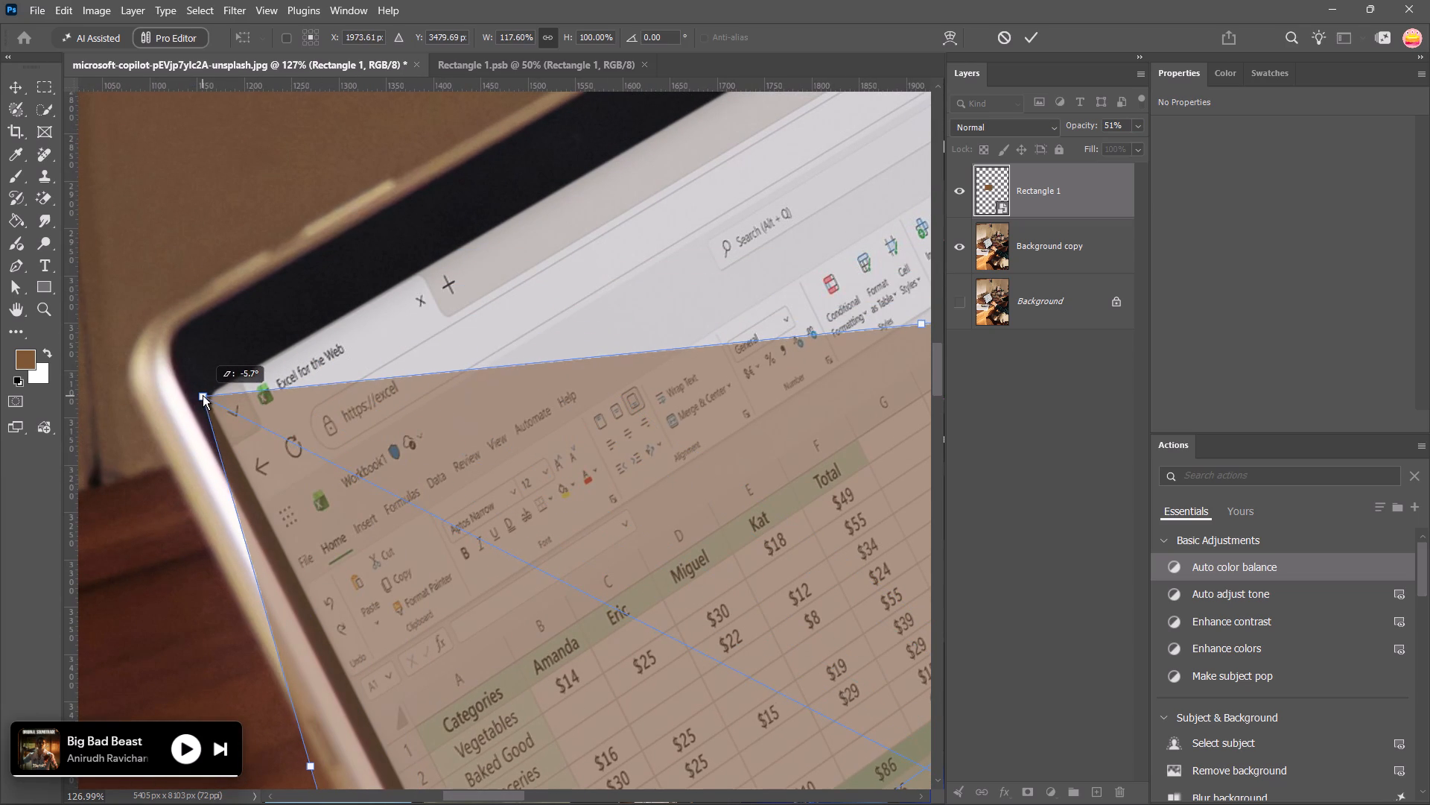
pyautogui.moveTo(203, 395); pyautogui.dragTo(203, 389)
# Distort the rectangle's upper-right corner onto the upper-right corner of the laptop screen.
pyautogui.press('space')
pyautogui.press('space')
pyautogui.press('space')
pyautogui.press('space')
pyautogui.press('space')
pyautogui.press('space')
pyautogui.press('space')
pyautogui.press('space')
pyautogui.press('space')
pyautogui.press('space')
pyautogui.press('space')
pyautogui.press('space')
pyautogui.press('space')
pyautogui.press('space')
pyautogui.press('space')
pyautogui.press('space')
pyautogui.press('space')
pyautogui.press('space')
pyautogui.press('space')
pyautogui.press('space')
pyautogui.moveTo(604, 397); pyautogui.dragTo(480, 452)
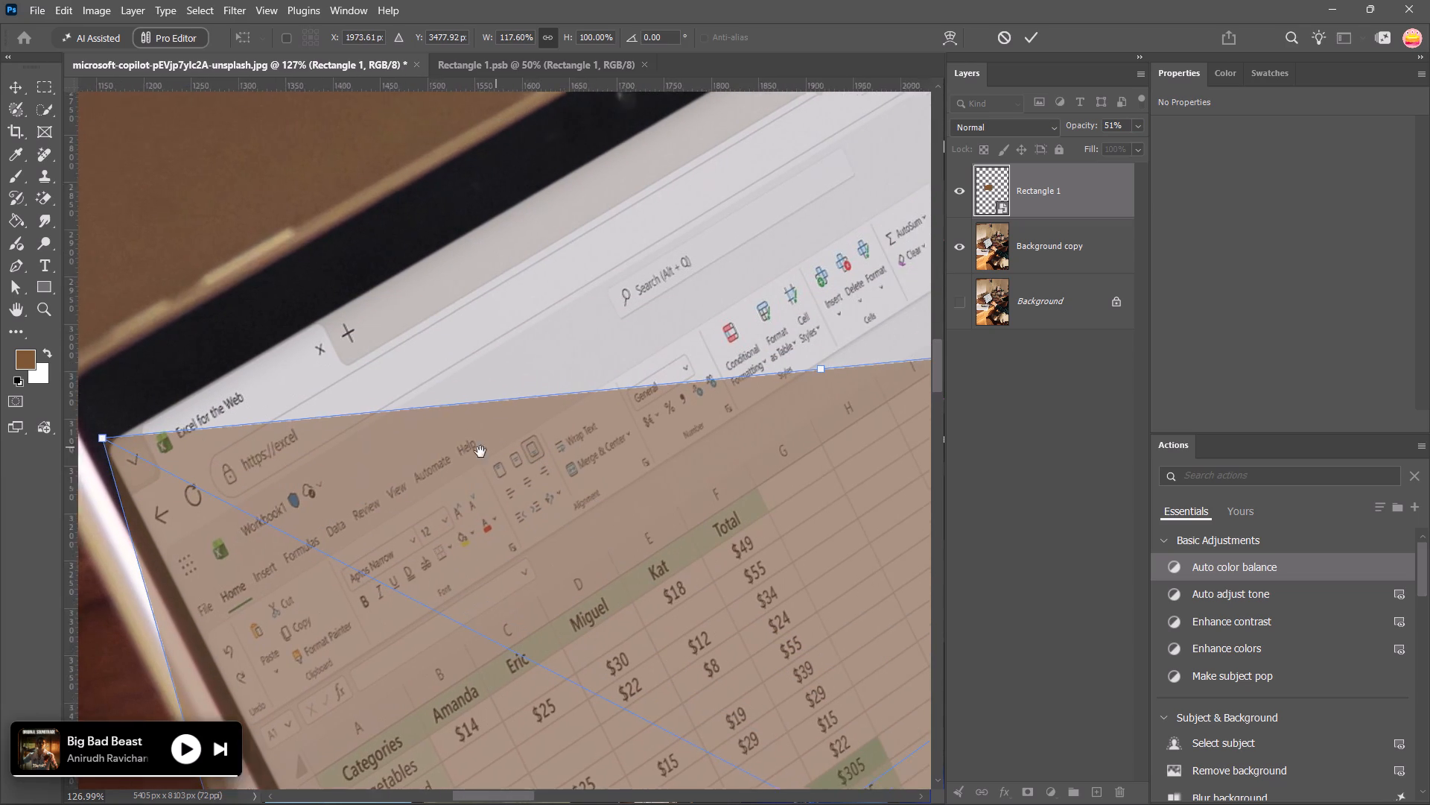
pyautogui.moveTo(480, 452); pyautogui.dragTo(475, 452)
pyautogui.keyDown('alt'); pyautogui.scroll(-10, 483, 439); pyautogui.keyUp('alt')
pyautogui.press('space')
pyautogui.press('space')
pyautogui.press('space')
pyautogui.press('space')
pyautogui.press('space')
pyautogui.press('space')
pyautogui.press('space')
pyautogui.press('space')
pyautogui.press('space')
pyautogui.press('space')
pyautogui.press('space')
pyautogui.press('space')
pyautogui.moveTo(667, 454); pyautogui.dragTo(669, 454)
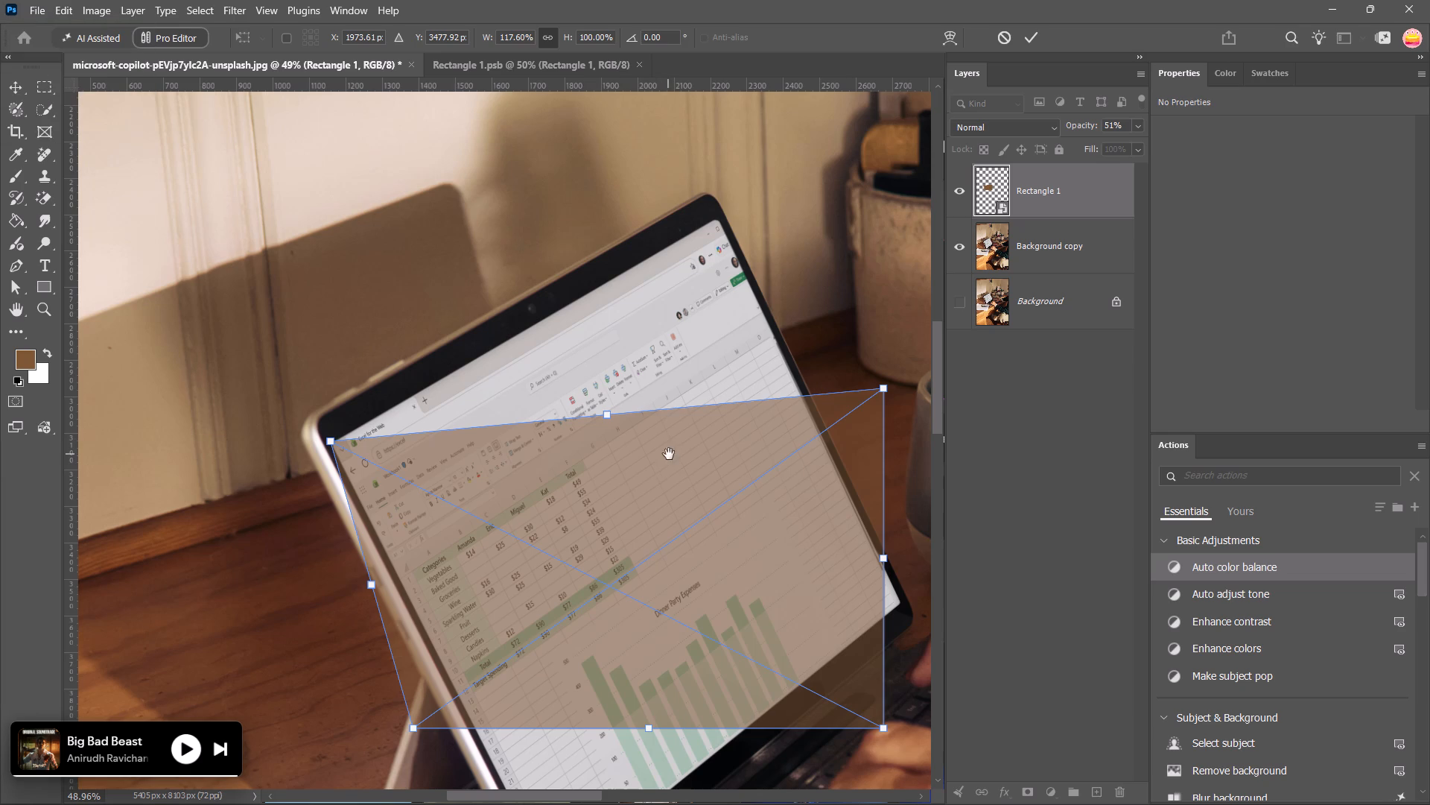
pyautogui.moveTo(669, 454); pyautogui.dragTo(633, 473)
pyautogui.moveTo(883, 388); pyautogui.dragTo(868, 357)
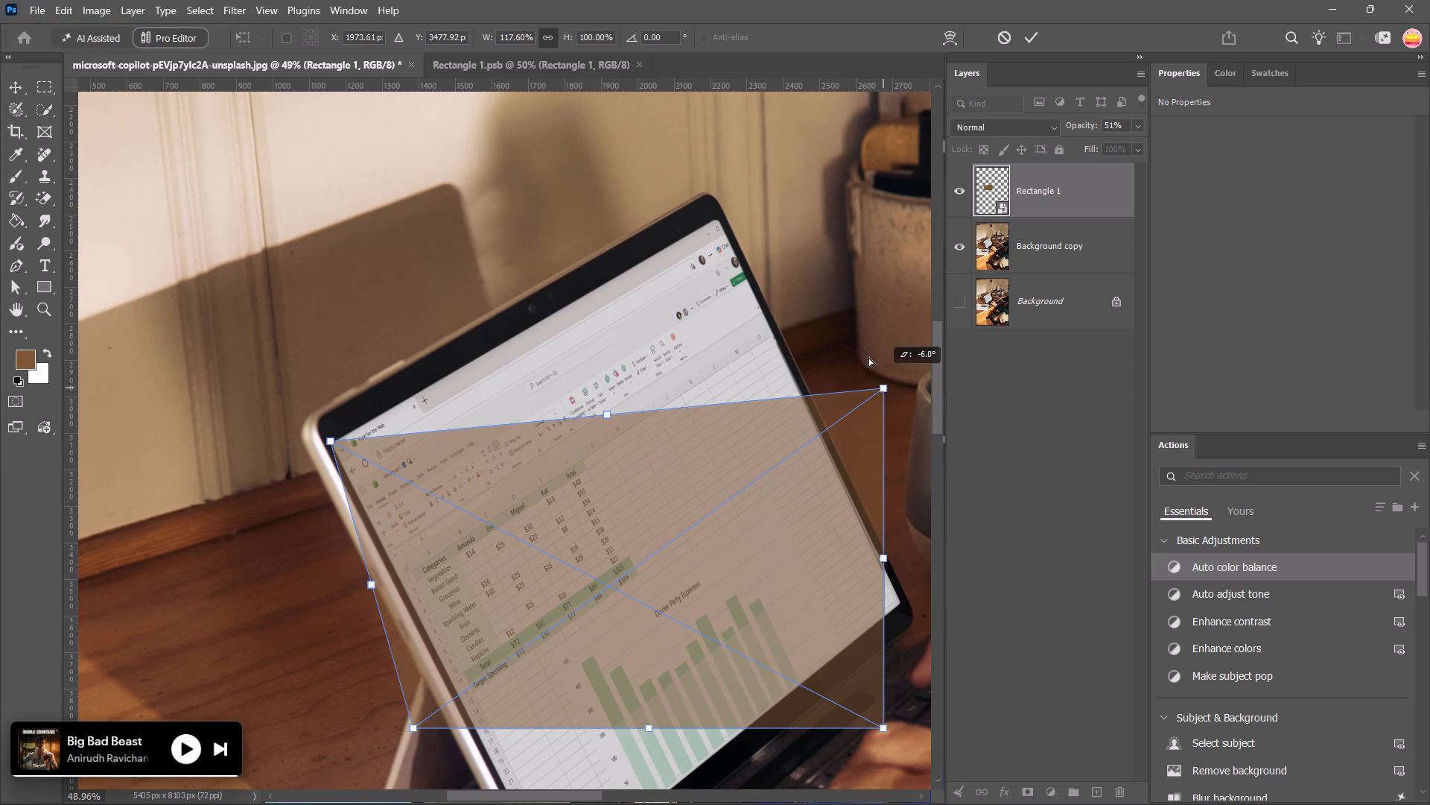
pyautogui.moveTo(868, 357); pyautogui.dragTo(716, 215)
# Distort the rectangle's two lower corners onto the lower corners of the laptop screen.
pyautogui.moveTo(883, 730); pyautogui.dragTo(899, 621)
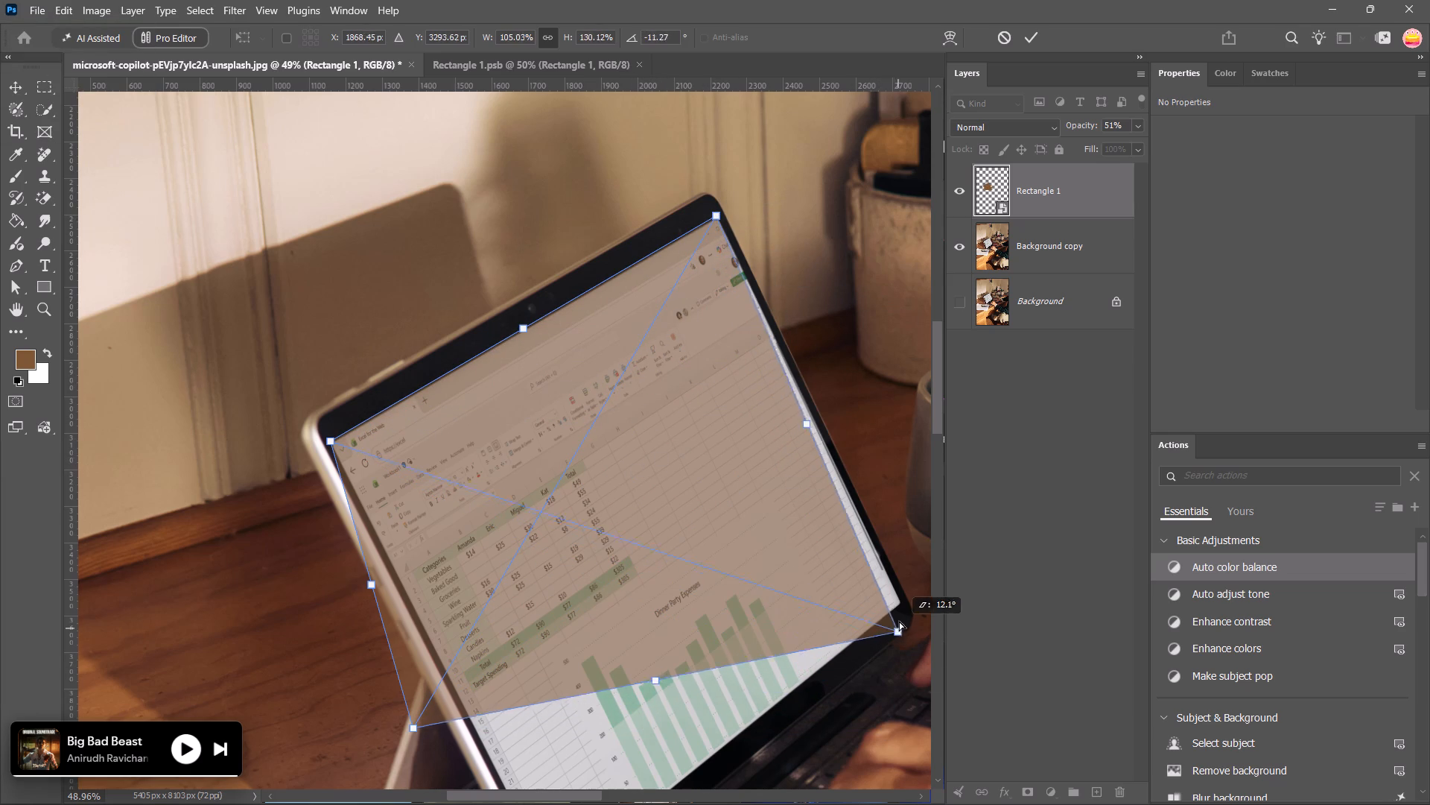
pyautogui.moveTo(899, 621); pyautogui.dragTo(903, 605)
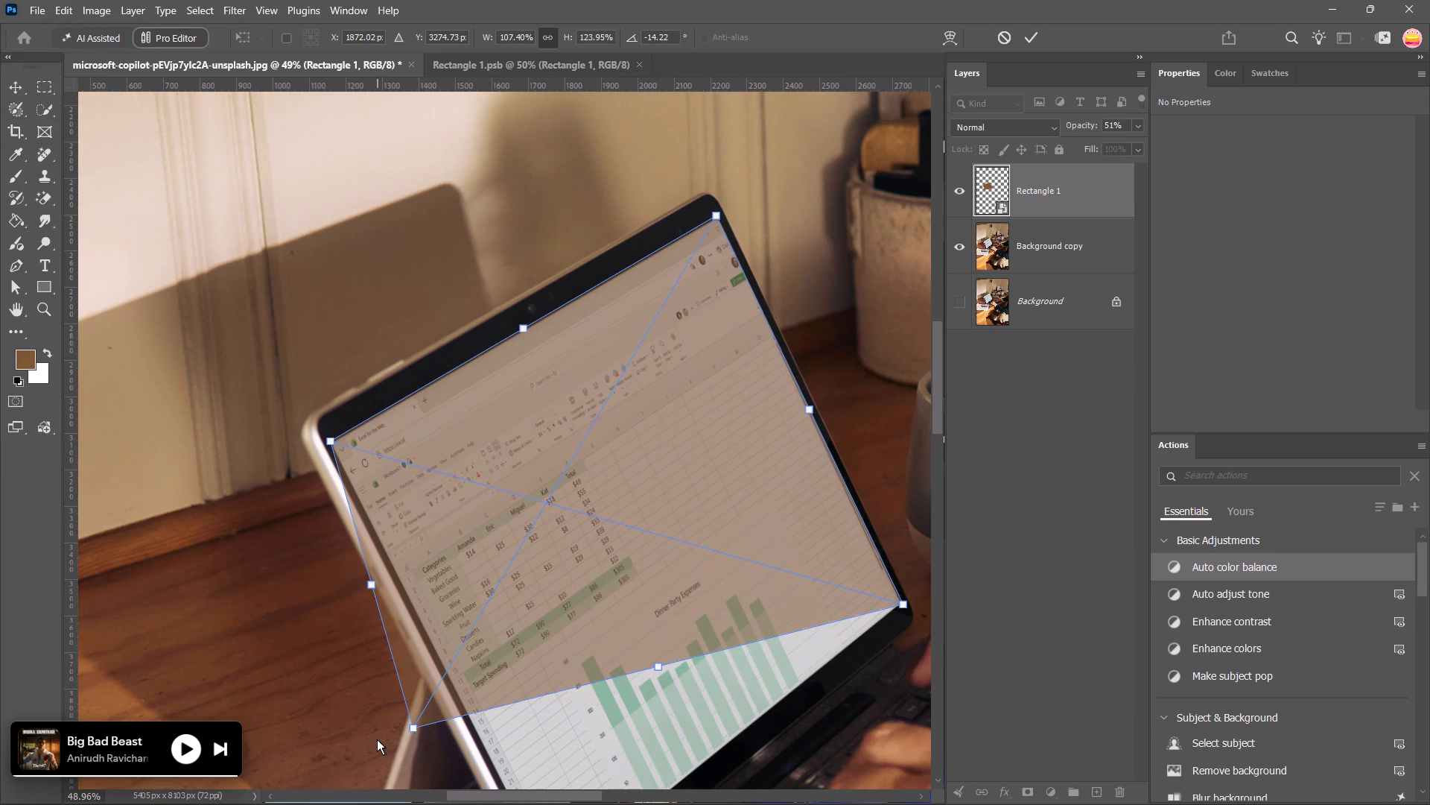
pyautogui.scroll(-10, 503, 735)
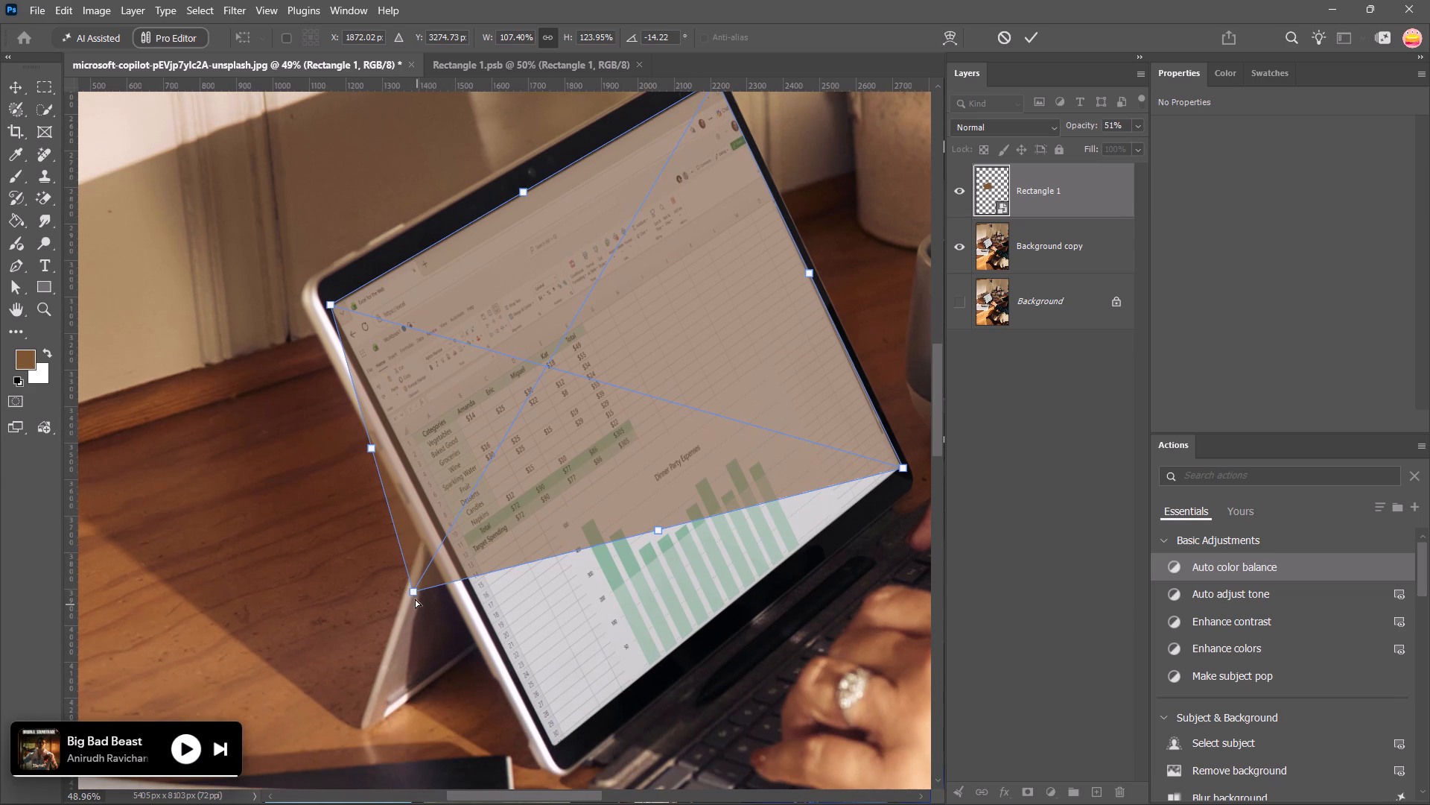
pyautogui.moveTo(412, 593); pyautogui.dragTo(556, 750)
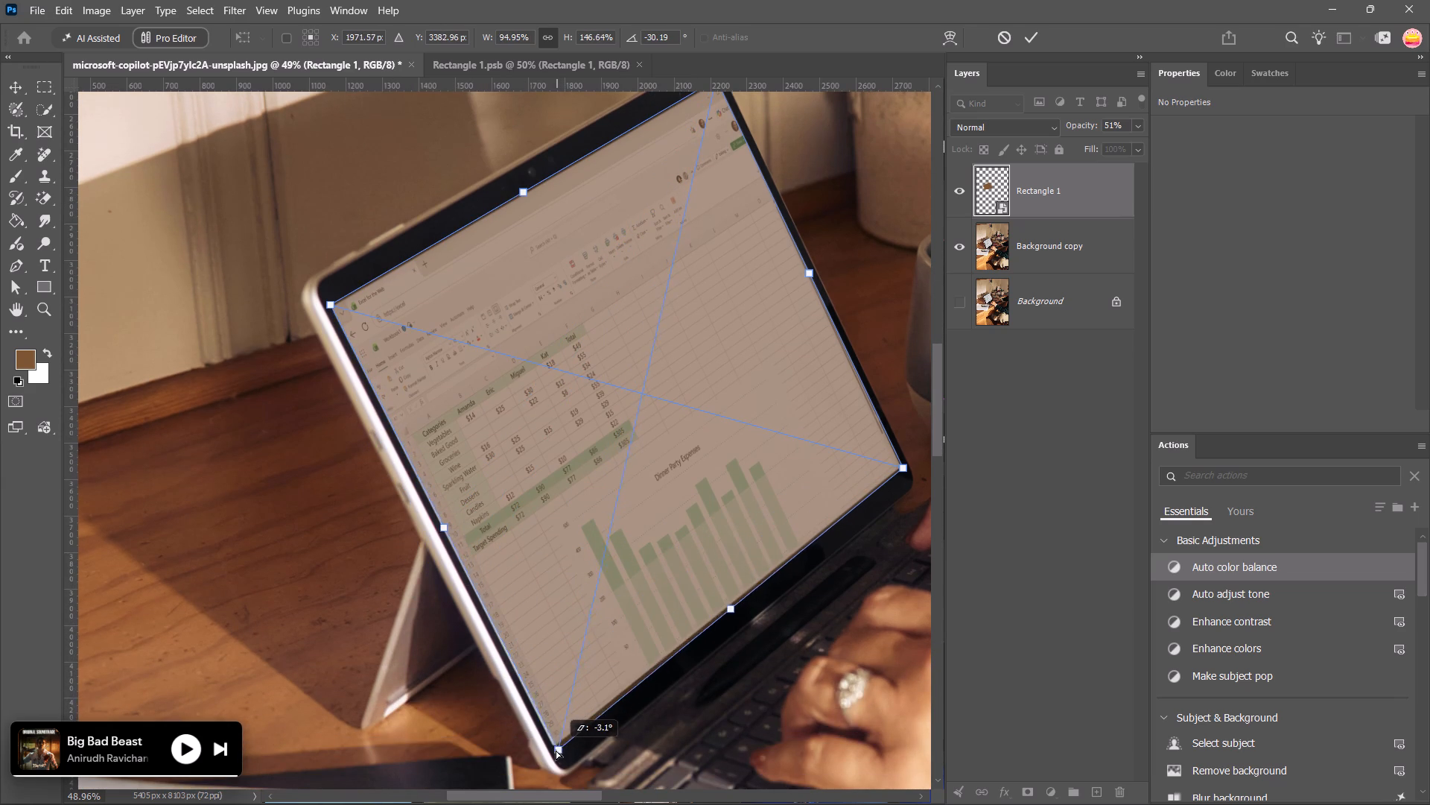
pyautogui.moveTo(556, 750); pyautogui.dragTo(552, 748)
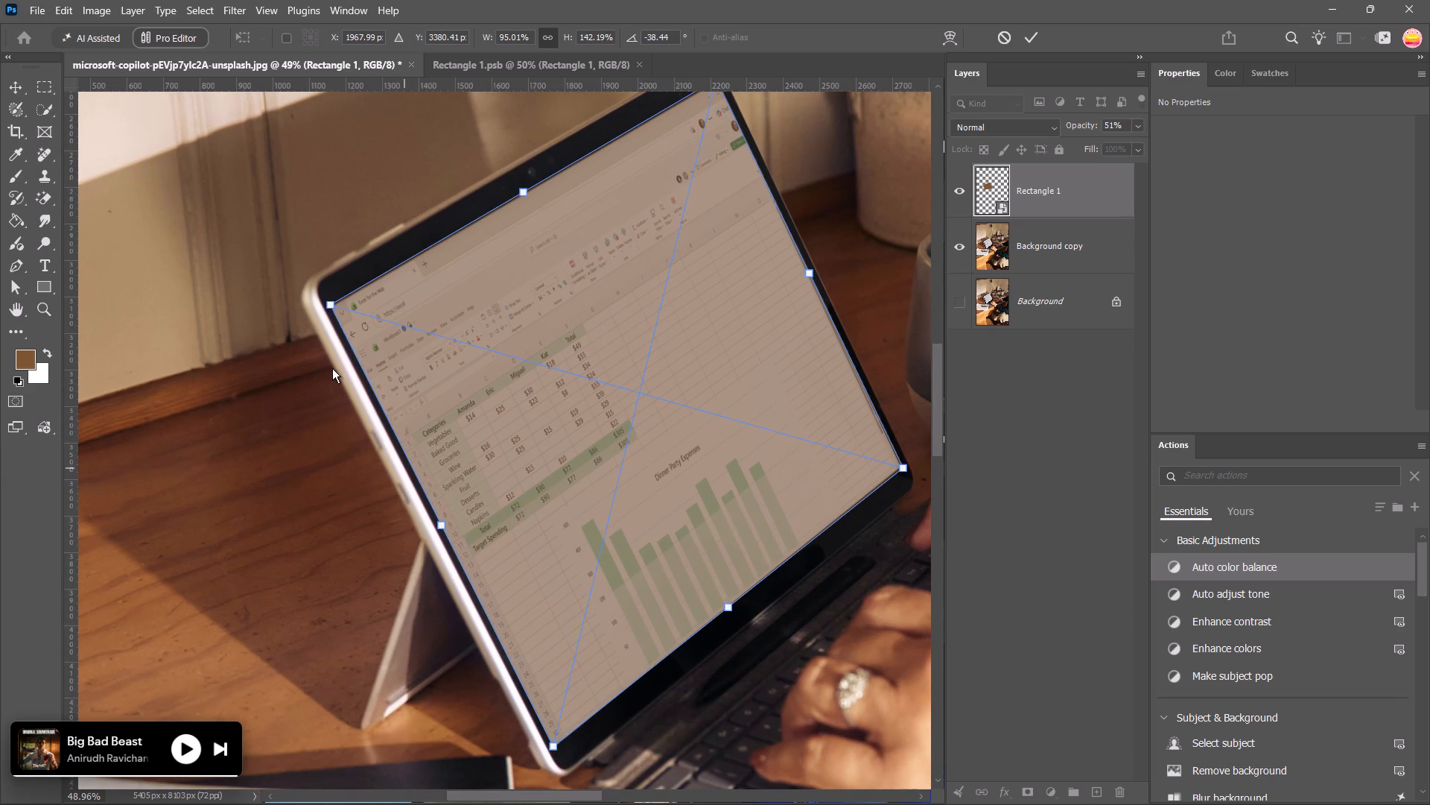
# Fine-tune the rectangle's upper-left corner at close range so its edges follow the inner edge of the laptop bezel.
pyautogui.keyDown('alt'); pyautogui.scroll(4, 269, 298); pyautogui.keyUp('alt')
pyautogui.keyDown('alt'); pyautogui.scroll(11, 348, 364); pyautogui.keyUp('alt')
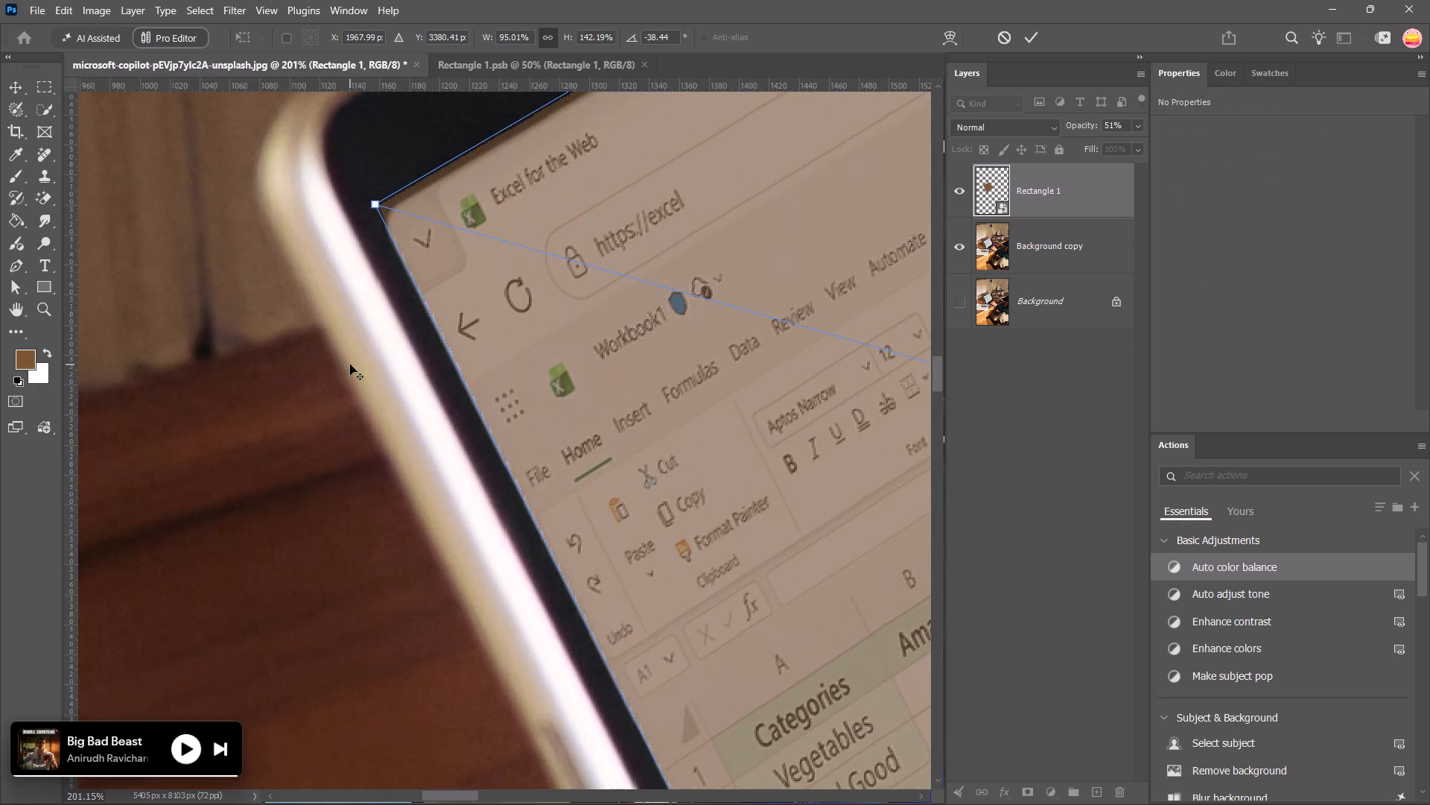
pyautogui.keyDown('alt'); pyautogui.scroll(5, 350, 364); pyautogui.keyUp('alt')
pyautogui.scroll(5, 519, 291)
pyautogui.press('space')
pyautogui.press('space')
pyautogui.press('space')
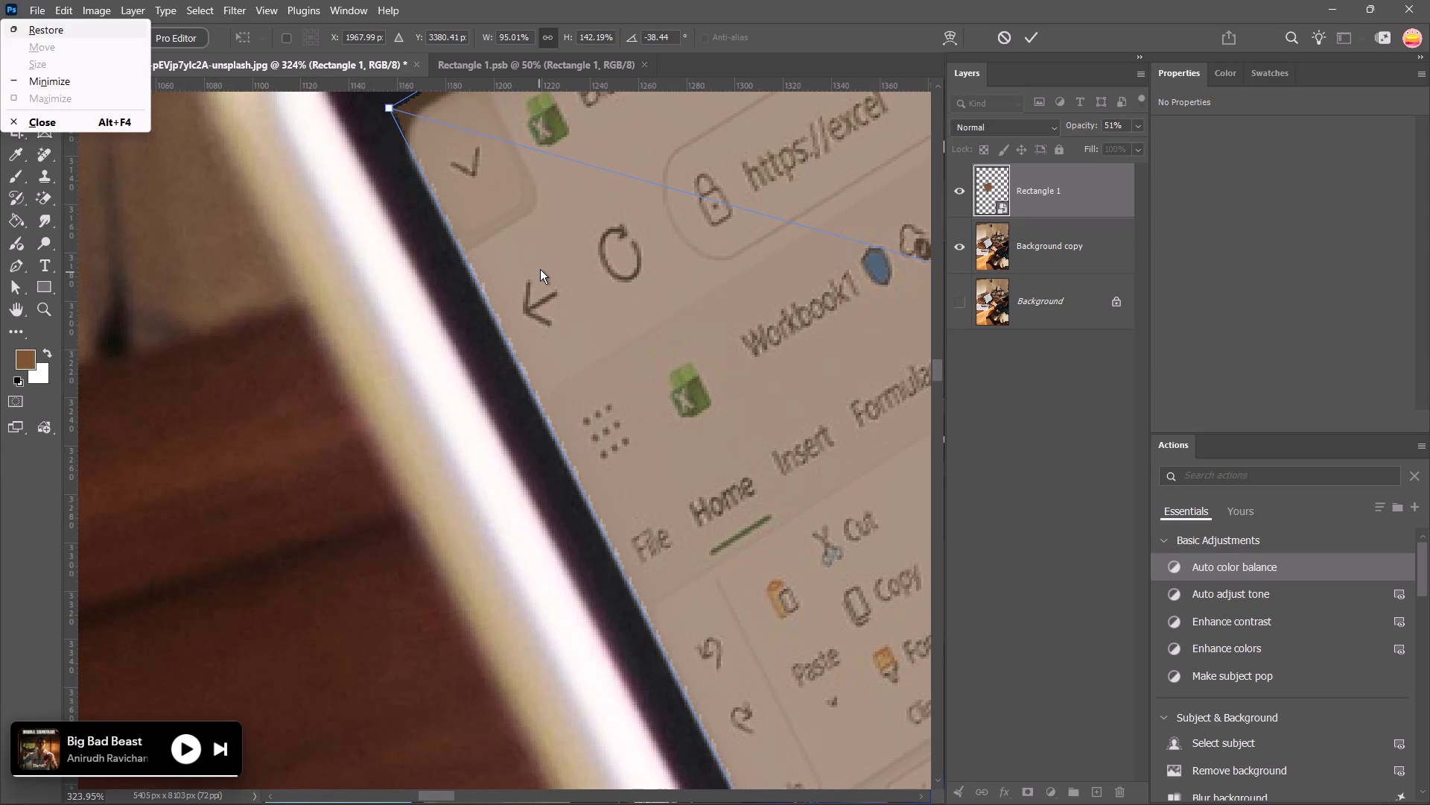
pyautogui.click(547, 297)
pyautogui.press('space')
pyautogui.press('space')
pyautogui.press('space')
pyautogui.press('space')
pyautogui.press('space')
pyautogui.press('space')
pyautogui.press('space')
pyautogui.press('space')
pyautogui.press('space')
pyautogui.press('space')
pyautogui.press('space')
pyautogui.press('space')
pyautogui.press('space')
pyautogui.press('space')
pyautogui.press('space')
pyautogui.press('space')
pyautogui.press('space')
pyautogui.press('space')
pyautogui.press('space')
pyautogui.press('space')
pyautogui.moveTo(552, 287); pyautogui.dragTo(554, 463)
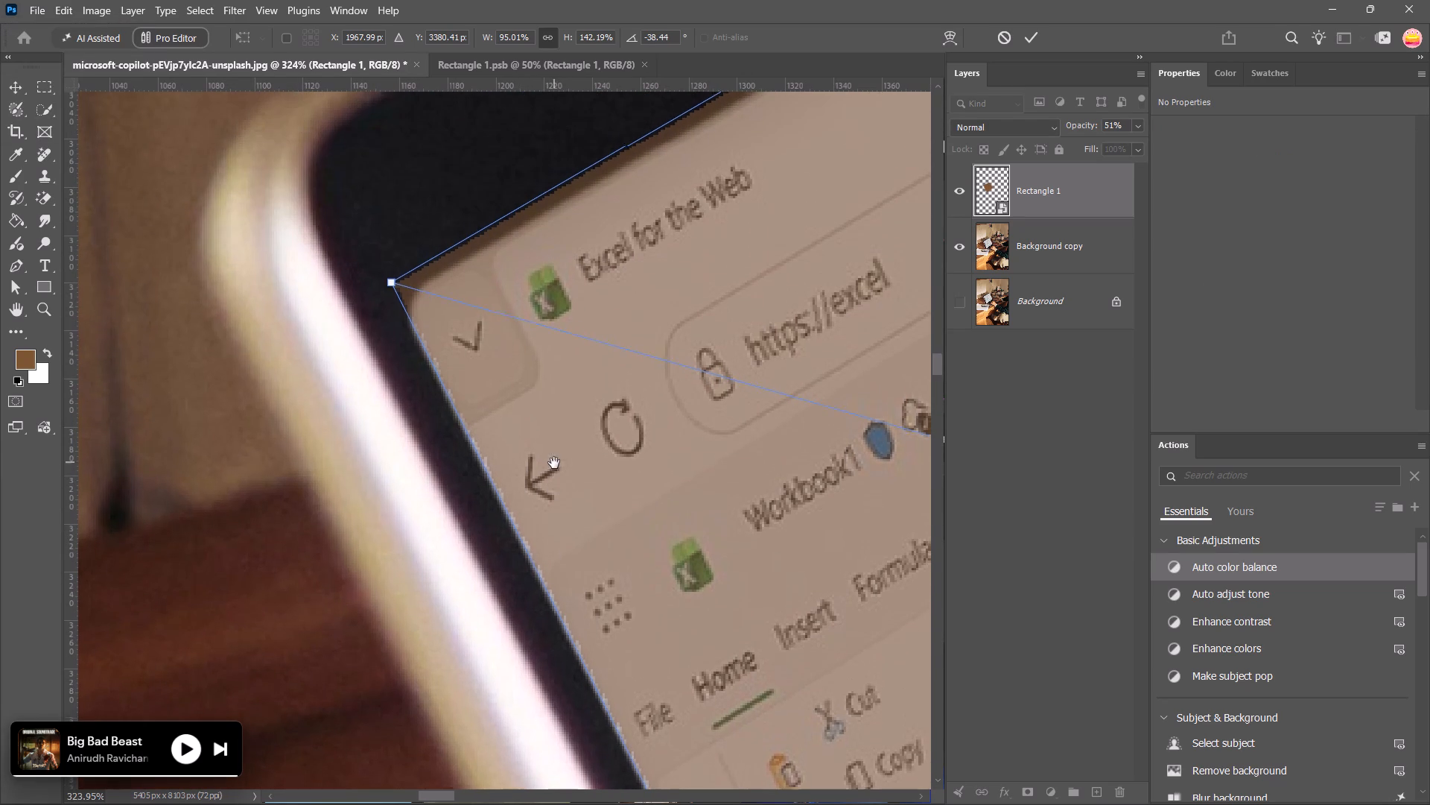
pyautogui.moveTo(554, 463); pyautogui.dragTo(553, 463)
pyautogui.moveTo(393, 285); pyautogui.dragTo(401, 292)
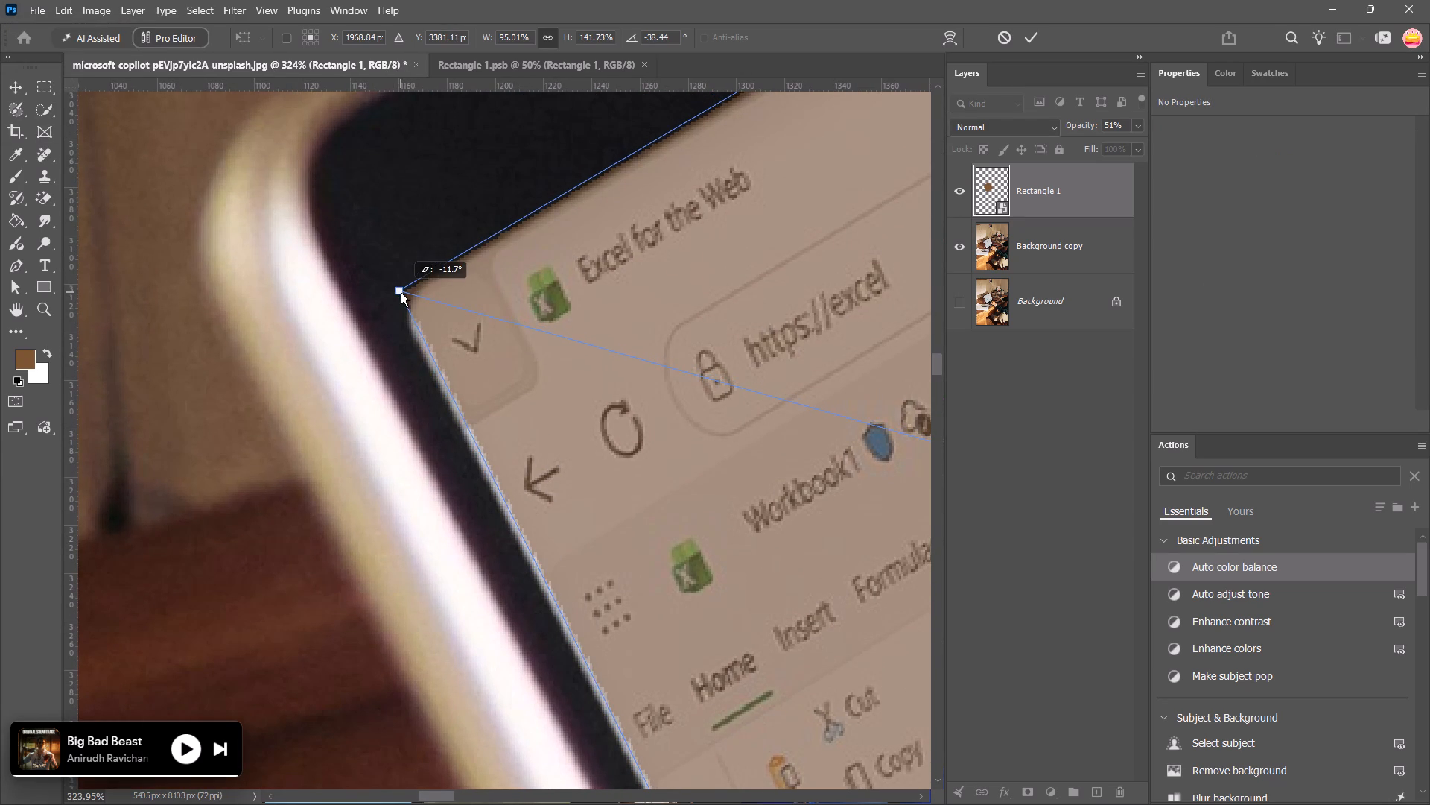
pyautogui.moveTo(401, 292); pyautogui.dragTo(397, 297)
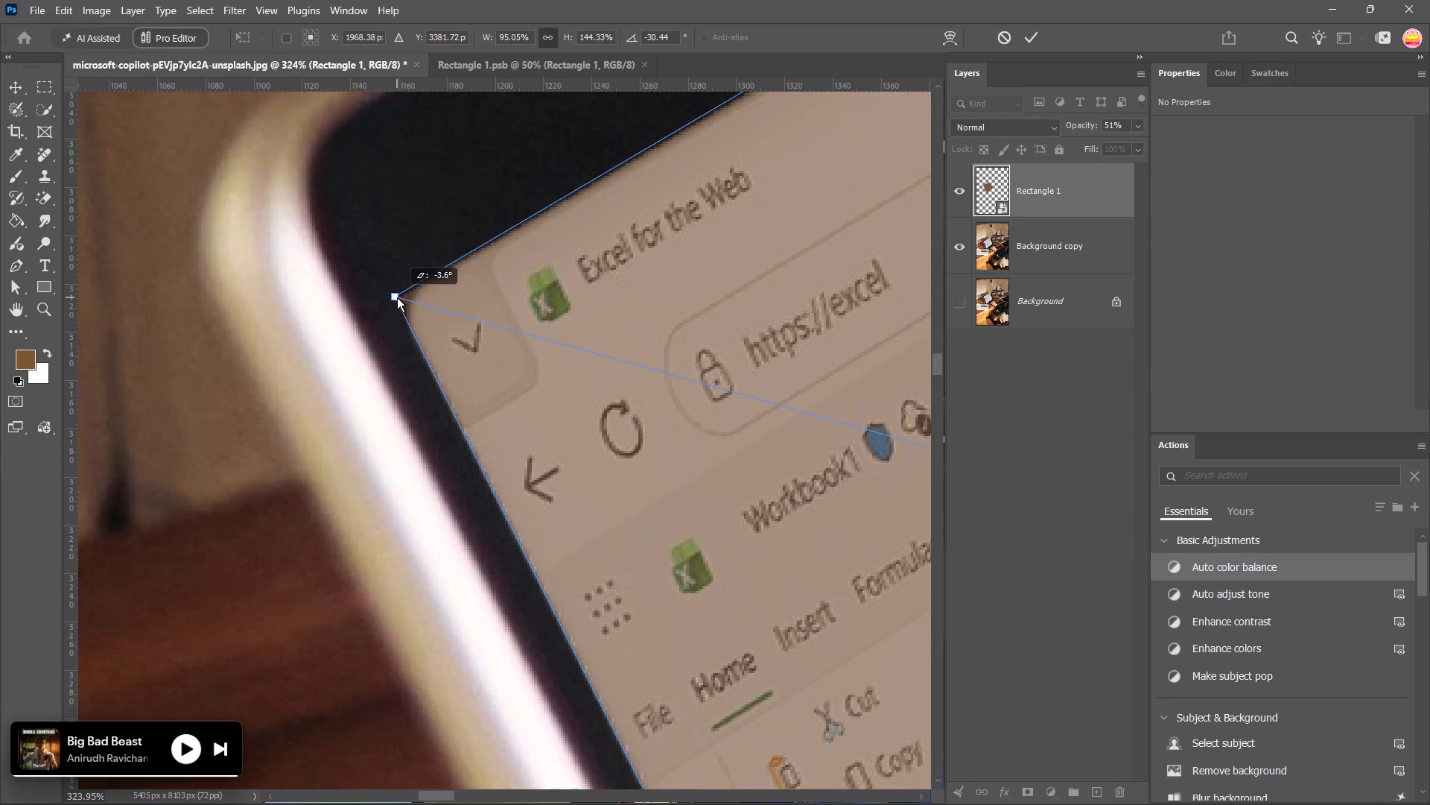
pyautogui.moveTo(397, 297); pyautogui.dragTo(396, 297)
# Fine-tune the rectangle's upper-right corner at close range so it sits on the inner corner of the laptop bezel.
pyautogui.press('space')
pyautogui.press('space')
pyautogui.press('space')
pyautogui.press('space')
pyautogui.press('space')
pyautogui.press('space')
pyautogui.press('space')
pyautogui.press('space')
pyautogui.press('space')
pyautogui.press('space')
pyautogui.press('space')
pyautogui.press('space')
pyautogui.press('space')
pyautogui.press('space')
pyautogui.press('space')
pyautogui.press('space')
pyautogui.press('space')
pyautogui.press('space')
pyautogui.press('space')
pyautogui.press('space')
pyautogui.moveTo(695, 256); pyautogui.dragTo(552, 343)
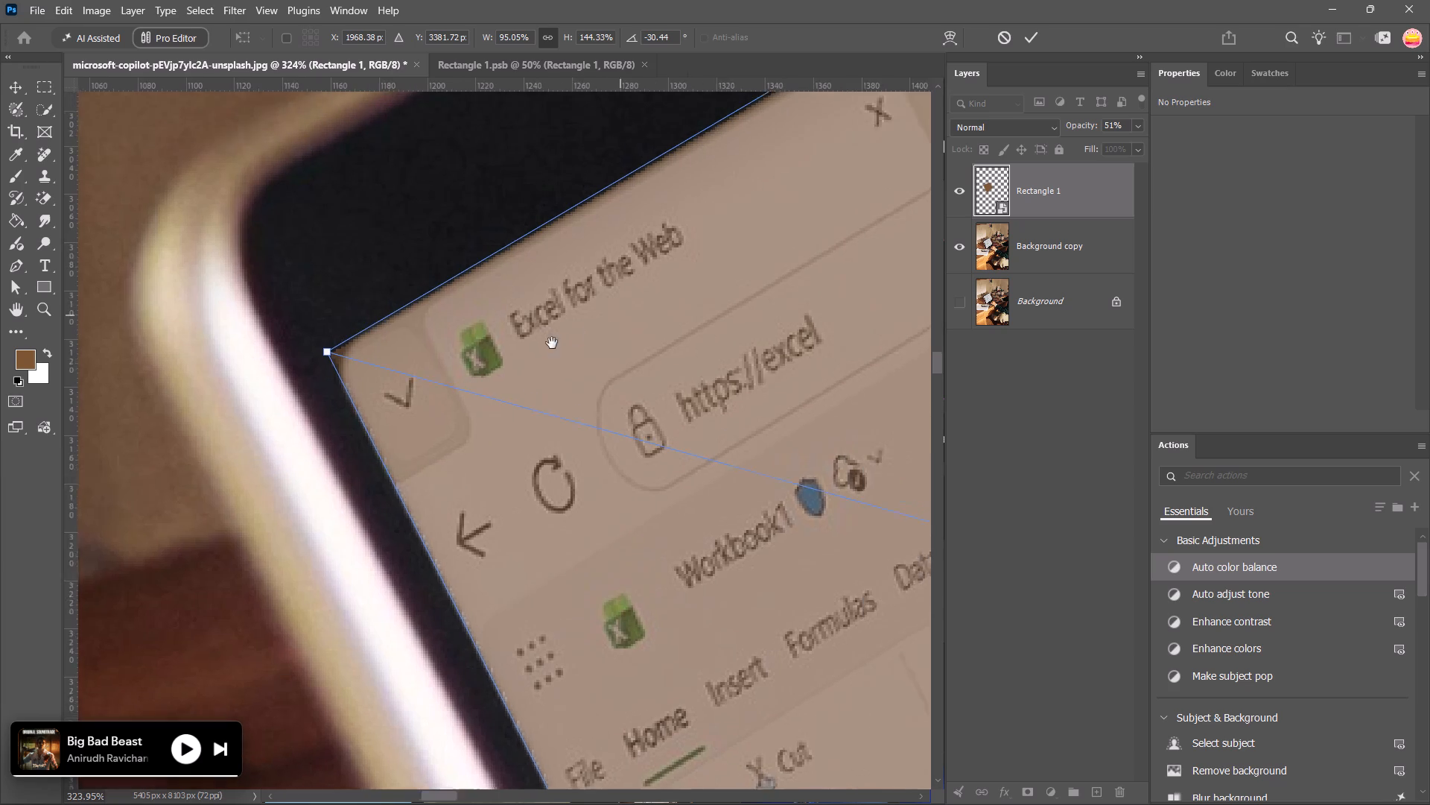
pyautogui.moveTo(552, 343); pyautogui.dragTo(293, 436)
pyautogui.moveTo(693, 257); pyautogui.dragTo(366, 465)
pyautogui.moveTo(691, 294); pyautogui.dragTo(405, 490)
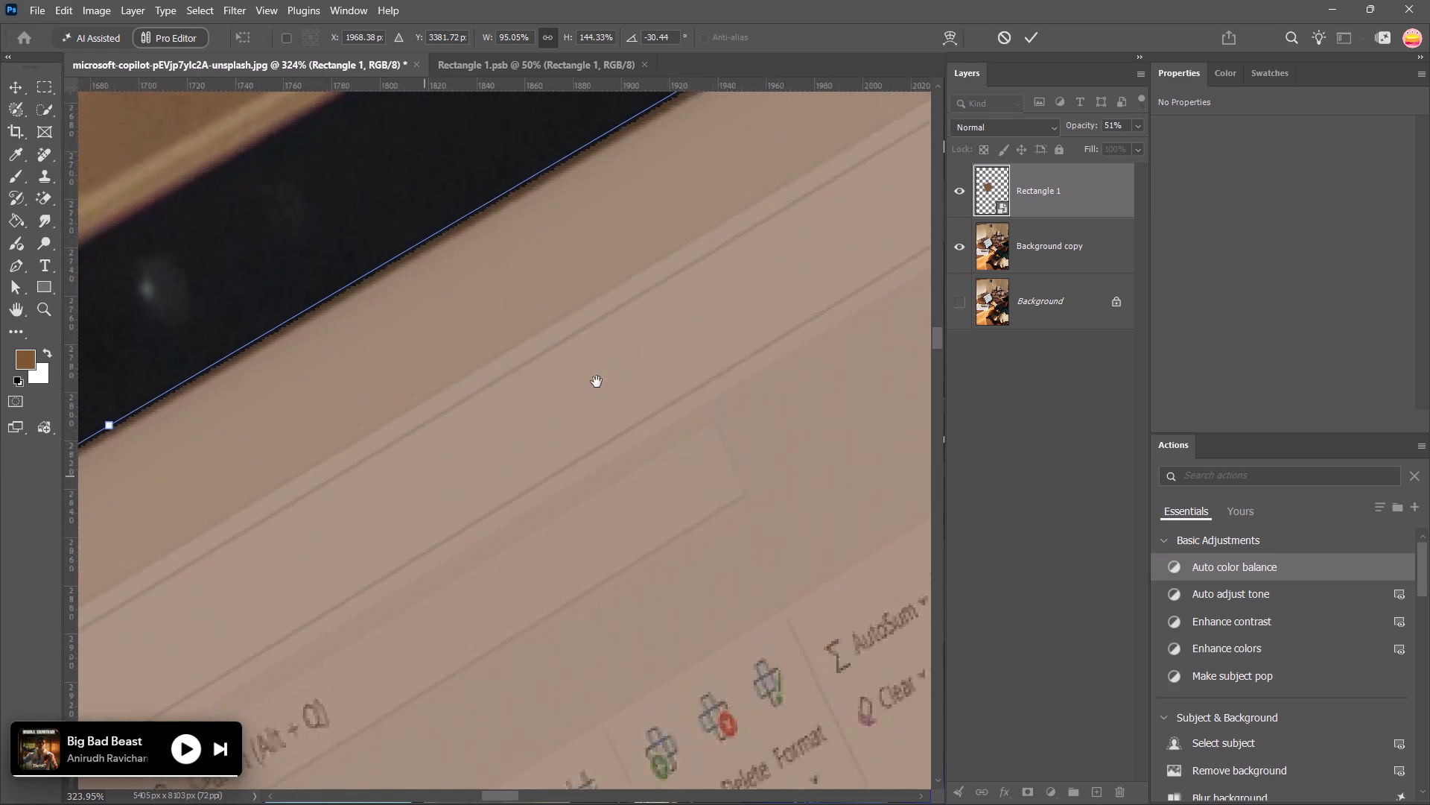
pyautogui.moveTo(702, 332); pyautogui.dragTo(472, 468)
pyautogui.moveTo(652, 362); pyautogui.dragTo(591, 409)
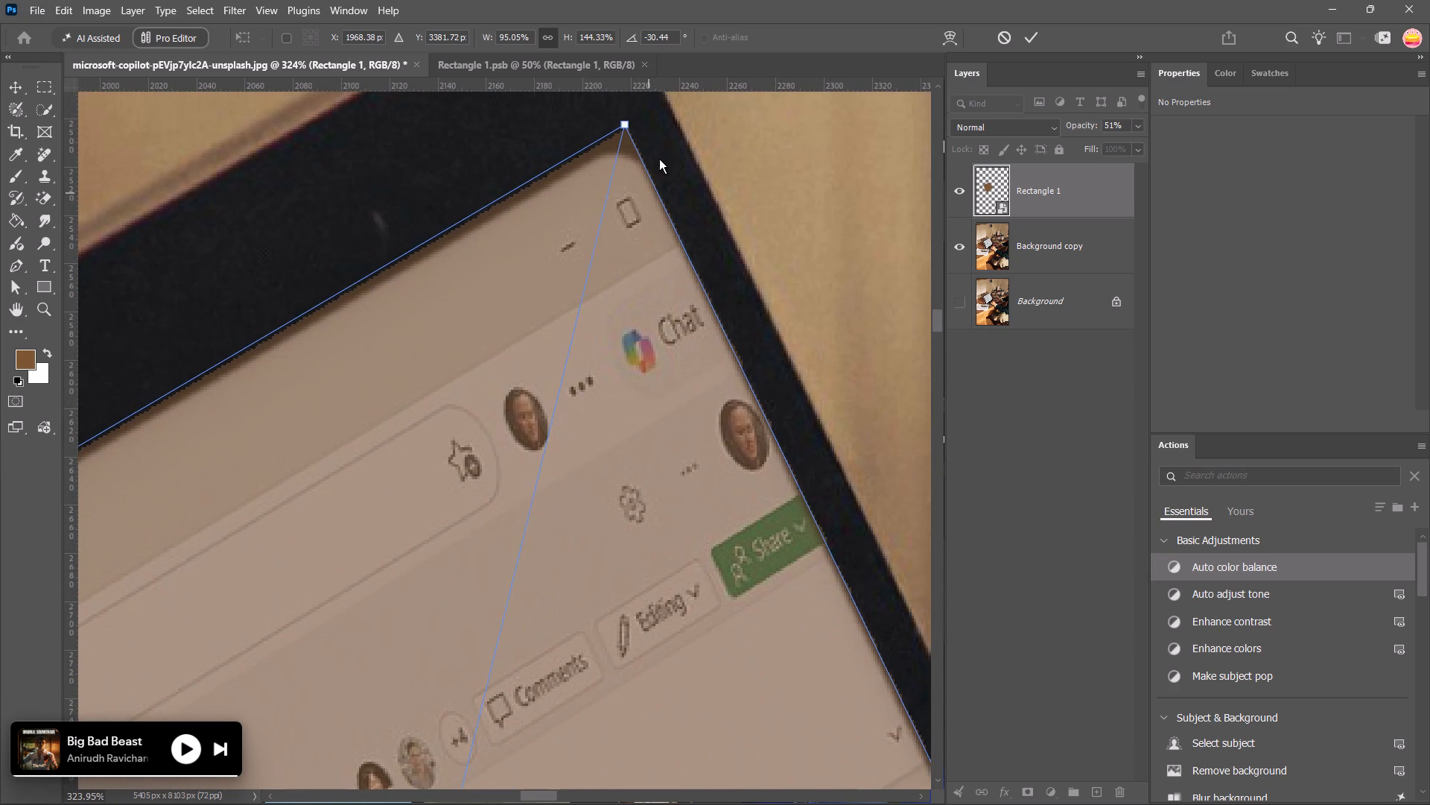
pyautogui.moveTo(623, 124); pyautogui.dragTo(626, 137)
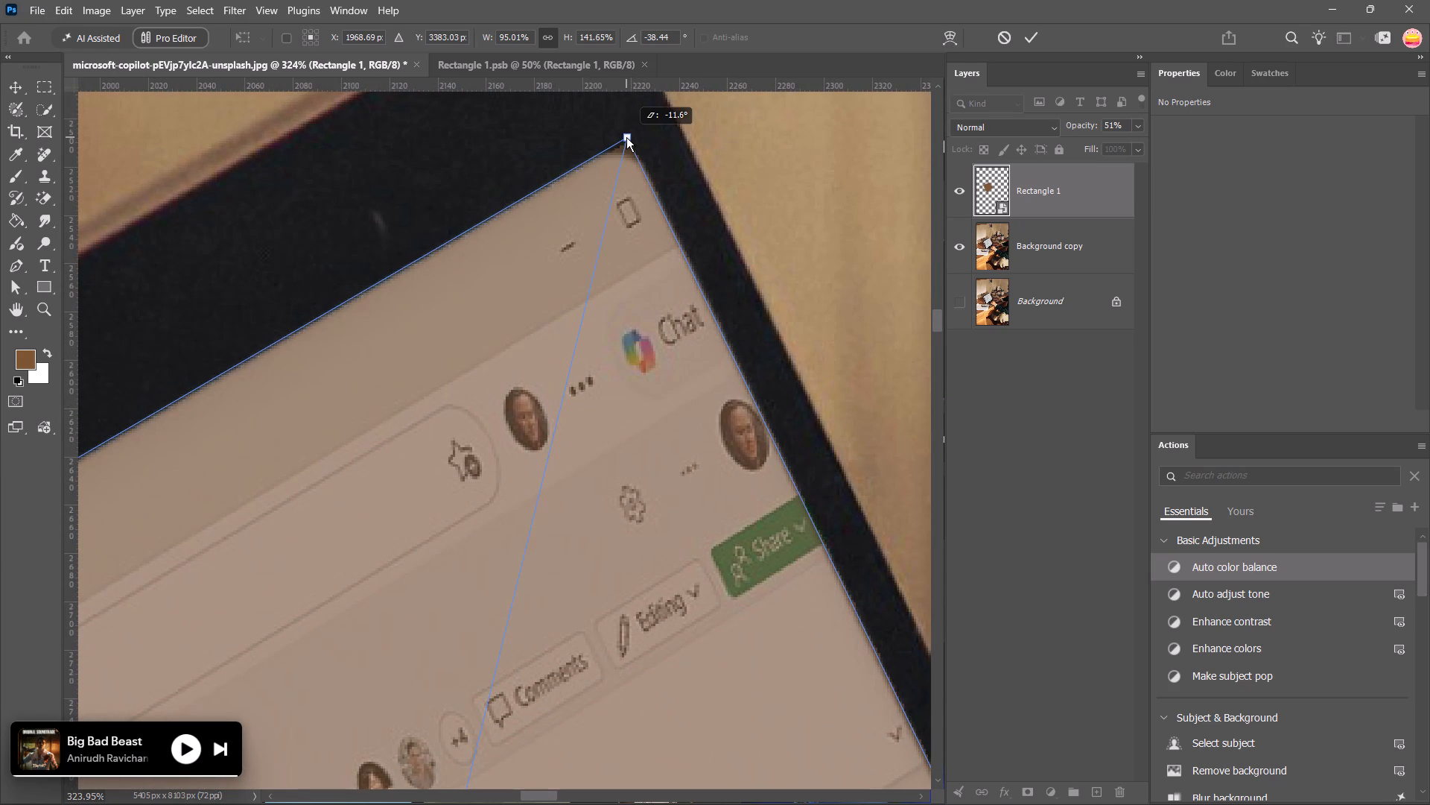
pyautogui.moveTo(626, 137); pyautogui.dragTo(627, 136)
# Fine-tune the rectangle's lower-right corner at close range so it meets the inner corner of the laptop bezel.
pyautogui.press('space')
pyautogui.press('space')
pyautogui.press('space')
pyautogui.press('space')
pyautogui.press('space')
pyautogui.press('space')
pyautogui.press('space')
pyautogui.press('space')
pyautogui.press('space')
pyautogui.press('space')
pyautogui.press('space')
pyautogui.press('space')
pyautogui.press('space')
pyautogui.press('space')
pyautogui.press('space')
pyautogui.press('space')
pyautogui.press('space')
pyautogui.press('space')
pyautogui.press('space')
pyautogui.press('space')
pyautogui.moveTo(678, 345); pyautogui.dragTo(567, 189)
pyautogui.moveTo(687, 585); pyautogui.dragTo(597, 473)
pyautogui.moveTo(614, 576); pyautogui.dragTo(558, 402)
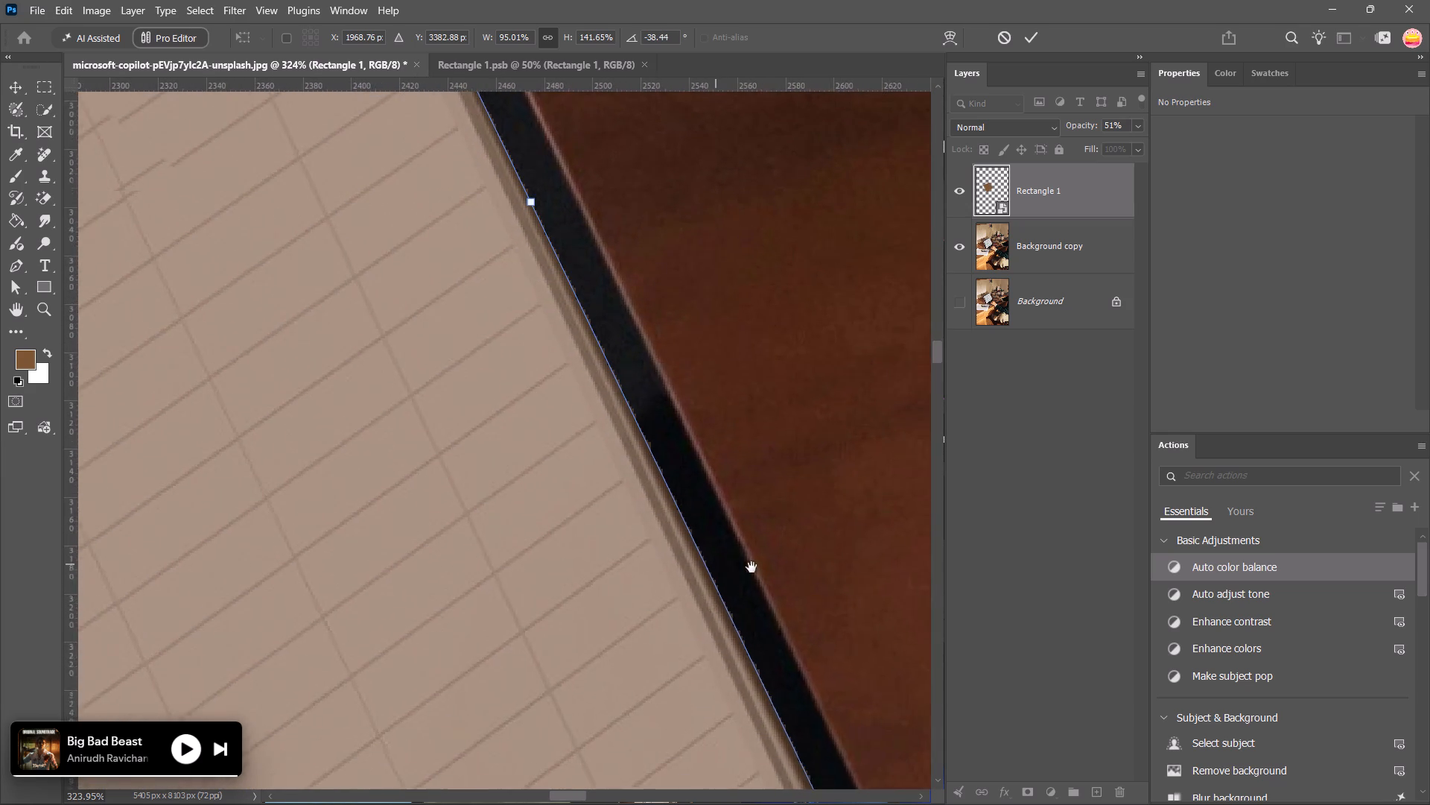
pyautogui.moveTo(764, 569); pyautogui.dragTo(691, 432)
pyautogui.moveTo(754, 545); pyautogui.dragTo(687, 393)
pyautogui.moveTo(752, 508); pyautogui.dragTo(753, 508)
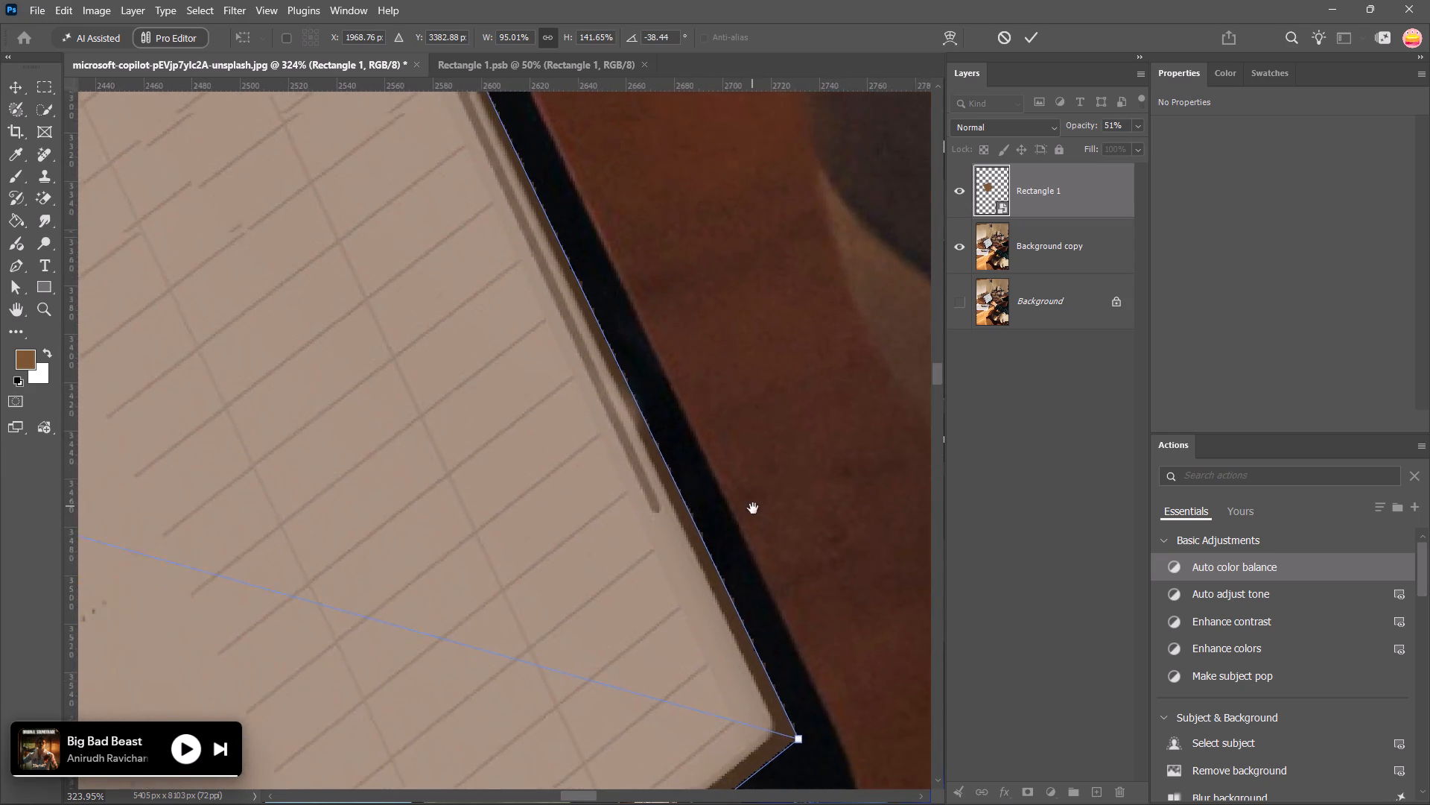
pyautogui.moveTo(753, 508); pyautogui.dragTo(713, 446)
pyautogui.moveTo(731, 627); pyautogui.dragTo(716, 619)
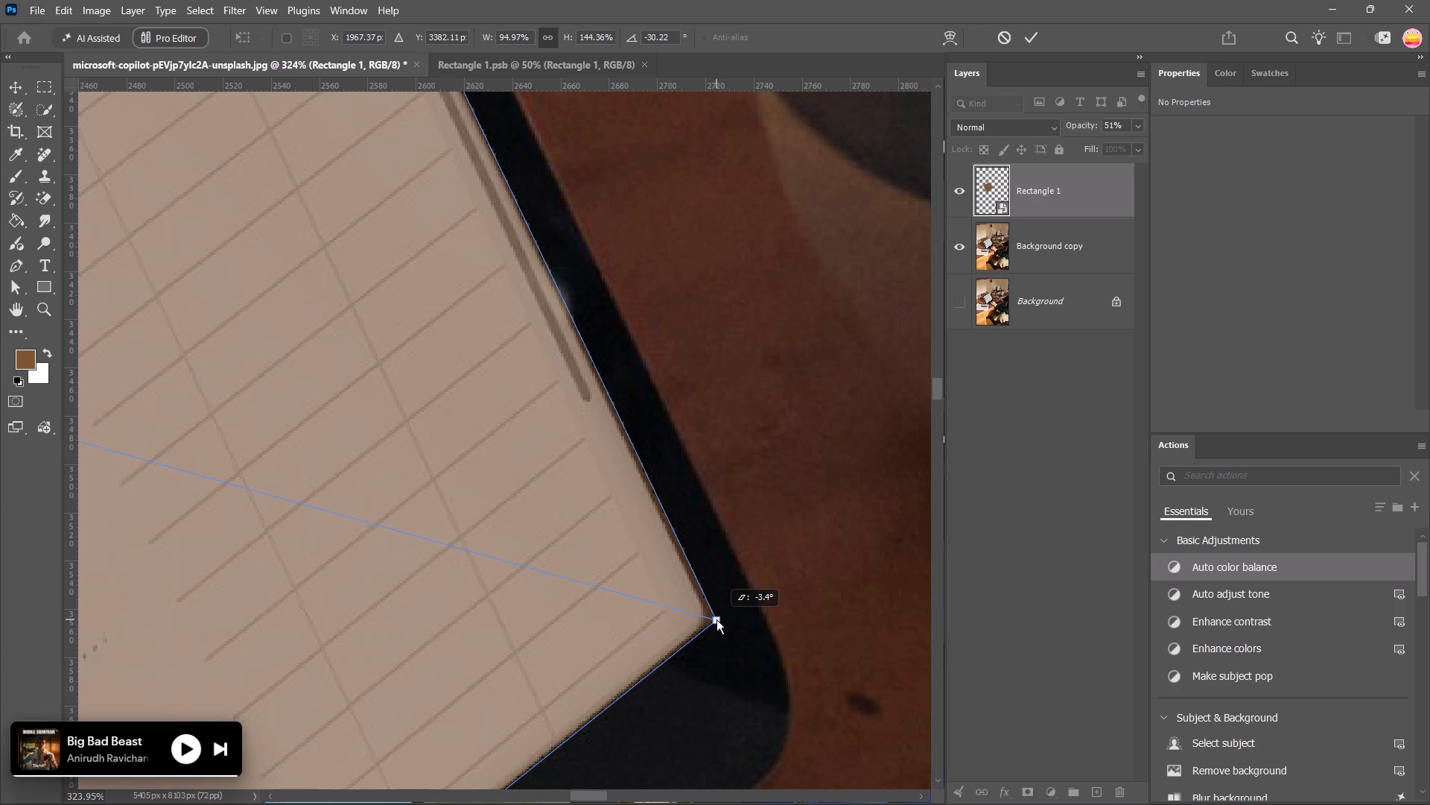
pyautogui.moveTo(716, 619); pyautogui.dragTo(715, 619)
# Fine-tune the rectangle's lower-left corner onto the inner bezel corner of the laptop screen and apply the transform.
pyautogui.press('space')
pyautogui.press('space')
pyautogui.press('space')
pyautogui.press('space')
pyautogui.press('space')
pyautogui.press('space')
pyautogui.press('space')
pyautogui.press('space')
pyautogui.press('space')
pyautogui.press('space')
pyautogui.press('space')
pyautogui.press('space')
pyautogui.press('space')
pyautogui.press('space')
pyautogui.press('space')
pyautogui.press('space')
pyautogui.press('space')
pyautogui.press('space')
pyautogui.press('space')
pyautogui.press('space')
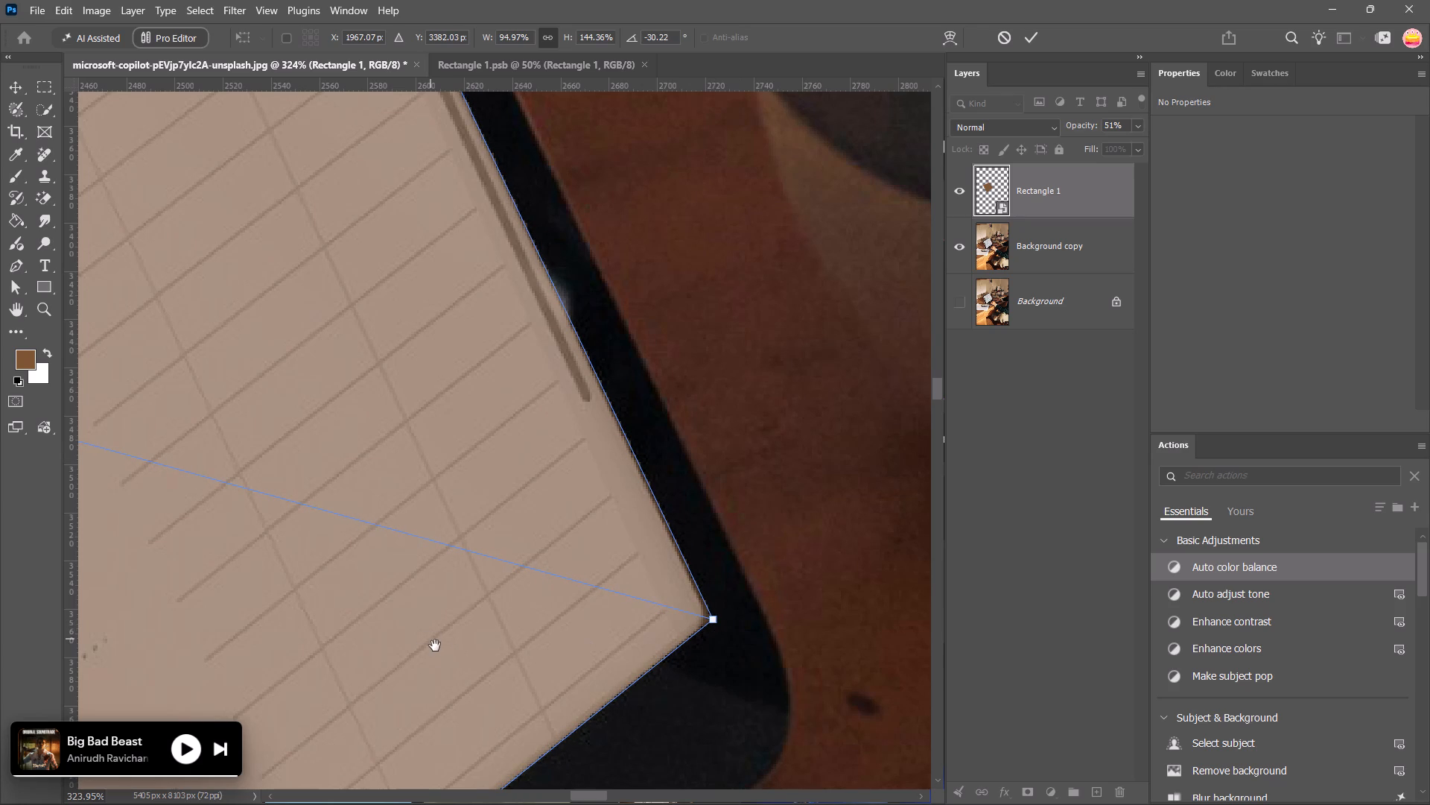
pyautogui.moveTo(442, 657); pyautogui.dragTo(576, 443)
pyautogui.moveTo(473, 679); pyautogui.dragTo(654, 539)
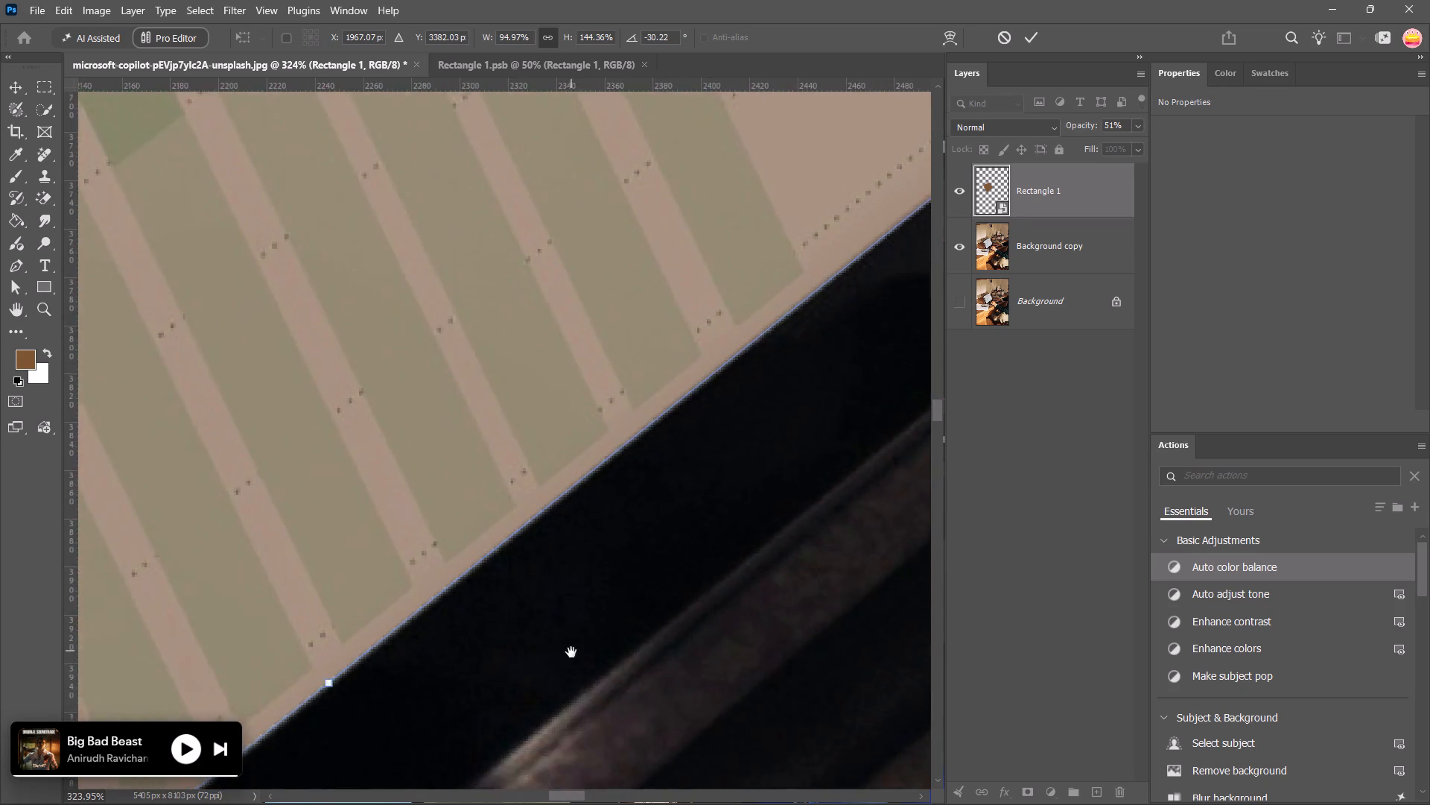
pyautogui.moveTo(571, 652); pyautogui.dragTo(746, 523)
pyautogui.moveTo(621, 658); pyautogui.dragTo(685, 546)
pyautogui.moveTo(460, 669); pyautogui.dragTo(629, 576)
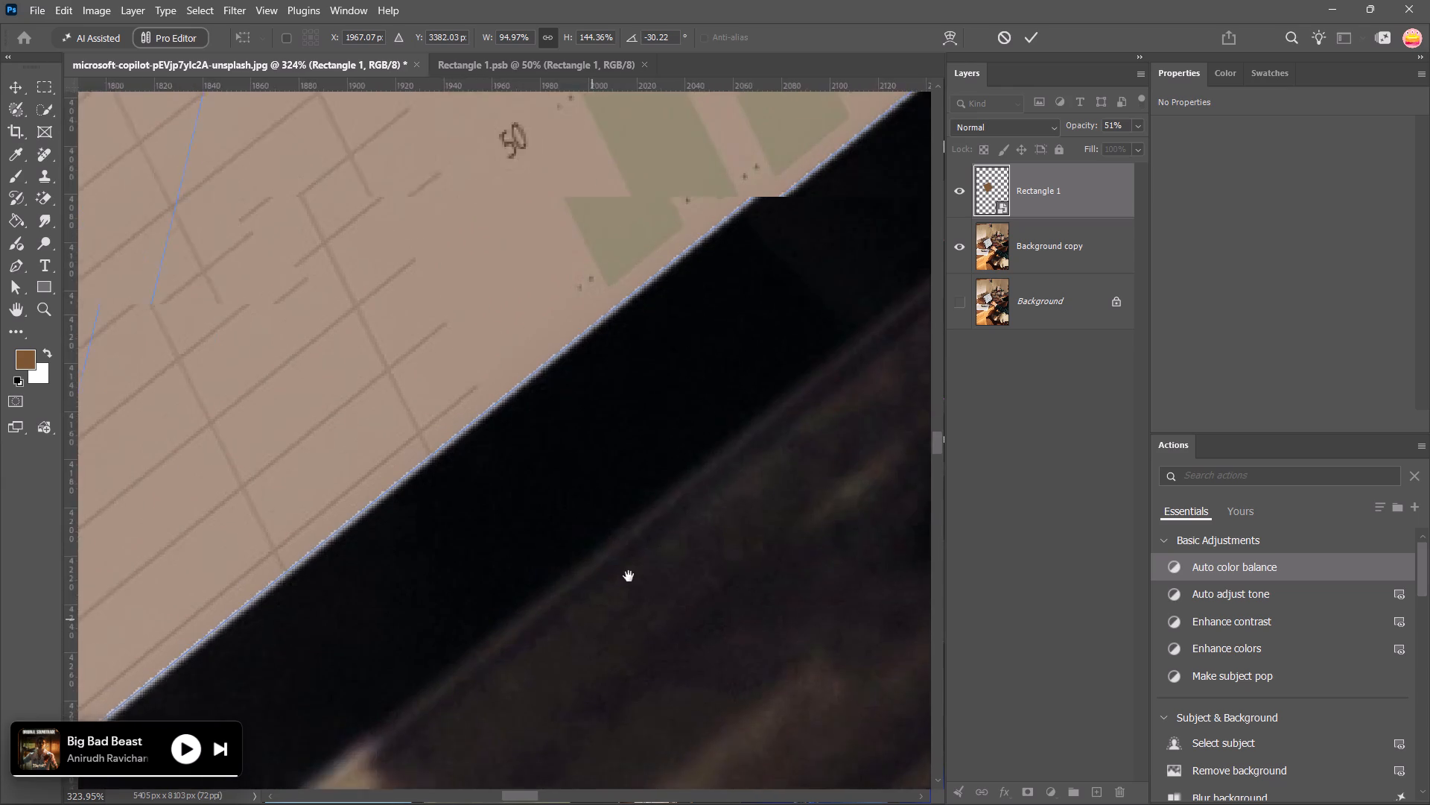
pyautogui.moveTo(629, 576); pyautogui.dragTo(633, 572)
pyautogui.moveTo(473, 666); pyautogui.dragTo(495, 657)
pyautogui.click(420, 607)
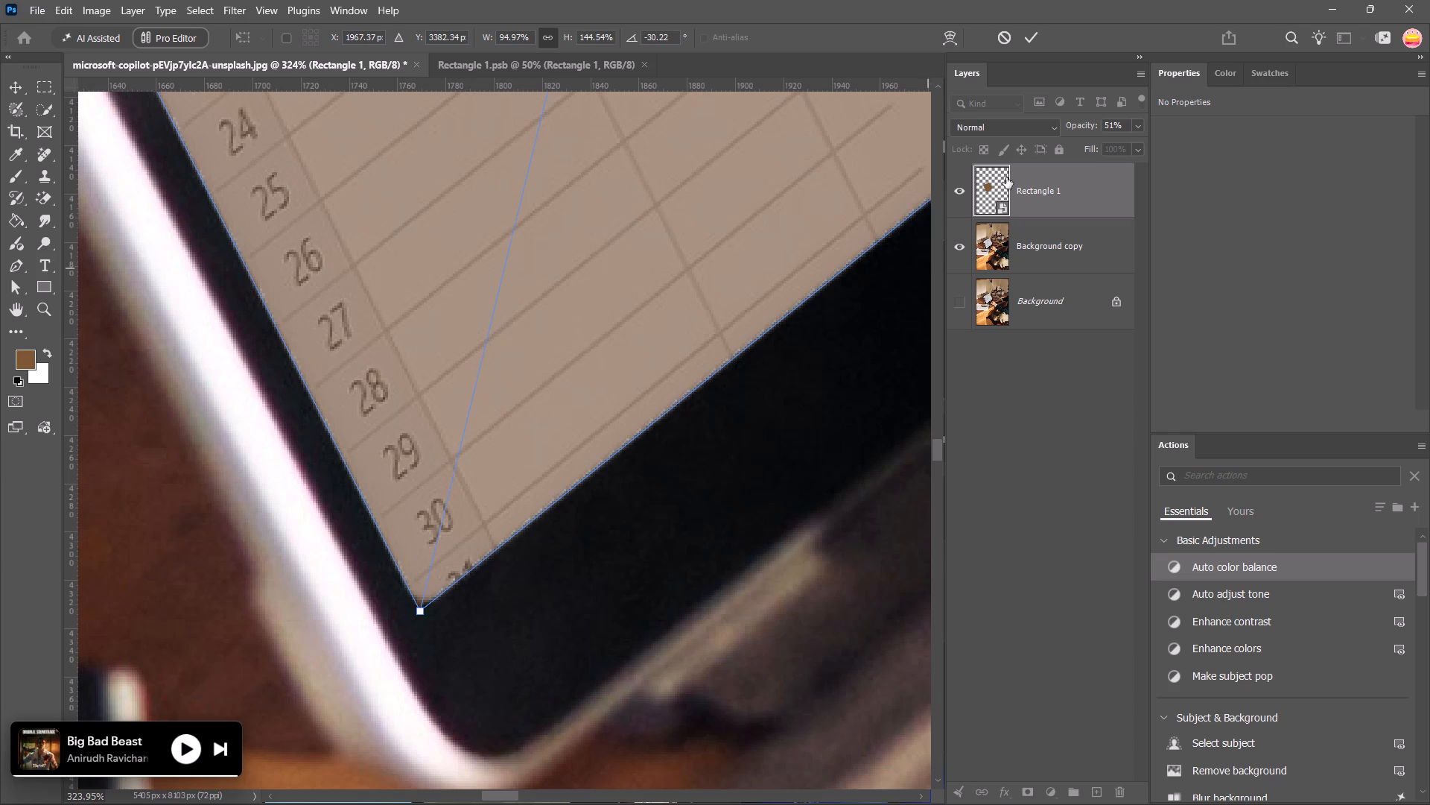
pyautogui.click(1026, 38)
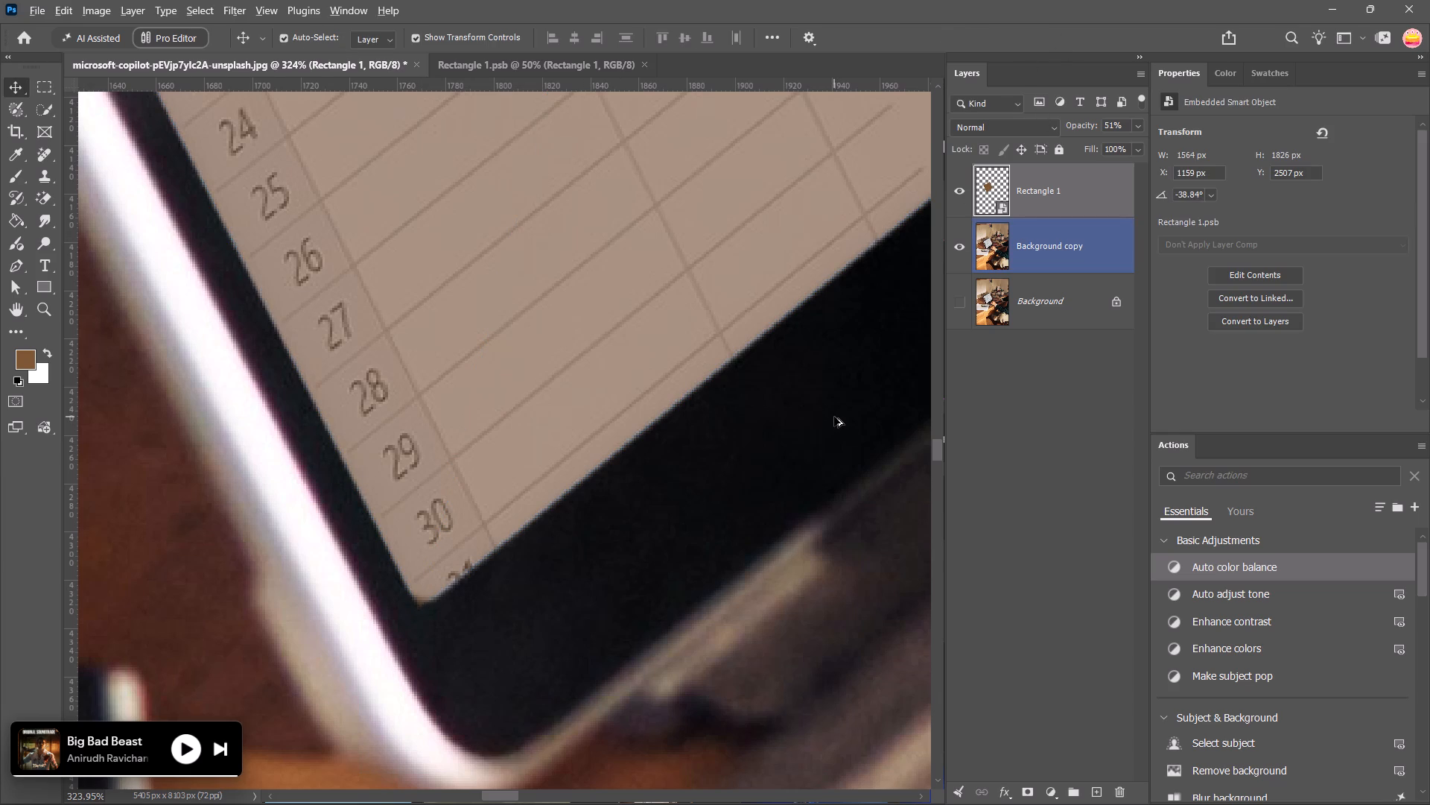
# Raise the Rectangle 1 layer's opacity to 100%.
pyautogui.keyDown('alt'); pyautogui.scroll(-10, 834, 417); pyautogui.keyUp('alt')
pyautogui.press('space')
pyautogui.press('space')
pyautogui.press('space')
pyautogui.press('space')
pyautogui.press('space')
pyautogui.press('space')
pyautogui.press('space')
pyautogui.press('space')
pyautogui.press('space')
pyautogui.press('space')
pyautogui.press('space')
pyautogui.press('space')
pyautogui.press('space')
pyautogui.press('space')
pyautogui.press('space')
pyautogui.press('space')
pyautogui.press('space')
pyautogui.press('space')
pyautogui.press('space')
pyautogui.press('space')
pyautogui.moveTo(830, 293); pyautogui.dragTo(816, 350)
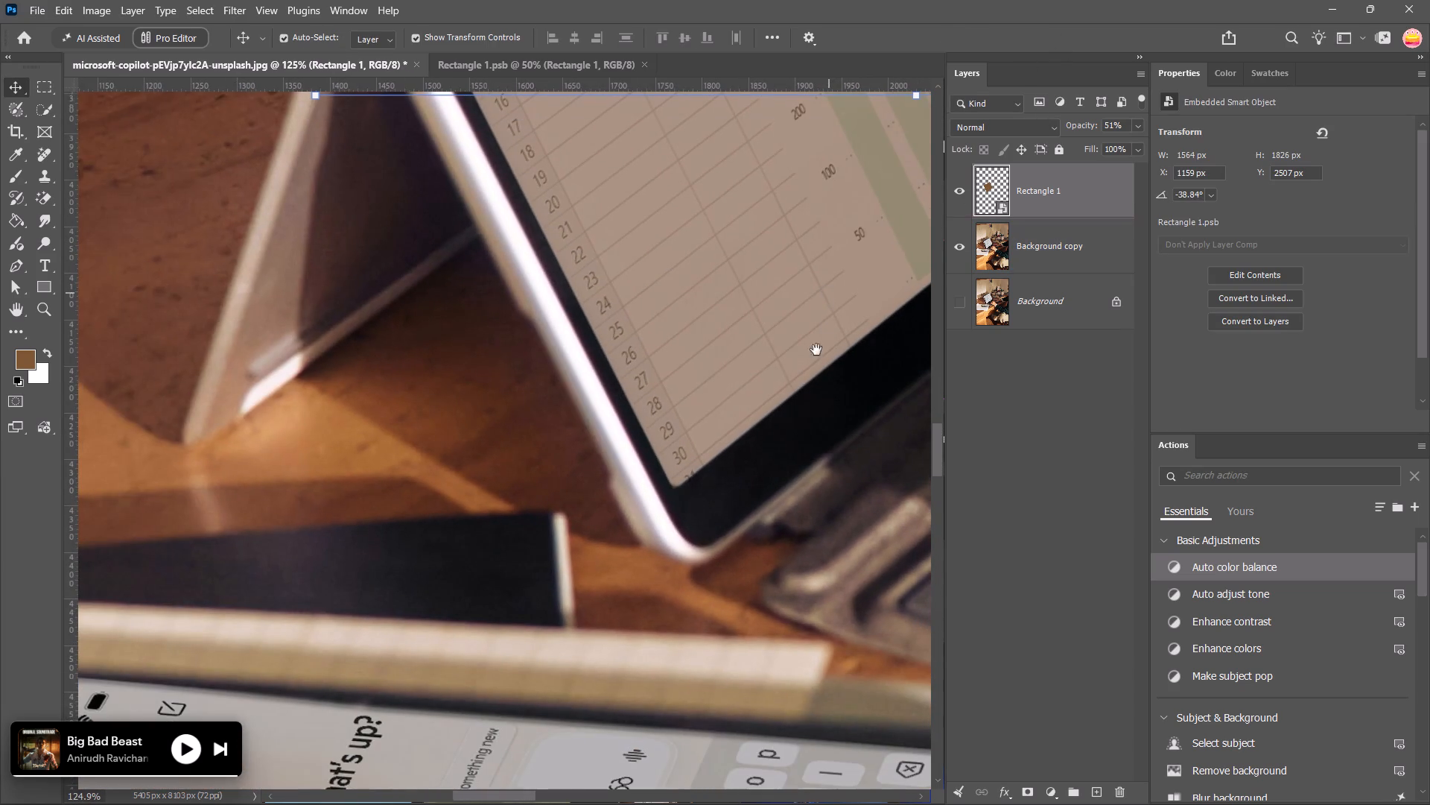
pyautogui.moveTo(816, 350); pyautogui.dragTo(683, 596)
pyautogui.moveTo(1079, 124); pyautogui.dragTo(1232, 128)
# Open the contents of the Rectangle 1 smart object for editing.
pyautogui.keyDown('alt'); pyautogui.scroll(-5, 716, 309); pyautogui.keyUp('alt')
pyautogui.press('space')
pyautogui.press('space')
pyautogui.press('space')
pyautogui.press('space')
pyautogui.press('space')
pyautogui.press('space')
pyautogui.press('space')
pyautogui.press('space')
pyautogui.press('space')
pyautogui.press('space')
pyautogui.press('space')
pyautogui.press('space')
pyautogui.press('space')
pyautogui.press('space')
pyautogui.press('space')
pyautogui.press('space')
pyautogui.press('space')
pyautogui.press('space')
pyautogui.press('space')
pyautogui.press('space')
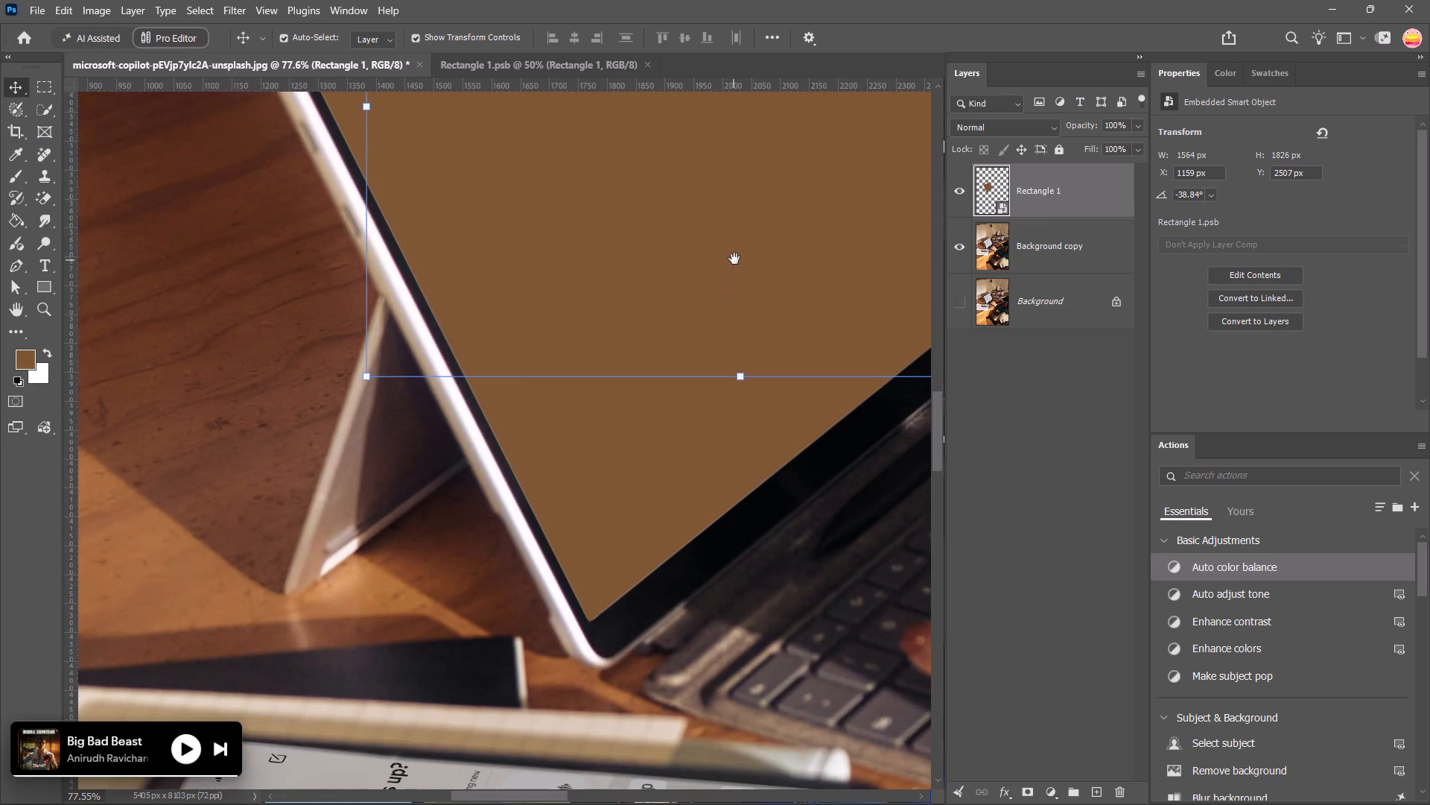
pyautogui.moveTo(734, 259); pyautogui.dragTo(569, 593)
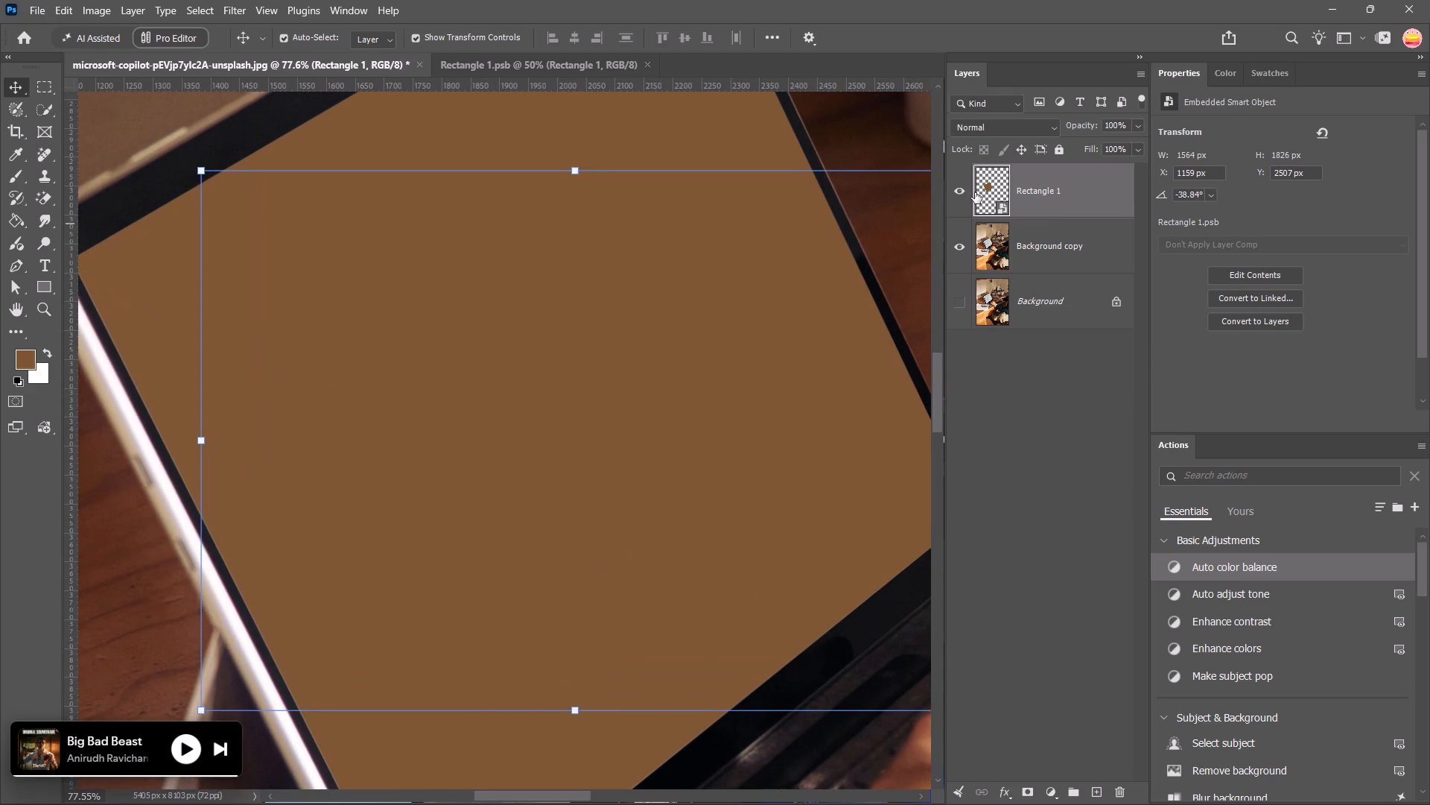
pyautogui.doubleClick(1002, 206)
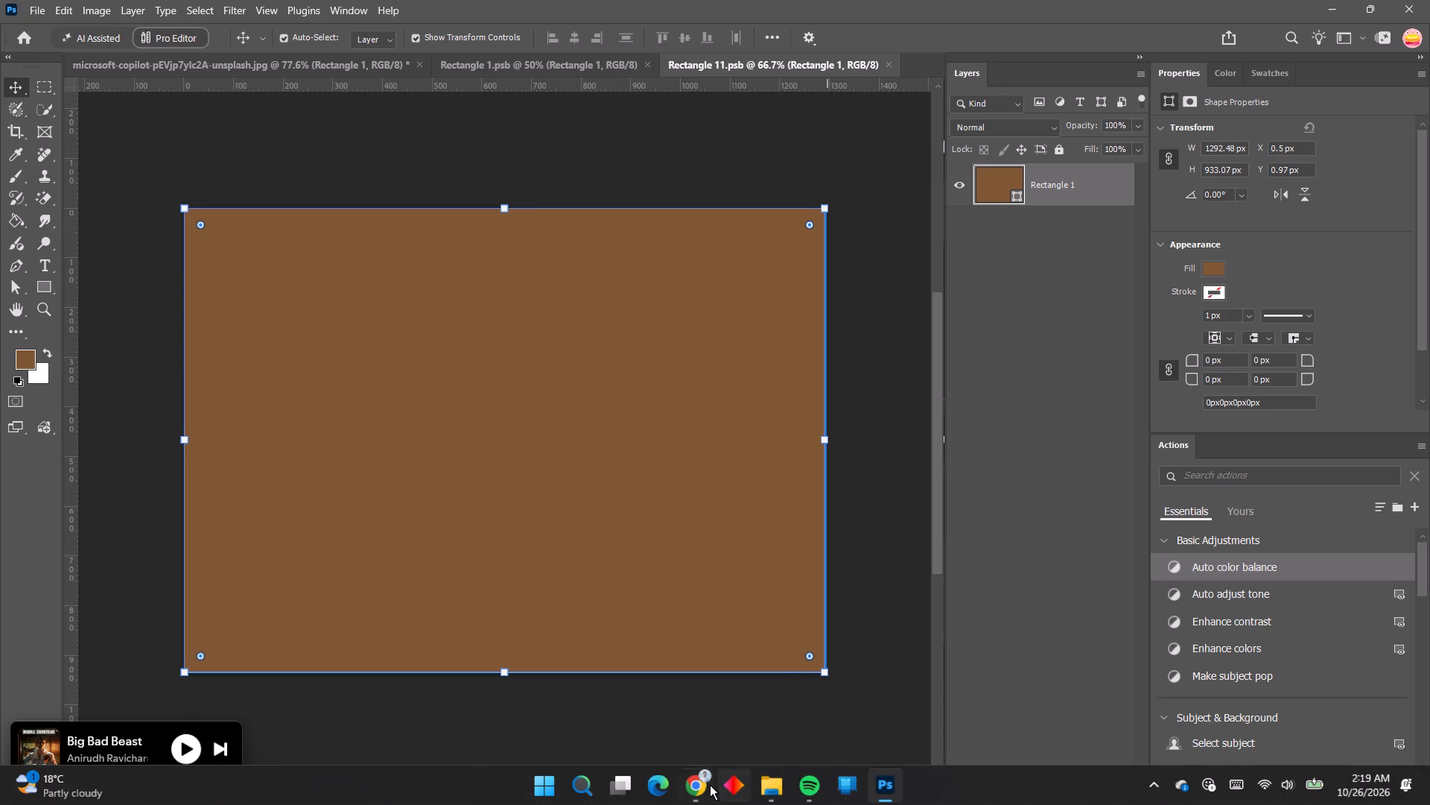
# Place the Blue-Lit Performer's Pointing Pose image from the Downloads folder into the smart object's document.
pyautogui.click(768, 786)
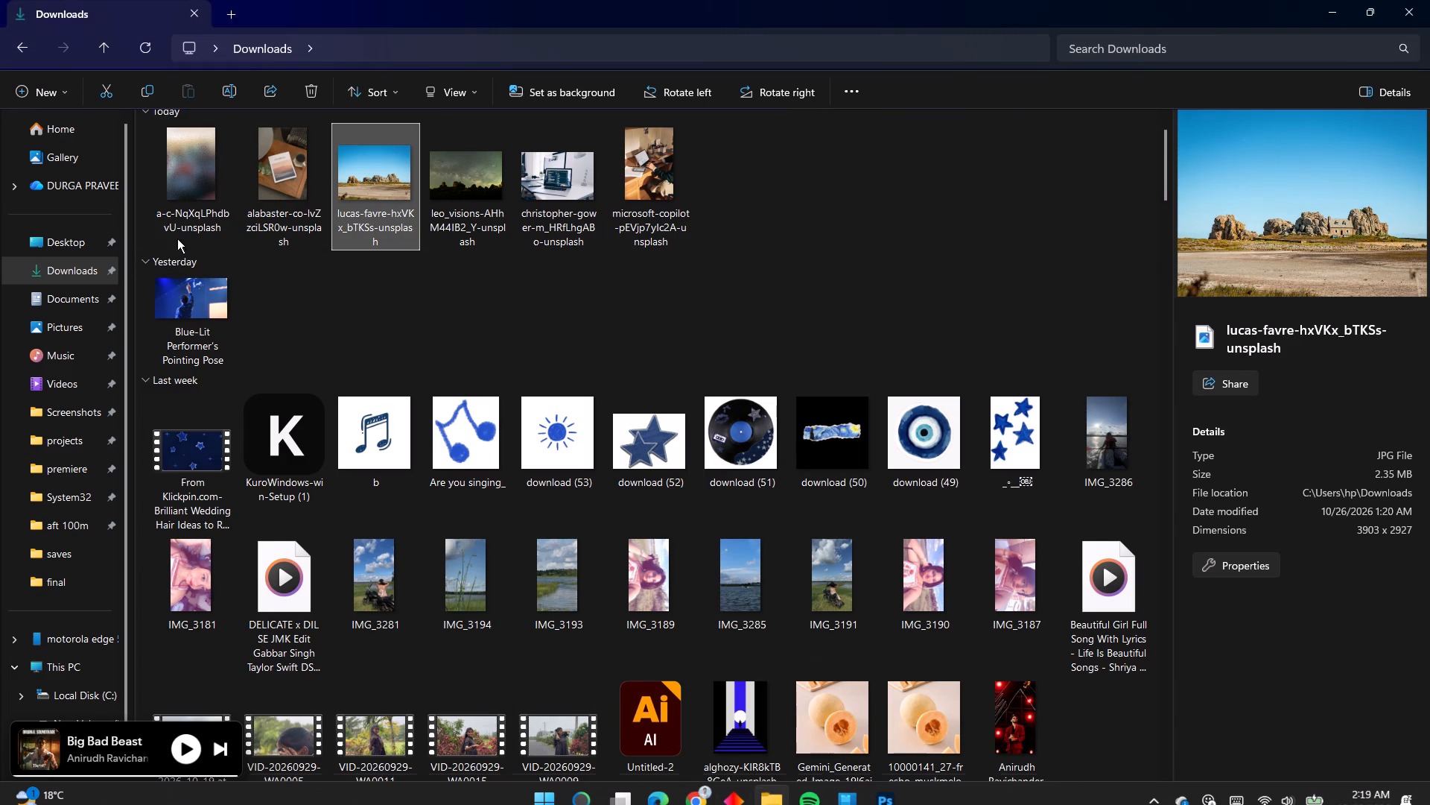
pyautogui.moveTo(196, 290); pyautogui.dragTo(867, 780)
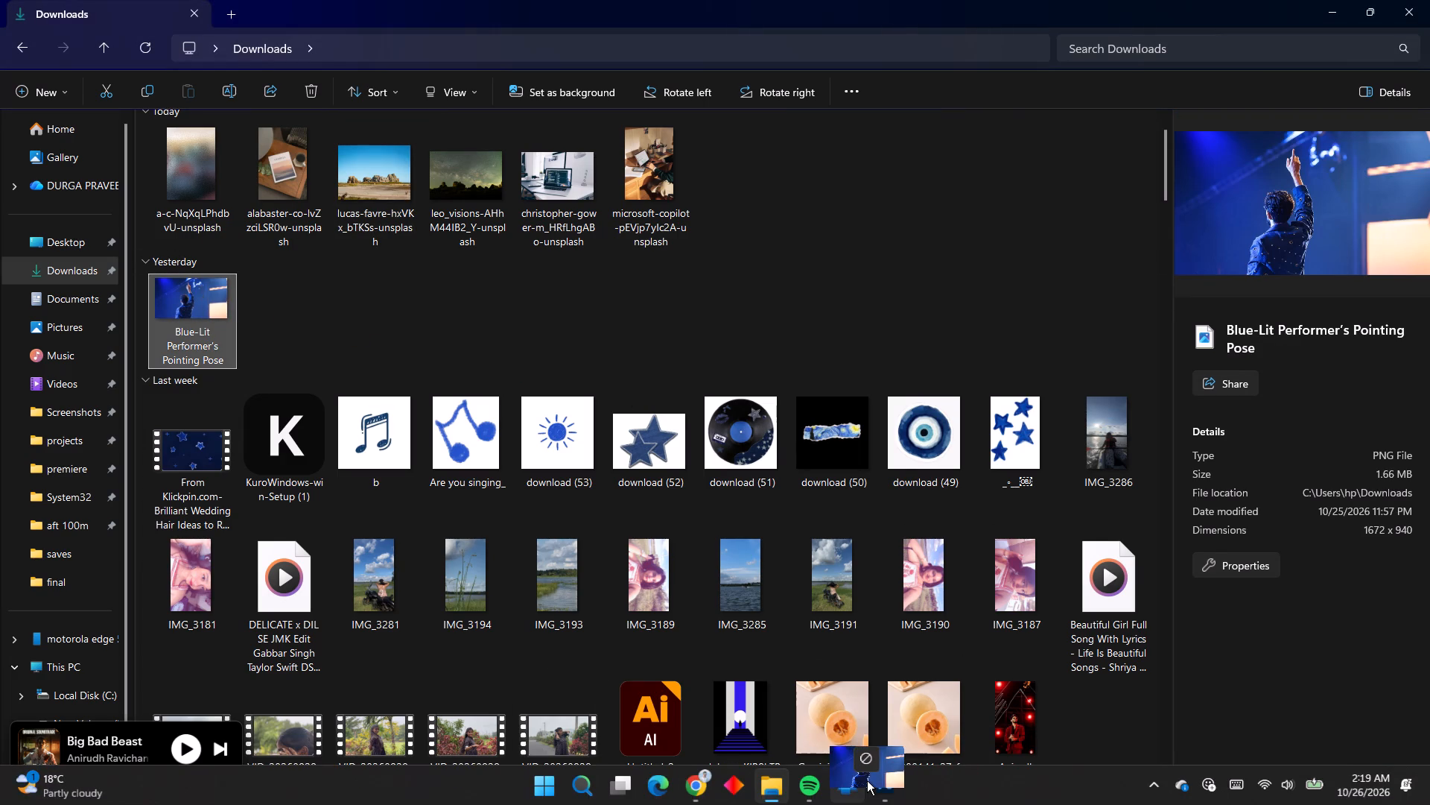
pyautogui.moveTo(867, 780); pyautogui.dragTo(575, 480)
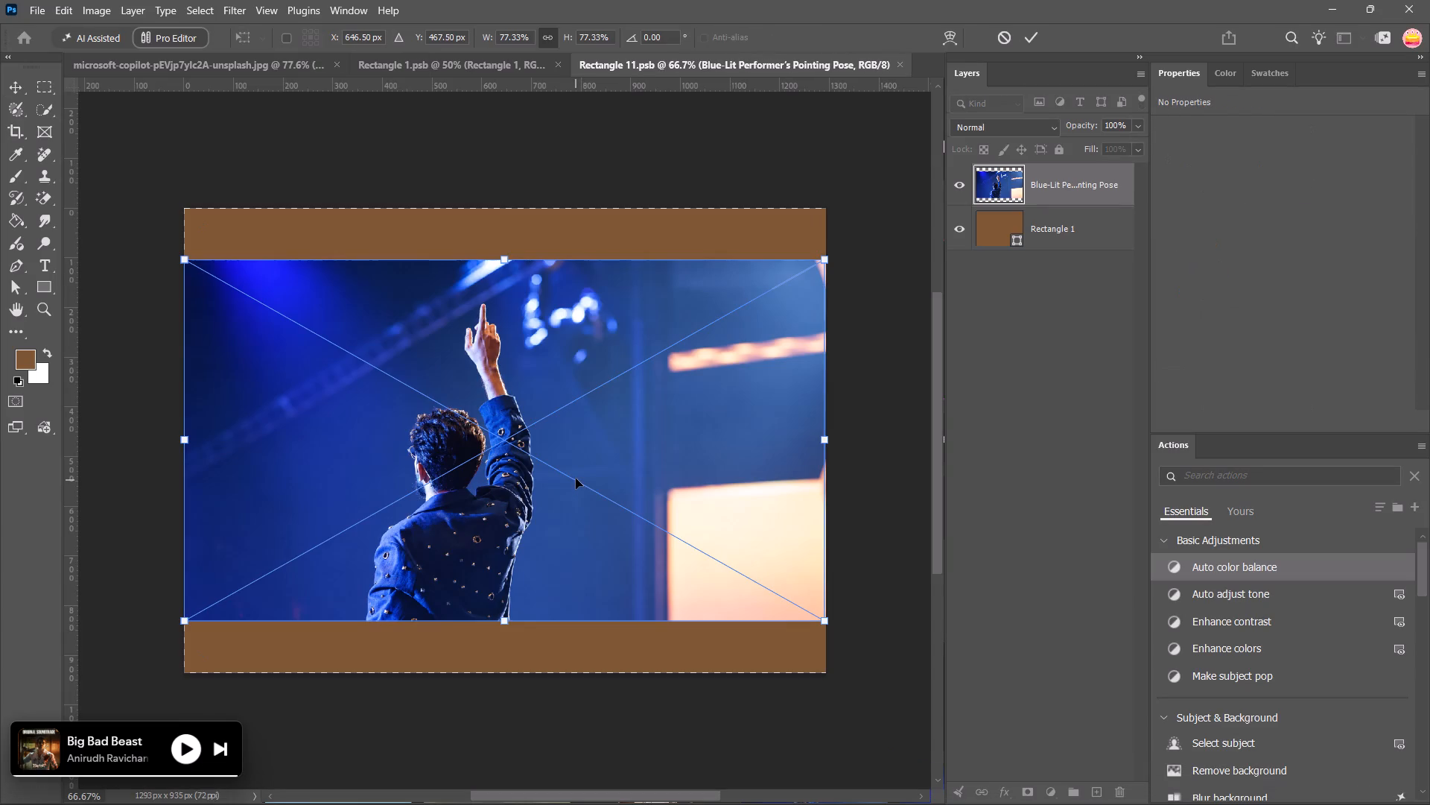
# Scale the placed performer image to about 99.5%, position it to cover the whole brown rectangle, and apply the placement.
pyautogui.moveTo(504, 260); pyautogui.dragTo(501, 189)
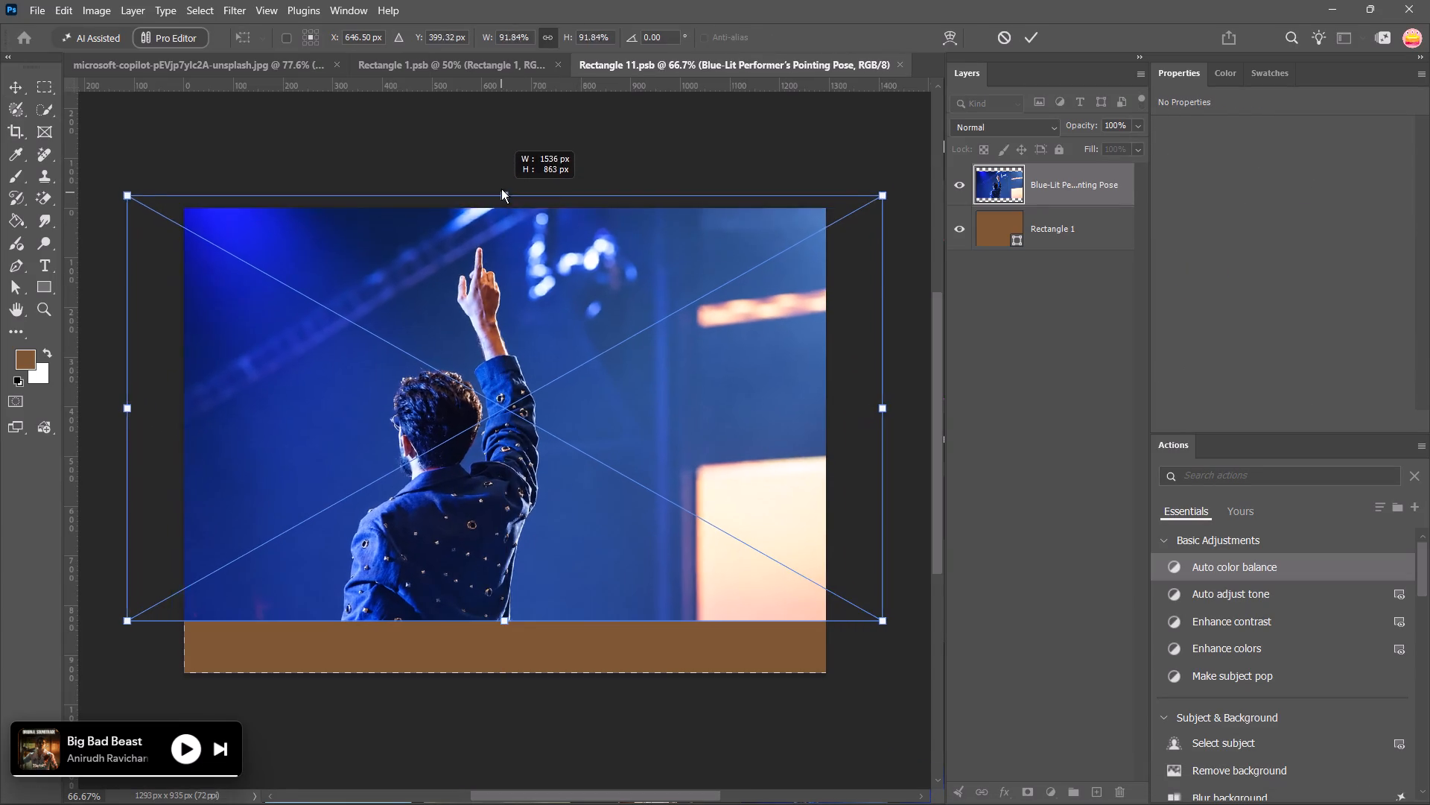
pyautogui.moveTo(501, 189); pyautogui.dragTo(509, 157)
pyautogui.moveTo(579, 338); pyautogui.dragTo(599, 396)
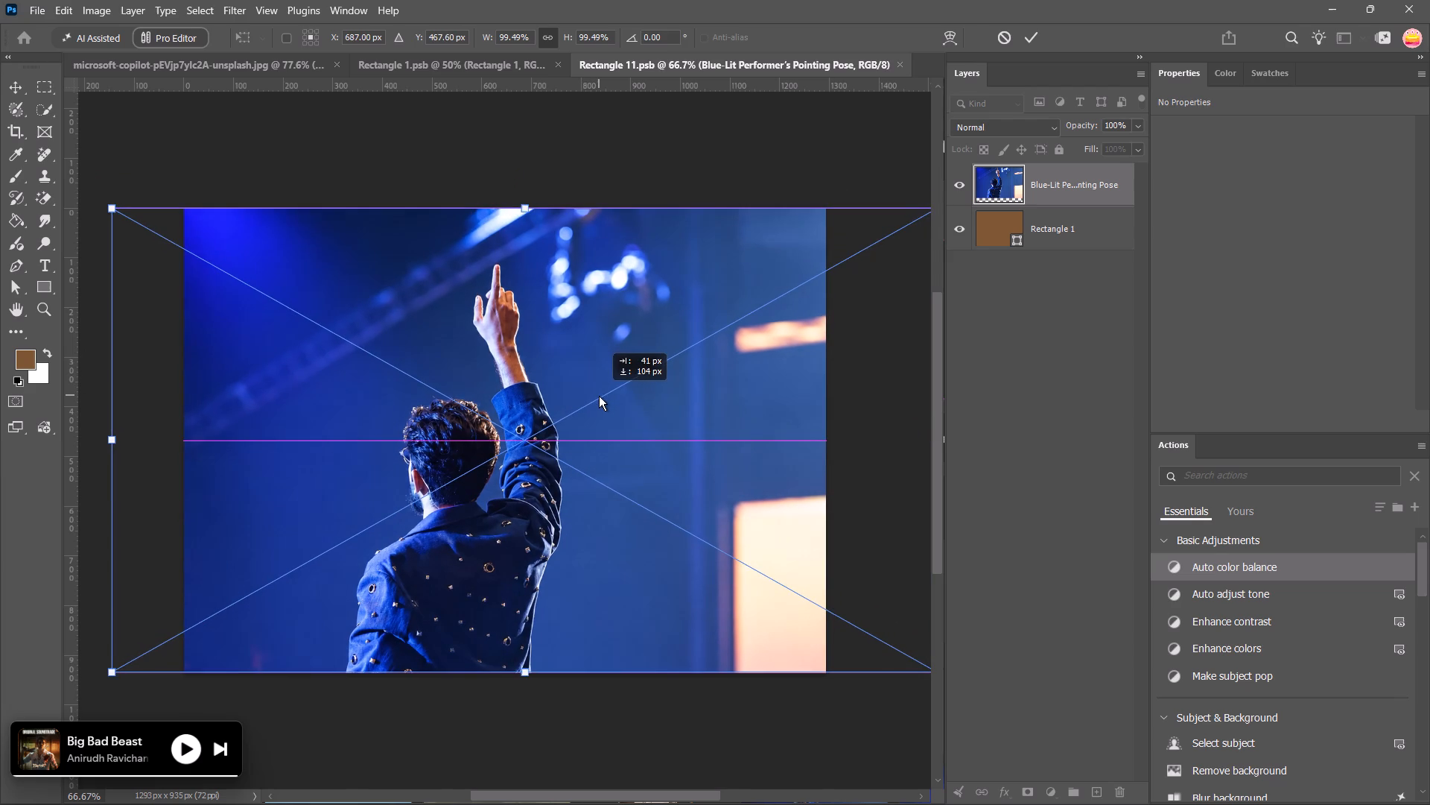
pyautogui.moveTo(599, 396); pyautogui.dragTo(609, 392)
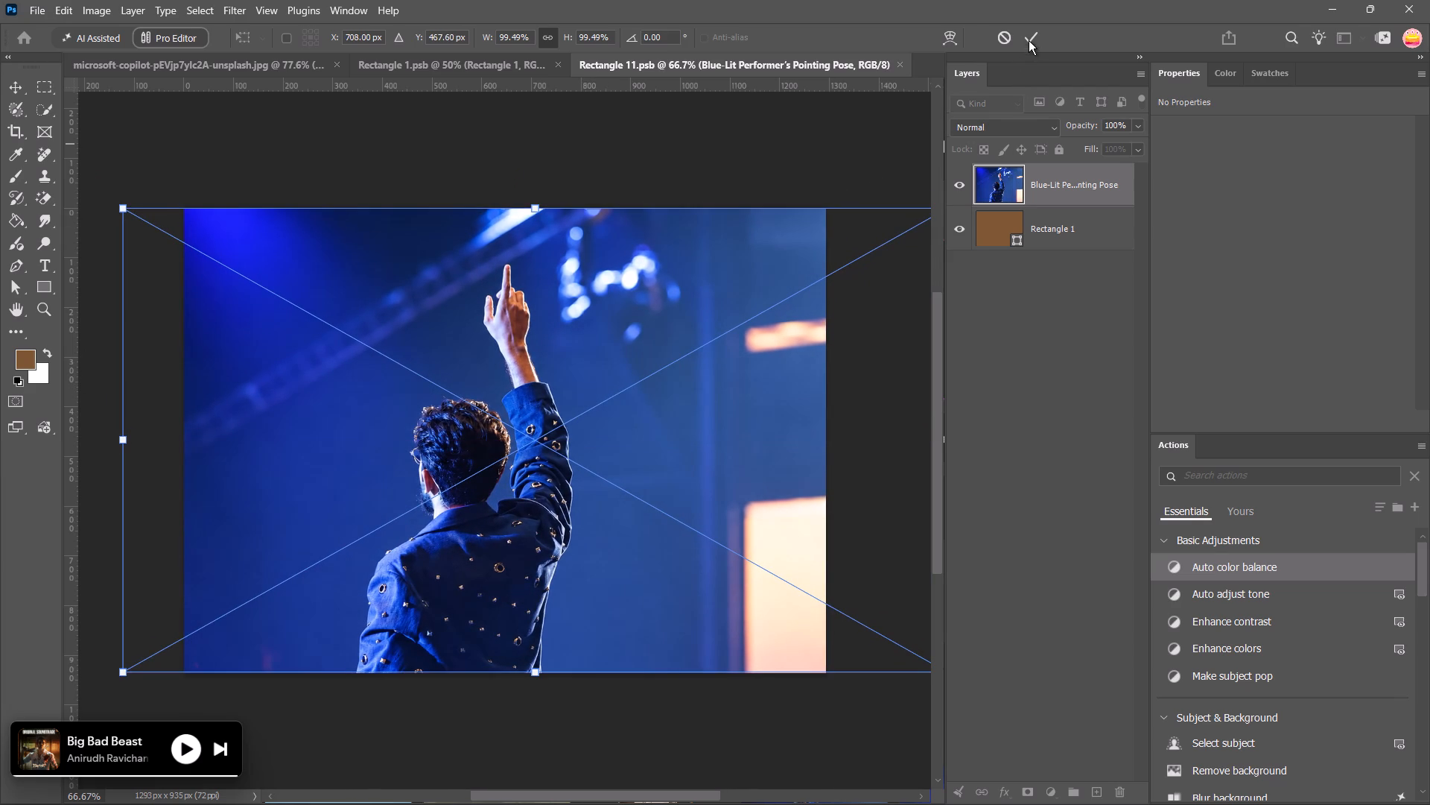
pyautogui.click(1029, 40)
# Save the edited smart object contents in Rectangle 11.psb.
pyautogui.click(45, 6)
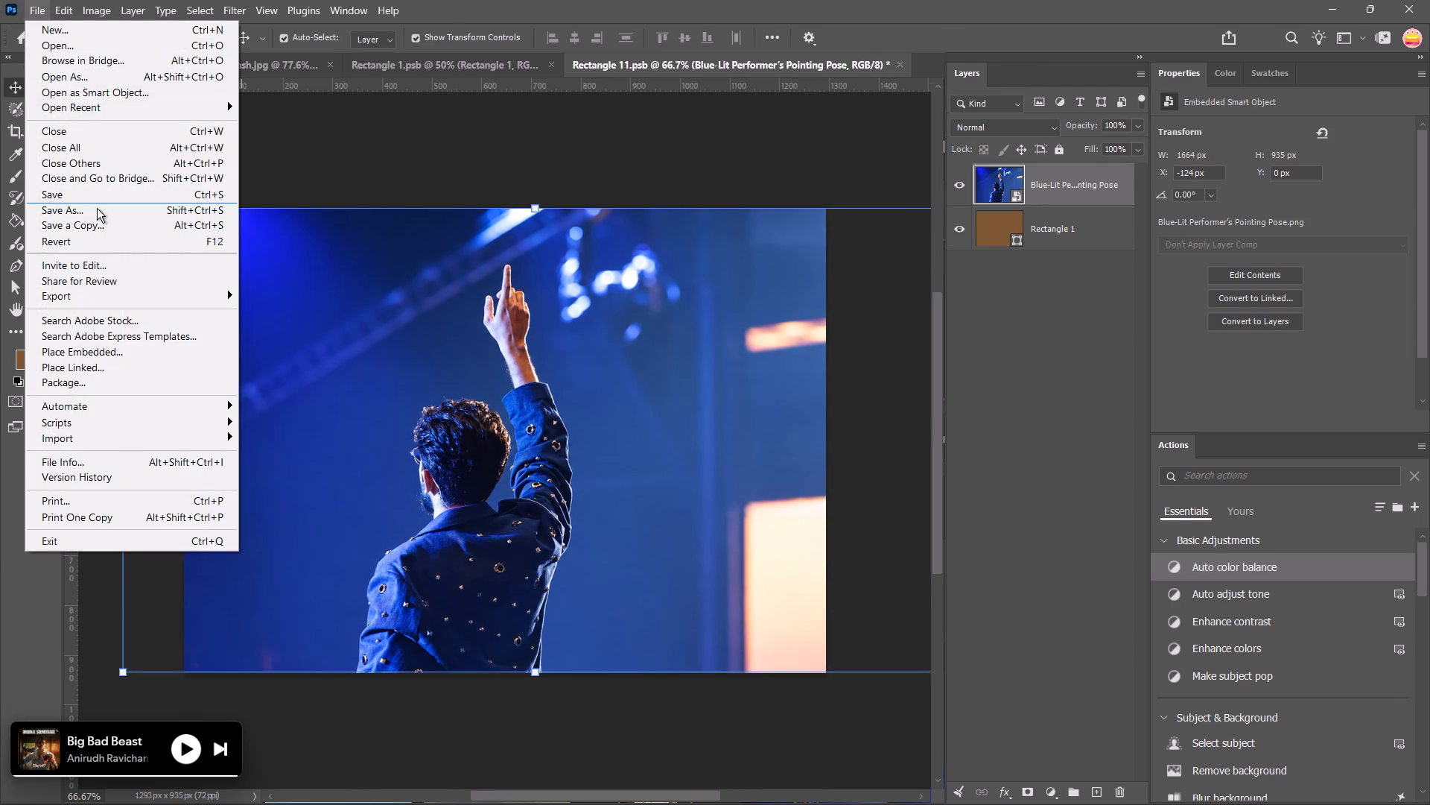
pyautogui.click(99, 192)
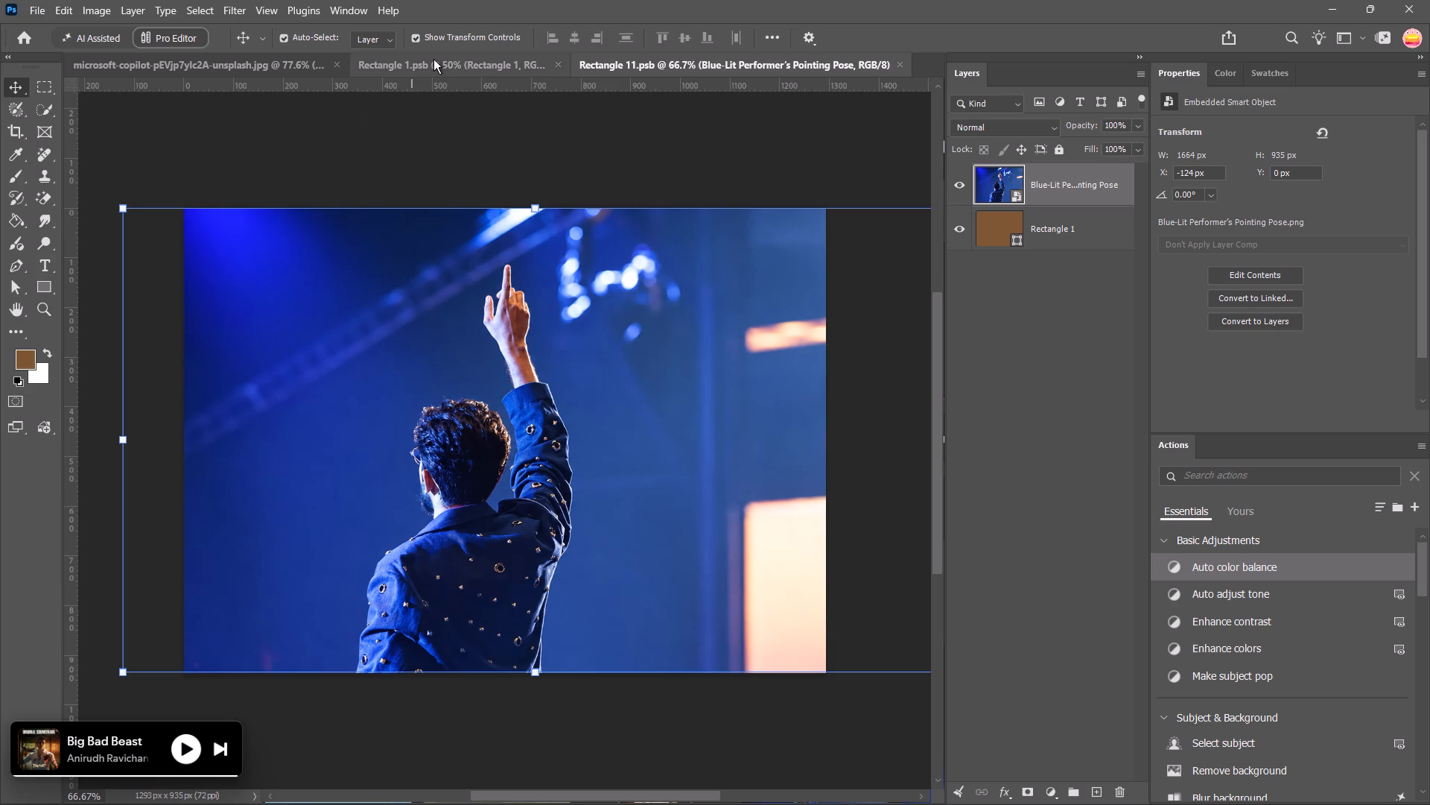
# Return to the laptop photo document and close the leftover Rectangle 1.psb document.
pyautogui.click(433, 58)
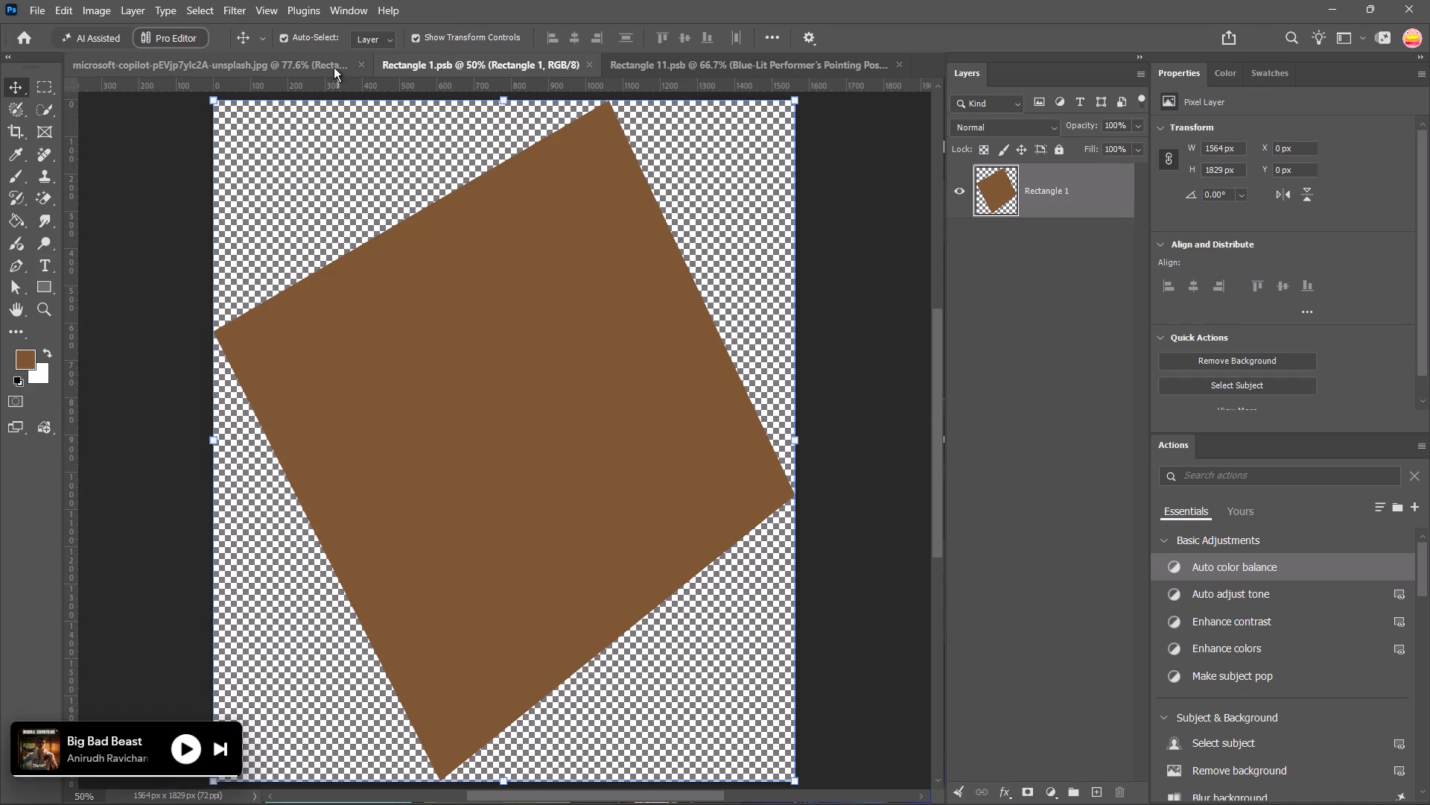
pyautogui.click(334, 67)
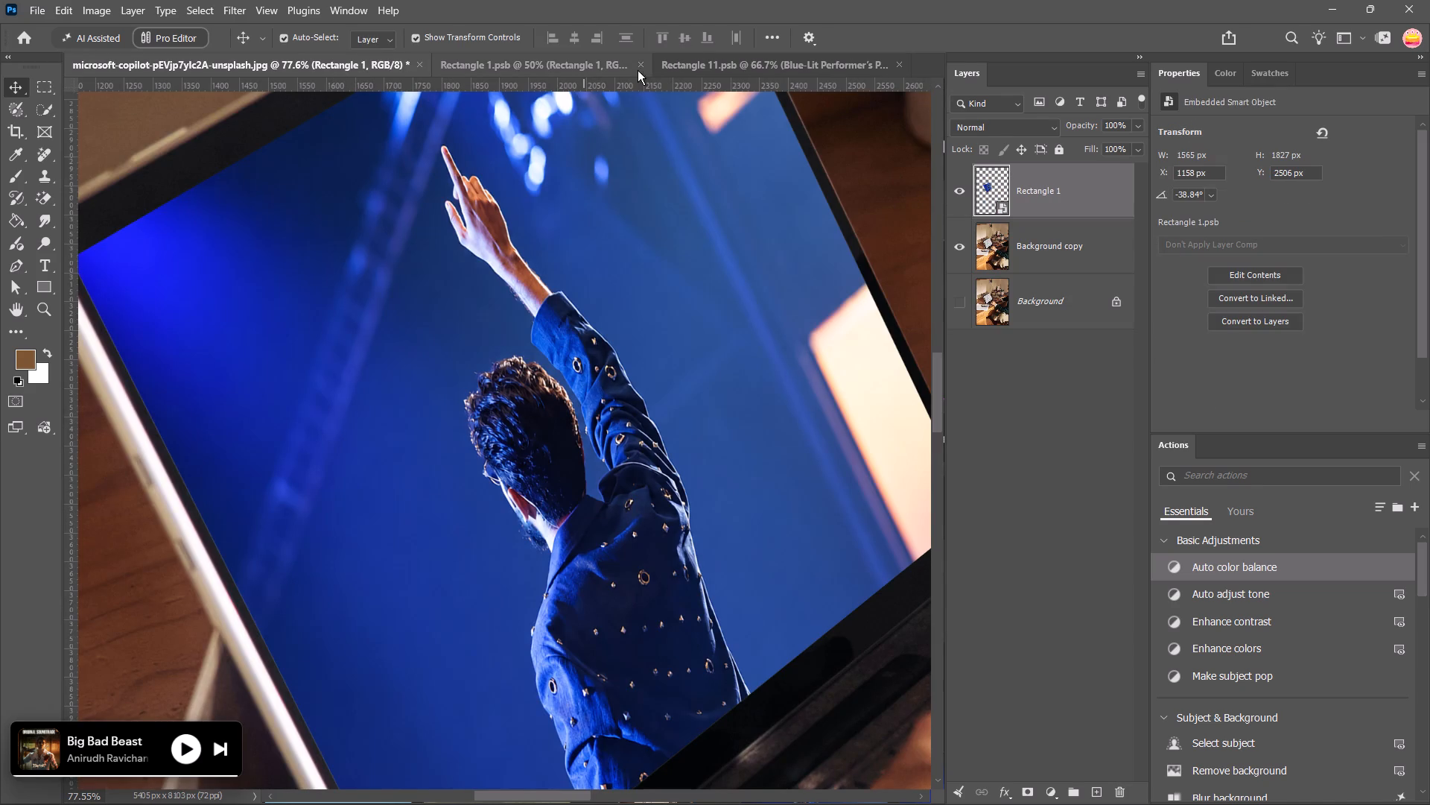
pyautogui.click(641, 66)
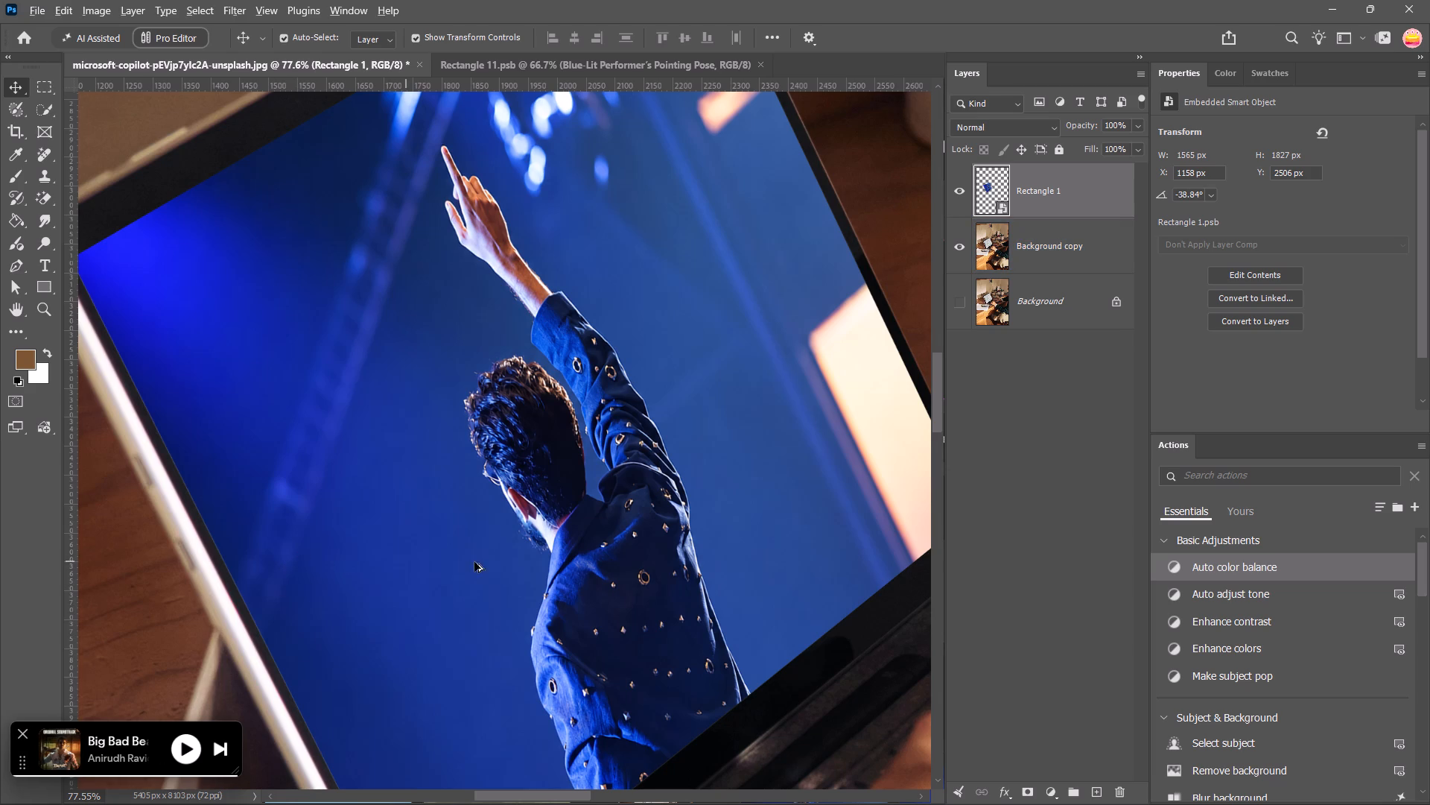
pyautogui.keyDown('alt'); pyautogui.scroll(-15, 486, 557); pyautogui.keyUp('alt')
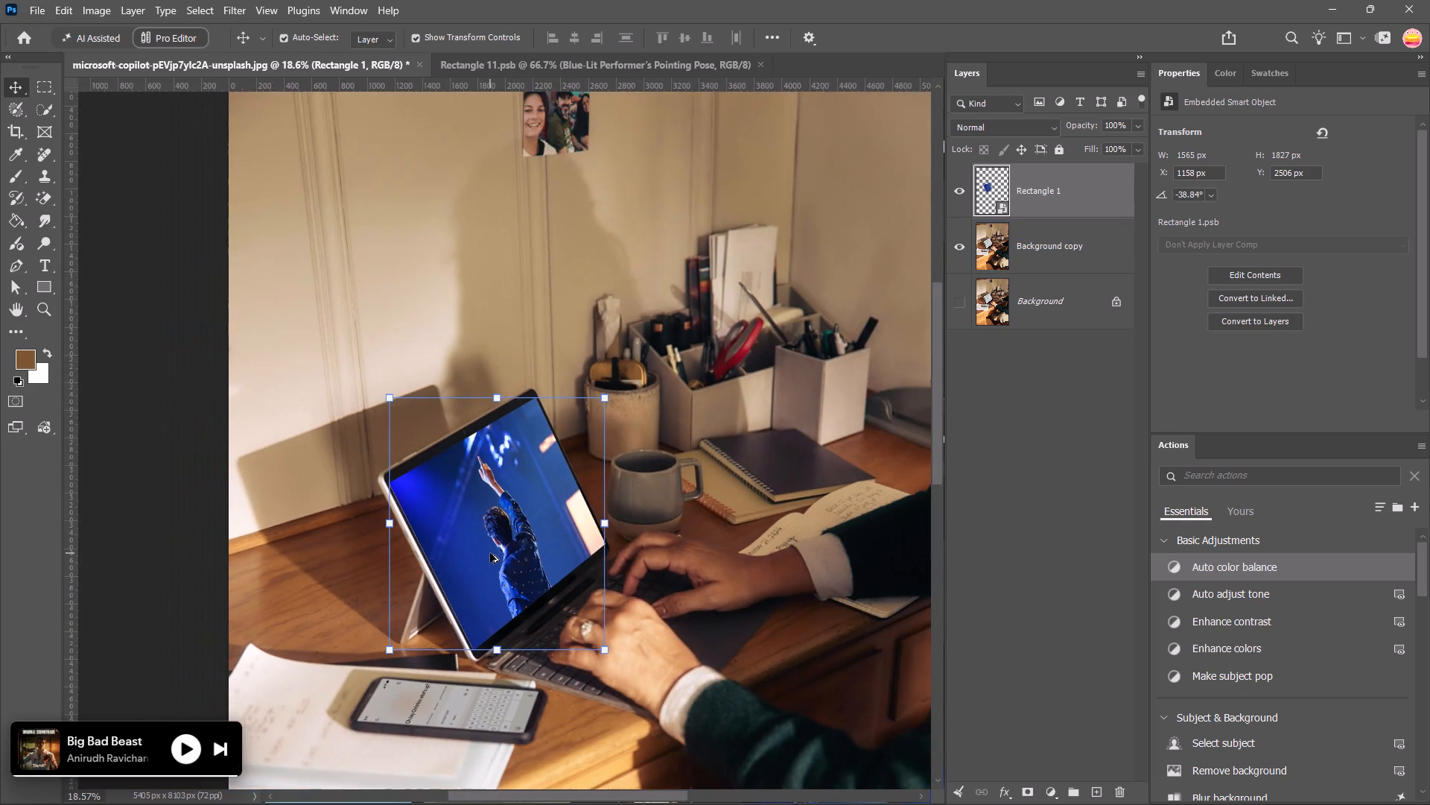
# Examine the performer image on the laptop screen within the whole photo, with no layer selected.
pyautogui.keyDown('alt'); pyautogui.scroll(-4, 490, 553); pyautogui.keyUp('alt')
pyautogui.press('space')
pyautogui.press('space')
pyautogui.press('space')
pyautogui.press('space')
pyautogui.press('space')
pyautogui.press('space')
pyautogui.press('space')
pyautogui.press('space')
pyautogui.press('space')
pyautogui.press('space')
pyautogui.press('space')
pyautogui.press('space')
pyautogui.press('space')
pyautogui.press('space')
pyautogui.press('space')
pyautogui.press('space')
pyautogui.press('space')
pyautogui.press('space')
pyautogui.press('space')
pyautogui.press('space')
pyautogui.moveTo(522, 687); pyautogui.dragTo(538, 600)
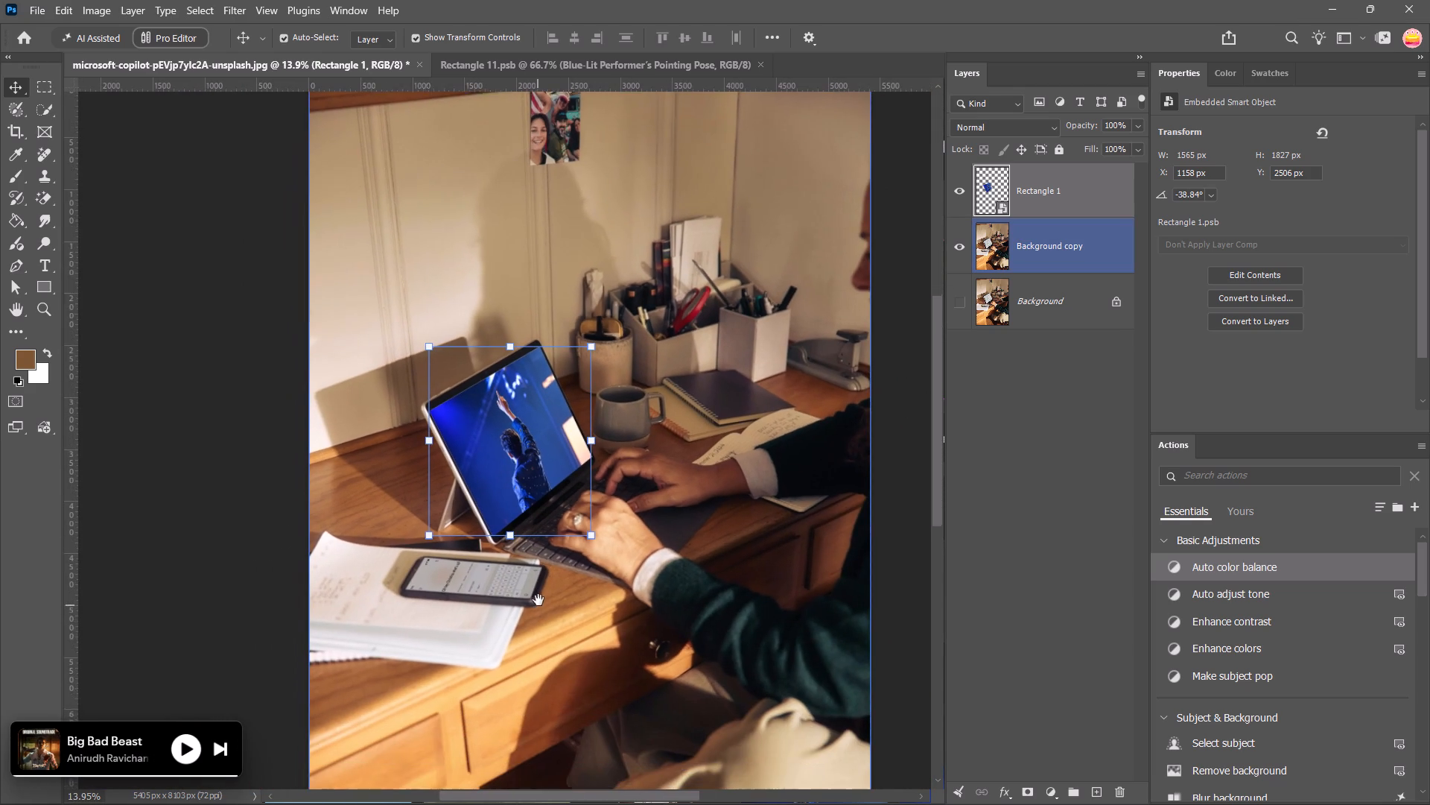
pyautogui.moveTo(538, 600); pyautogui.dragTo(538, 599)
pyautogui.keyDown('alt'); pyautogui.scroll(-3, 588, 582); pyautogui.keyUp('alt')
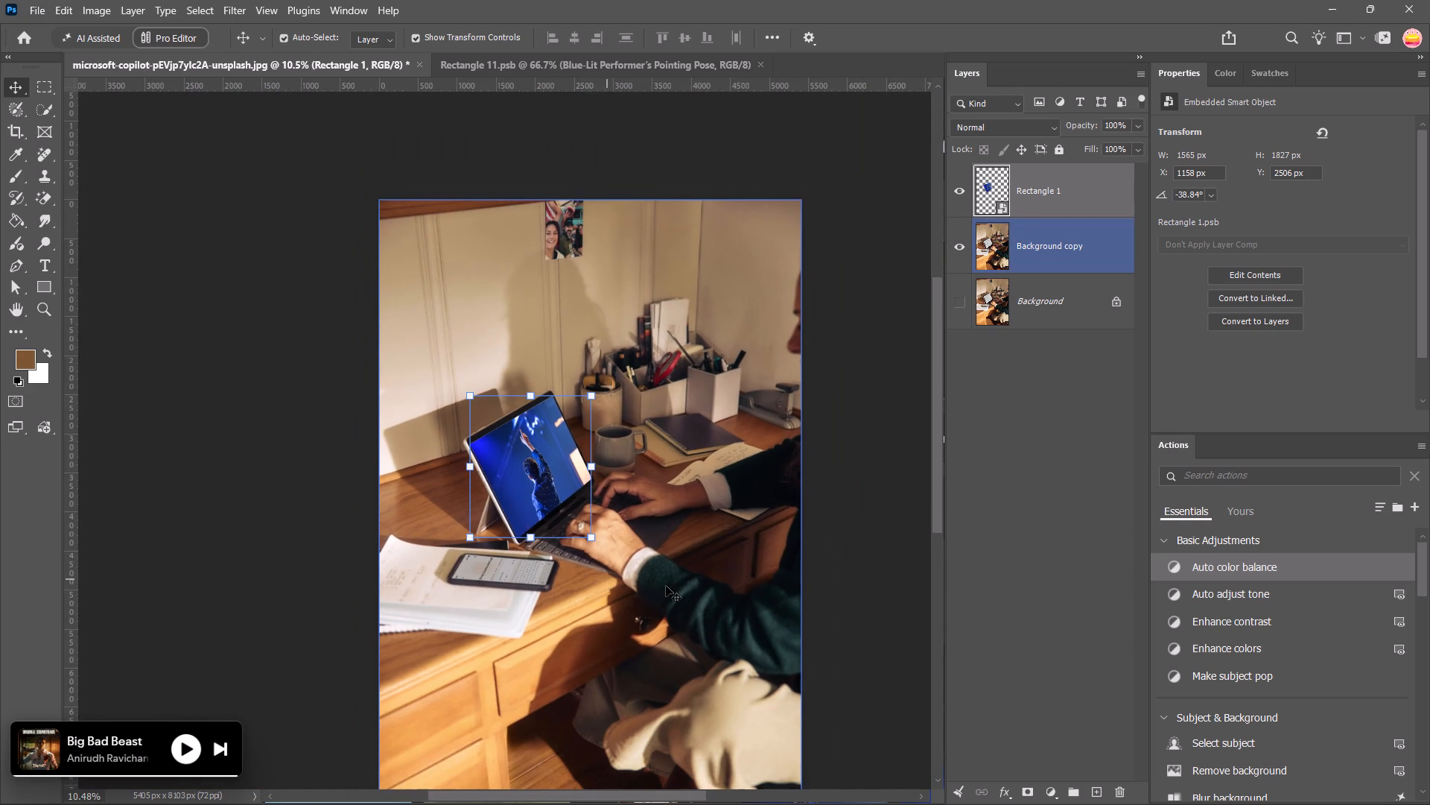
pyautogui.press('space')
pyautogui.press('space')
pyautogui.press('space')
pyautogui.press('space')
pyautogui.press('space')
pyautogui.press('space')
pyautogui.moveTo(667, 586); pyautogui.dragTo(663, 543)
pyautogui.click(820, 500)
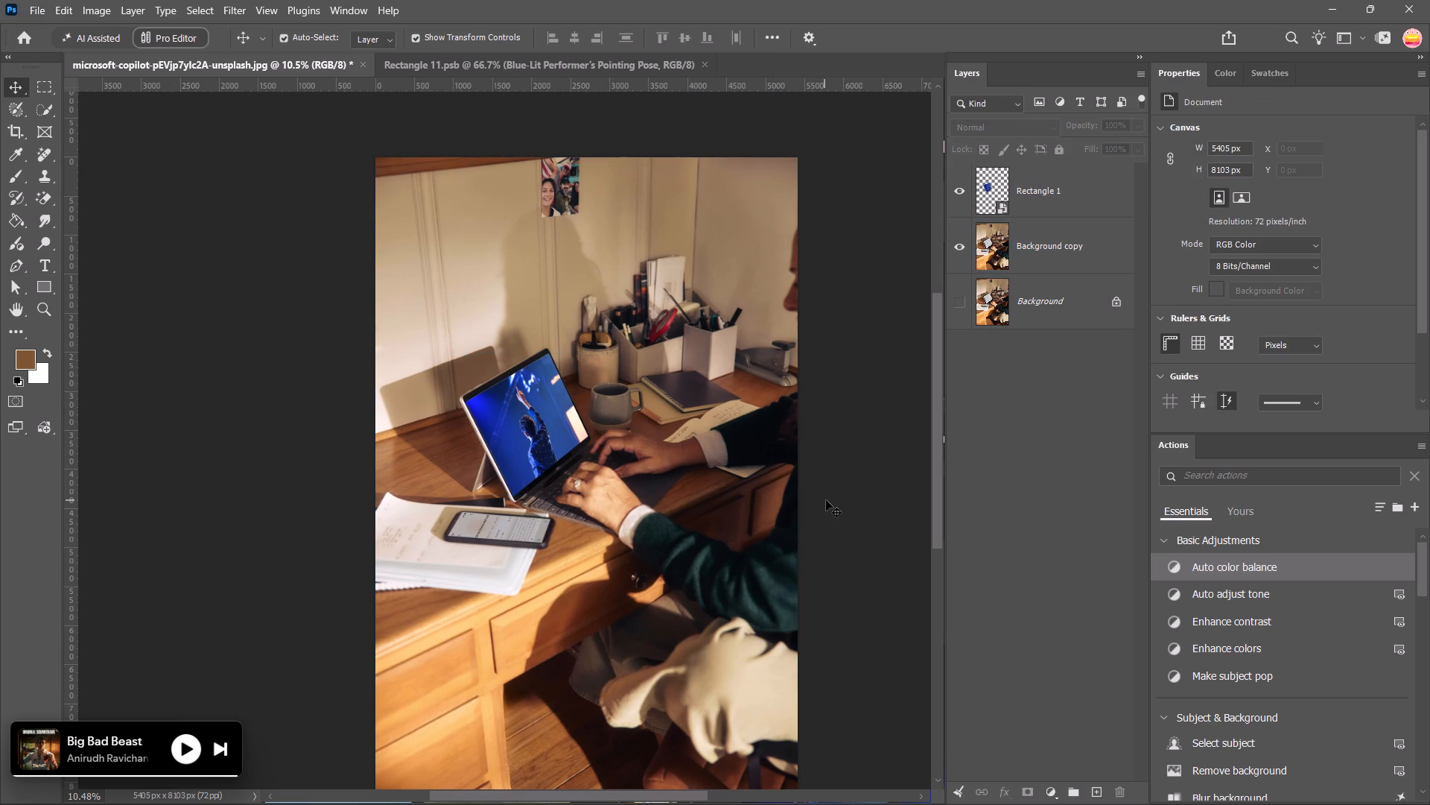
pyautogui.keyDown('alt'); pyautogui.scroll(-1, 826, 500); pyautogui.keyUp('alt')
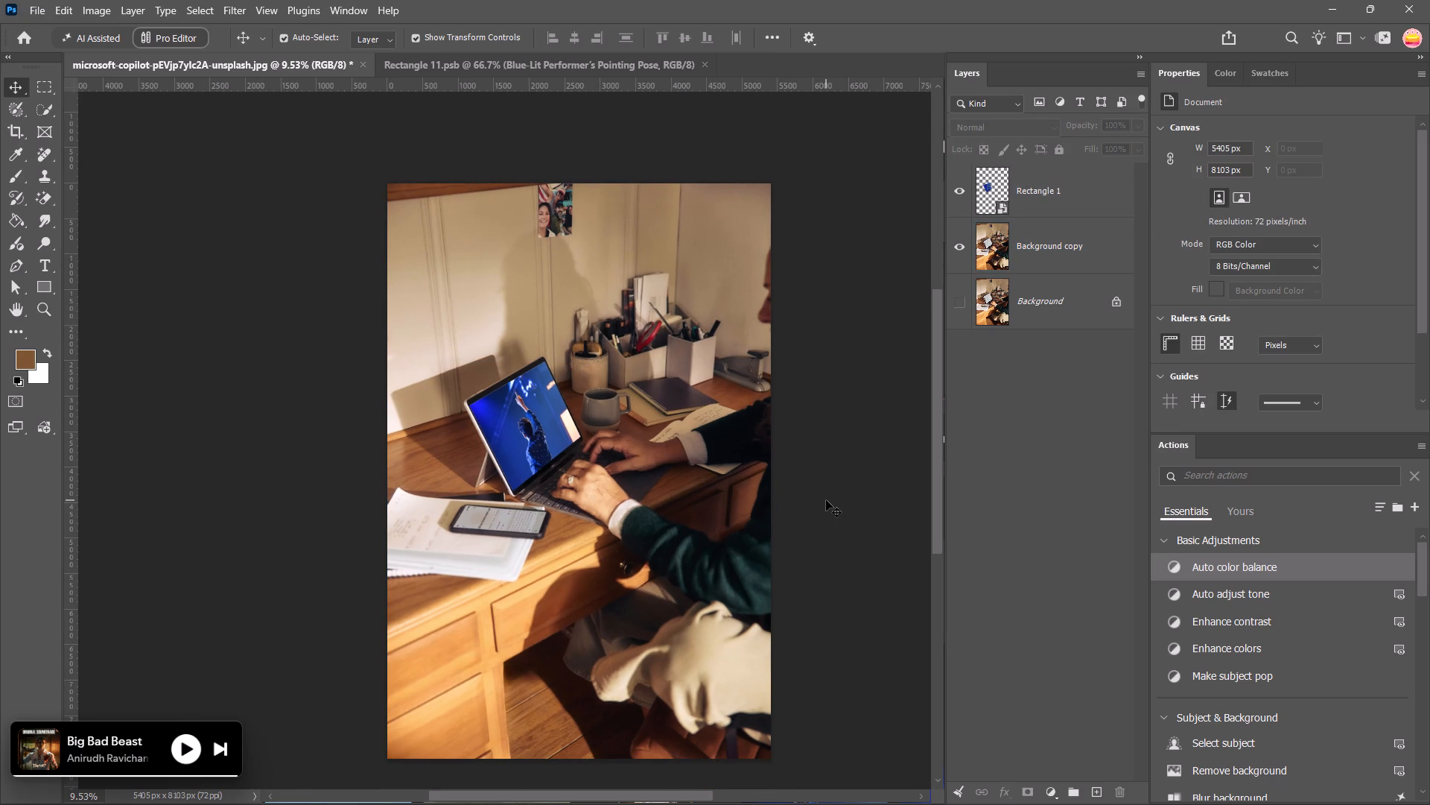
pyautogui.keyDown('alt'); pyautogui.scroll(-1, 826, 500); pyautogui.keyUp('alt')
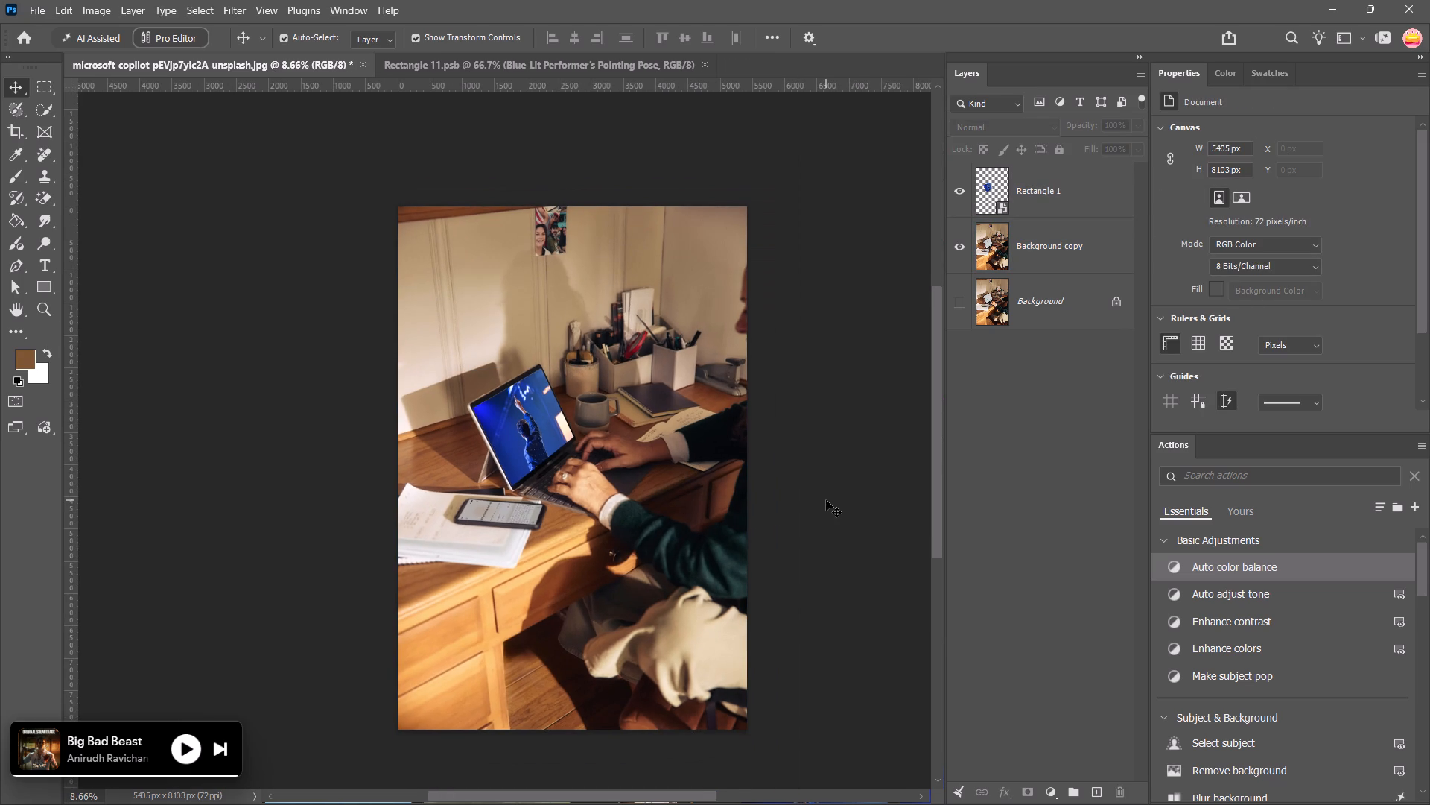
pyautogui.keyDown('alt'); pyautogui.scroll(-2, 826, 500); pyautogui.keyUp('alt')
pyautogui.keyDown('alt'); pyautogui.scroll(3, 826, 500); pyautogui.keyUp('alt')
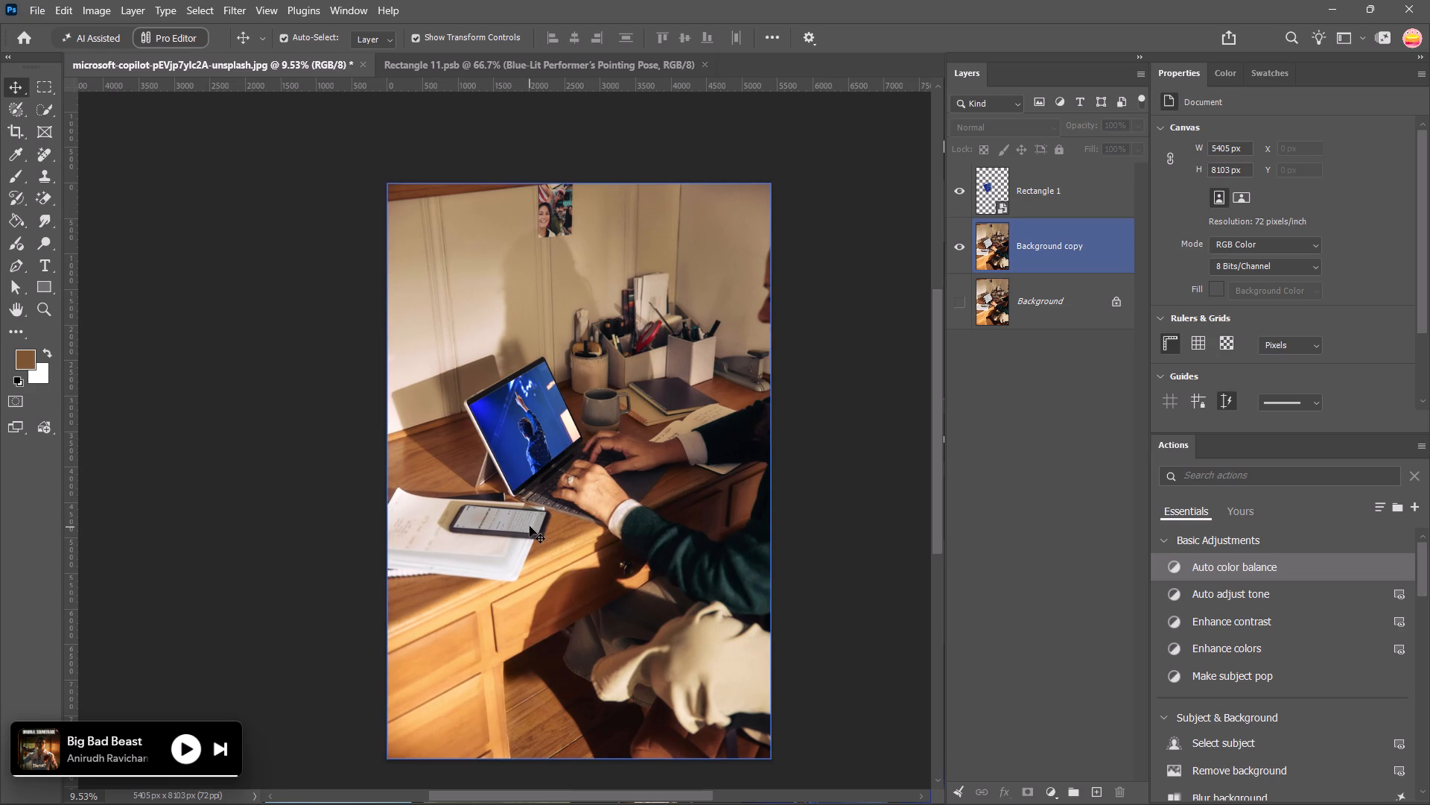
# Draw a brown rectangle shape about 645 × 942 px at the group photo pinned on the wall.
pyautogui.keyDown('alt'); pyautogui.scroll(7, 542, 192); pyautogui.keyUp('alt')
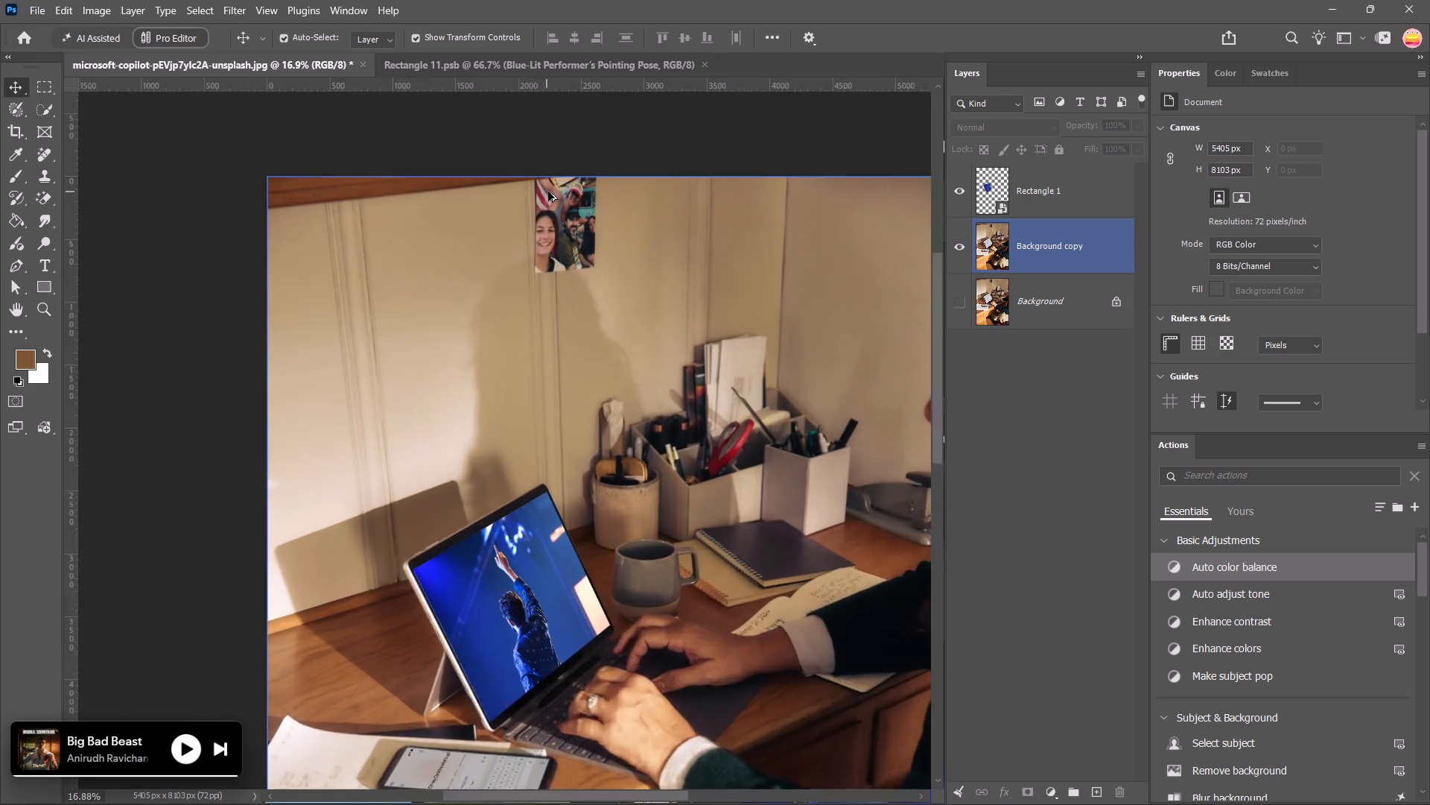
pyautogui.keyDown('alt'); pyautogui.scroll(16, 548, 192); pyautogui.keyUp('alt')
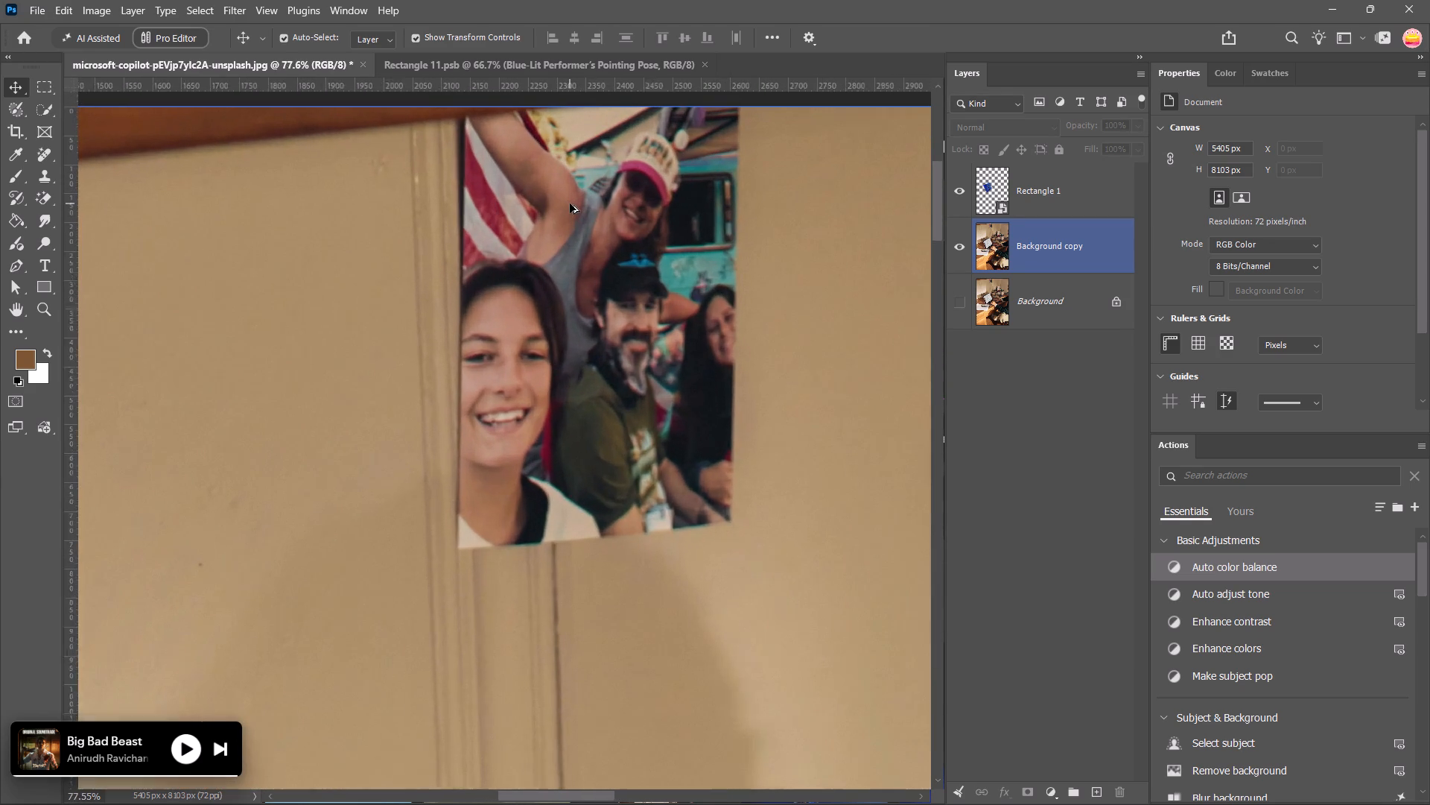
pyautogui.keyDown('alt'); pyautogui.scroll(2, 570, 203); pyautogui.keyUp('alt')
pyautogui.press('space')
pyautogui.press('space')
pyautogui.press('space')
pyautogui.press('space')
pyautogui.press('space')
pyautogui.press('space')
pyautogui.press('space')
pyautogui.press('space')
pyautogui.press('space')
pyautogui.press('space')
pyautogui.press('space')
pyautogui.press('space')
pyautogui.press('space')
pyautogui.press('space')
pyautogui.press('space')
pyautogui.press('space')
pyautogui.press('space')
pyautogui.press('space')
pyautogui.press('space')
pyautogui.press('space')
pyautogui.moveTo(592, 233); pyautogui.dragTo(571, 324)
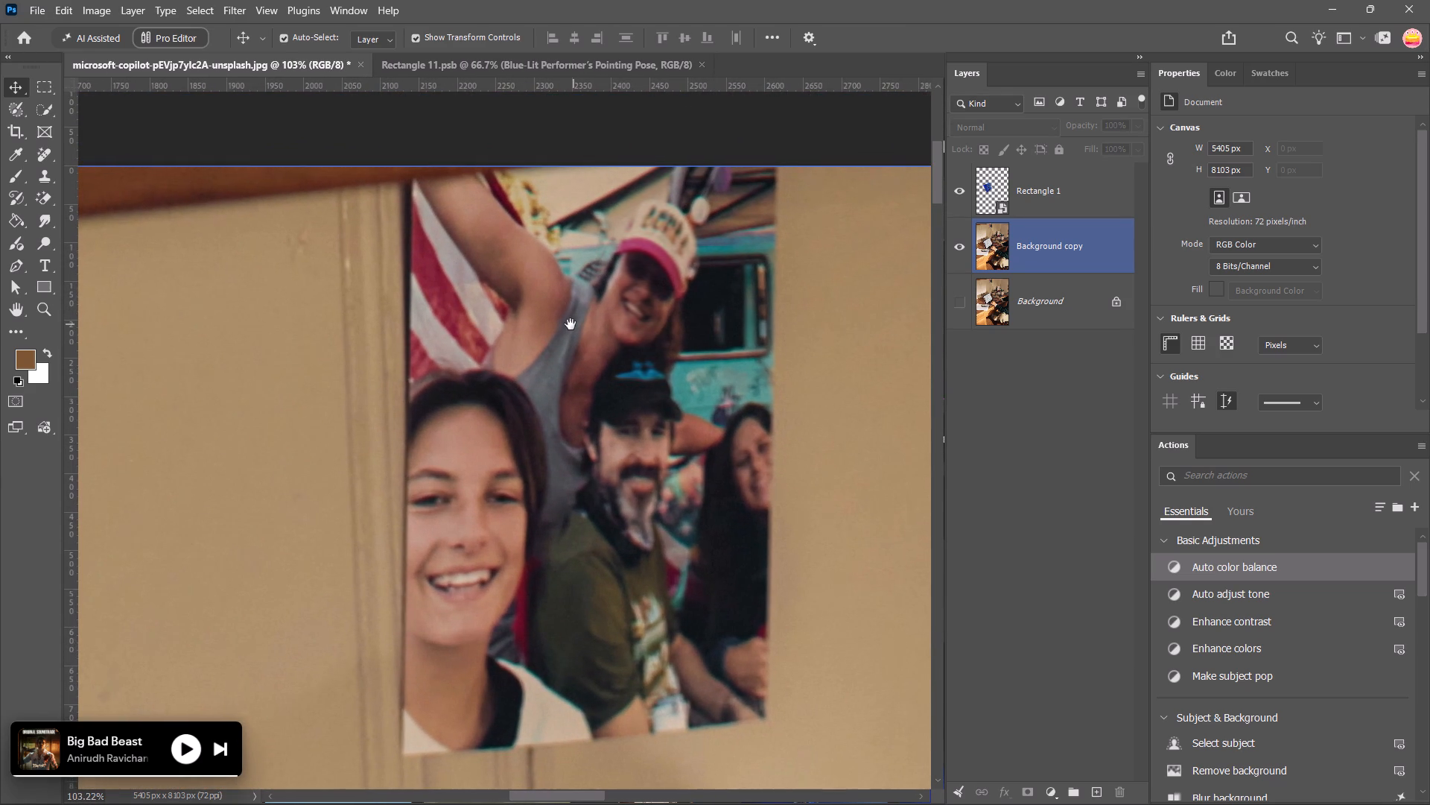
pyautogui.moveTo(571, 324); pyautogui.dragTo(565, 326)
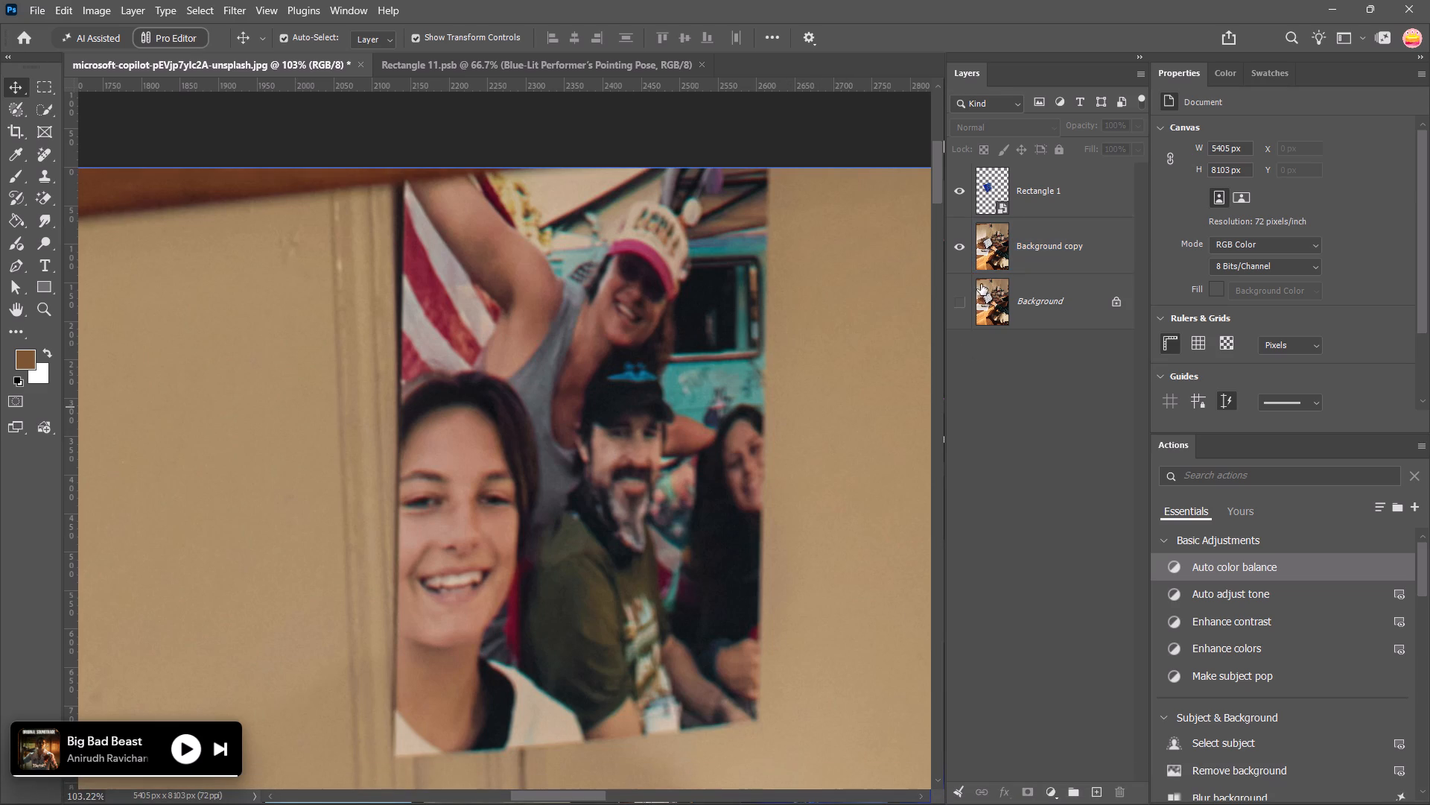
pyautogui.click(956, 302)
pyautogui.click(956, 302)
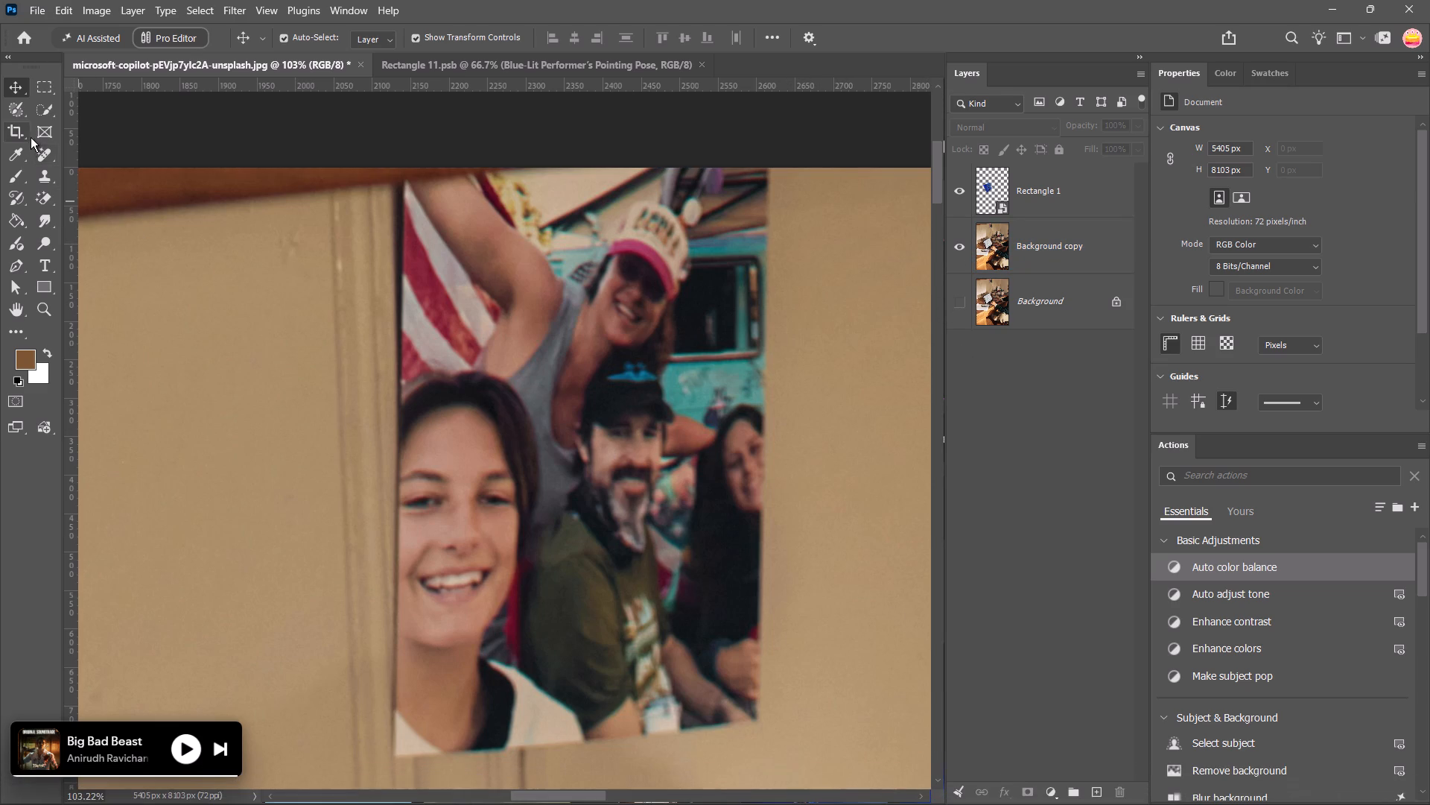
pyautogui.click(52, 289)
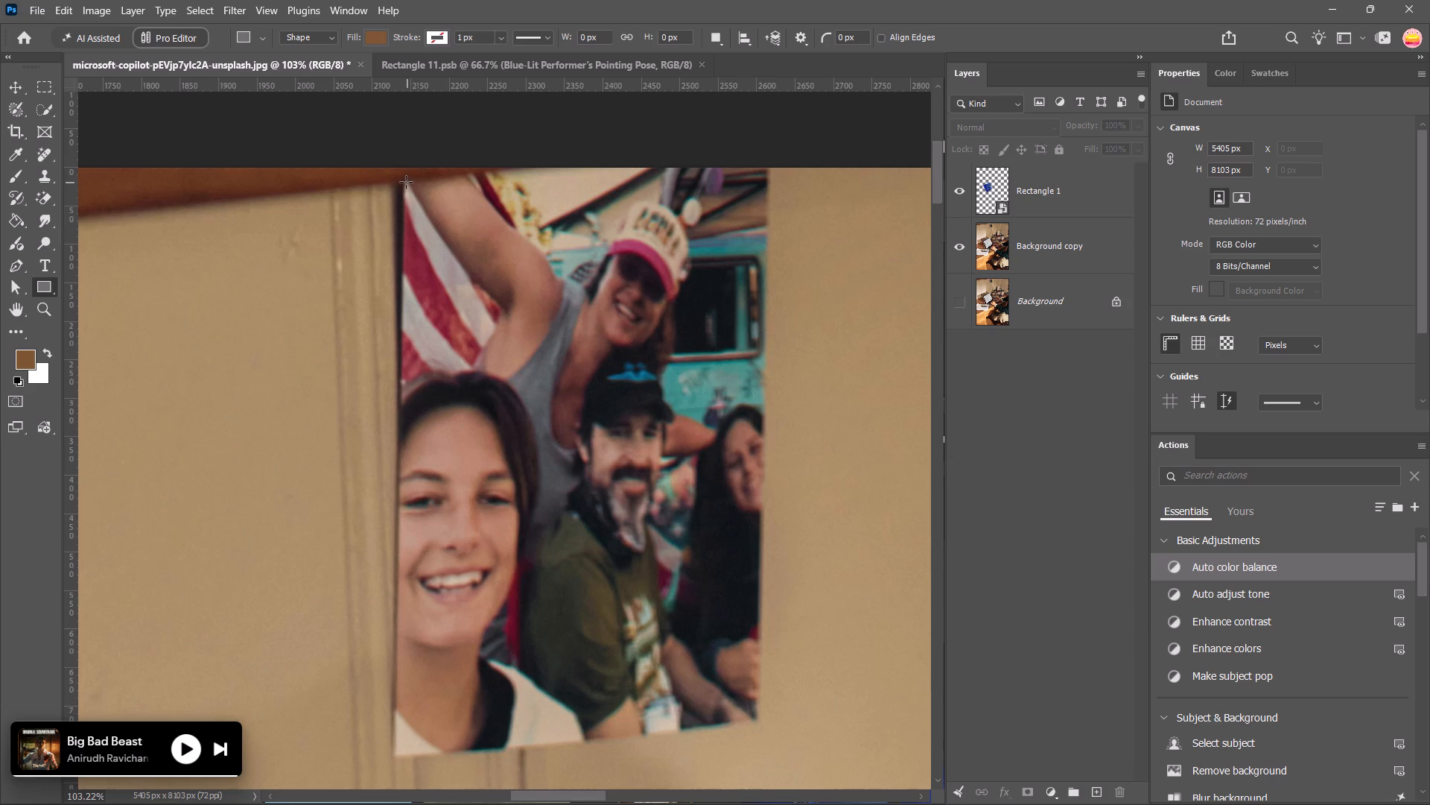
pyautogui.moveTo(406, 182); pyautogui.dragTo(656, 543)
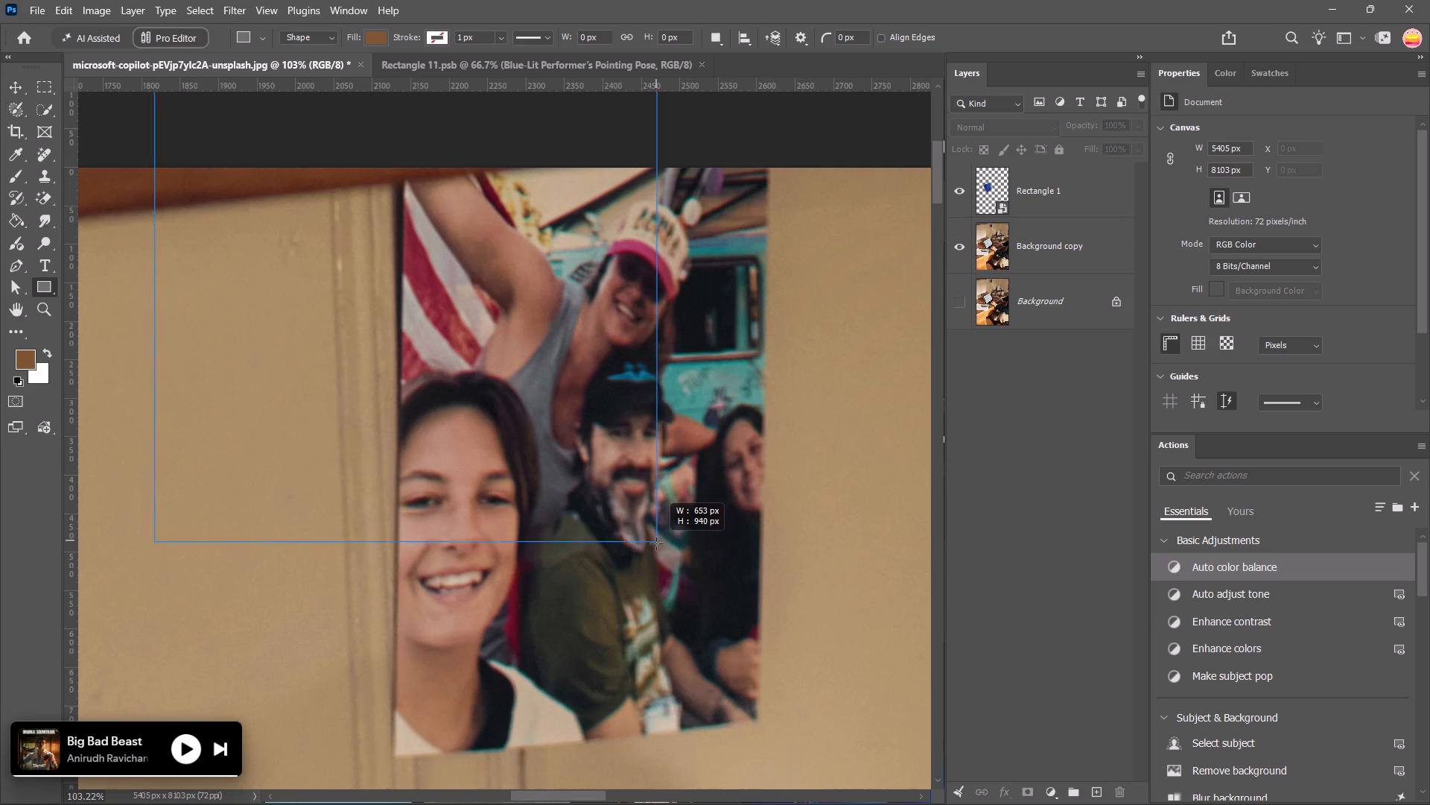
pyautogui.moveTo(656, 543); pyautogui.dragTo(653, 543)
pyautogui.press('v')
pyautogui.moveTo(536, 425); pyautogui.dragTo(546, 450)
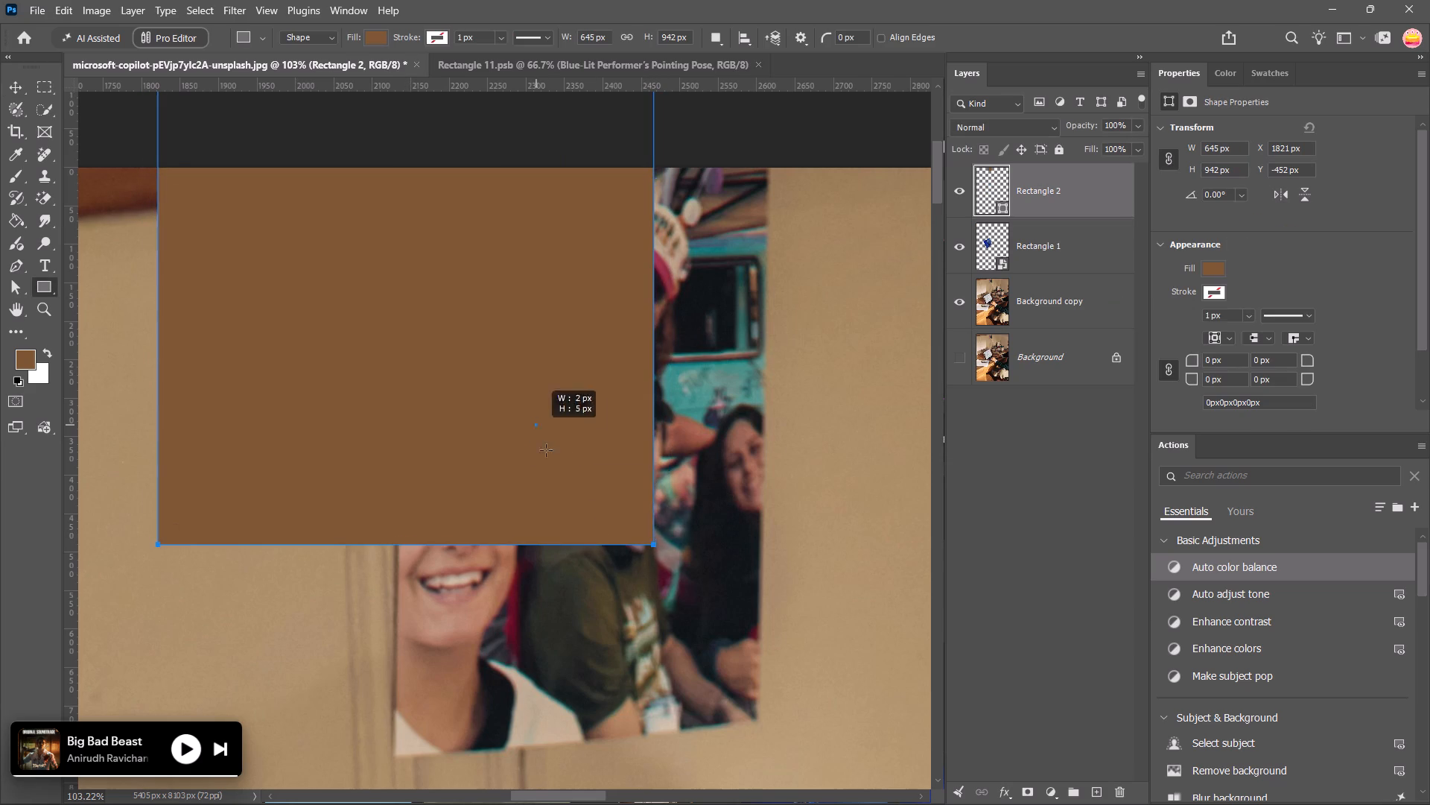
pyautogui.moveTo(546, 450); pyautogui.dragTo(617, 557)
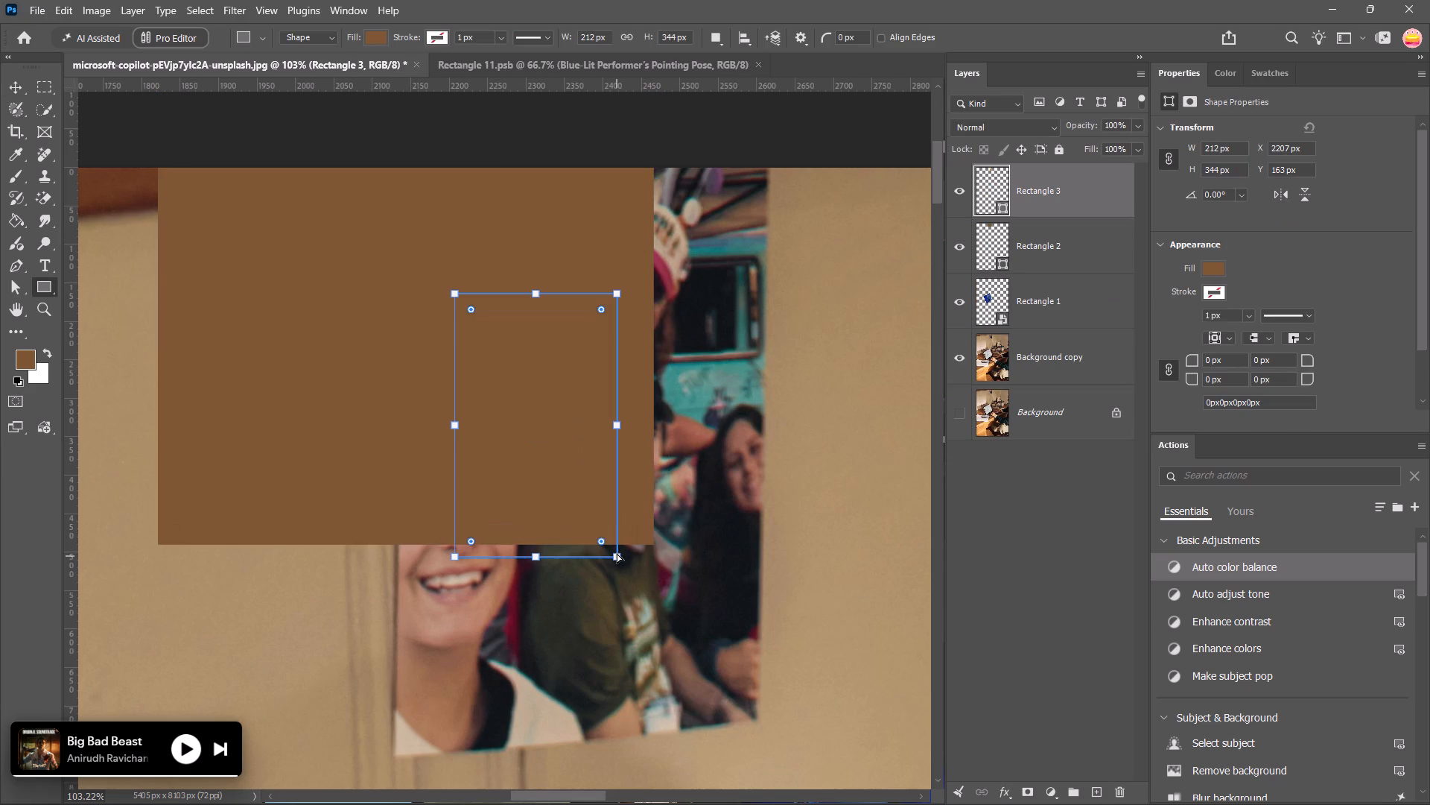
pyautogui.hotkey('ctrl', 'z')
# Scale the new brown rectangle proportionally to about 77.3% and move it over the group photo on the wall.
pyautogui.press('v')
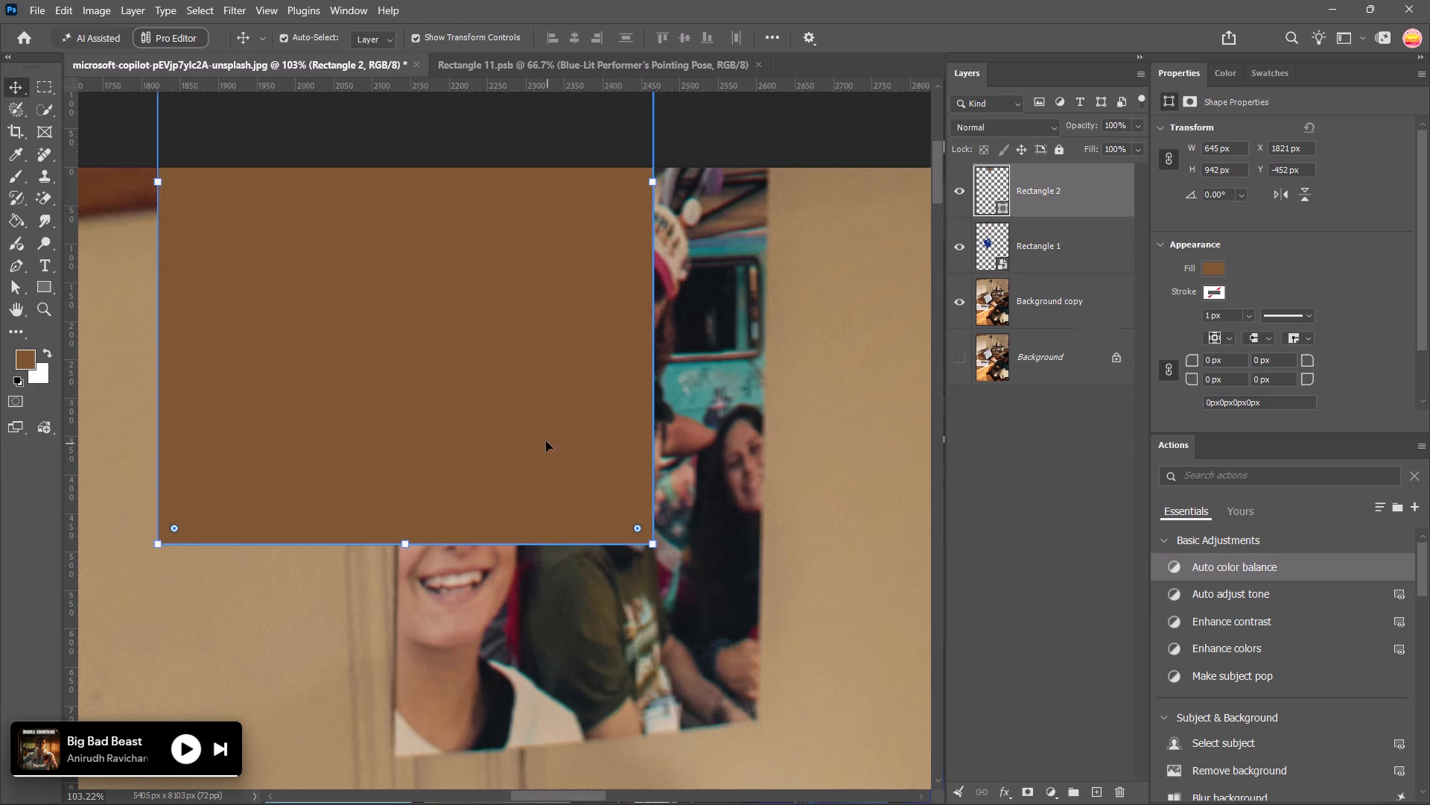
pyautogui.moveTo(546, 441); pyautogui.dragTo(723, 791)
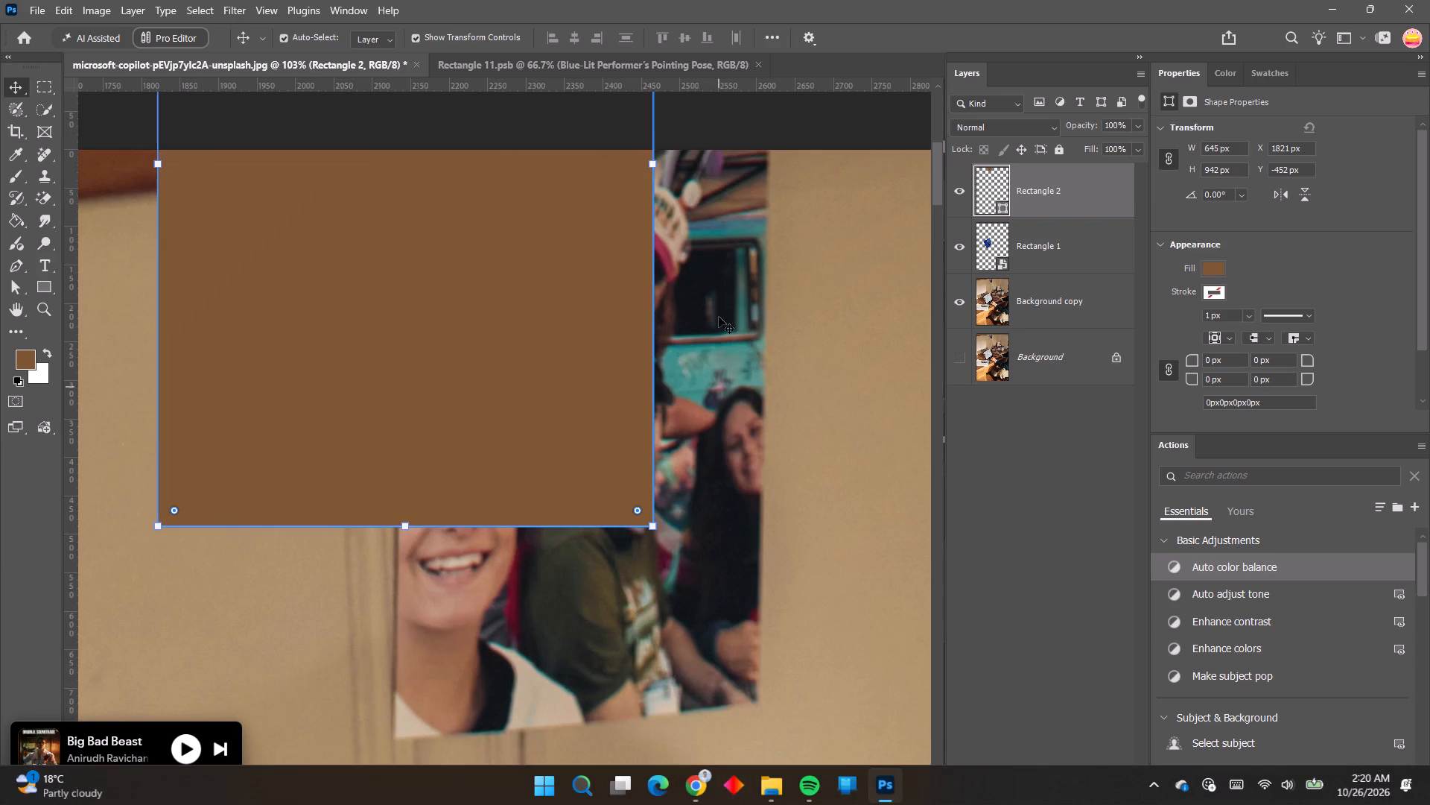
pyautogui.moveTo(653, 162); pyautogui.dragTo(559, 172)
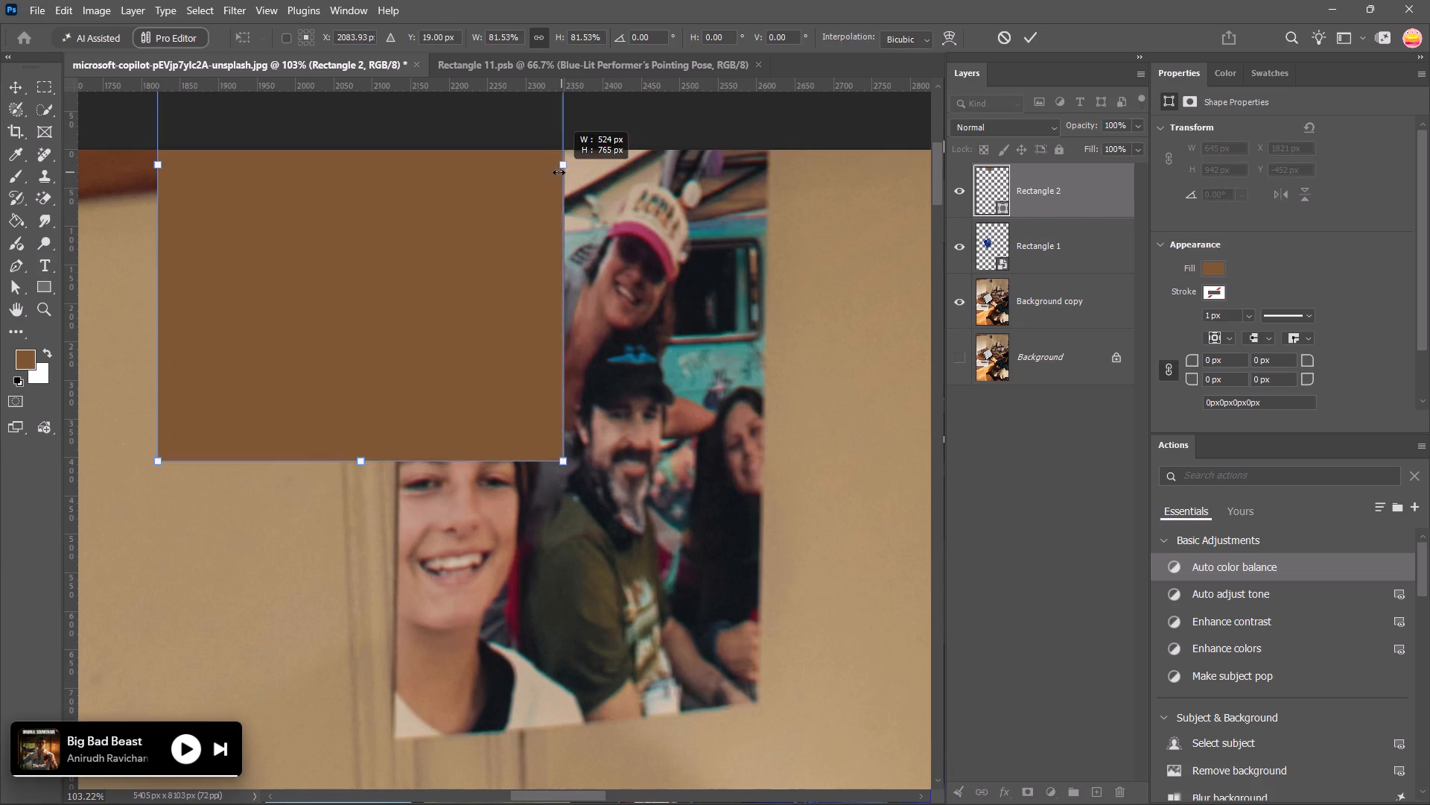
pyautogui.moveTo(559, 172); pyautogui.dragTo(541, 172)
pyautogui.moveTo(504, 254); pyautogui.dragTo(745, 530)
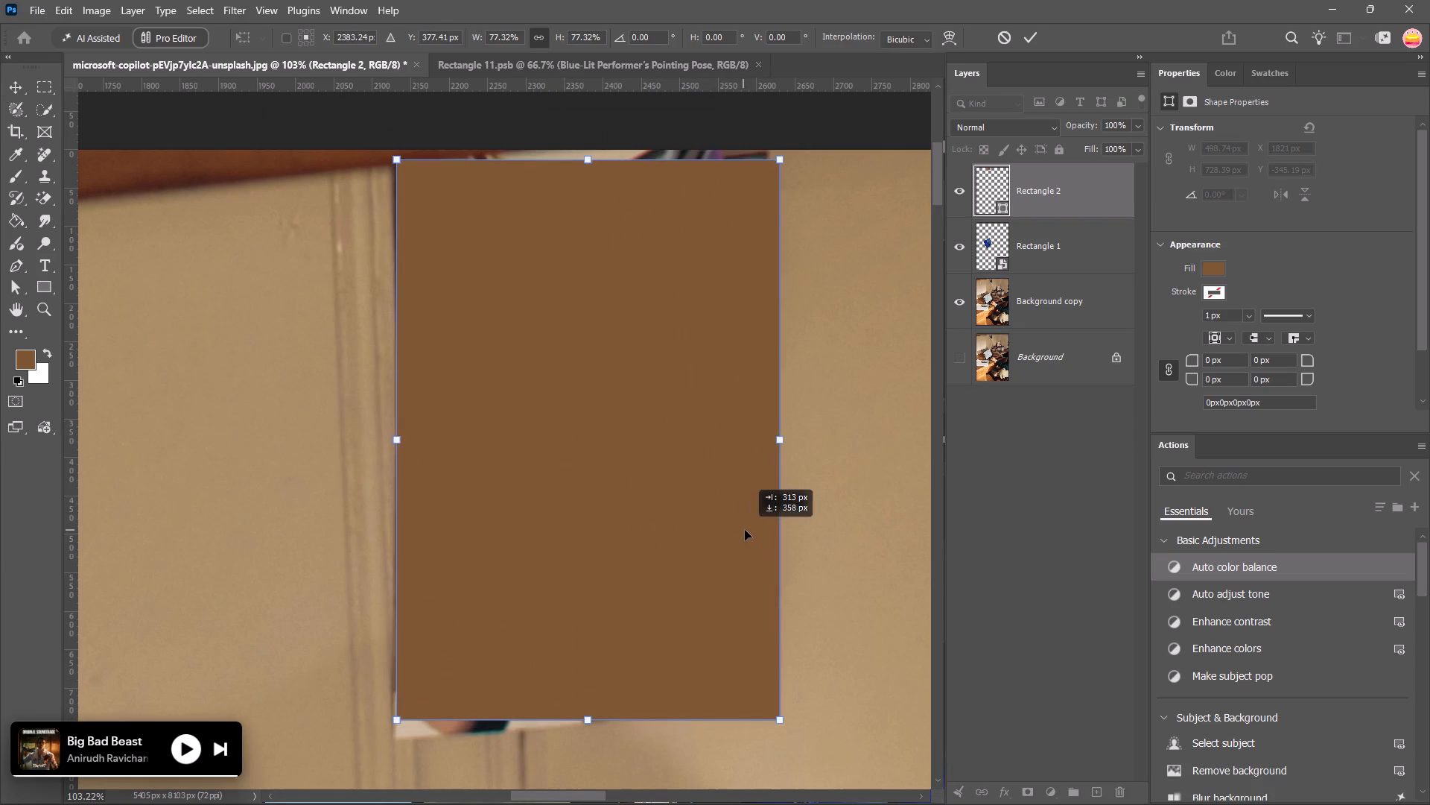
pyautogui.moveTo(745, 530); pyautogui.dragTo(743, 546)
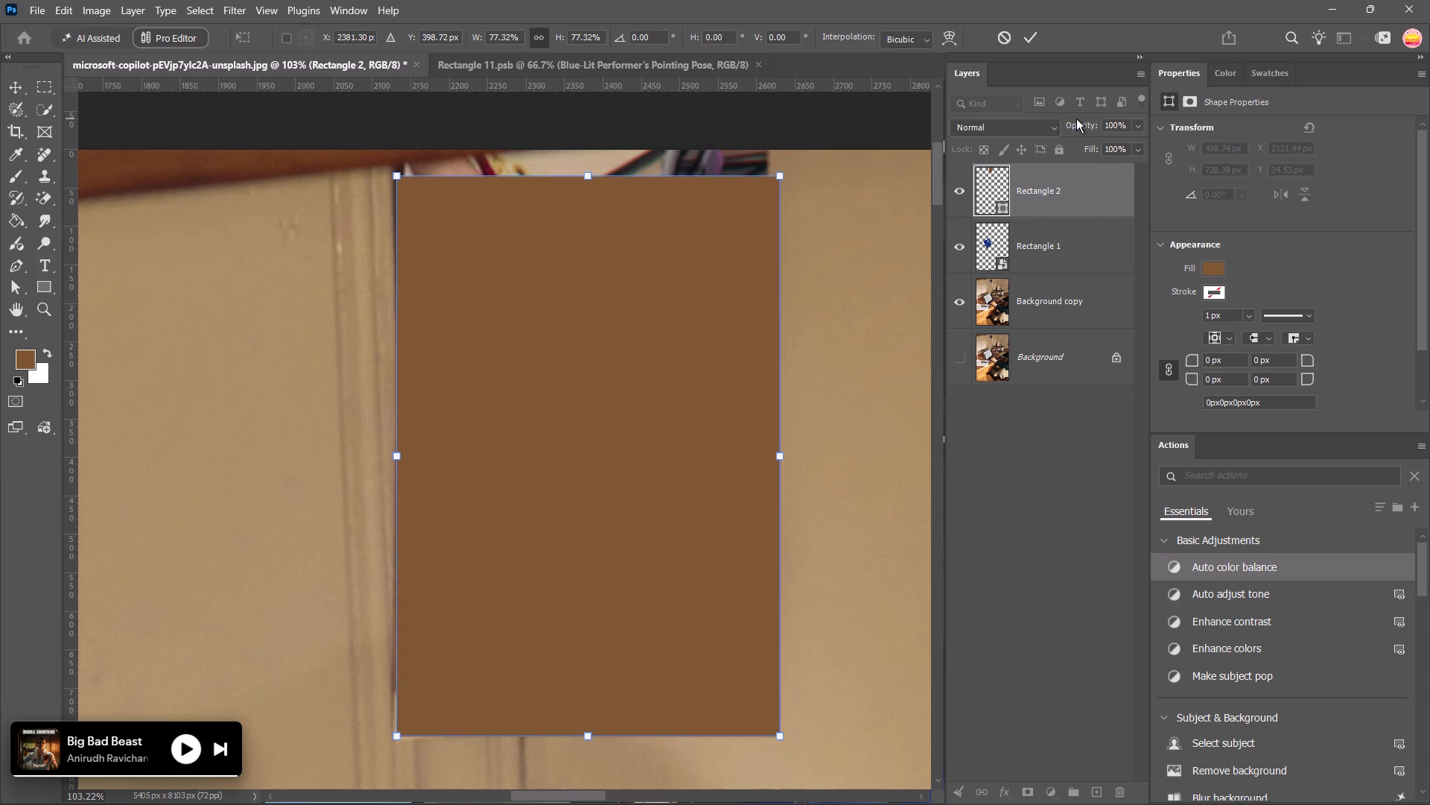
# Lower the new rectangle layer's opacity to 52% so the wall photo shows through.
pyautogui.moveTo(1080, 122); pyautogui.dragTo(1061, 121)
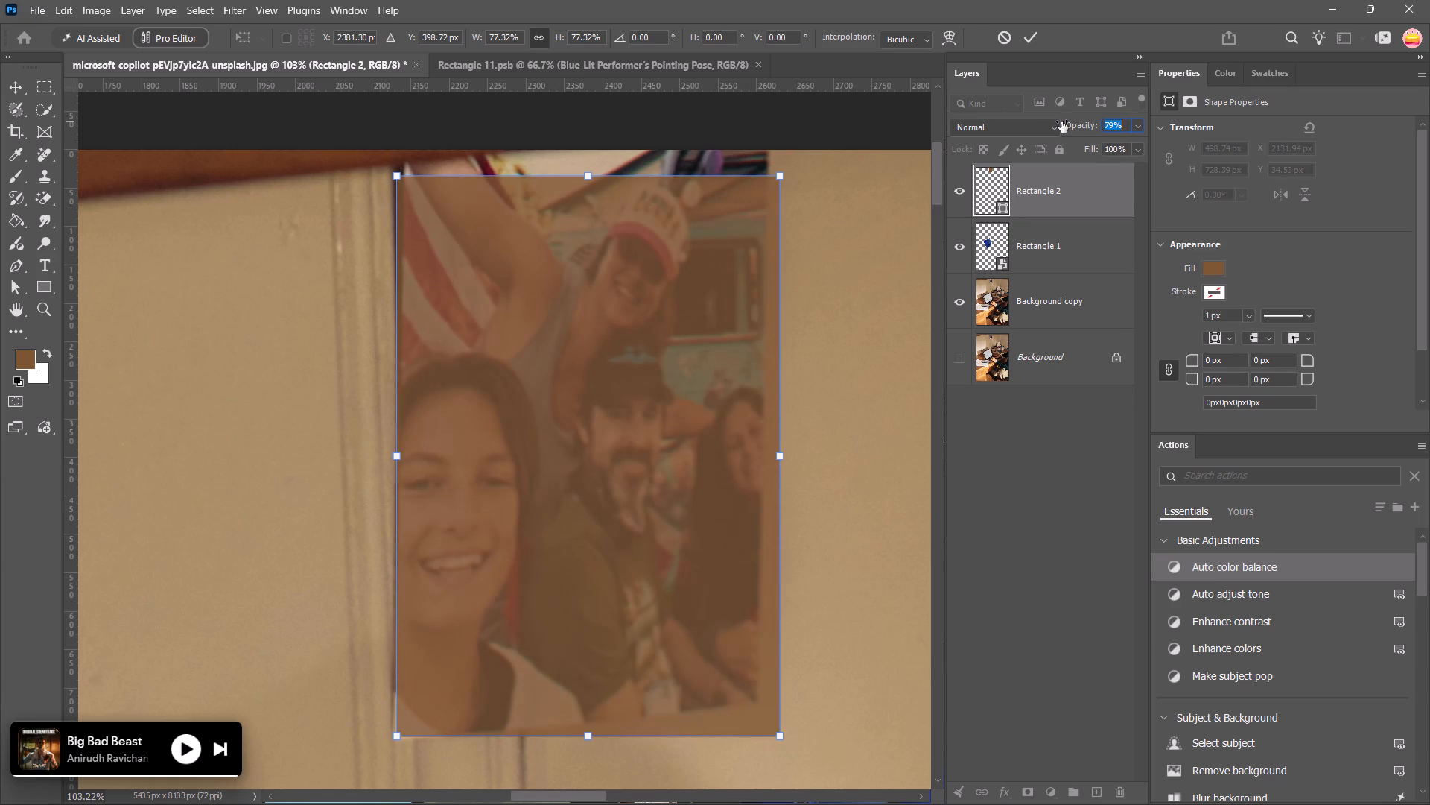
pyautogui.moveTo(1061, 121); pyautogui.dragTo(1038, 121)
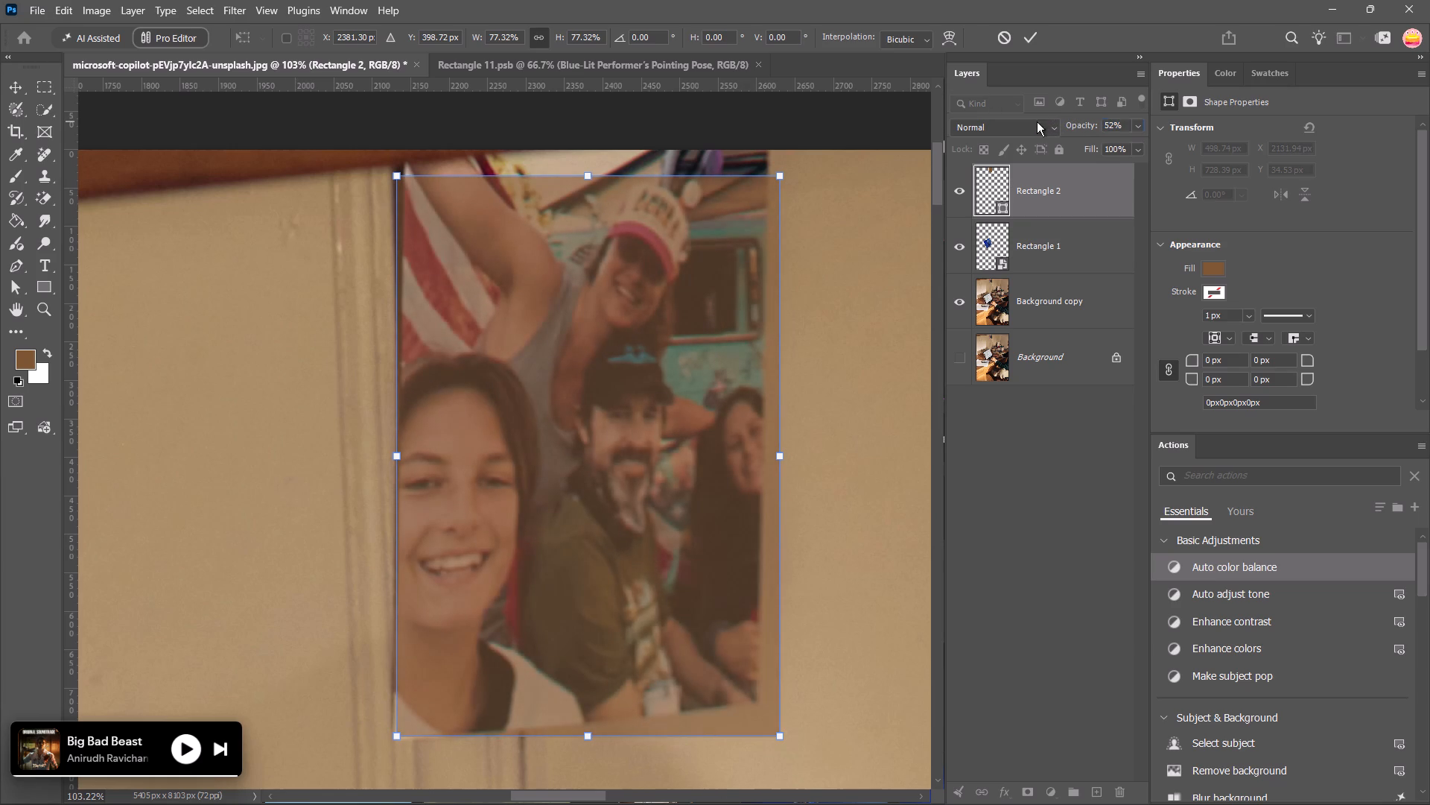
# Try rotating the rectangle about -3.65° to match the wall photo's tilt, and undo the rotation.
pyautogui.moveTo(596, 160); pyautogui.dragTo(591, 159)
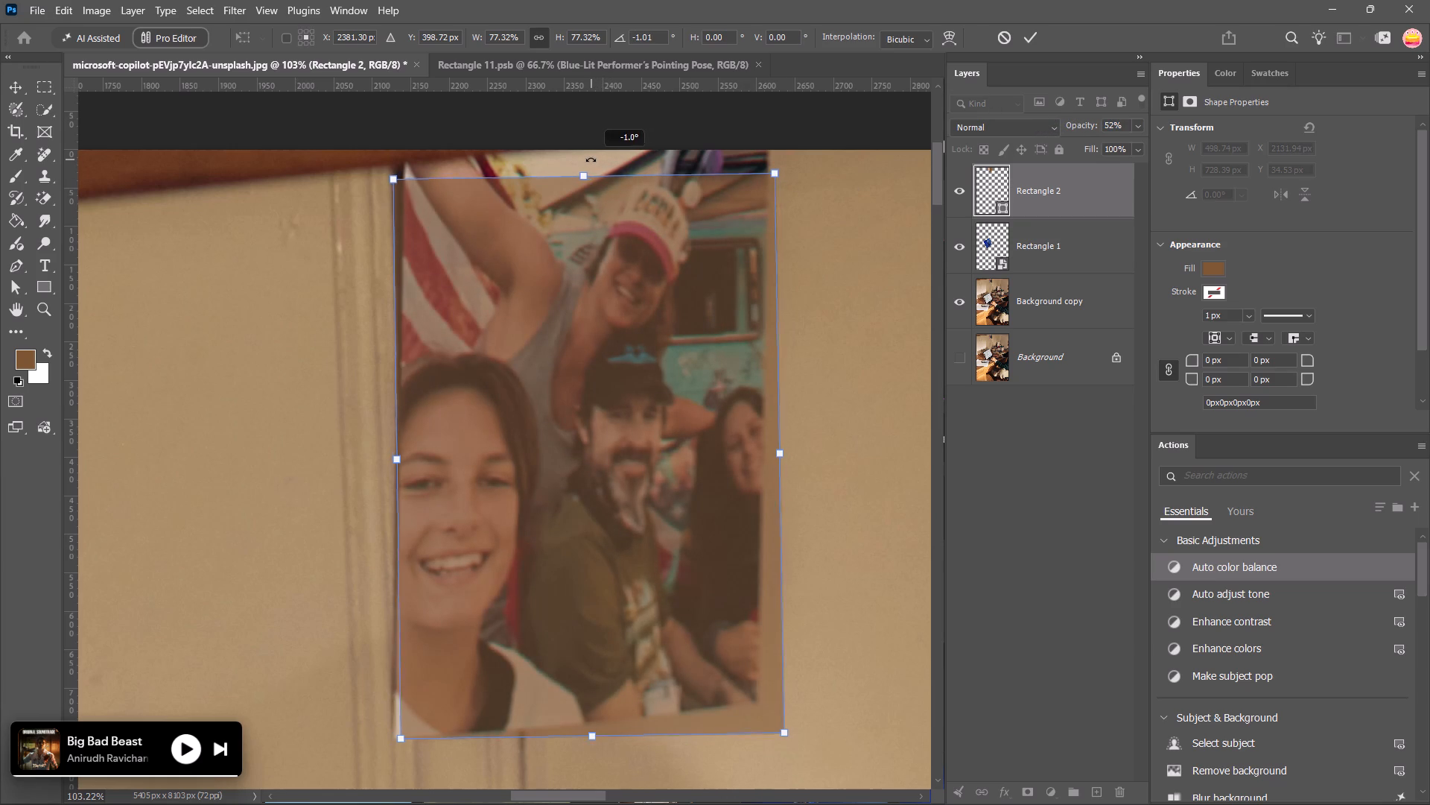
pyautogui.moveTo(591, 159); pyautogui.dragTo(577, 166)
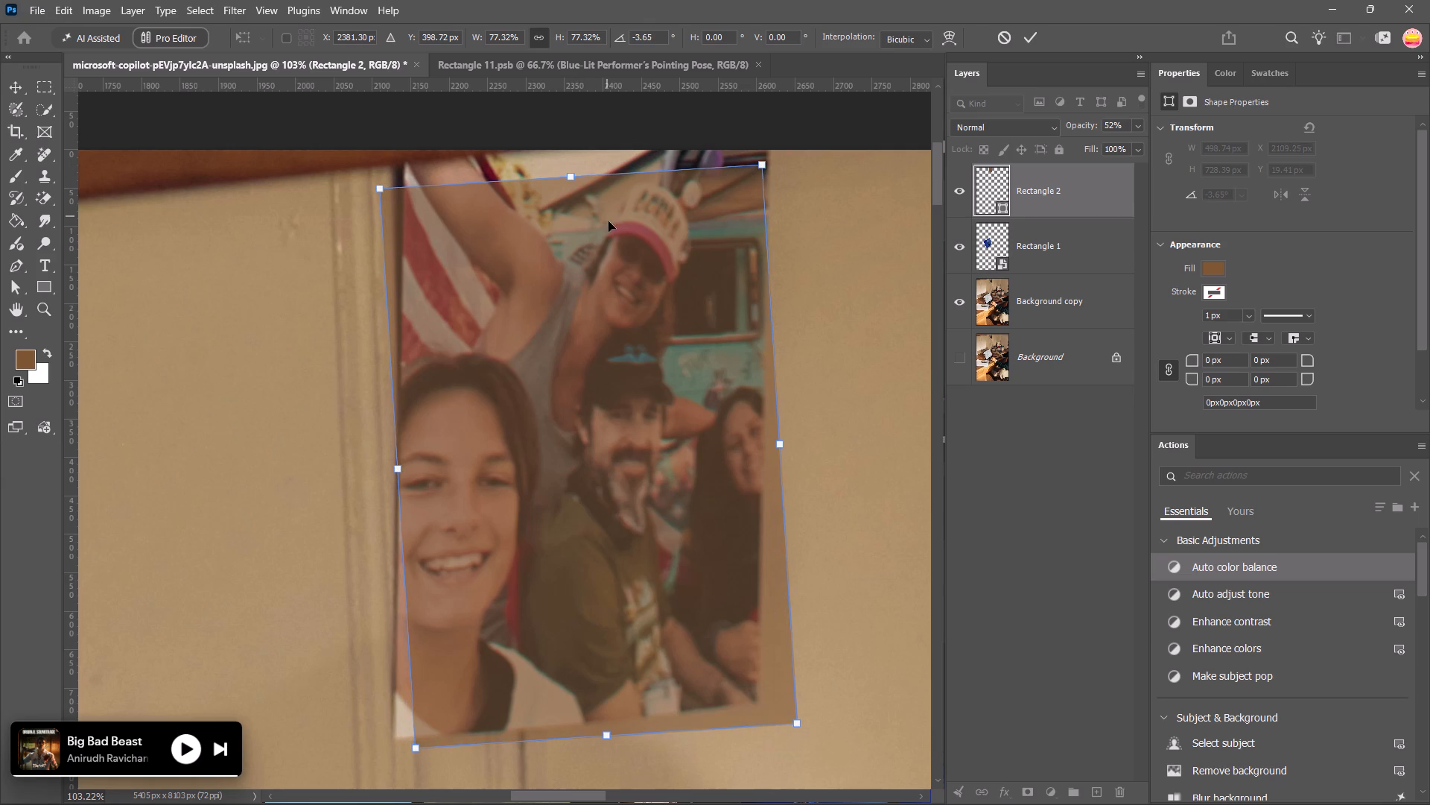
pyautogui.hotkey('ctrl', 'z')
# Reposition the semi-transparent rectangle over the wall photo at about X 2127 px, Y 20 px.
pyautogui.moveTo(717, 306); pyautogui.dragTo(710, 285)
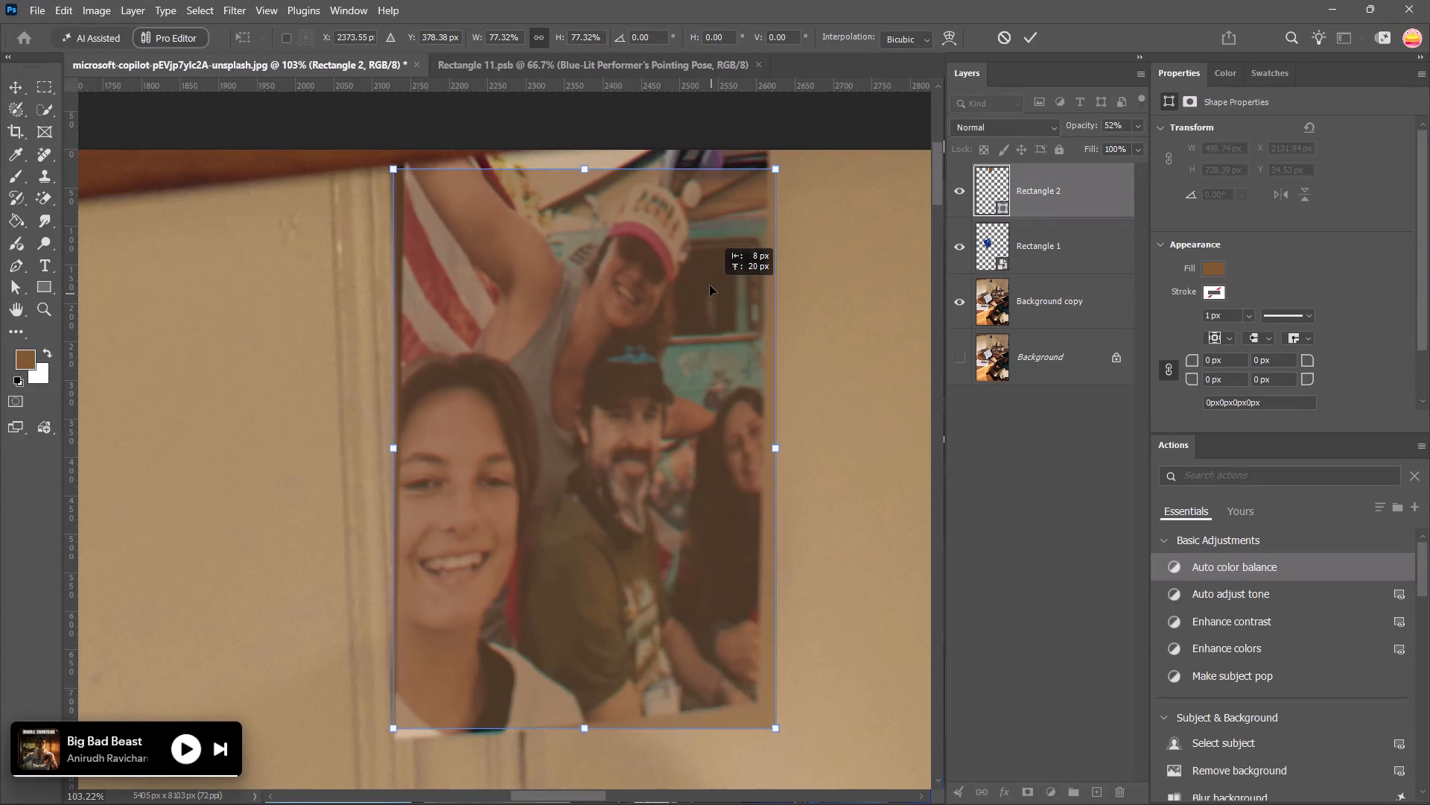
pyautogui.moveTo(710, 285); pyautogui.dragTo(714, 294)
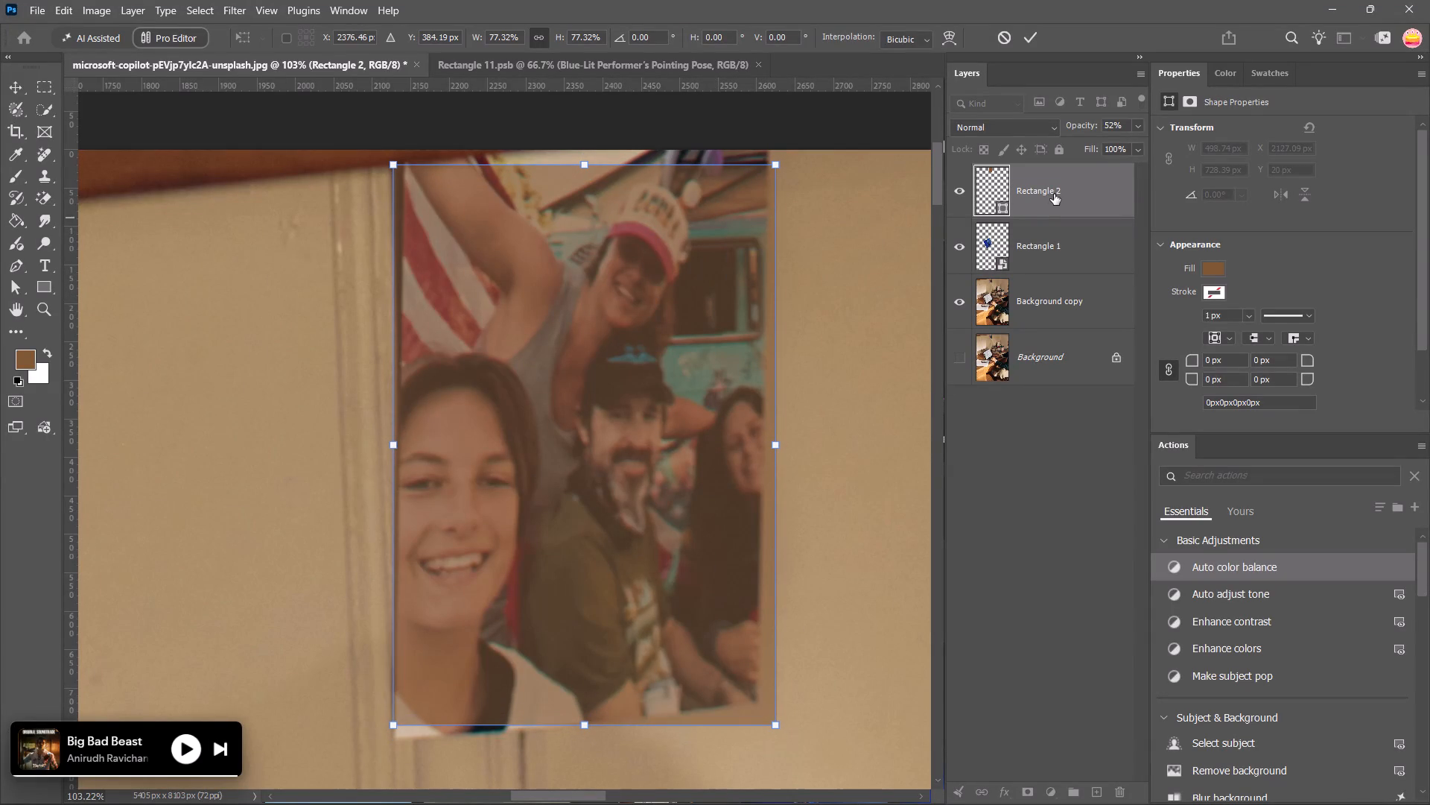
# Convert the Rectangle 2 layer to a smart object.
pyautogui.rightClick(1055, 194)
pyautogui.rightClick(1038, 215)
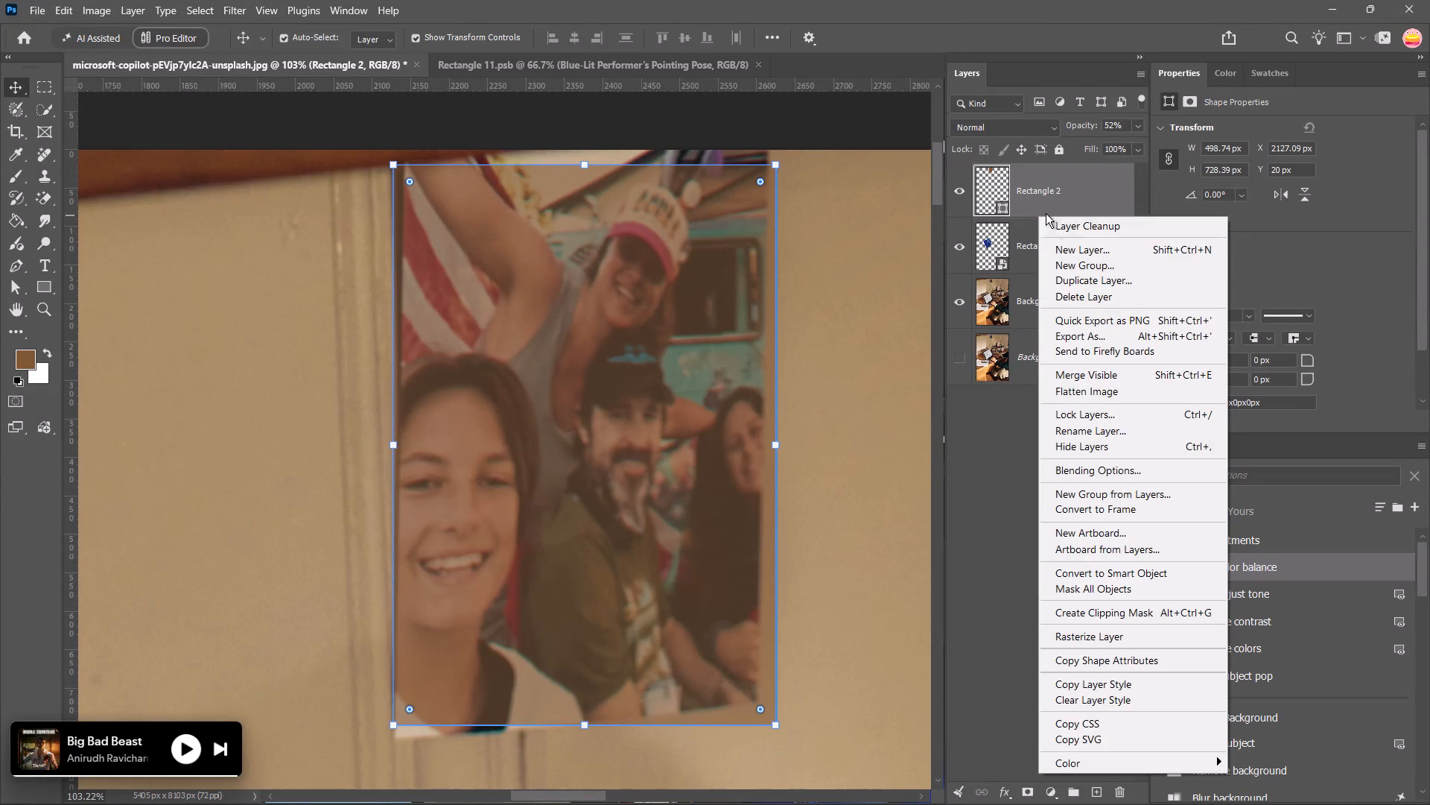
pyautogui.rightClick(1057, 189)
pyautogui.rightClick(1102, 182)
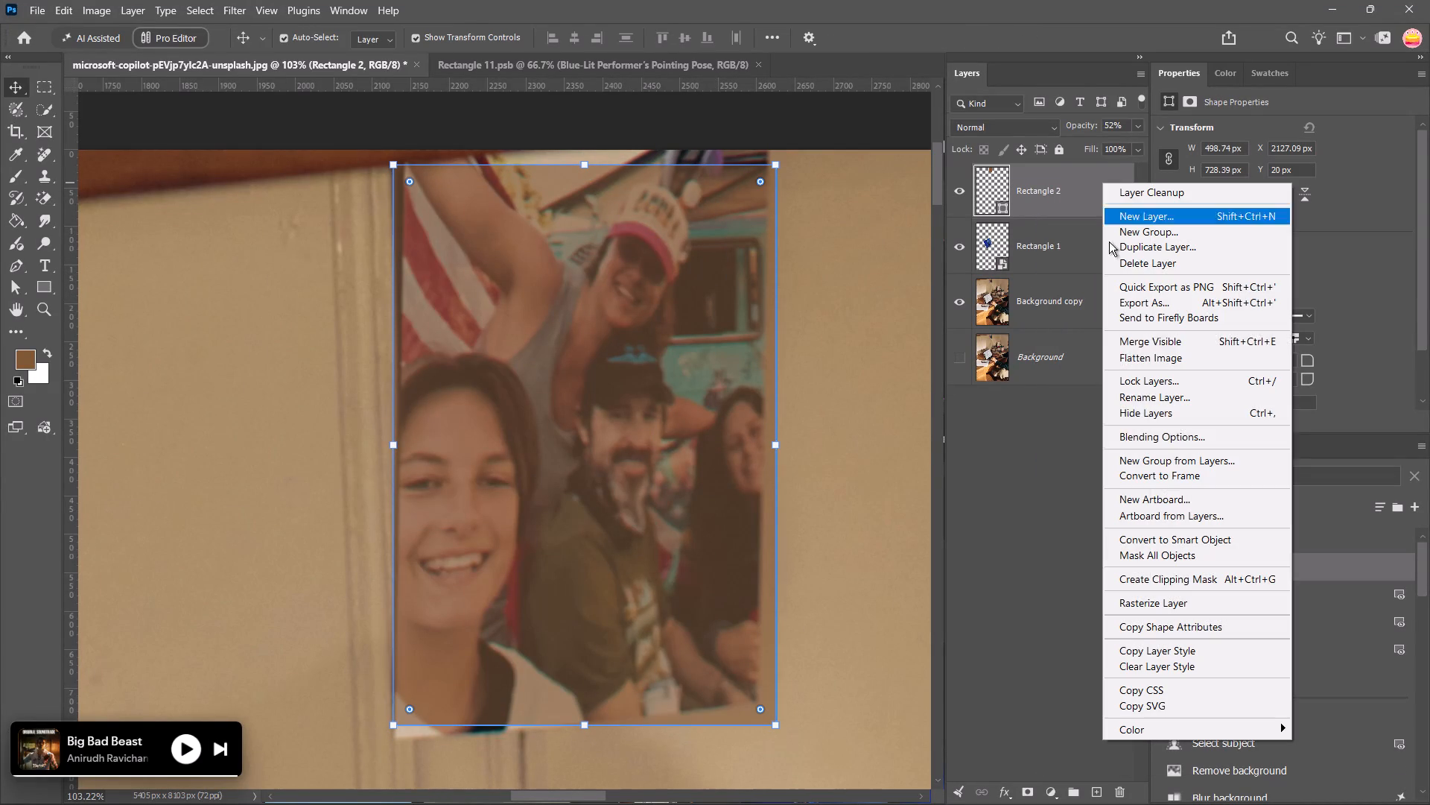
pyautogui.click(1181, 544)
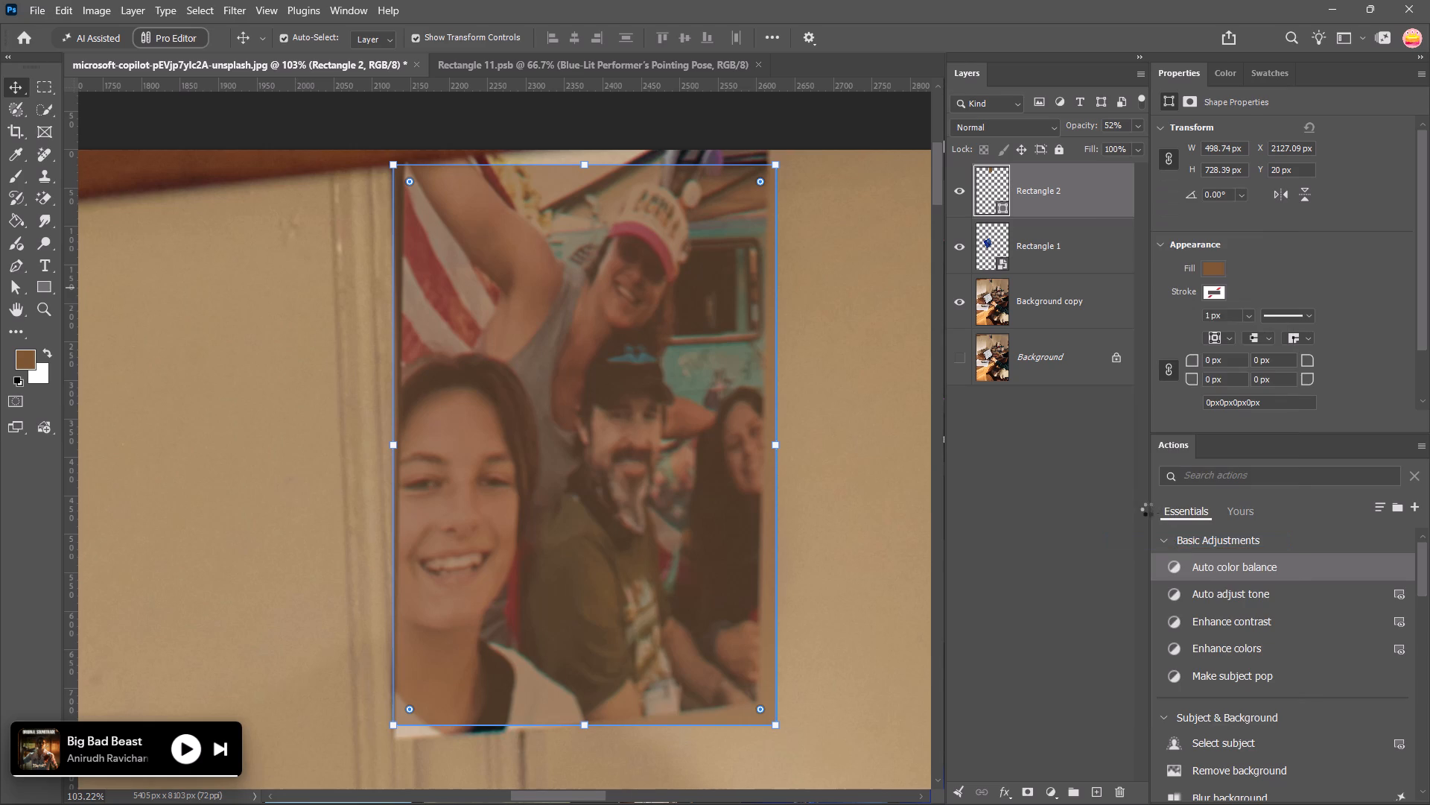
# Free-transform the Rectangle 2 smart object in Distort mode and fit its two upper corners to the wall photo's upper corners.
pyautogui.rightClick(539, 329)
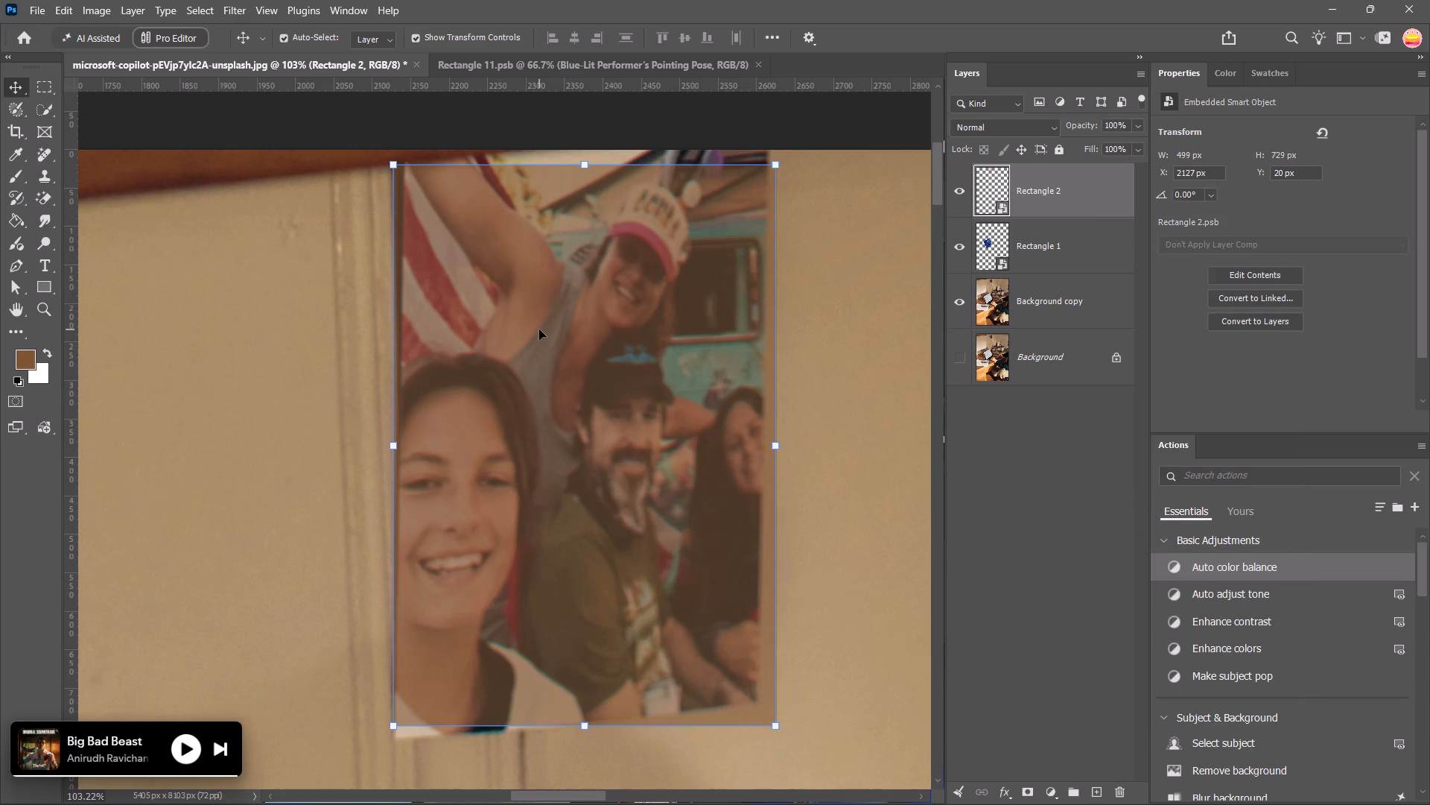
pyautogui.click(575, 295)
pyautogui.hotkey('ctrl', 't')
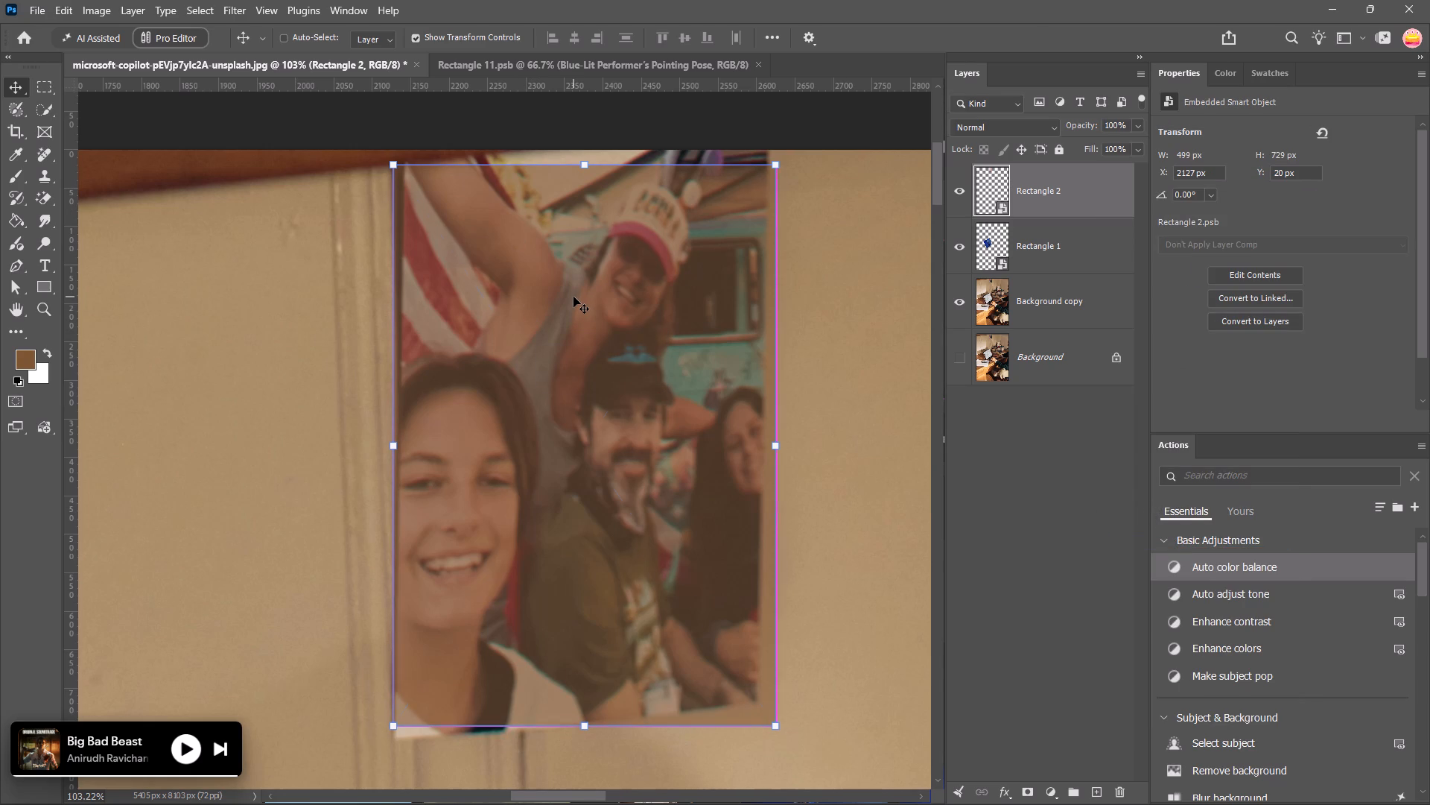
pyautogui.rightClick(558, 300)
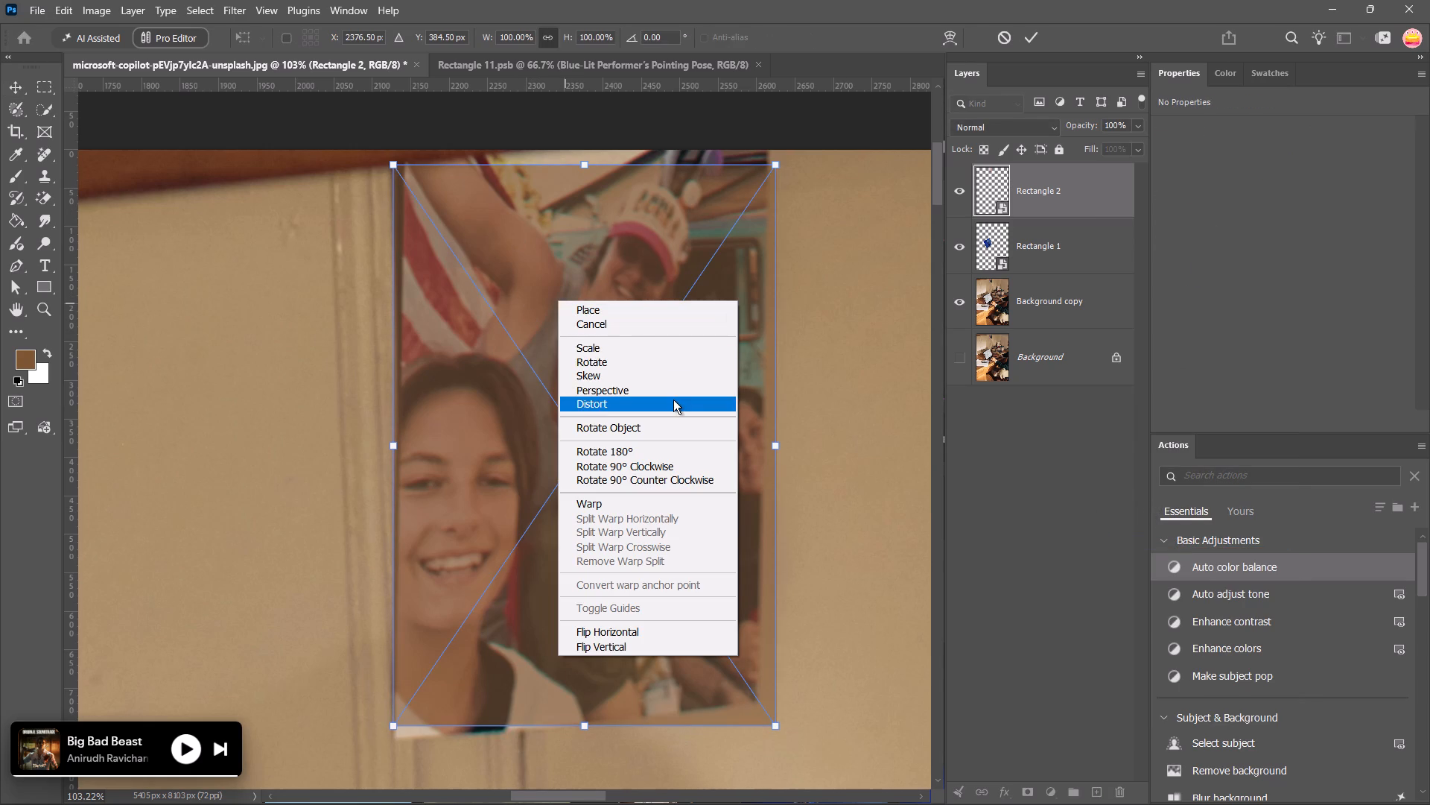
pyautogui.click(671, 398)
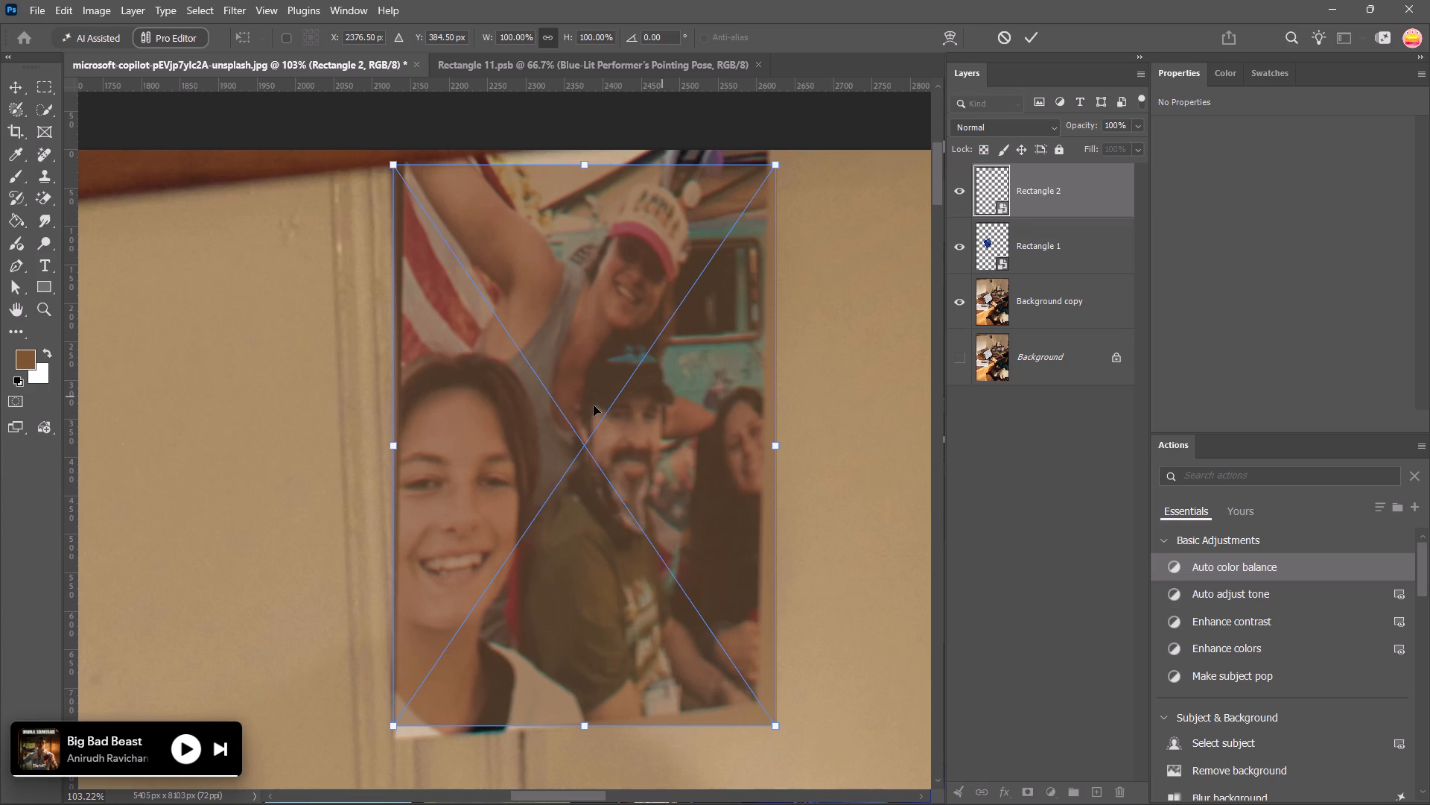
pyautogui.keyDown('alt'); pyautogui.scroll(5, 483, 353); pyautogui.keyUp('alt')
pyautogui.press('space')
pyautogui.press('space')
pyautogui.press('space')
pyautogui.press('space')
pyautogui.press('space')
pyautogui.press('space')
pyautogui.press('space')
pyautogui.moveTo(510, 300); pyautogui.dragTo(512, 350)
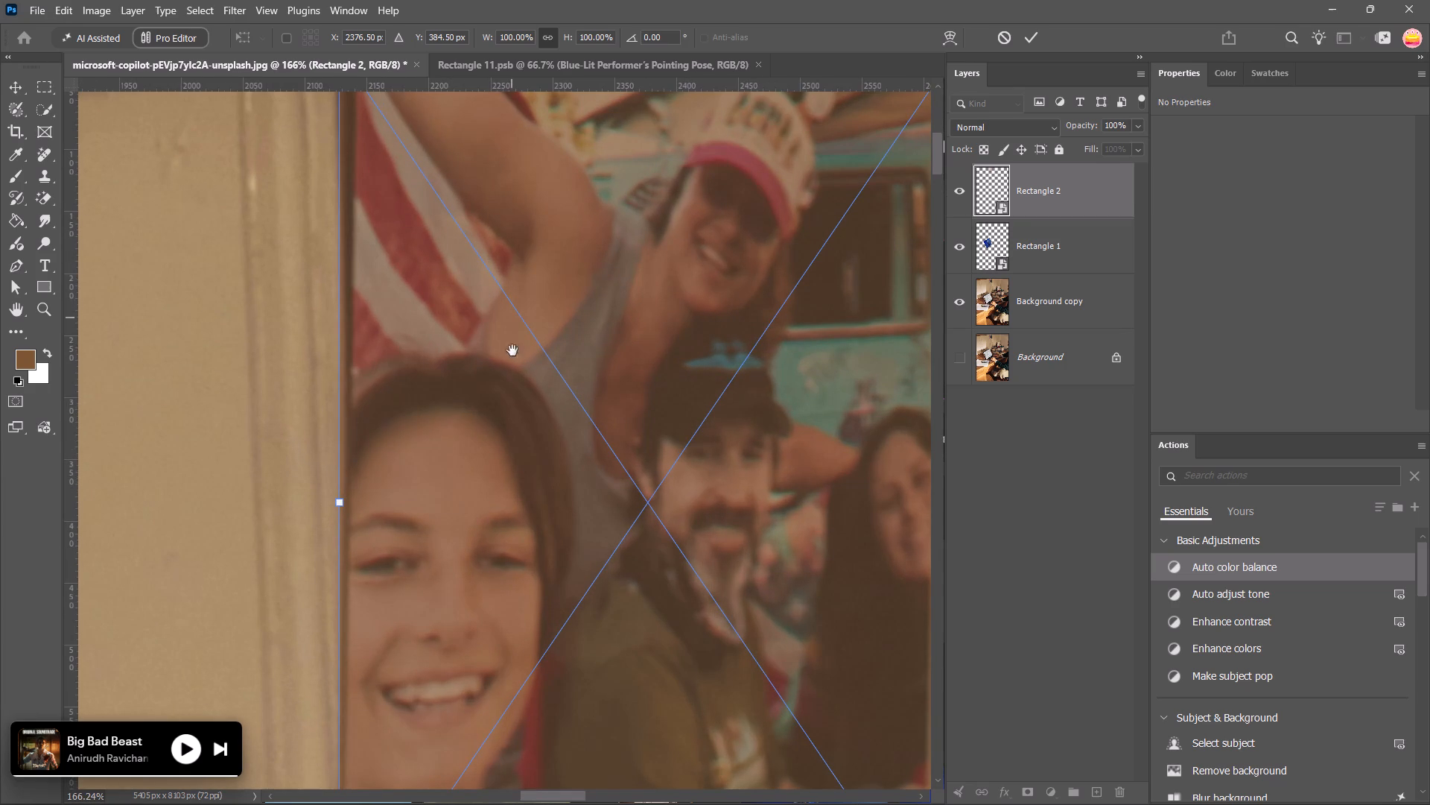
pyautogui.moveTo(512, 350); pyautogui.dragTo(514, 373)
pyautogui.press('space')
pyautogui.press('space')
pyautogui.press('space')
pyautogui.press('space')
pyautogui.press('space')
pyautogui.press('space')
pyautogui.press('space')
pyautogui.press('space')
pyautogui.press('space')
pyautogui.press('space')
pyautogui.press('space')
pyautogui.press('space')
pyautogui.press('space')
pyautogui.press('space')
pyautogui.press('space')
pyautogui.press('space')
pyautogui.press('space')
pyautogui.press('space')
pyautogui.press('space')
pyautogui.moveTo(520, 342); pyautogui.dragTo(522, 490)
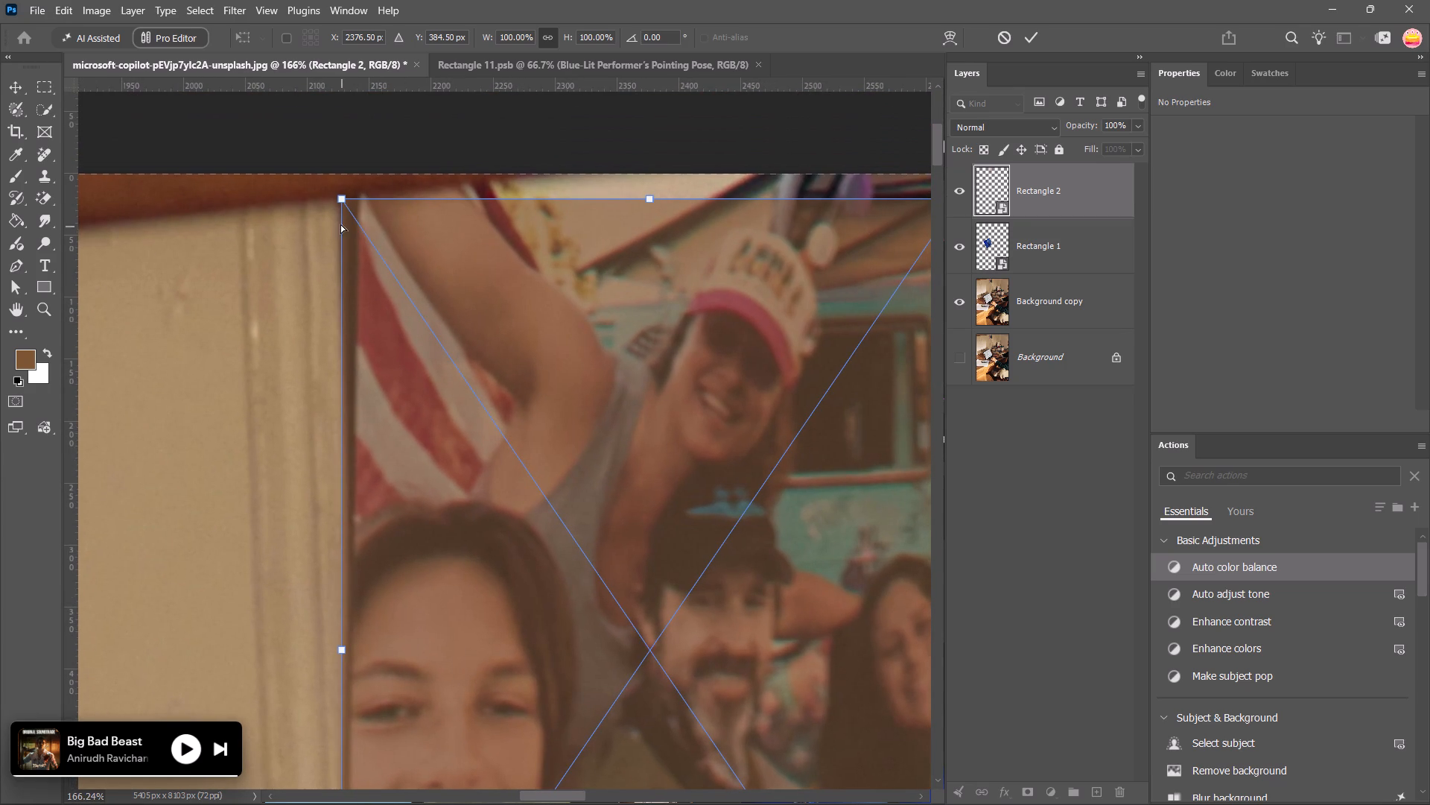
pyautogui.moveTo(343, 202); pyautogui.dragTo(357, 194)
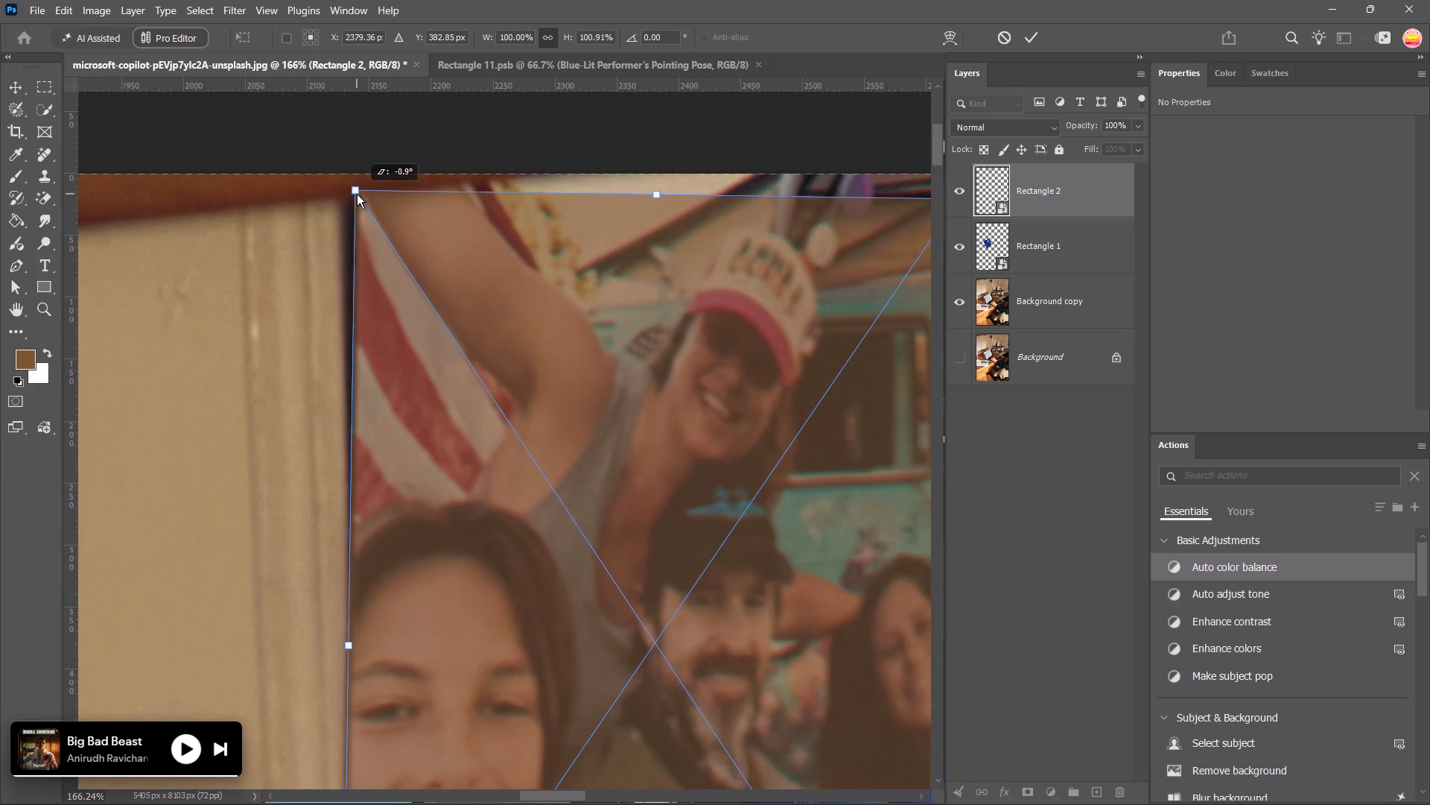
pyautogui.moveTo(357, 194); pyautogui.dragTo(357, 186)
pyautogui.press('space')
pyautogui.press('space')
pyautogui.press('space')
pyautogui.press('space')
pyautogui.press('space')
pyautogui.press('space')
pyautogui.press('space')
pyautogui.press('space')
pyautogui.press('space')
pyautogui.press('space')
pyautogui.press('space')
pyautogui.press('space')
pyautogui.press('space')
pyautogui.press('space')
pyautogui.press('space')
pyautogui.press('space')
pyautogui.press('space')
pyautogui.moveTo(699, 321); pyautogui.dragTo(558, 426)
pyautogui.moveTo(822, 304); pyautogui.dragTo(816, 286)
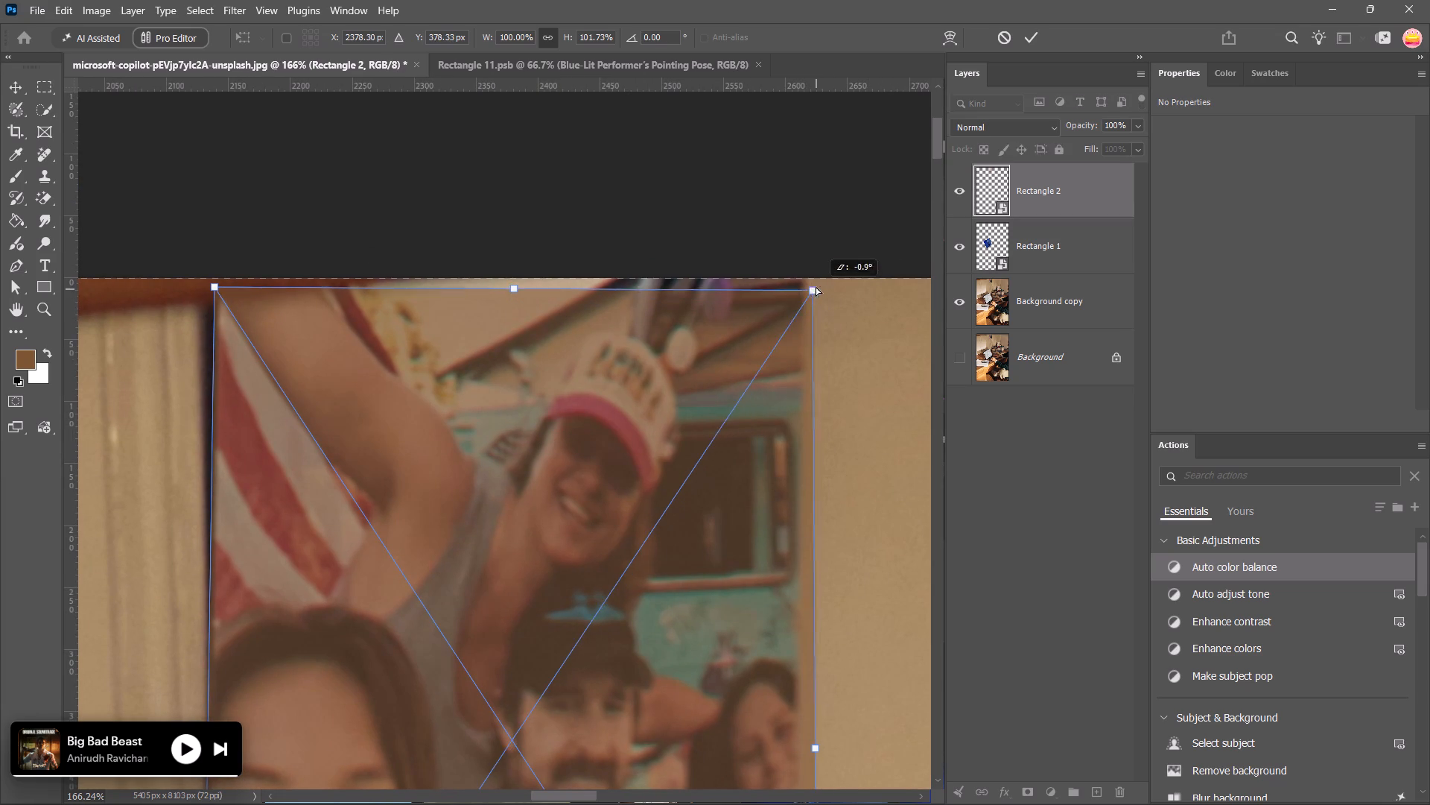
pyautogui.moveTo(816, 286); pyautogui.dragTo(808, 253)
# Distort the rectangle's two lower corners onto the wall photo's slanted bottom corners.
pyautogui.press('space')
pyautogui.press('space')
pyautogui.press('space')
pyautogui.press('space')
pyautogui.press('space')
pyautogui.press('space')
pyautogui.press('space')
pyautogui.press('space')
pyautogui.press('space')
pyautogui.press('space')
pyautogui.press('space')
pyautogui.press('space')
pyautogui.press('space')
pyautogui.press('space')
pyautogui.press('space')
pyautogui.press('space')
pyautogui.press('space')
pyautogui.press('space')
pyautogui.press('space')
pyautogui.press('space')
pyautogui.moveTo(704, 523); pyautogui.dragTo(722, 252)
pyautogui.moveTo(742, 482); pyautogui.dragTo(739, 378)
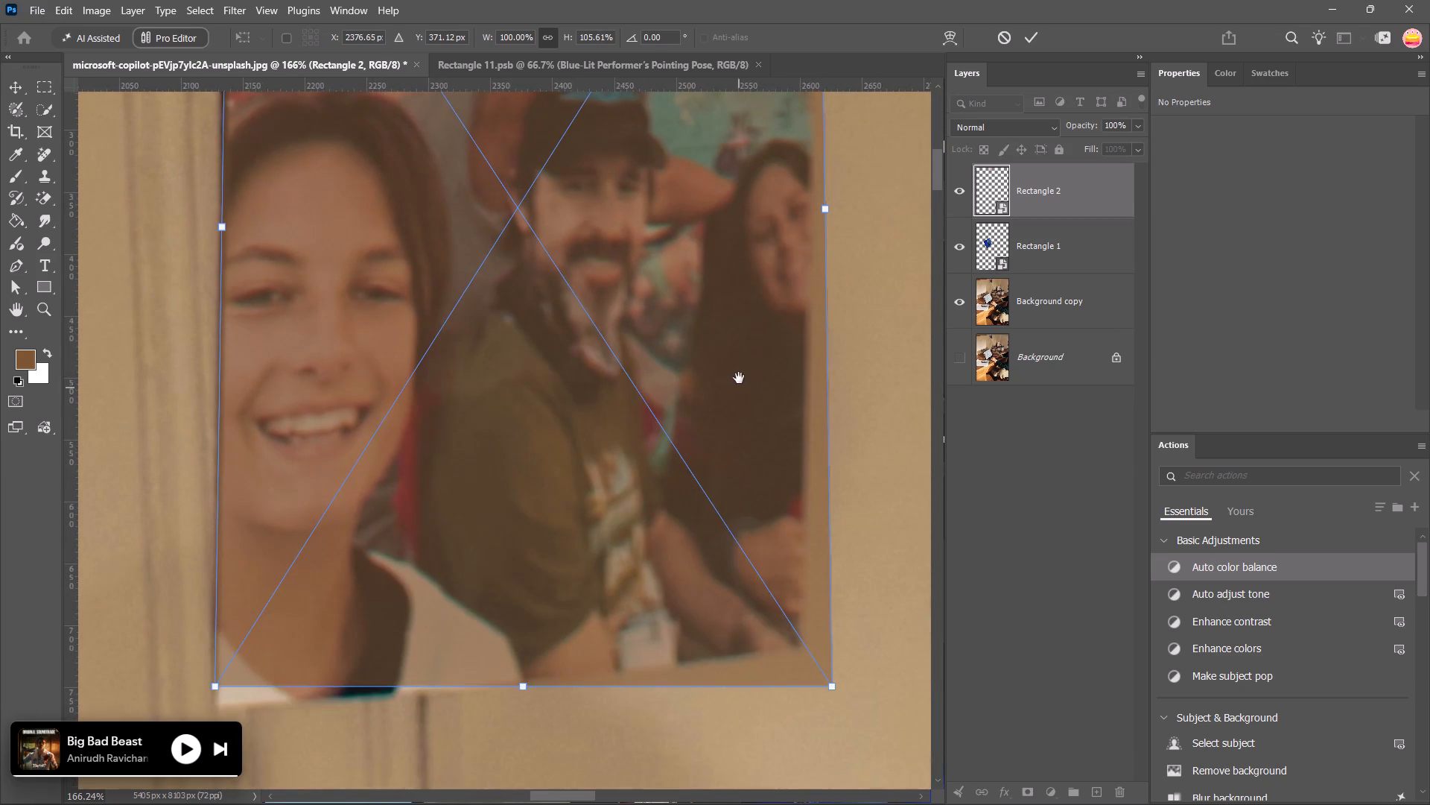
pyautogui.moveTo(739, 378); pyautogui.dragTo(738, 368)
pyautogui.moveTo(833, 654); pyautogui.dragTo(809, 625)
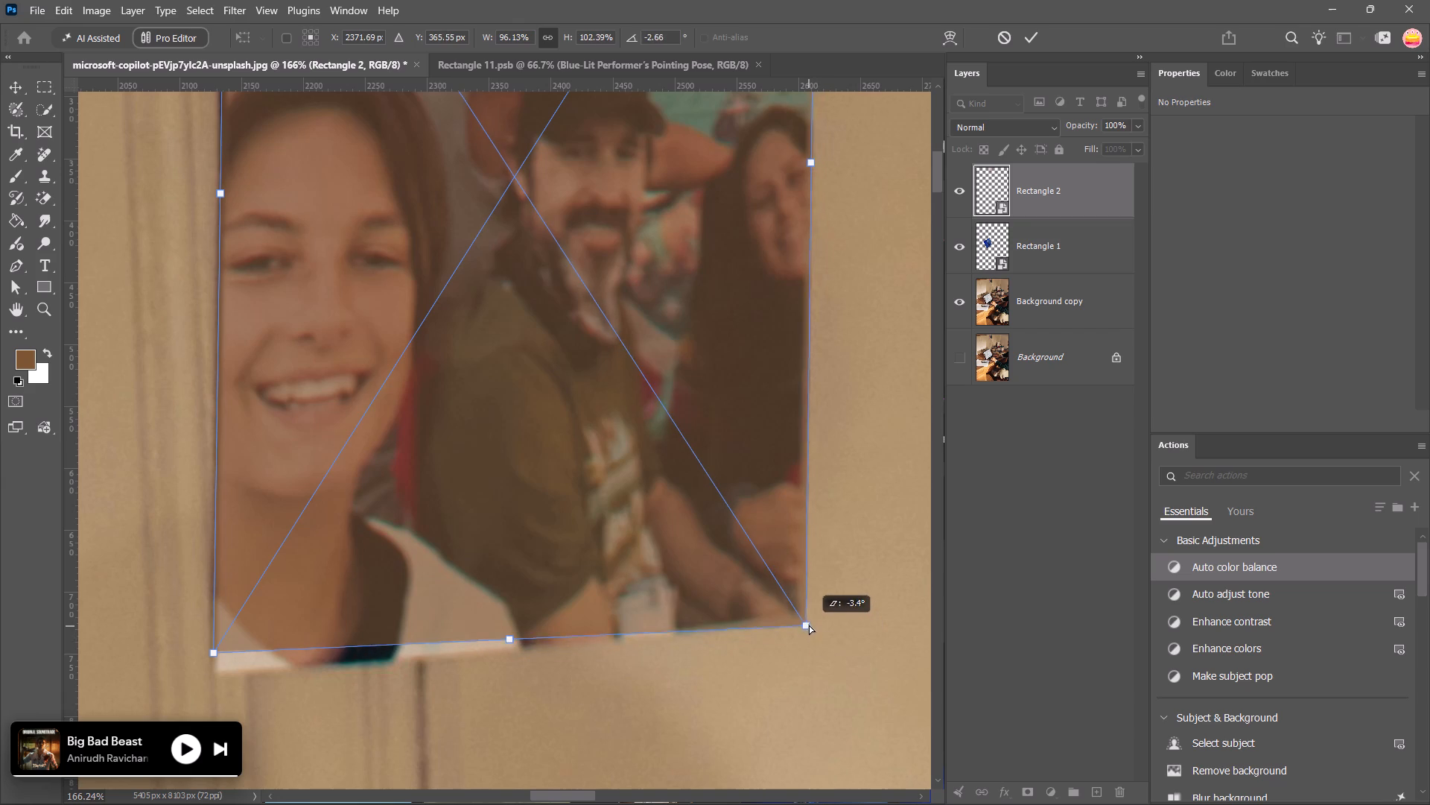
pyautogui.moveTo(809, 625); pyautogui.dragTo(804, 616)
pyautogui.moveTo(214, 650); pyautogui.dragTo(216, 674)
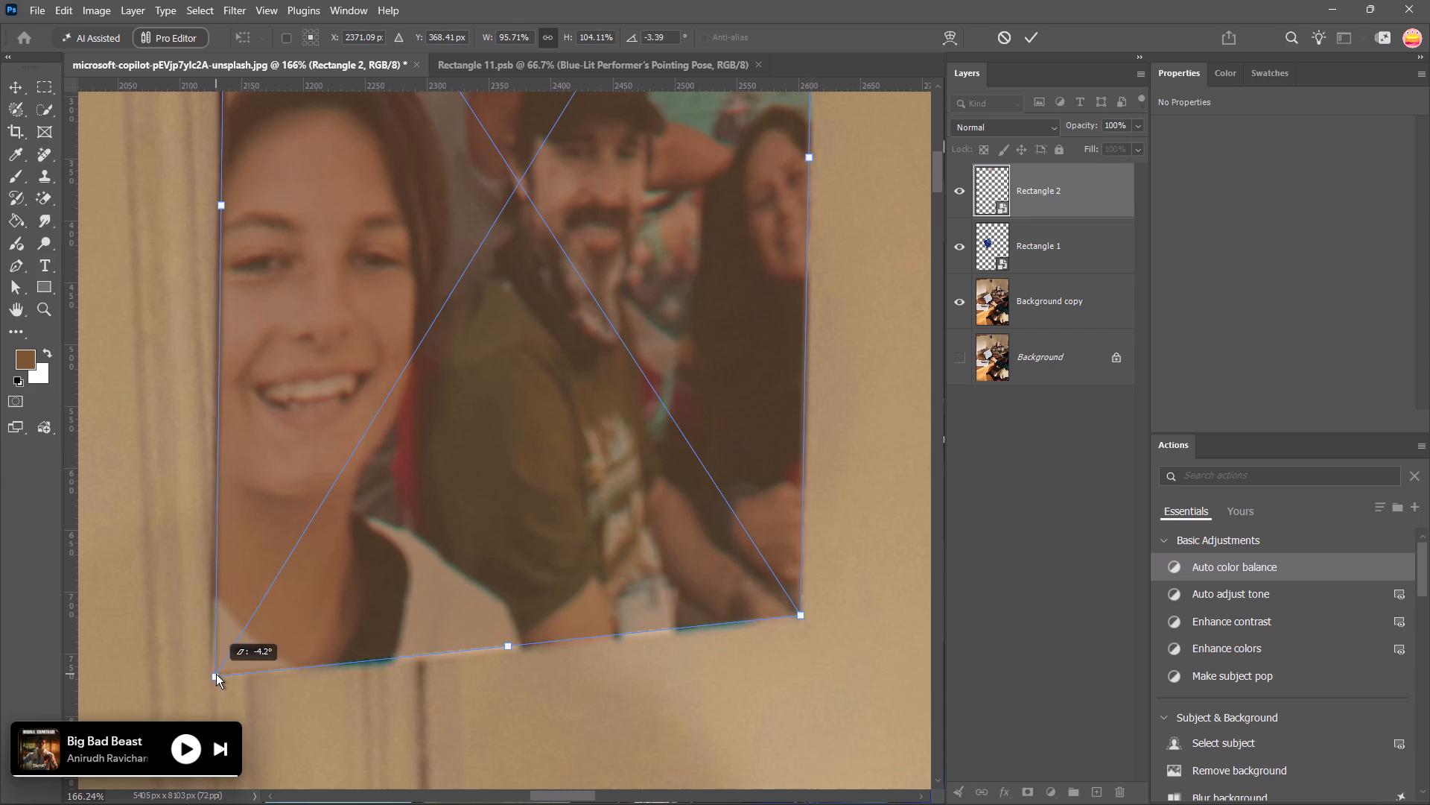
pyautogui.moveTo(216, 674); pyautogui.dragTo(216, 676)
pyautogui.moveTo(216, 676); pyautogui.dragTo(217, 677)
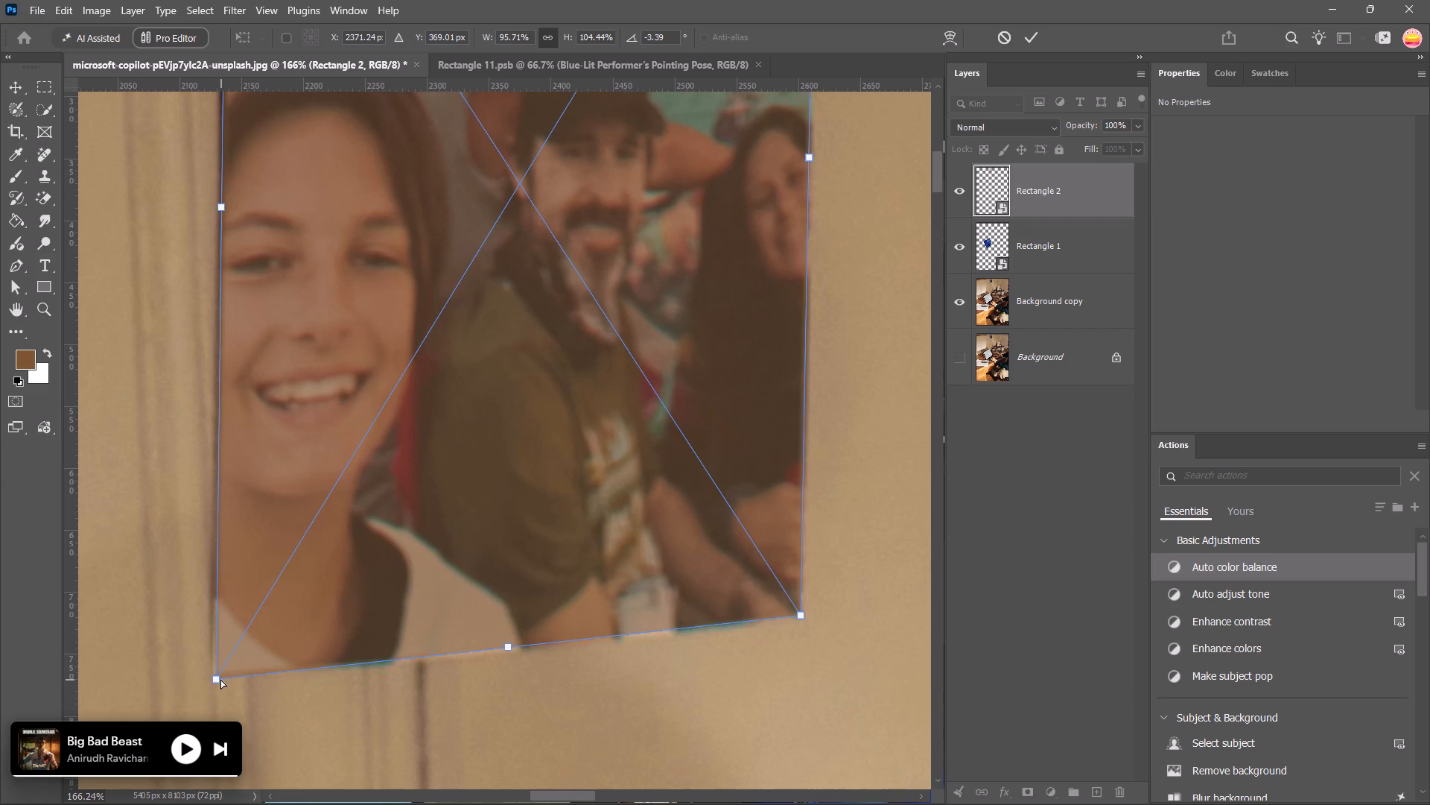
pyautogui.click(220, 678)
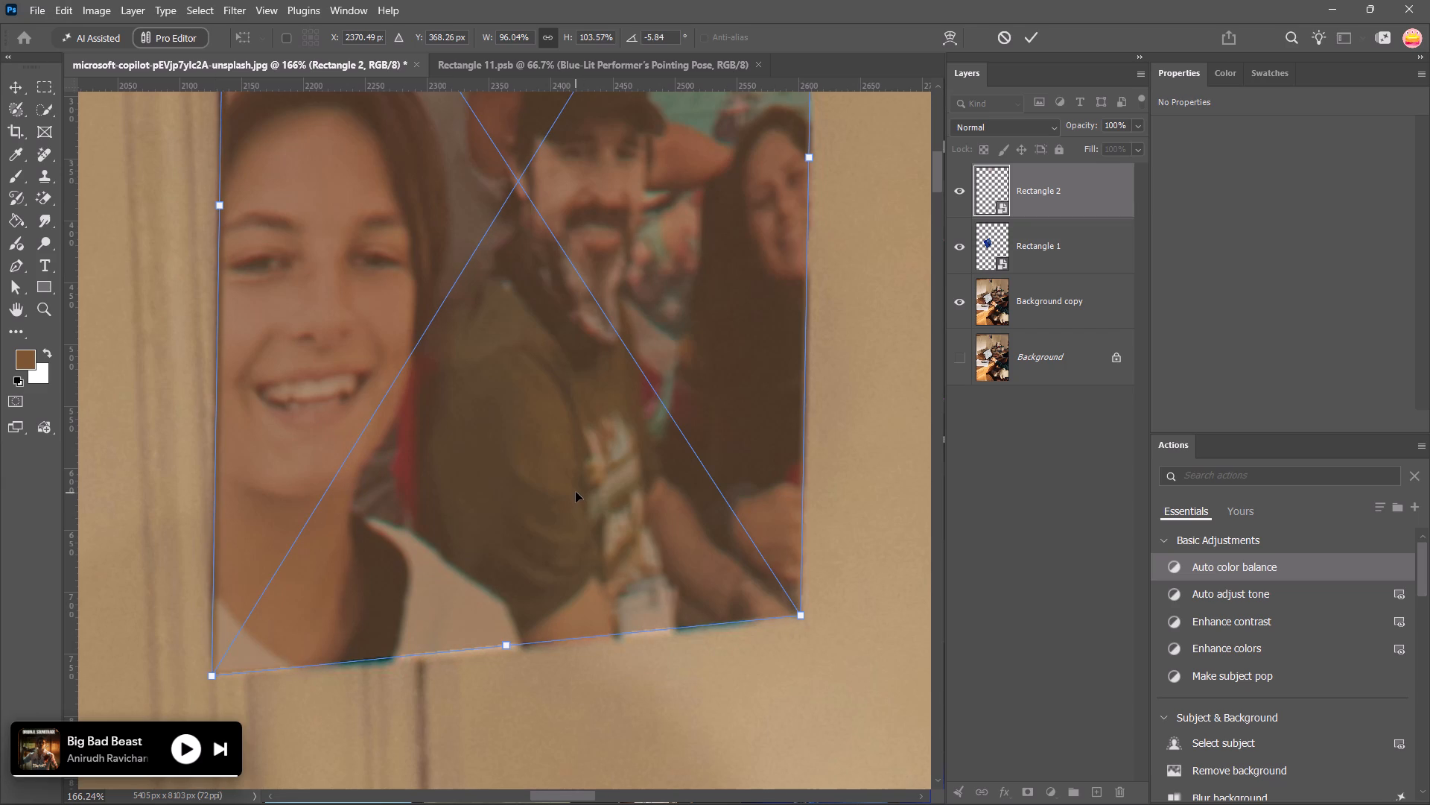
# Refine the rectangle's upper-right corner, shifting it slightly down and outward to align with the photo's top and right edges.
pyautogui.scroll(20, 460, 481)
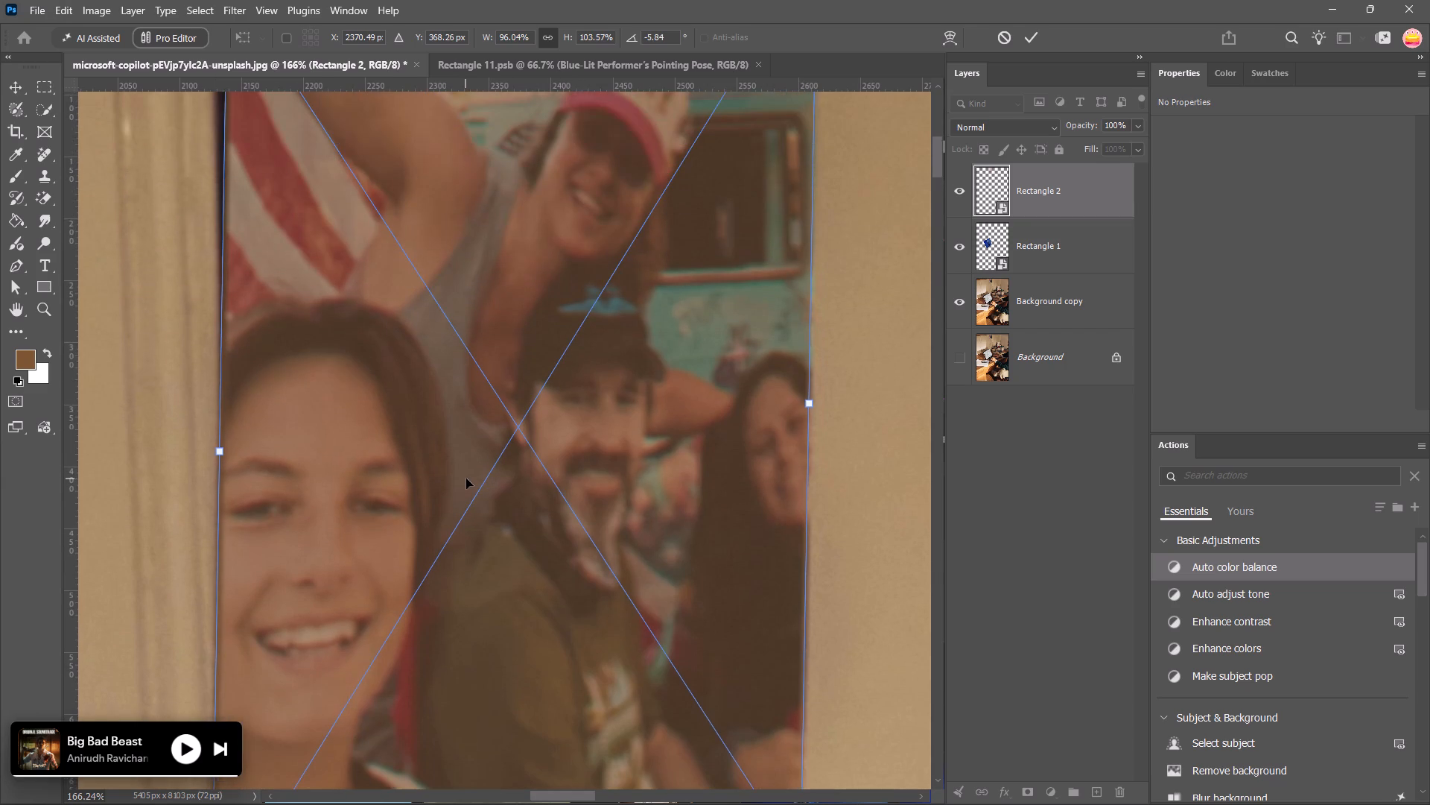
pyautogui.scroll(14, 466, 479)
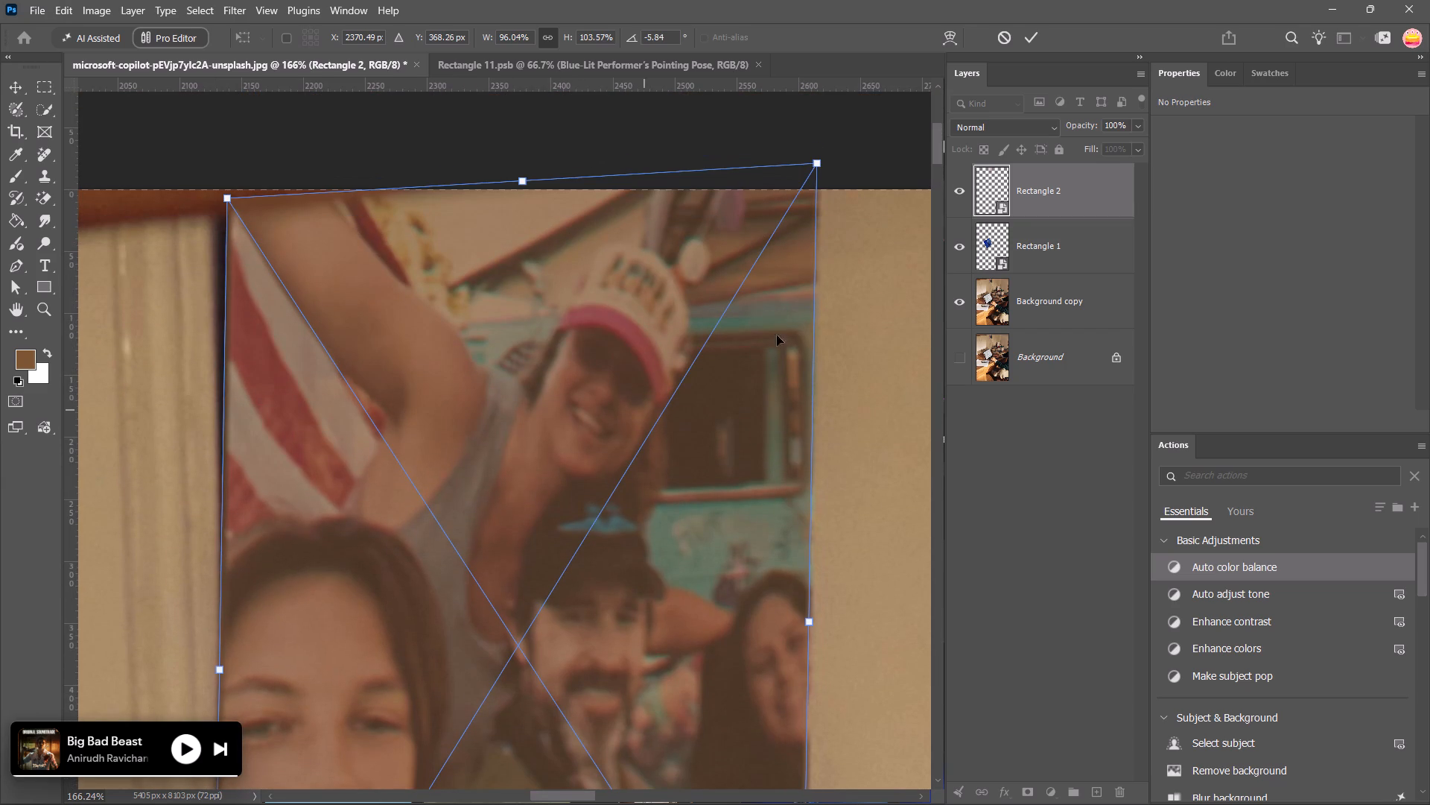
pyautogui.moveTo(820, 163); pyautogui.dragTo(822, 171)
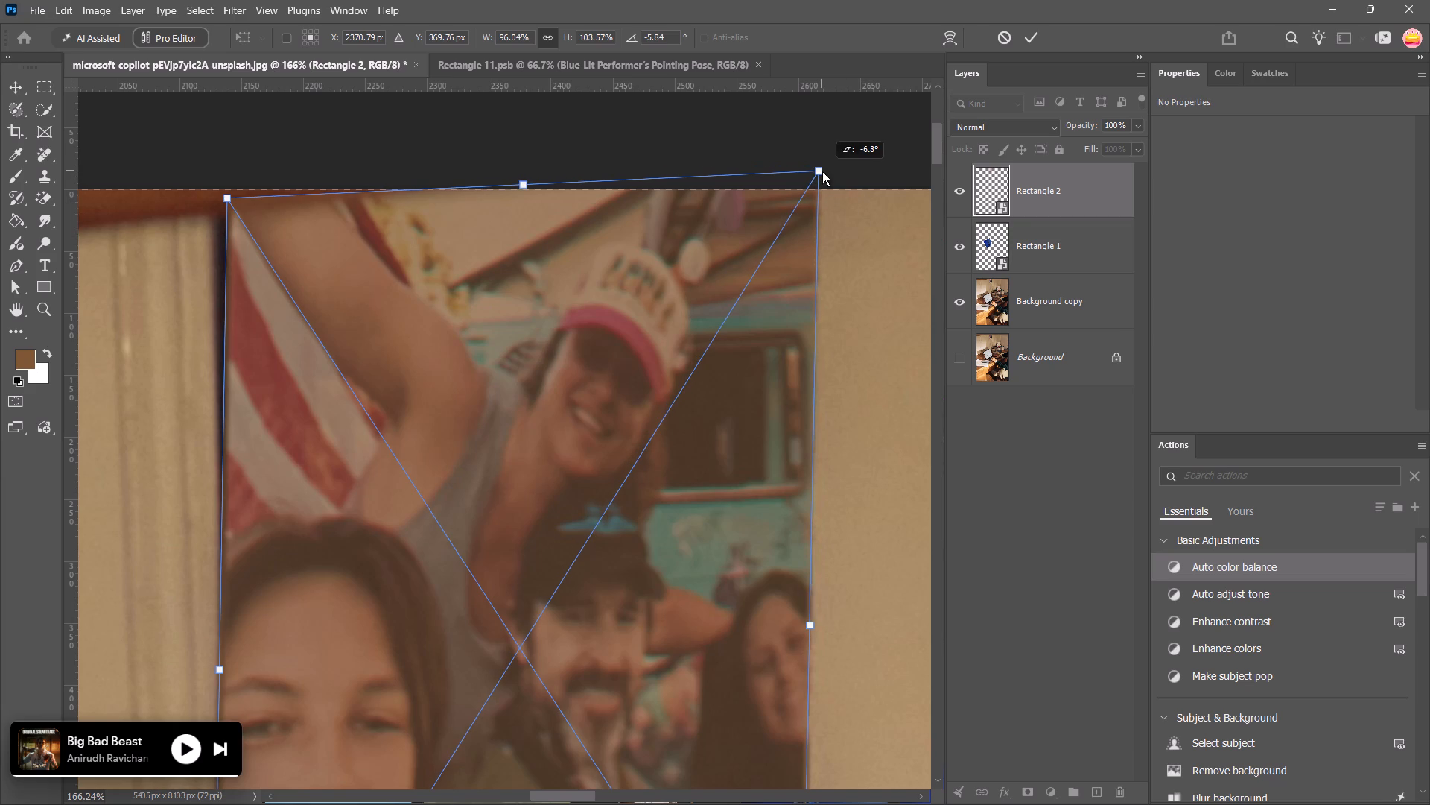
pyautogui.moveTo(822, 171); pyautogui.dragTo(824, 171)
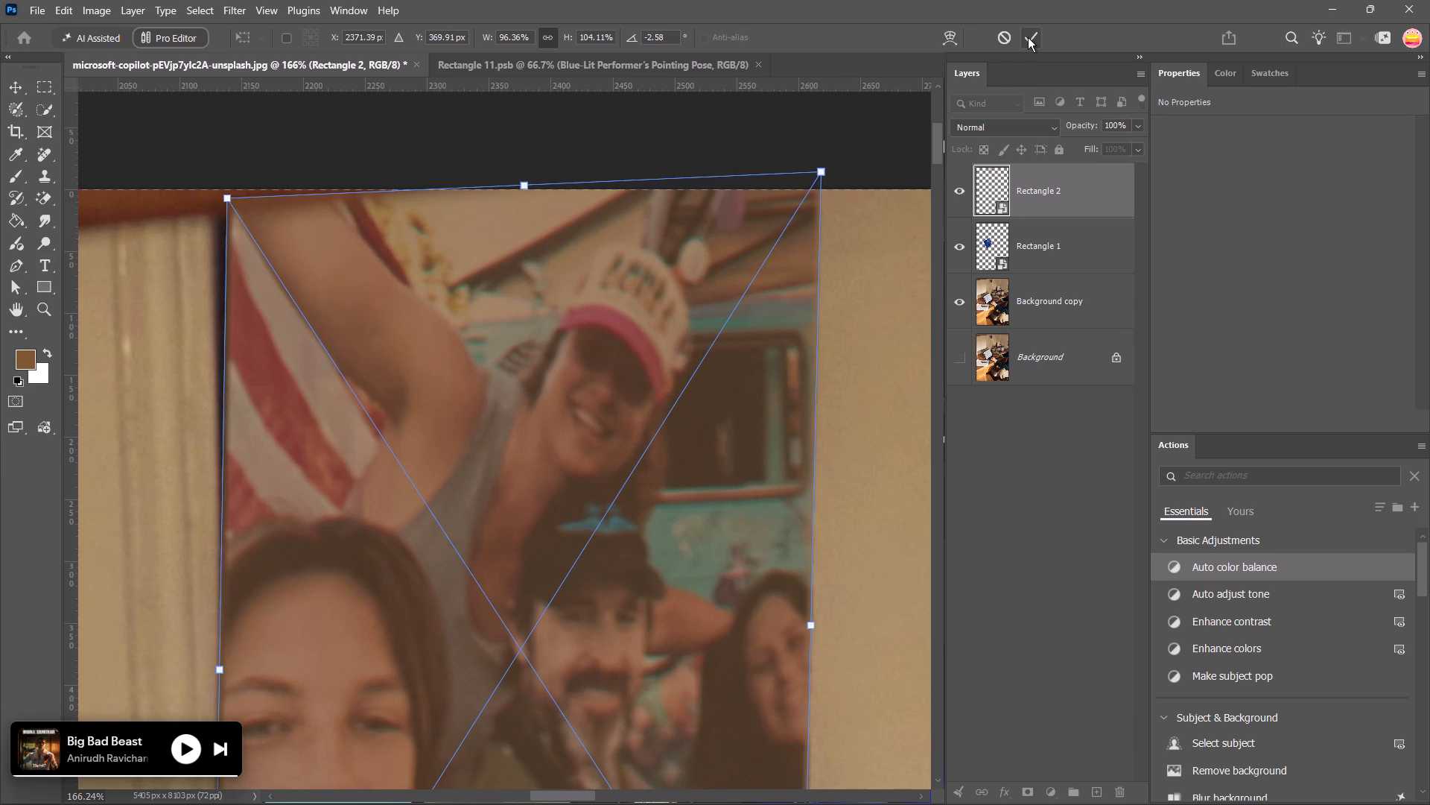
# Switch the transform to Warp and bend the rectangle's left edge slightly inward to follow the wall photo's left side.
pyautogui.rightClick(649, 423)
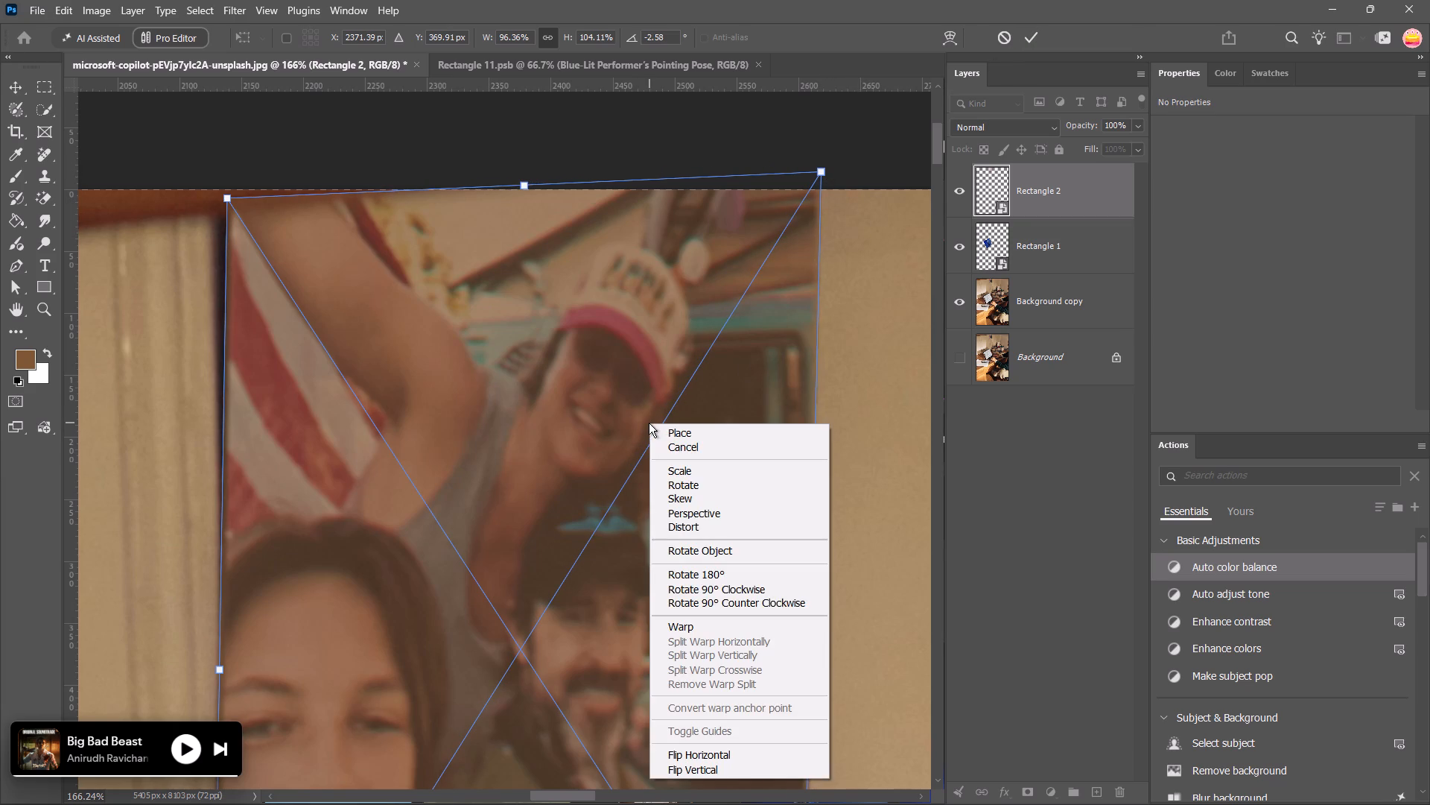
pyautogui.click(690, 631)
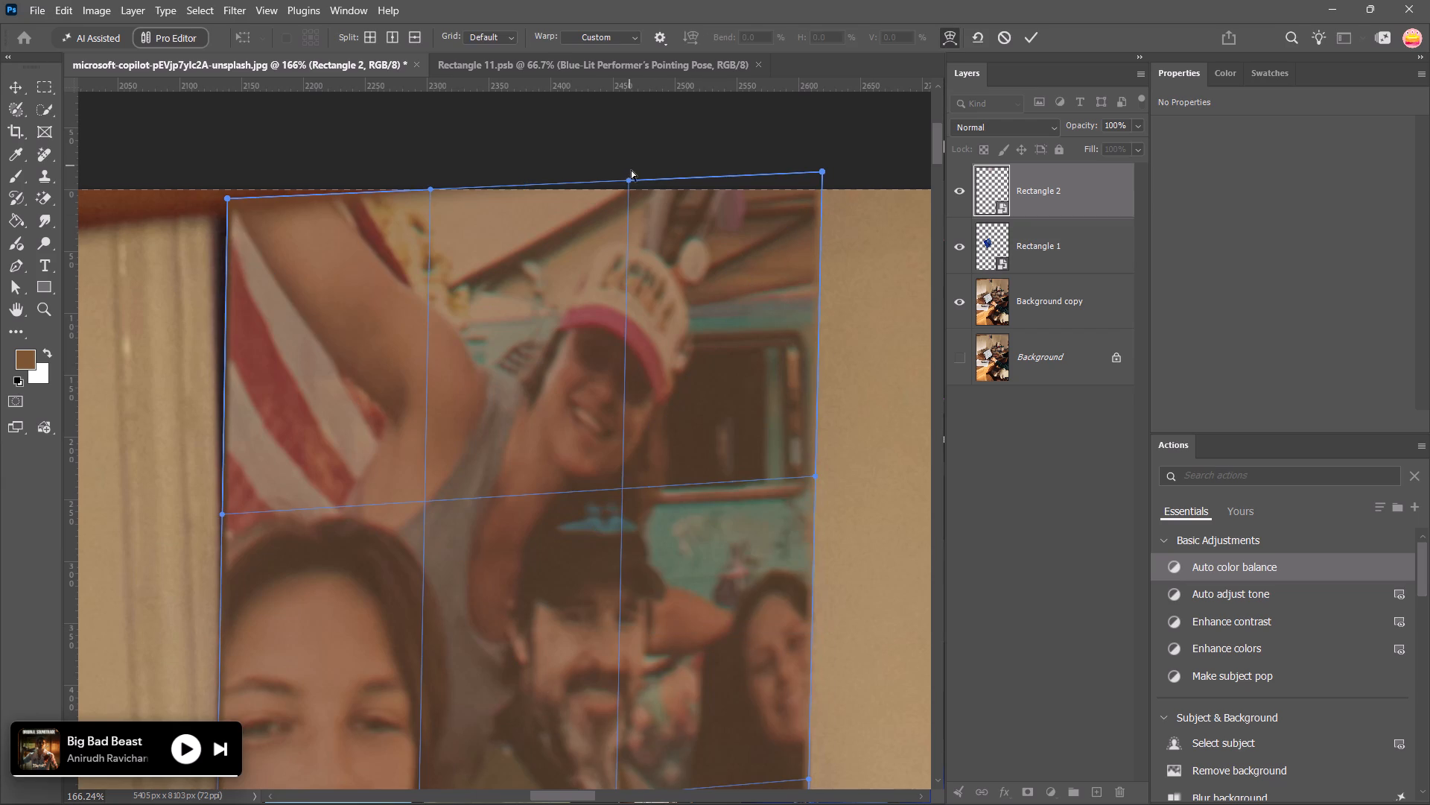
pyautogui.scroll(-6, 288, 394)
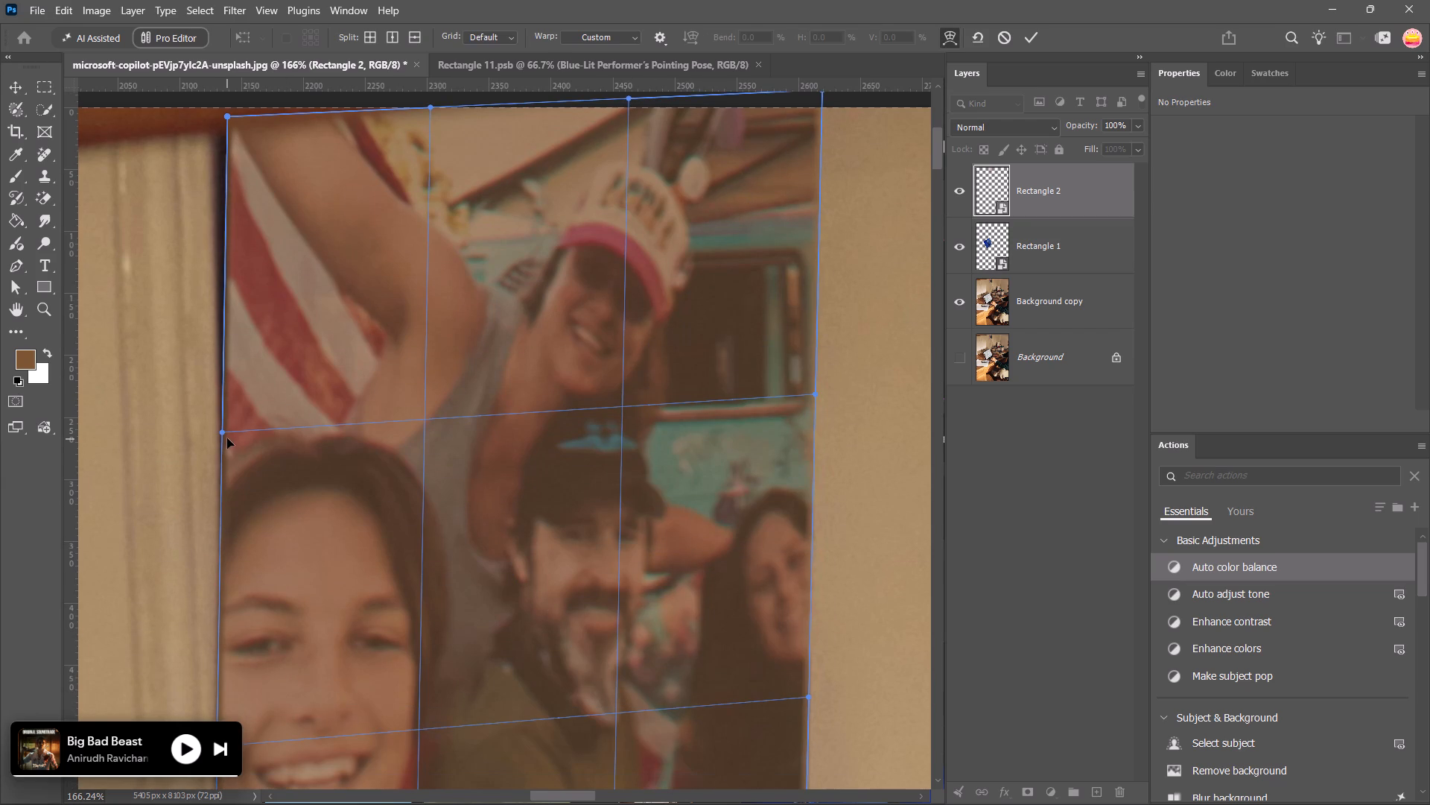
pyautogui.moveTo(222, 435); pyautogui.dragTo(230, 435)
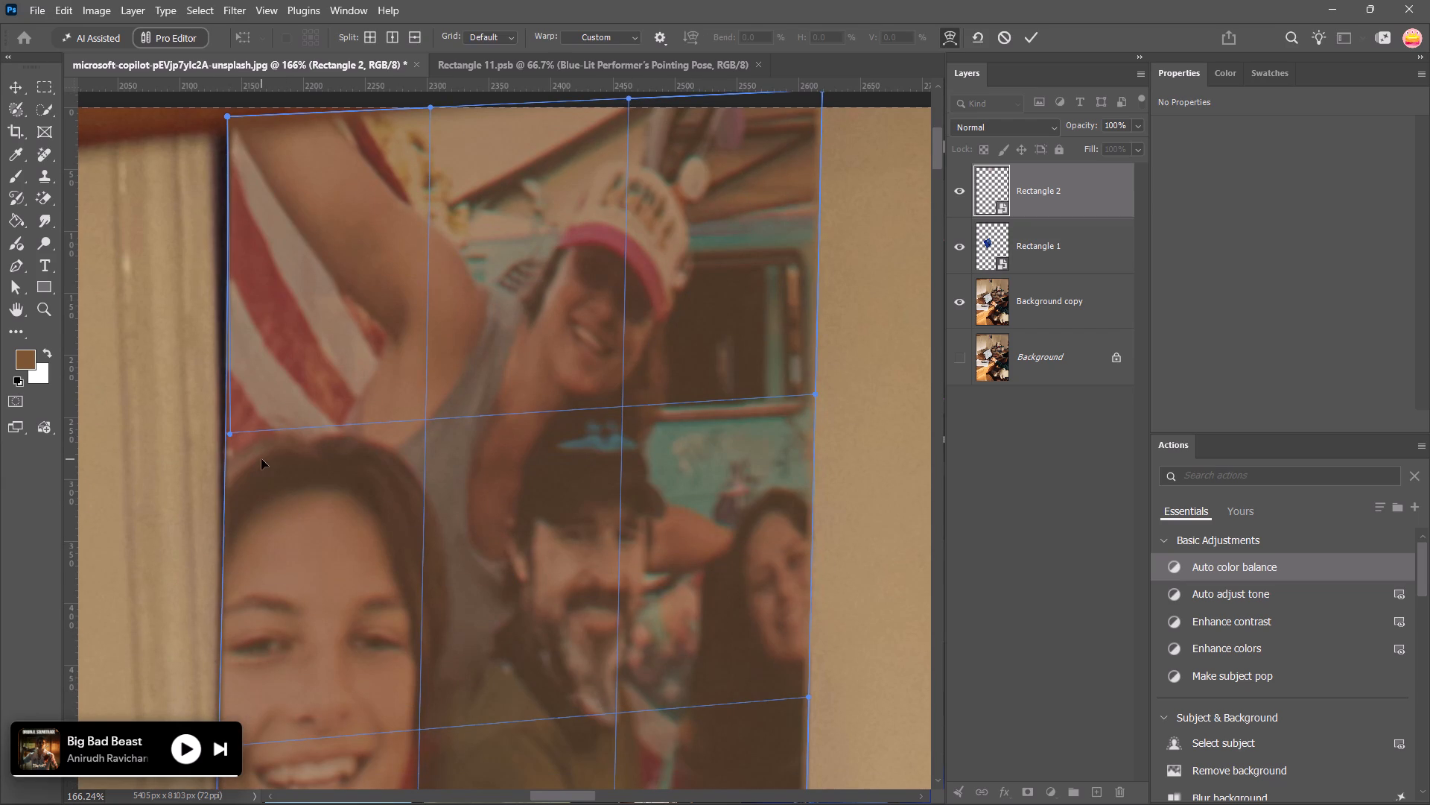
pyautogui.scroll(-16, 261, 459)
pyautogui.scroll(-7, 267, 453)
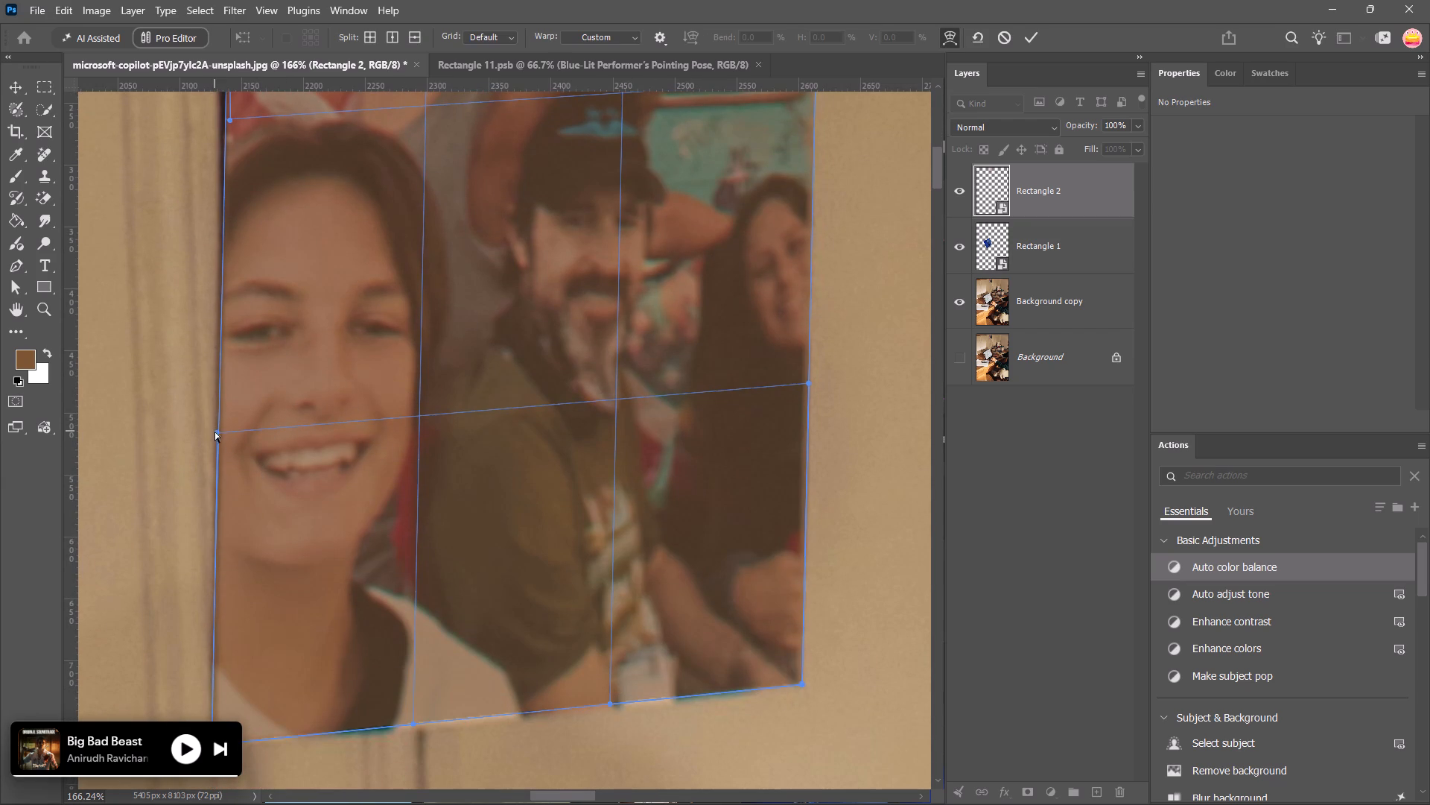
pyautogui.moveTo(214, 432); pyautogui.dragTo(222, 441)
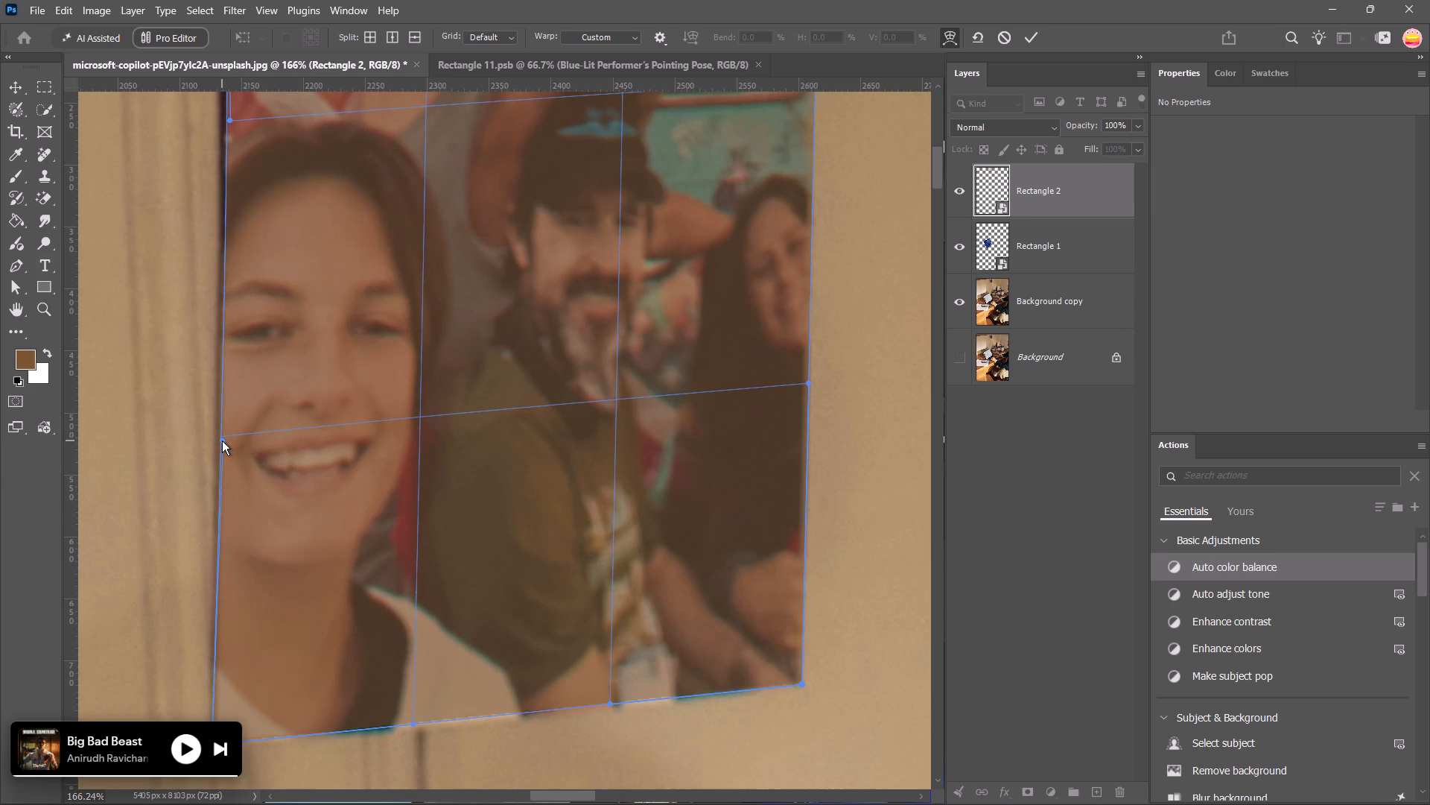
pyautogui.moveTo(222, 441); pyautogui.dragTo(219, 440)
# Adjust the two warp handles on the rectangle's bottom edge so it follows the wall photo's lower border.
pyautogui.scroll(-7, 251, 495)
pyautogui.moveTo(415, 629); pyautogui.dragTo(421, 637)
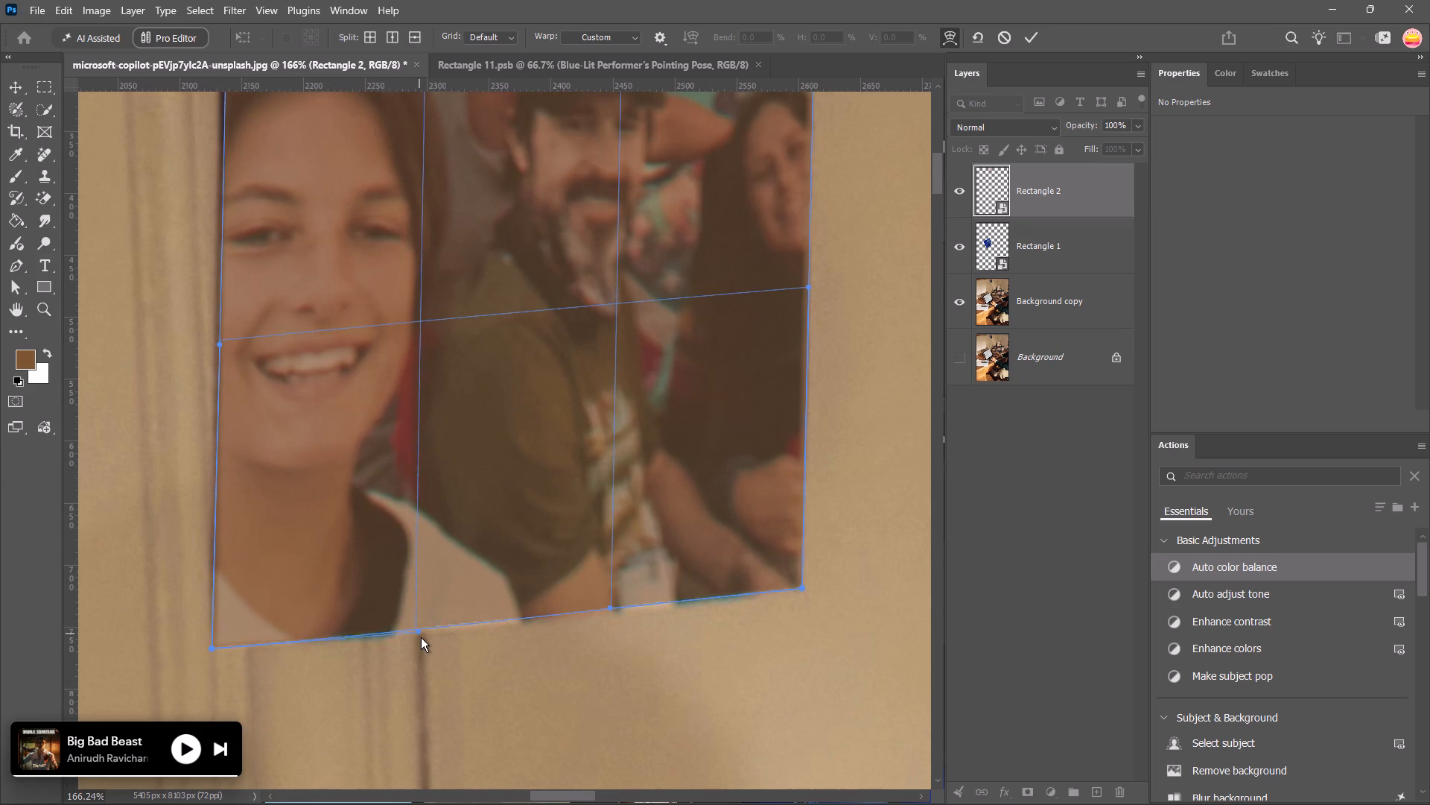
pyautogui.moveTo(421, 637); pyautogui.dragTo(418, 637)
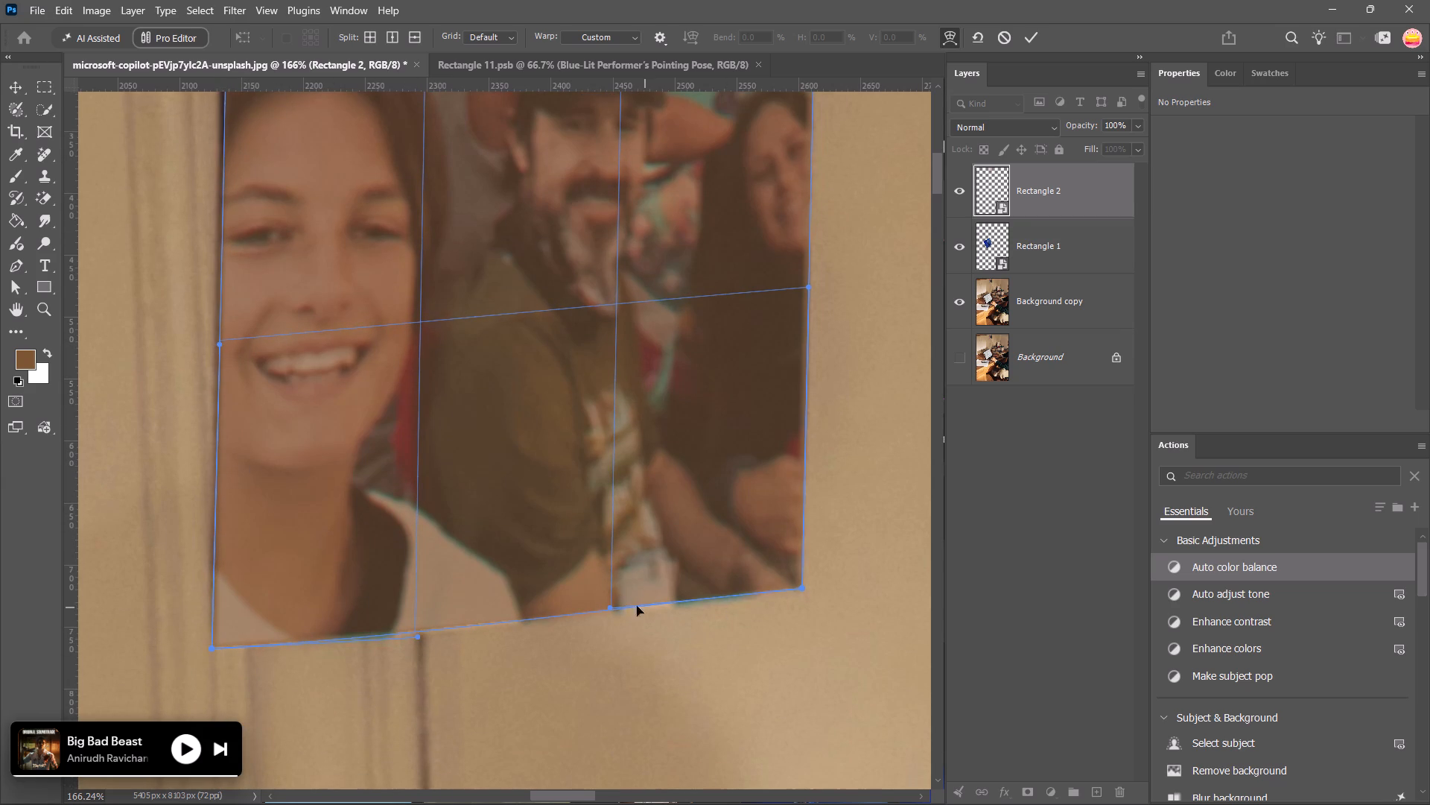
pyautogui.moveTo(611, 607); pyautogui.dragTo(611, 616)
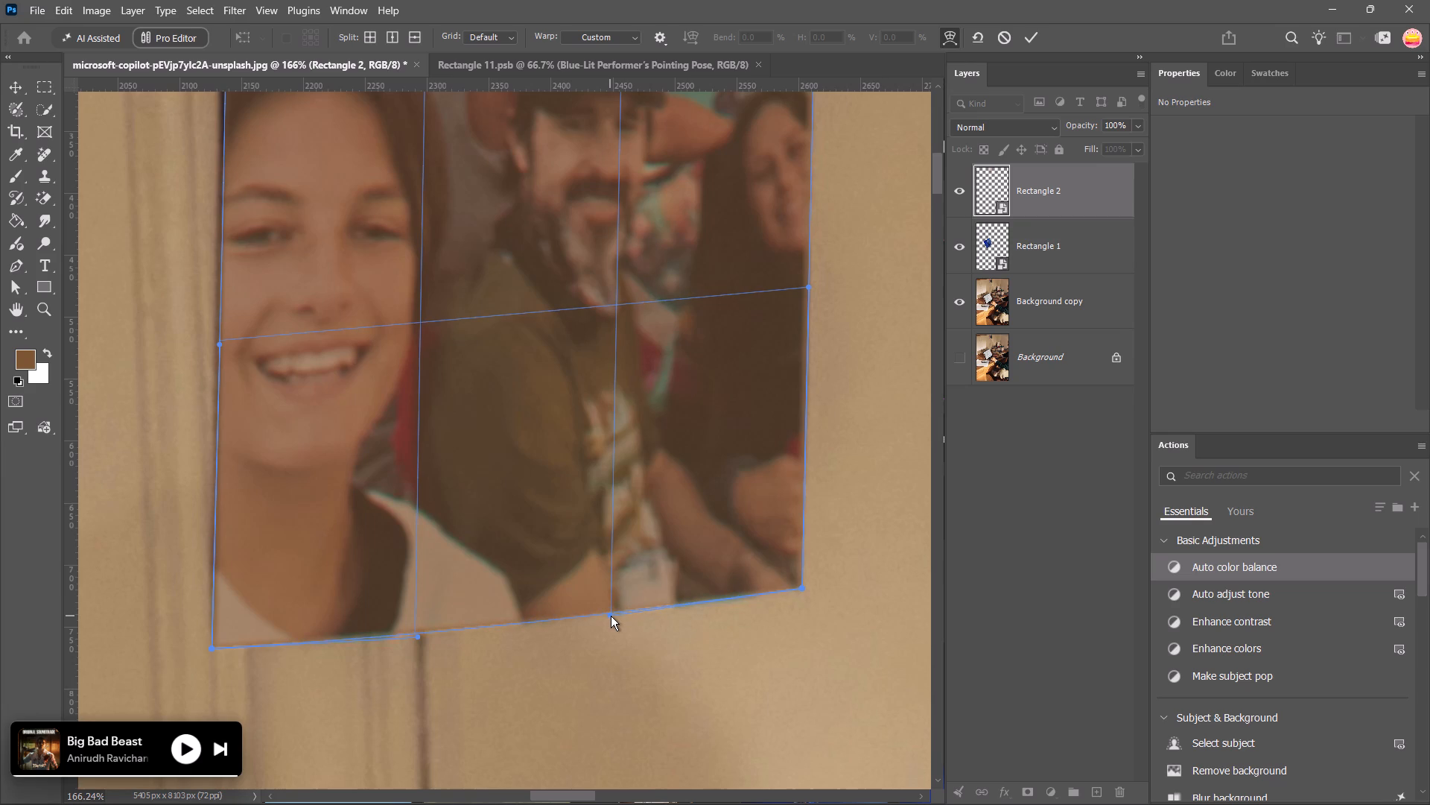
pyautogui.moveTo(611, 616); pyautogui.dragTo(610, 616)
pyautogui.moveTo(419, 640); pyautogui.dragTo(419, 639)
pyautogui.moveTo(419, 639); pyautogui.dragTo(419, 632)
pyautogui.moveTo(610, 614); pyautogui.dragTo(608, 617)
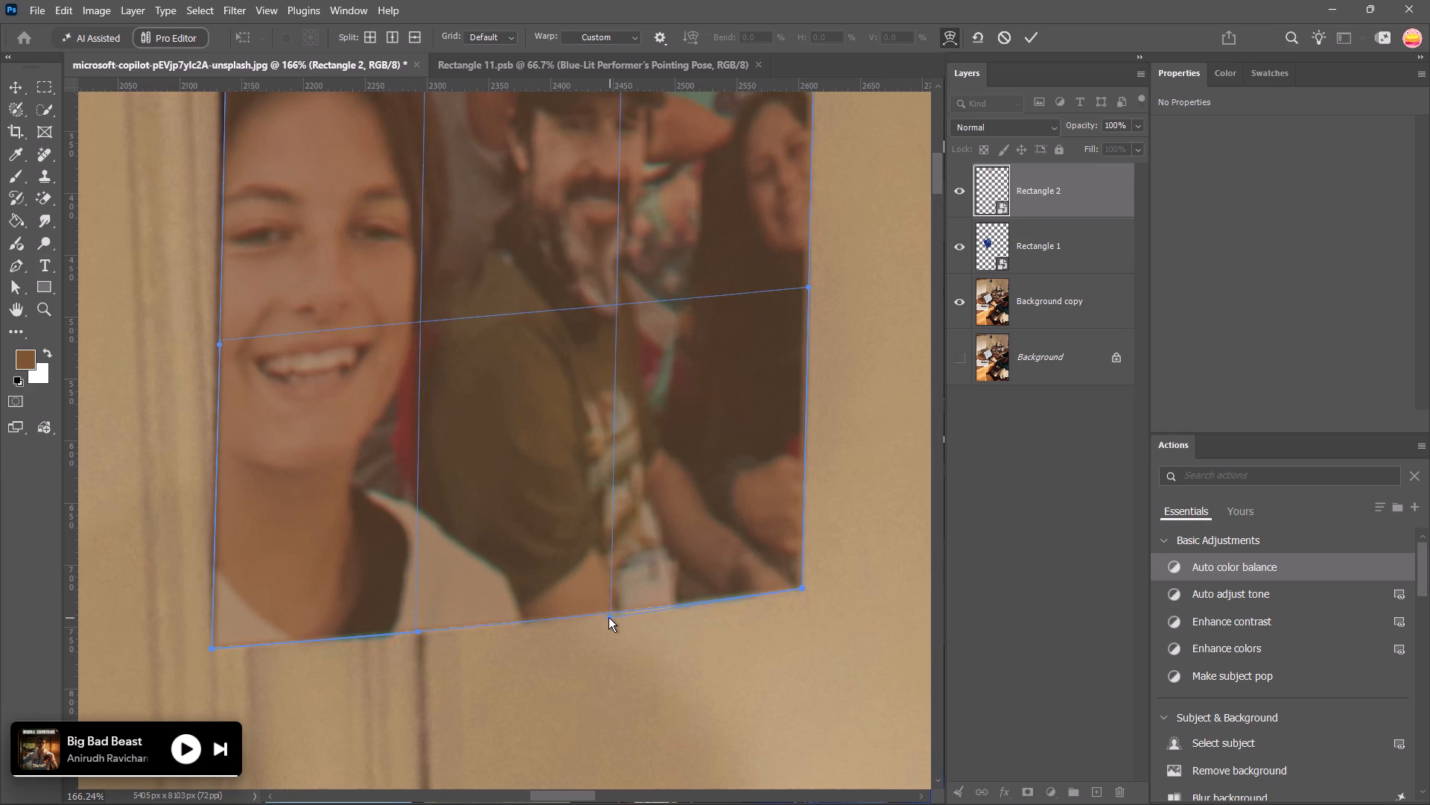
pyautogui.moveTo(608, 617); pyautogui.dragTo(608, 618)
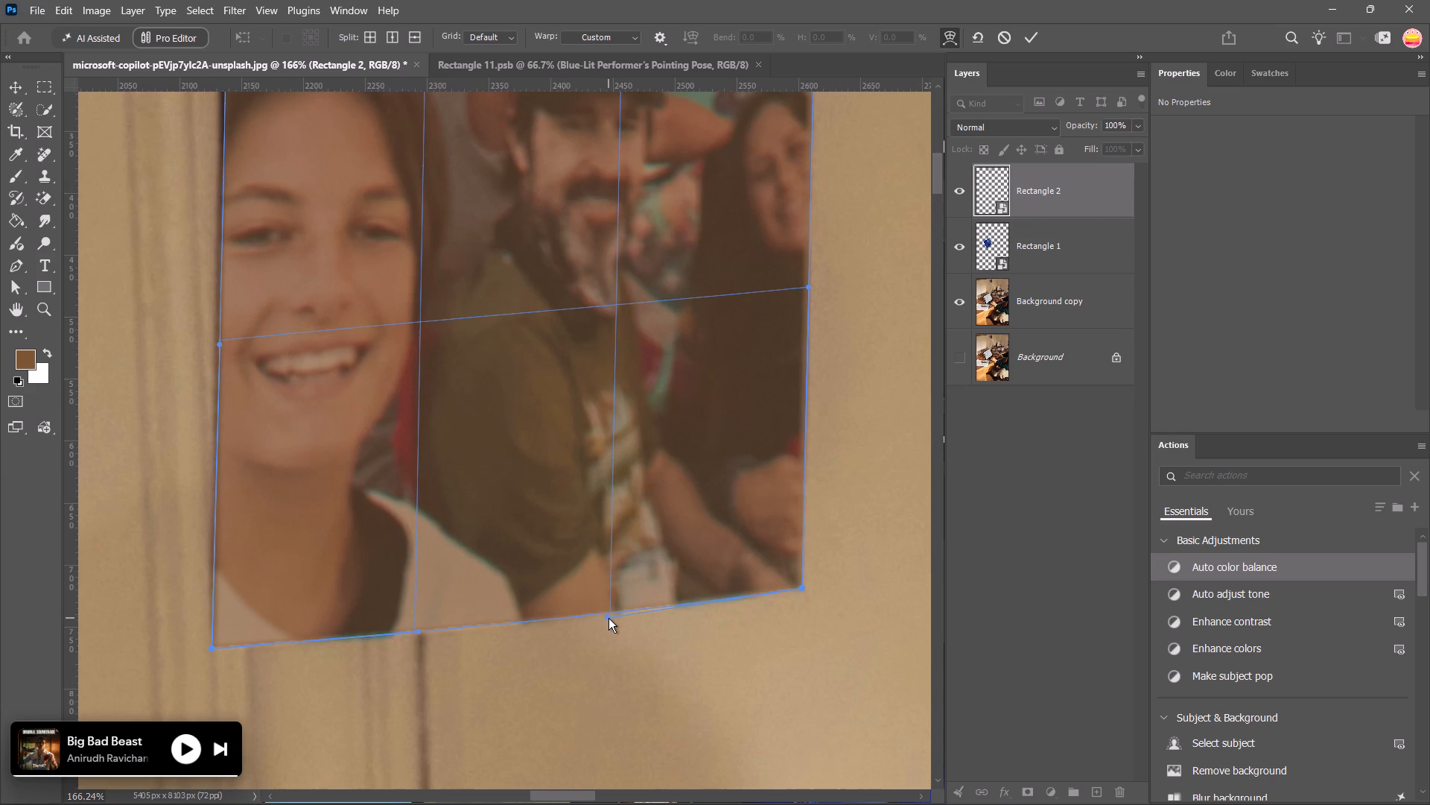
pyautogui.moveTo(608, 618); pyautogui.dragTo(597, 618)
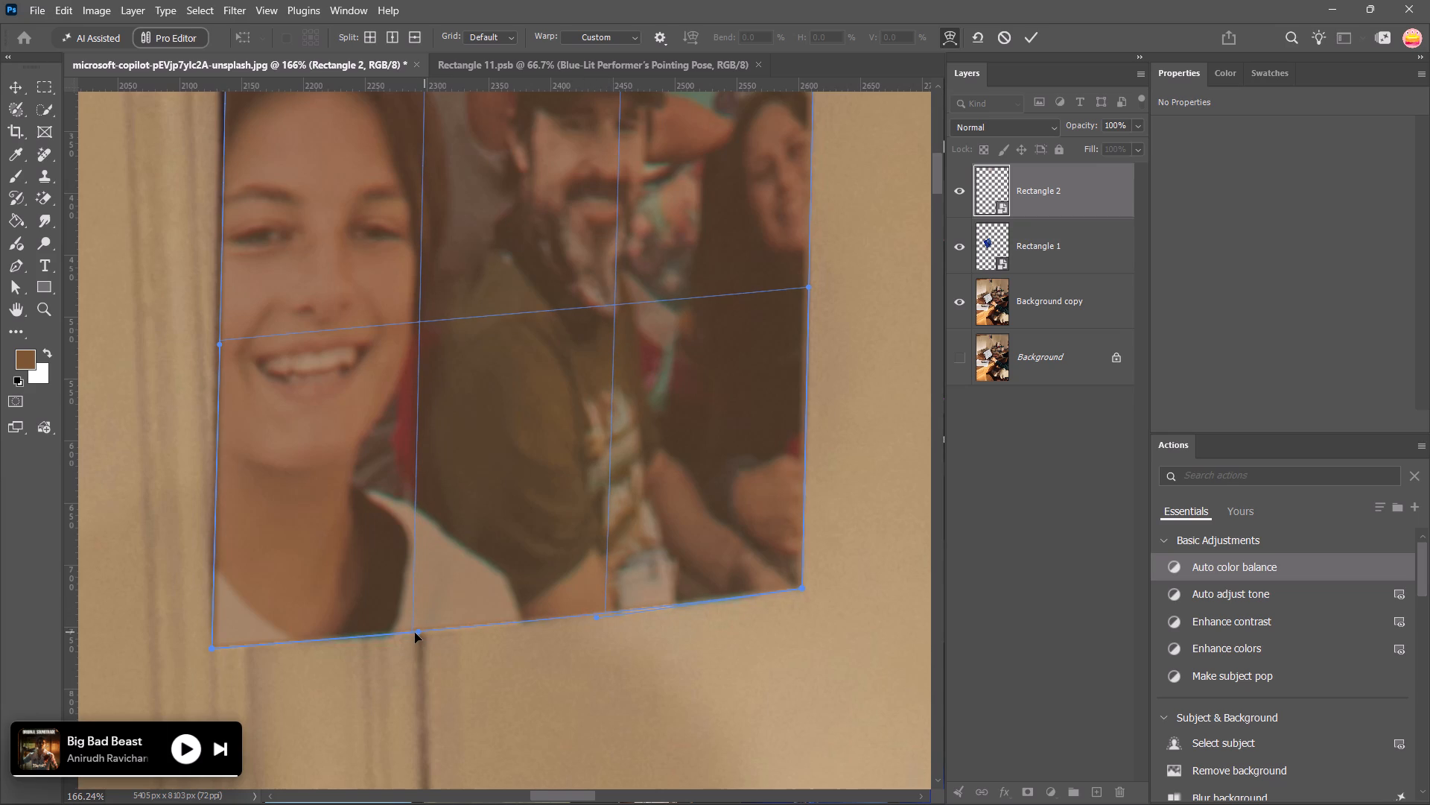
pyautogui.moveTo(419, 632); pyautogui.dragTo(422, 628)
pyautogui.moveTo(422, 628); pyautogui.dragTo(412, 631)
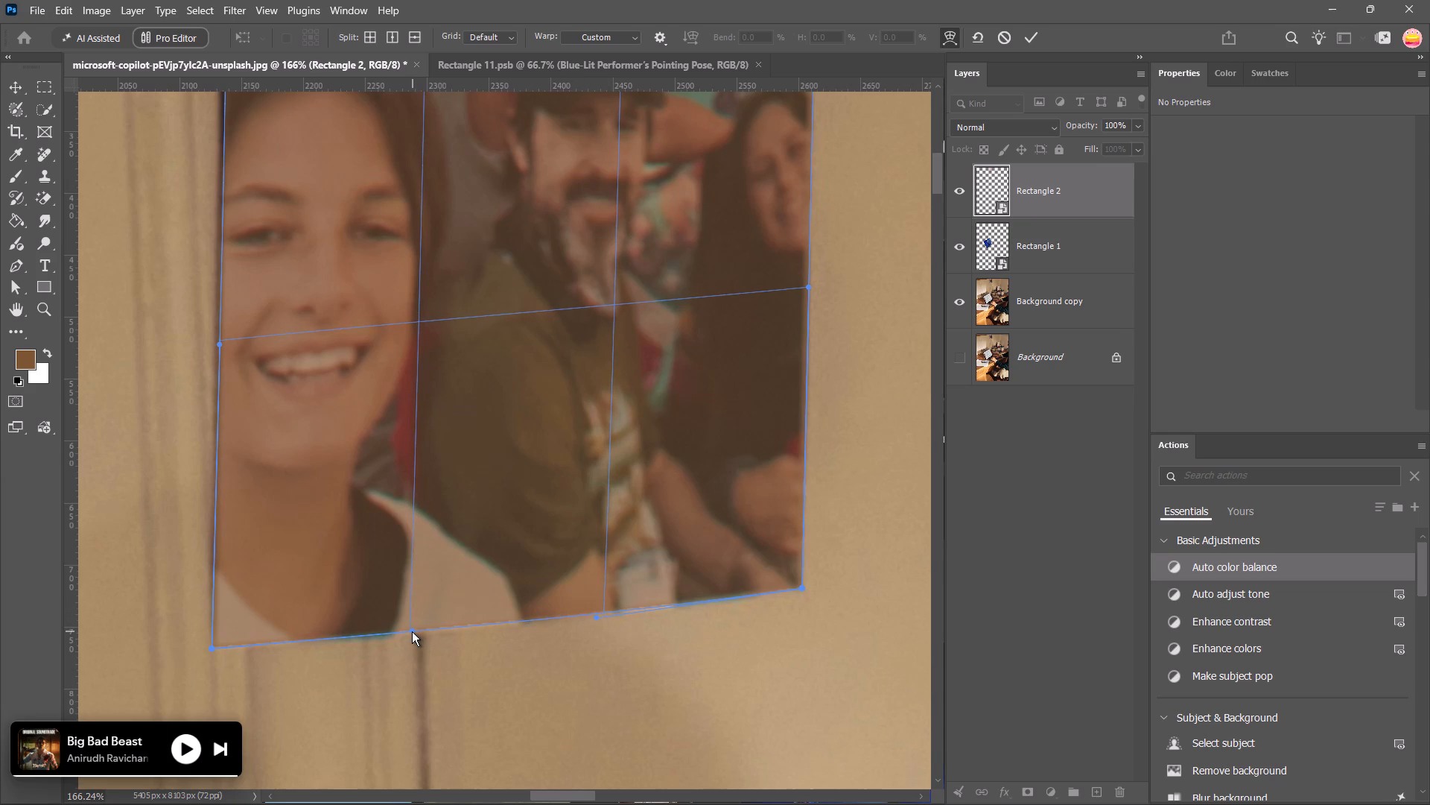
pyautogui.moveTo(412, 631); pyautogui.dragTo(410, 631)
# Adjust the warp handles on the rectangle's right edge to follow the wall photo's right side, and apply the transform.
pyautogui.press('space')
pyautogui.press('space')
pyautogui.press('space')
pyautogui.press('space')
pyautogui.press('space')
pyautogui.press('space')
pyautogui.press('space')
pyautogui.press('space')
pyautogui.press('space')
pyautogui.press('space')
pyautogui.press('space')
pyautogui.press('space')
pyautogui.press('space')
pyautogui.press('space')
pyautogui.press('space')
pyautogui.press('space')
pyautogui.press('space')
pyautogui.press('space')
pyautogui.press('space')
pyautogui.press('space')
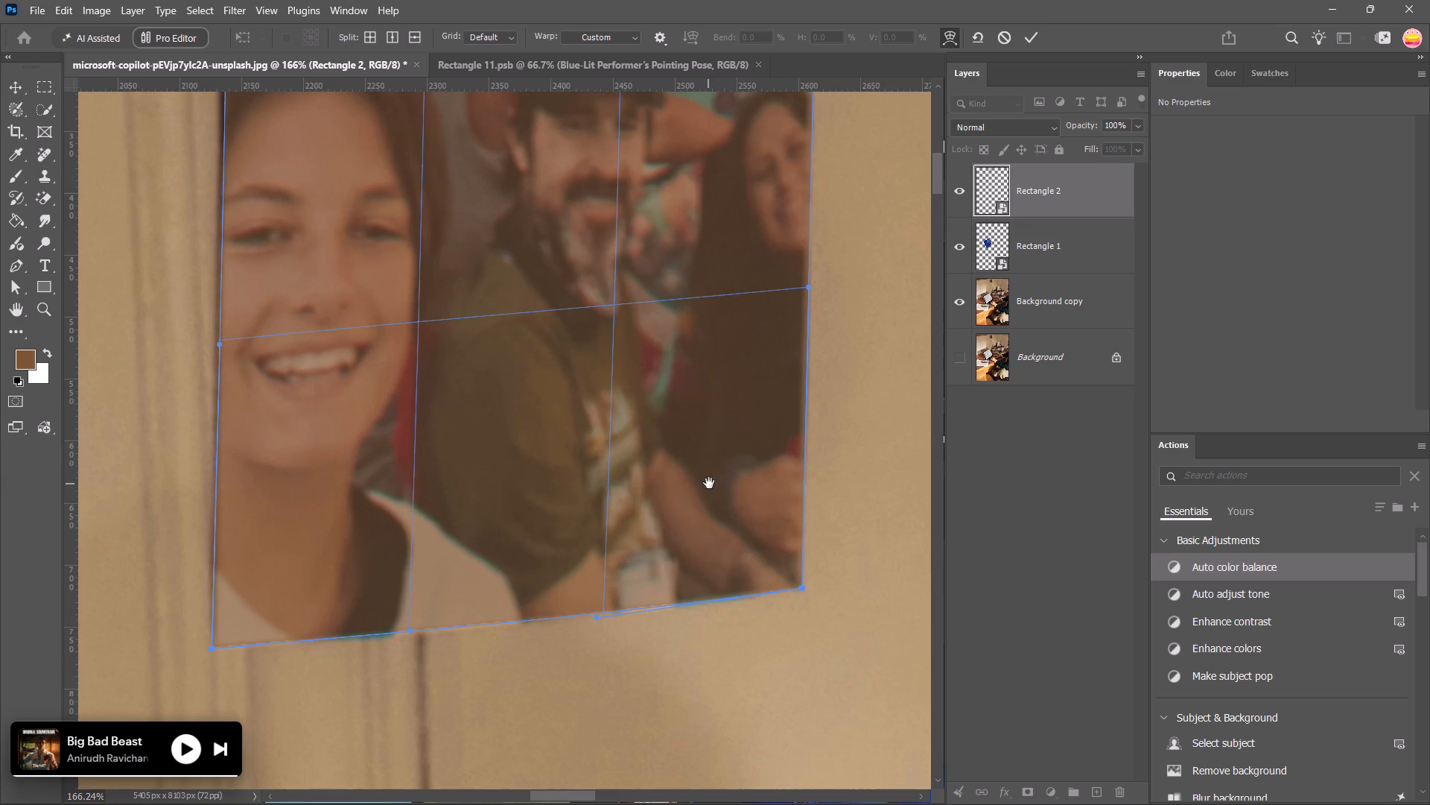
pyautogui.moveTo(709, 483); pyautogui.dragTo(422, 688)
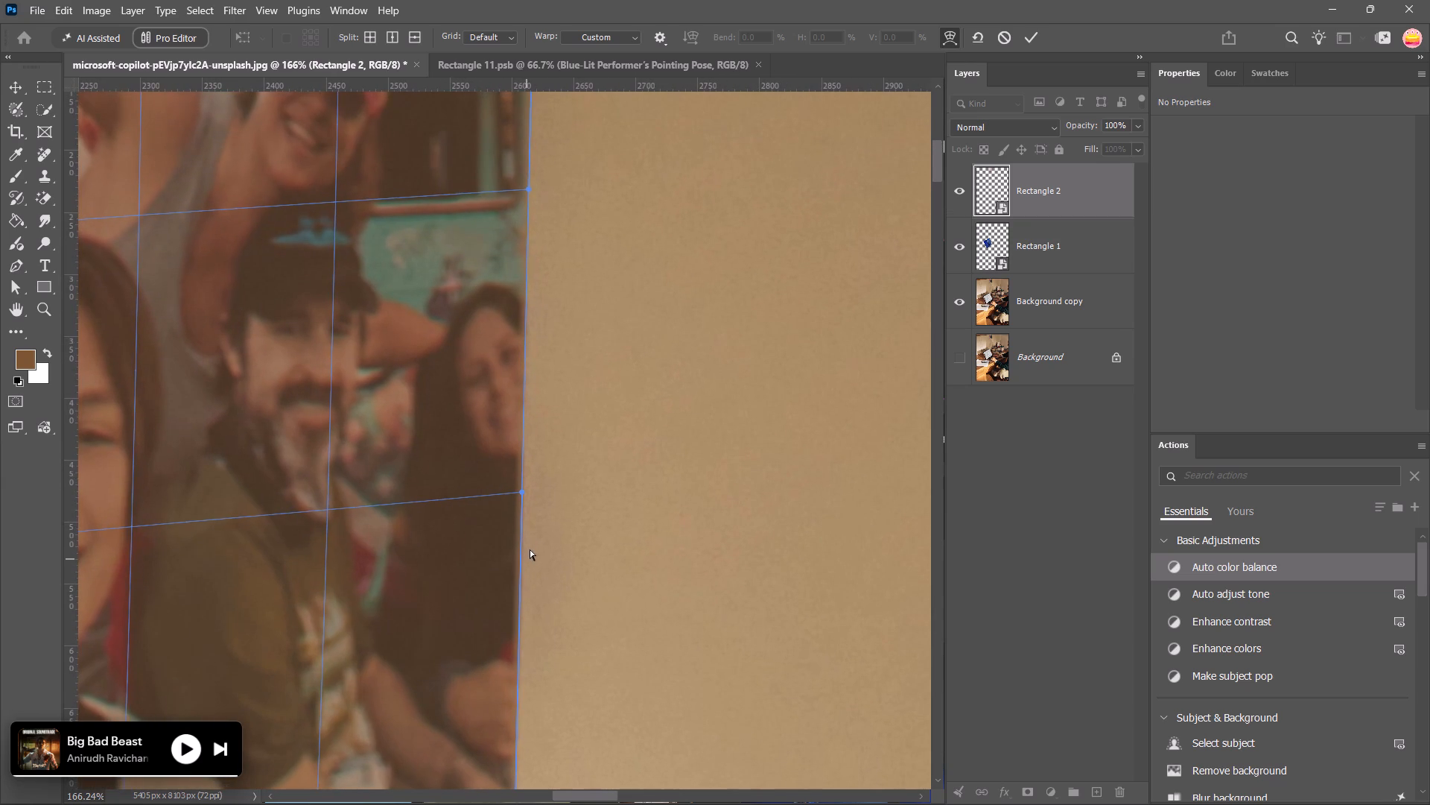
pyautogui.click(522, 493)
pyautogui.scroll(5, 534, 468)
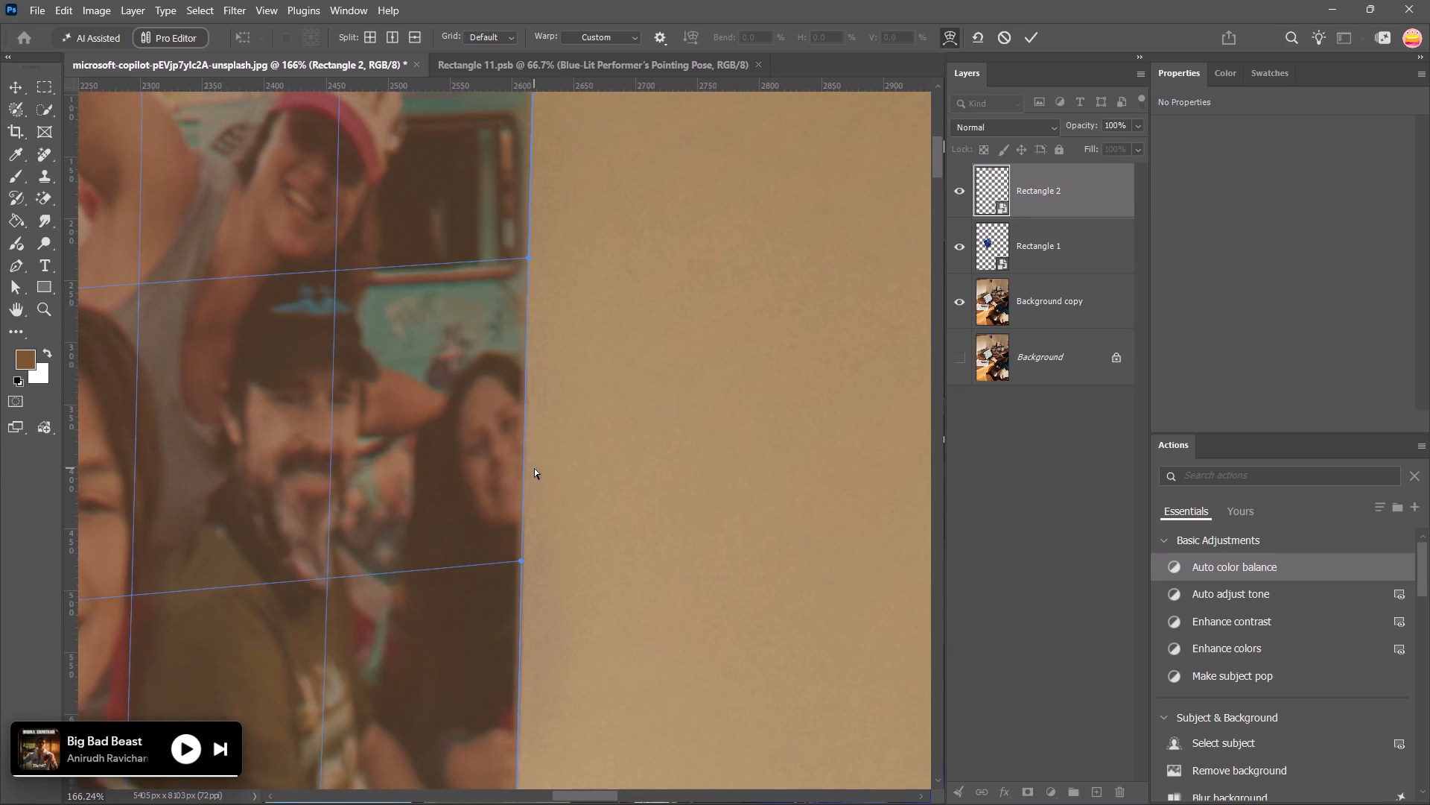
pyautogui.scroll(12, 534, 468)
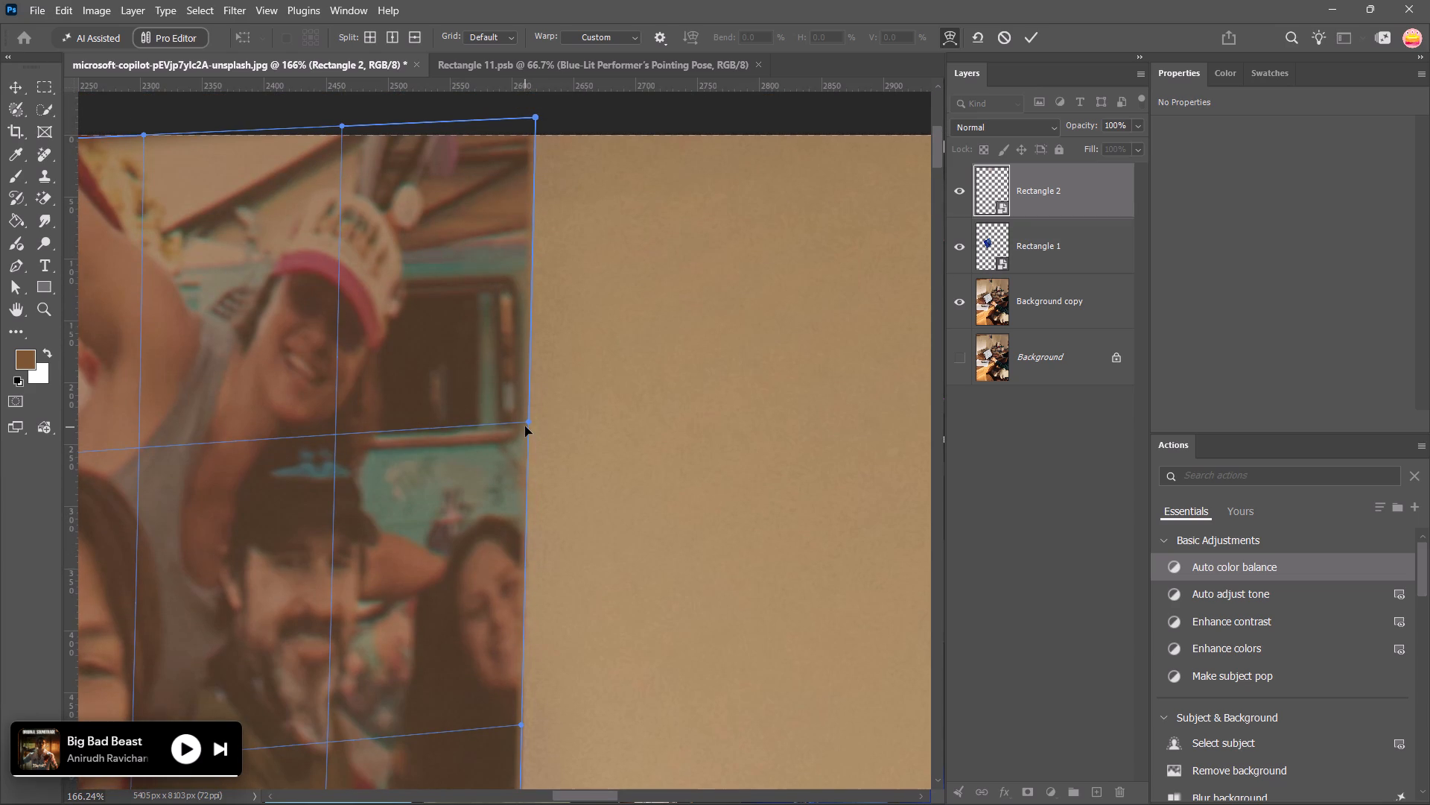
pyautogui.click(527, 423)
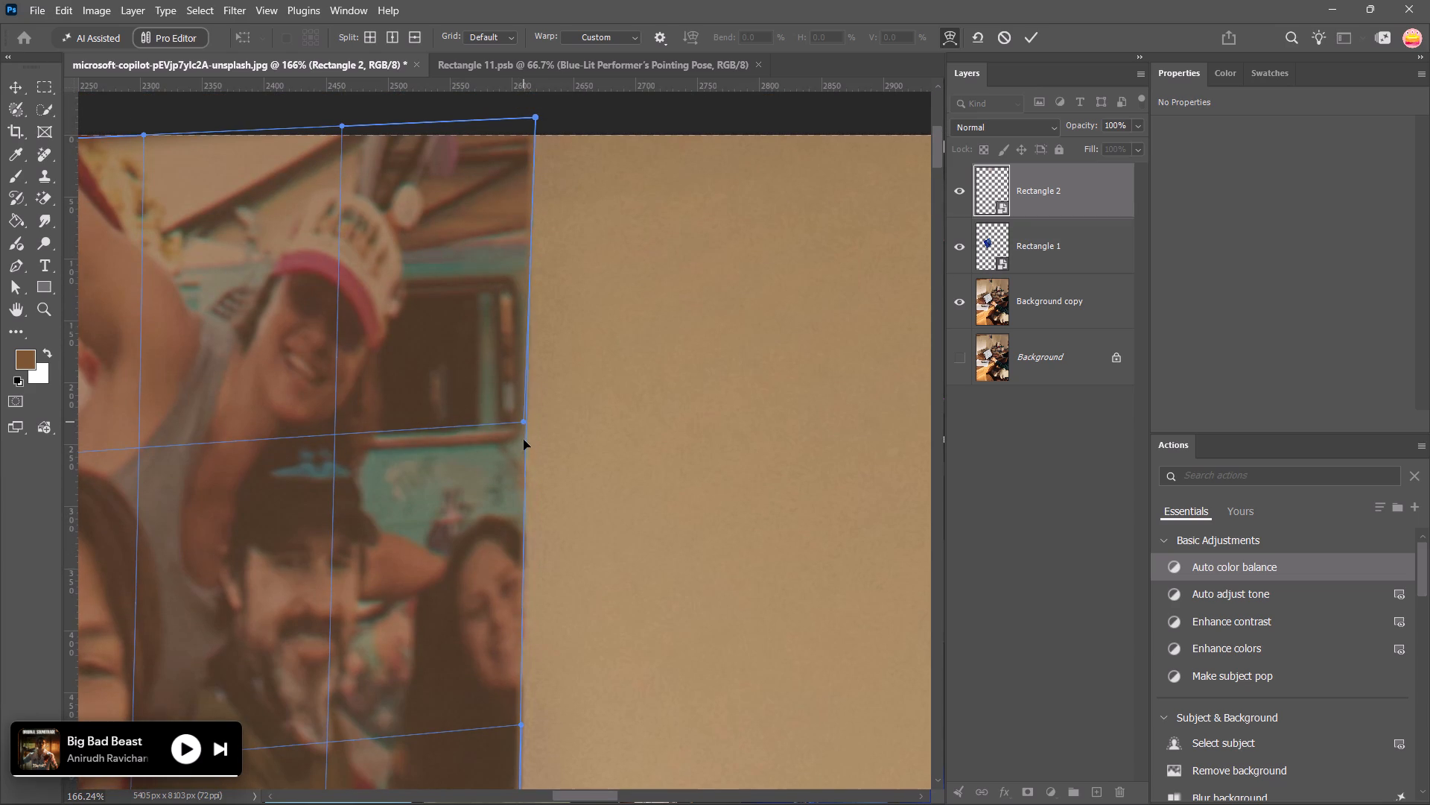
pyautogui.click(1032, 35)
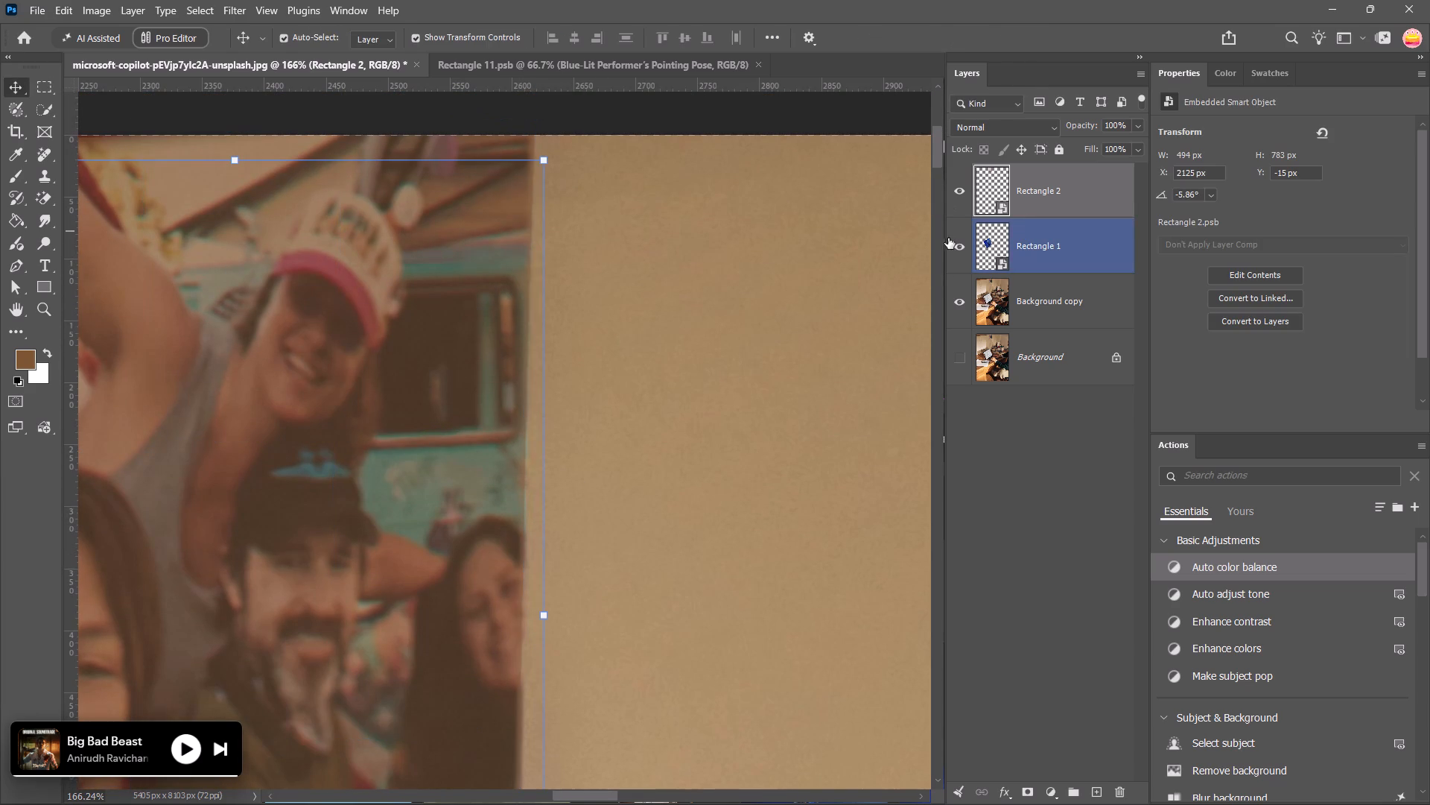
# Open the Rectangle 2 smart object's contents and set the rectangle layer's opacity to 100%.
pyautogui.doubleClick(1006, 206)
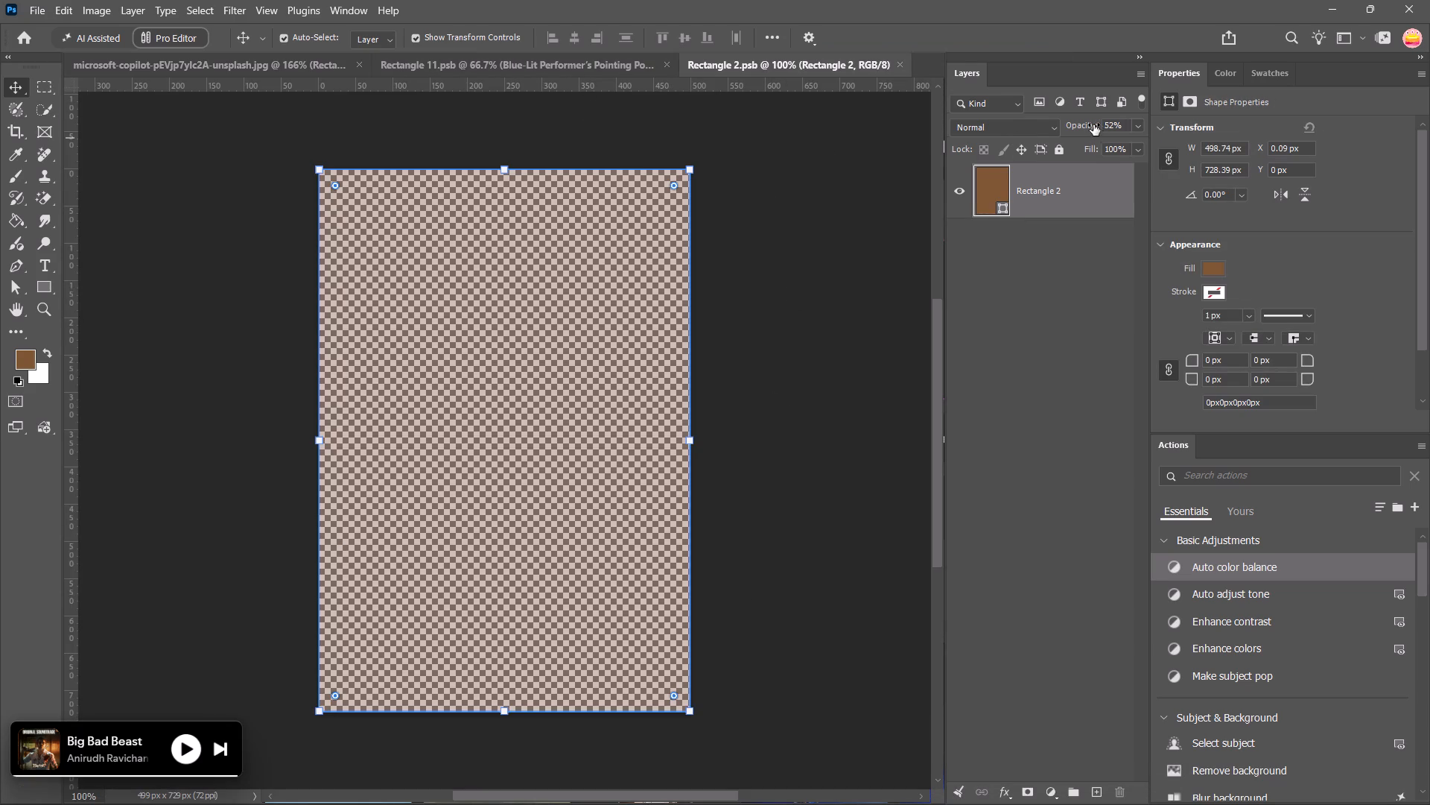
pyautogui.moveTo(1093, 124); pyautogui.dragTo(1342, 124)
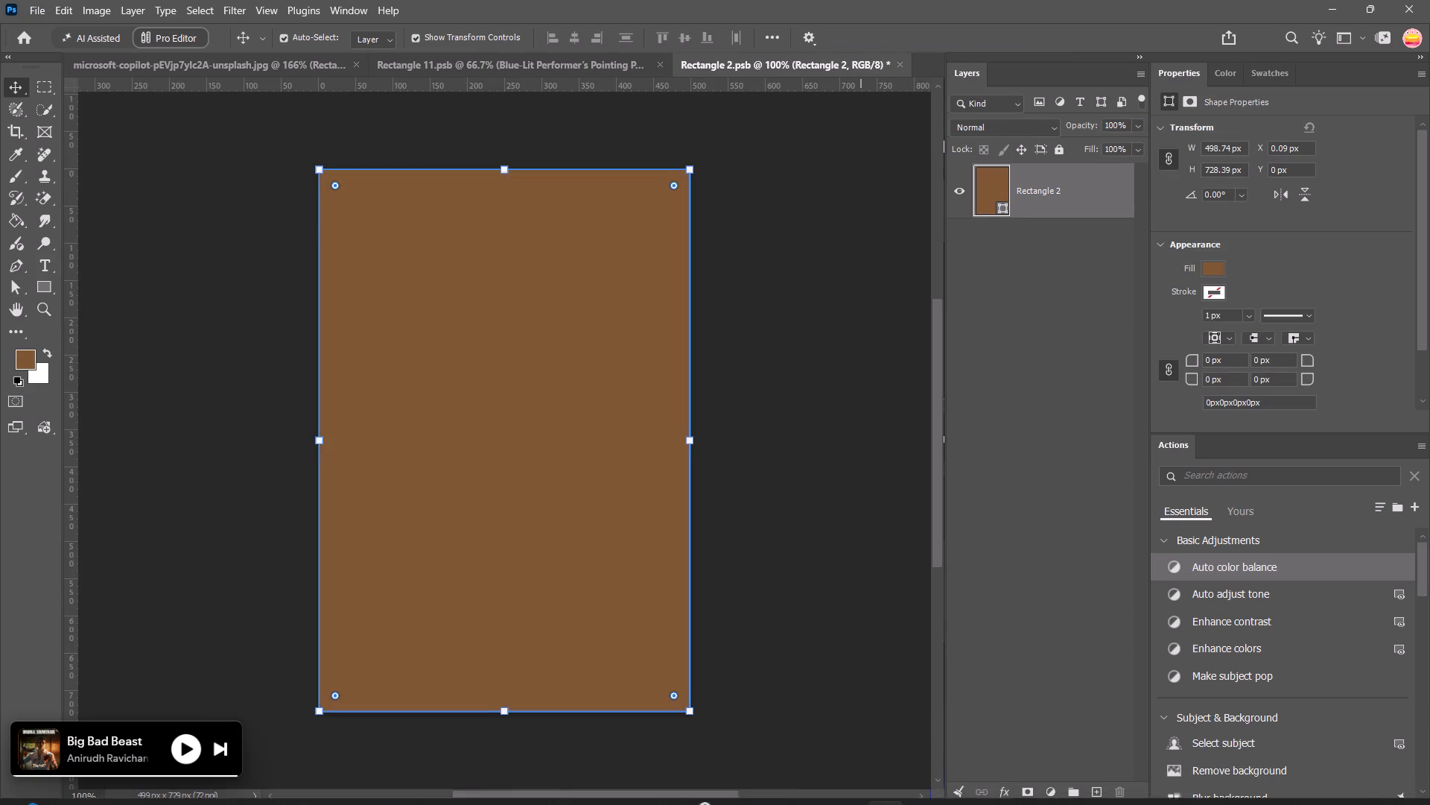
# Place the Aniii poster image of the performer in orange from the Downloads folder into the Rectangle 2.psb document.
pyautogui.click(775, 788)
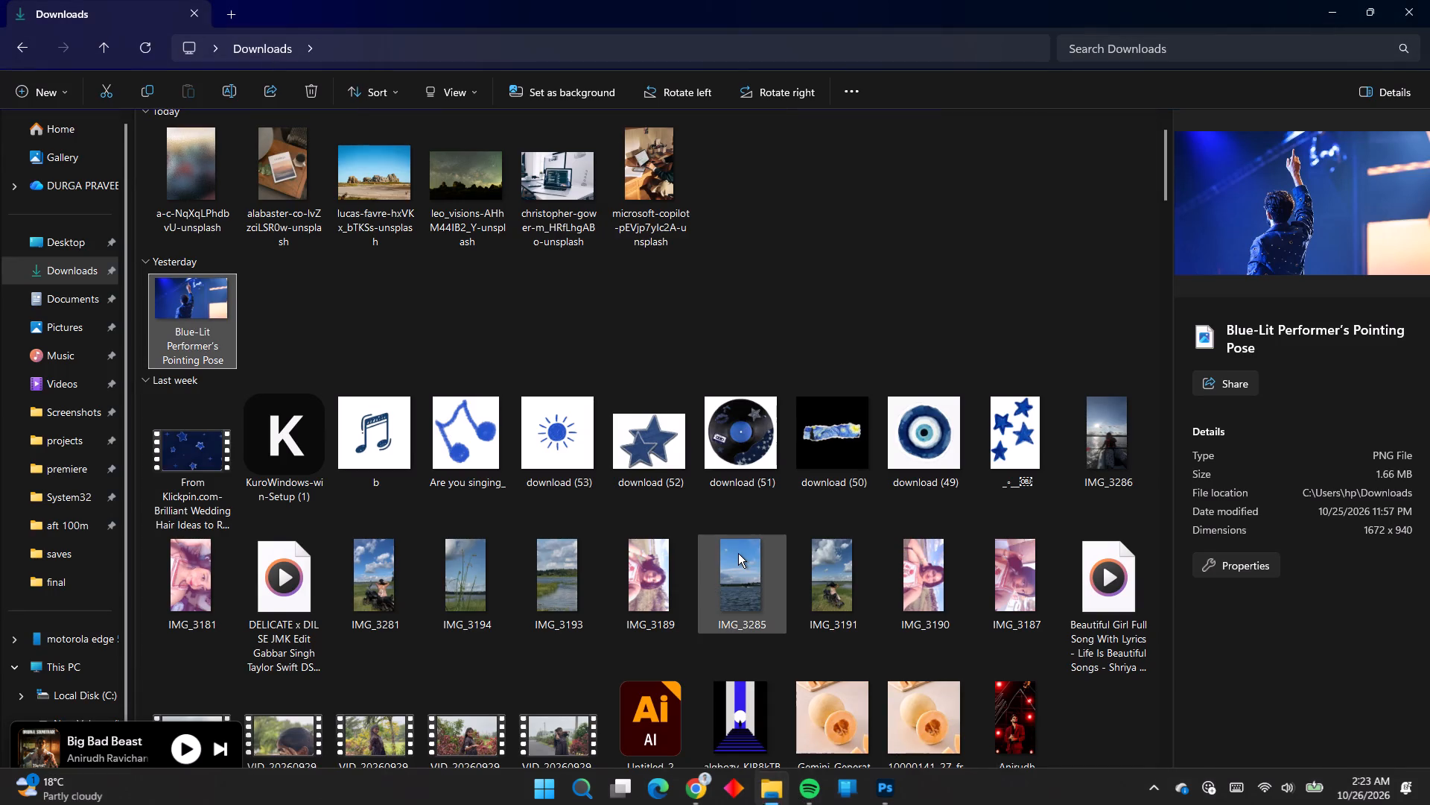
pyautogui.scroll(-6, 738, 553)
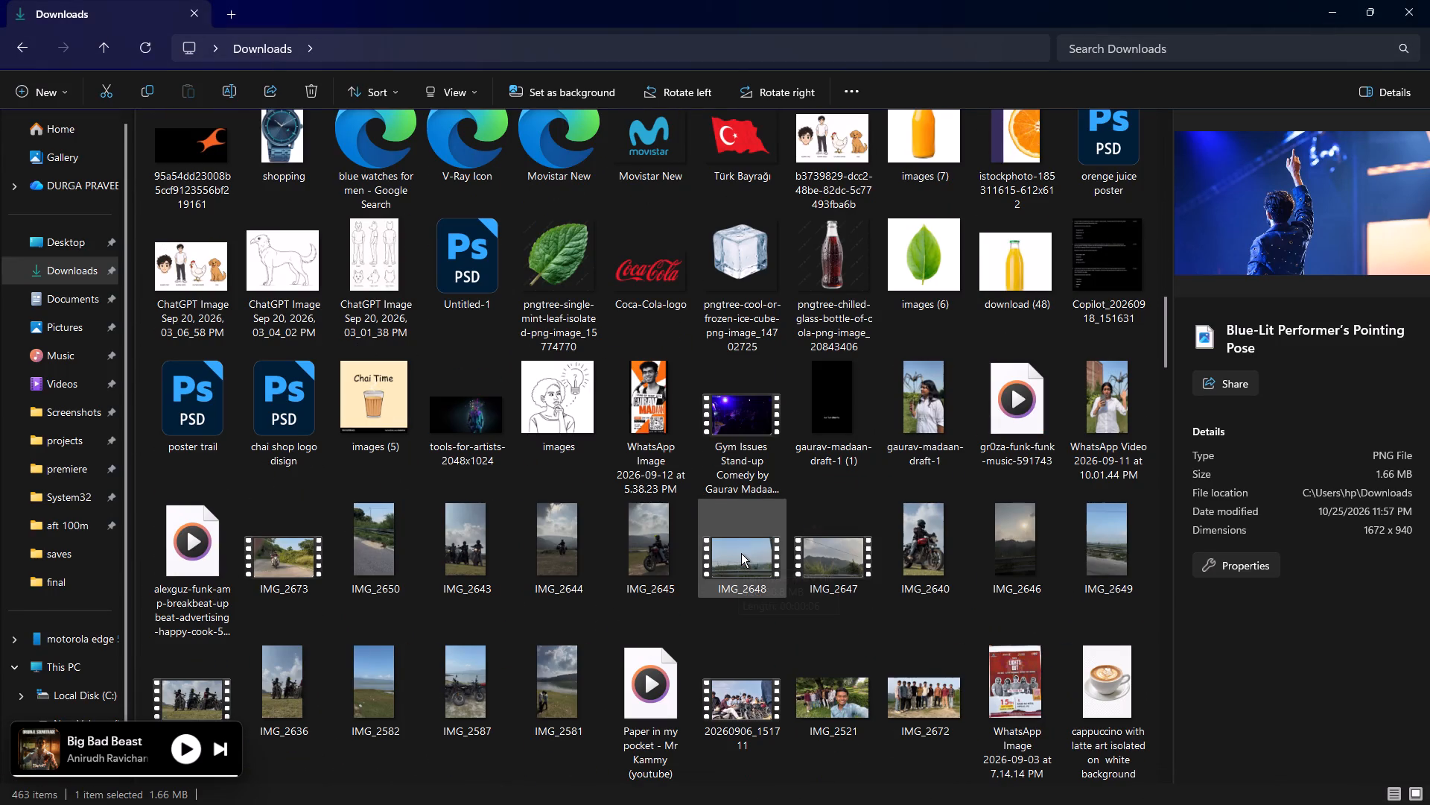
pyautogui.scroll(-6, 741, 553)
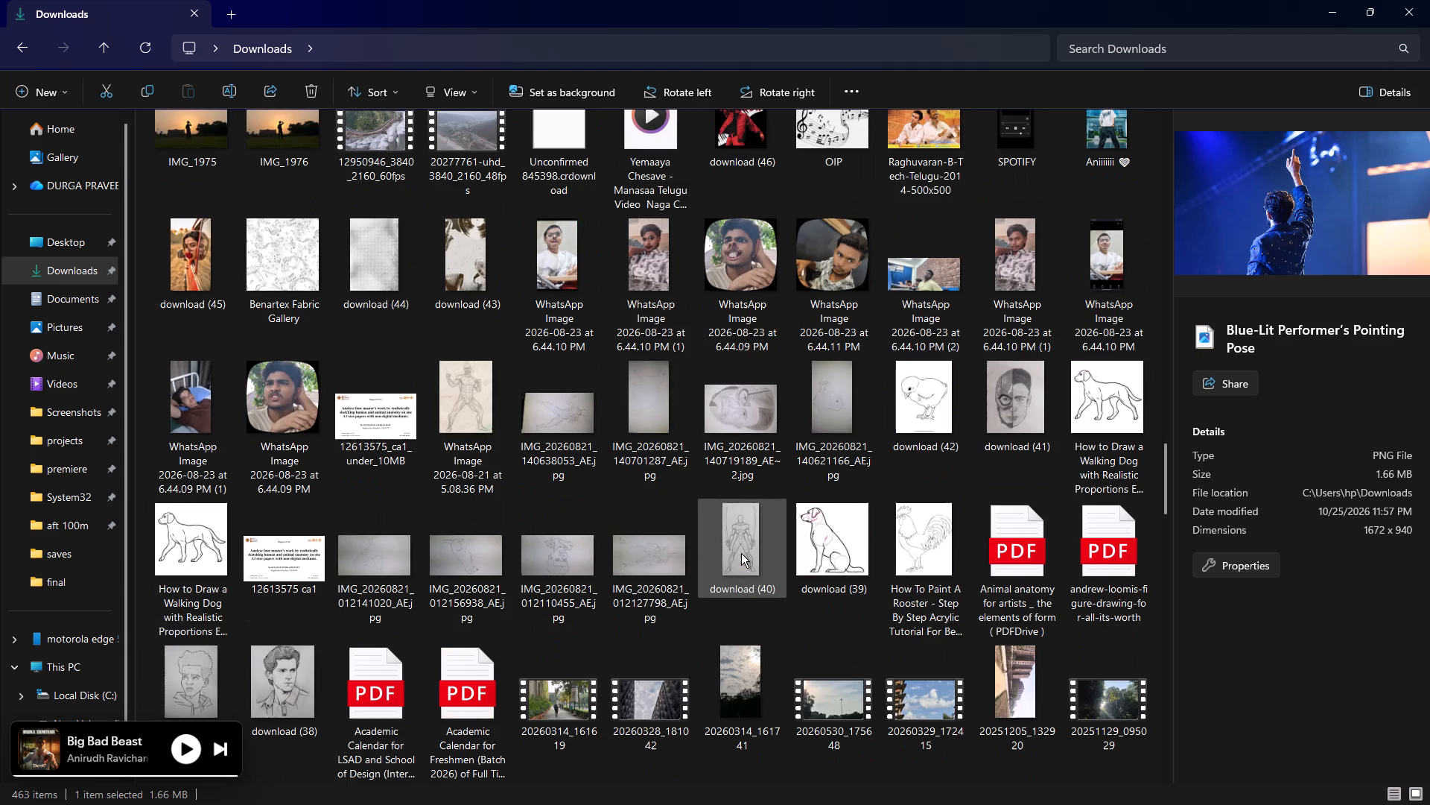
pyautogui.scroll(-2, 742, 553)
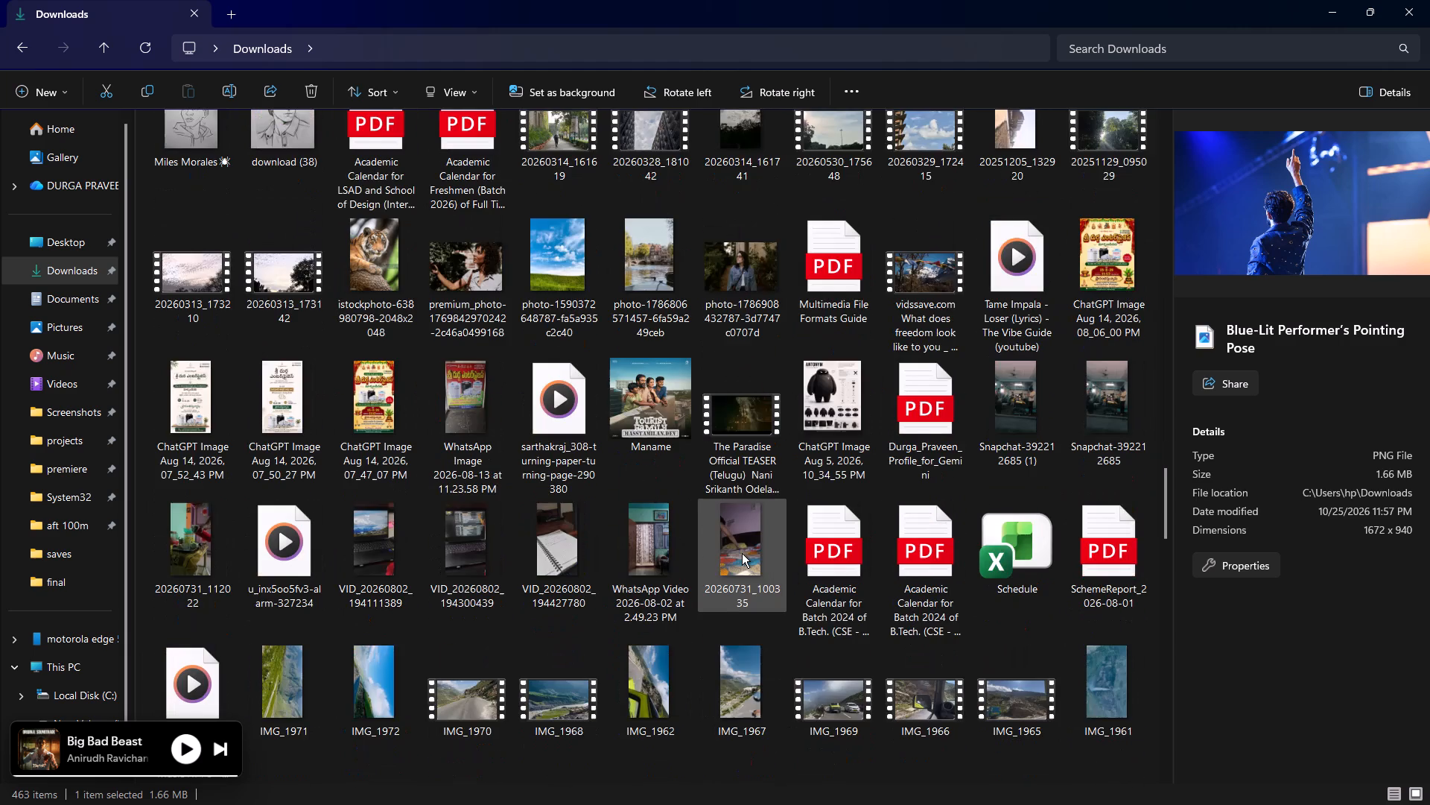
pyautogui.scroll(-4, 742, 553)
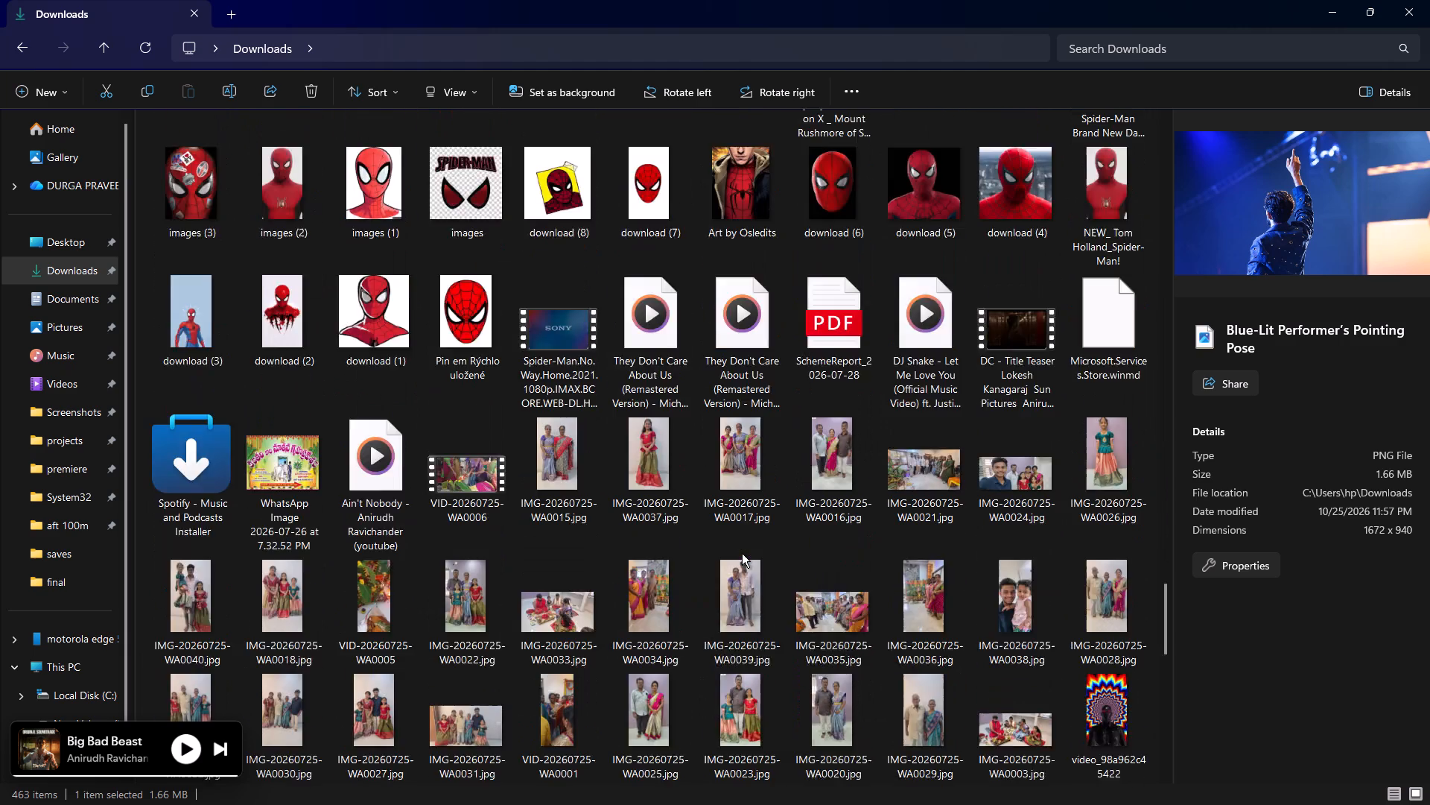
pyautogui.scroll(-4, 742, 553)
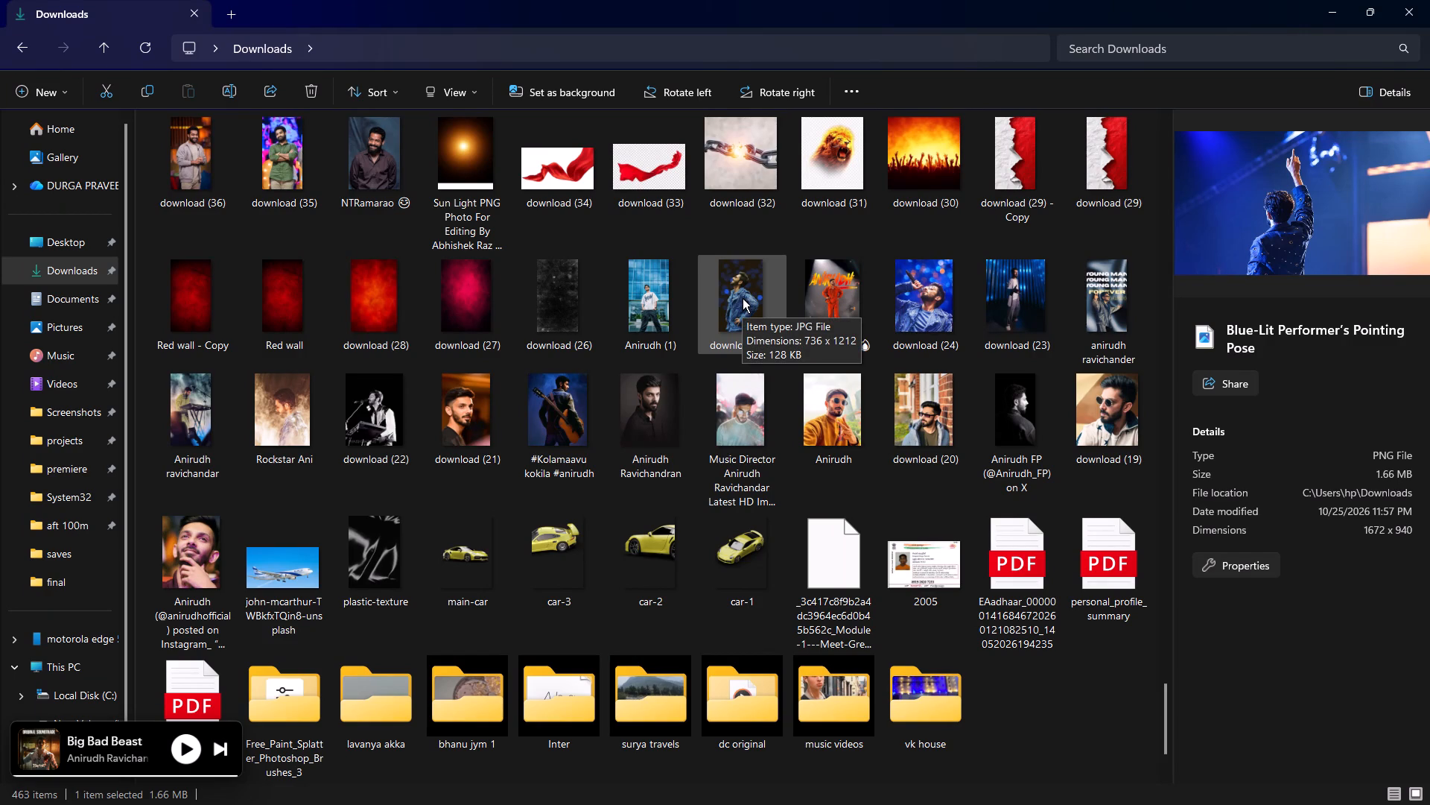
pyautogui.moveTo(809, 307); pyautogui.dragTo(897, 790)
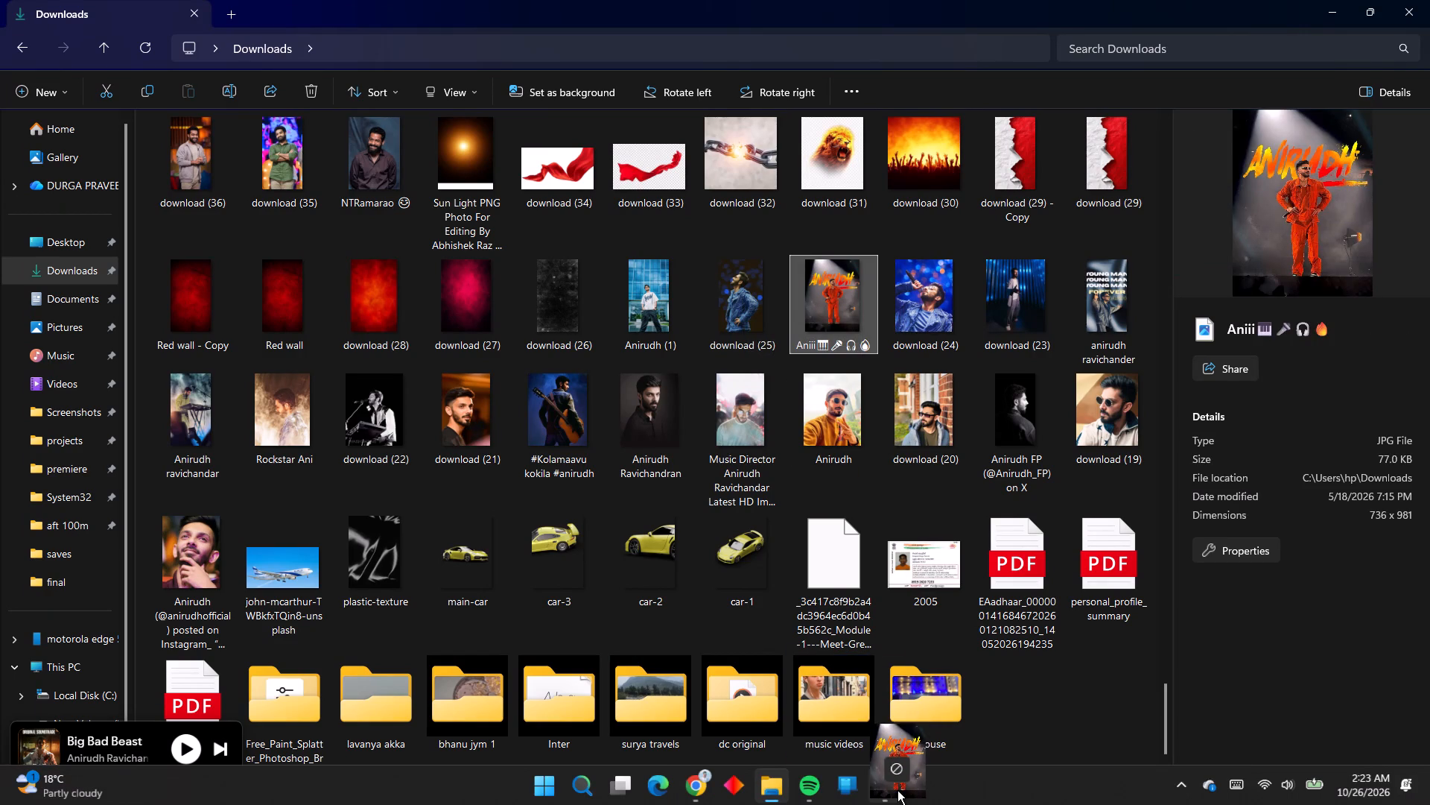
pyautogui.moveTo(897, 790); pyautogui.dragTo(544, 477)
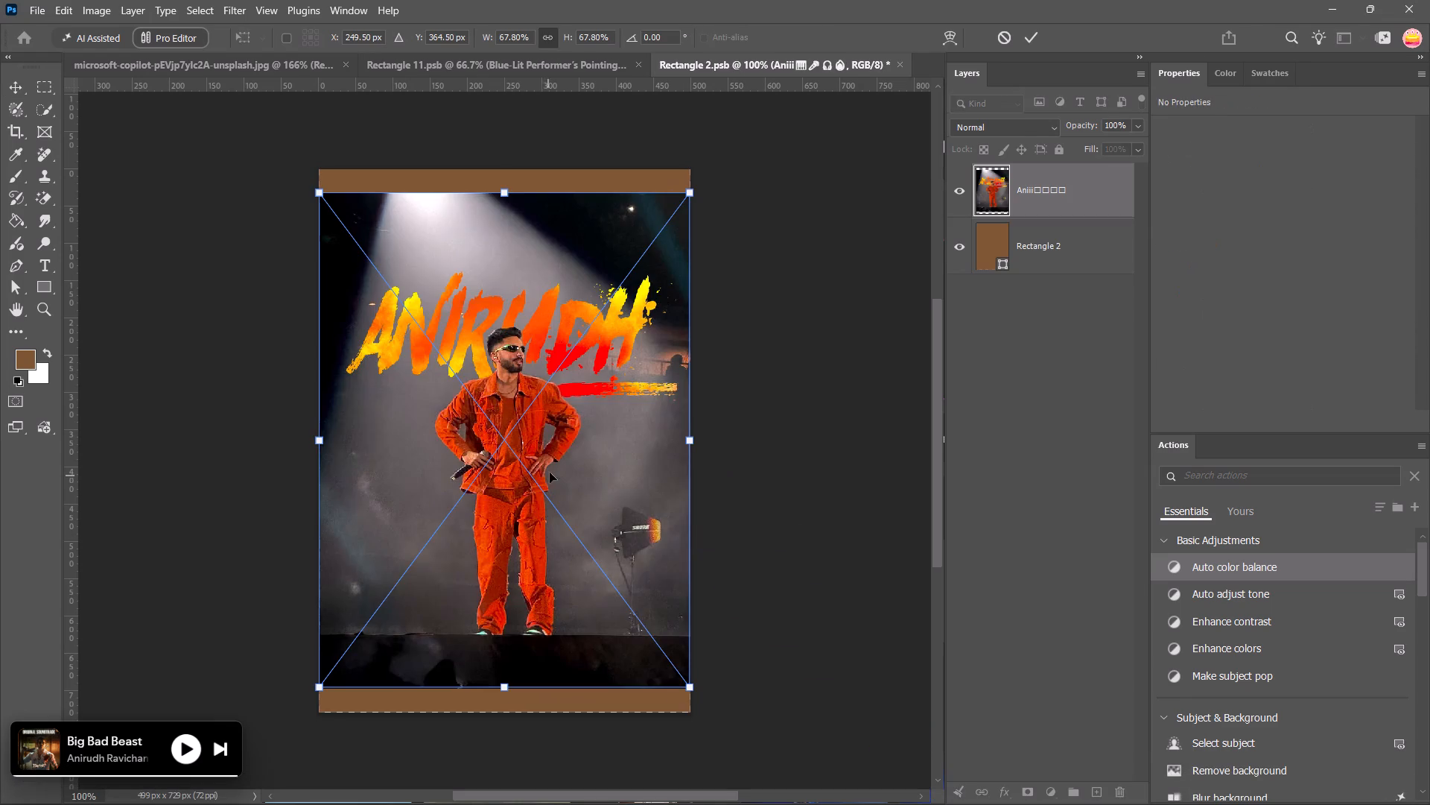
# Scale the placed poster to 74.31% and centre it so it covers the whole canvas, then apply the placement.
pyautogui.moveTo(507, 686); pyautogui.dragTo(511, 730)
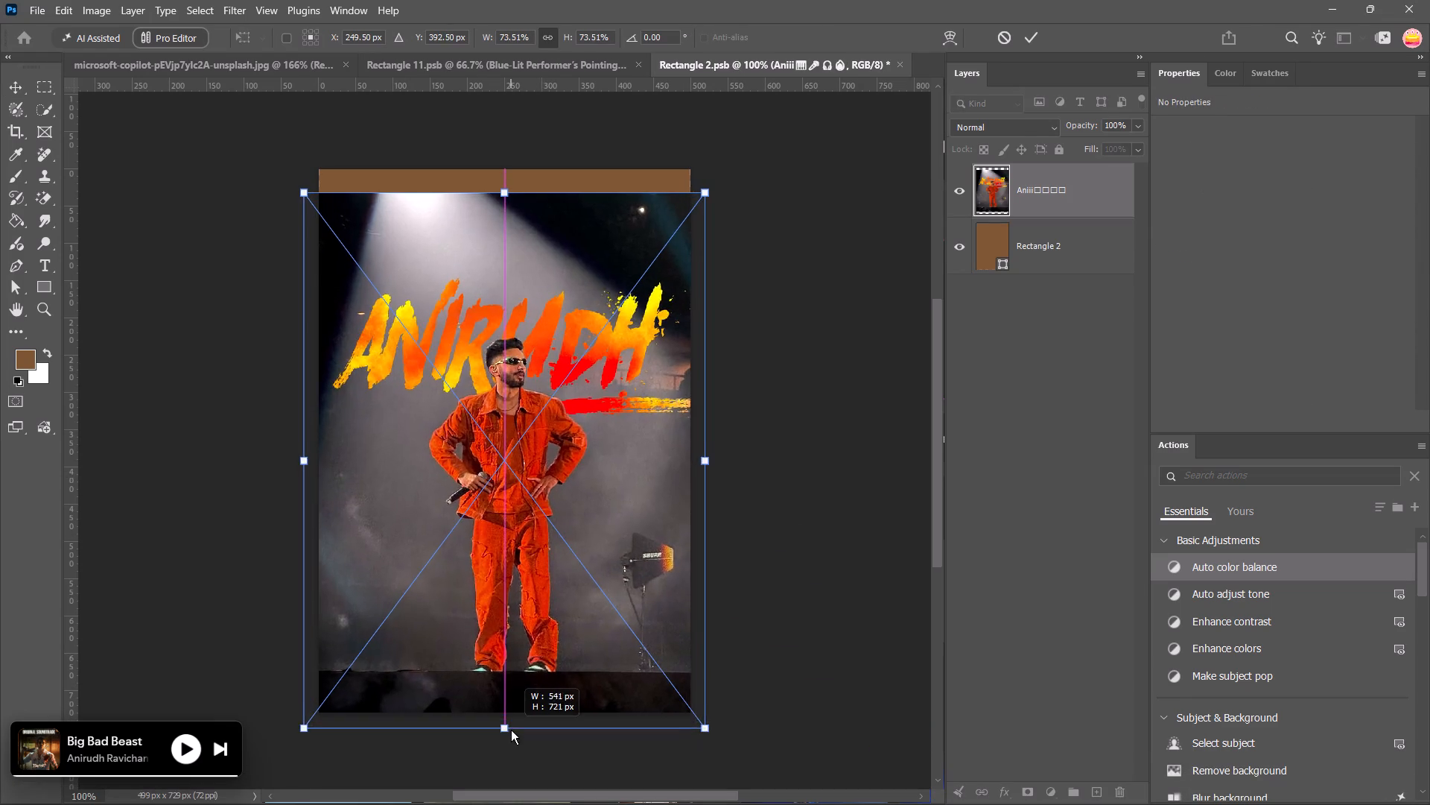
pyautogui.moveTo(511, 730); pyautogui.dragTo(517, 745)
pyautogui.moveTo(524, 698); pyautogui.dragTo(527, 674)
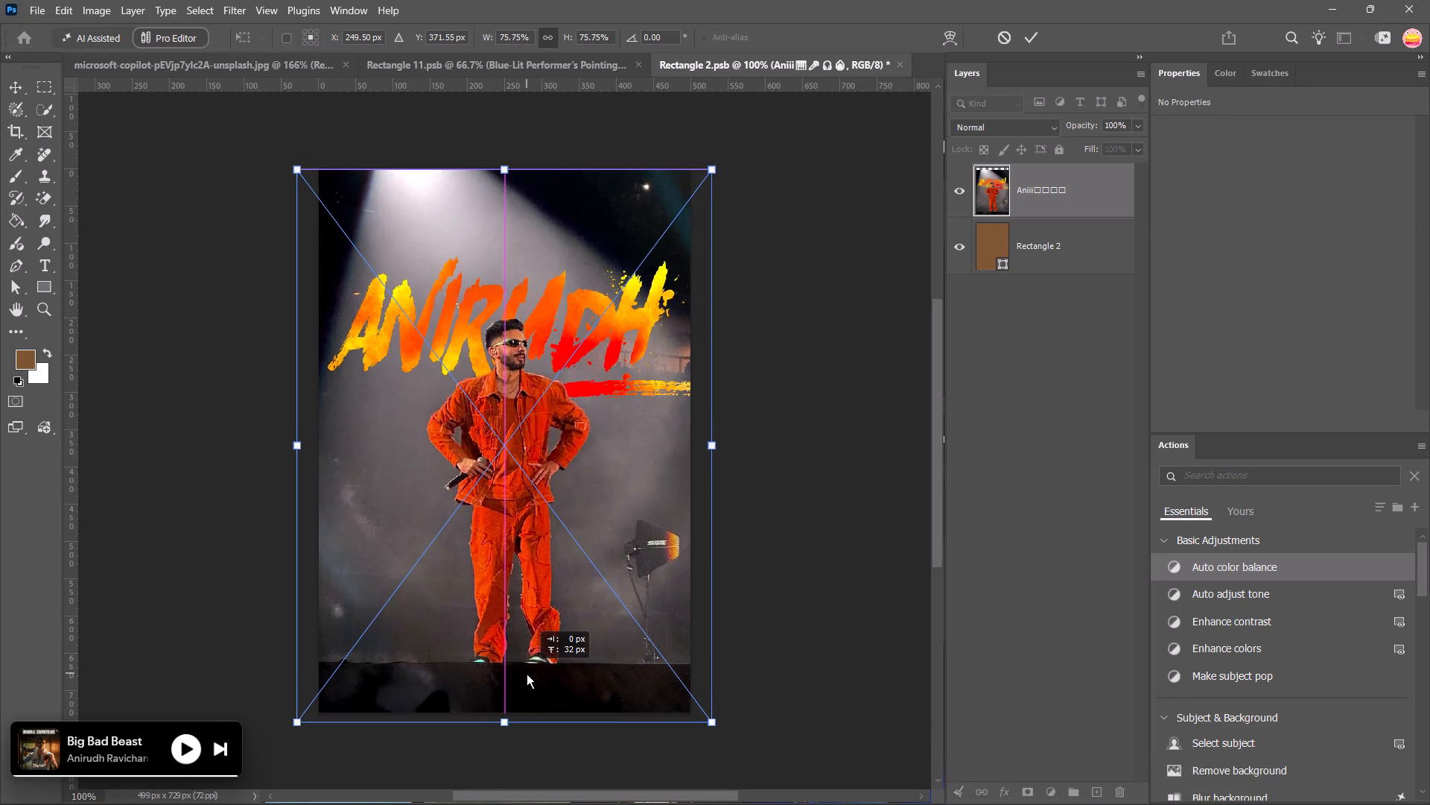
pyautogui.moveTo(527, 674); pyautogui.dragTo(527, 675)
pyautogui.click(506, 724)
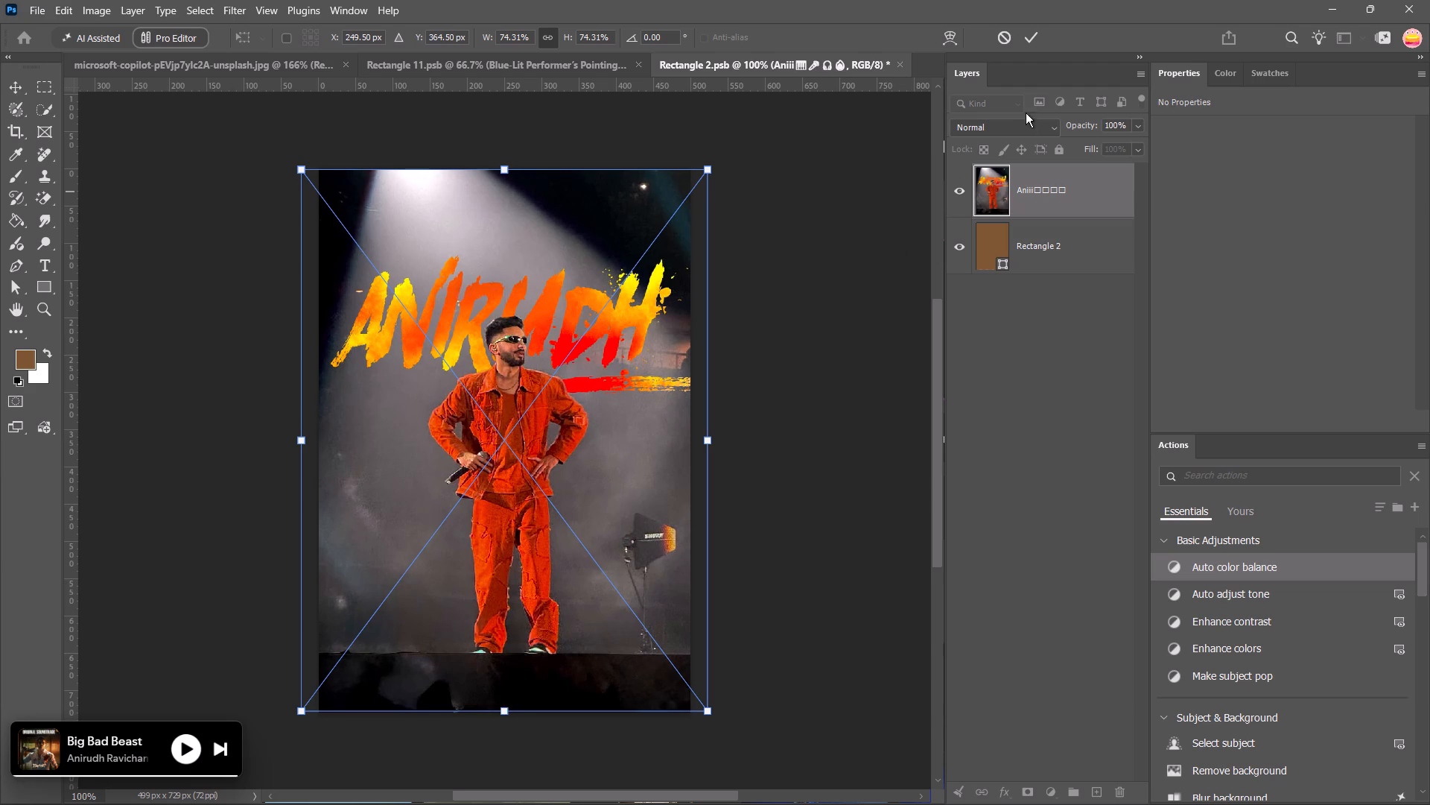
pyautogui.click(1038, 36)
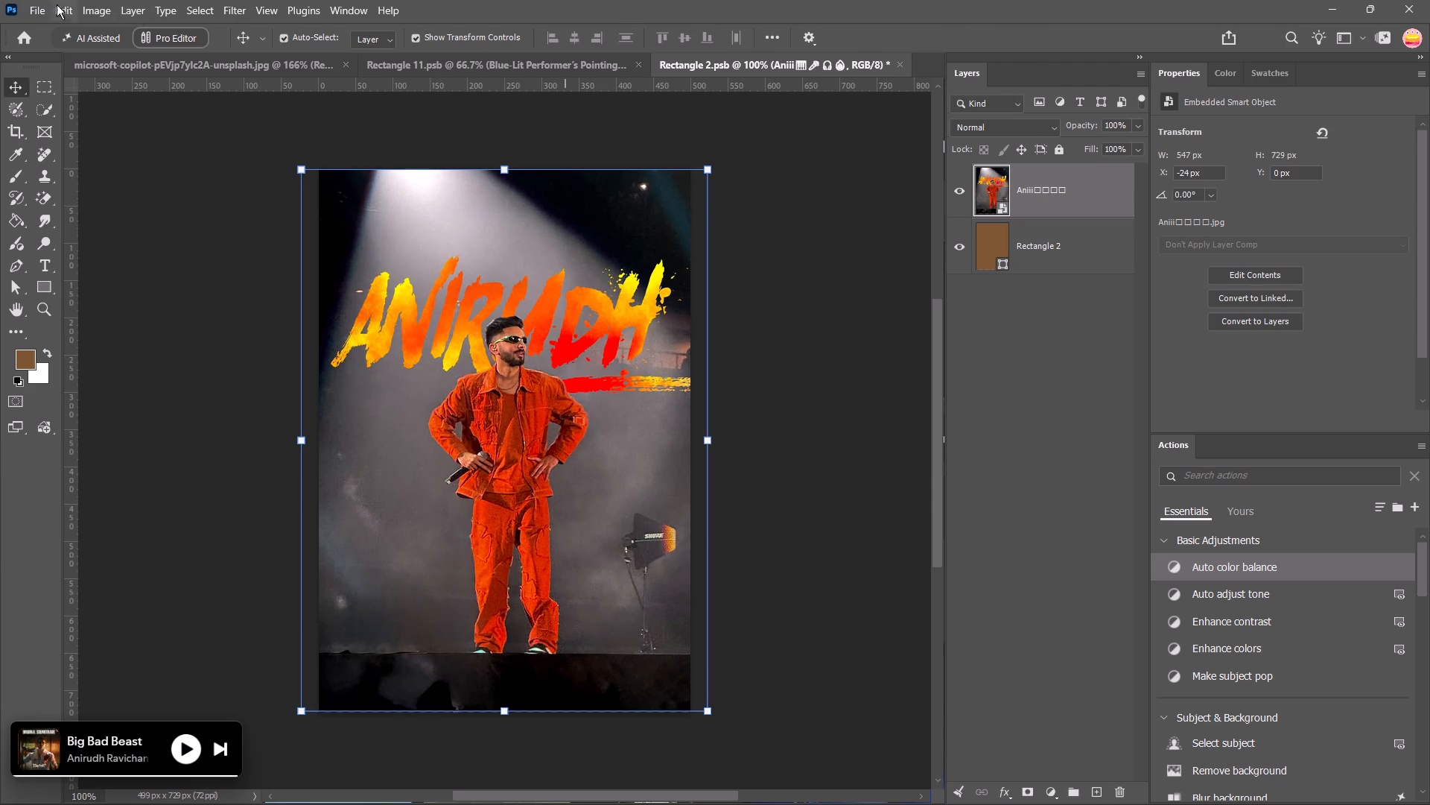
# Save the Rectangle 2 smart object and return to the microsoft-copilot desk photo document.
pyautogui.click(40, 0)
pyautogui.click(75, 187)
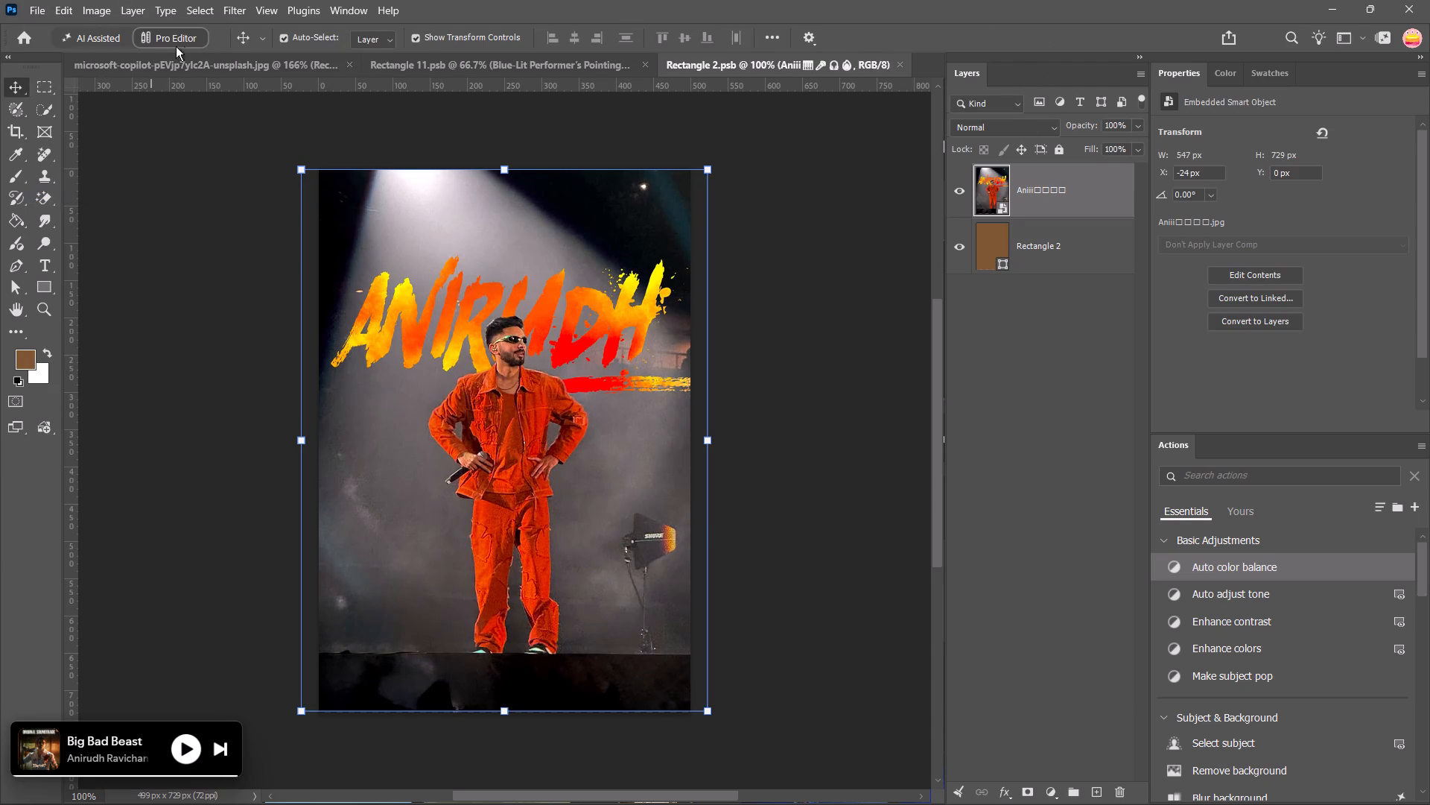
pyautogui.click(428, 56)
pyautogui.click(299, 69)
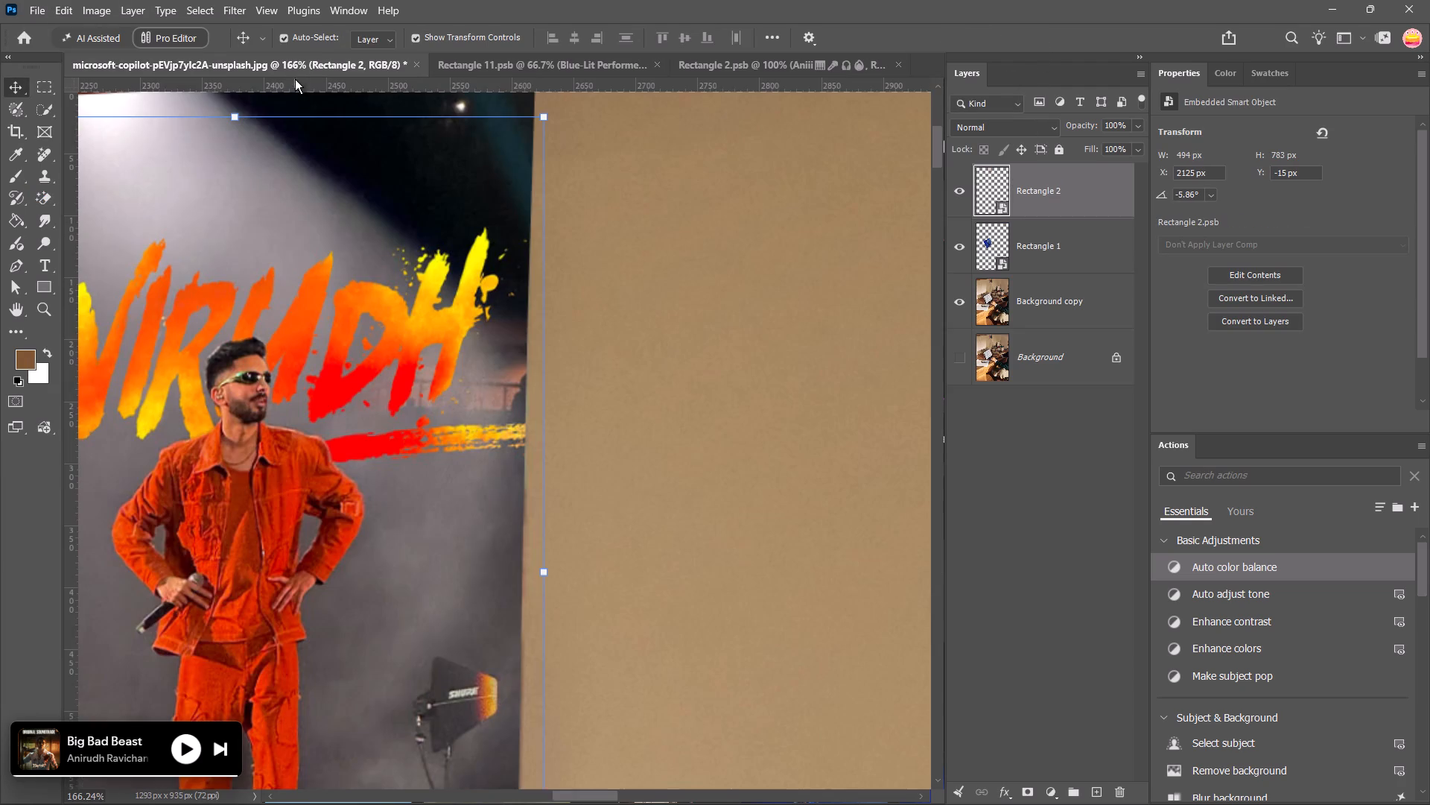
# Examine the whole desk photo with the replacement images on the wall and laptop screen, with no layer selected.
pyautogui.keyDown('alt'); pyautogui.scroll(-3, 501, 402); pyautogui.keyUp('alt')
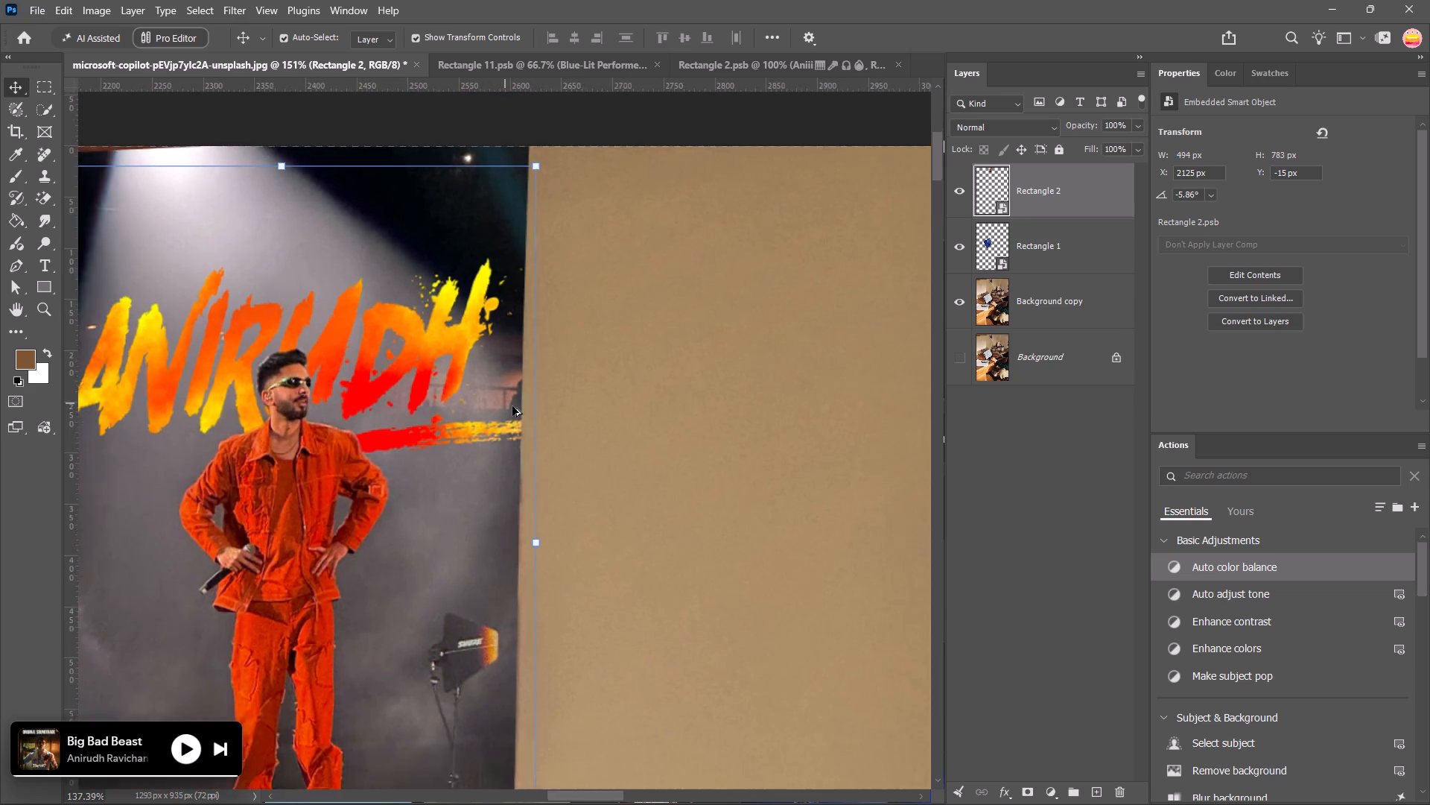
pyautogui.keyDown('alt'); pyautogui.scroll(-16, 512, 406); pyautogui.keyUp('alt')
pyautogui.keyDown('alt'); pyautogui.scroll(-8, 560, 446); pyautogui.keyUp('alt')
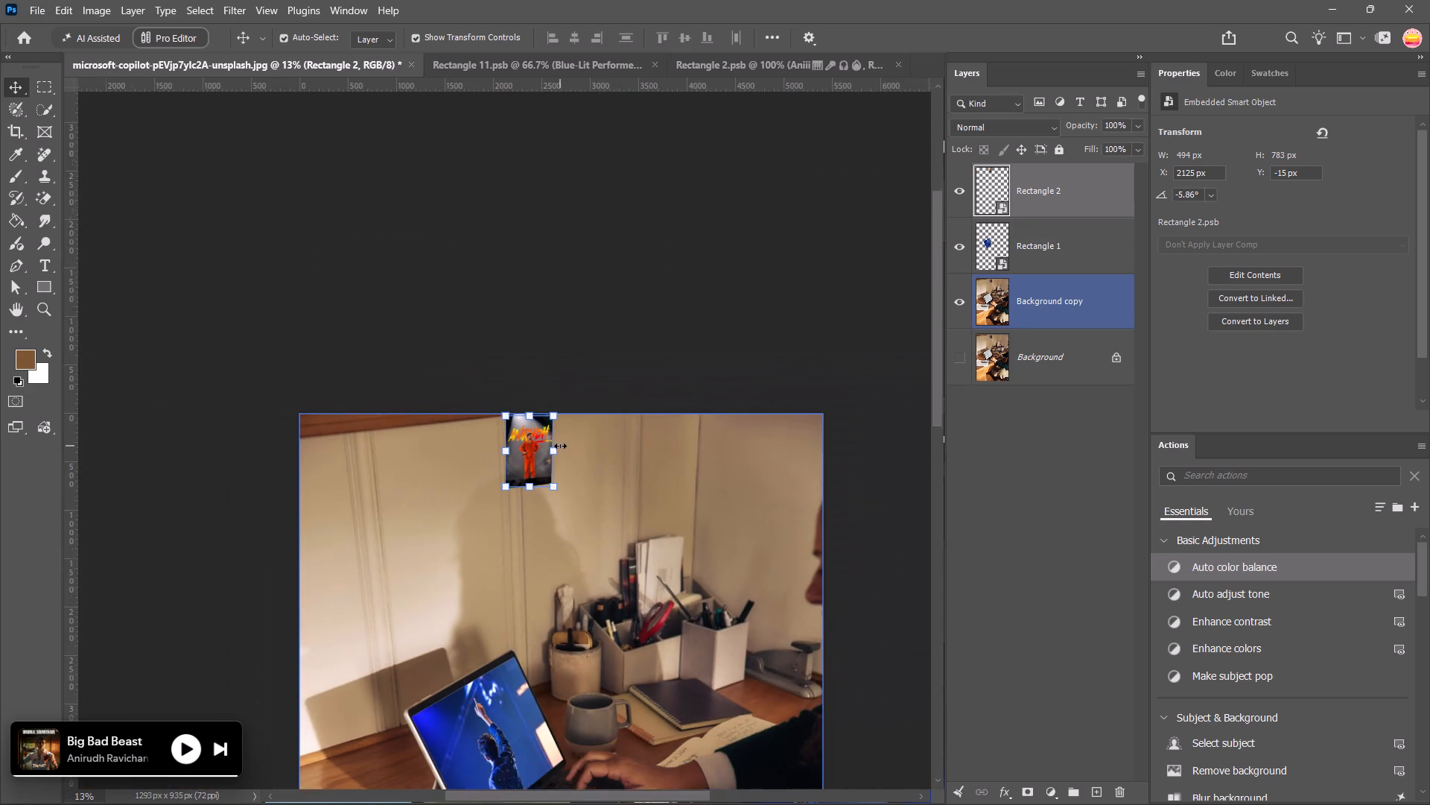
pyautogui.keyDown('alt'); pyautogui.scroll(-1, 560, 446); pyautogui.keyUp('alt')
pyautogui.press('space')
pyautogui.press('space')
pyautogui.press('space')
pyautogui.press('space')
pyautogui.press('space')
pyautogui.press('space')
pyautogui.press('space')
pyautogui.press('space')
pyautogui.press('space')
pyautogui.press('space')
pyautogui.press('space')
pyautogui.press('space')
pyautogui.press('space')
pyautogui.press('space')
pyautogui.press('space')
pyautogui.press('space')
pyautogui.press('space')
pyautogui.press('space')
pyautogui.press('space')
pyautogui.press('space')
pyautogui.moveTo(623, 526); pyautogui.dragTo(614, 325)
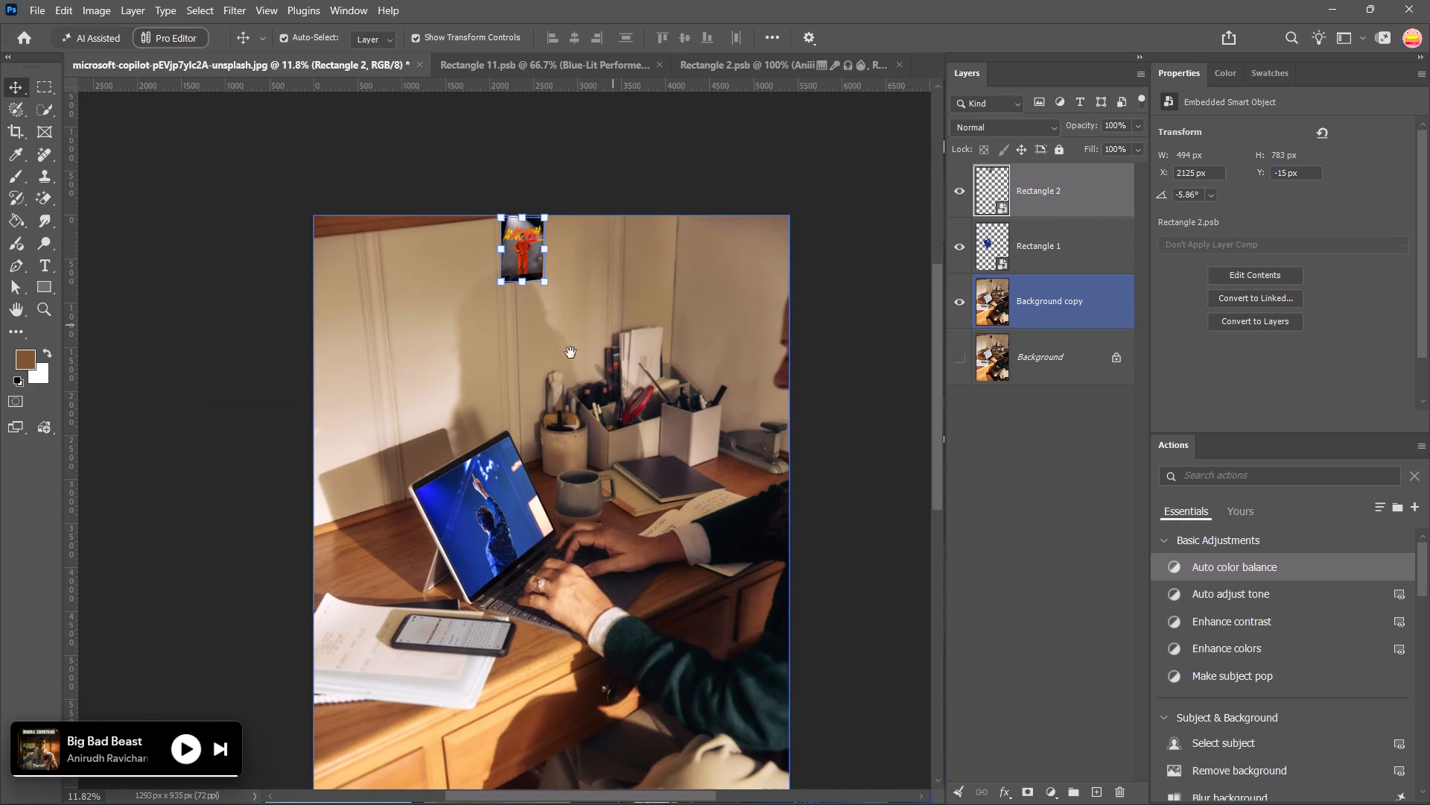
pyautogui.click(171, 467)
pyautogui.keyDown('alt'); pyautogui.scroll(-1, 172, 469); pyautogui.keyUp('alt')
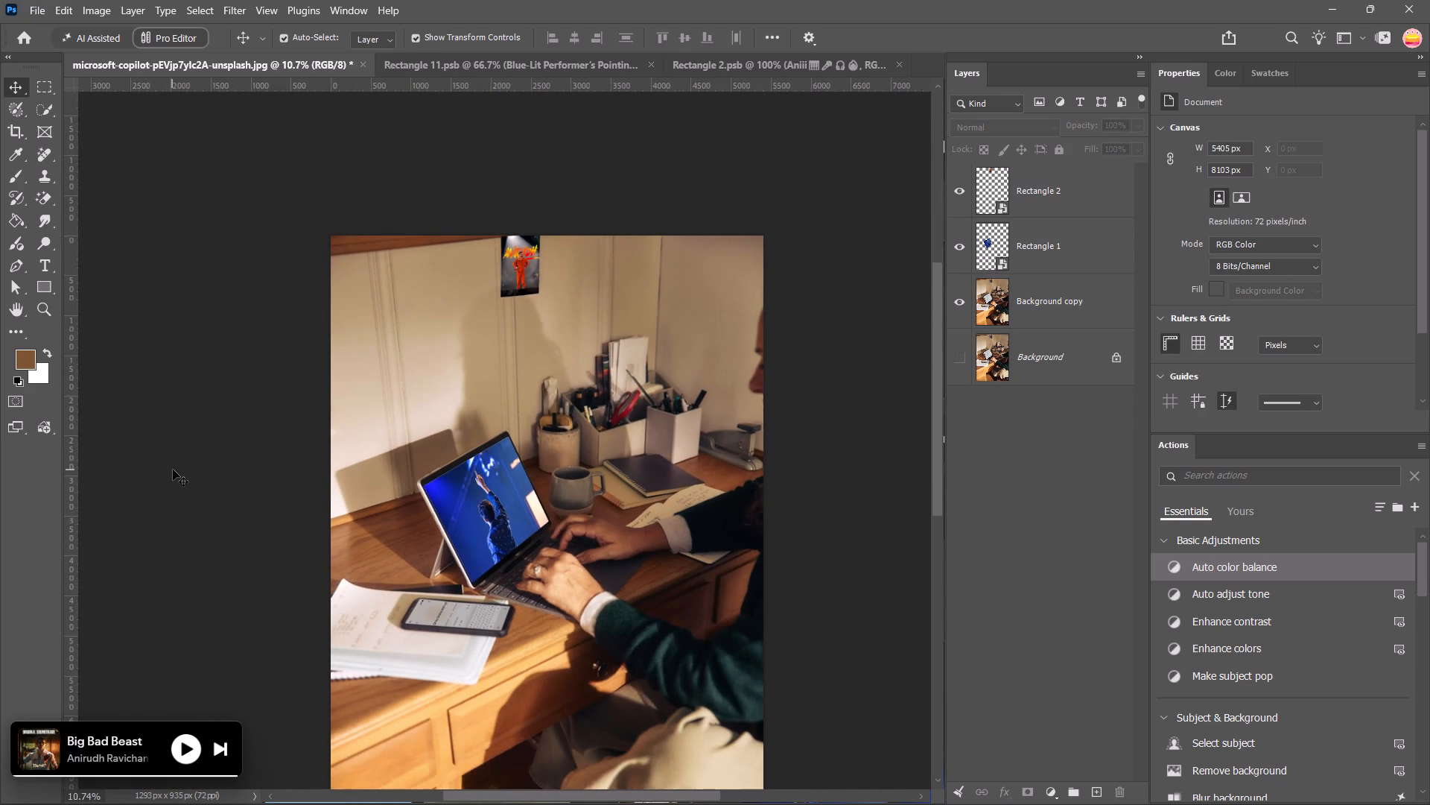
pyautogui.keyDown('alt'); pyautogui.scroll(-1, 173, 470); pyautogui.keyUp('alt')
pyautogui.press('space')
pyautogui.press('space')
pyautogui.press('space')
pyautogui.press('space')
pyautogui.press('space')
pyautogui.press('space')
pyautogui.press('space')
pyautogui.press('space')
pyautogui.press('space')
pyautogui.press('space')
pyautogui.press('space')
pyautogui.press('space')
pyautogui.press('space')
pyautogui.press('space')
pyautogui.press('space')
pyautogui.press('space')
pyautogui.press('space')
pyautogui.press('space')
pyautogui.press('space')
pyautogui.press('space')
pyautogui.moveTo(579, 582); pyautogui.dragTo(572, 476)
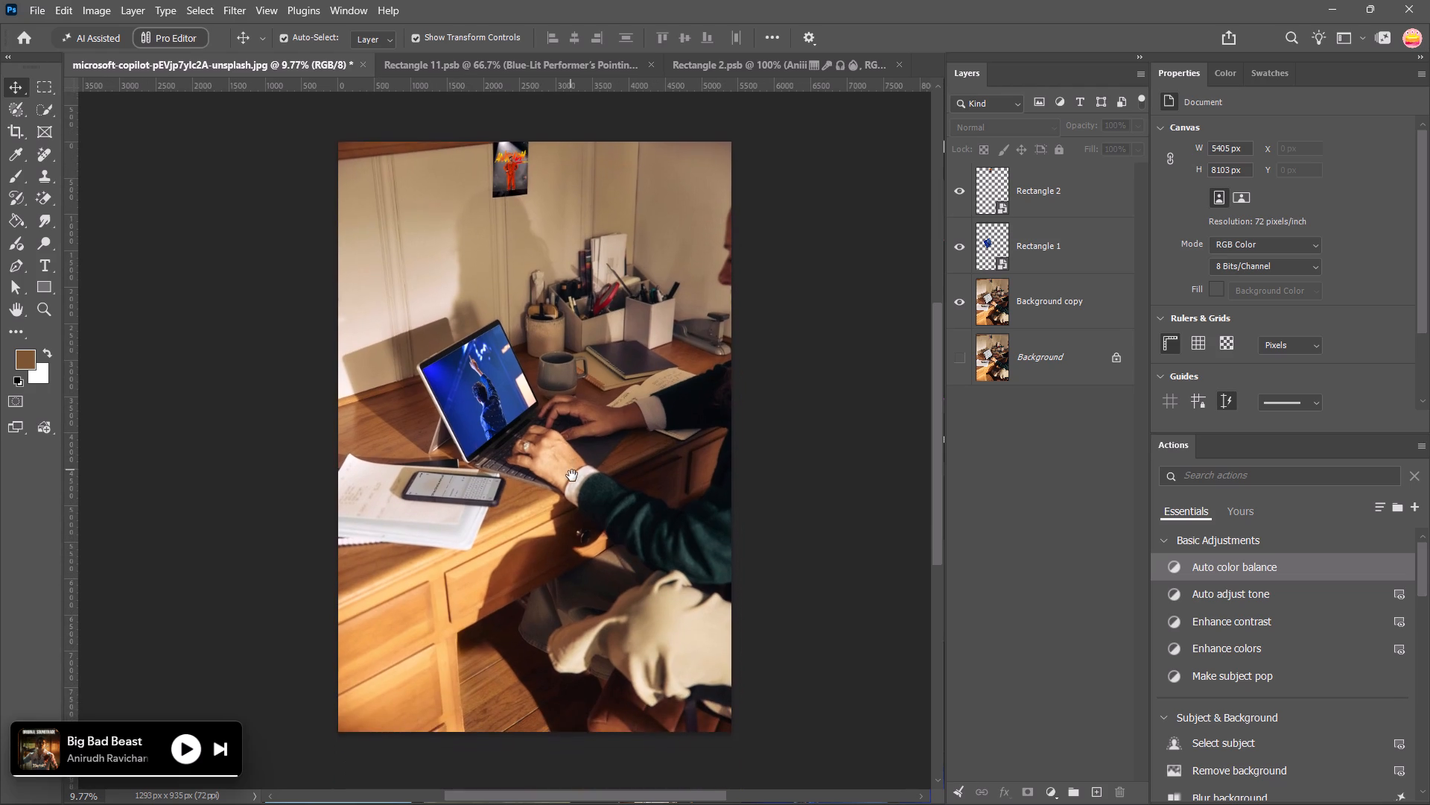
pyautogui.moveTo(572, 476); pyautogui.dragTo(572, 494)
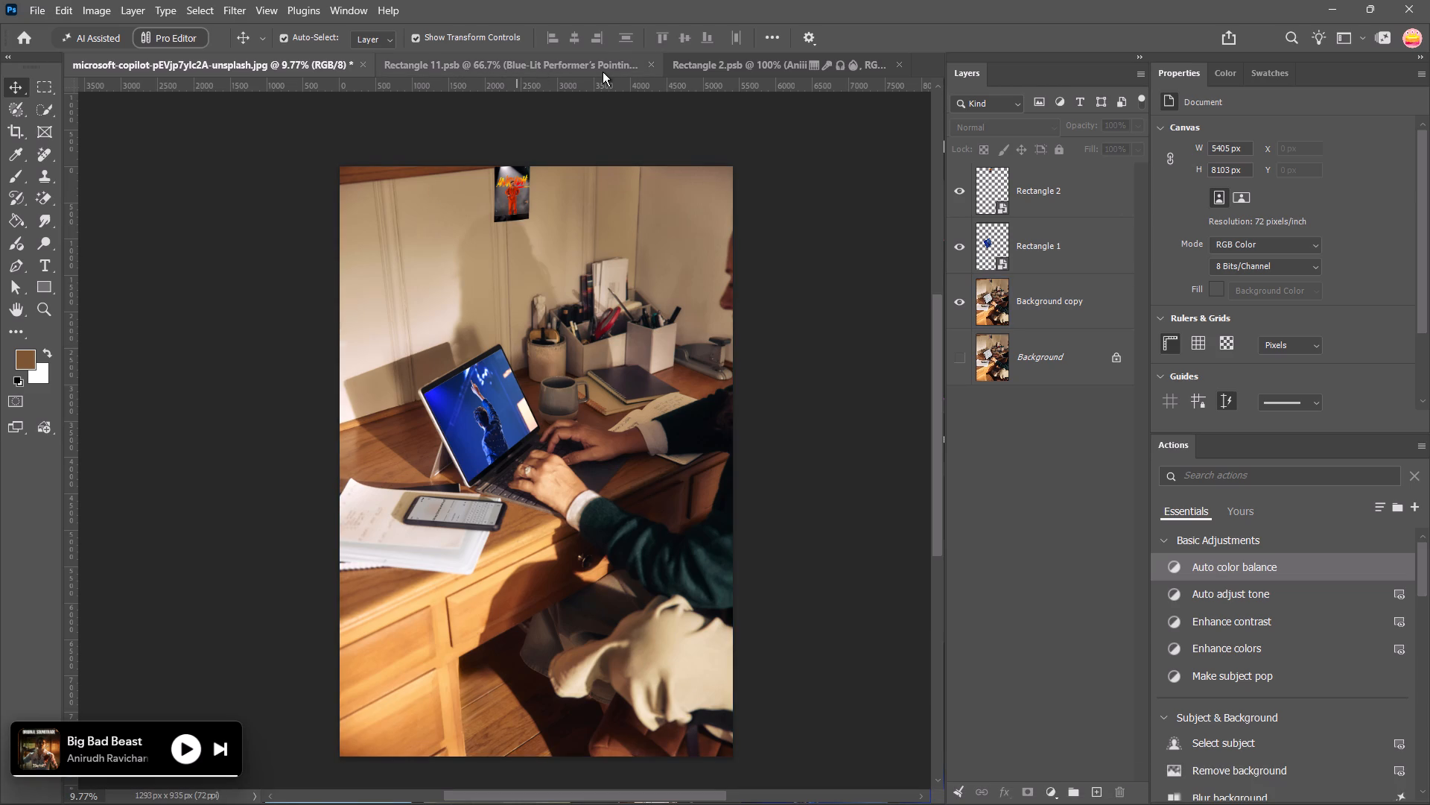
# Close the Rectangle 11.psb and Rectangle 2.psb smart-object documents, leaving only the desk photo open.
pyautogui.click(650, 66)
pyautogui.click(650, 66)
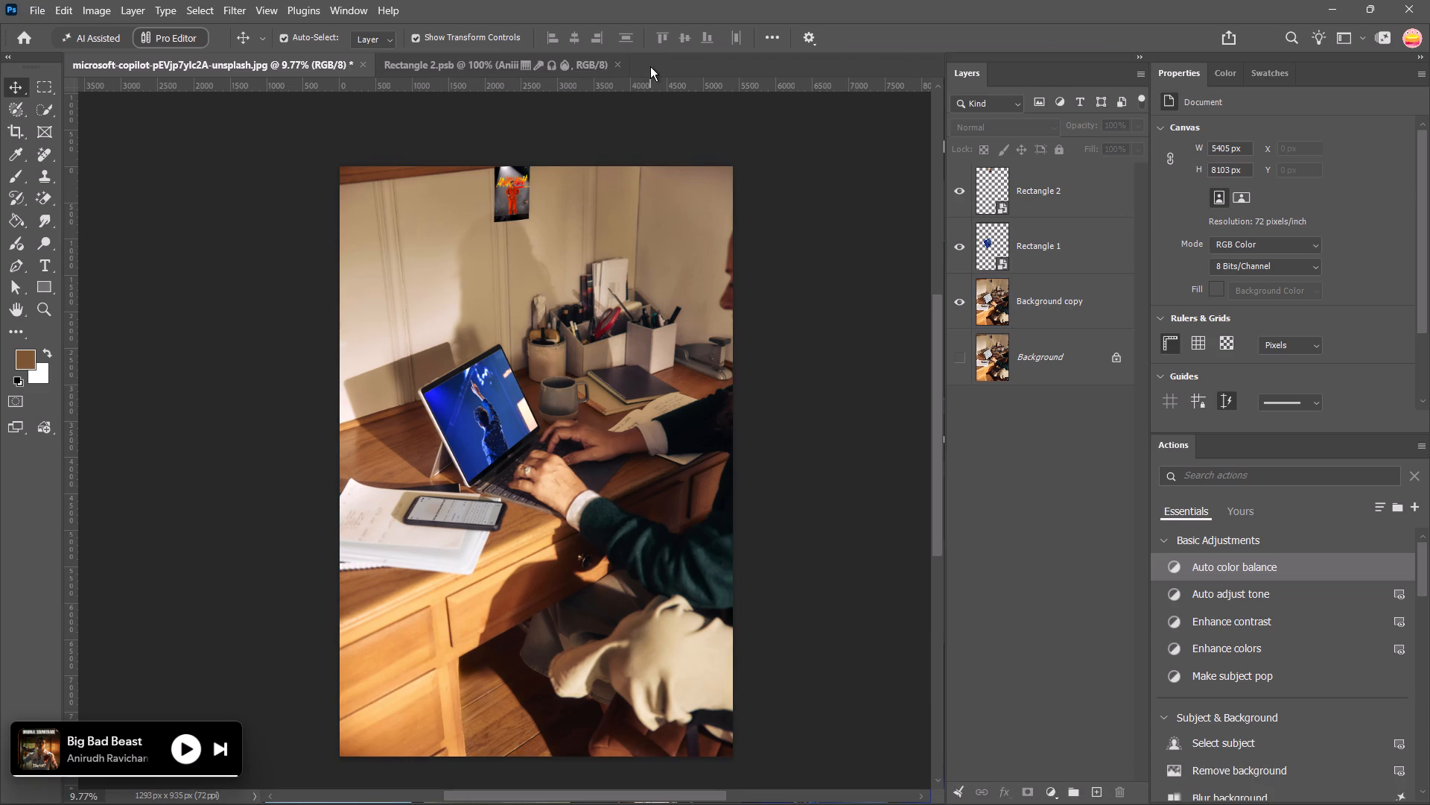
pyautogui.click(617, 63)
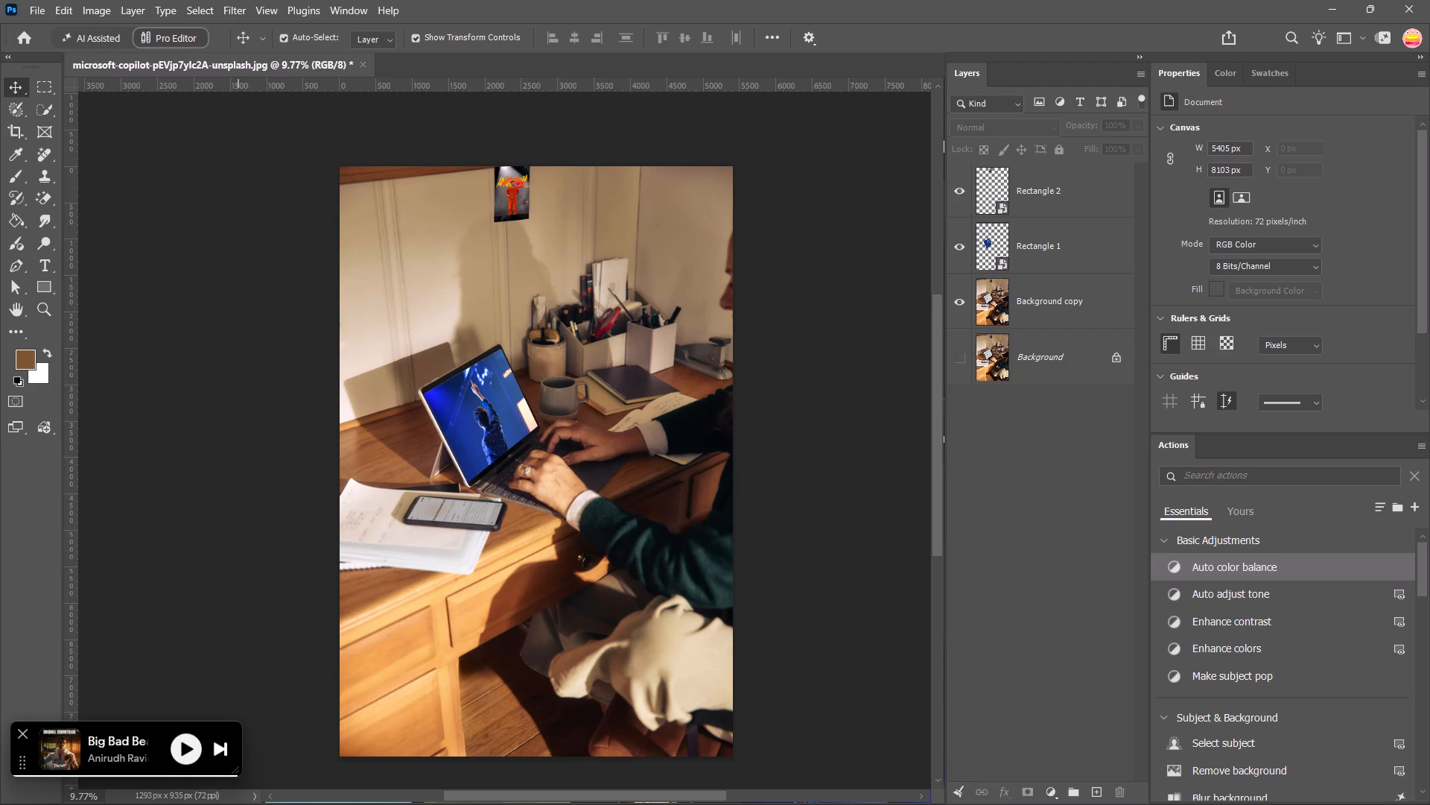
# Quit Photoshop with the desk photo mockup still open.
pyautogui.click(1429, 0)
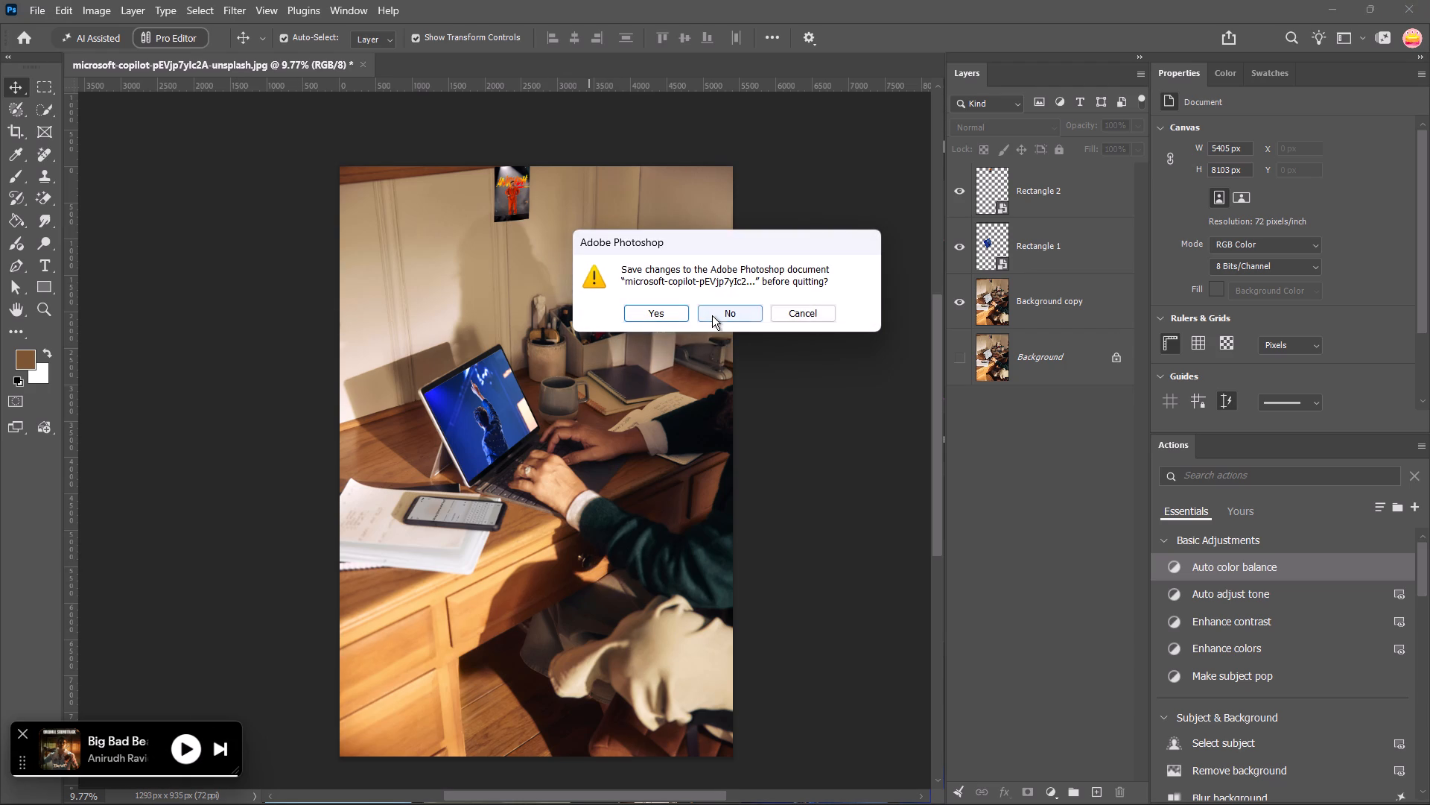
# Discard the unsaved changes to the microsoft-copilot desk photo and finish quitting Photoshop.
pyautogui.click(713, 315)
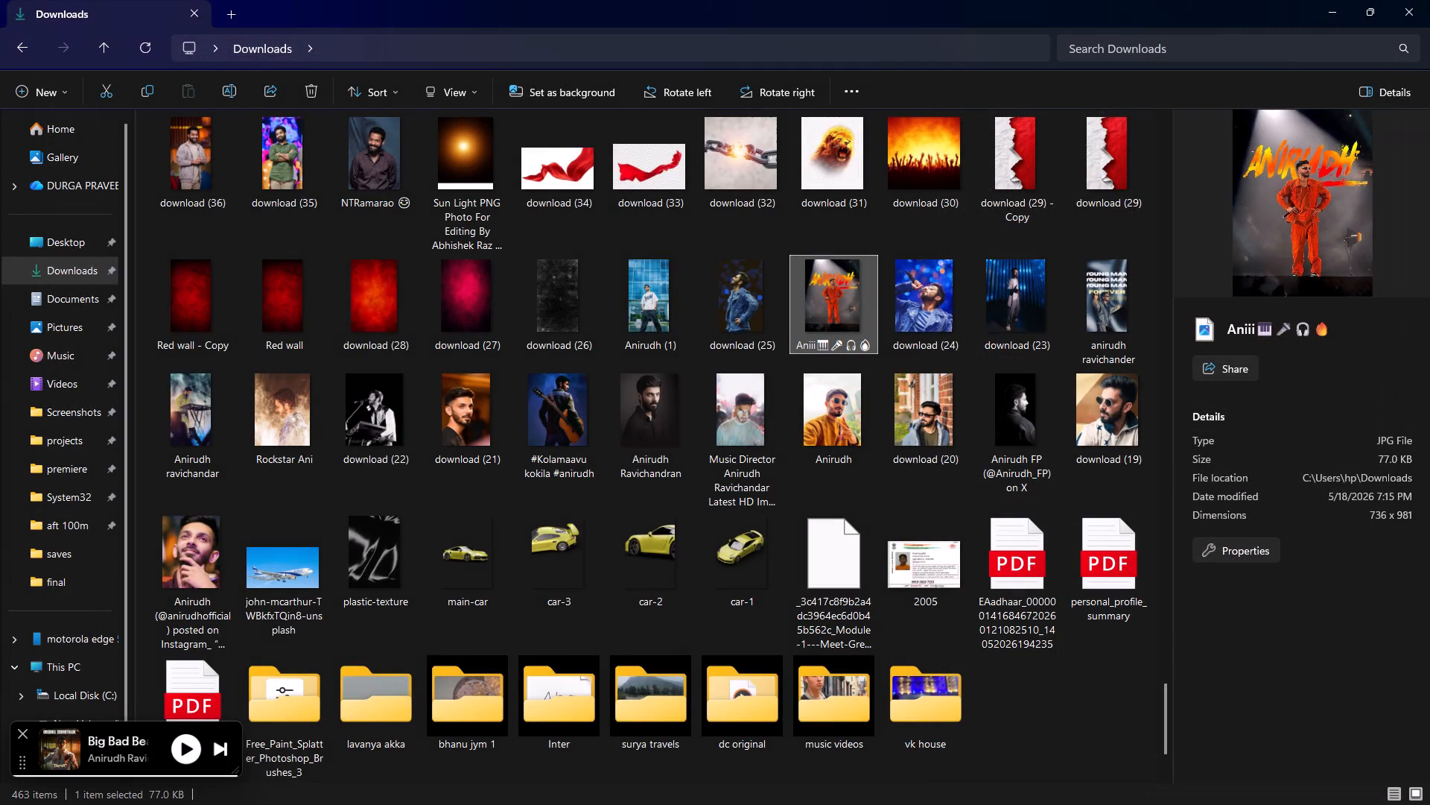
# Close the Downloads folder window.
pyautogui.click(1429, 0)
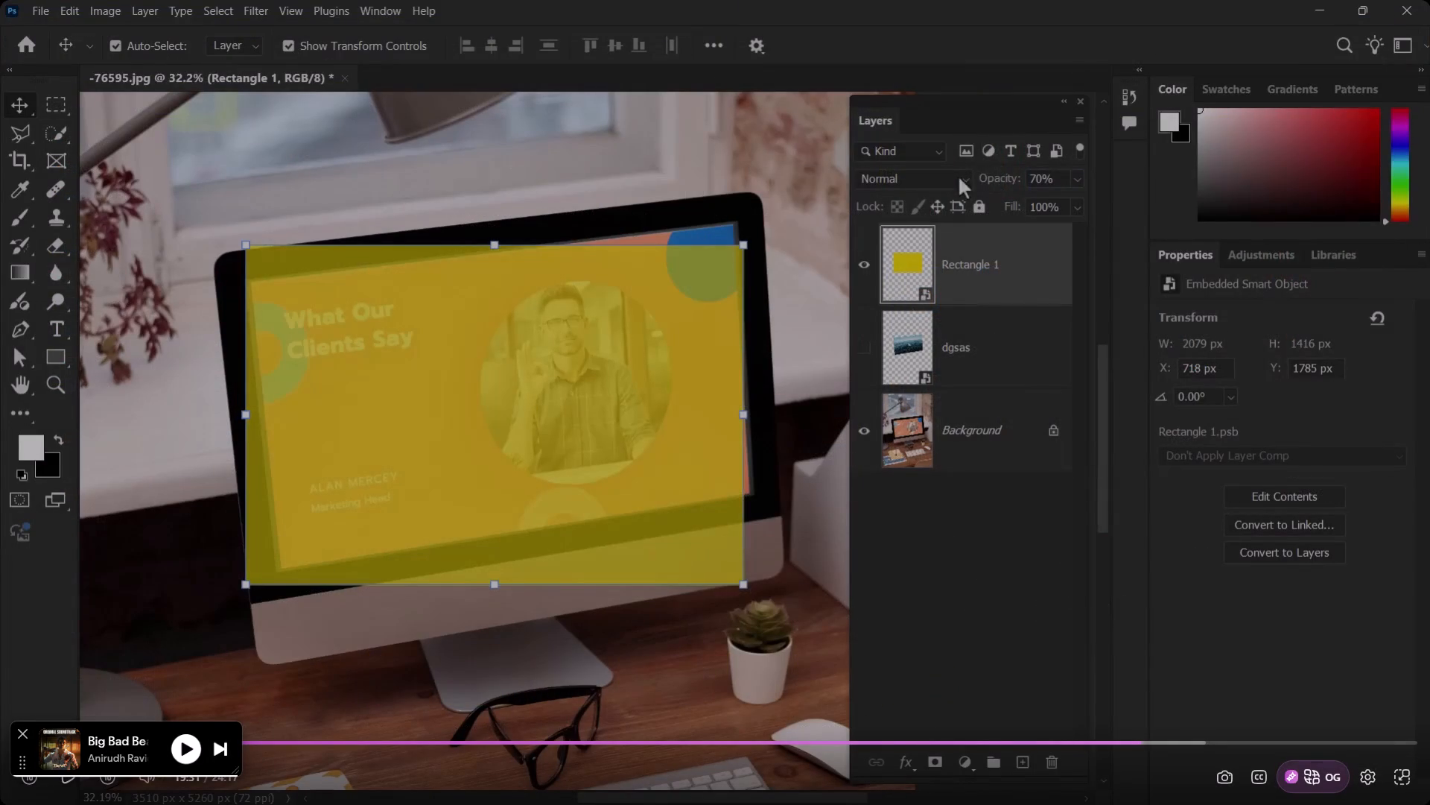
# Exit the full-screen lecture video and close the Tutedude lectures tab, leaving the site.
pyautogui.click(1394, 775)
pyautogui.click(308, 19)
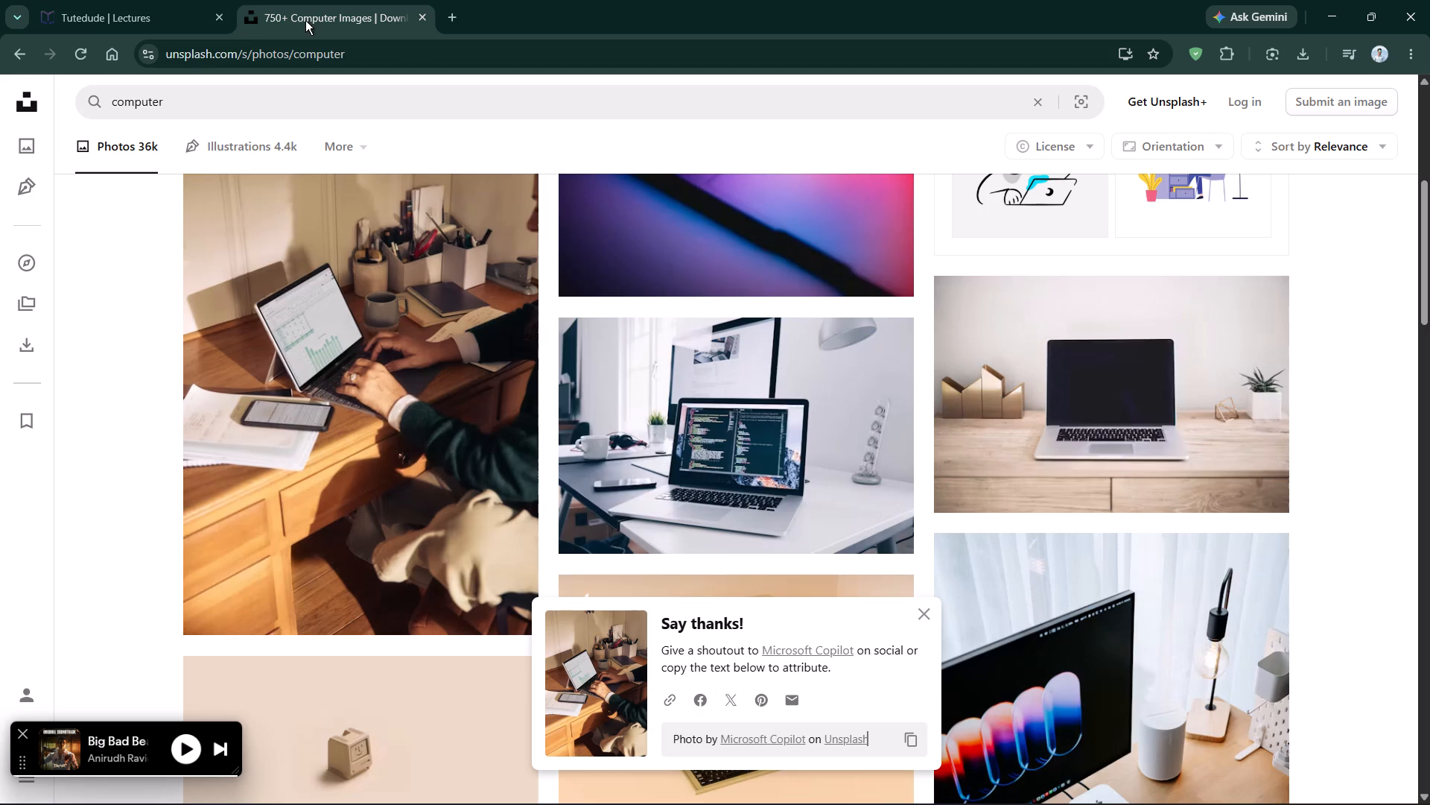
pyautogui.click(223, 16)
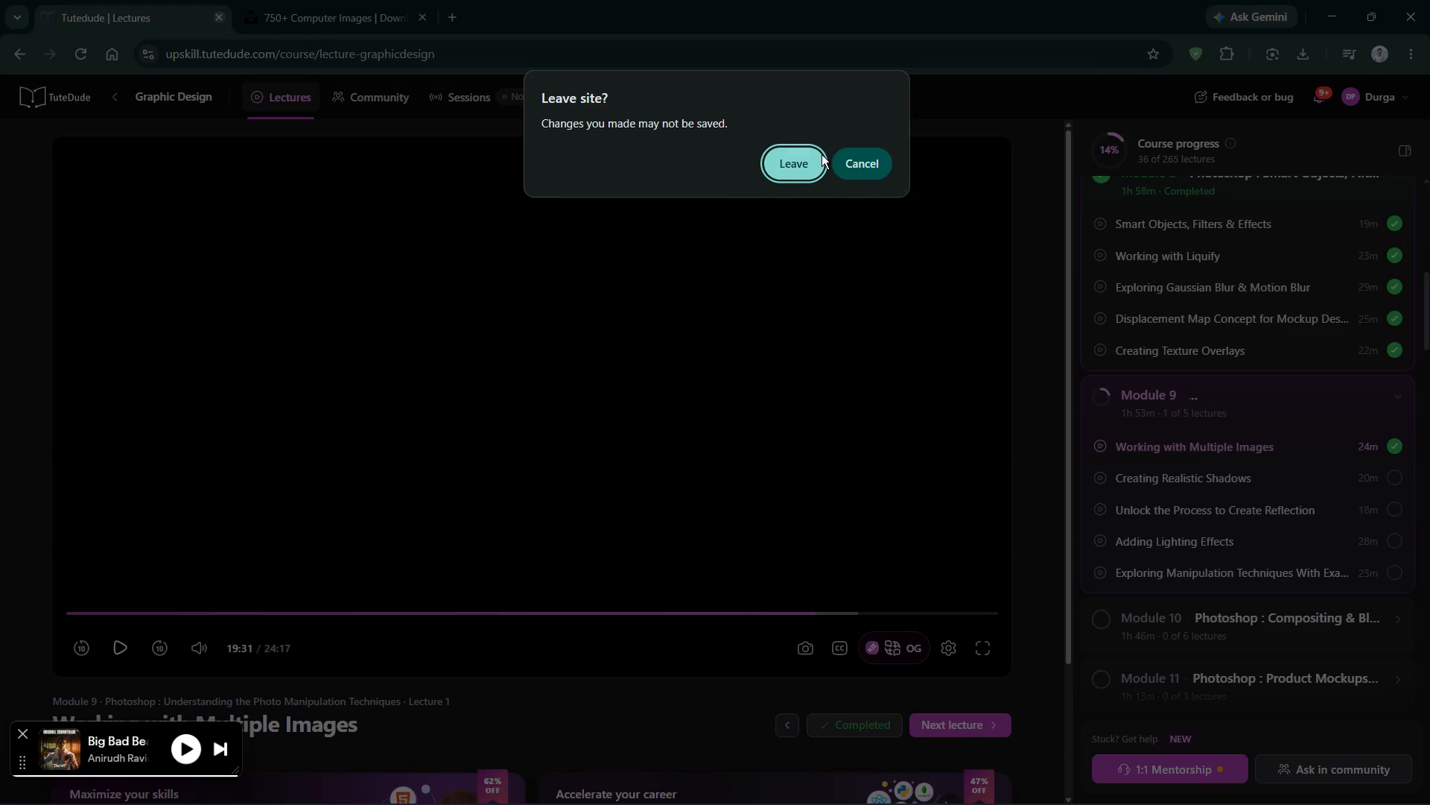
pyautogui.click(804, 160)
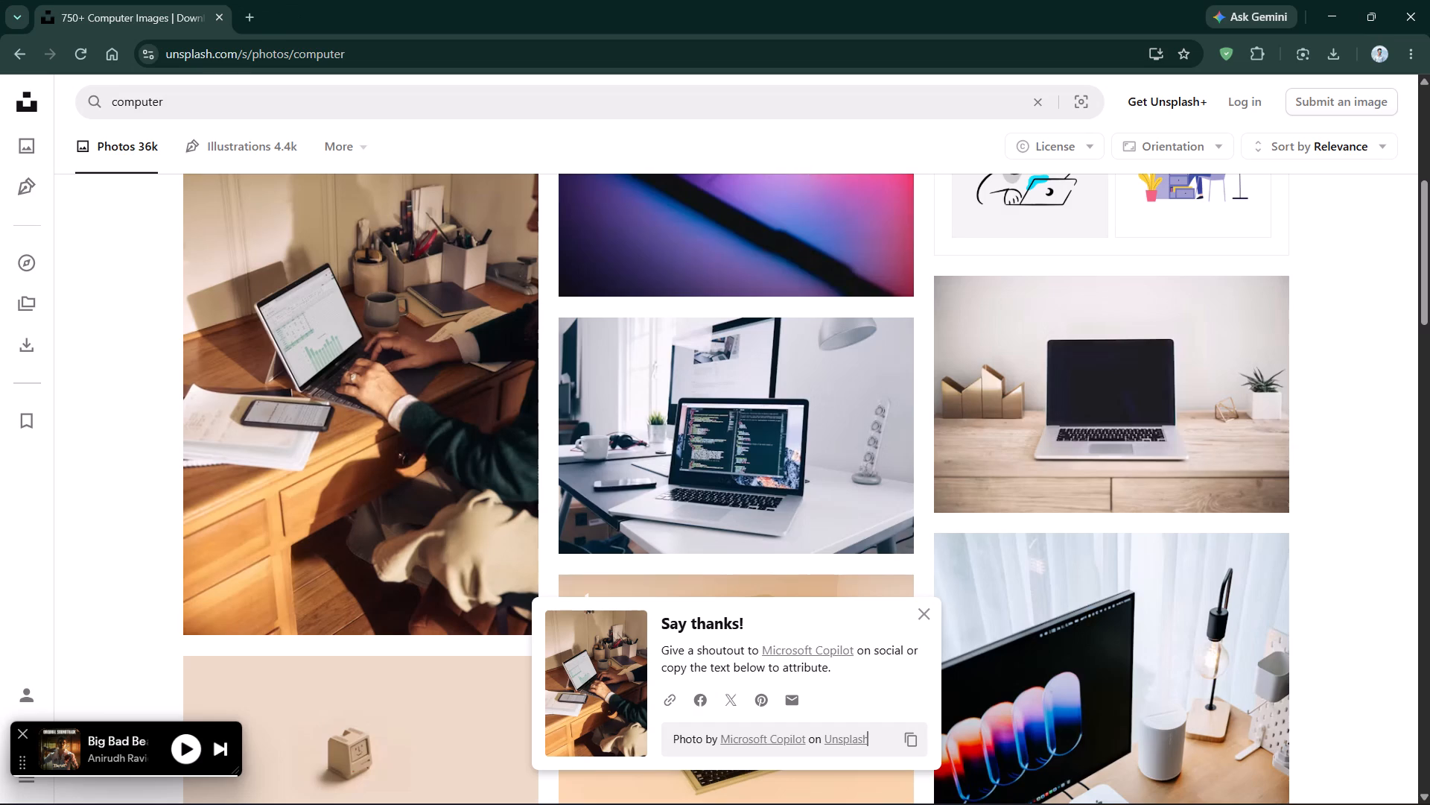
# Open a new browser tab and close the Unsplash computer images tab.
pyautogui.click(249, 18)
pyautogui.click(217, 15)
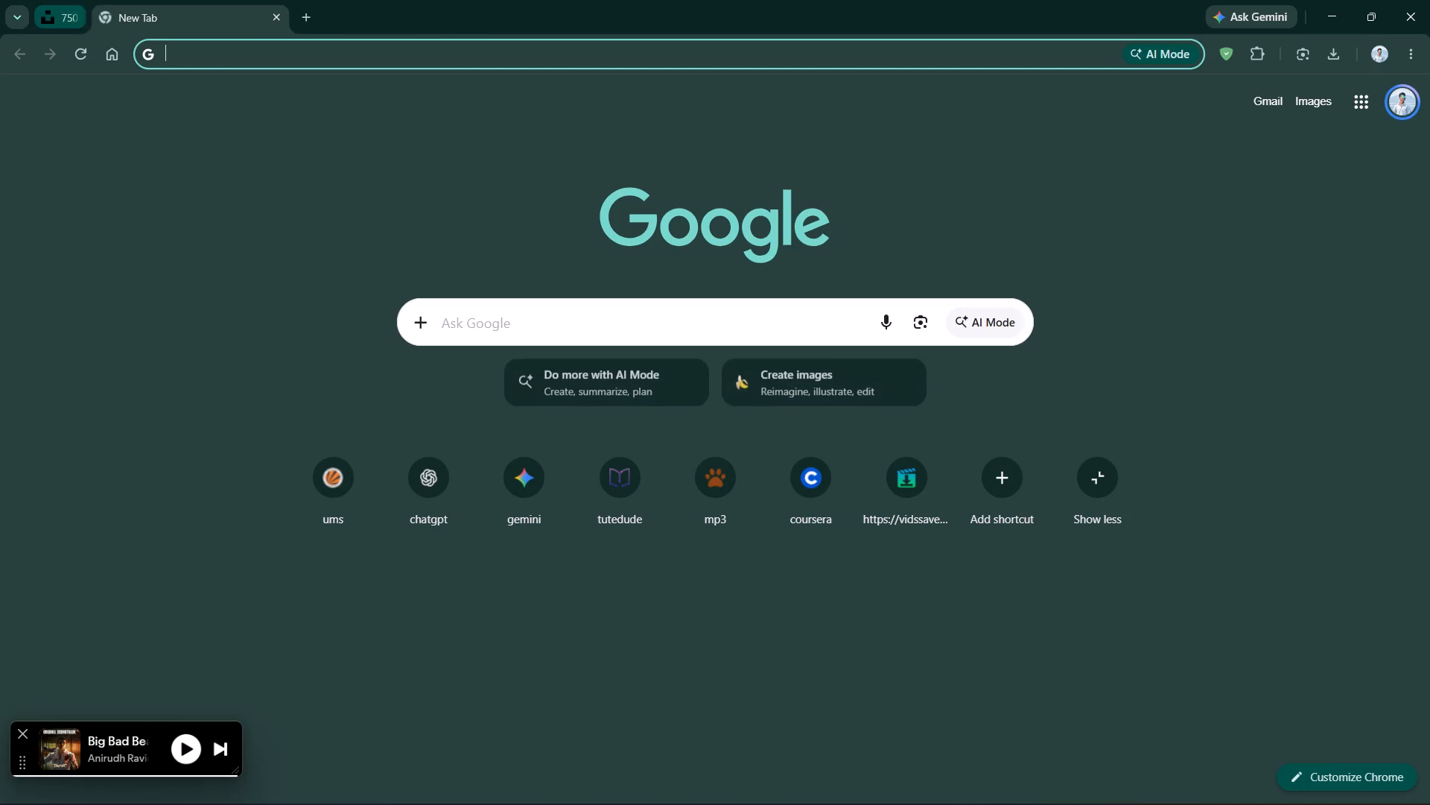
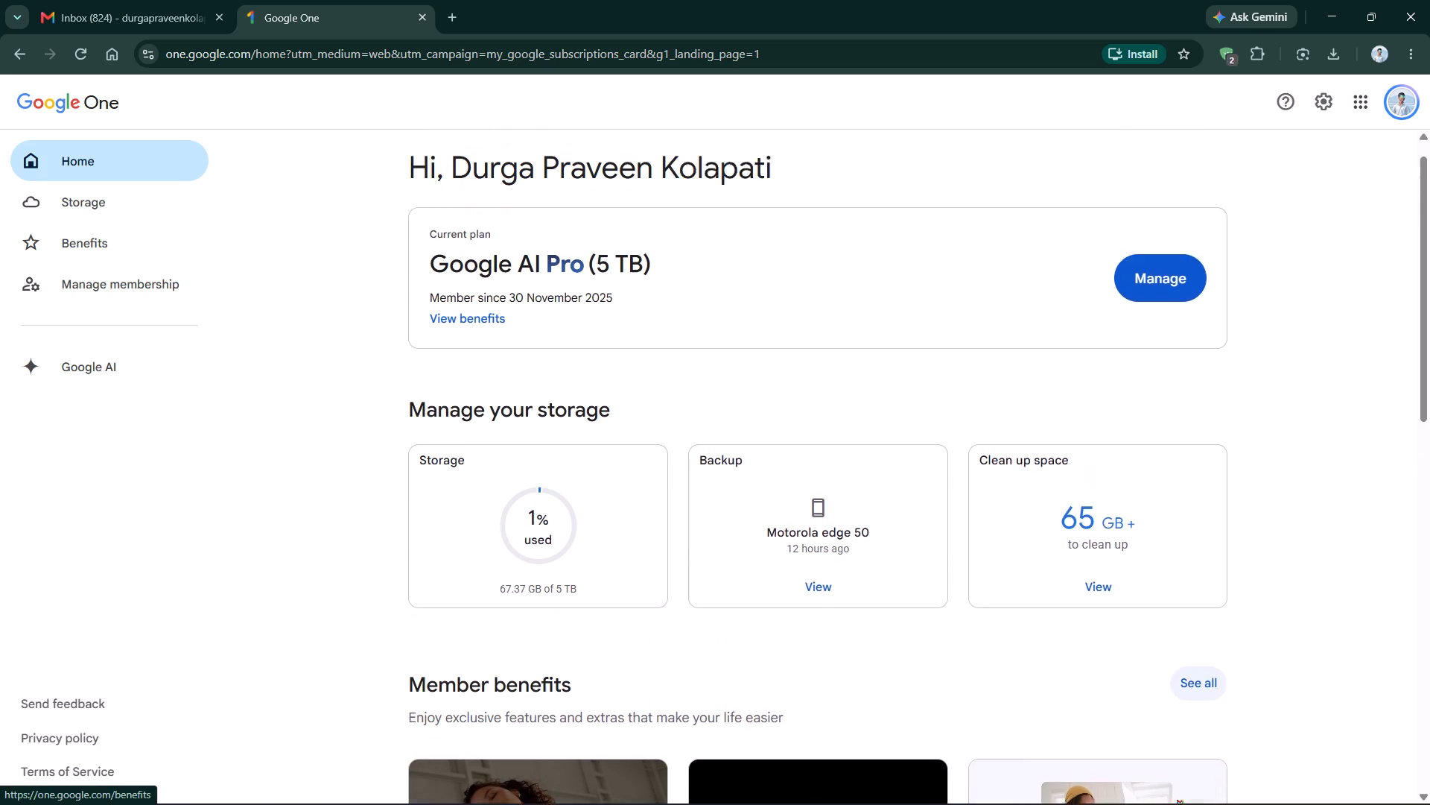
# View the membership management page for the Google AI Pro plan, then return to the Google One home page.
pyautogui.click(1173, 315)
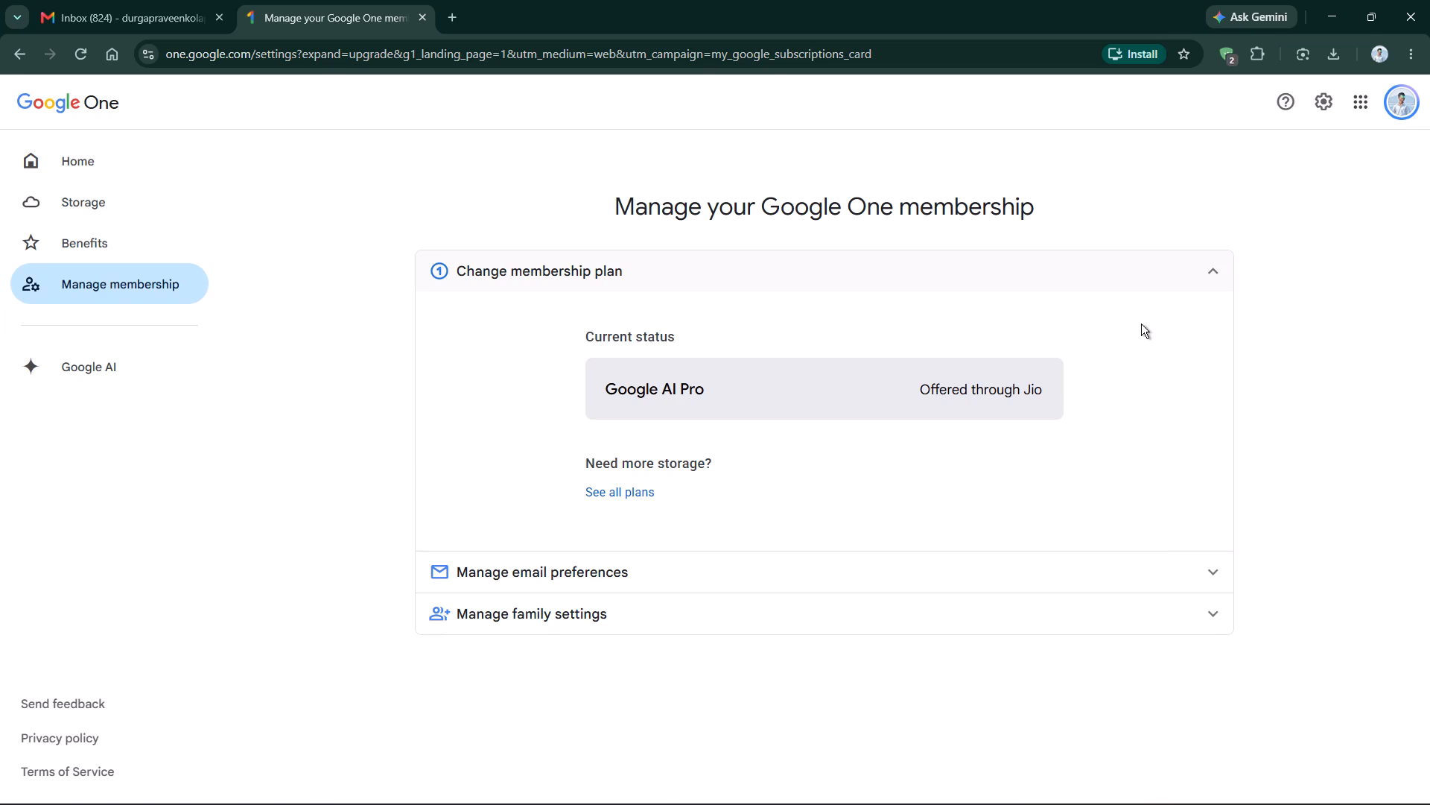
pyautogui.click(1187, 331)
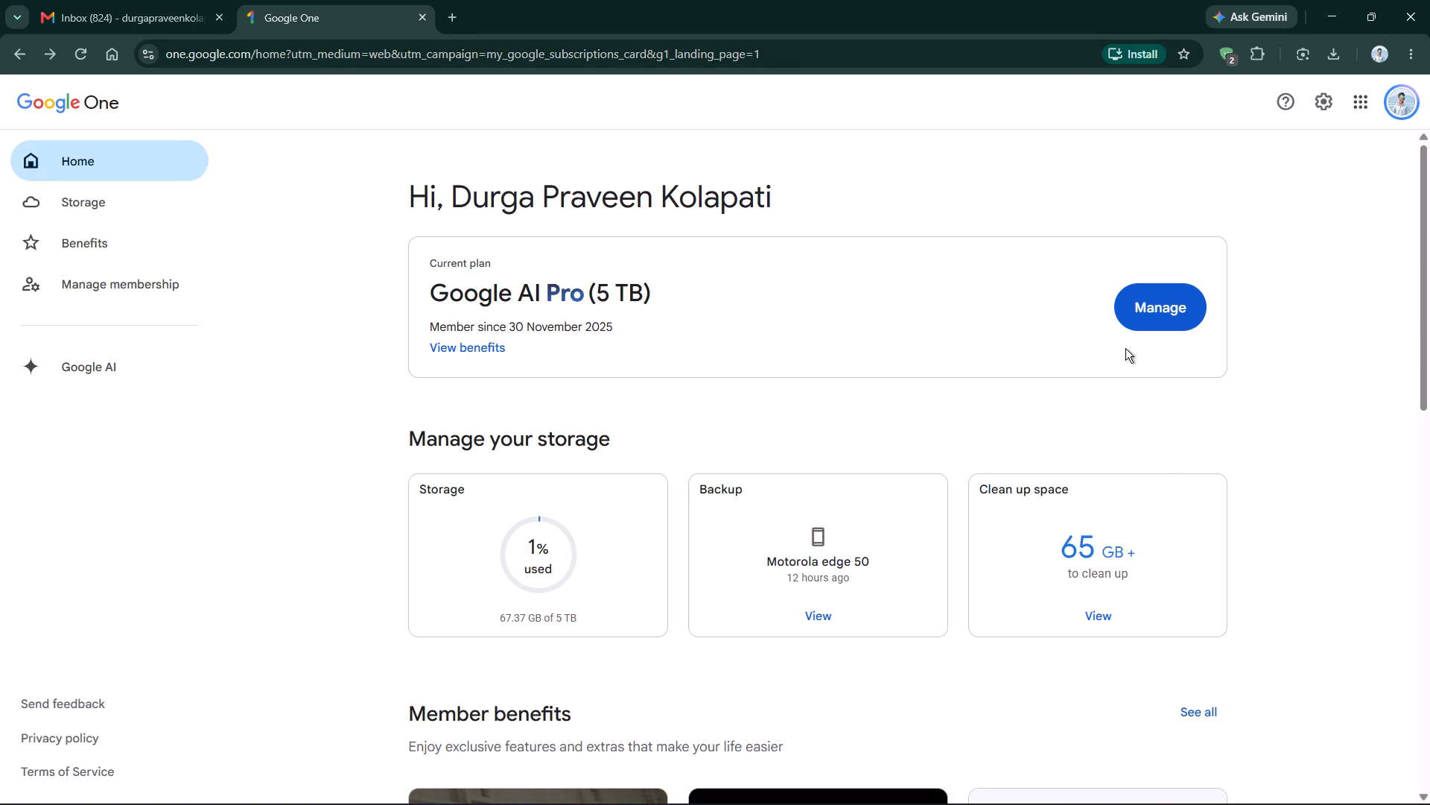
# Look through the home page's member benefits and Google One membership sections down to the end of the page.
pyautogui.scroll(-12, 1125, 348)
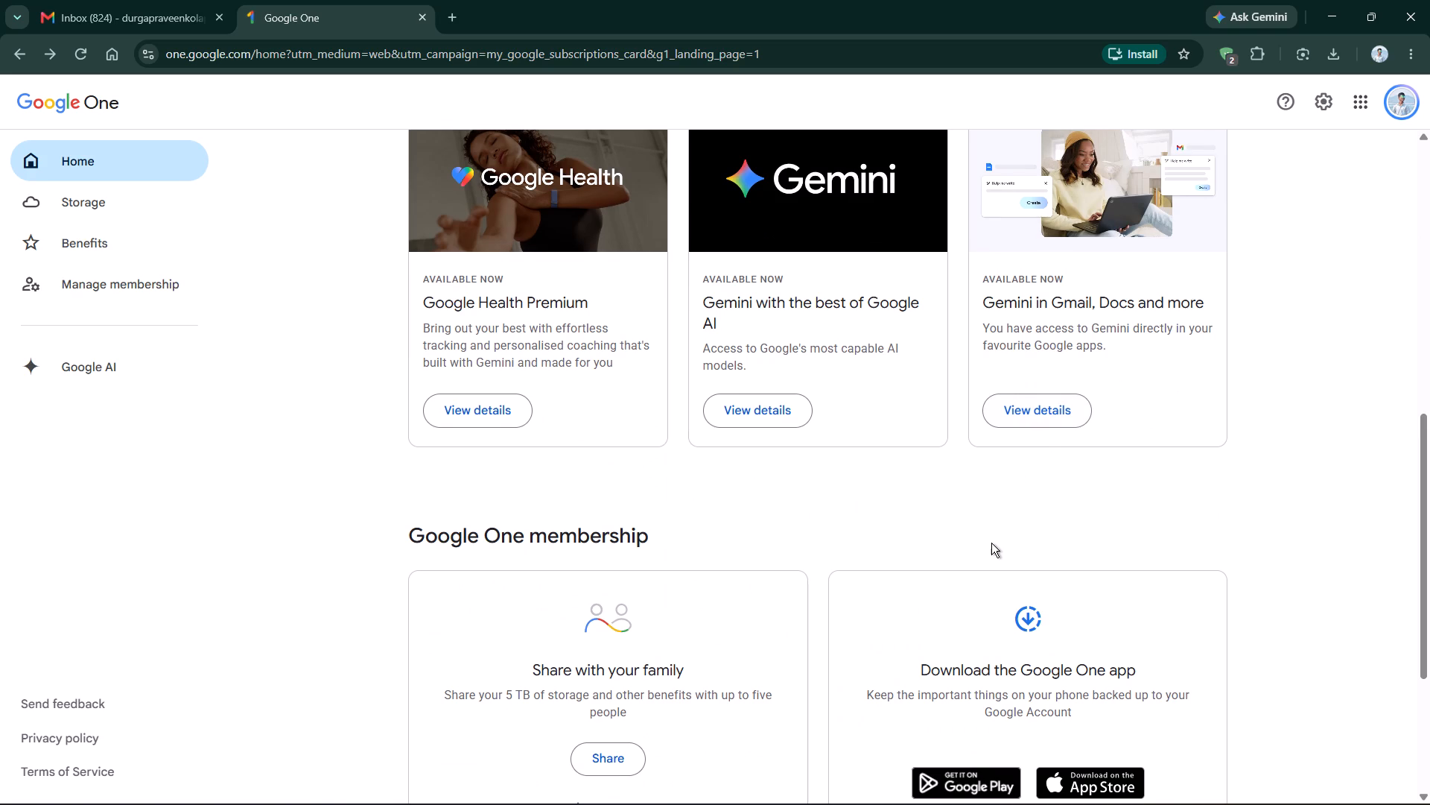
pyautogui.scroll(-2, 991, 543)
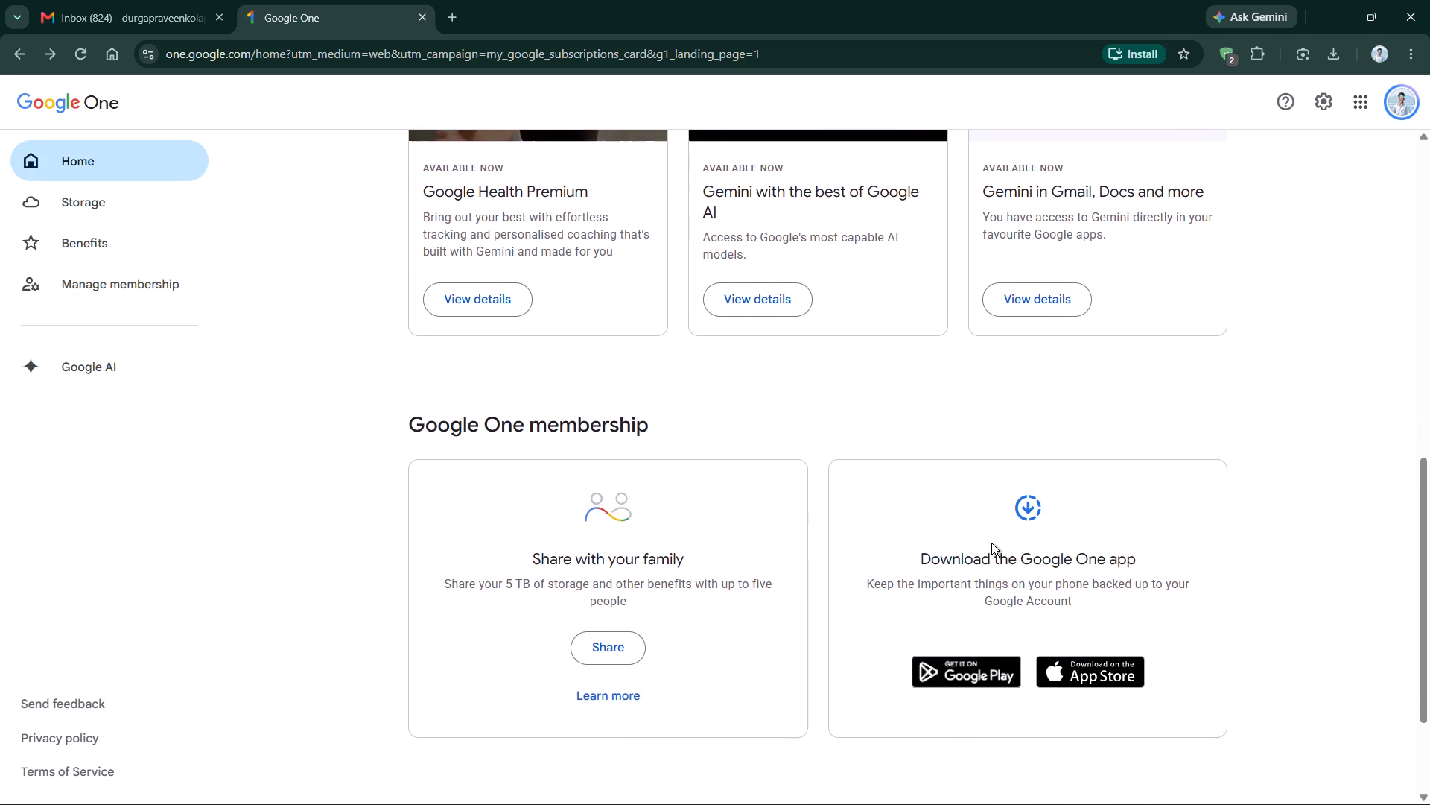
pyautogui.scroll(-2, 991, 543)
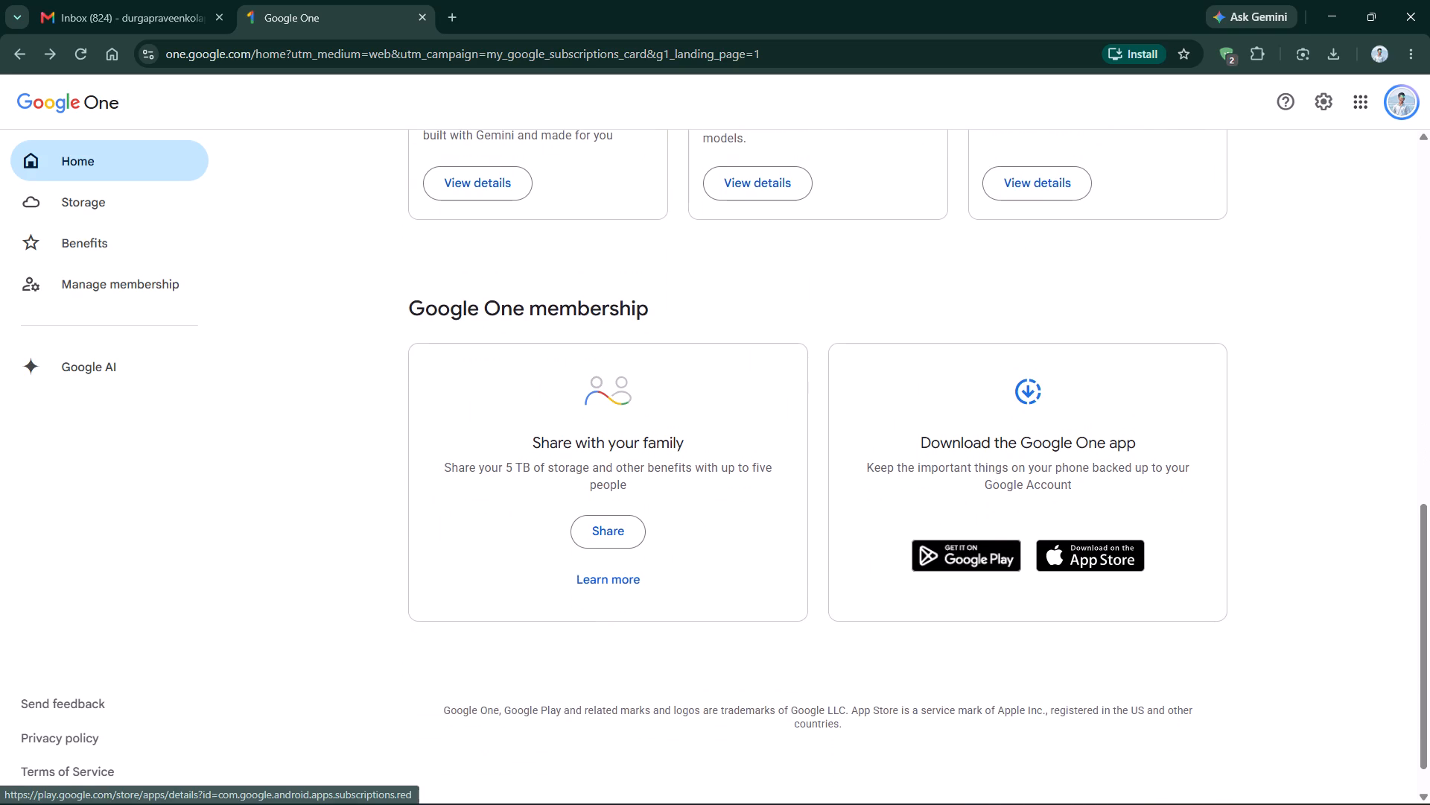